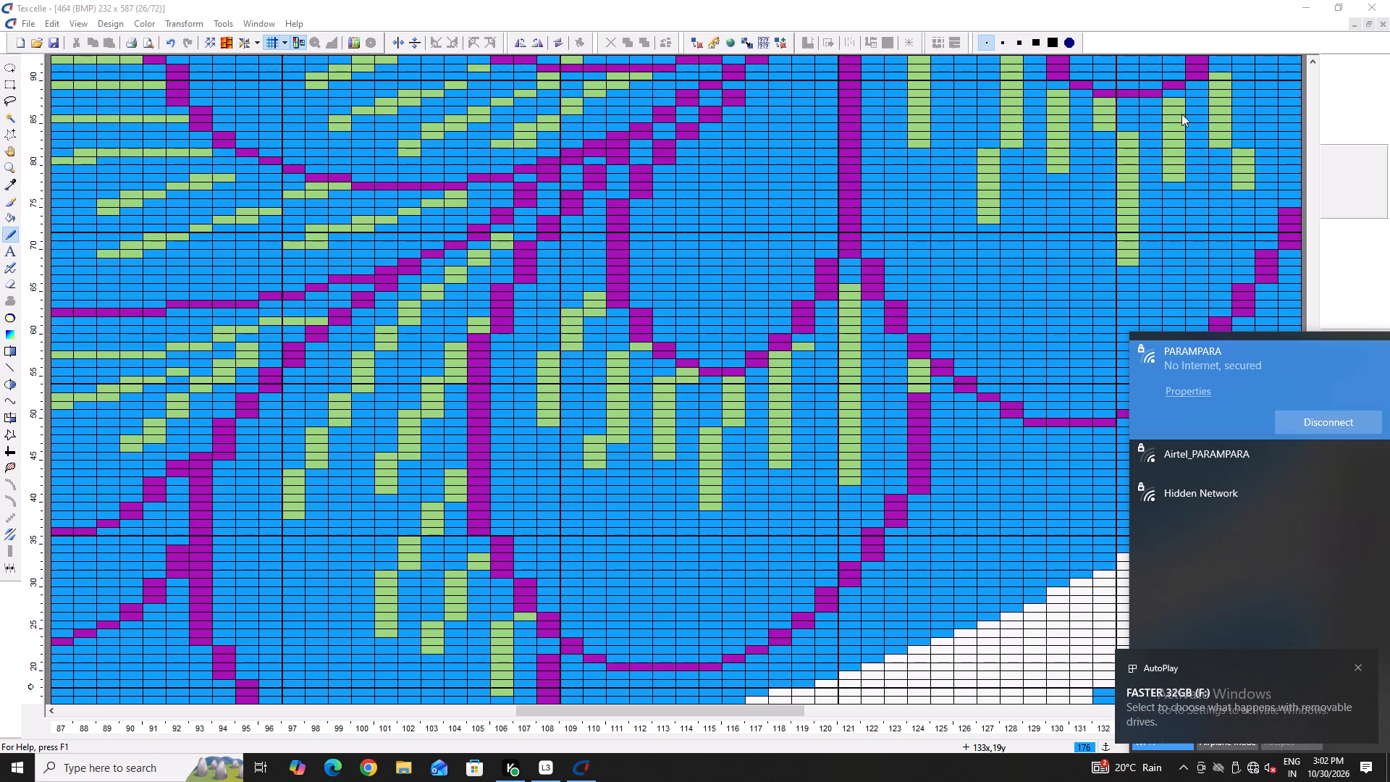
Dismiss the Wi-Fi network list and the AutoPlay notification covering the 464 design, and return to the design window.
double_click(1357, 227)
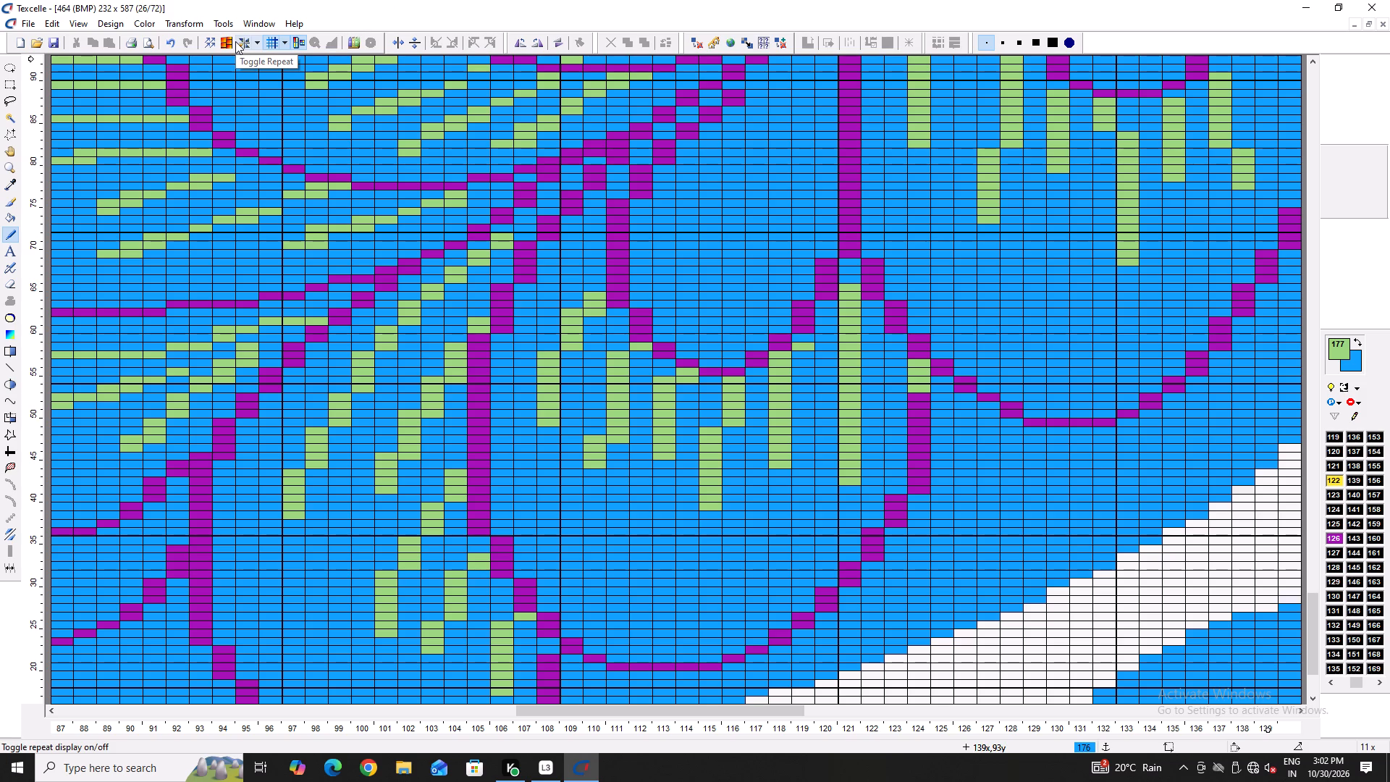
click(25, 16)
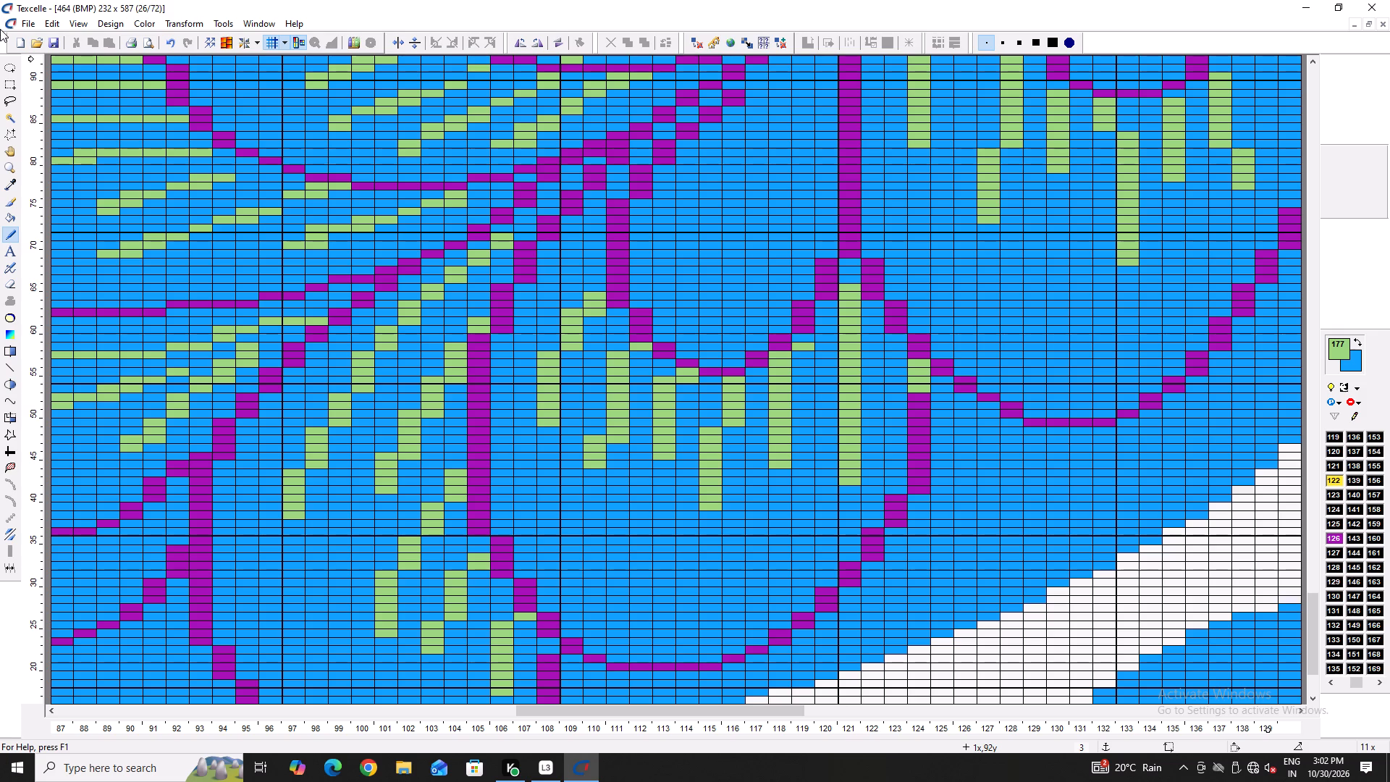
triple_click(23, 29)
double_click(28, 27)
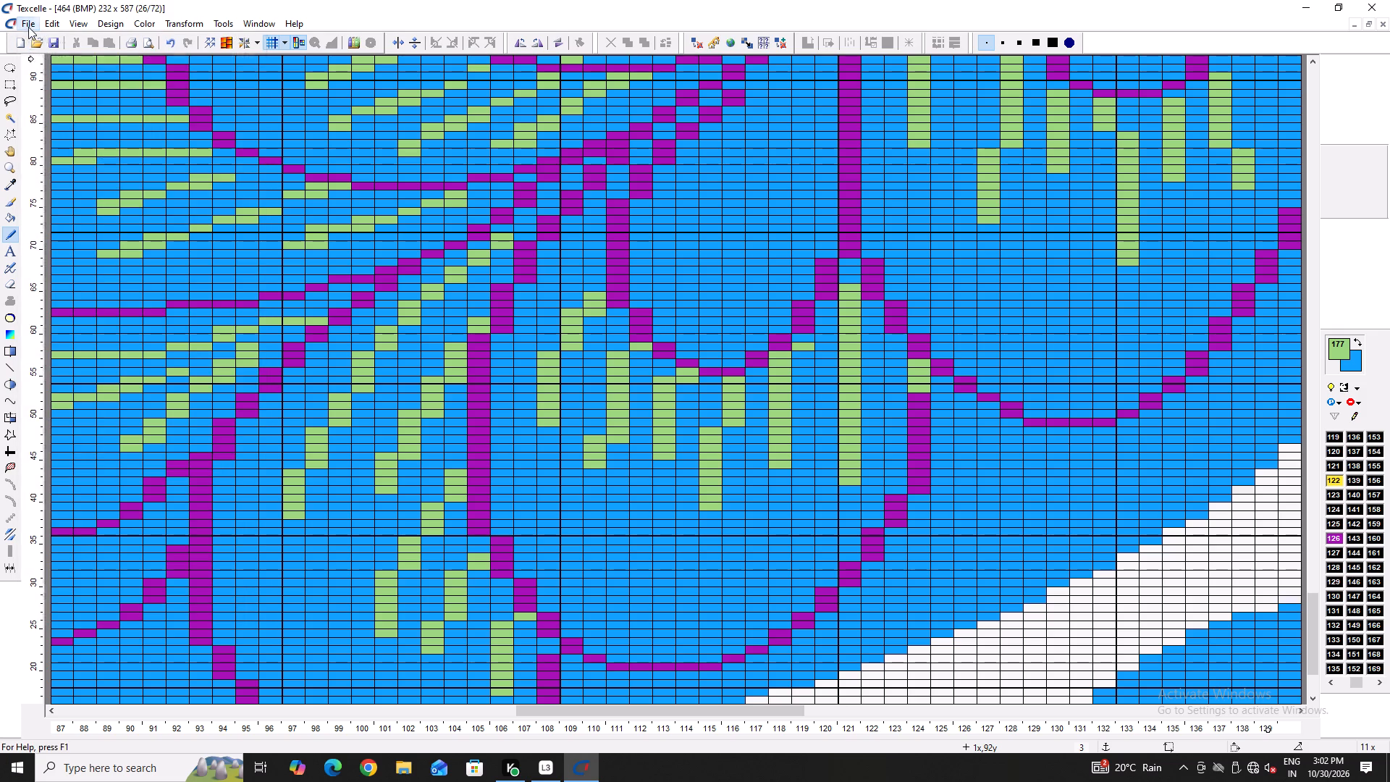
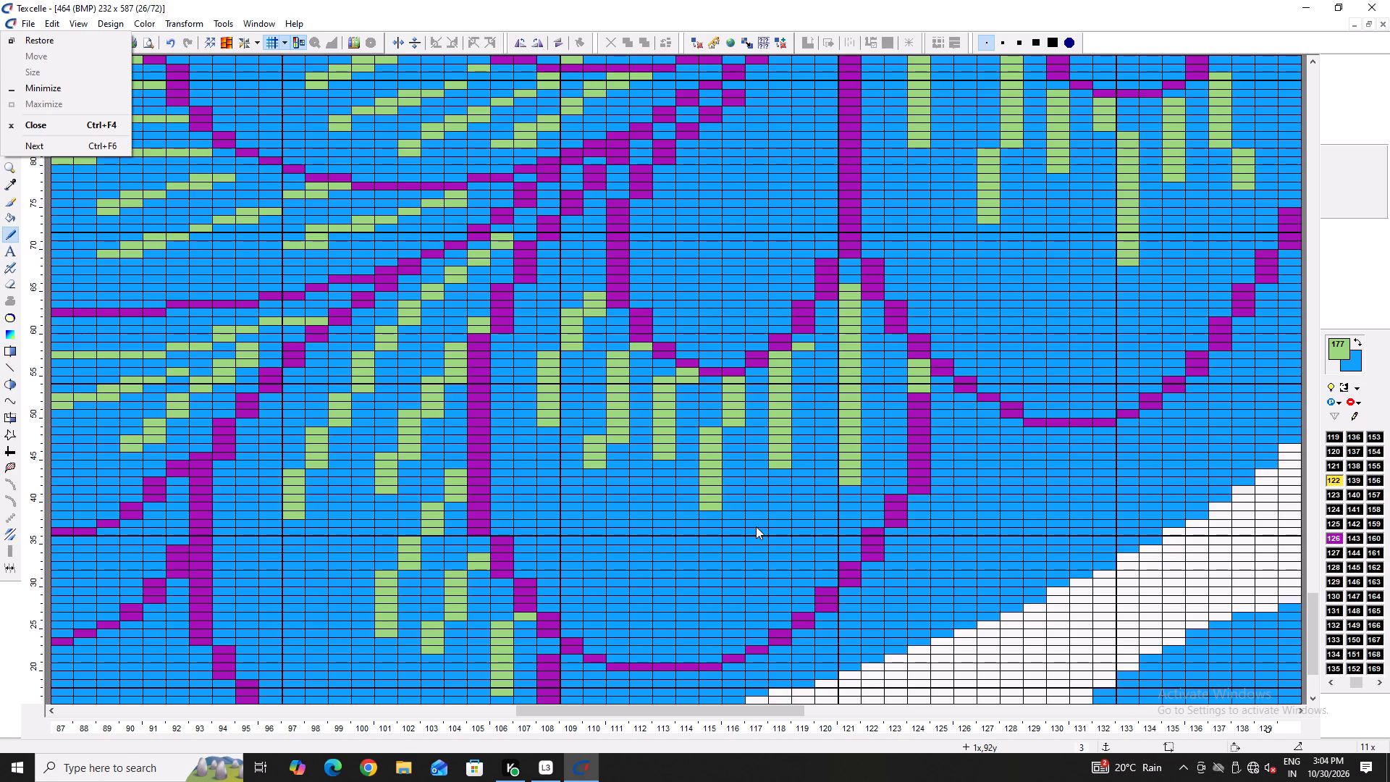
Open the existing bitmap design Untitled- 036902 from the desing folder.
scroll(180, 512, down, 2)
click(25, 21)
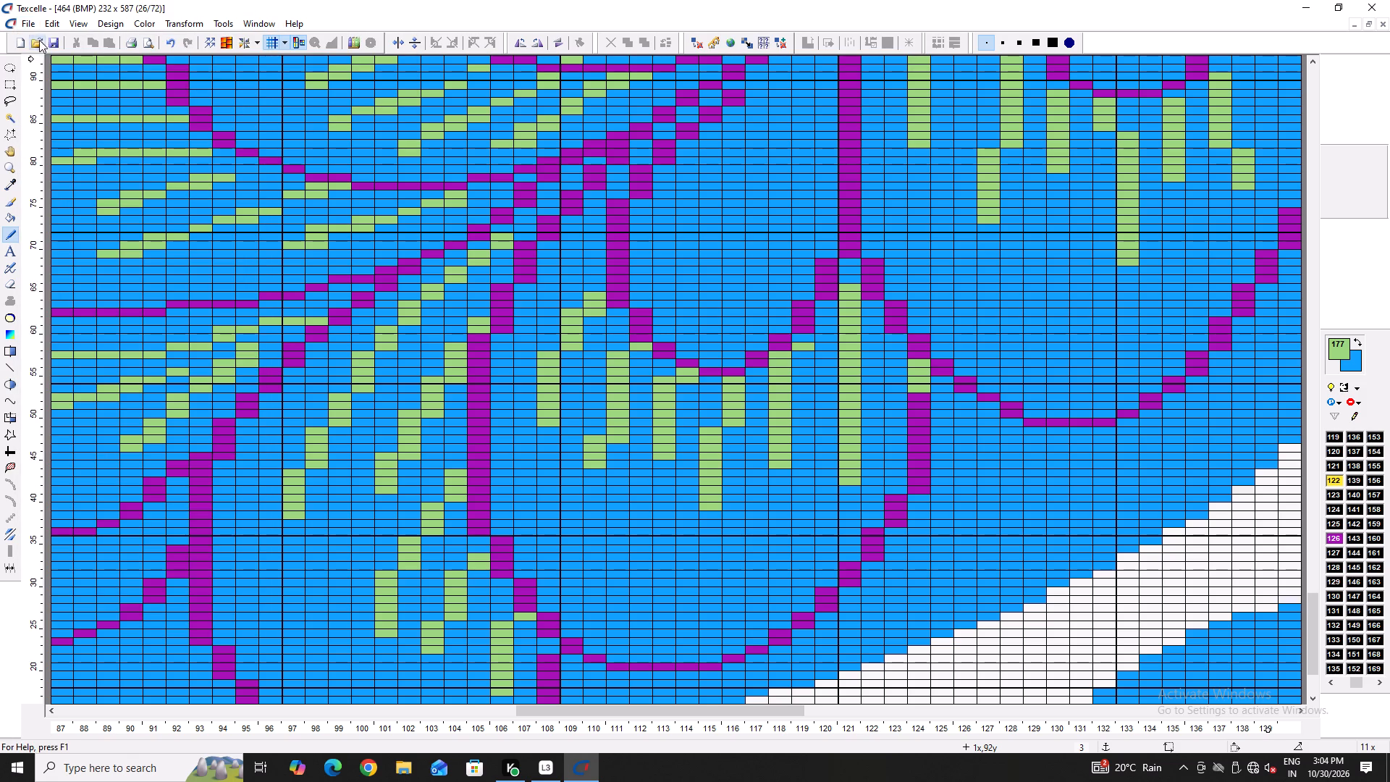
click(25, 17)
double_click(37, 51)
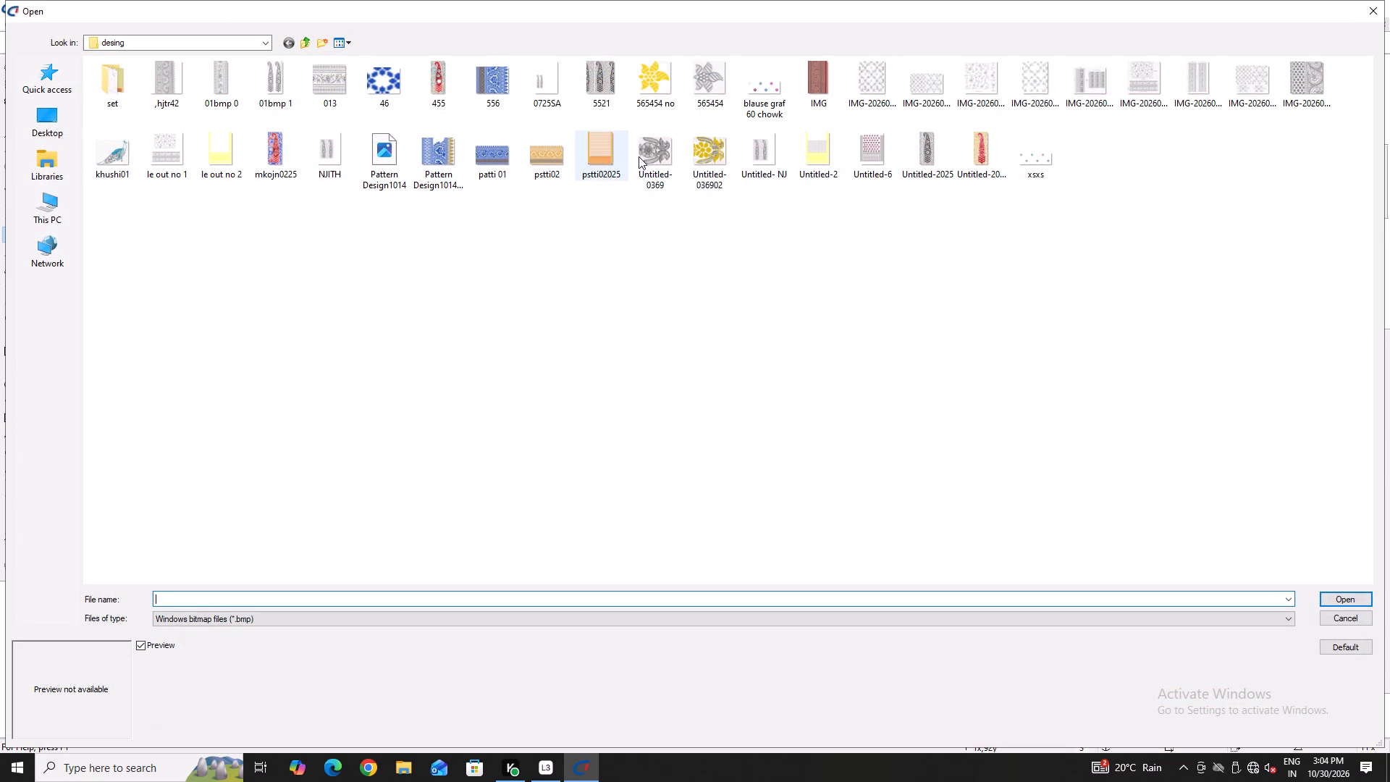
double_click(727, 173)
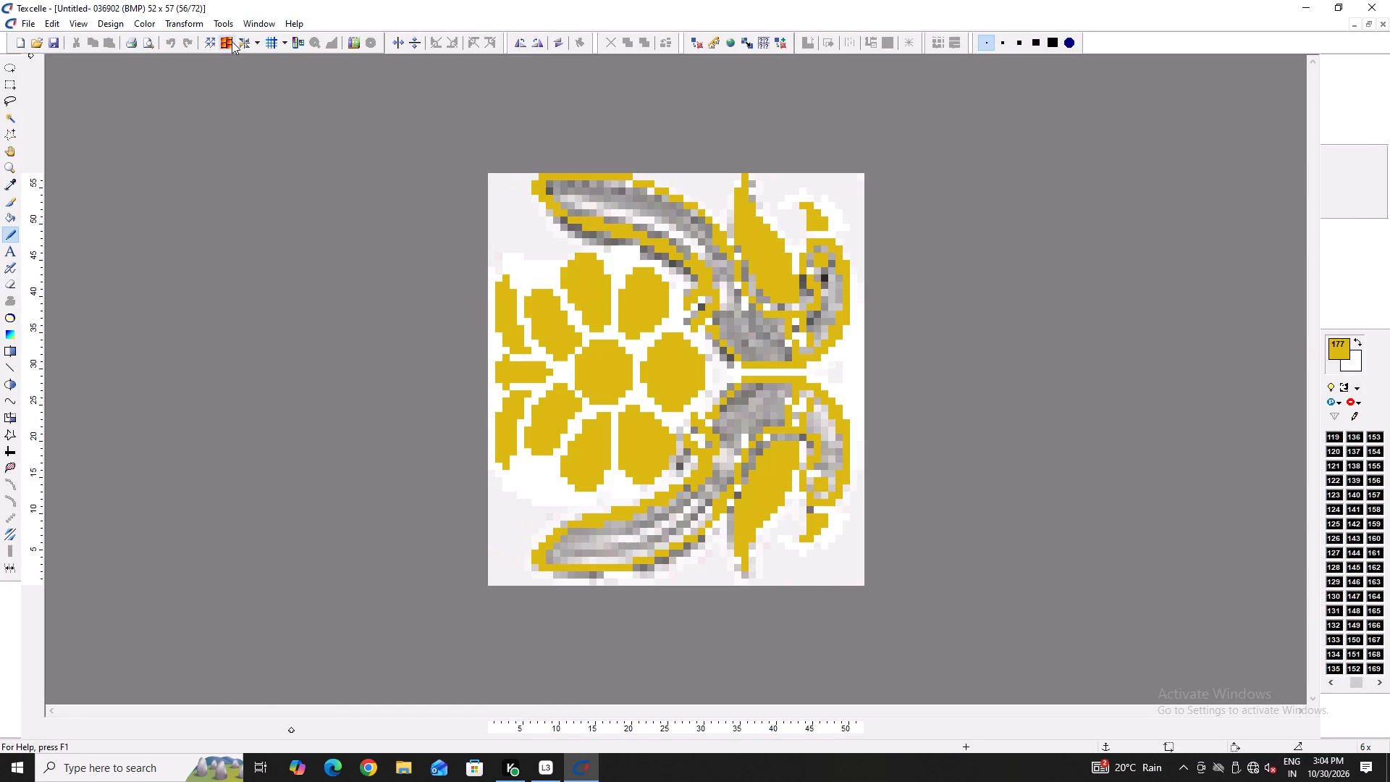
Turn on the grid and the aspect-ratio display for the floral motif design.
click(293, 41)
click(268, 43)
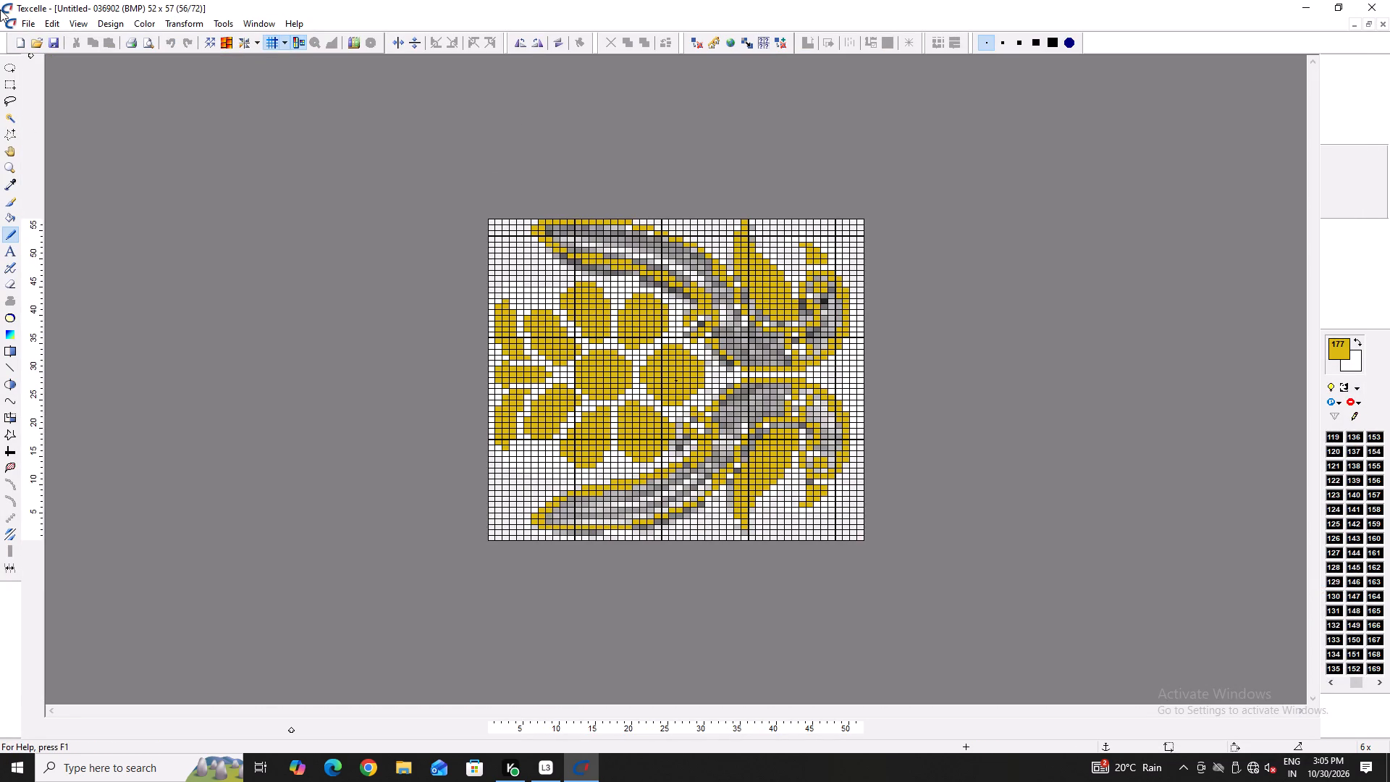
Paint one pixel in gold colour 177 inside the tip of the upper curved leaf, around column 10, row 55.
ctrl+scroll(0, 10, up, 3)
ctrl+scroll(675, 342, up, 3)
ctrl+scroll(565, 377, up, 2)
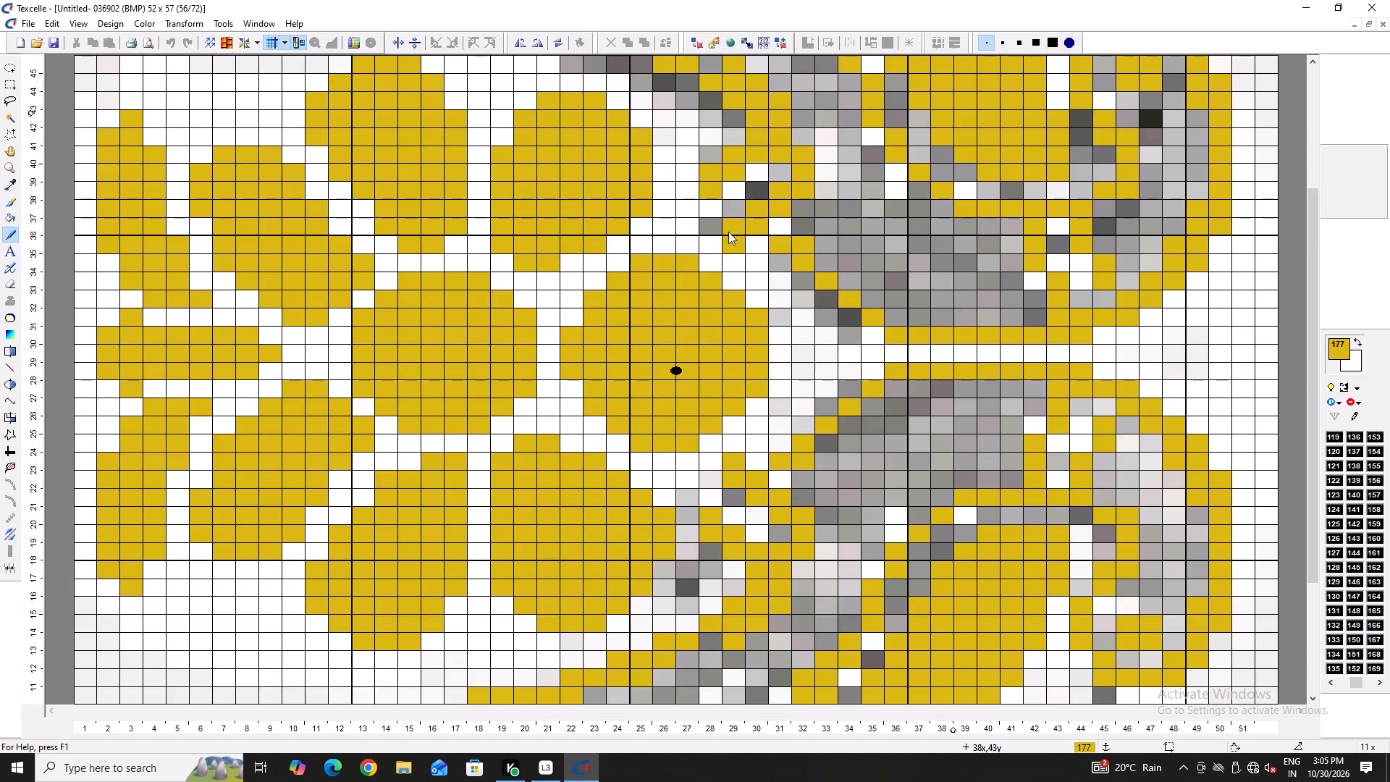
ctrl+scroll(652, 455, down, 3)
ctrl+scroll(843, 445, up, 2)
scroll(877, 351, up, 3)
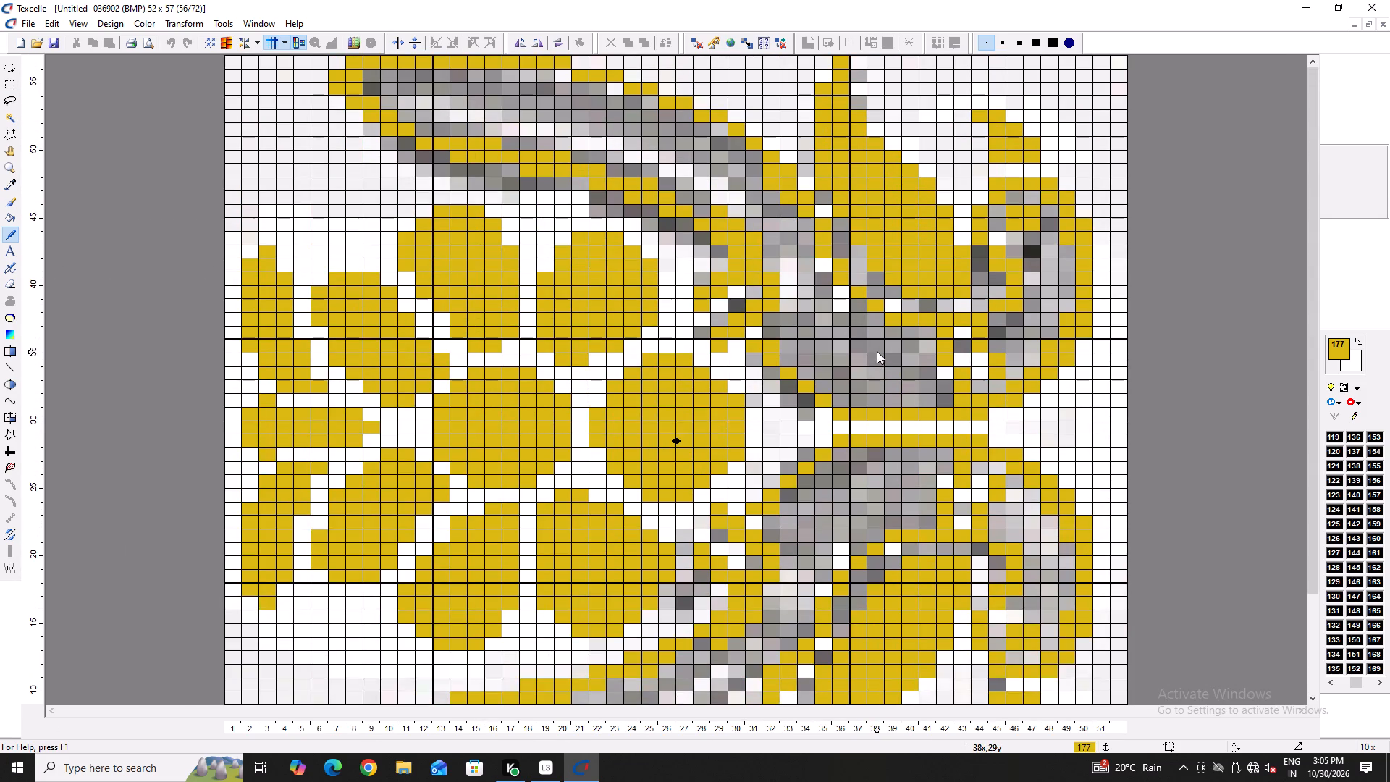
scroll(753, 261, up, 2)
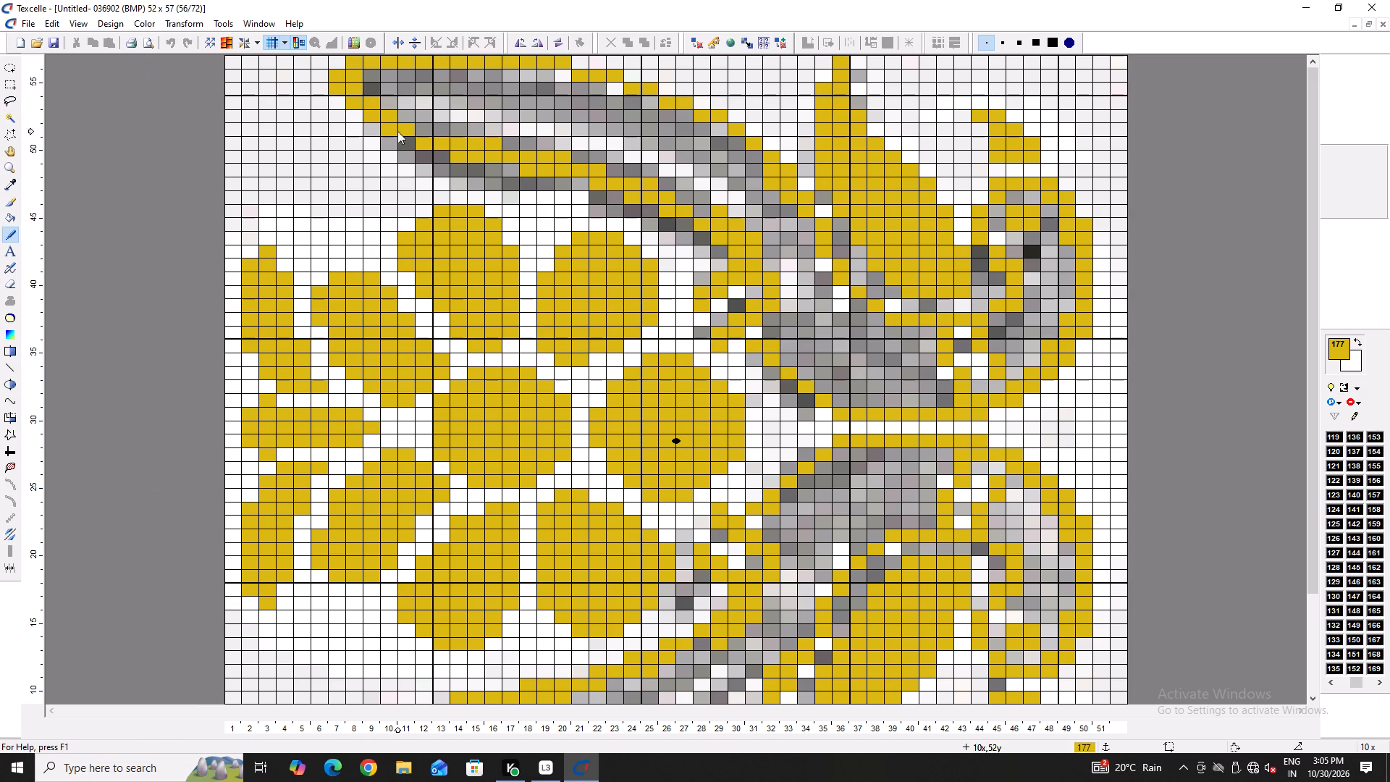
click(384, 88)
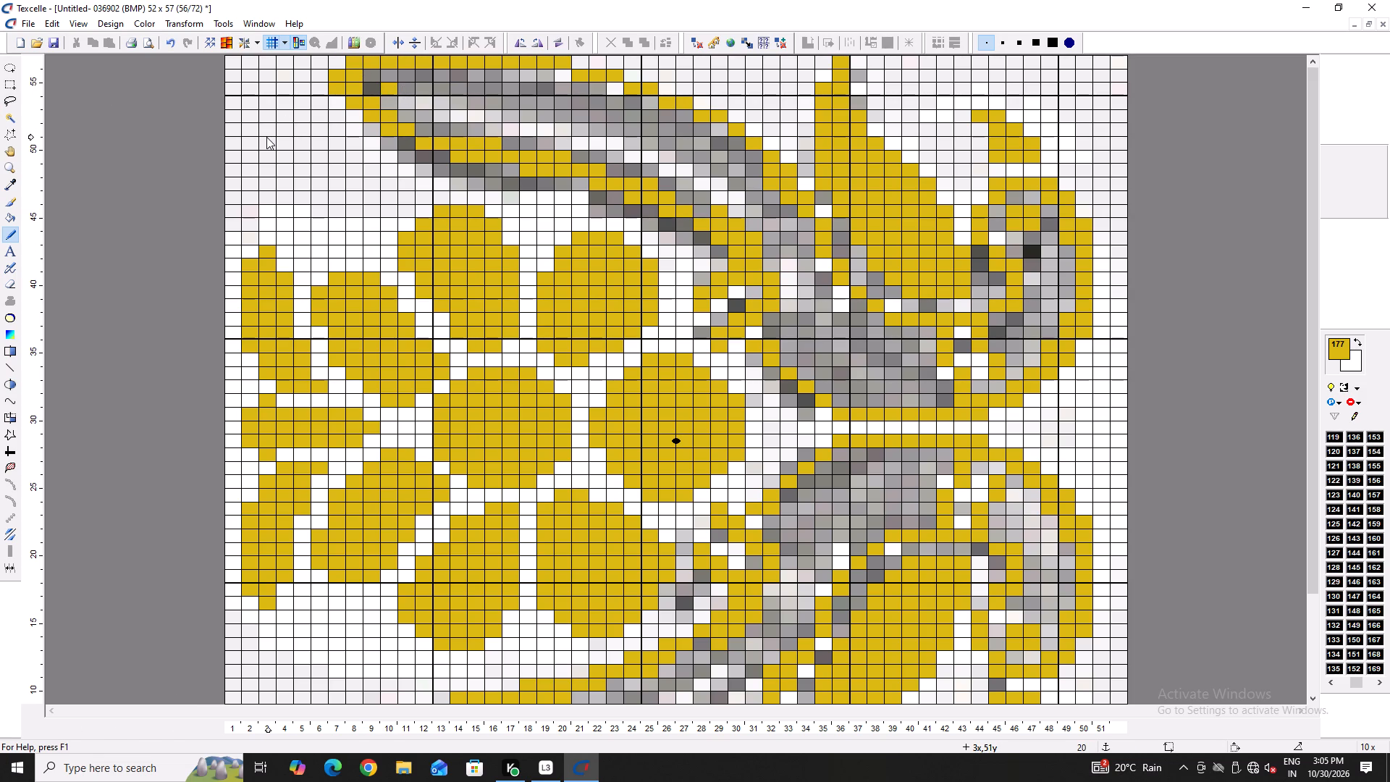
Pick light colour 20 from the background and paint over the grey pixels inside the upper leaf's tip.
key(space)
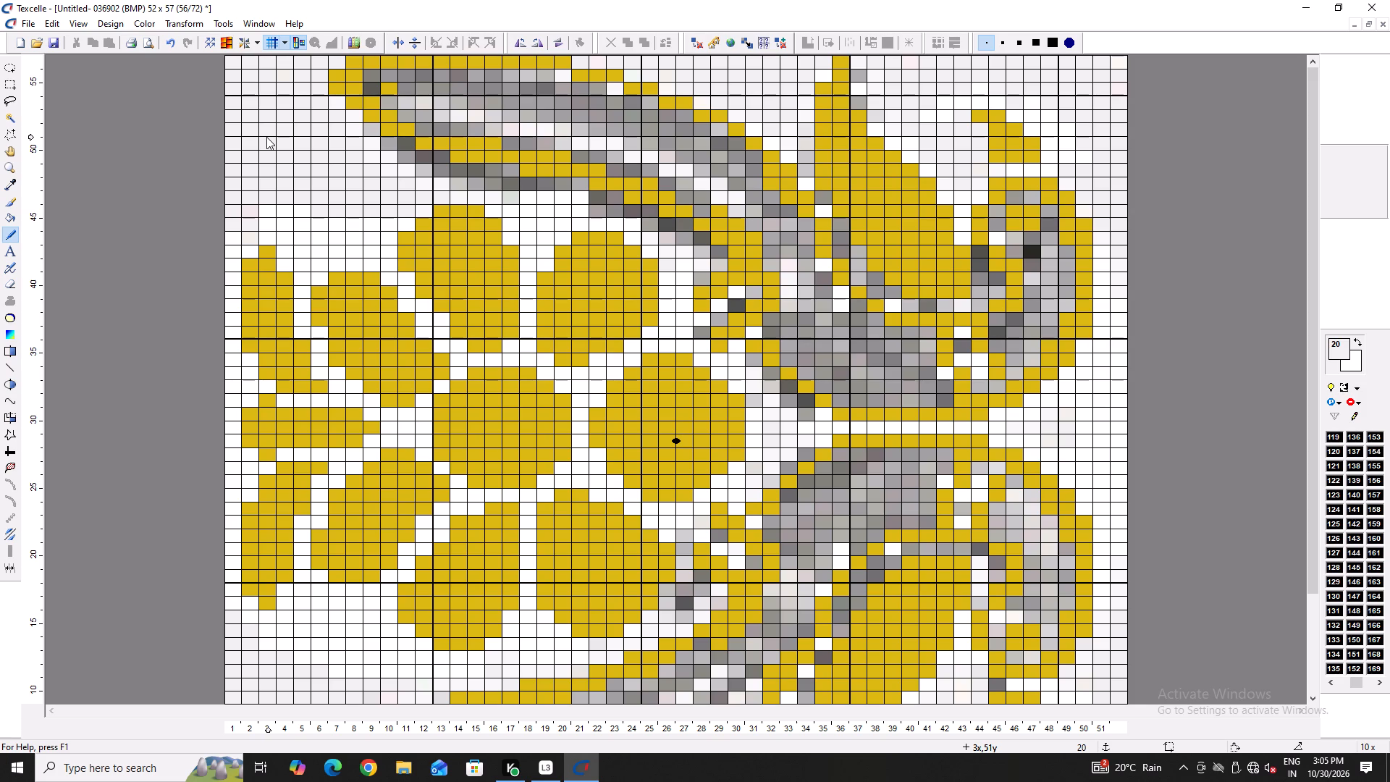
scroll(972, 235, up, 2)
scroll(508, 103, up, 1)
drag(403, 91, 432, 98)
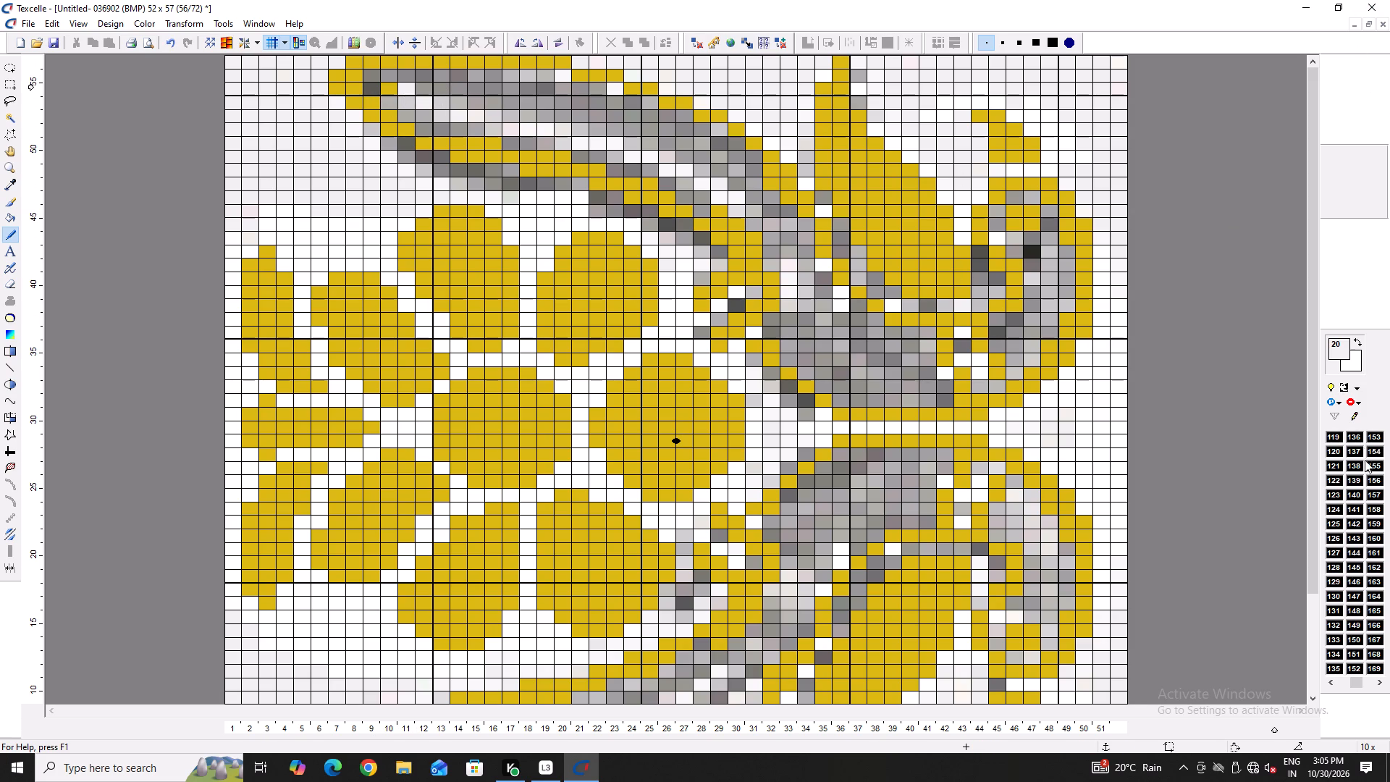
Select gold colour 177 and paint the upper leaf's row 55 from about column 10 to 15, whitening grey pixels just below.
scroll(1368, 533, down, 2)
scroll(1368, 533, up, 1)
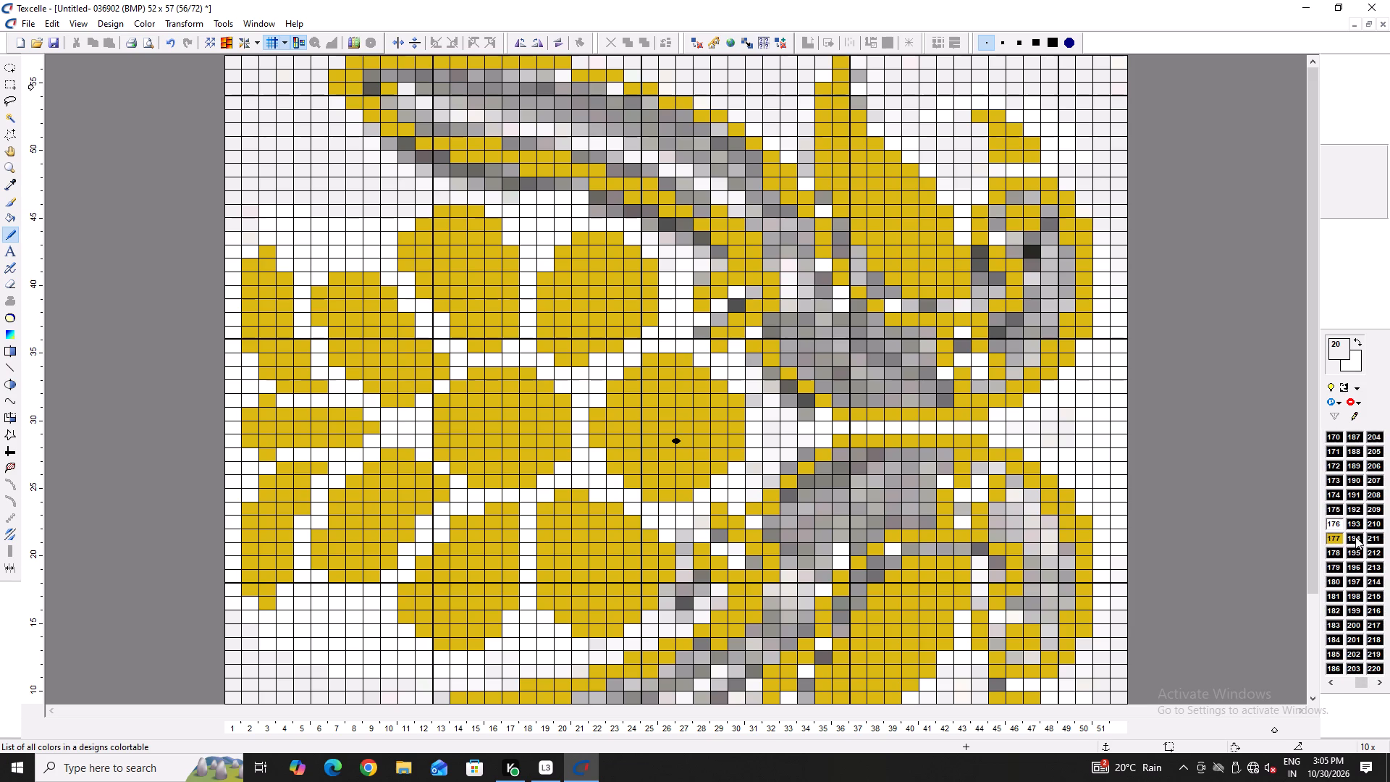
click(1332, 535)
drag(385, 91, 396, 94)
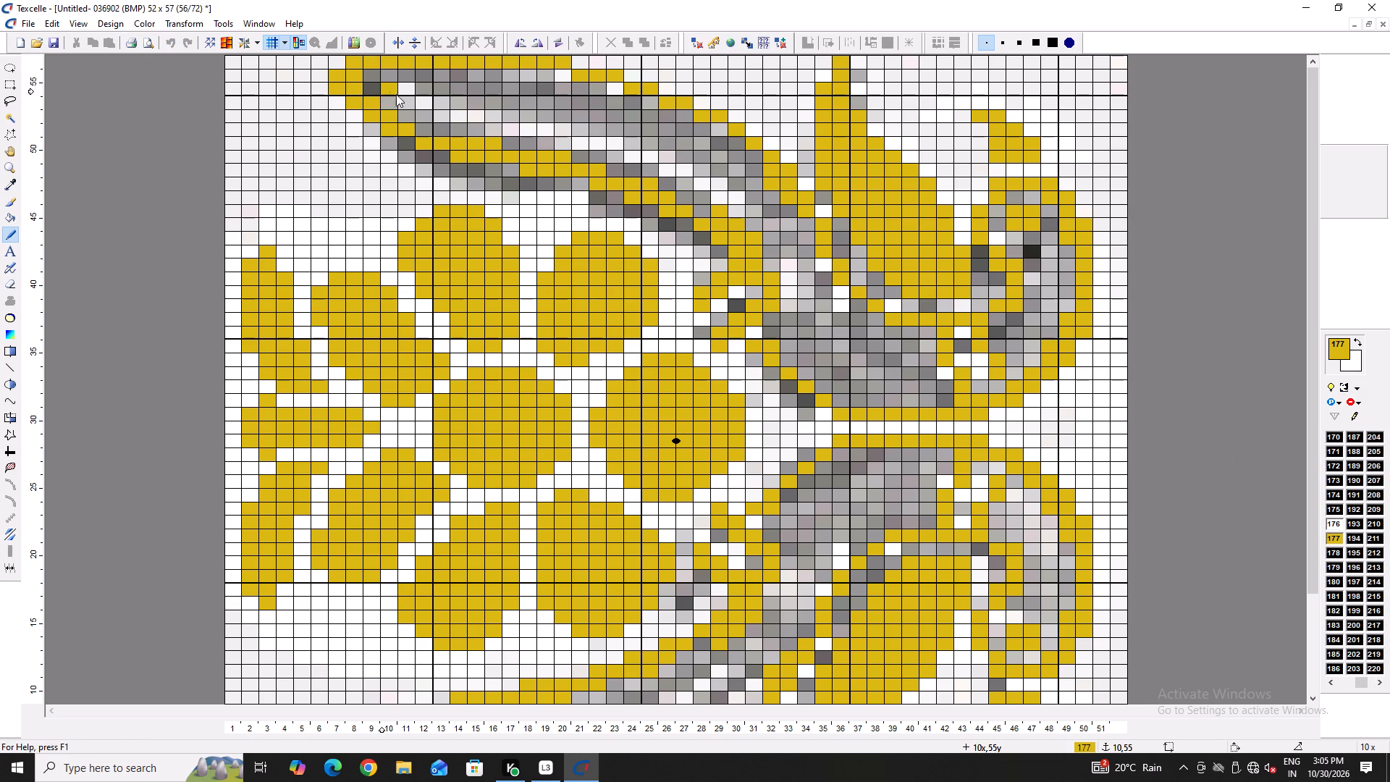
drag(396, 94, 416, 95)
right_click(415, 93)
right_click(406, 98)
drag(400, 91, 424, 93)
triple_click(429, 90)
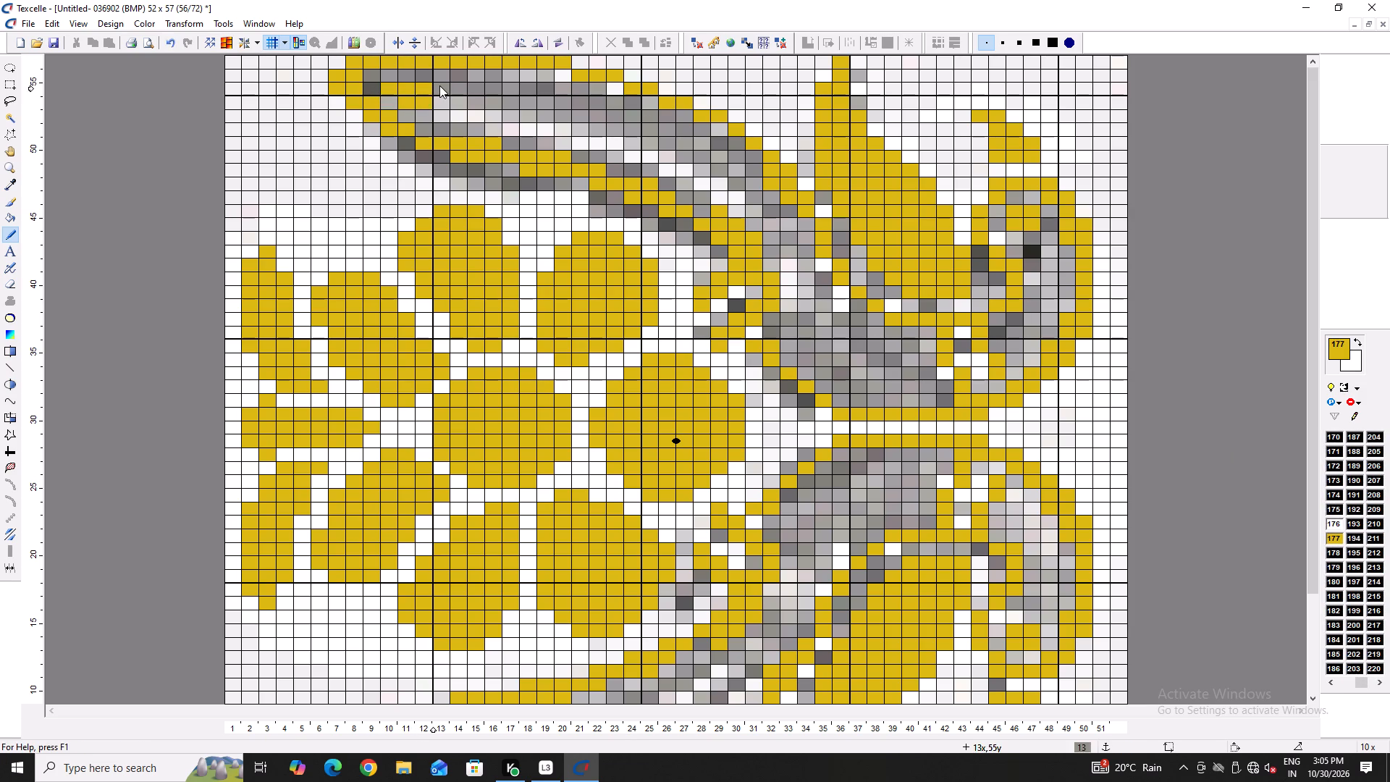
right_click(416, 104)
right_drag(435, 97, 420, 98)
right_click(417, 99)
click(437, 87)
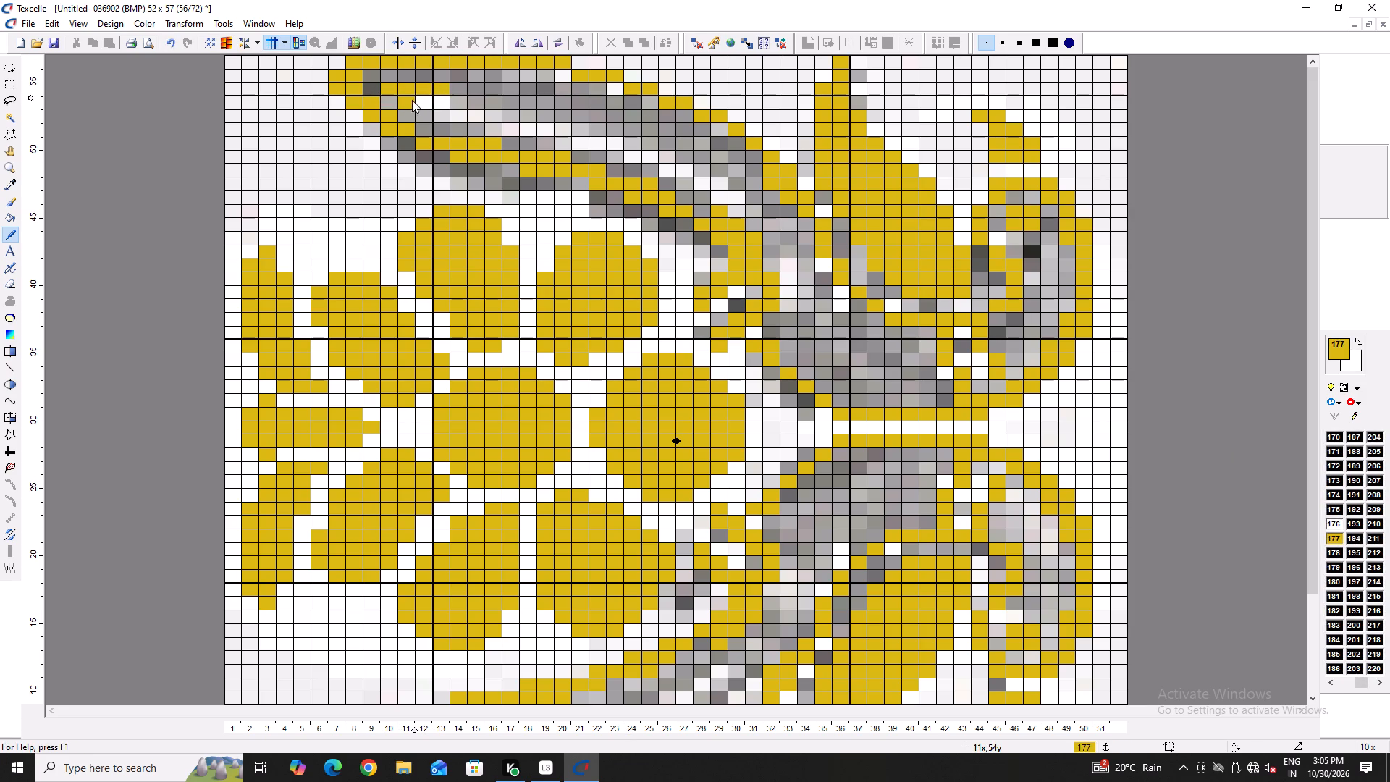
right_click(405, 104)
drag(461, 90, 473, 83)
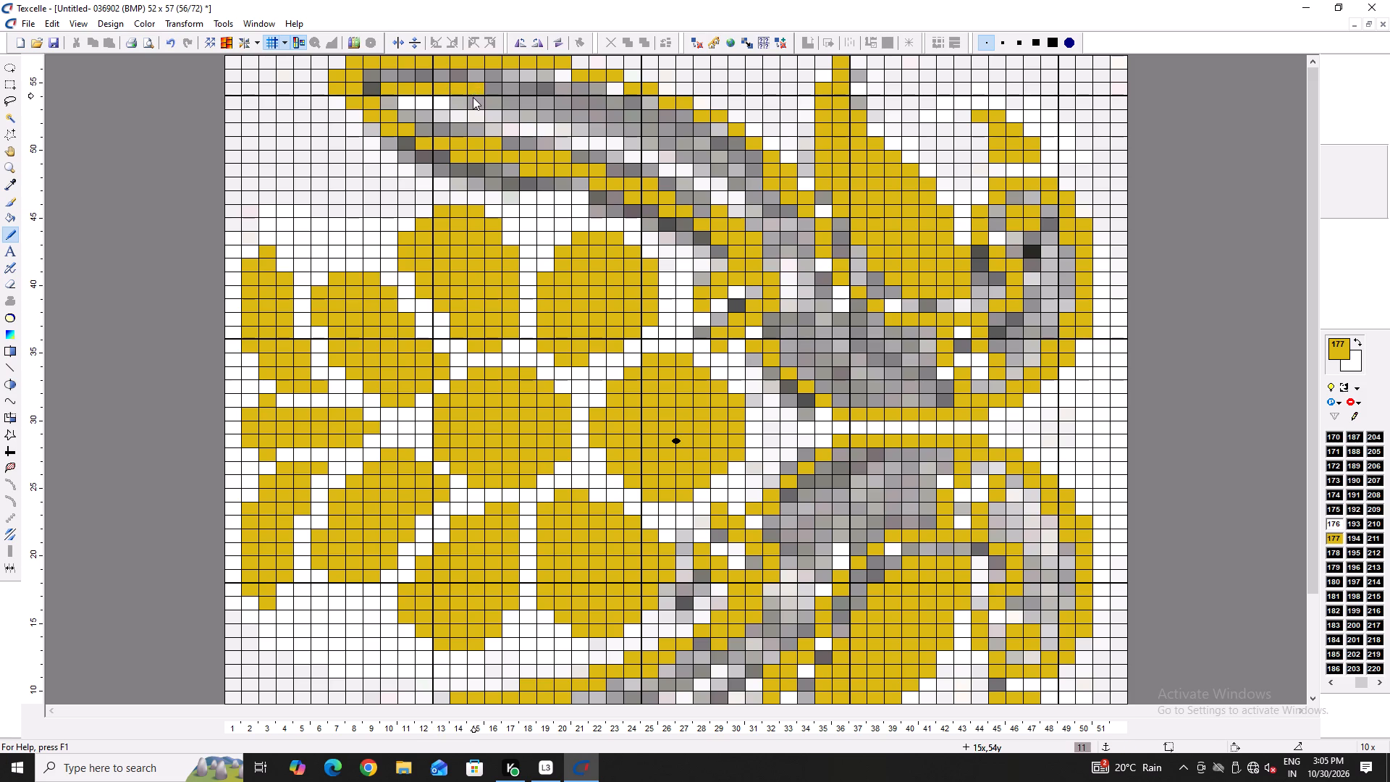
Paint a gold line along row 54 of the upper leaf, from about column 14 to 19.
drag(473, 97, 499, 101)
click(499, 101)
click(452, 99)
click(460, 97)
double_click(467, 96)
click(477, 99)
double_click(502, 105)
drag(513, 106, 540, 107)
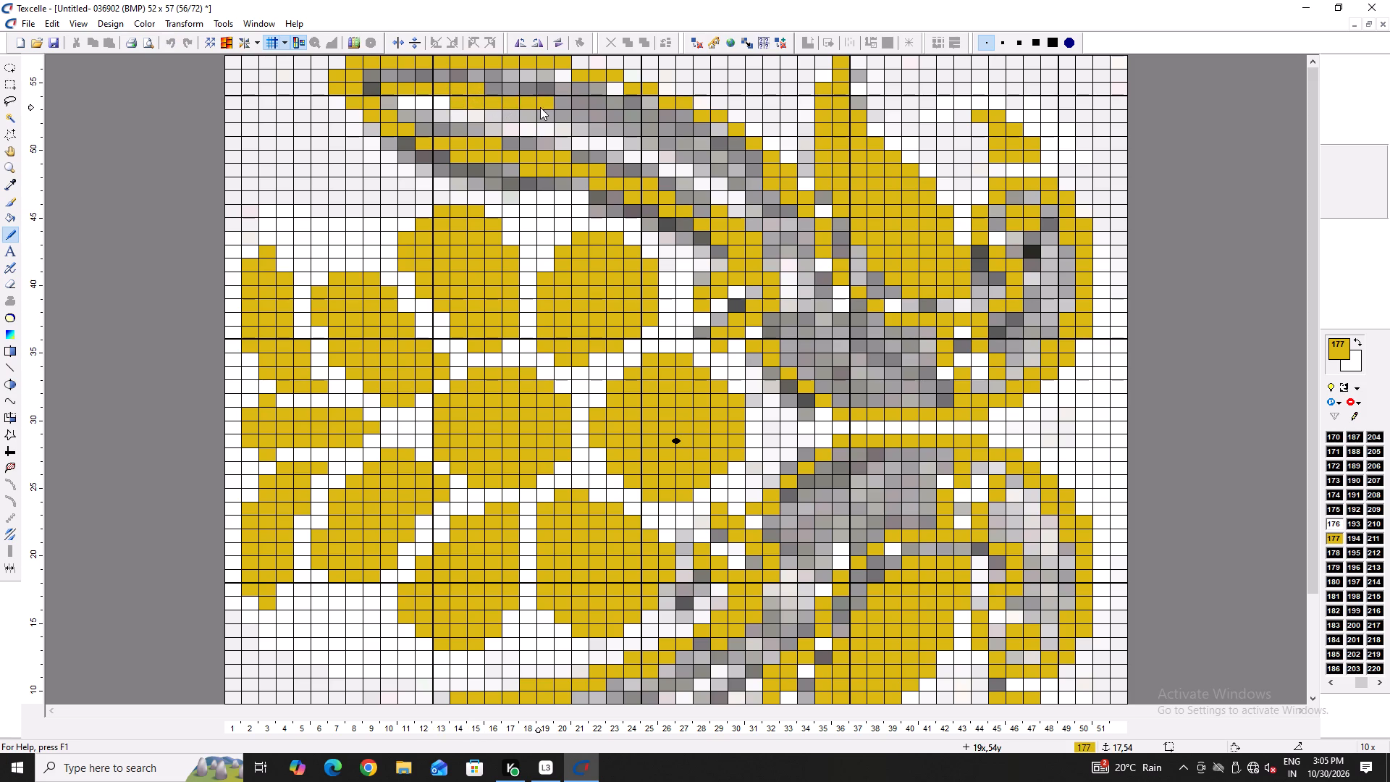
Extend the upper leaf's gold band along row 55 to about column 19 and along row 53 to about column 22.
drag(487, 83, 504, 87)
drag(507, 87, 530, 87)
drag(531, 88, 542, 89)
click(542, 89)
click(557, 109)
drag(563, 110, 590, 114)
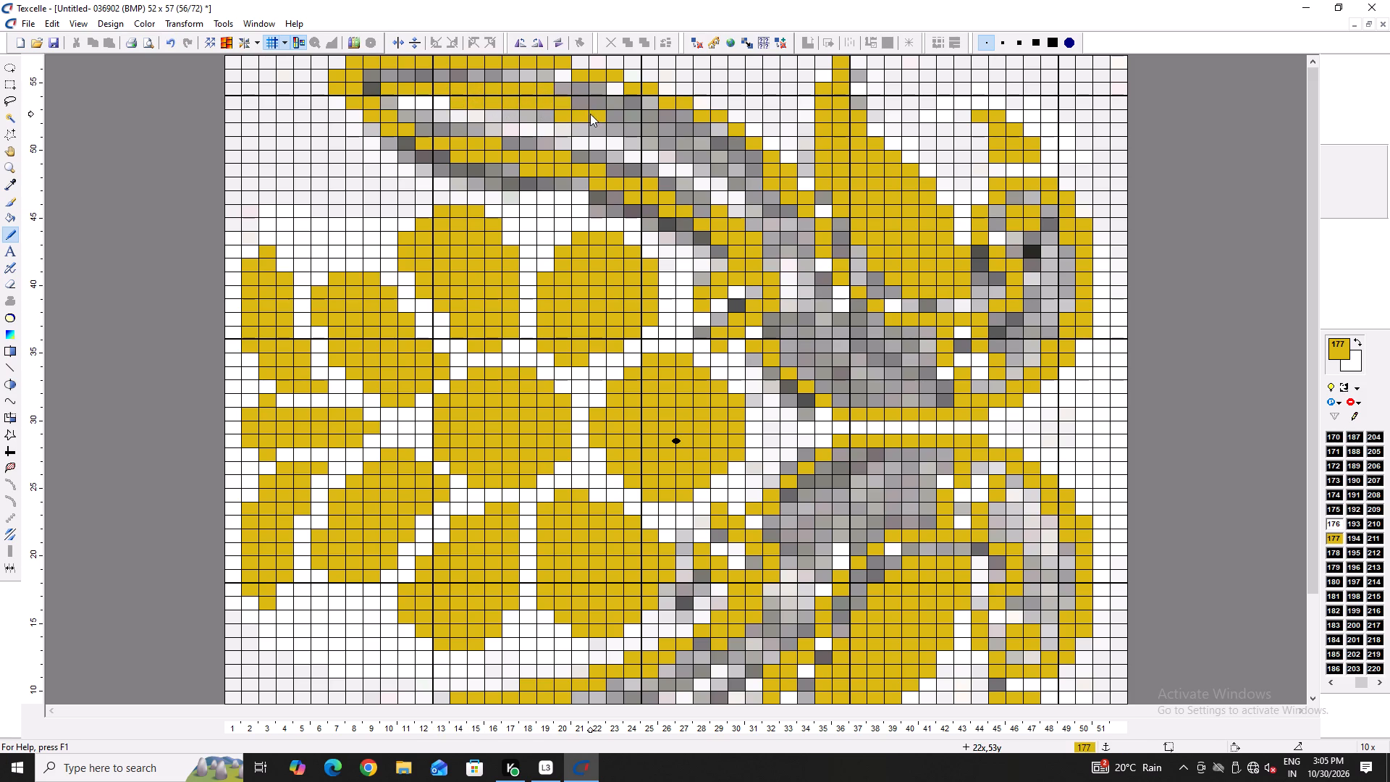
Touch up the upper leaf's gold band between columns 18 and 22, whitening stray pixels and filling row 53 with gold.
right_click(575, 115)
right_click(571, 117)
right_click(561, 118)
click(581, 106)
double_click(555, 91)
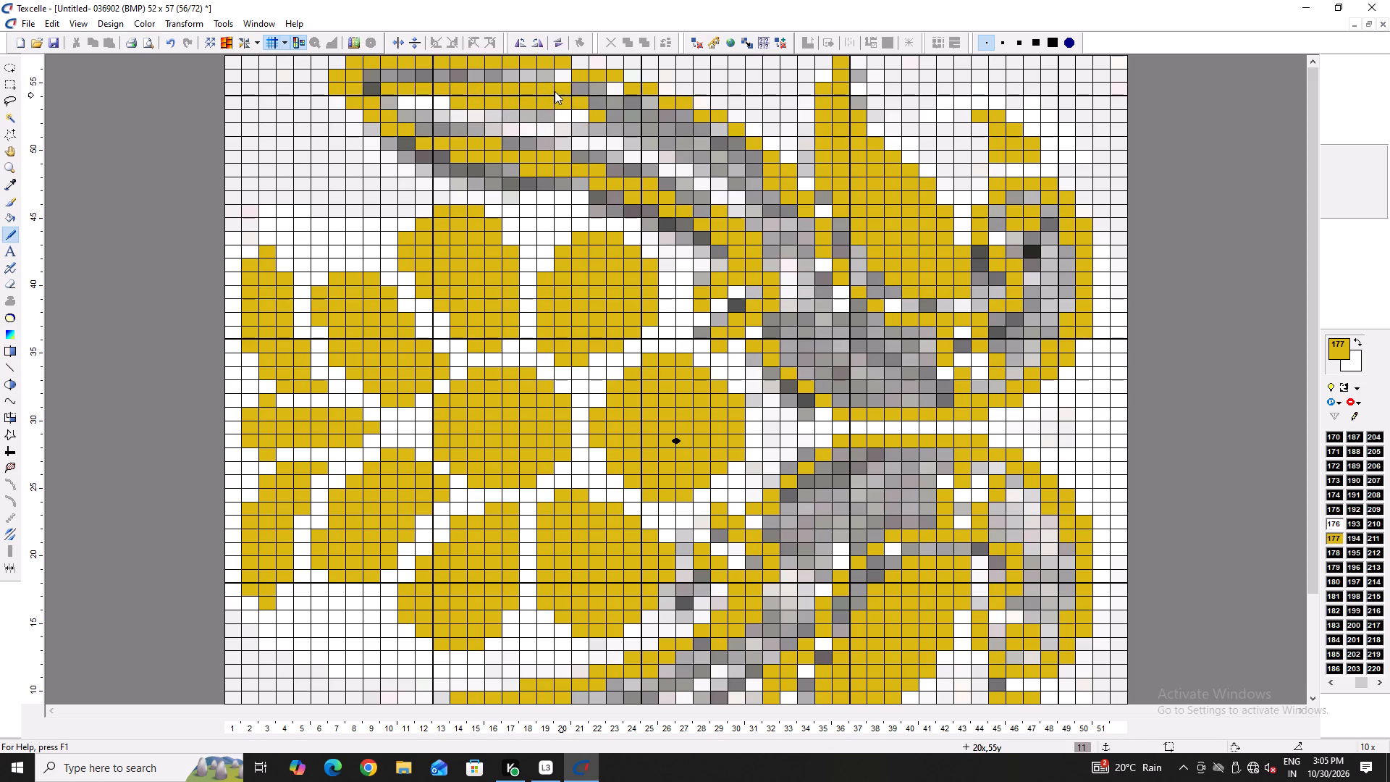
drag(584, 117, 566, 117)
right_click(557, 83)
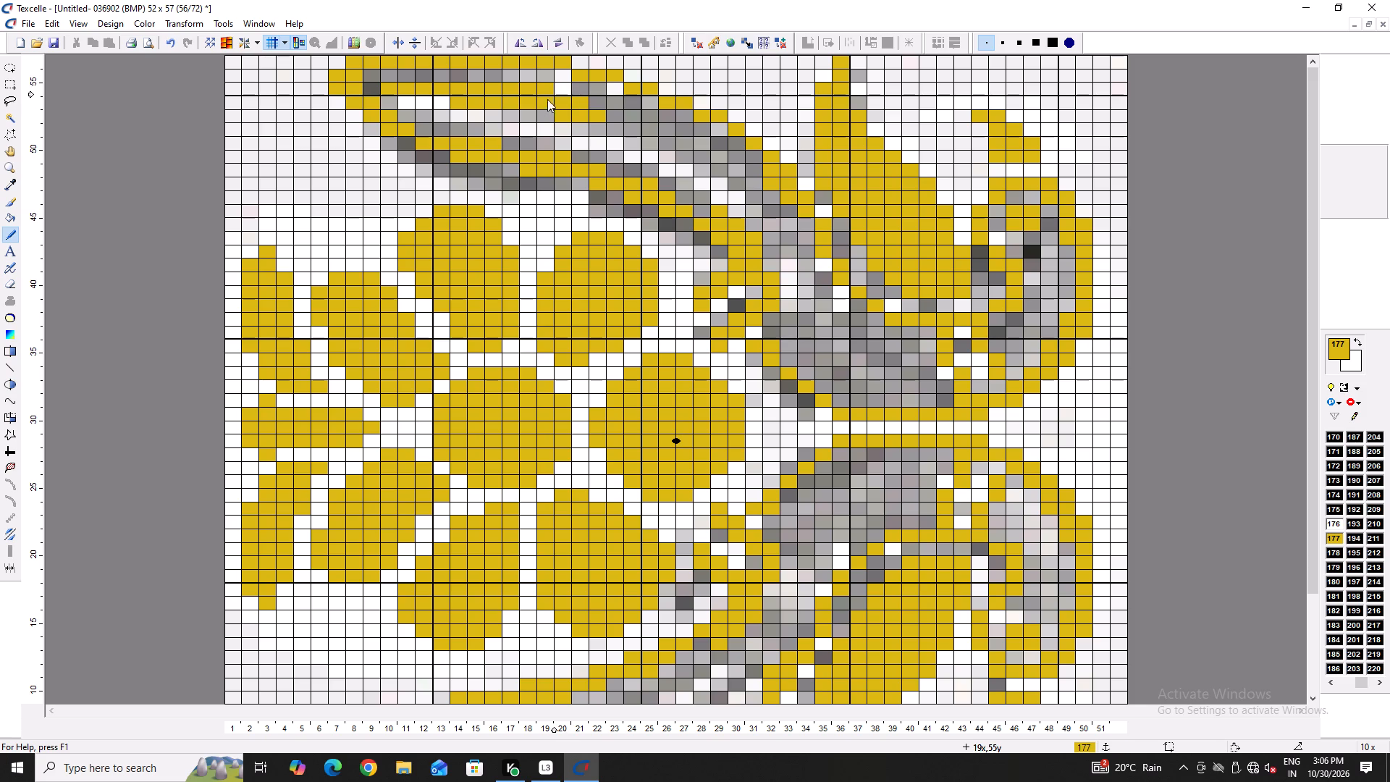
double_click(536, 115)
click(539, 107)
drag(540, 107, 547, 112)
double_click(547, 113)
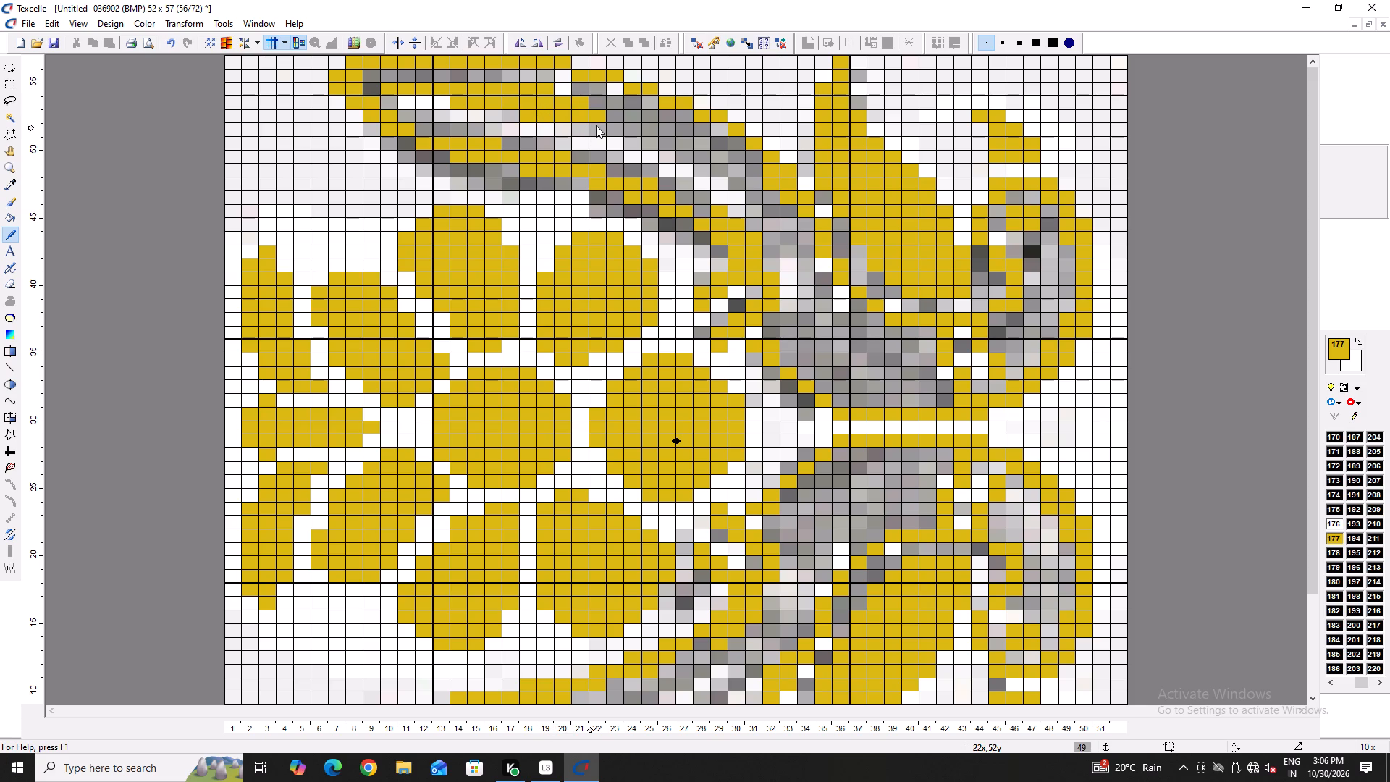
Continue the gold band down the upper leaf from about column 22, row 52 to column 27, row 50.
double_click(596, 125)
drag(610, 130, 620, 128)
click(620, 128)
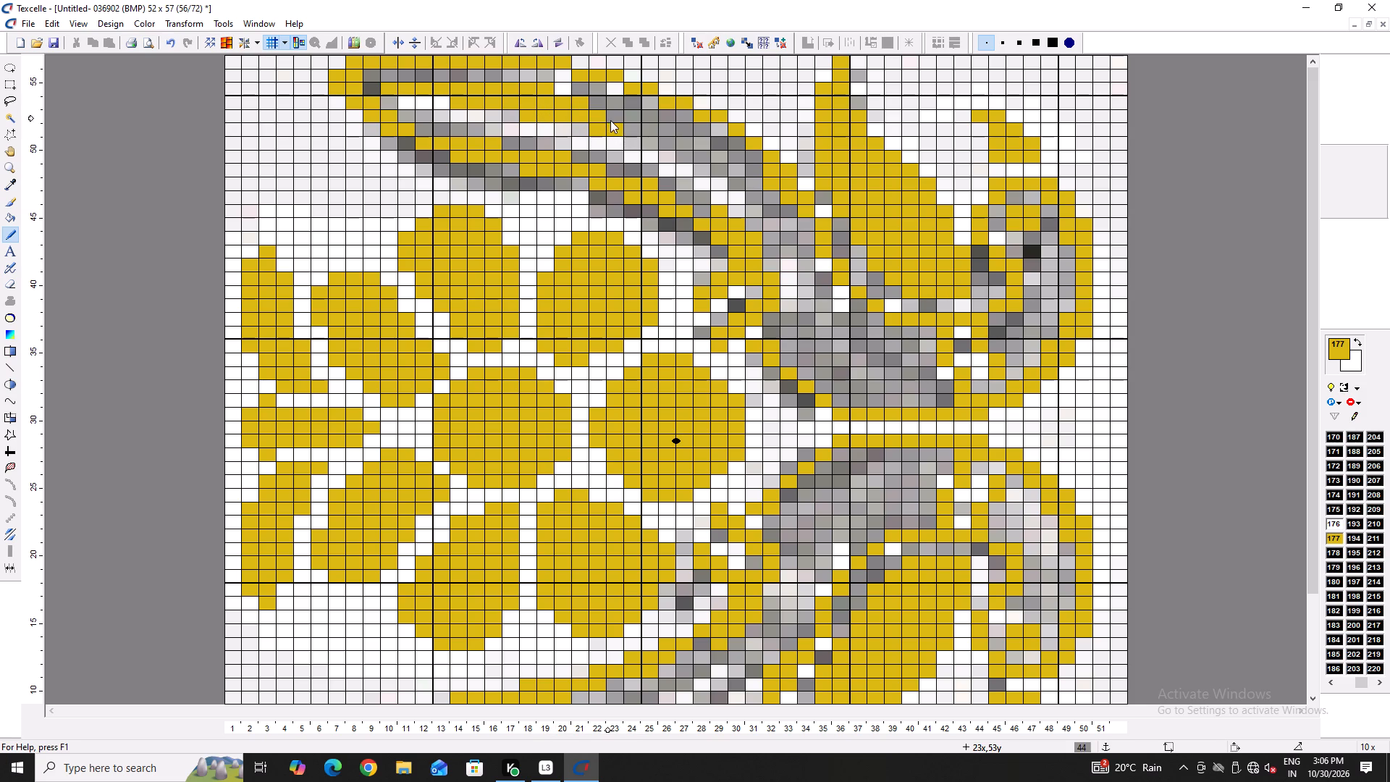
click(610, 120)
click(633, 134)
click(649, 129)
click(622, 112)
double_click(624, 115)
drag(665, 133, 670, 146)
triple_click(675, 149)
click(675, 148)
Step the gold band diagonally along the upper leaf to about column 31, row 48, filling adjoining pixels and whitening strays.
right_click(666, 156)
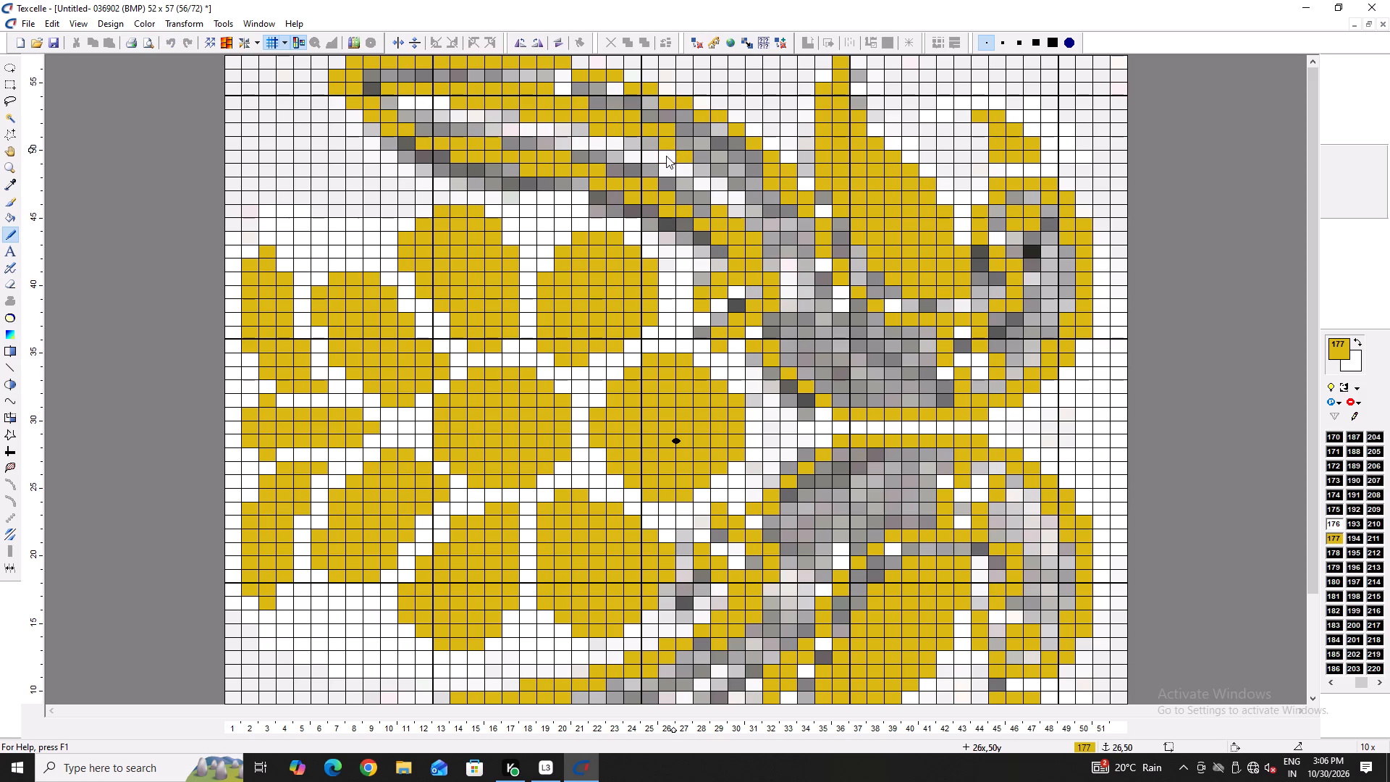
click(682, 146)
click(700, 159)
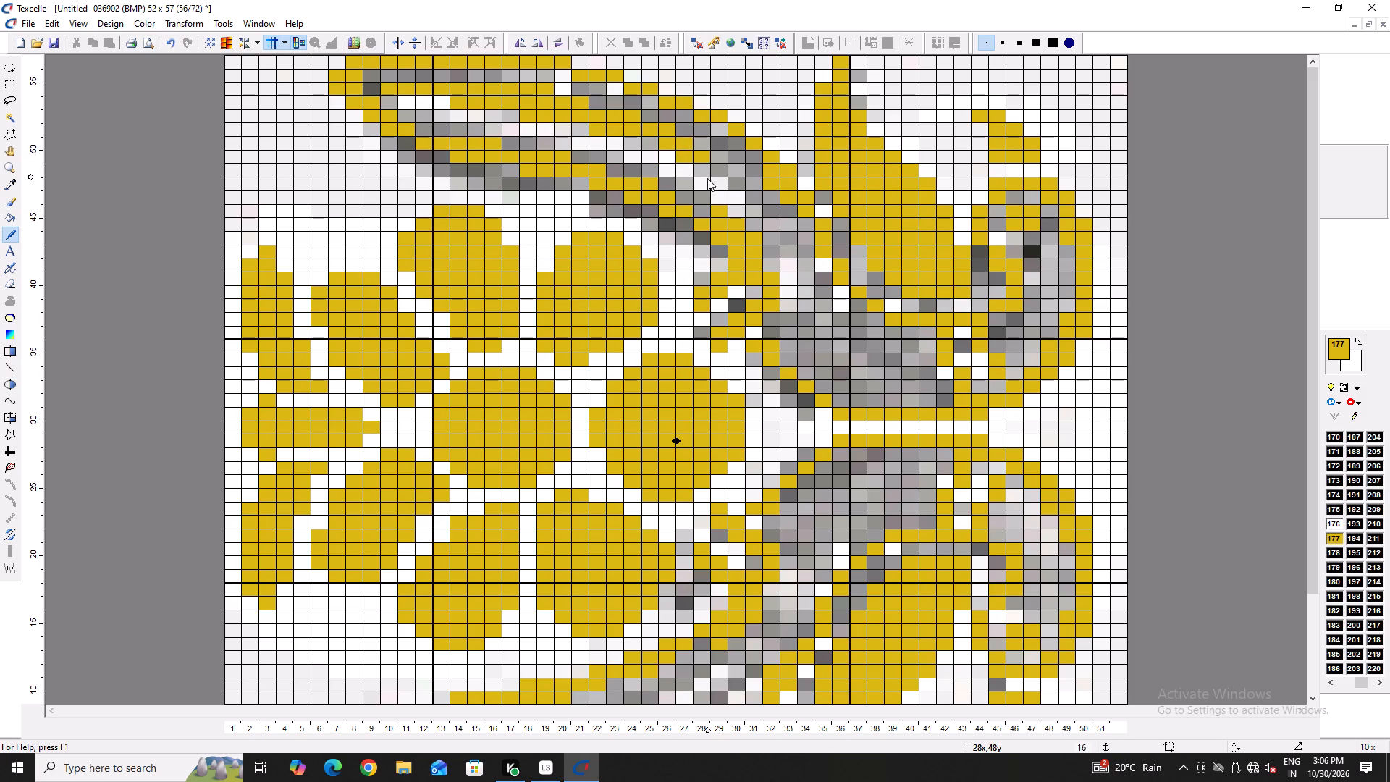
click(711, 177)
click(713, 168)
right_click(727, 185)
click(735, 182)
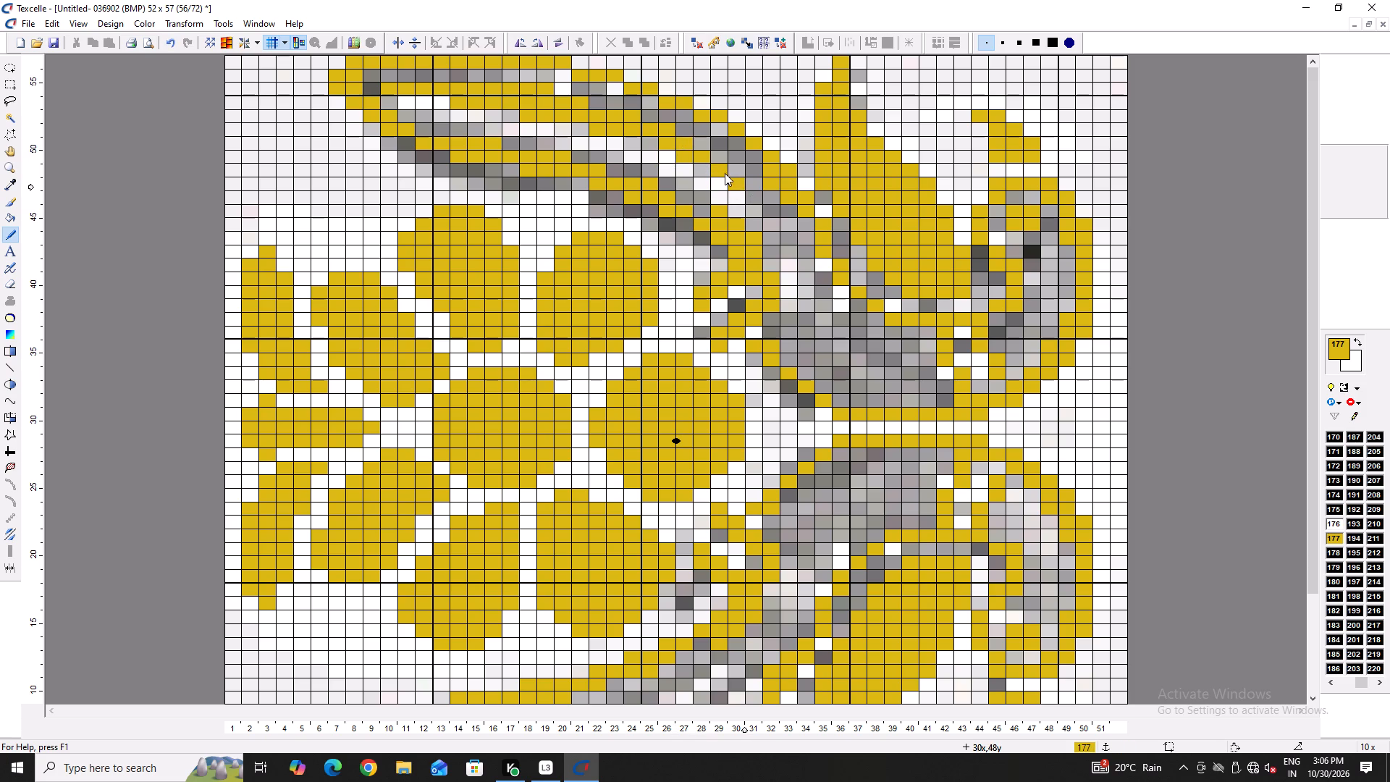
click(724, 173)
click(724, 161)
click(704, 148)
click(684, 135)
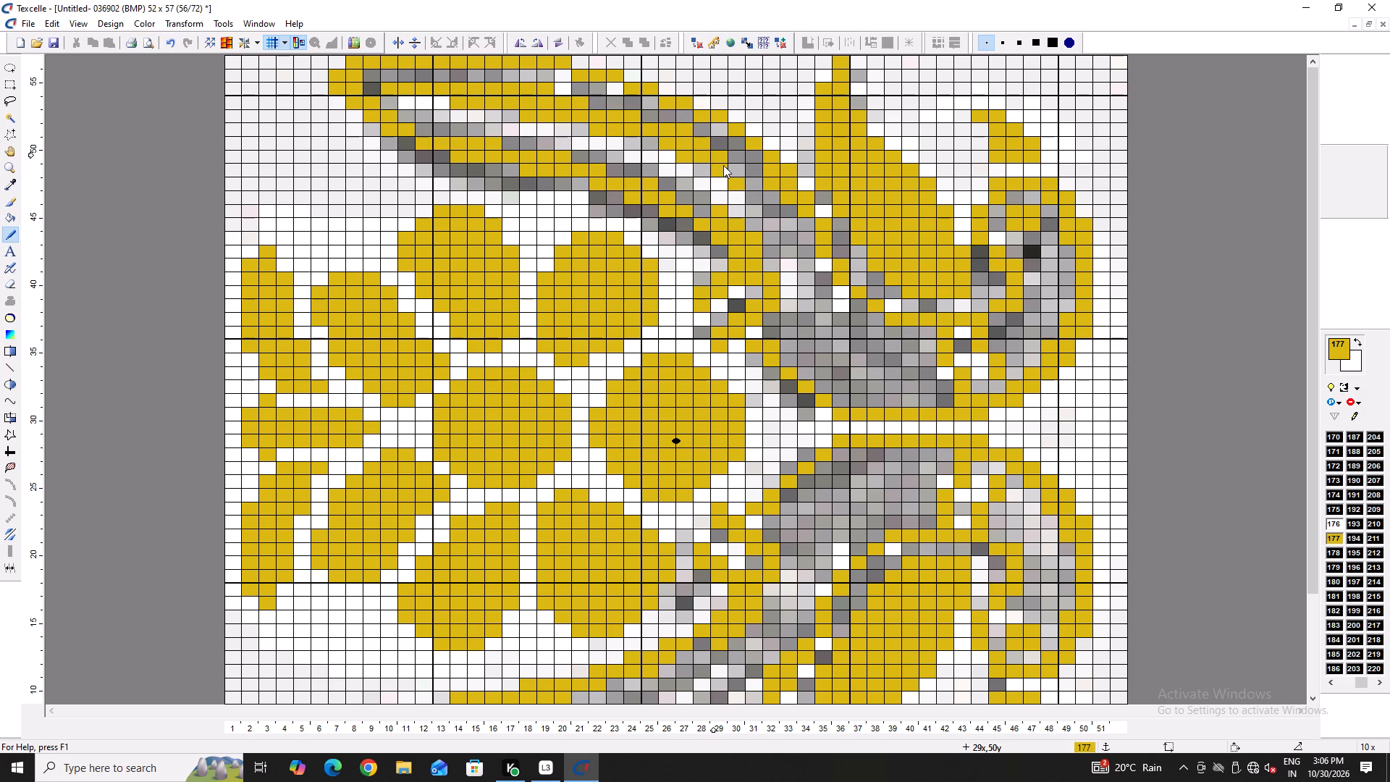
click(741, 172)
Reshape the upper leaf's outer edge around columns 25 to 28, rows 53 to 55, with gold pixels and white gaps.
click(652, 110)
right_click(663, 104)
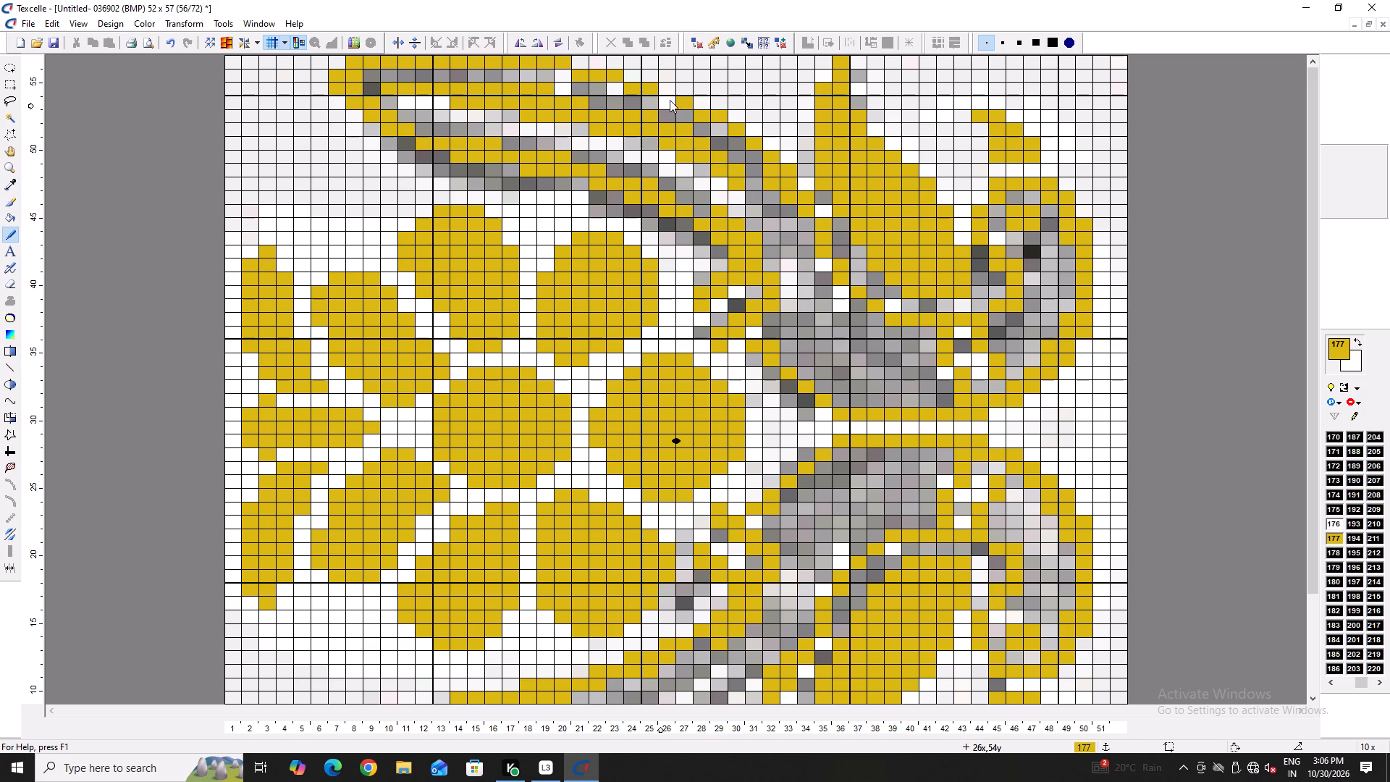
click(670, 96)
click(670, 91)
right_click(667, 105)
right_click(667, 105)
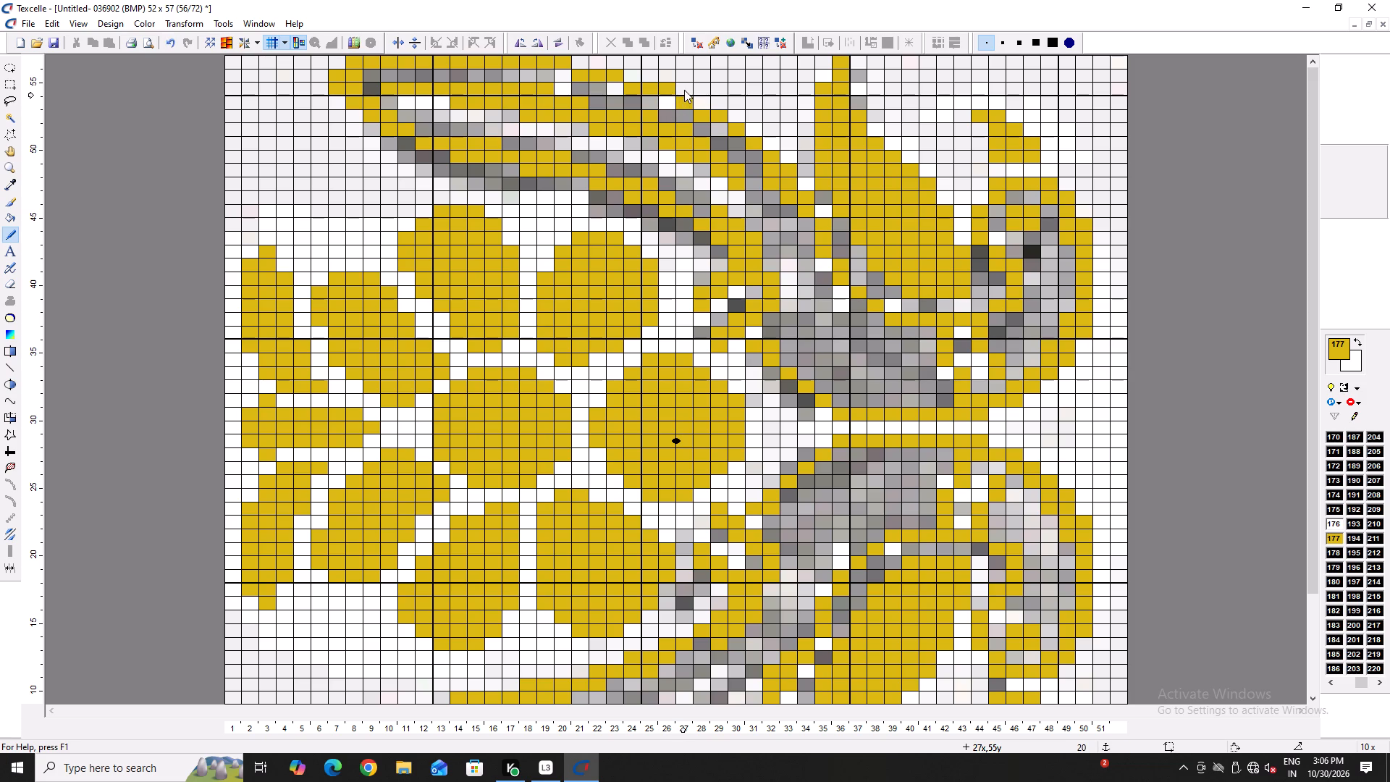
double_click(684, 90)
right_click(687, 92)
click(700, 99)
right_click(702, 110)
Fill remaining gaps in the upper leaf's gold band at columns 12, 13, 22 and 25, and whiten a grey pixel beneath it.
click(430, 106)
click(442, 101)
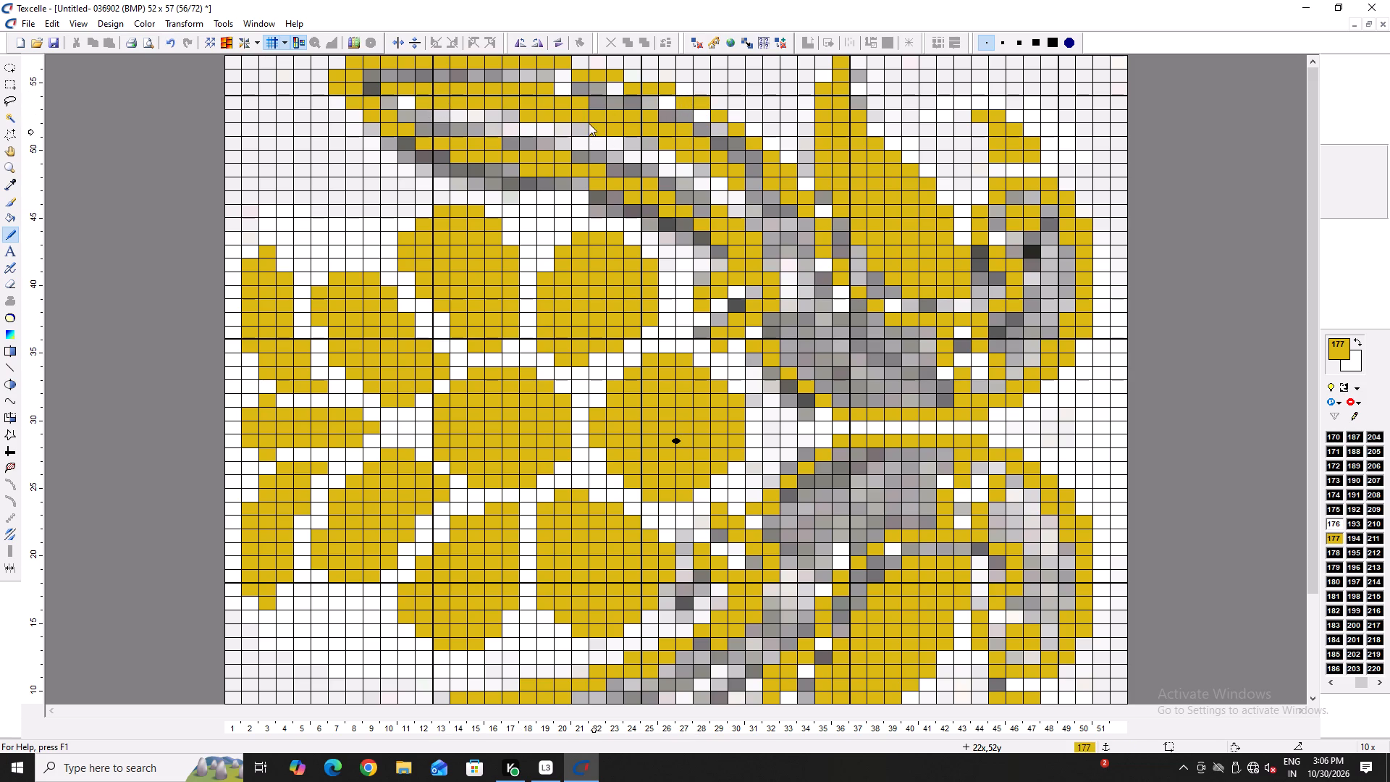
click(589, 123)
right_click(528, 117)
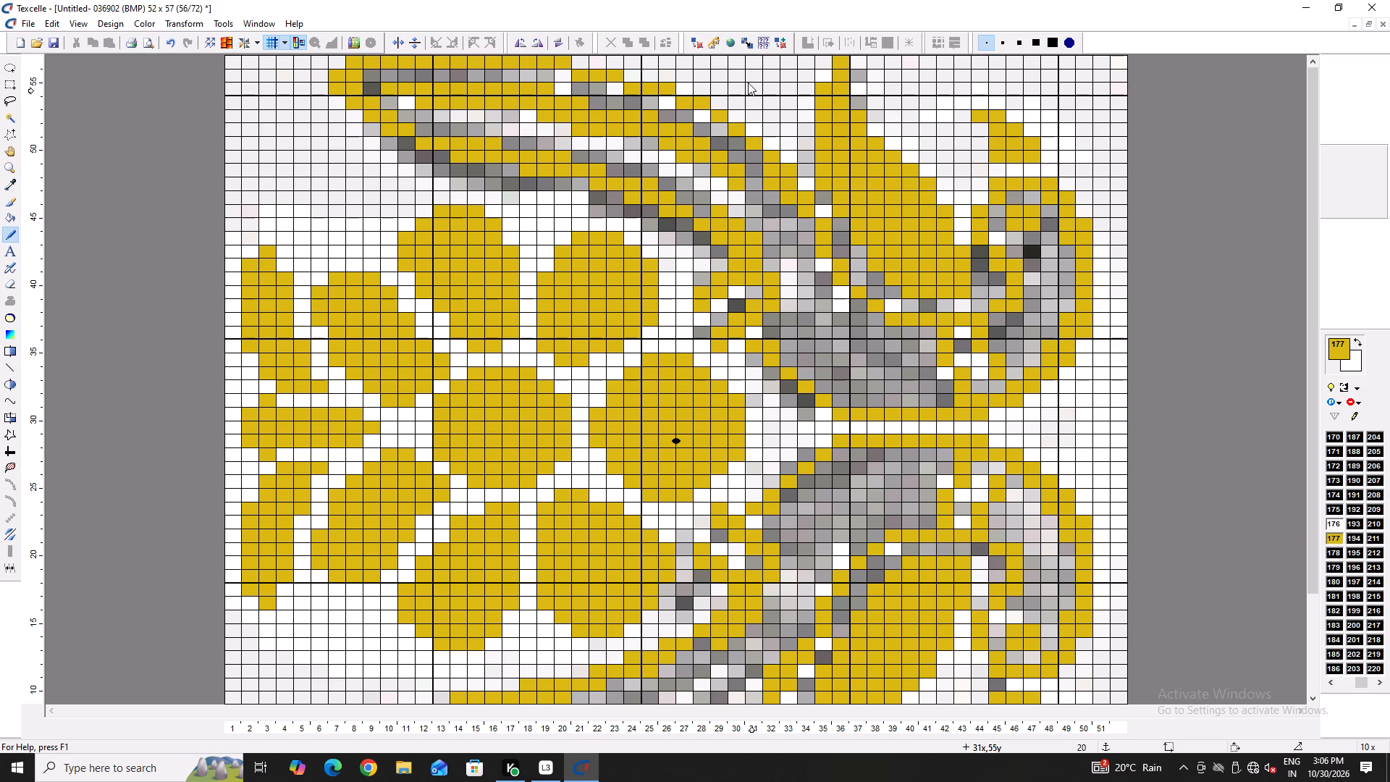
click(652, 143)
Paint gold pixels along the upper leaf's lower outline, around columns 27 to 29, rows 45 and 46.
click(690, 203)
double_click(725, 215)
double_click(710, 211)
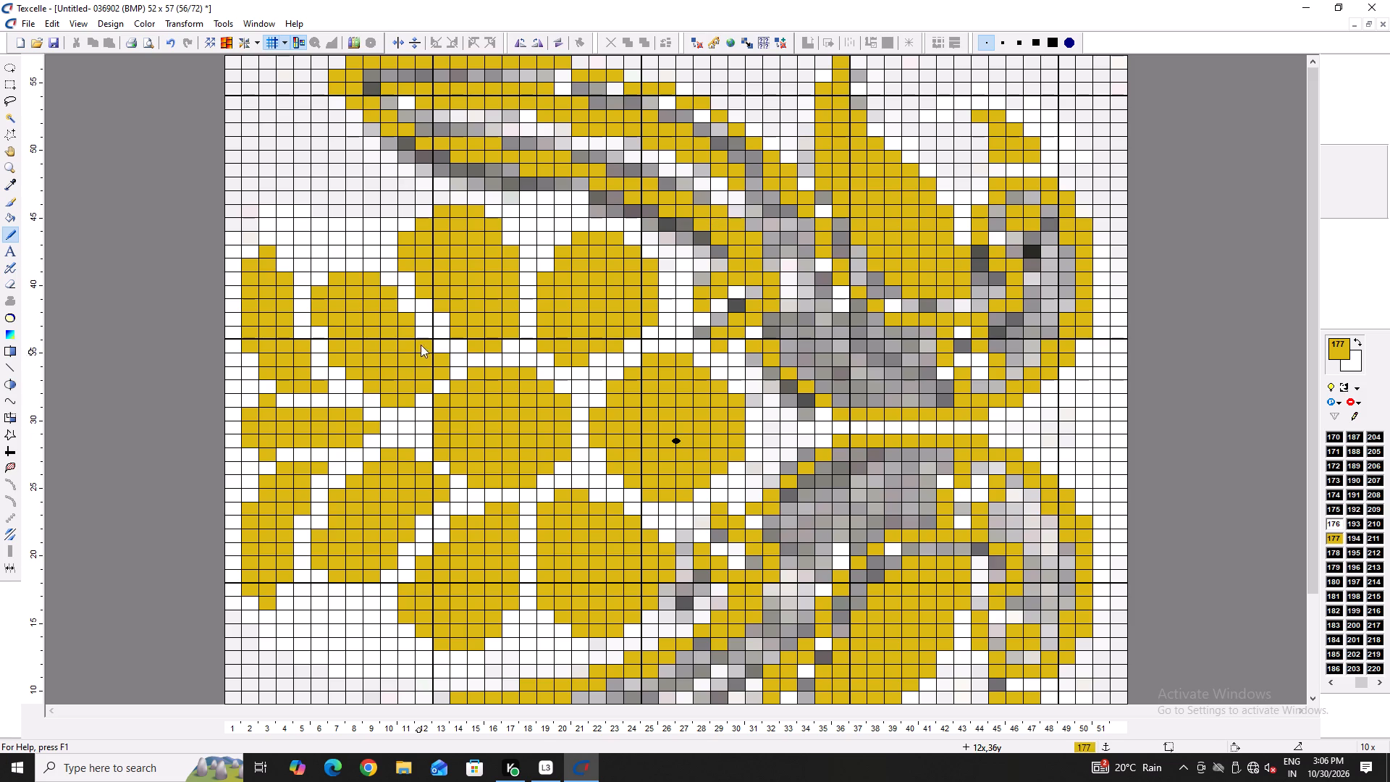
Whiten the upper leaf's grey diagonal from about column 33, row 47, to column 26, row 53, and make column 33, row 48 gold.
ctrl+scroll(421, 325, up, 2)
scroll(421, 325, up, 6)
ctrl+scroll(371, 245, down, 2)
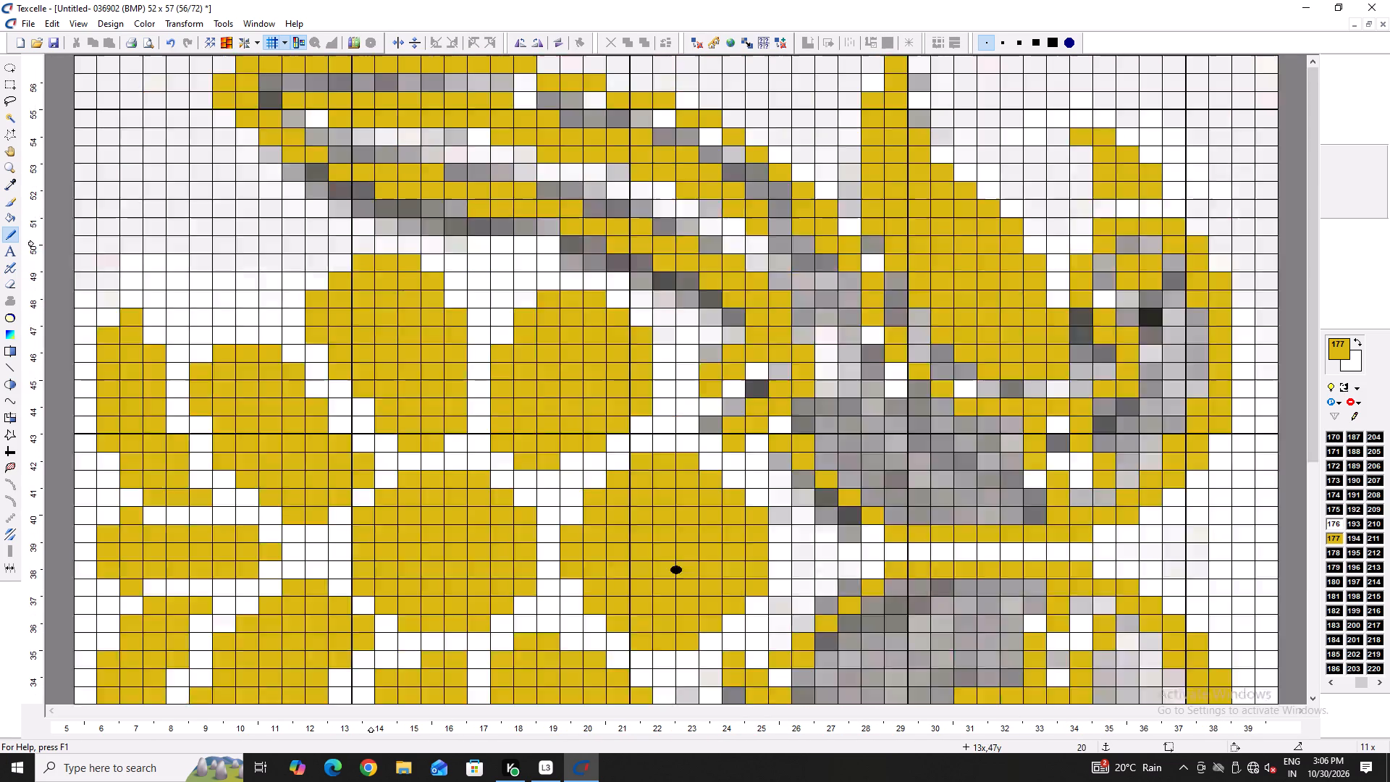
ctrl+scroll(371, 243, down, 1)
ctrl+scroll(696, 243, up, 1)
scroll(804, 172, up, 1)
ctrl+scroll(771, 214, up, 2)
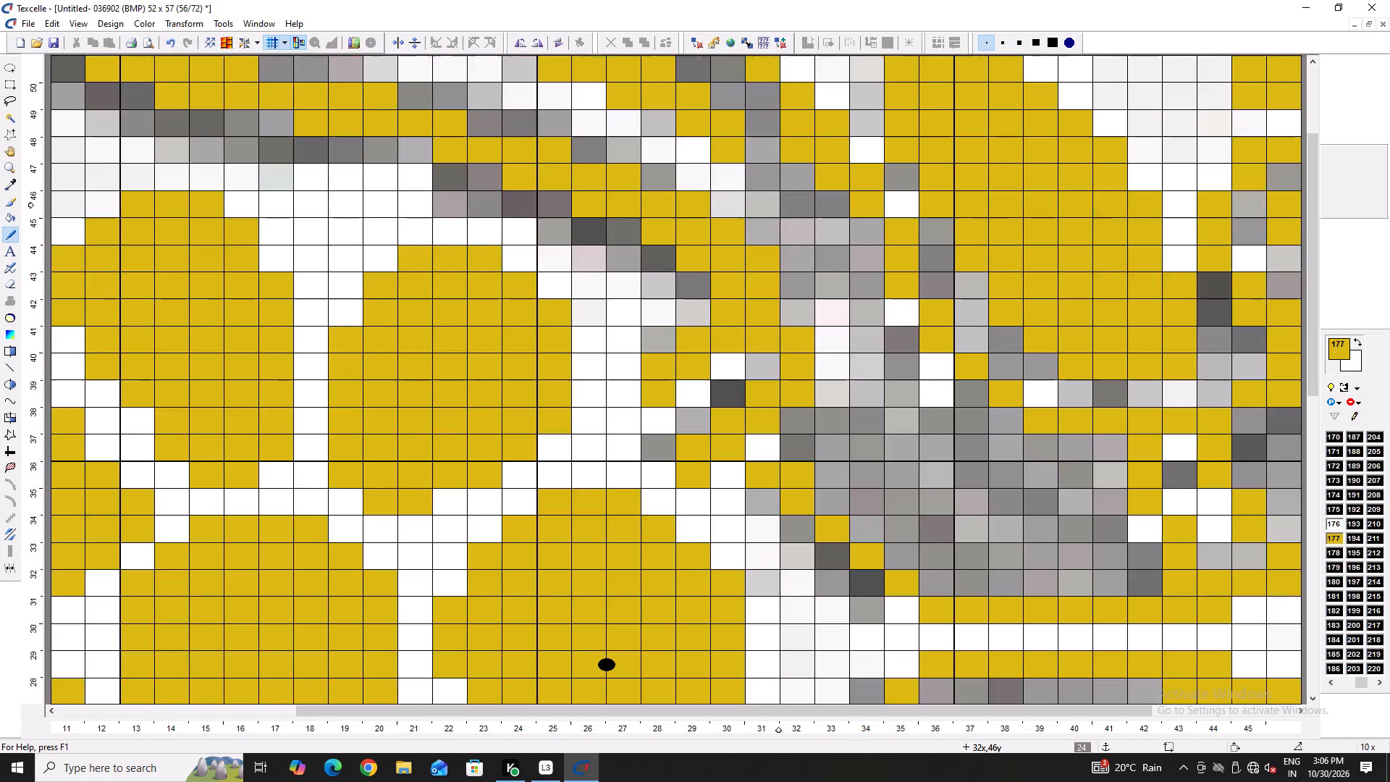
scroll(768, 214, up, 3)
right_click(789, 301)
right_drag(812, 316, 824, 333)
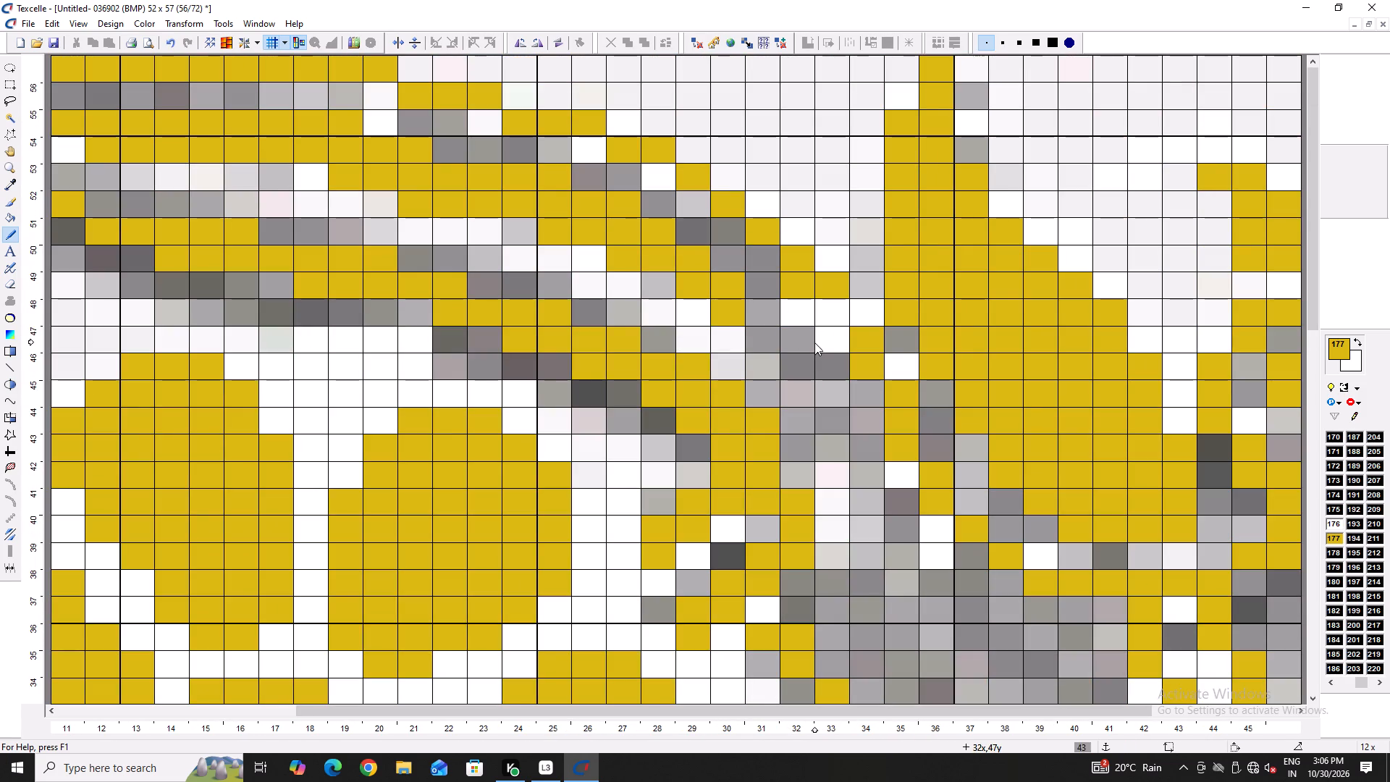
click(844, 314)
right_click(791, 293)
right_click(791, 293)
right_drag(728, 257, 720, 251)
right_click(704, 240)
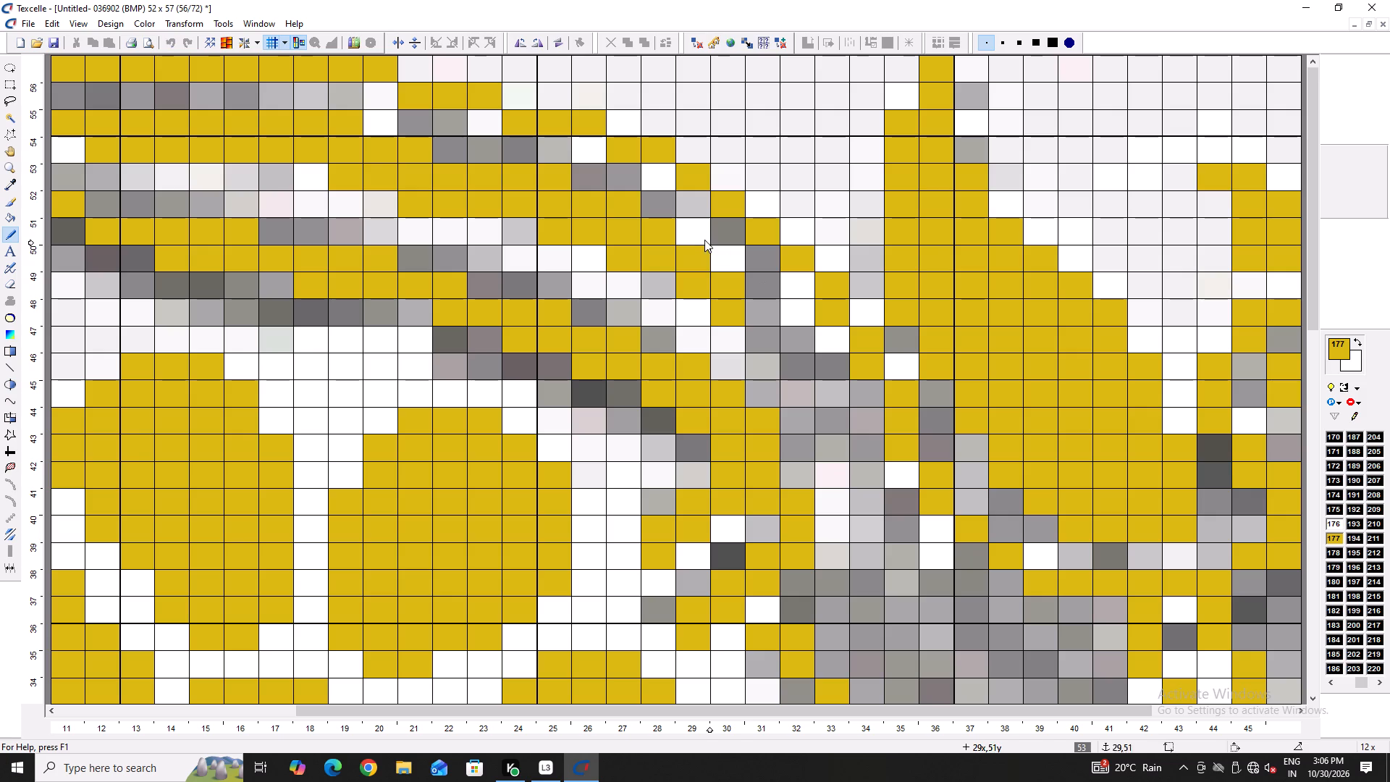
right_click(670, 205)
right_click(643, 188)
right_click(639, 185)
right_click(610, 168)
right_click(610, 168)
right_click(590, 167)
right_click(590, 167)
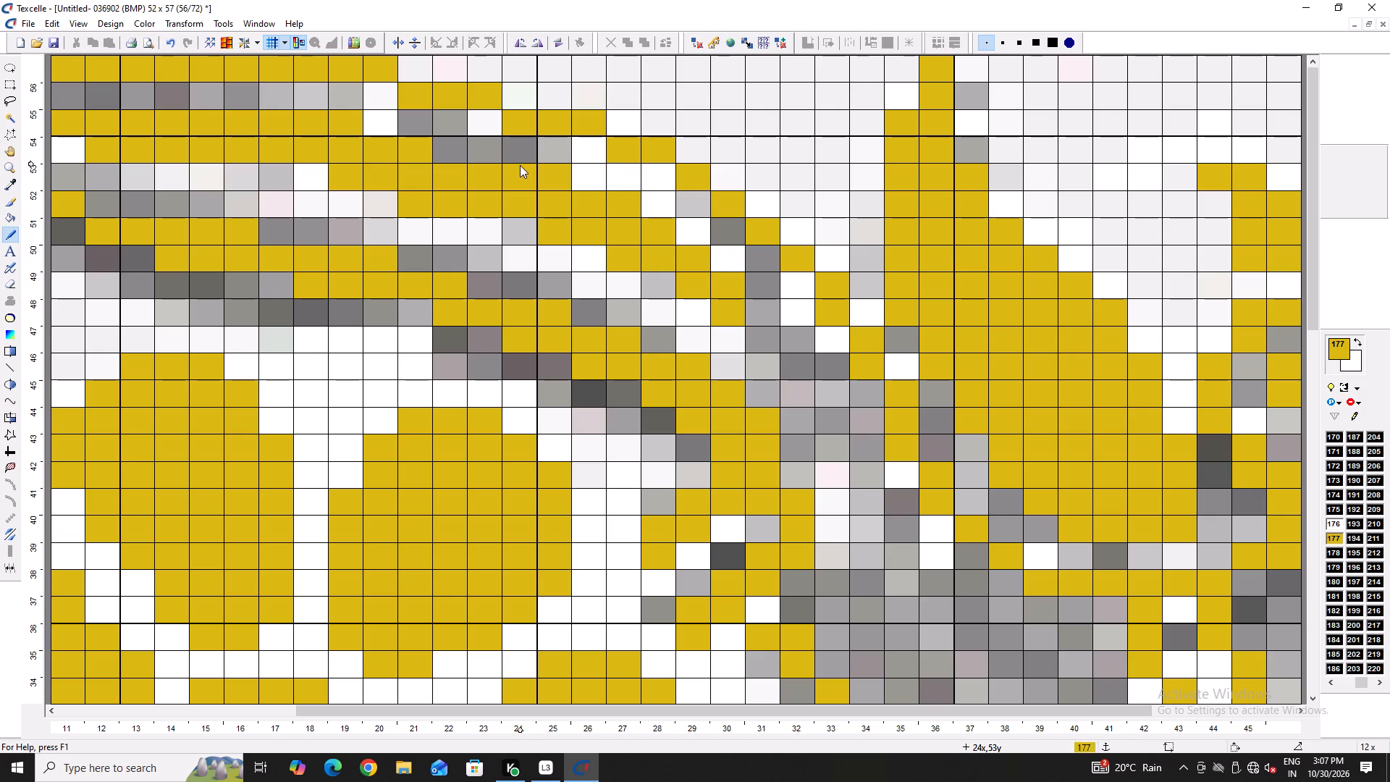
Whiten the grey pixels at columns 22 to 25, row 54 of the upper leaf, keeping column 21 gold.
right_click(555, 144)
right_drag(550, 147, 518, 157)
right_click(514, 156)
right_click(511, 156)
right_drag(497, 151, 484, 151)
right_click(479, 151)
right_drag(476, 151, 405, 150)
right_click(405, 150)
double_click(413, 146)
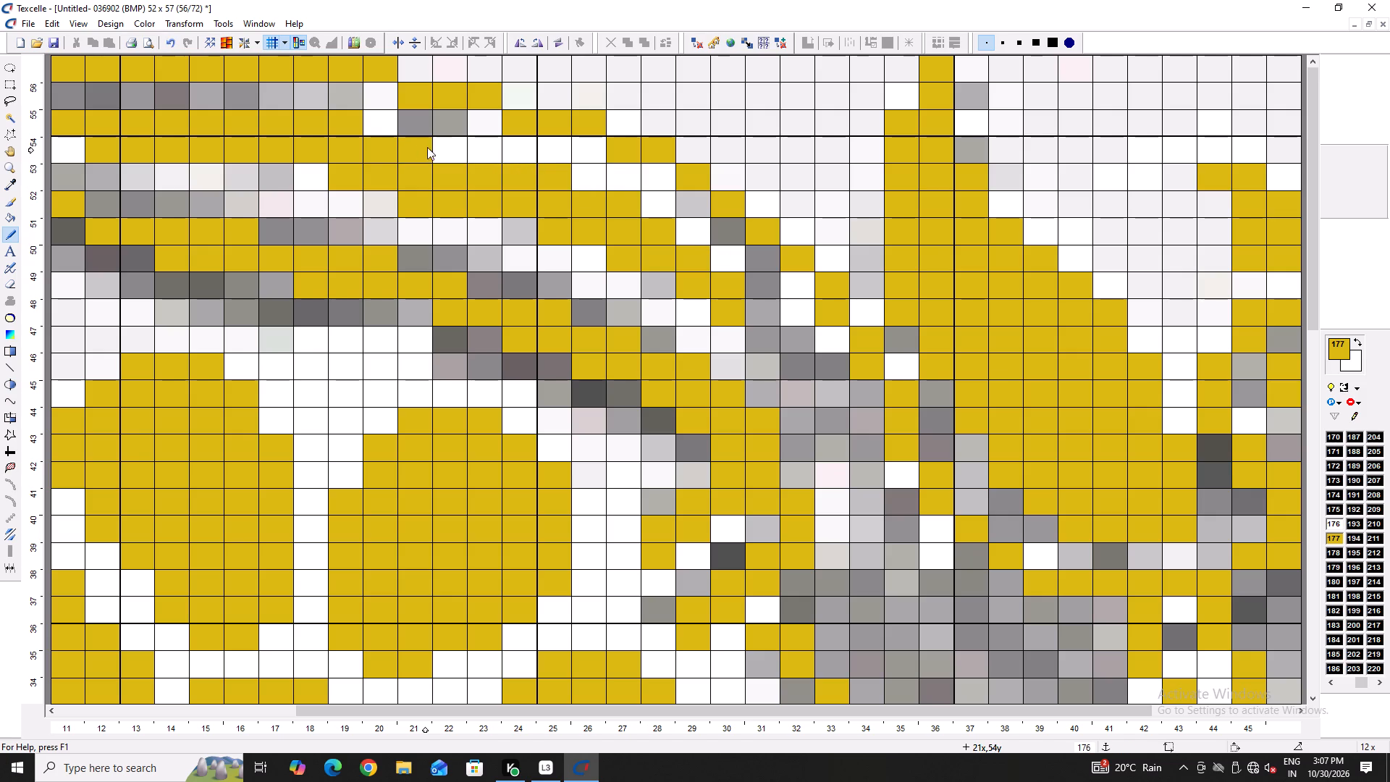
double_click(429, 148)
Whiten the upper leaf's grey strip at columns 21 to 23, row 55, and columns 14 to 19, row 56.
right_click(468, 125)
right_click(464, 124)
right_click(460, 125)
right_drag(439, 129, 426, 127)
right_click(418, 122)
right_click(413, 124)
right_click(407, 128)
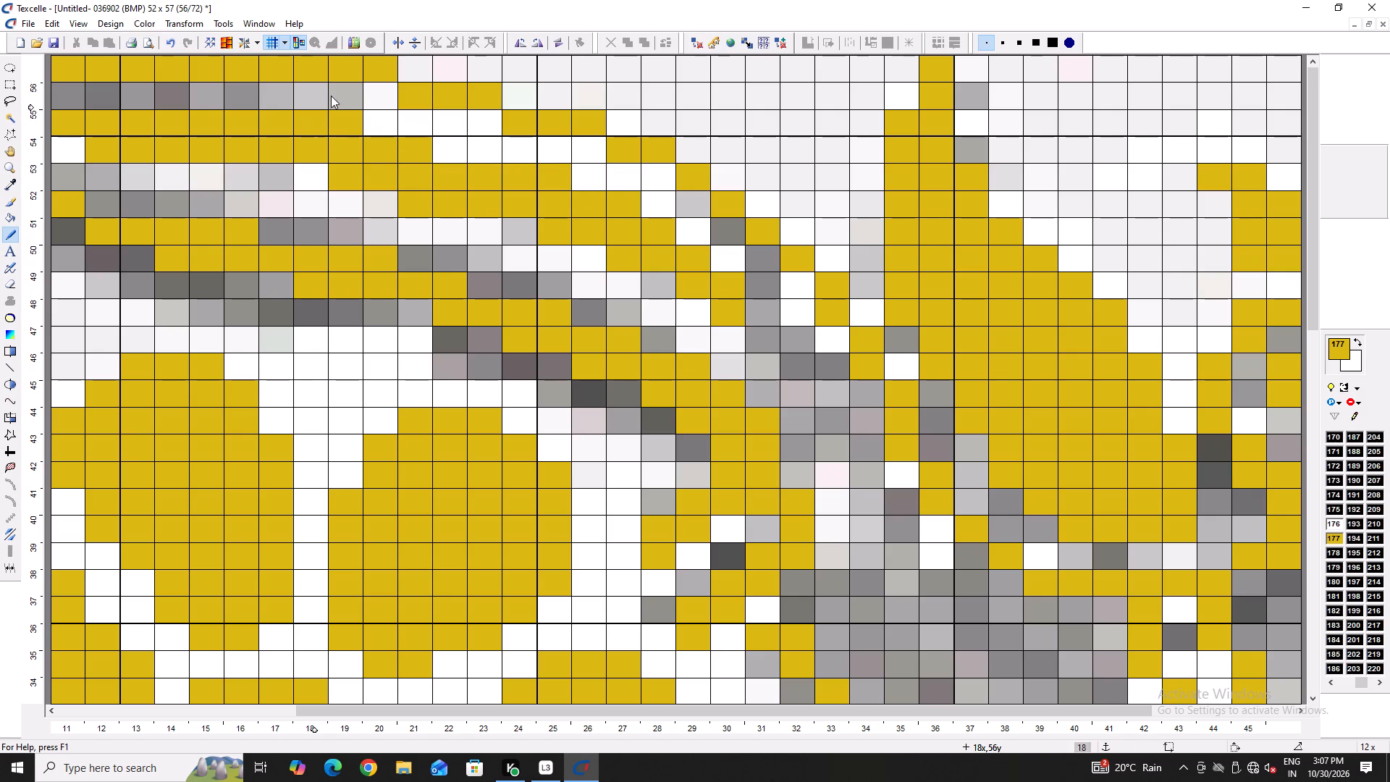
right_drag(331, 96, 265, 93)
right_drag(265, 93, 191, 99)
right_click(180, 99)
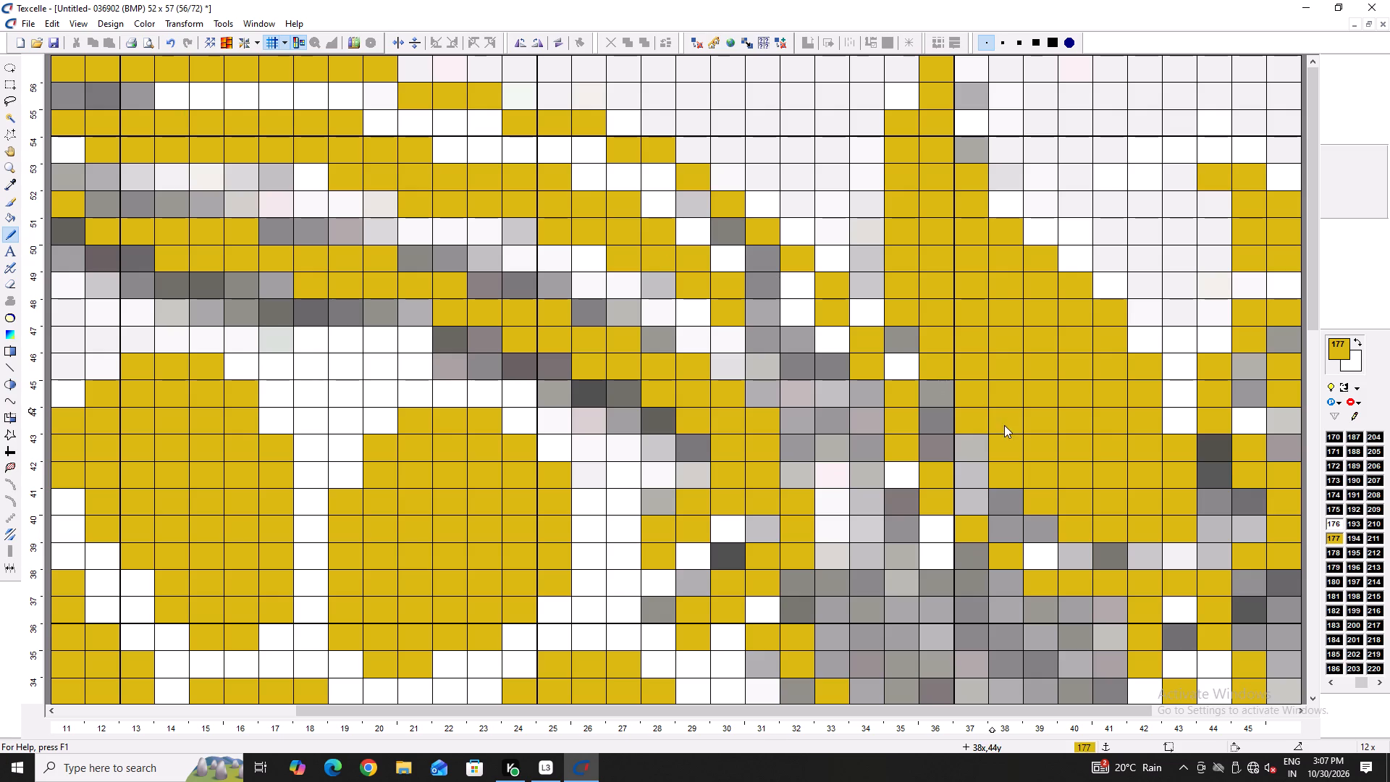
Paint the pixel at column 31, row 48 of the upper leaf gold.
drag(770, 305, 769, 323)
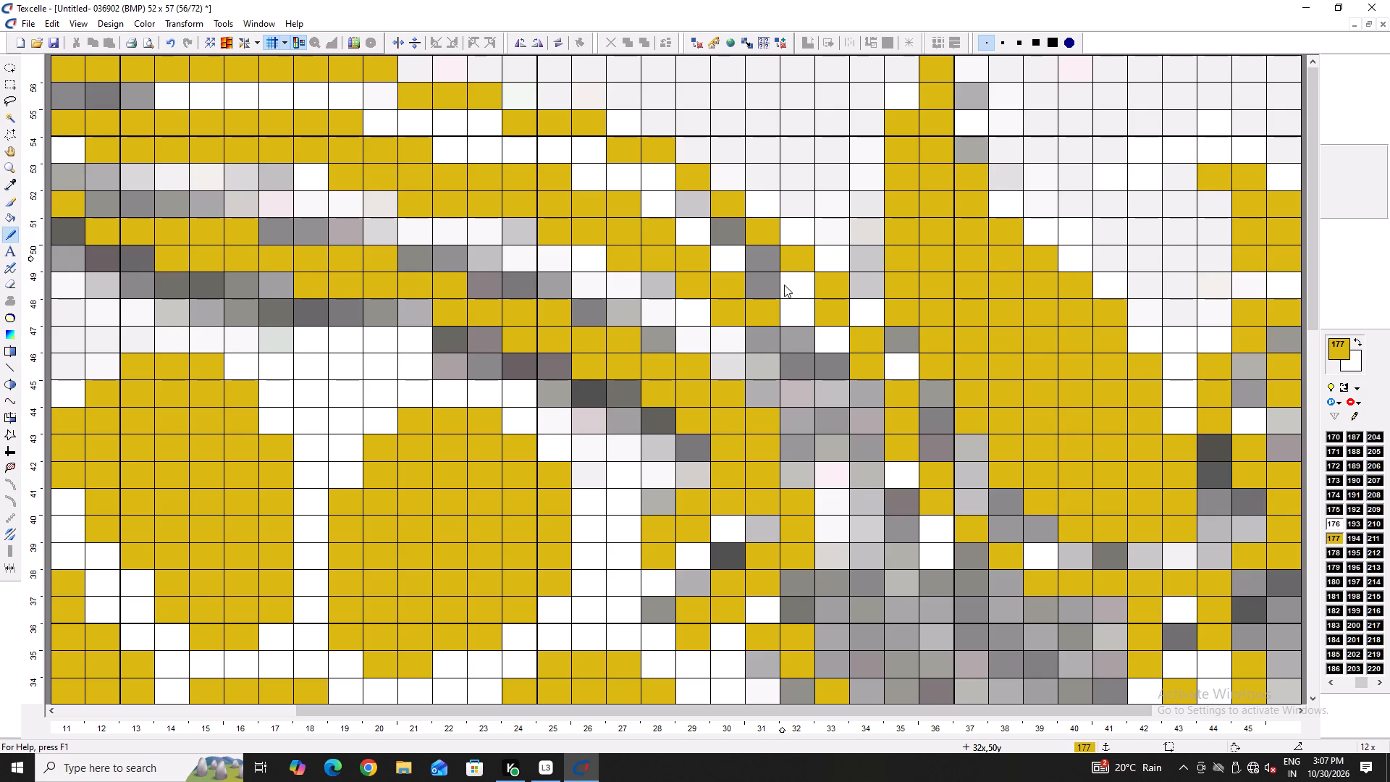
Paint column 18, row 53 gold, and whiten column 18, rows 52 and 49, and columns 14 and 15, row 50.
ctrl+scroll(726, 346, down, 4)
ctrl+scroll(674, 258, up, 2)
scroll(586, 224, up, 1)
ctrl+scroll(511, 121, up, 1)
scroll(519, 116, up, 2)
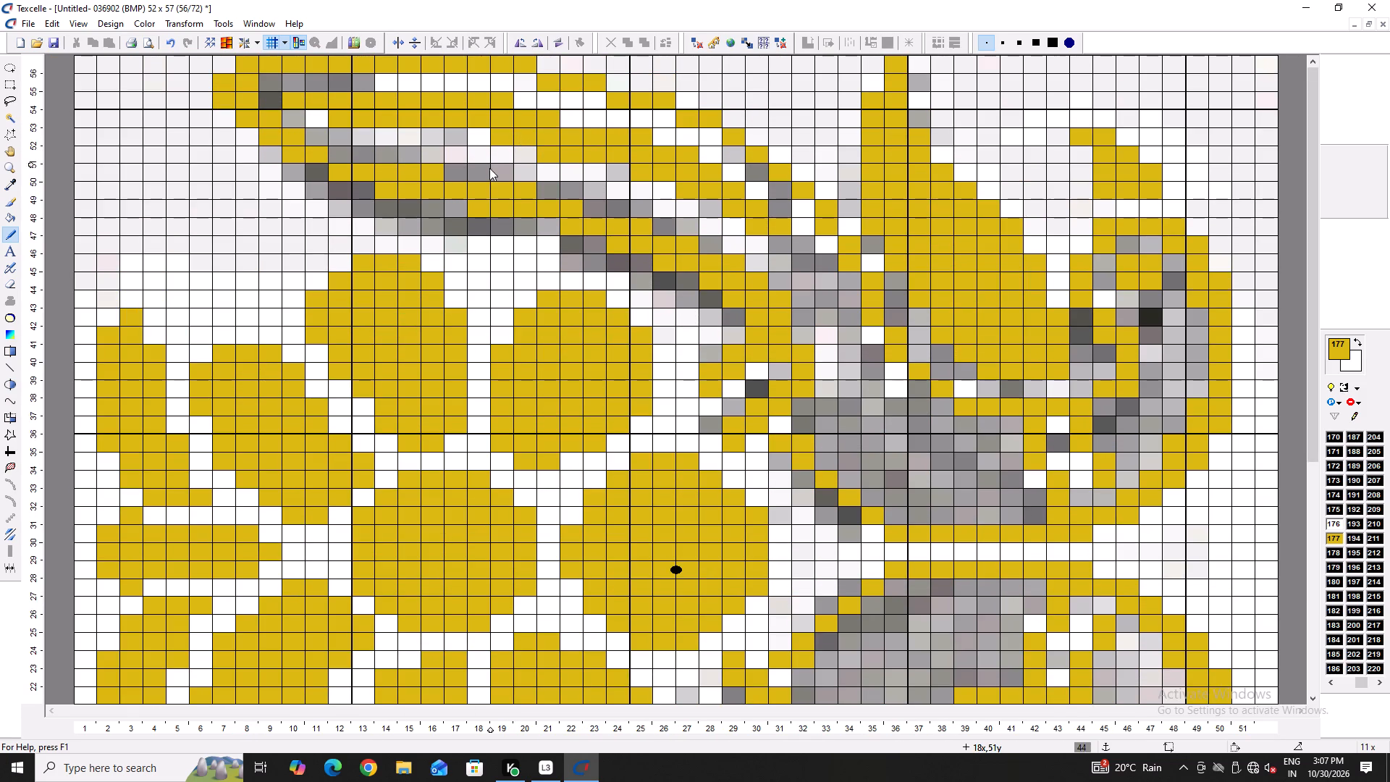
drag(481, 146, 469, 138)
right_click(471, 159)
right_click(471, 159)
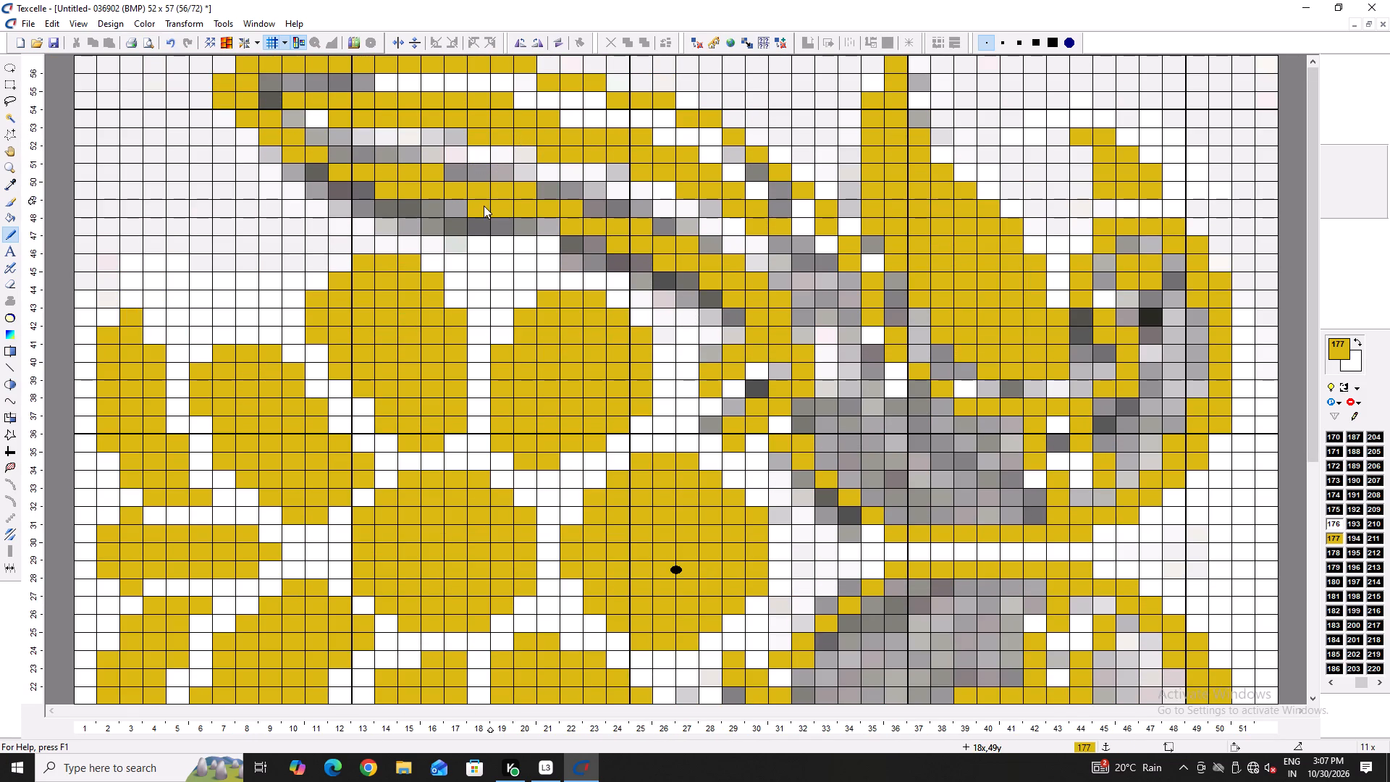
right_click(484, 206)
right_click(484, 206)
right_click(403, 190)
right_drag(407, 188, 390, 194)
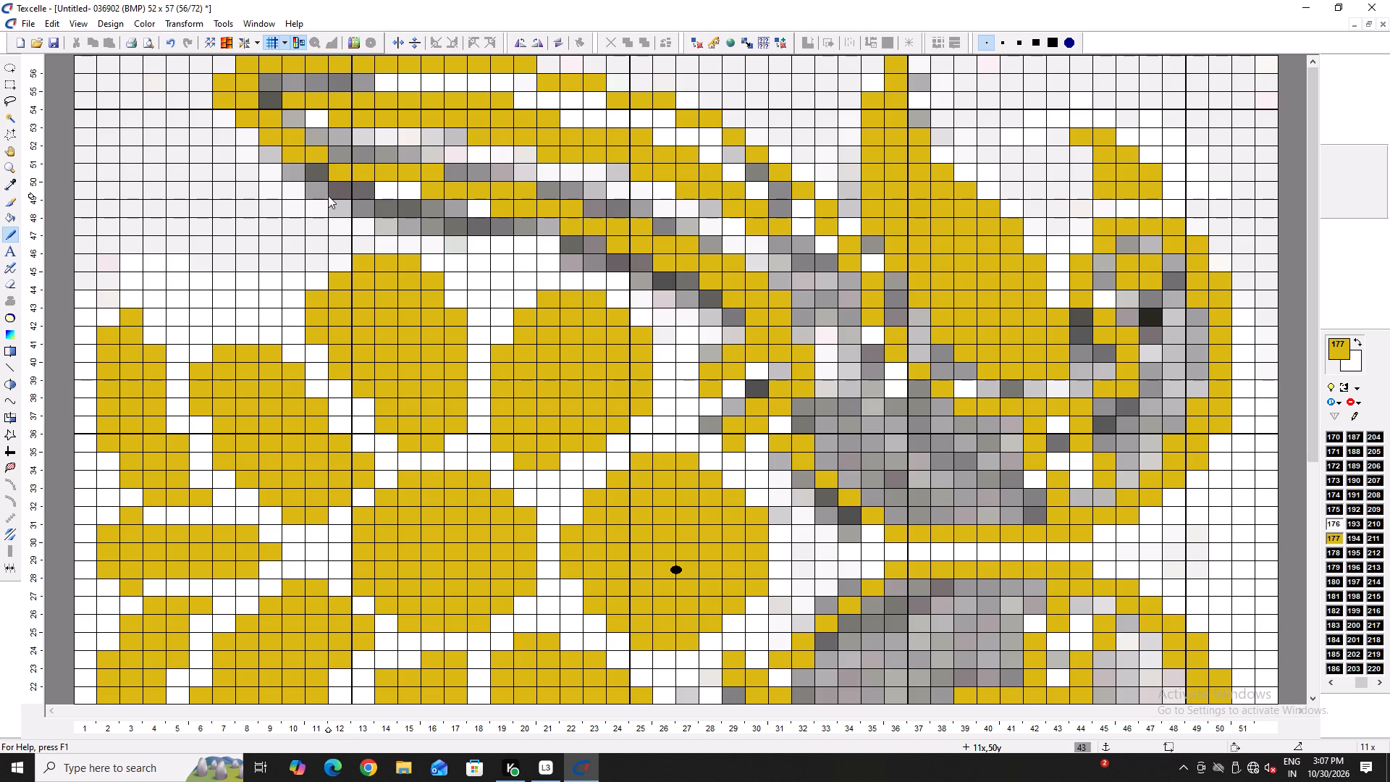
Trim the upper leaf's tip with white diagonally from column 10, row 52, to column 7, row 55, and make column 11, row 51 gold.
click(321, 173)
right_click(288, 155)
right_drag(277, 146, 270, 143)
right_click(266, 138)
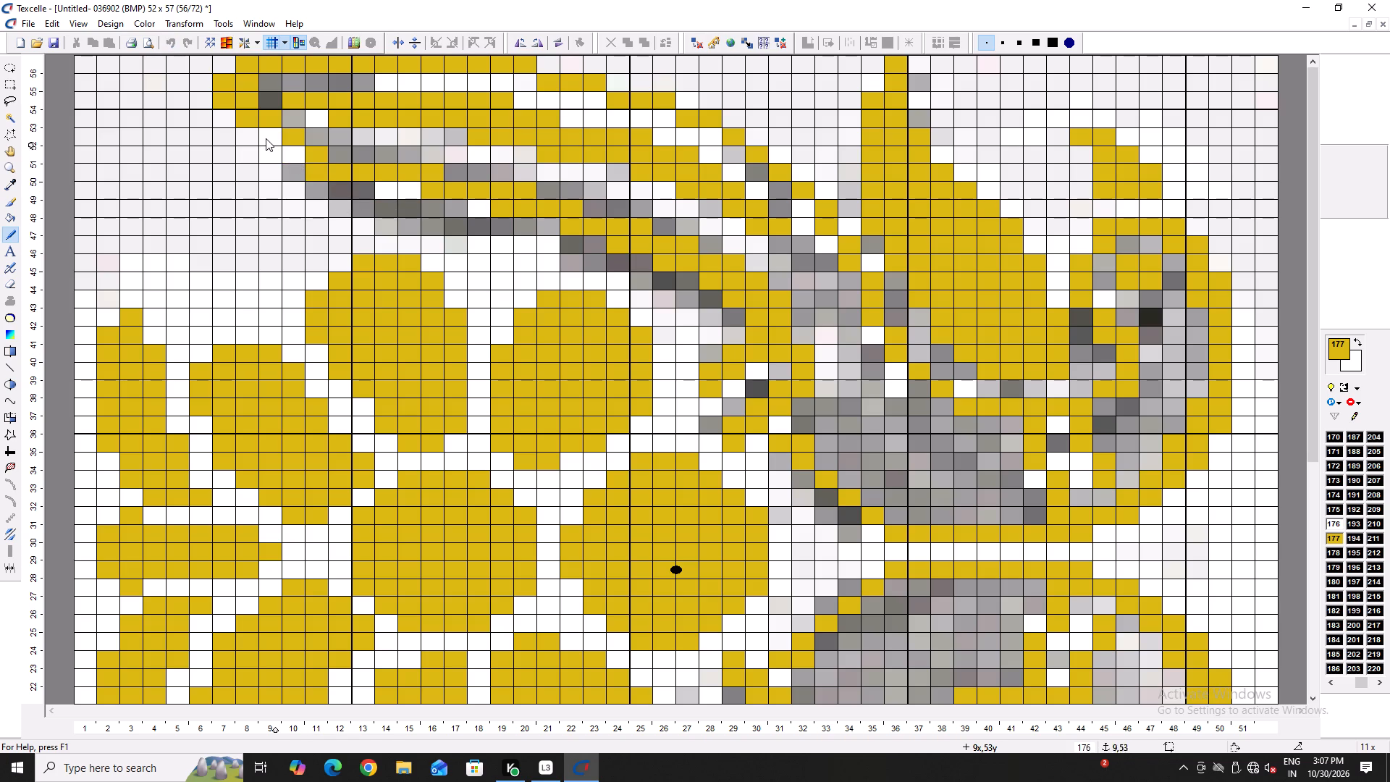
right_click(255, 114)
right_click(255, 114)
scroll(244, 106, up, 1)
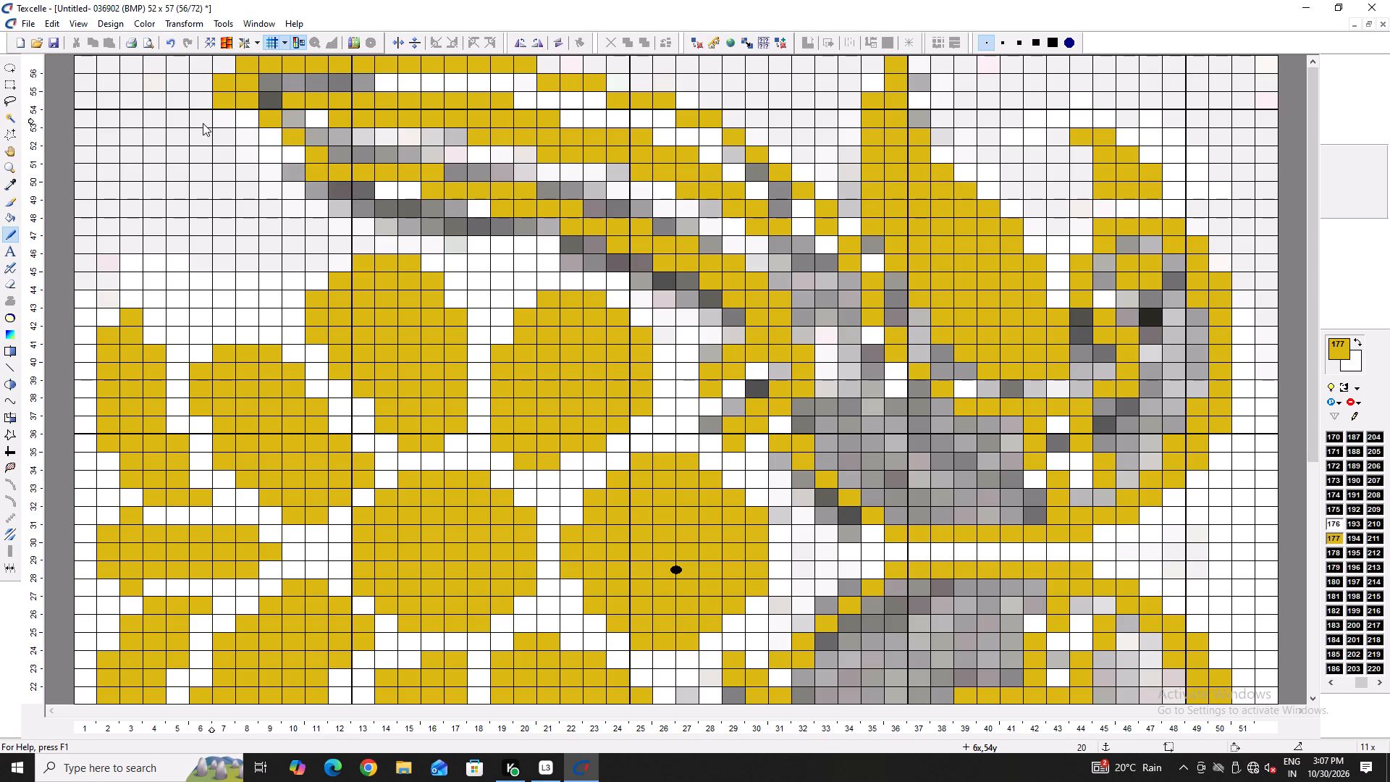
right_click(227, 103)
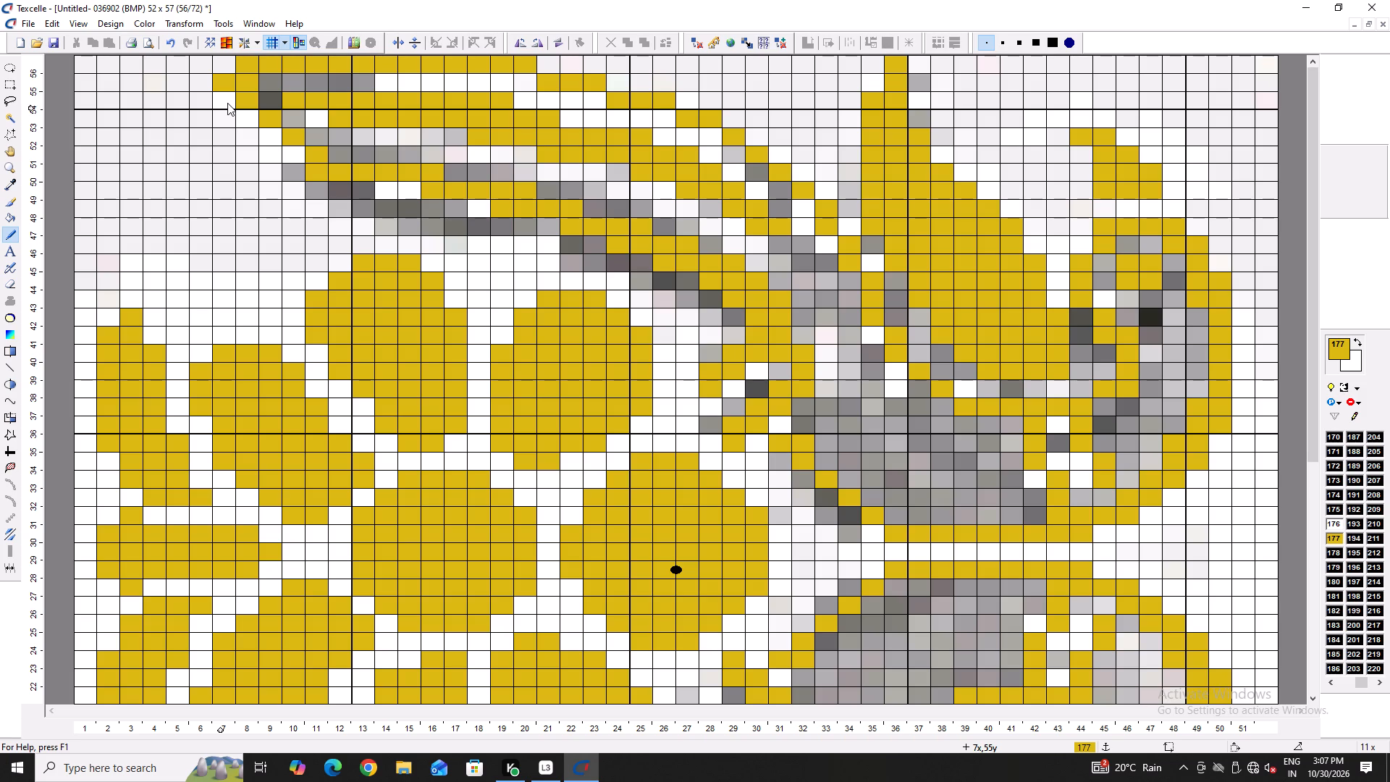
Whiten stray pixels along the upper leaf's gold bands, stepping from column 10, row 55, to column 25, row 51.
scroll(56, 74, up, 1)
right_click(293, 103)
right_click(329, 123)
right_click(329, 123)
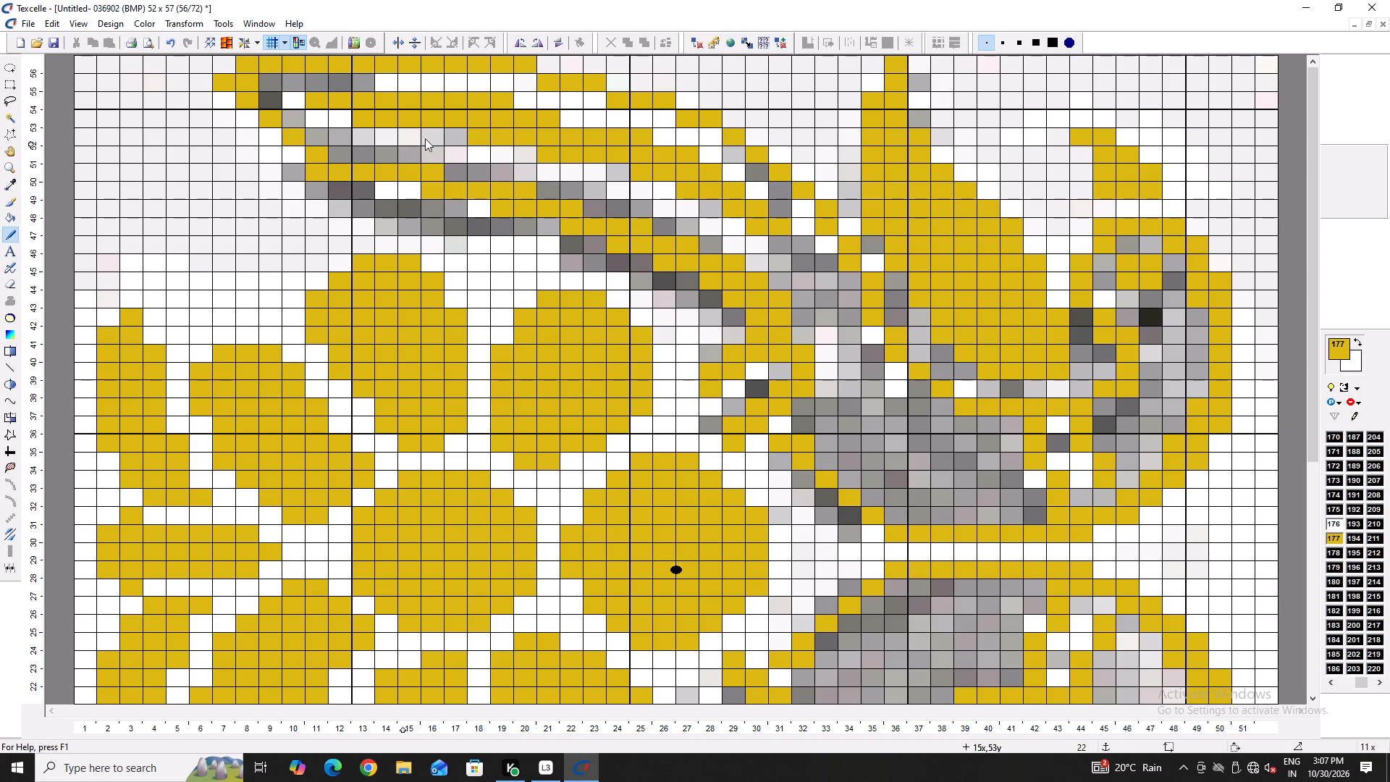
right_click(489, 138)
right_click(489, 138)
right_click(489, 138)
right_click(508, 139)
right_click(558, 159)
right_click(558, 159)
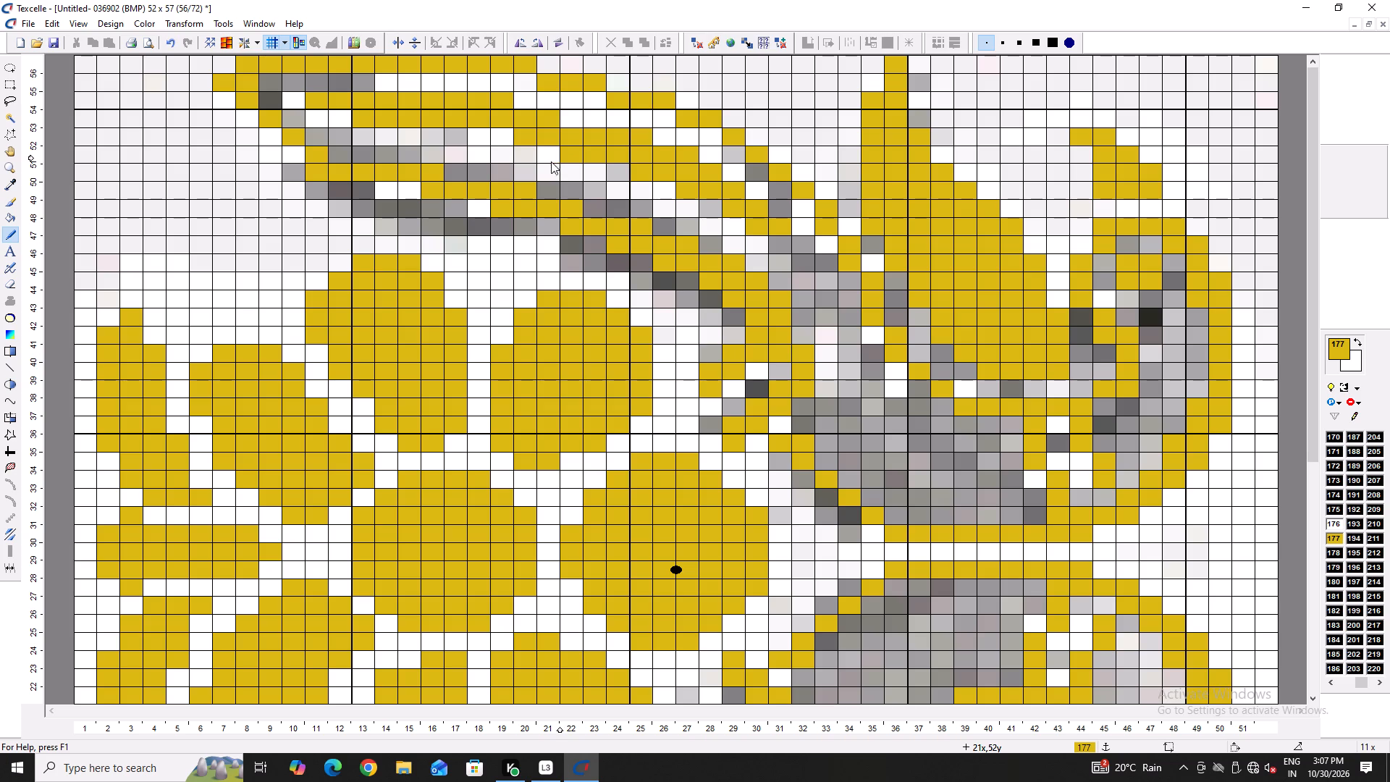
right_click(637, 167)
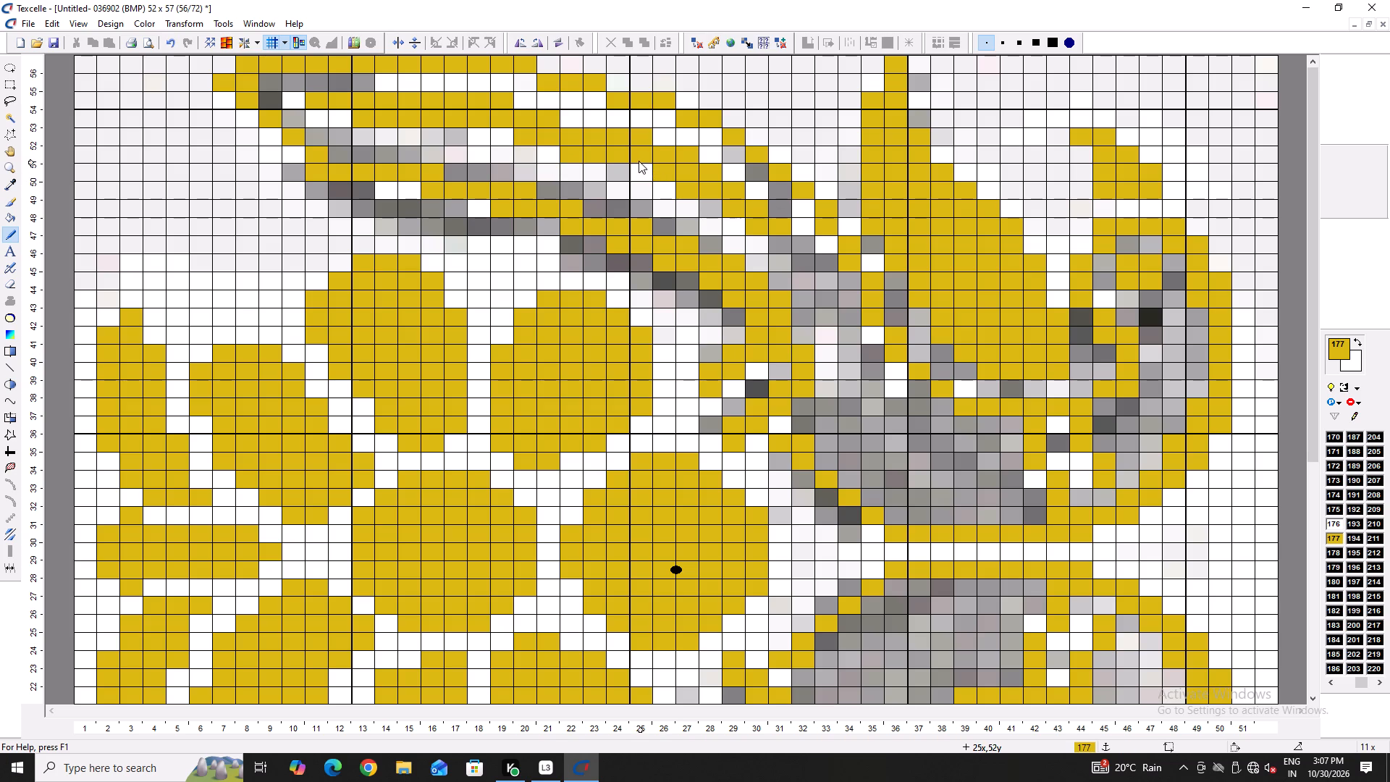
Smooth the upper leaf's gold band with gold pixels at columns 19, 22, 25 and 26, between rows 54 and 51.
click(639, 161)
click(657, 173)
drag(657, 172, 650, 172)
click(648, 172)
double_click(504, 124)
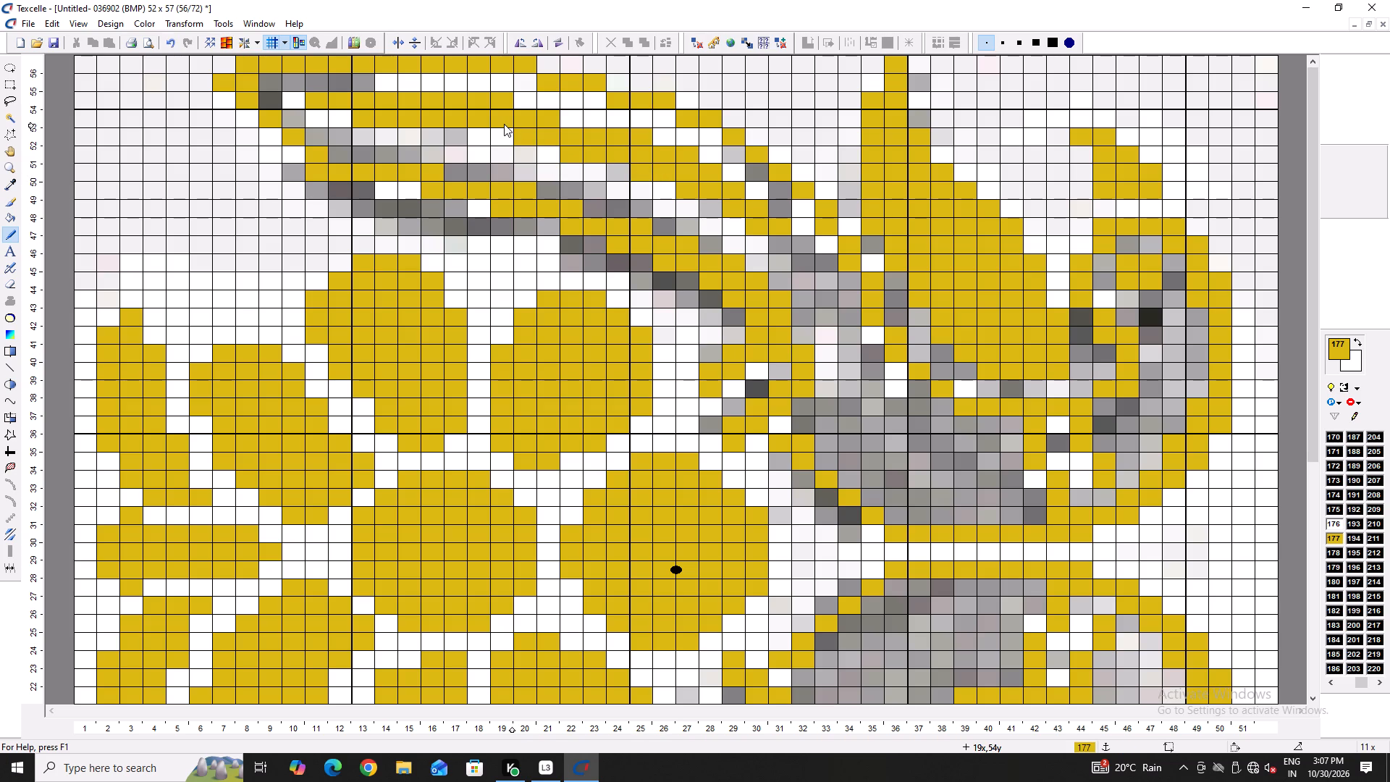
click(502, 130)
double_click(571, 129)
click(565, 125)
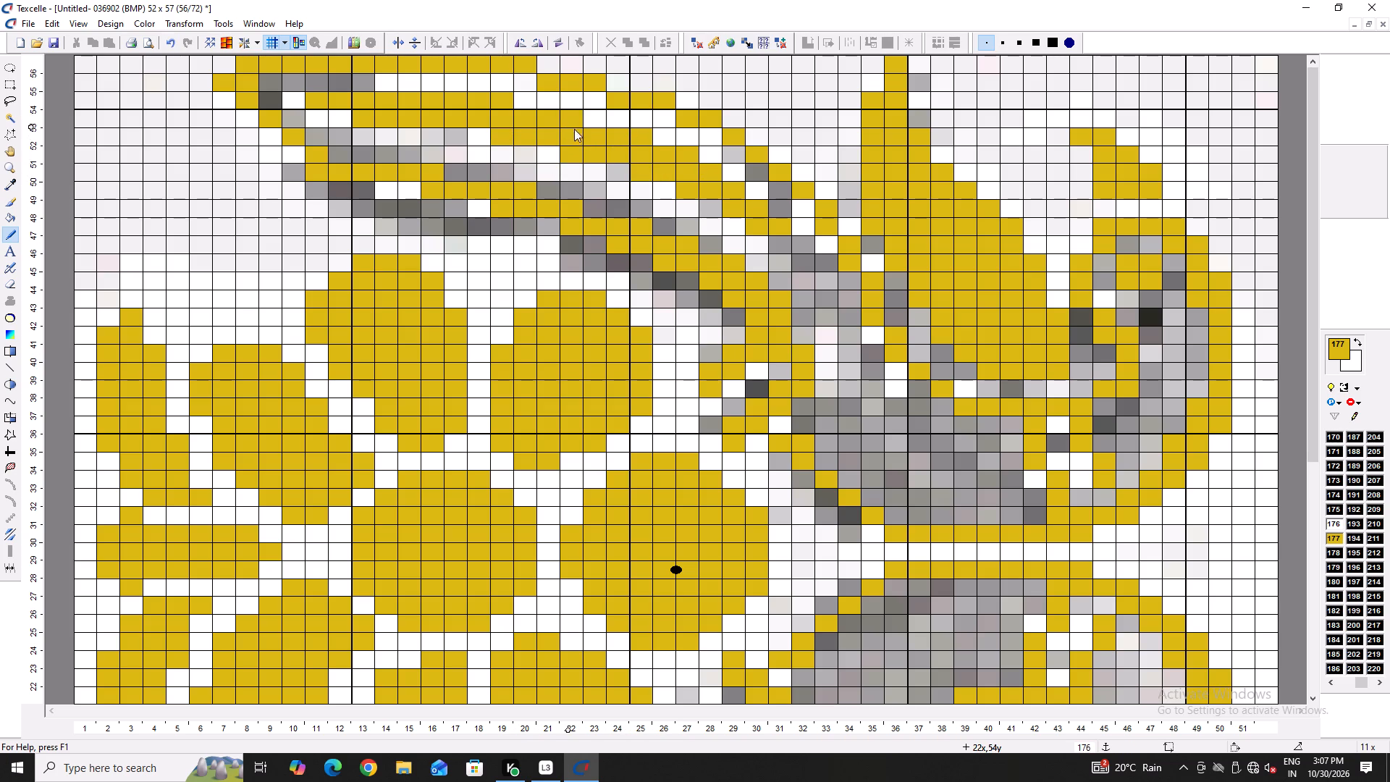
Paint column 29, row 49 of the upper leaf gold and whiten the pixel directly beneath it at row 48.
double_click(724, 211)
click(738, 217)
right_click(738, 217)
right_click(738, 217)
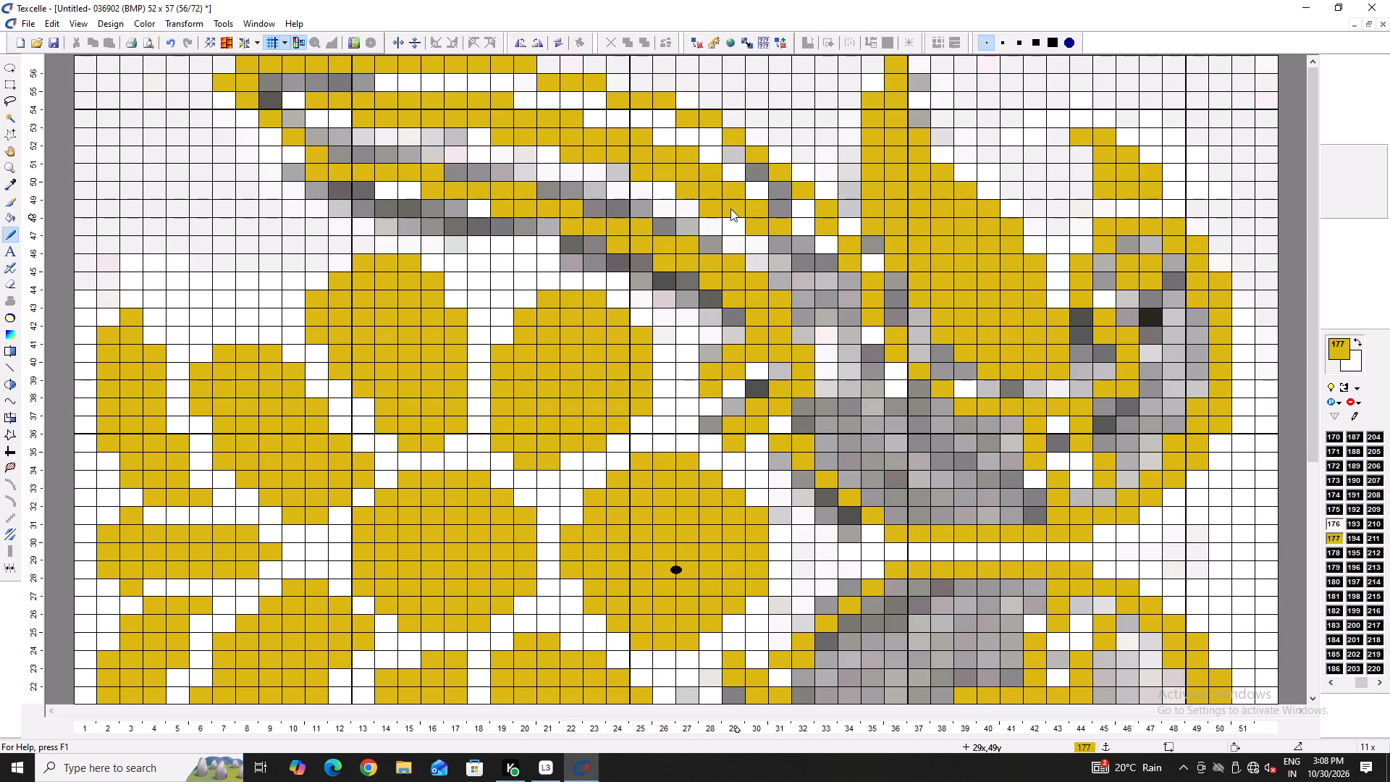
scroll(730, 209, down, 1)
scroll(798, 247, up, 2)
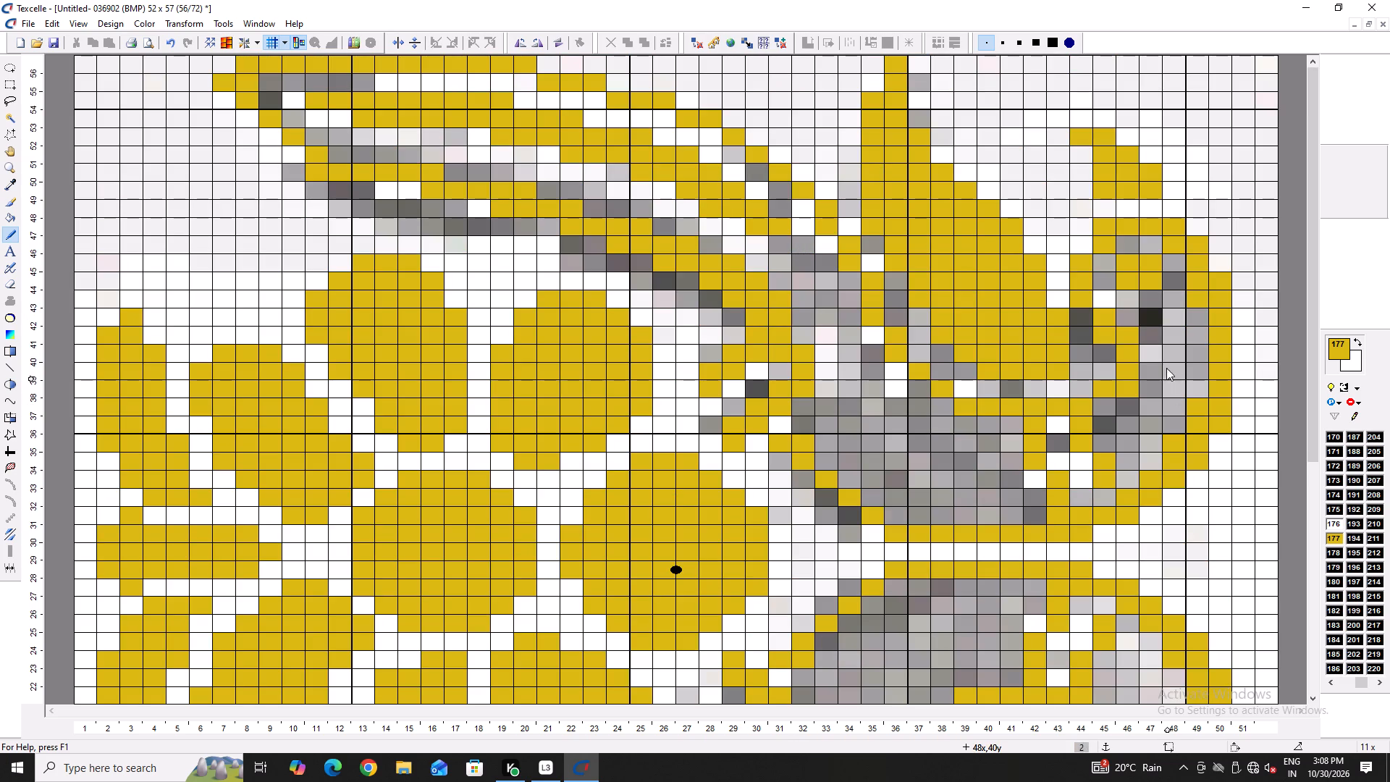
Whiten the near-black pixel at column 47, row 43, inside the curled leaf.
right_click(1152, 310)
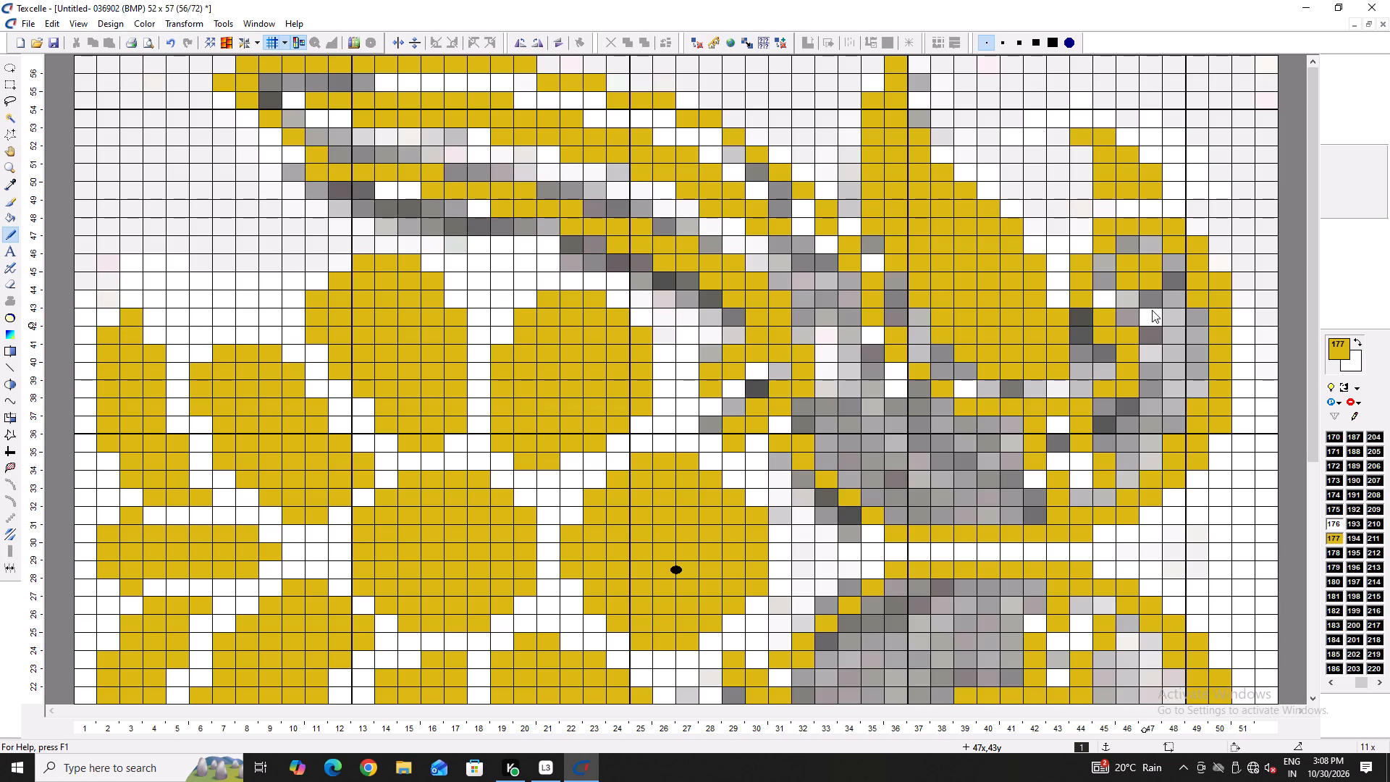
Whiten the remaining grey diagonal from column 29, row 52, to column 31, row 48, keeping column 32, row 50 gold.
right_click(799, 185)
right_click(791, 190)
click(796, 192)
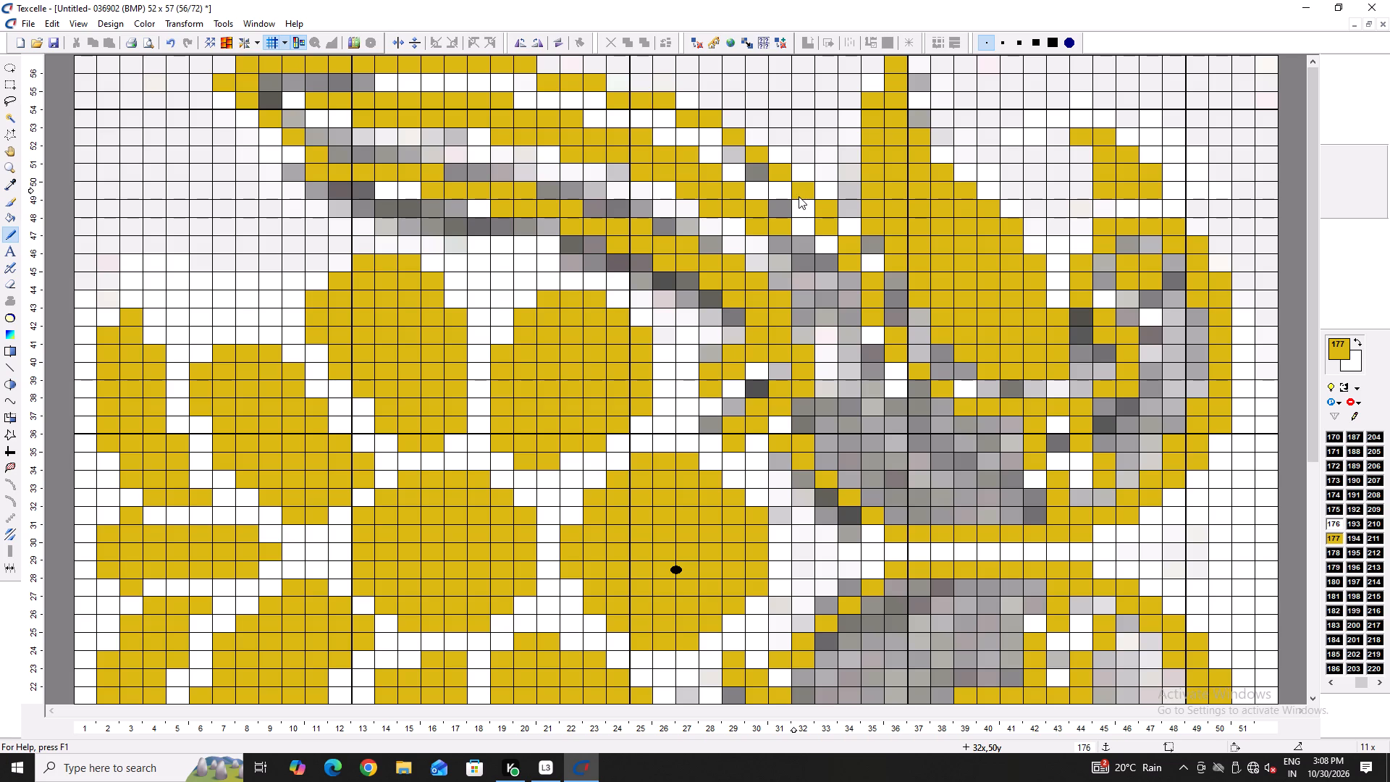
right_click(752, 167)
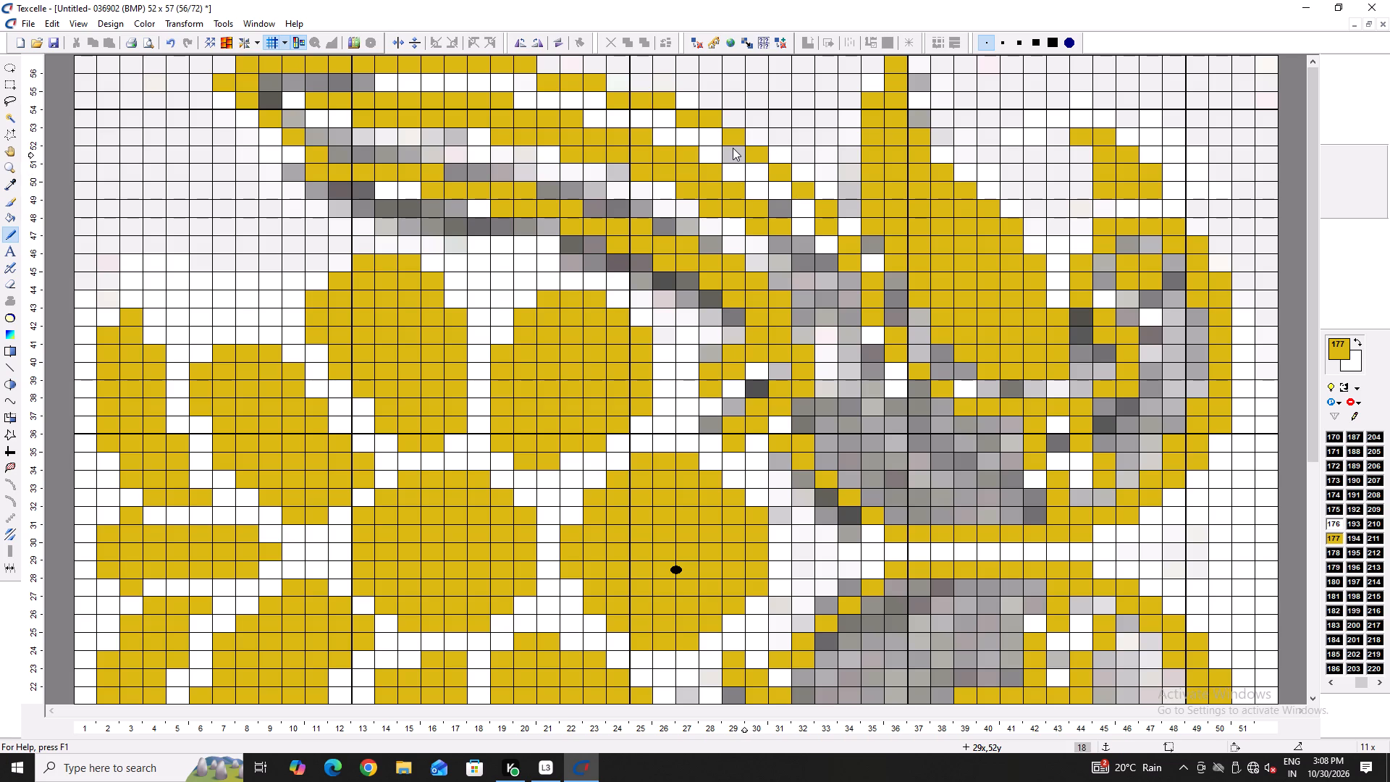
right_click(733, 148)
right_click(791, 198)
right_drag(778, 206, 774, 214)
right_click(773, 216)
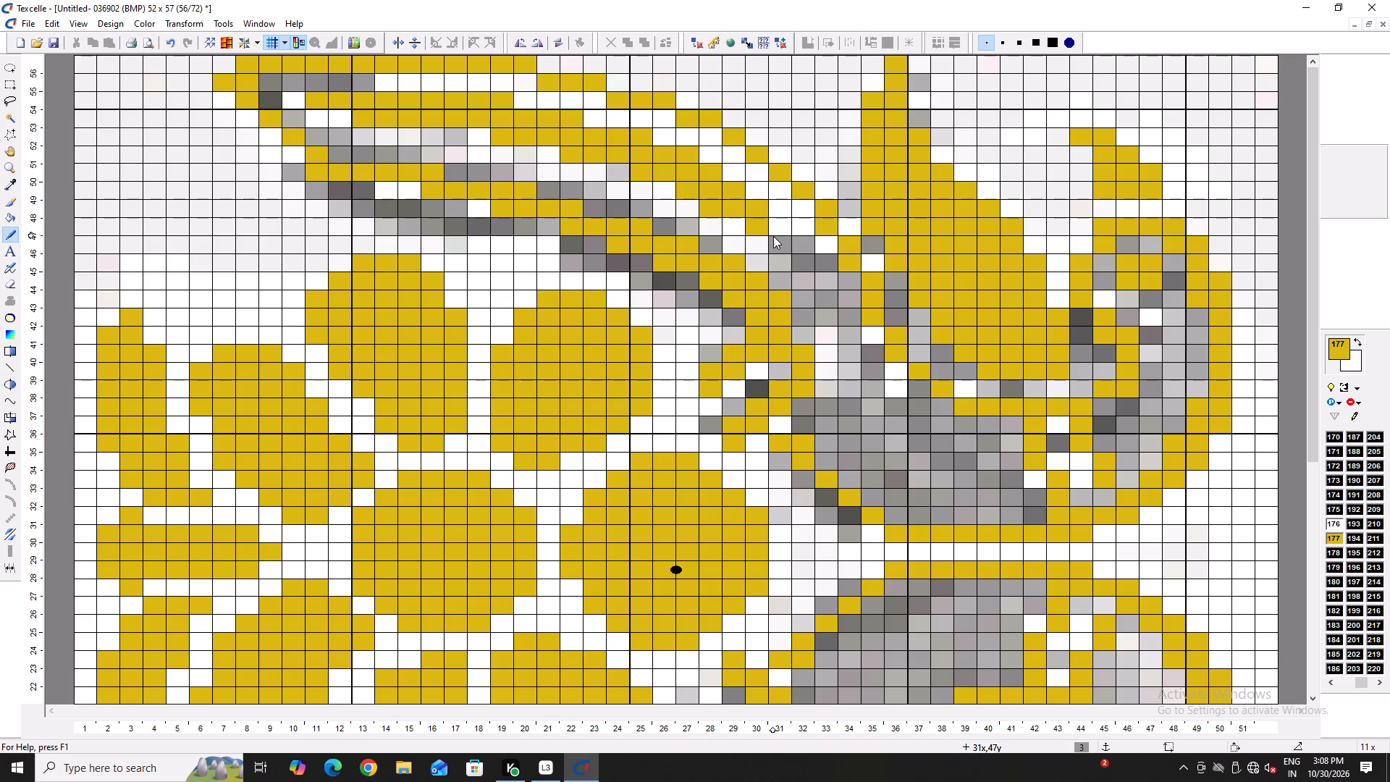
Extend the gold band at column 31, rows 47 and 48, and whiten the pixel at column 28, row 49.
click(773, 236)
click(775, 224)
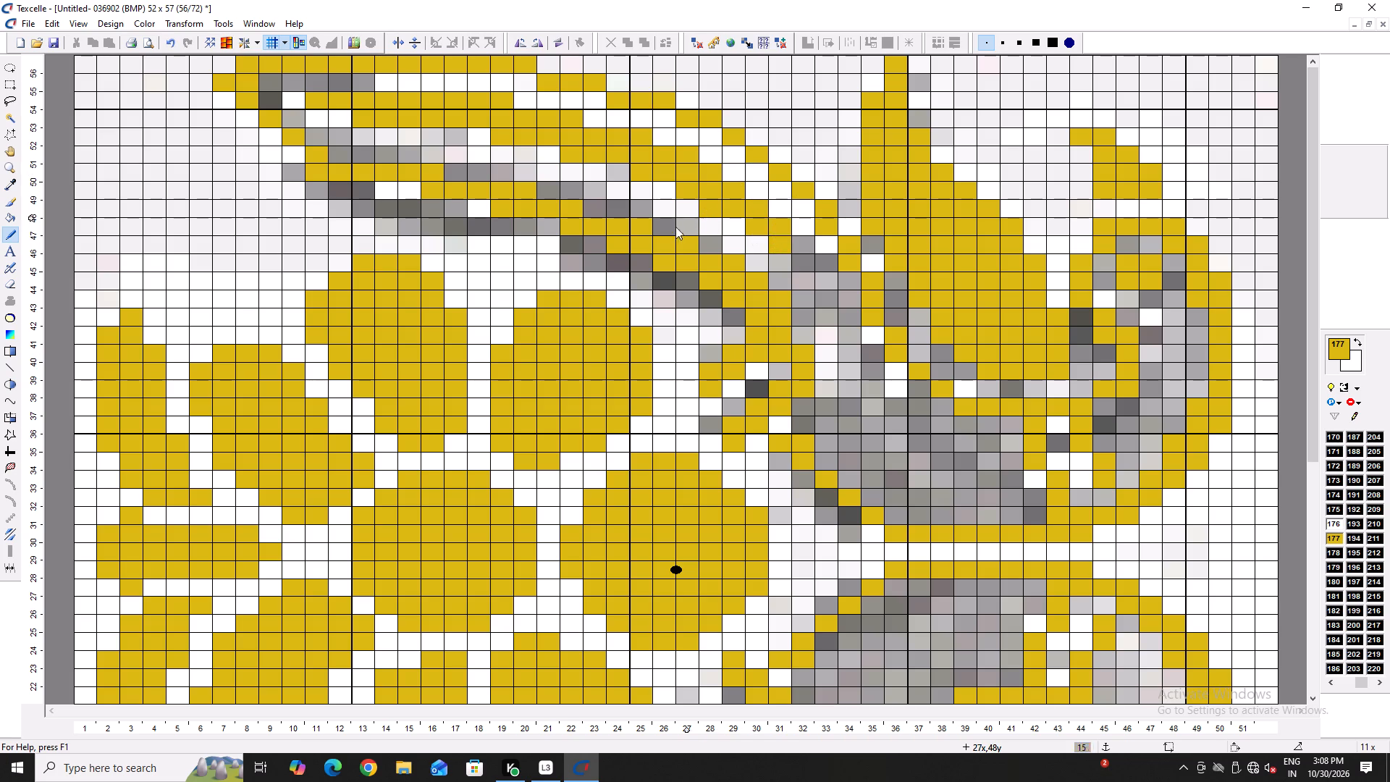
right_click(699, 210)
right_click(703, 207)
Whiten columns 11 and 12, row 51, on the lower leaf edge and paint column 12, row 52 gold.
scroll(770, 273, down, 1)
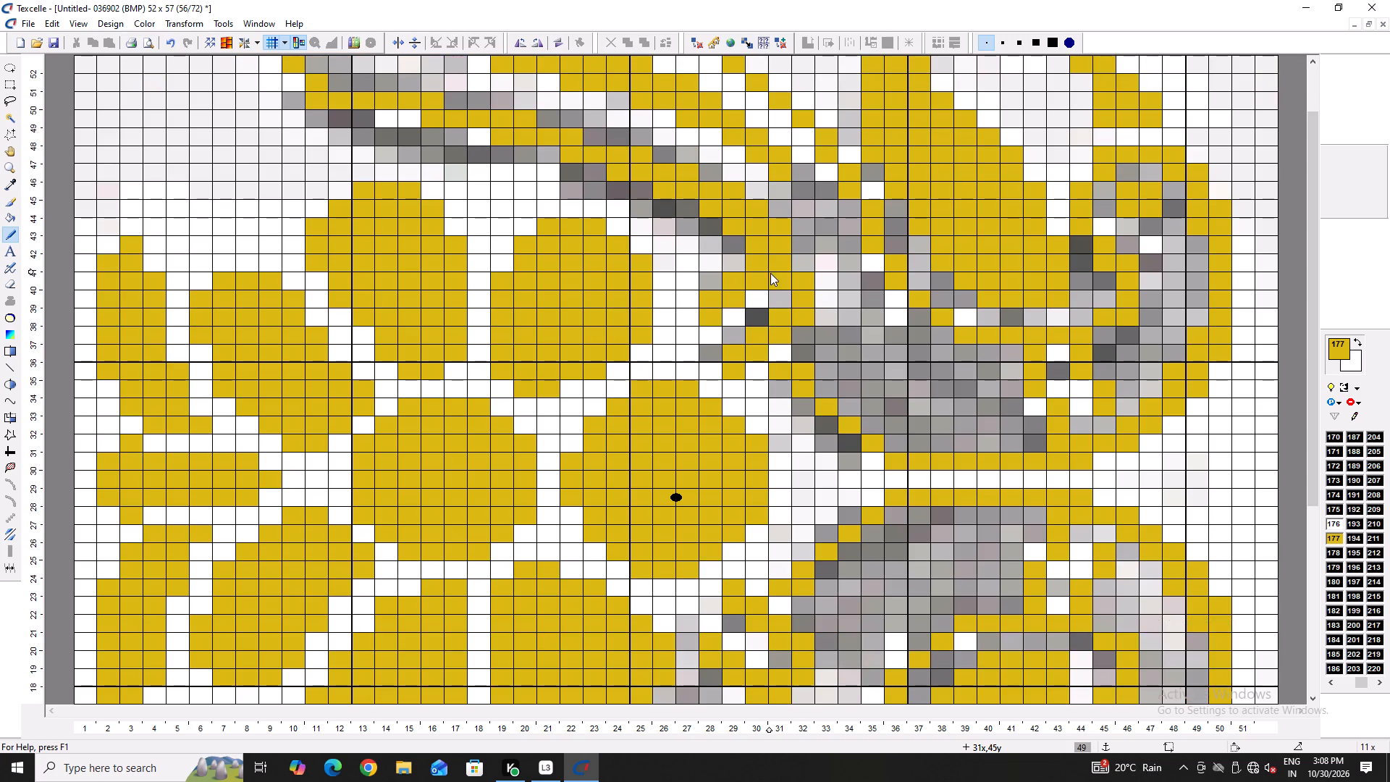
scroll(720, 164, up, 1)
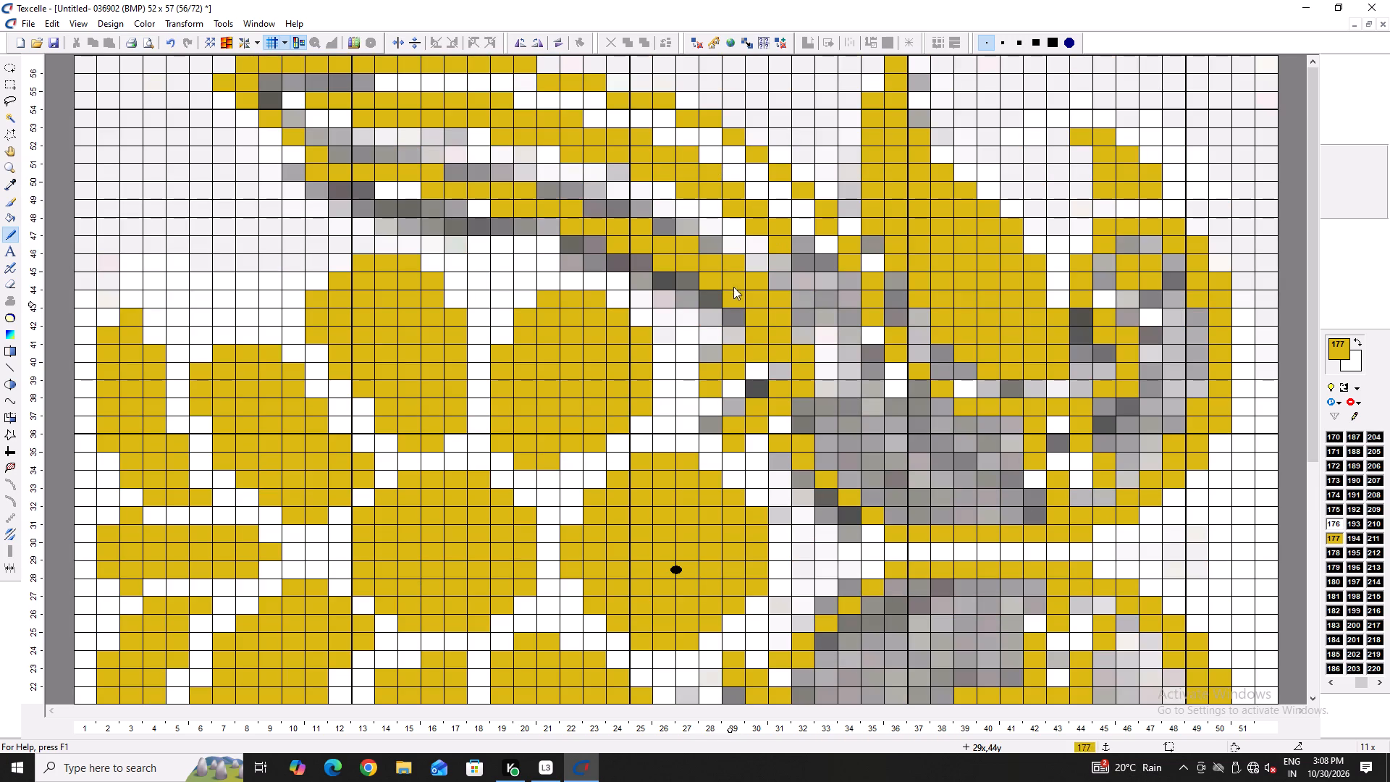
scroll(713, 325, down, 2)
scroll(729, 465, up, 3)
scroll(588, 410, up, 3)
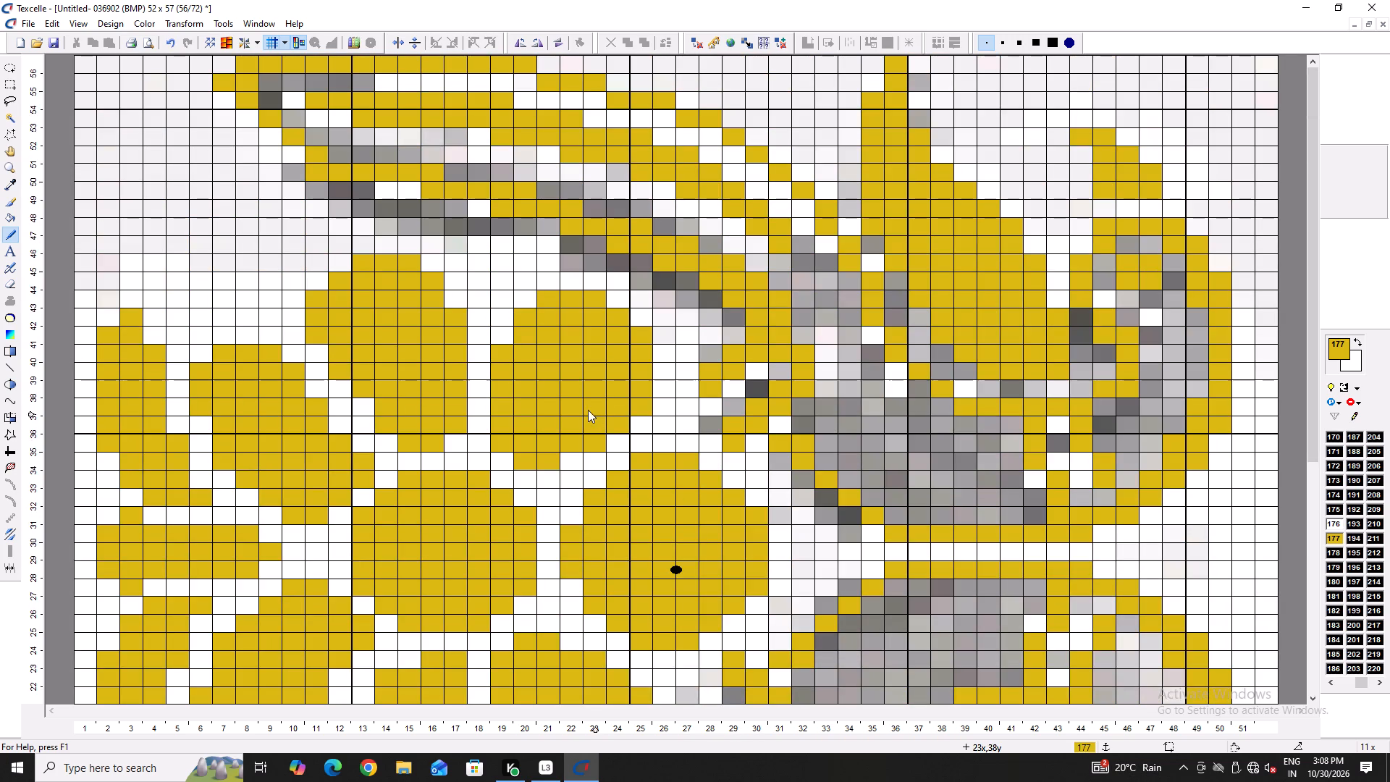
right_click(320, 170)
double_click(339, 159)
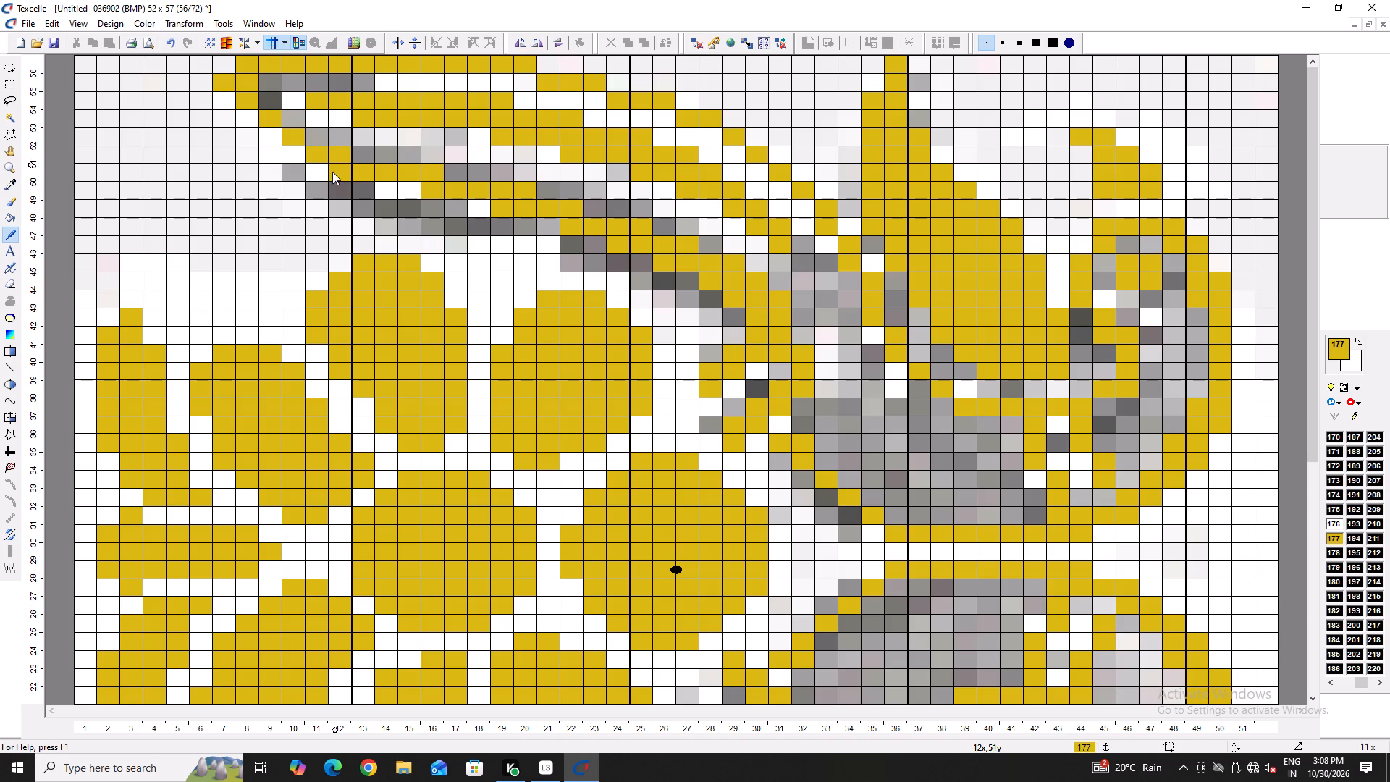
right_click(332, 172)
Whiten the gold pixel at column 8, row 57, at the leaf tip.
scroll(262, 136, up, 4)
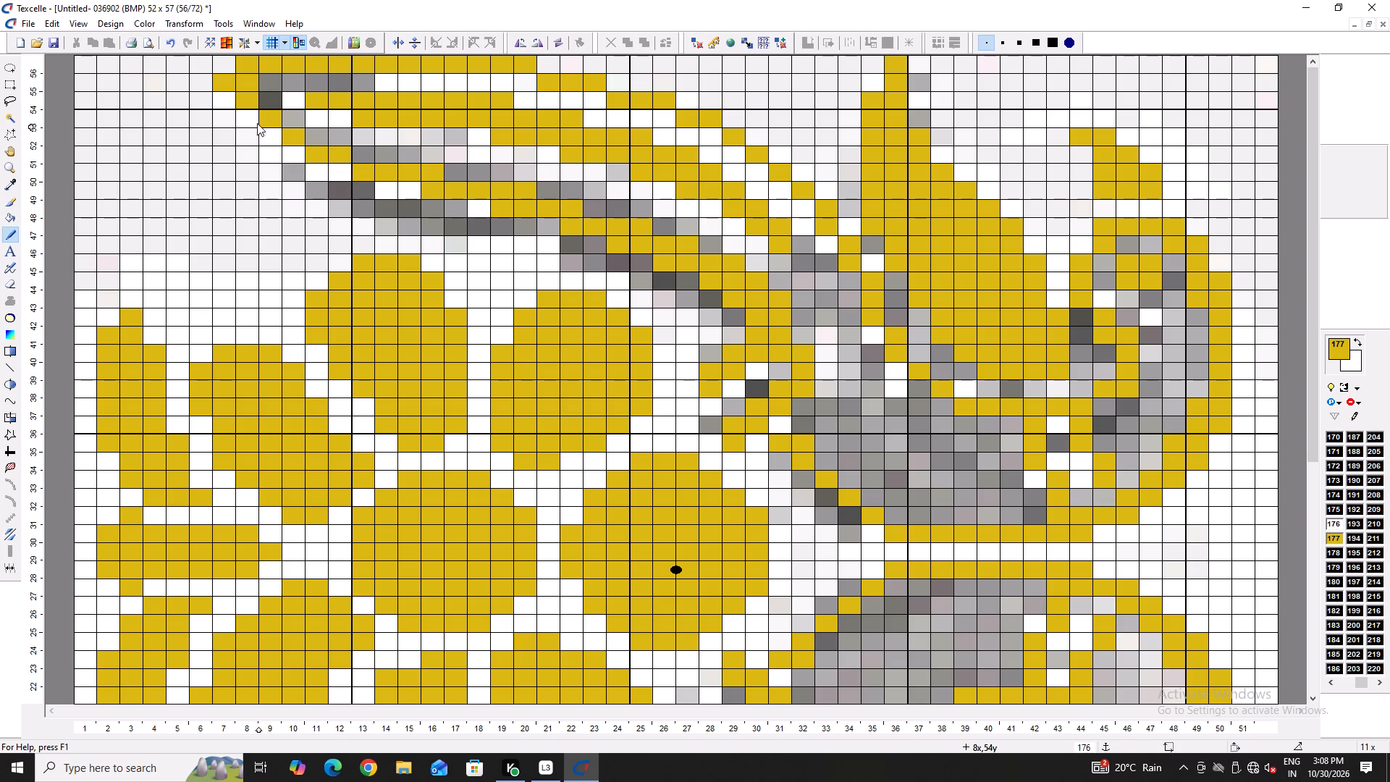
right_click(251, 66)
Display the design in repeat with horizontal and vertical drops of 0.
click(218, 40)
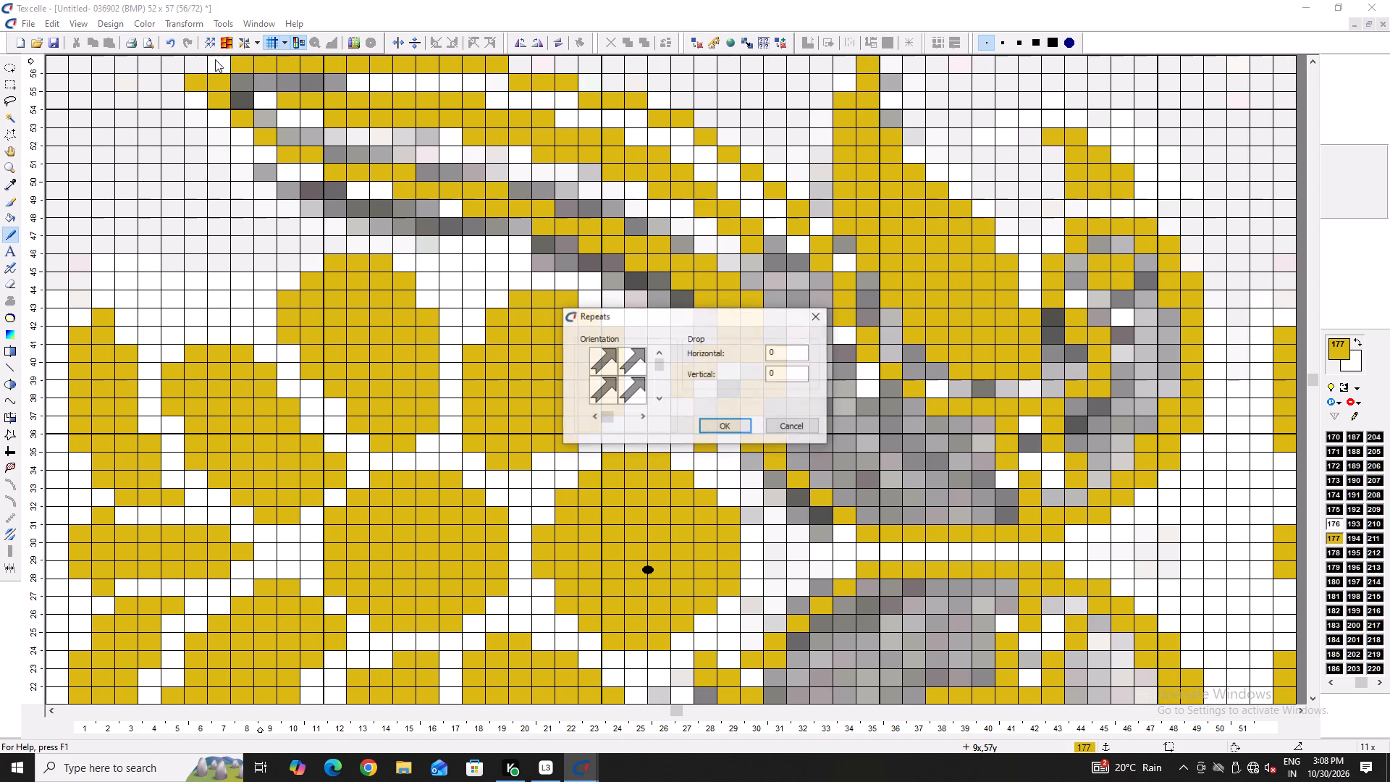
click(750, 421)
Extend the leaf tip's gold line along row 57 through columns 8, 7 and 6.
scroll(449, 336, up, 4)
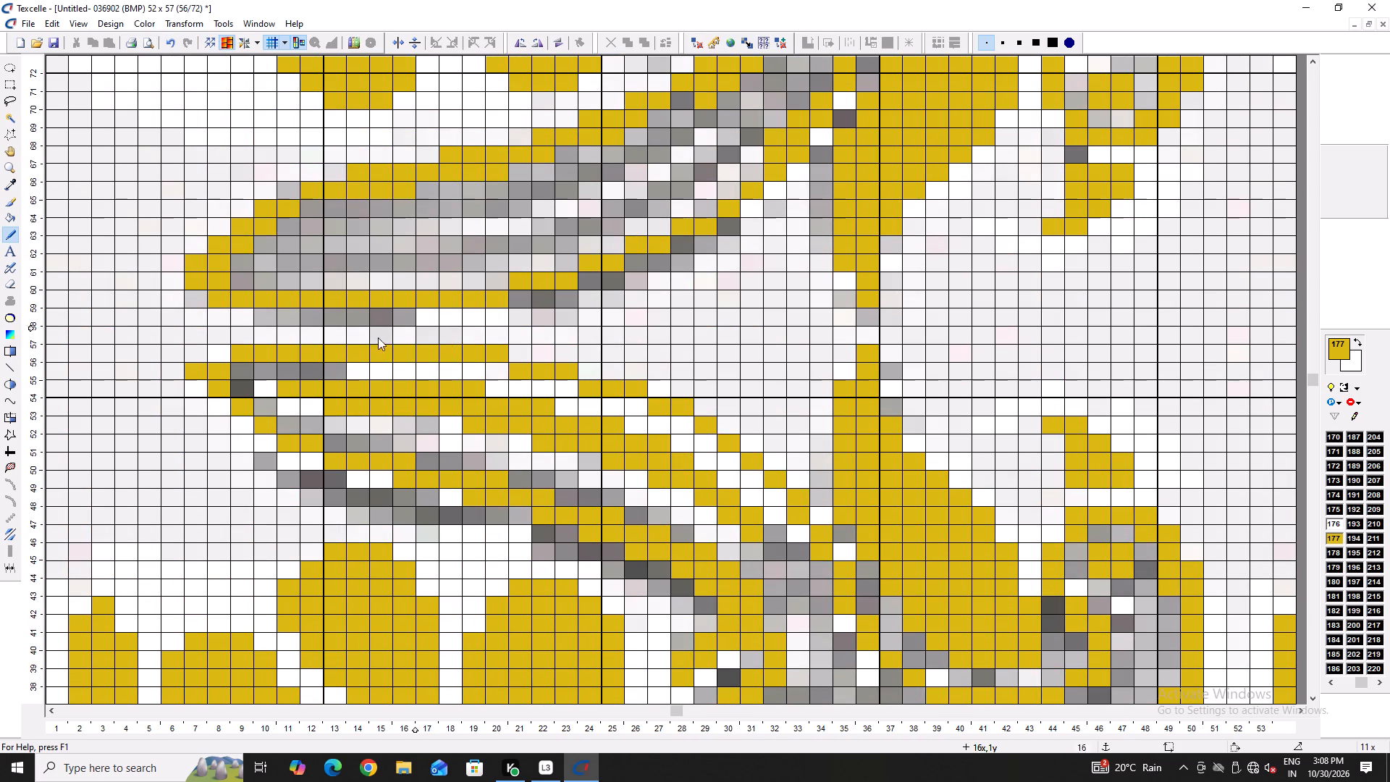
click(218, 362)
double_click(215, 359)
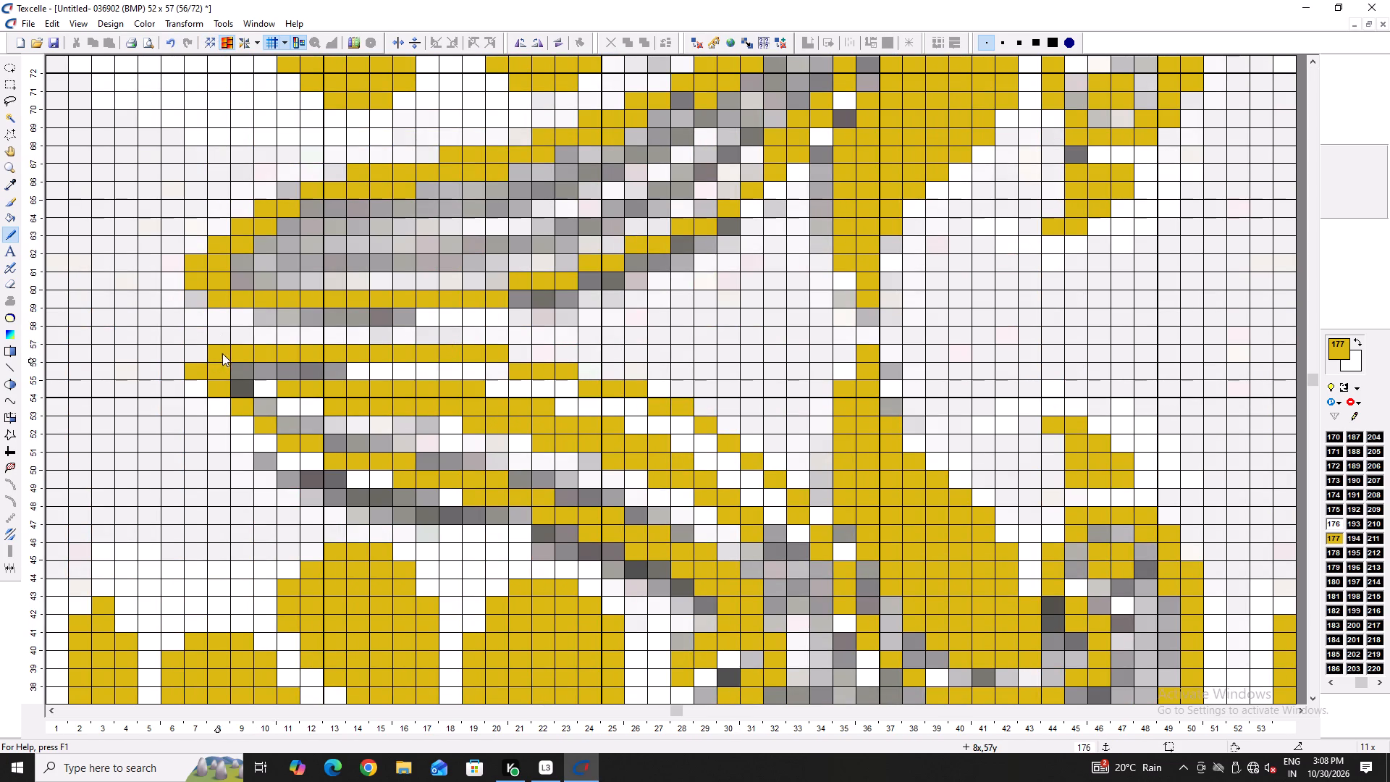
click(202, 355)
click(180, 357)
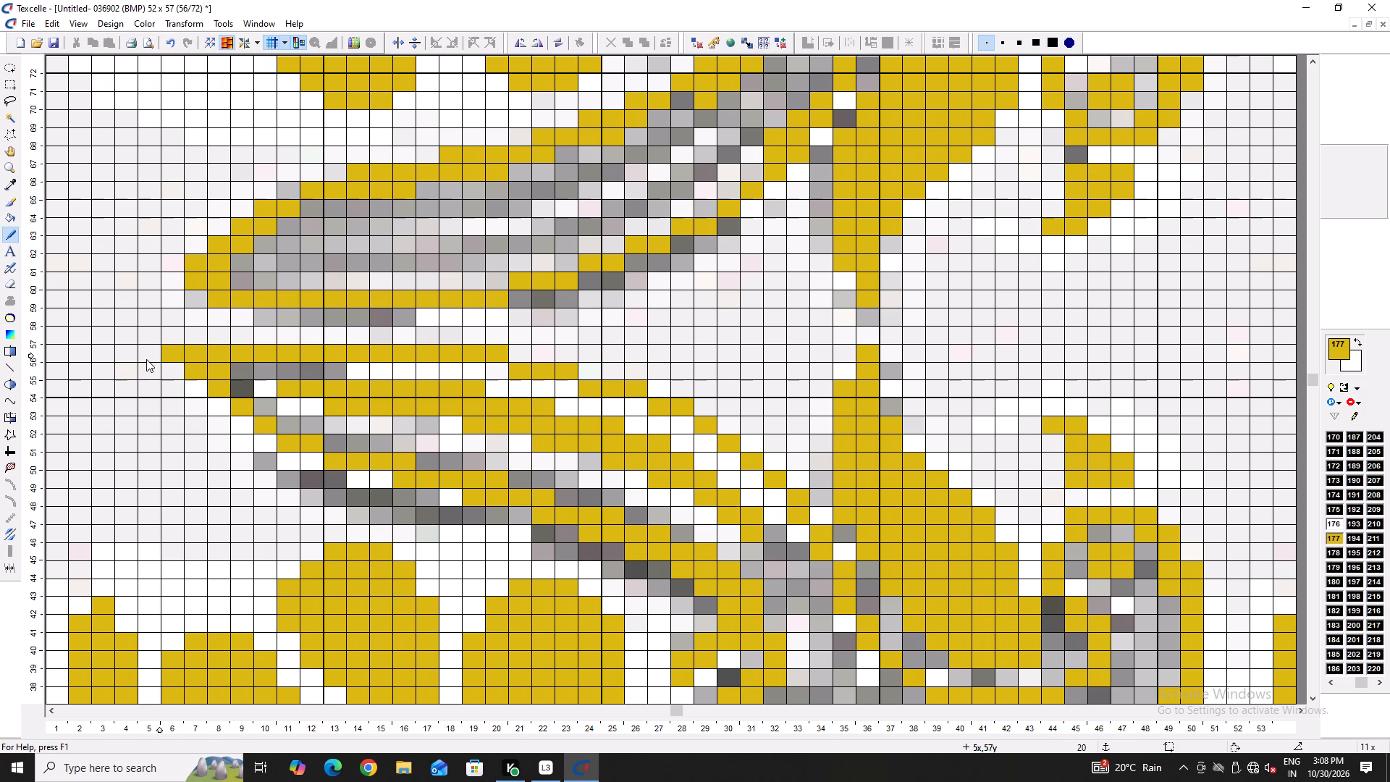
Whiten the pixel at column 8, row 56, behind the leaf tip, keeping column 7, row 56 gold.
right_click(208, 378)
click(208, 378)
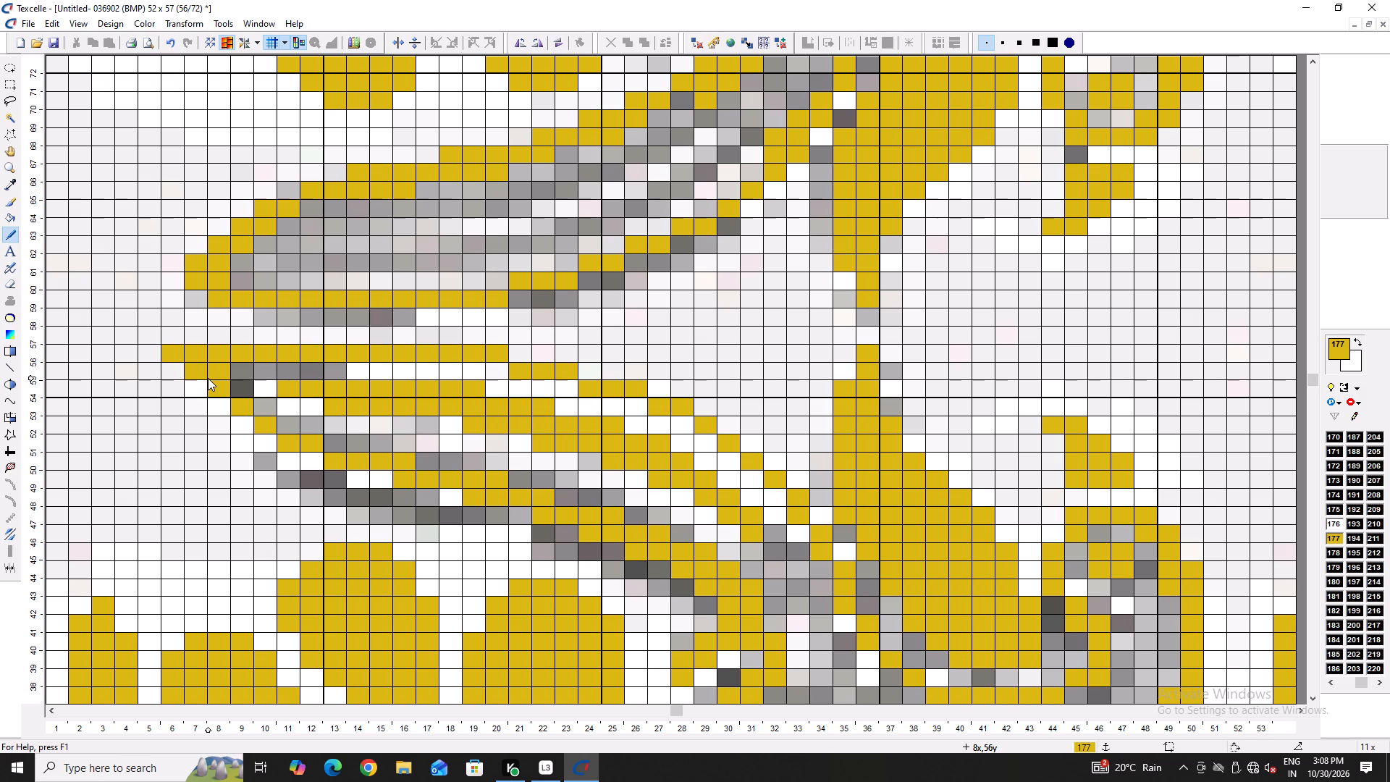
right_click(208, 378)
right_click(208, 378)
right_click(196, 375)
click(201, 371)
Whiten the grey band beneath the leaf down to column 20, row 48, and column 16, row 50, keeping column 17, row 50 gold.
scroll(232, 421, down, 1)
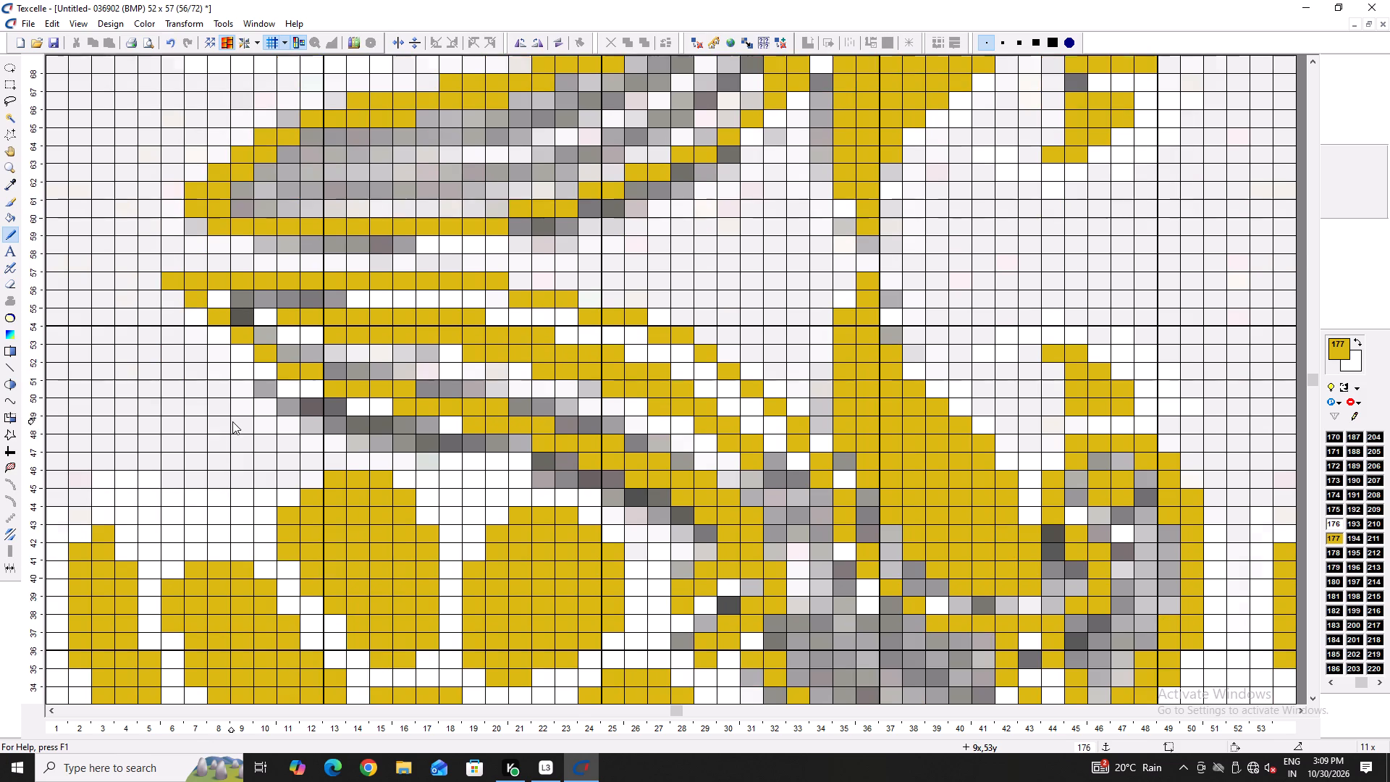
right_drag(267, 398, 494, 448)
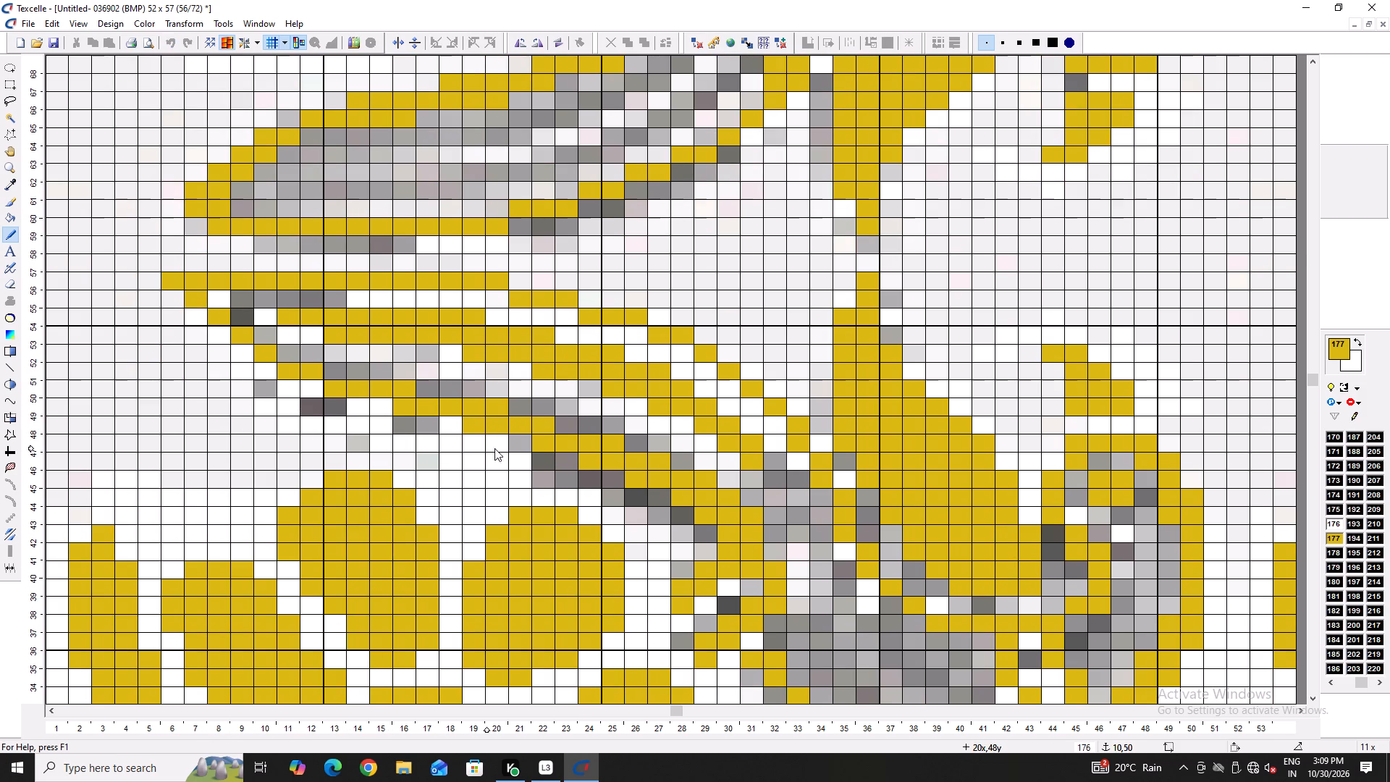
right_drag(494, 448, 505, 449)
right_click(434, 408)
right_click(432, 408)
click(430, 408)
right_drag(431, 422, 395, 406)
right_click(395, 405)
Whiten the leftover grey below the leaf at column 10, row 51, columns 12 and 13, row 50, and column 14, row 48.
right_drag(350, 408, 250, 383)
right_click(250, 383)
right_click(357, 451)
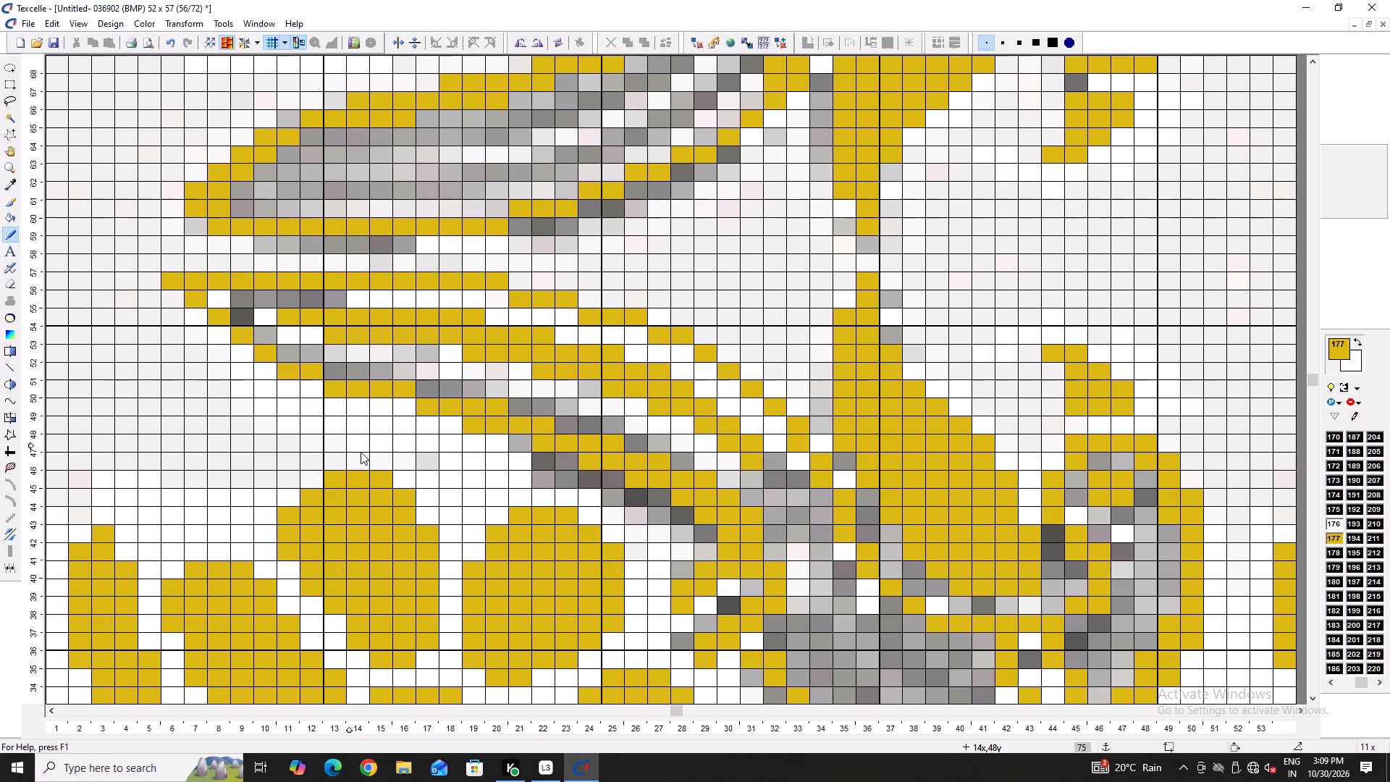
right_click(413, 469)
right_click(416, 469)
right_click(458, 469)
right_click(463, 469)
Whiten the dark shading from column 21, row 48, to column 25, row 46, plus the gold at columns 24–25, row 47, and column 26, row 46.
right_drag(594, 484, 565, 466)
right_drag(557, 461, 529, 458)
right_click(527, 458)
right_click(520, 454)
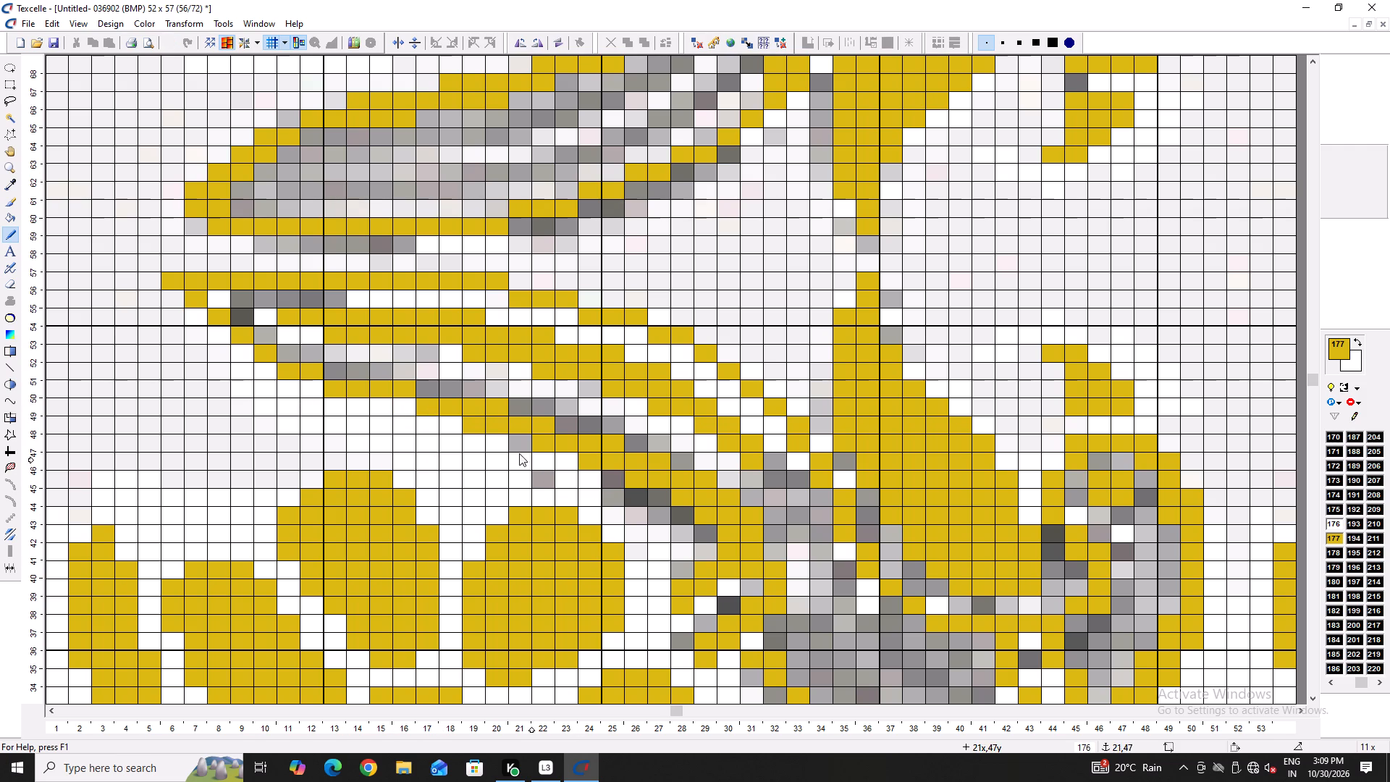
right_click(511, 447)
right_click(584, 473)
right_click(584, 473)
right_click(609, 468)
right_click(609, 468)
right_click(595, 461)
right_click(633, 486)
right_click(623, 482)
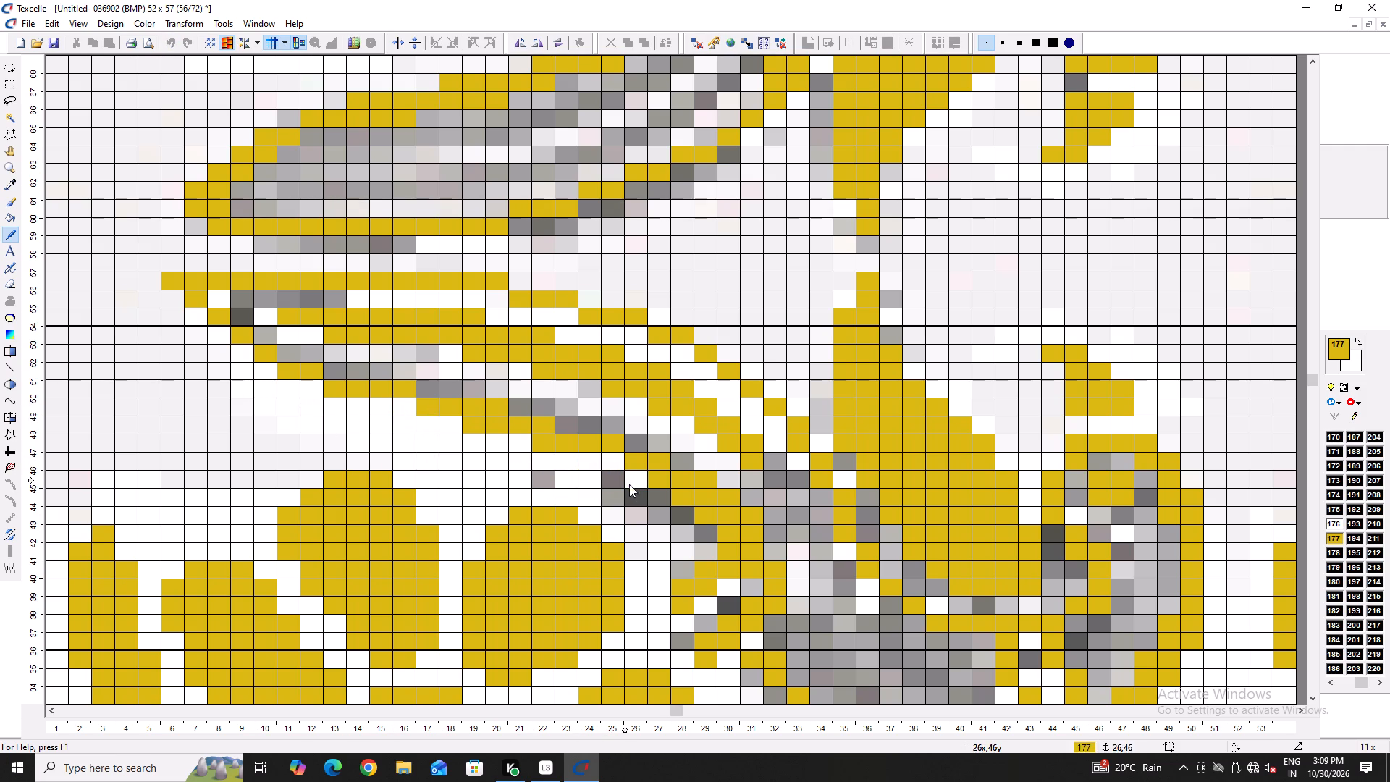
Trim the leaf's lower gold edge at columns 19 and 20, row 49, and column 22, row 48, and whiten column 22, row 46.
right_click(531, 441)
right_click(548, 444)
right_click(481, 419)
right_drag(486, 426, 496, 430)
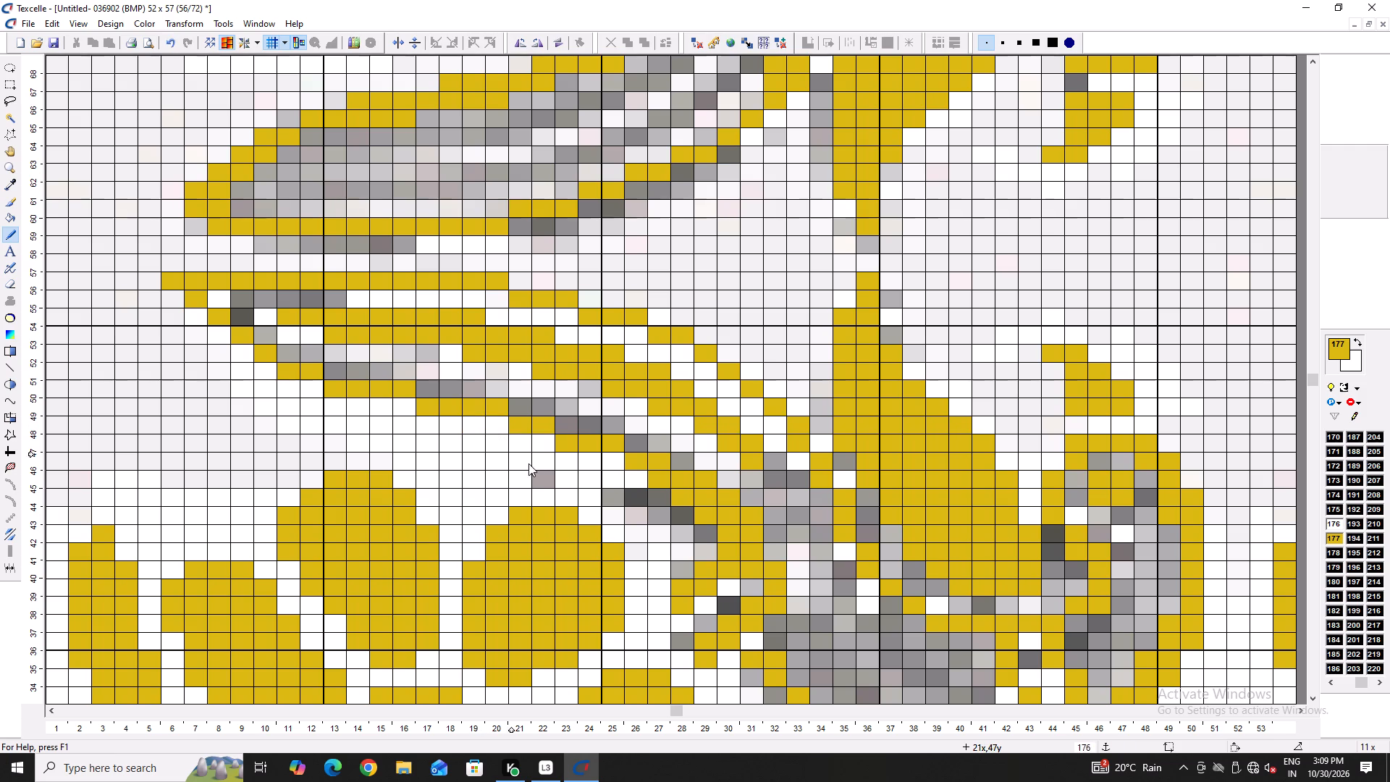
right_drag(547, 471, 545, 482)
Whiten the grey pixel at column 17, row 51, inside the leaf.
click(431, 385)
right_click(431, 385)
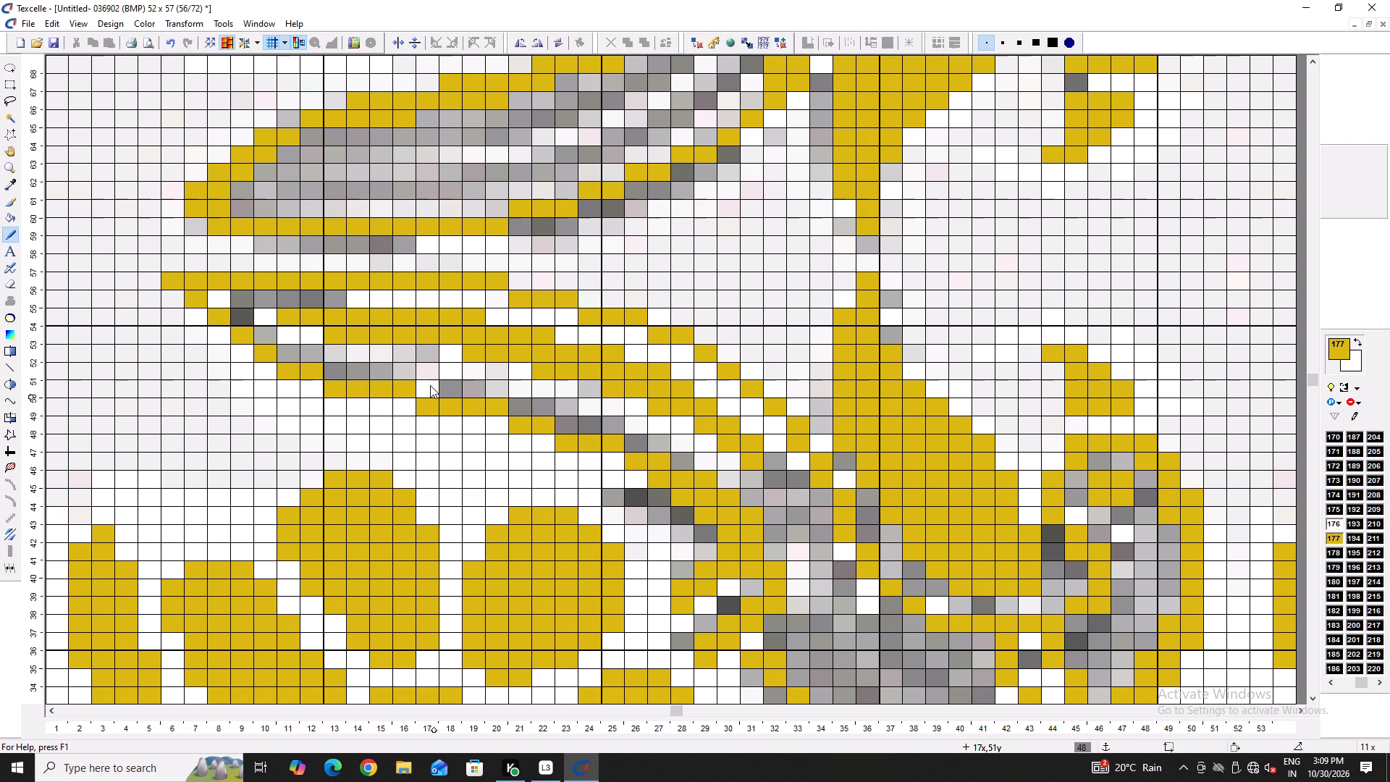
Whiten the dark shading beneath the leaf at columns 25 to 28, rows 44 and 45.
scroll(400, 421, down, 3)
scroll(400, 421, up, 2)
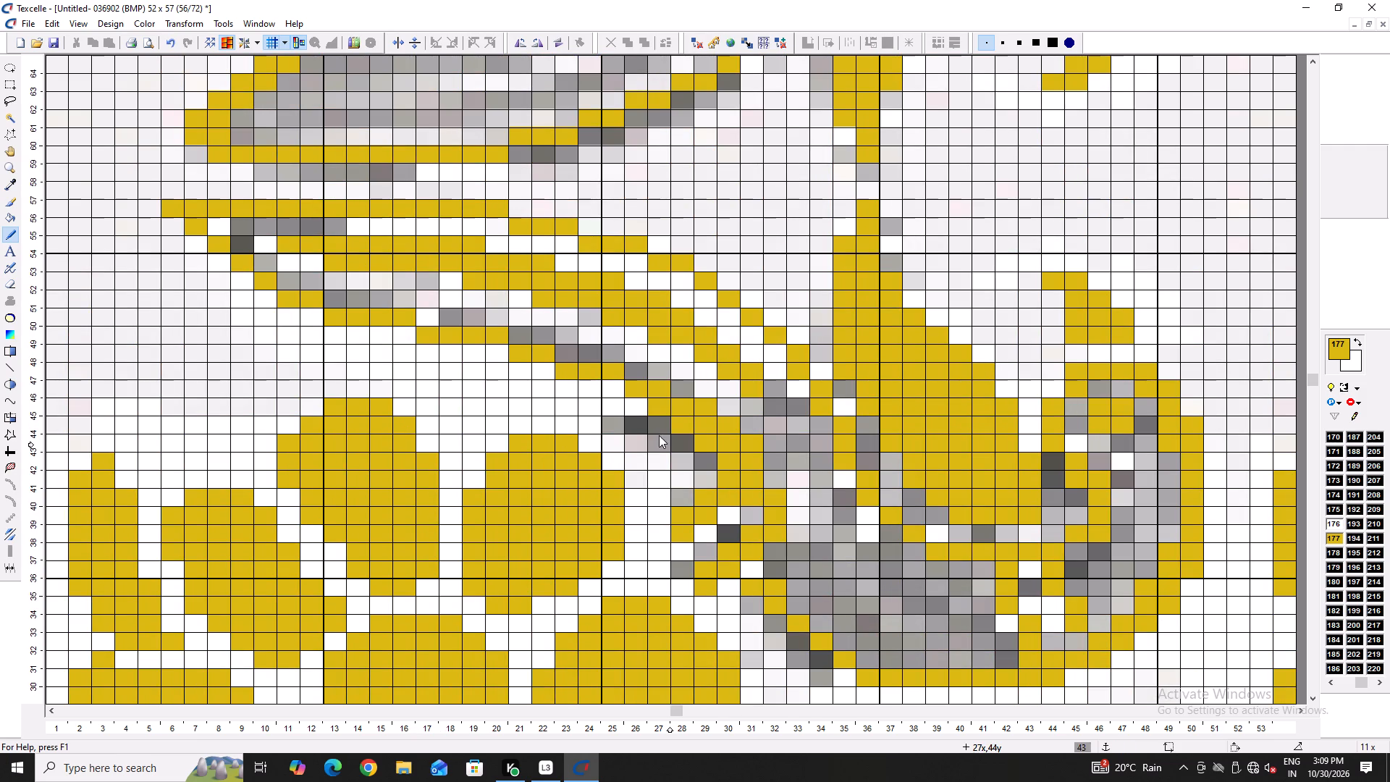
right_drag(652, 429, 644, 429)
right_drag(639, 426, 626, 424)
right_click(608, 431)
right_drag(642, 447, 650, 447)
right_click(667, 443)
right_click(680, 448)
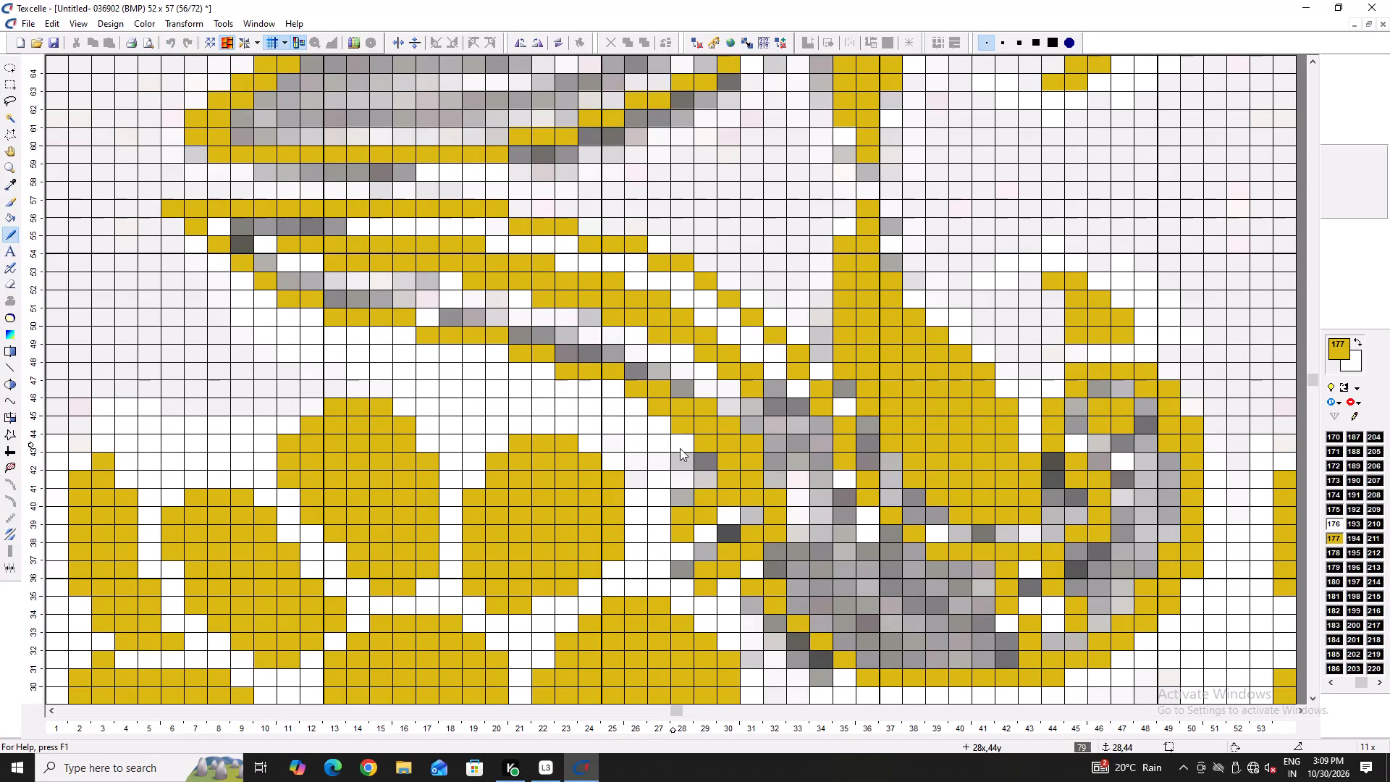
Trim the gold lower edge by whitening column 29, row 44, column 28, row 45, and column 27, row 46.
right_click(712, 440)
right_click(712, 440)
right_click(676, 427)
right_click(665, 408)
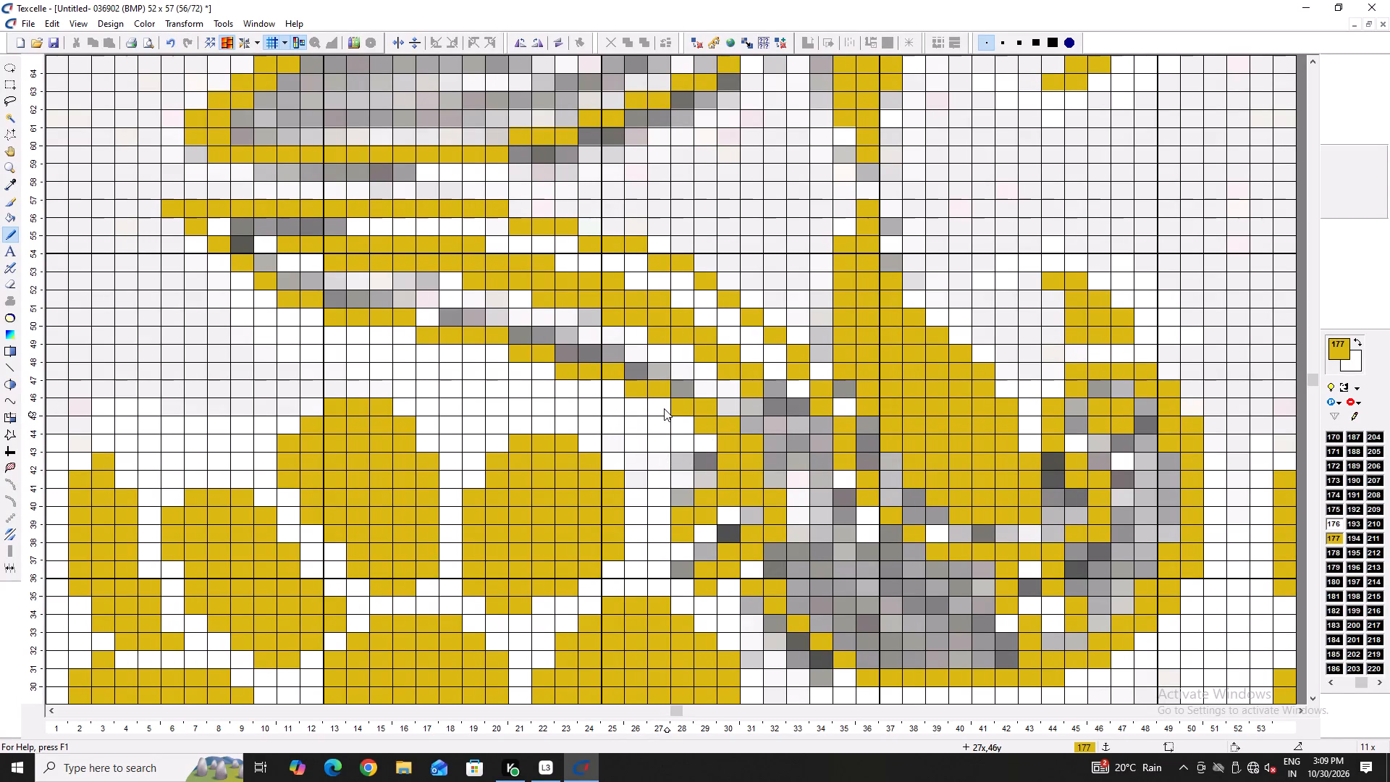
Paint column 27 gold at rows 38 to 40, beside the small leaf notch.
scroll(666, 392, down, 2)
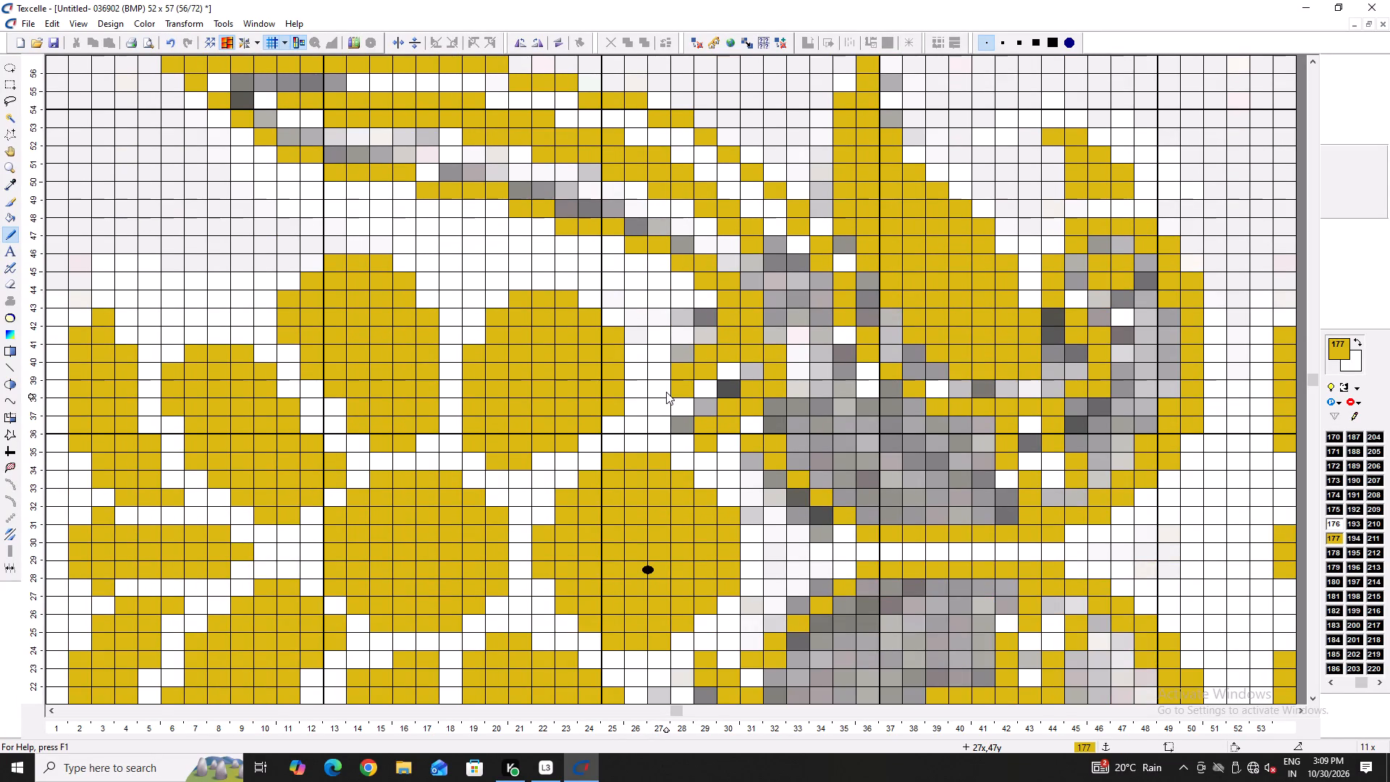
scroll(666, 392, down, 2)
scroll(666, 392, up, 3)
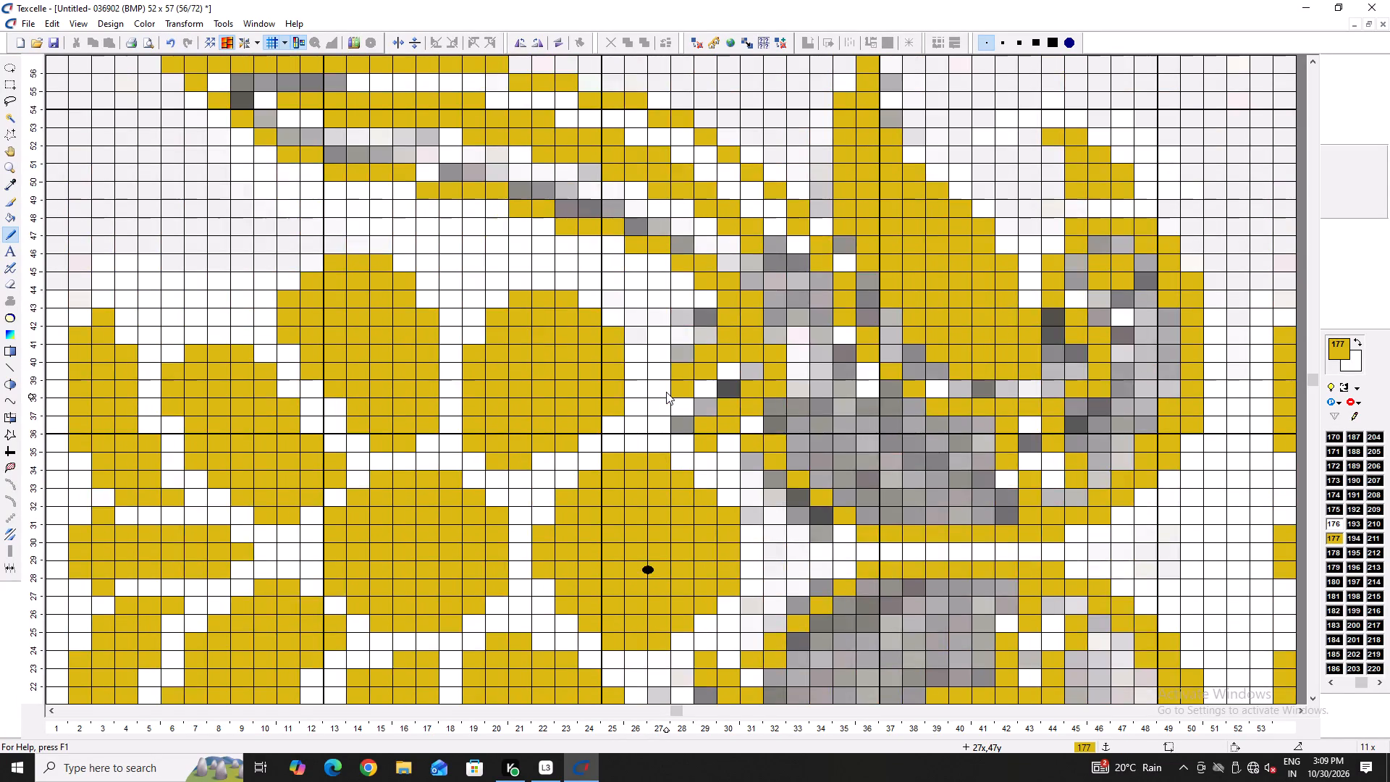
scroll(666, 392, down, 2)
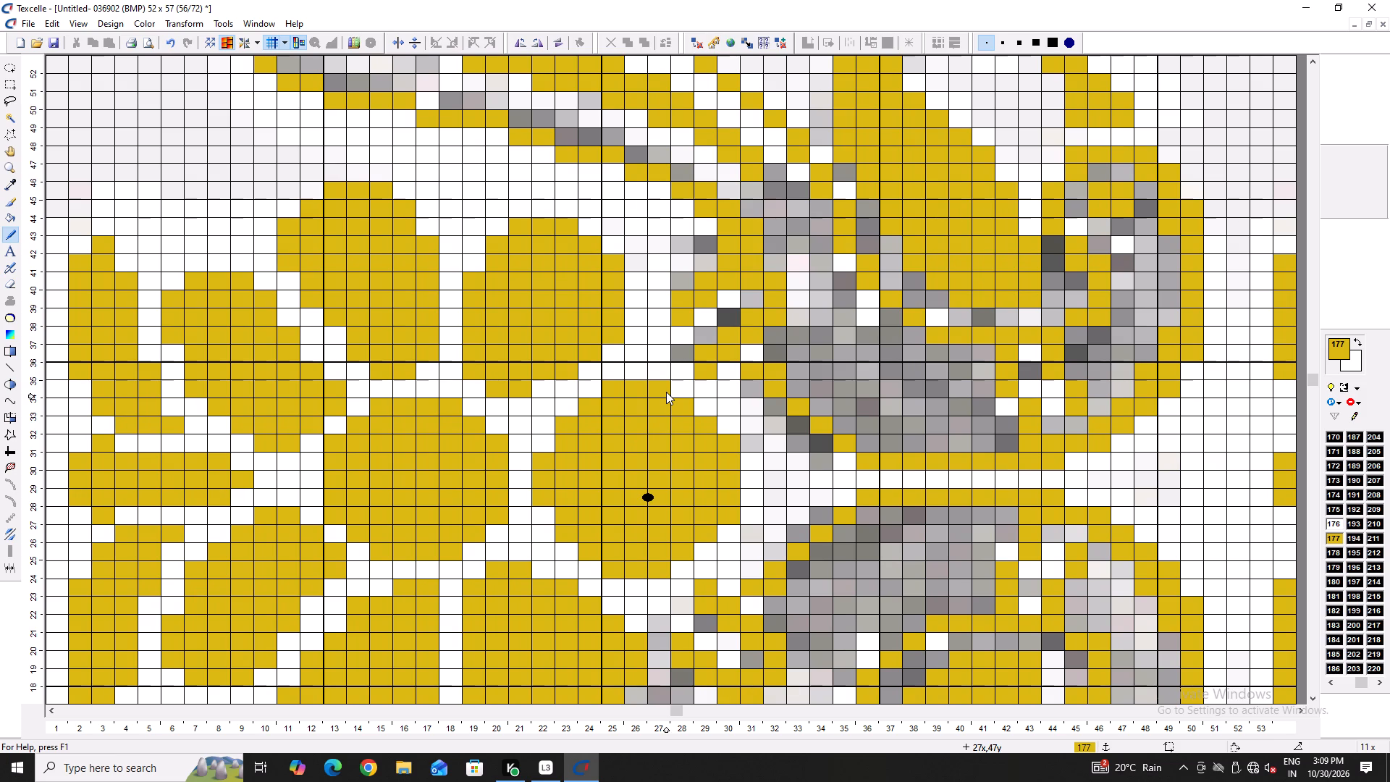
click(658, 320)
click(662, 303)
click(660, 330)
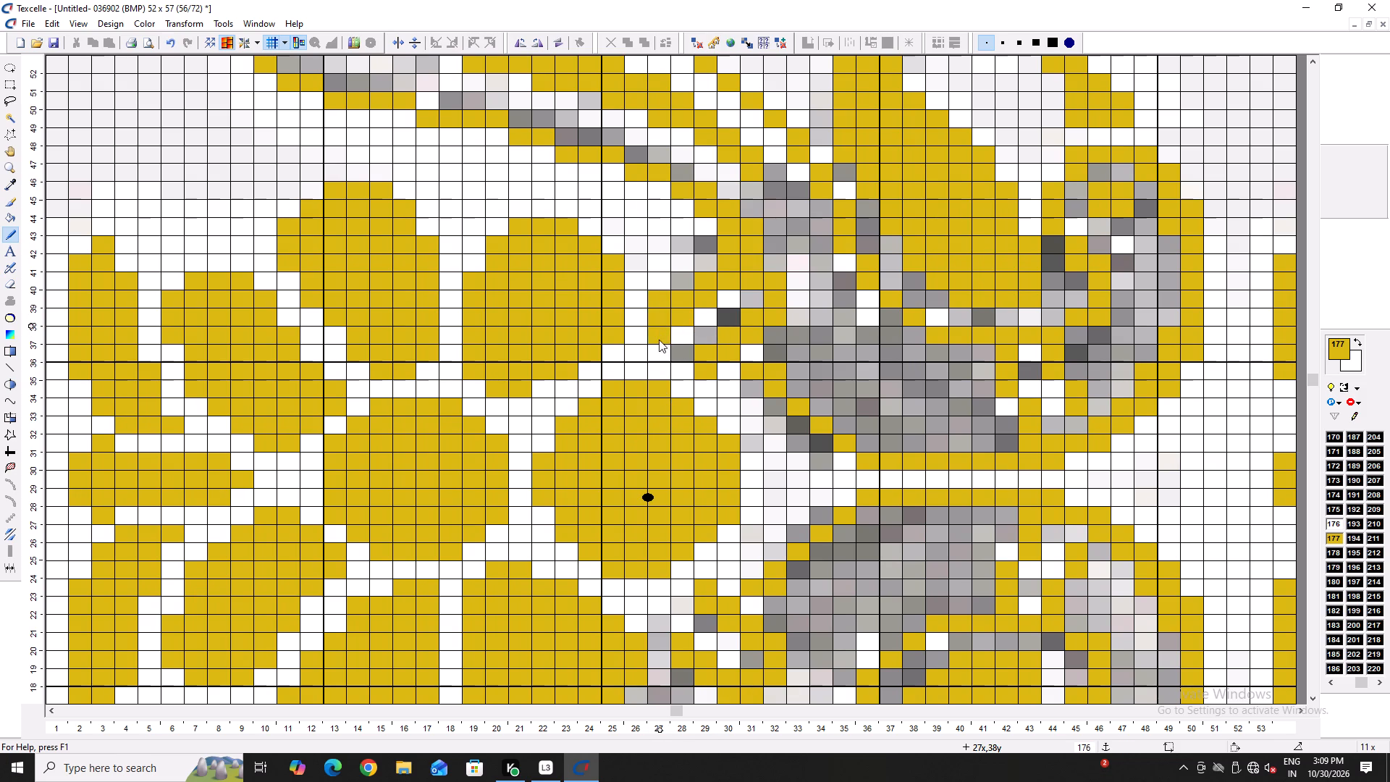
Whiten the diagonal through the notch from column 28, row 37, to column 31, row 40.
right_click(682, 346)
right_click(707, 331)
right_click(719, 322)
right_click(750, 301)
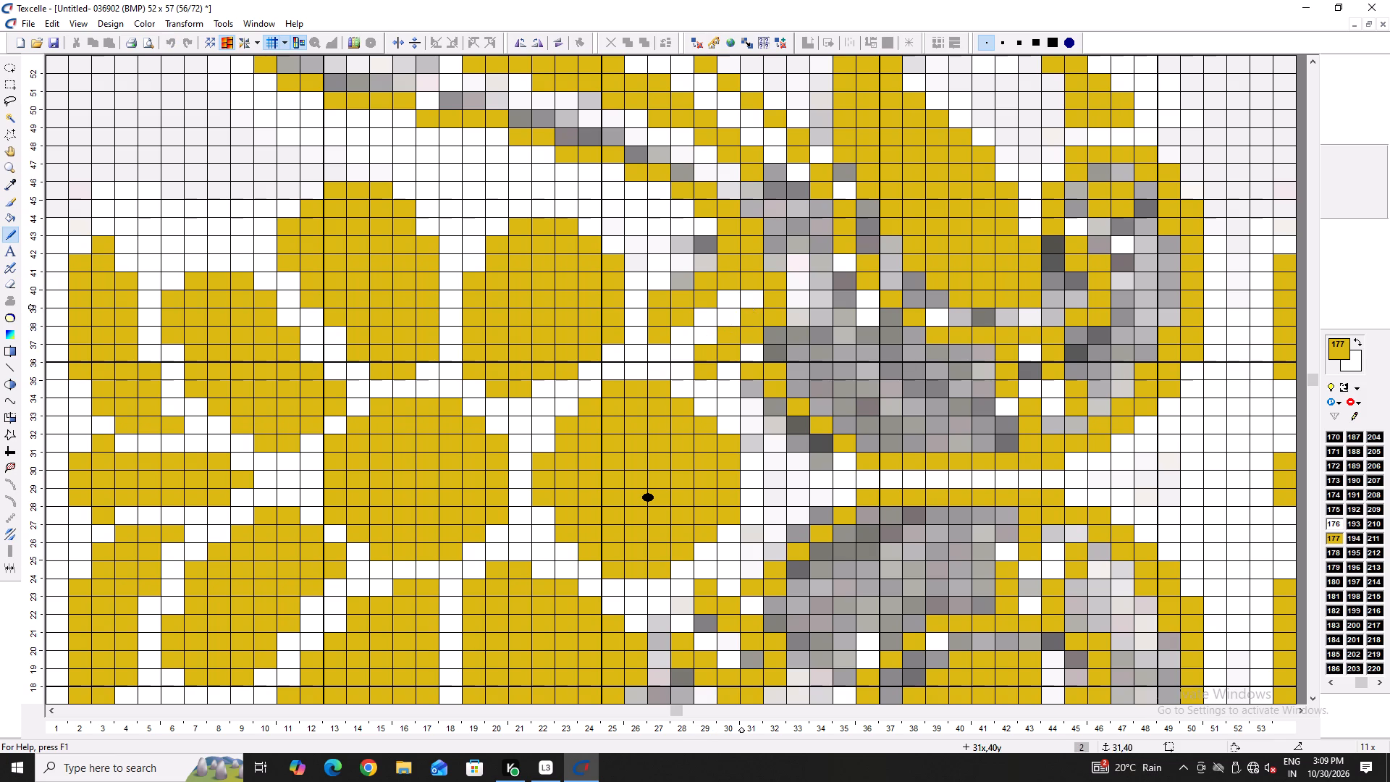
Whiten the dark diagonal outside the grey leaf from column 31, row 35, to column 34, row 31, and the gold pixel at column 36, row 31.
scroll(722, 301, up, 2)
right_click(757, 539)
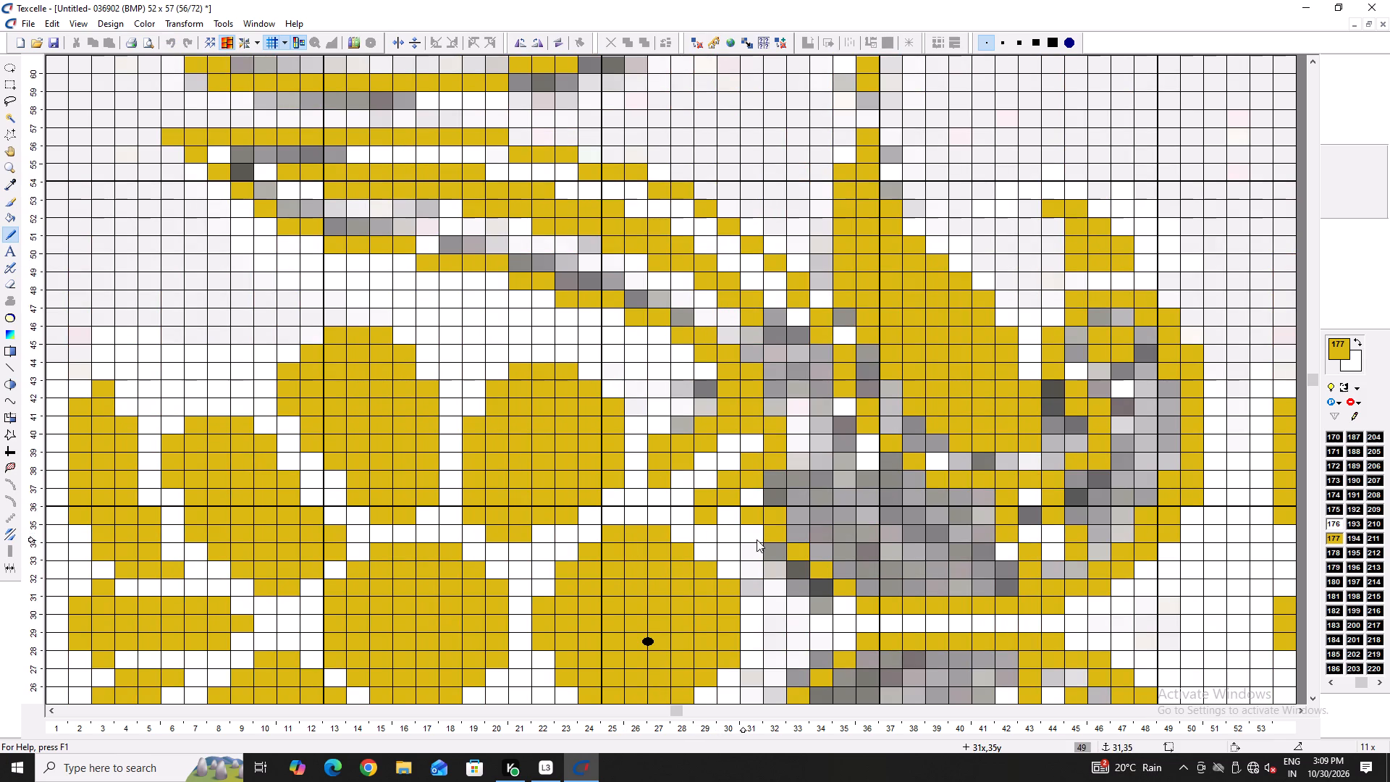
right_click(757, 539)
right_click(772, 555)
right_click(808, 579)
right_click(823, 600)
right_click(823, 600)
right_drag(822, 589, 807, 579)
right_click(804, 577)
right_click(796, 573)
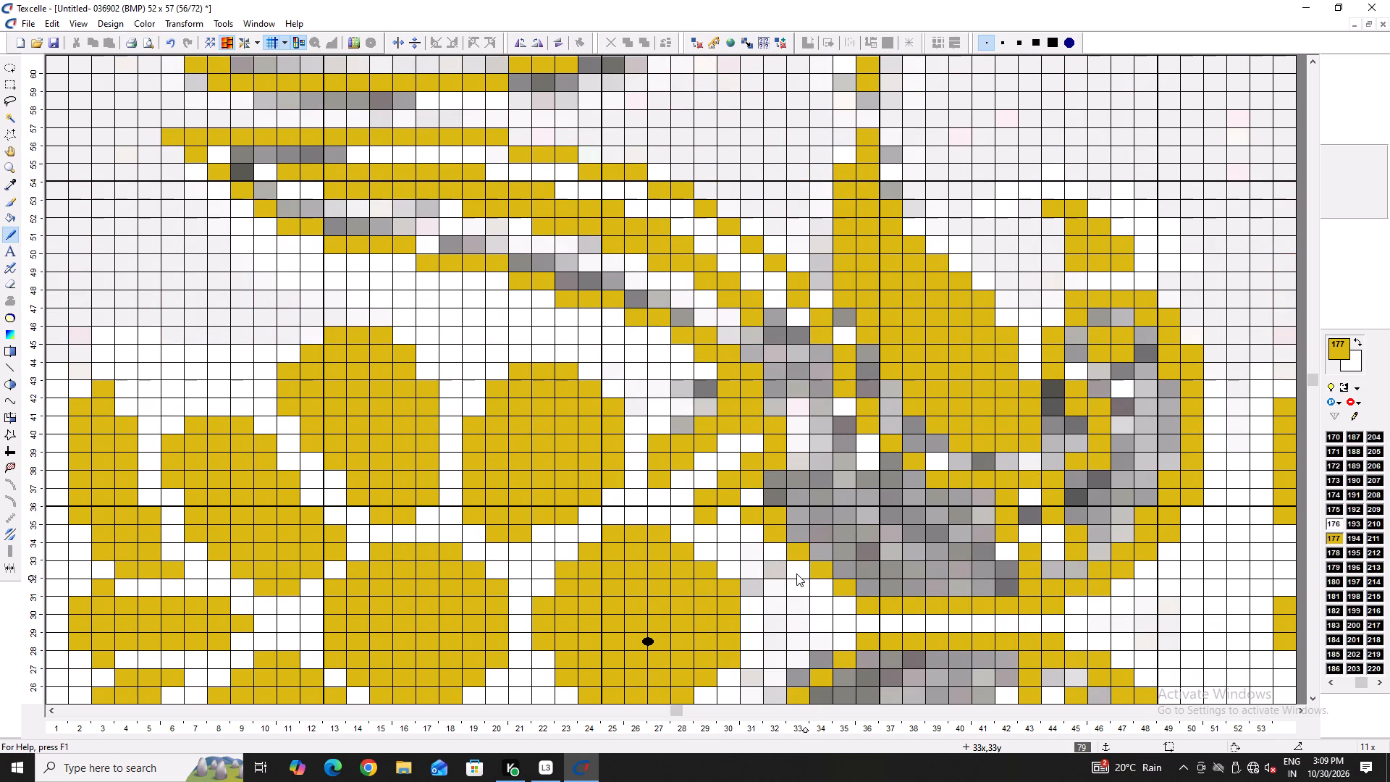
right_click(844, 609)
right_click(863, 597)
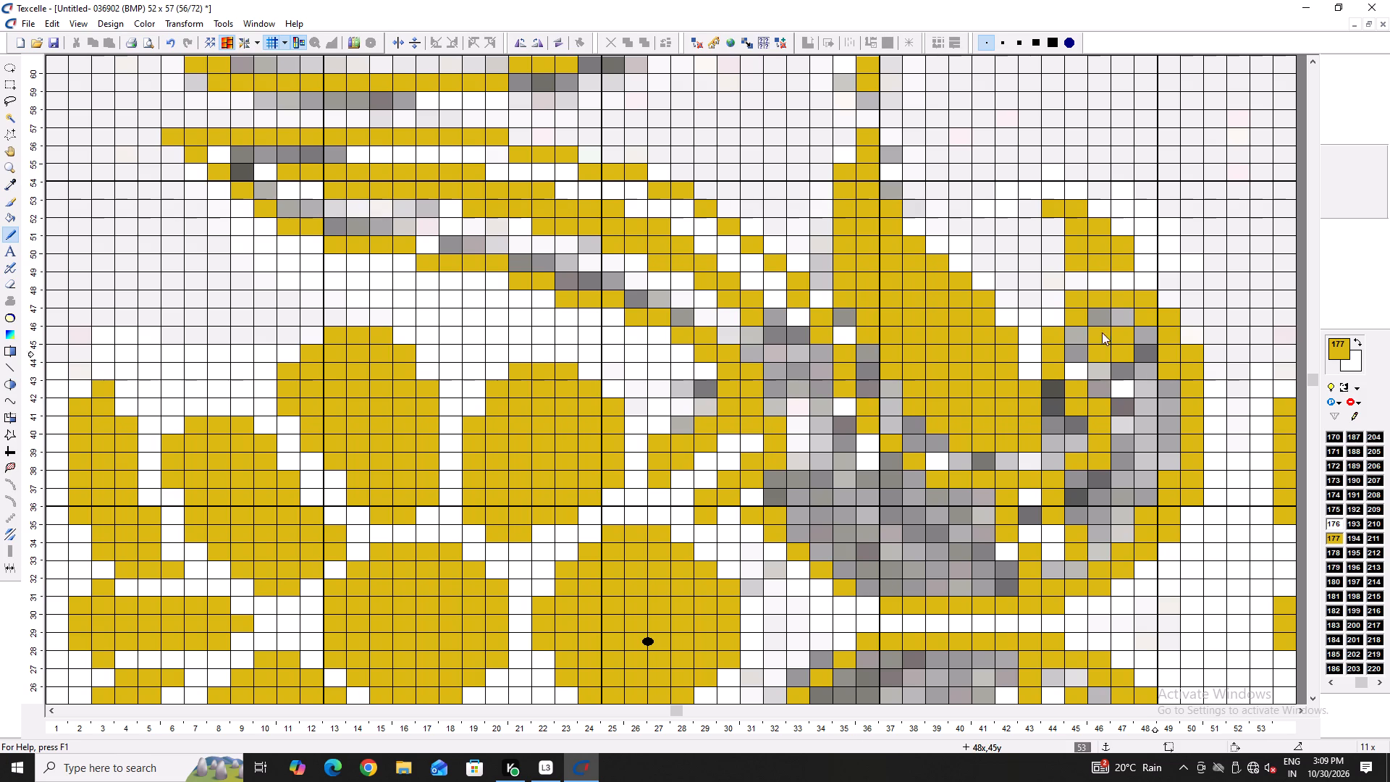
Whiten the gold pixel at column 45, row 50, in the small tip above the curled leaf.
right_click(1076, 265)
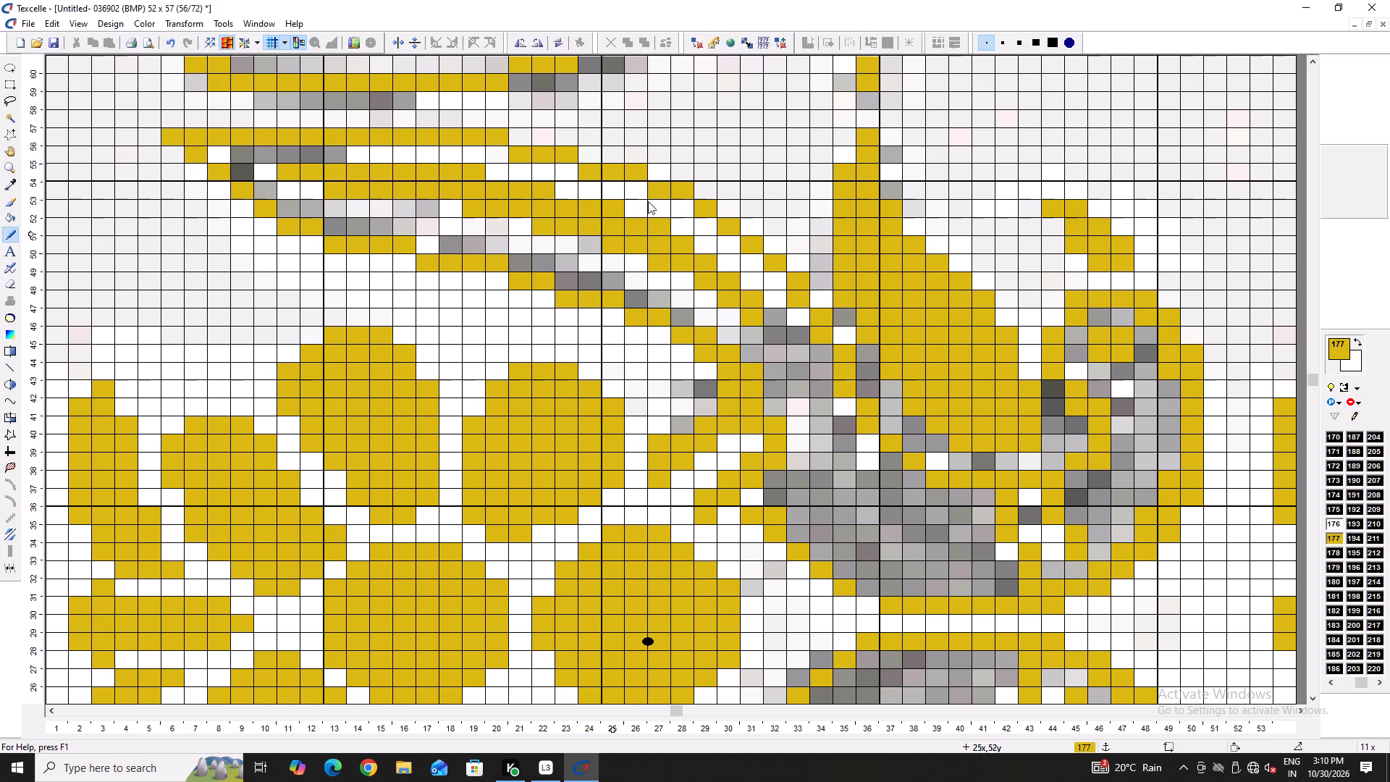
Extend the leaf tip's gold line along row 57 to column 5.
click(154, 143)
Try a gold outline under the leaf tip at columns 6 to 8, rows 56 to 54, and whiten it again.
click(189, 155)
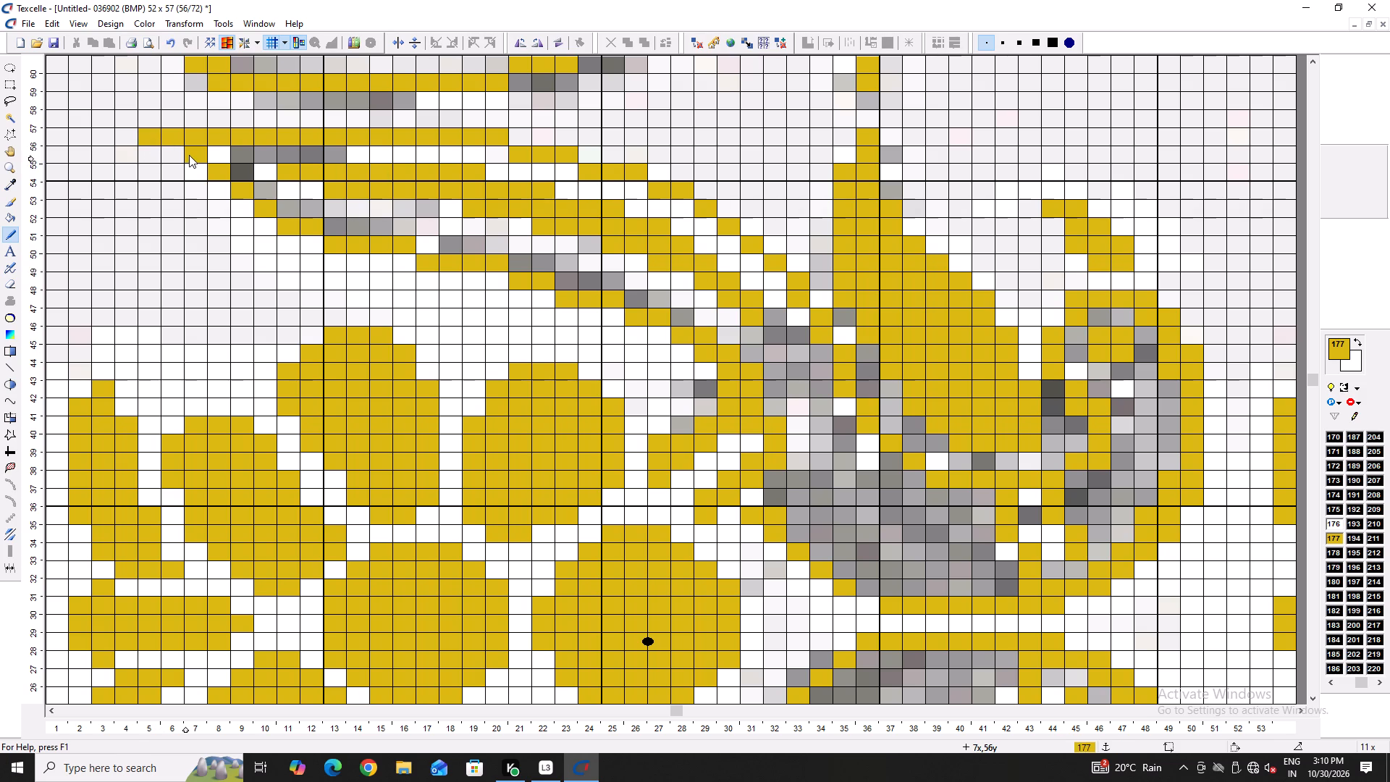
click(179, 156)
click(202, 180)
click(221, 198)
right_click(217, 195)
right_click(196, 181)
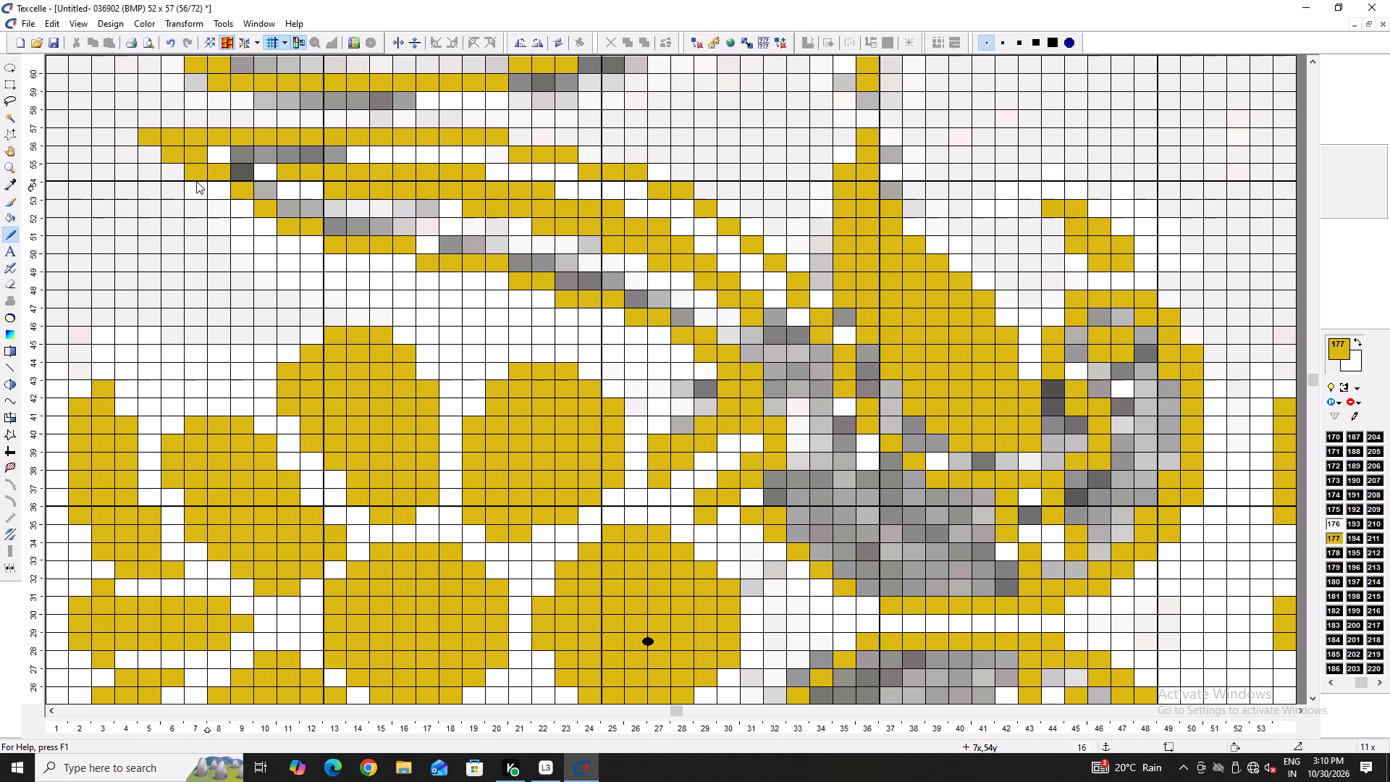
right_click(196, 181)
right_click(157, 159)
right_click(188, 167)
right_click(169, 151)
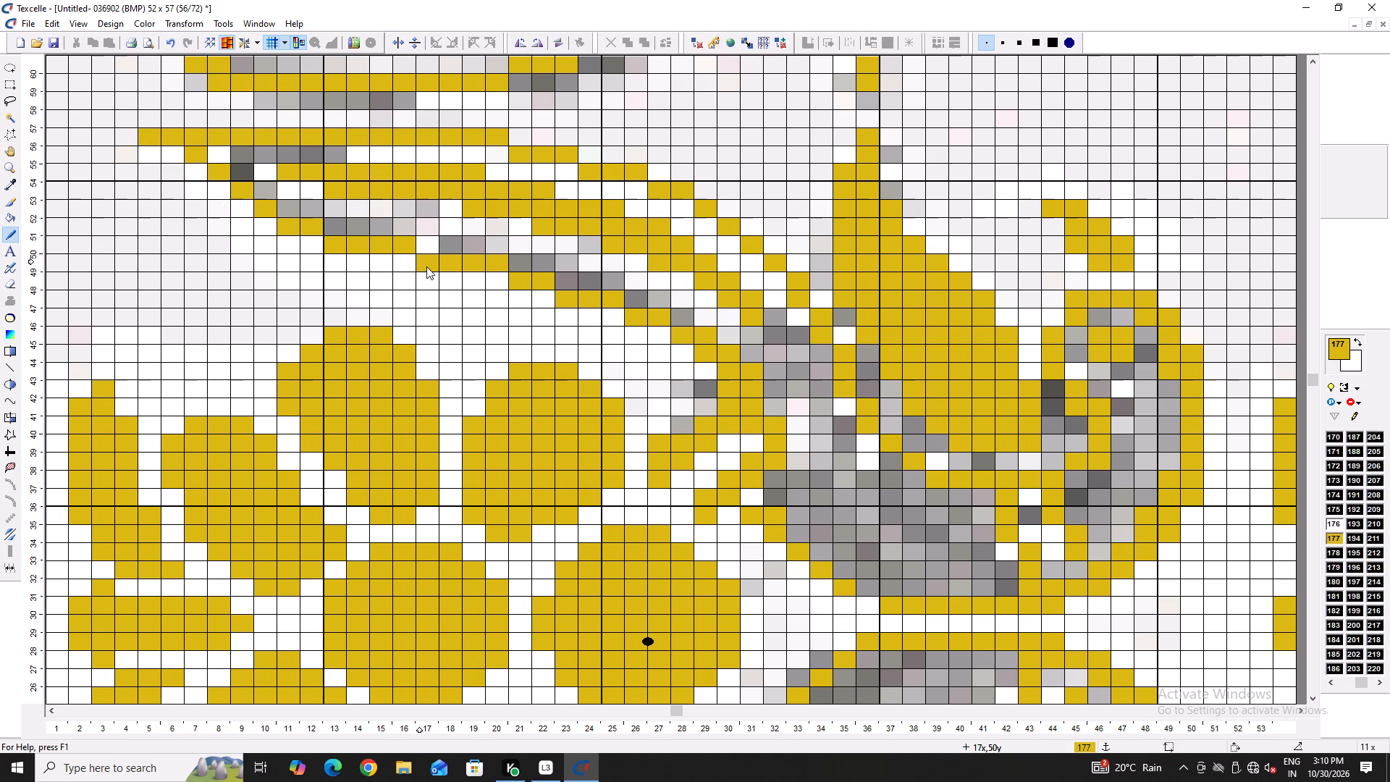
Paint column 13, row 52 of the lower leaf edge gold and whiten column 13, row 51 beneath it.
scroll(389, 262, down, 1)
right_click(344, 156)
right_click(344, 156)
click(344, 156)
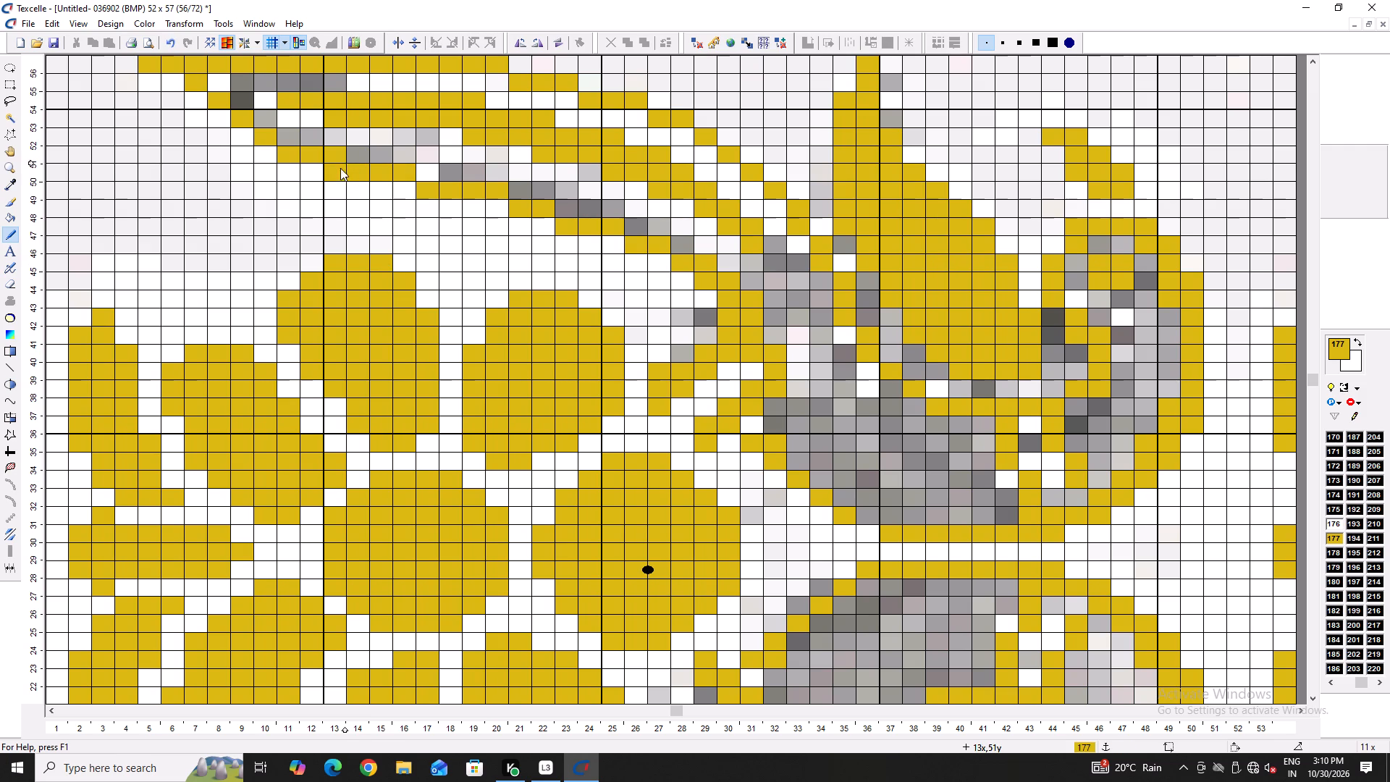
right_drag(332, 174, 325, 180)
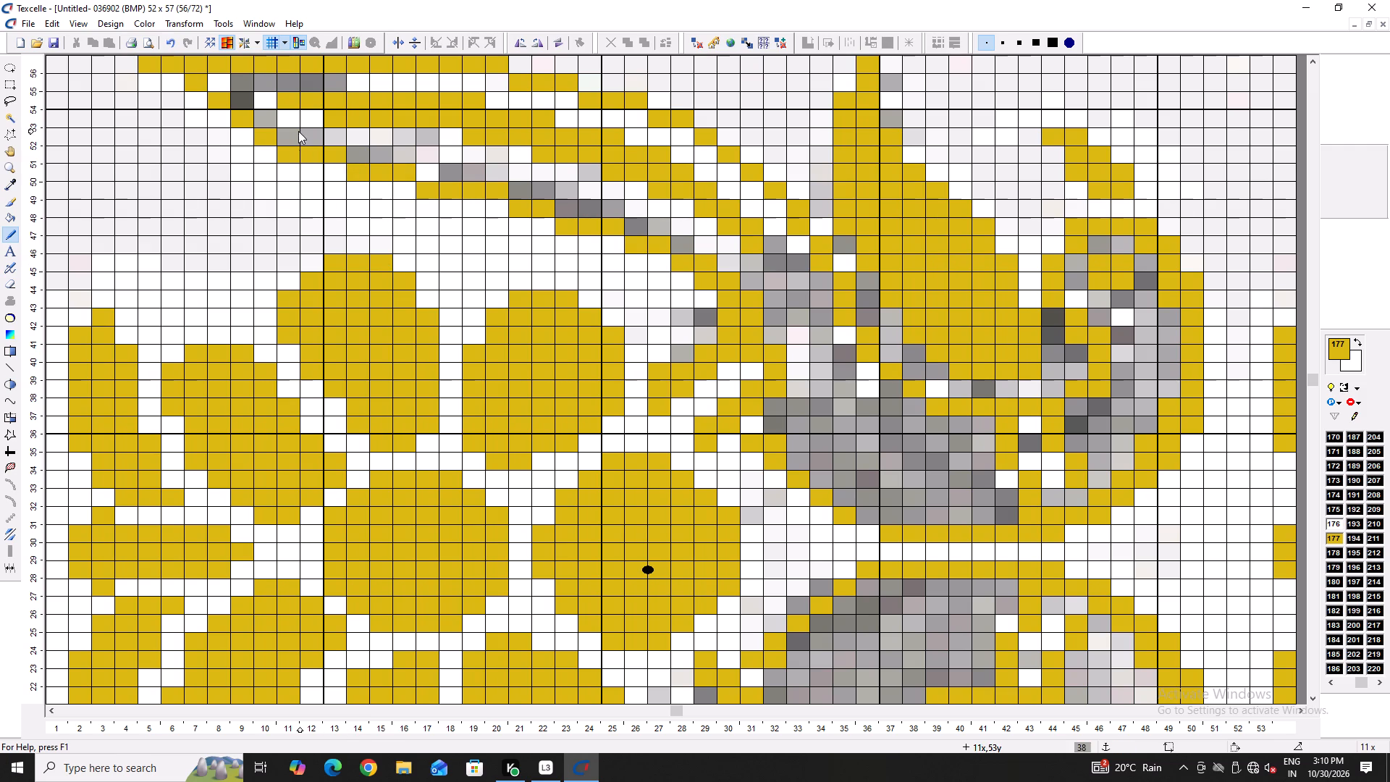
Re-step the lower leaf edge by painting column 11 row 53, column 14 row 52 and column 17 row 51 gold and whitening the pixel beneath each.
right_click(277, 153)
right_click(286, 160)
right_click(286, 160)
click(287, 143)
right_click(423, 189)
click(432, 172)
click(374, 152)
click(353, 163)
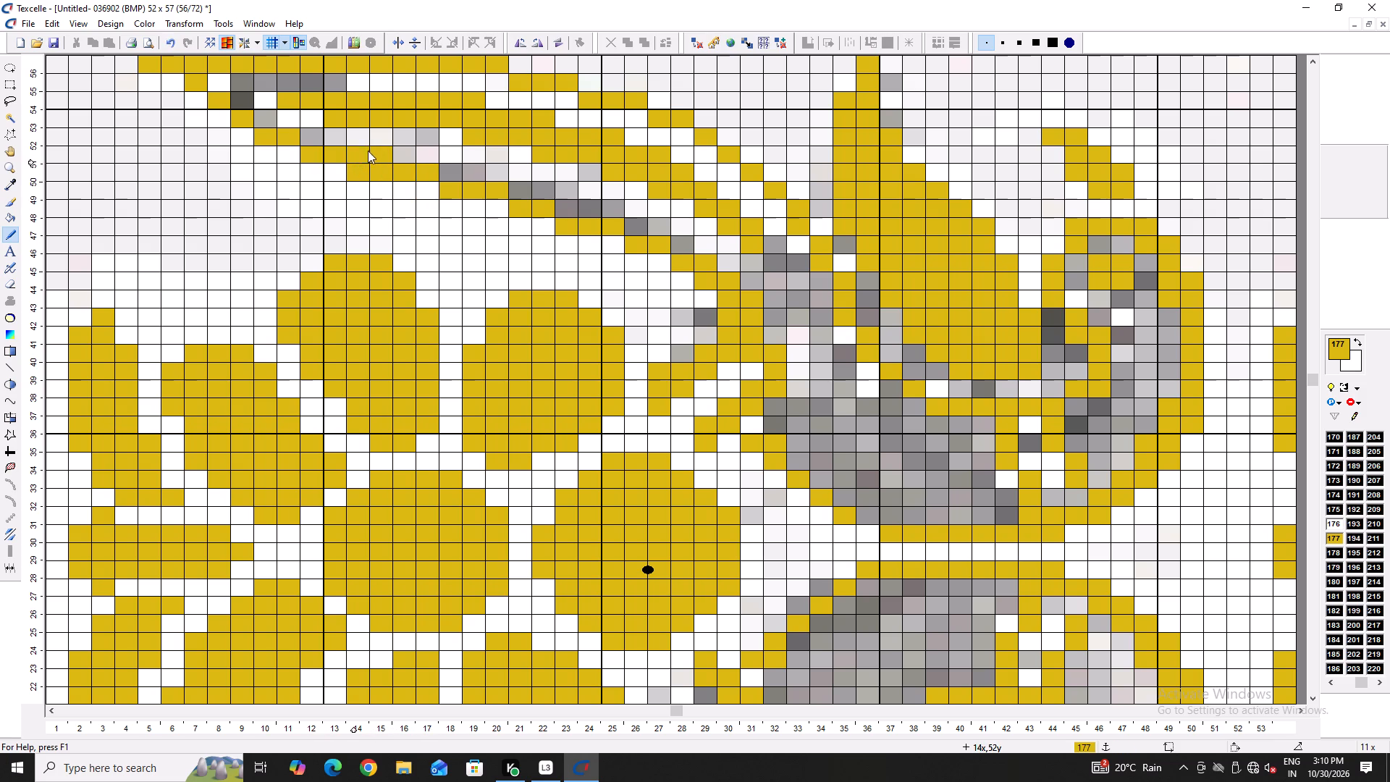
right_click(368, 150)
right_click(382, 156)
right_click(376, 159)
click(363, 163)
click(356, 158)
right_click(359, 171)
Whiten the grey pixels at columns 12 to 17, rows 53 and 52, plus the gold pixel at column 13, row 54.
right_click(308, 144)
right_click(326, 128)
right_click(330, 124)
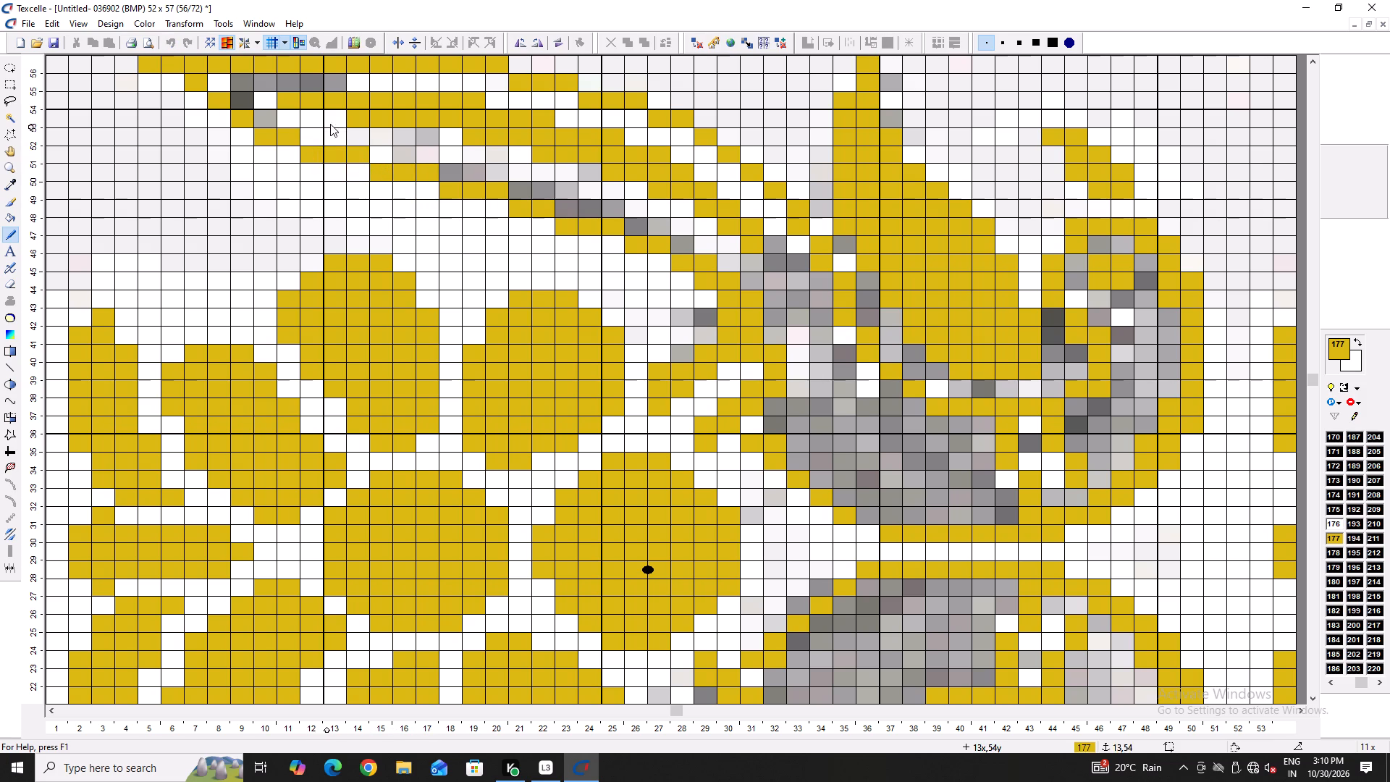
right_click(330, 124)
right_click(389, 130)
right_drag(395, 133, 403, 135)
right_click(408, 136)
right_click(411, 138)
right_click(422, 141)
right_click(422, 143)
right_click(403, 151)
right_click(401, 154)
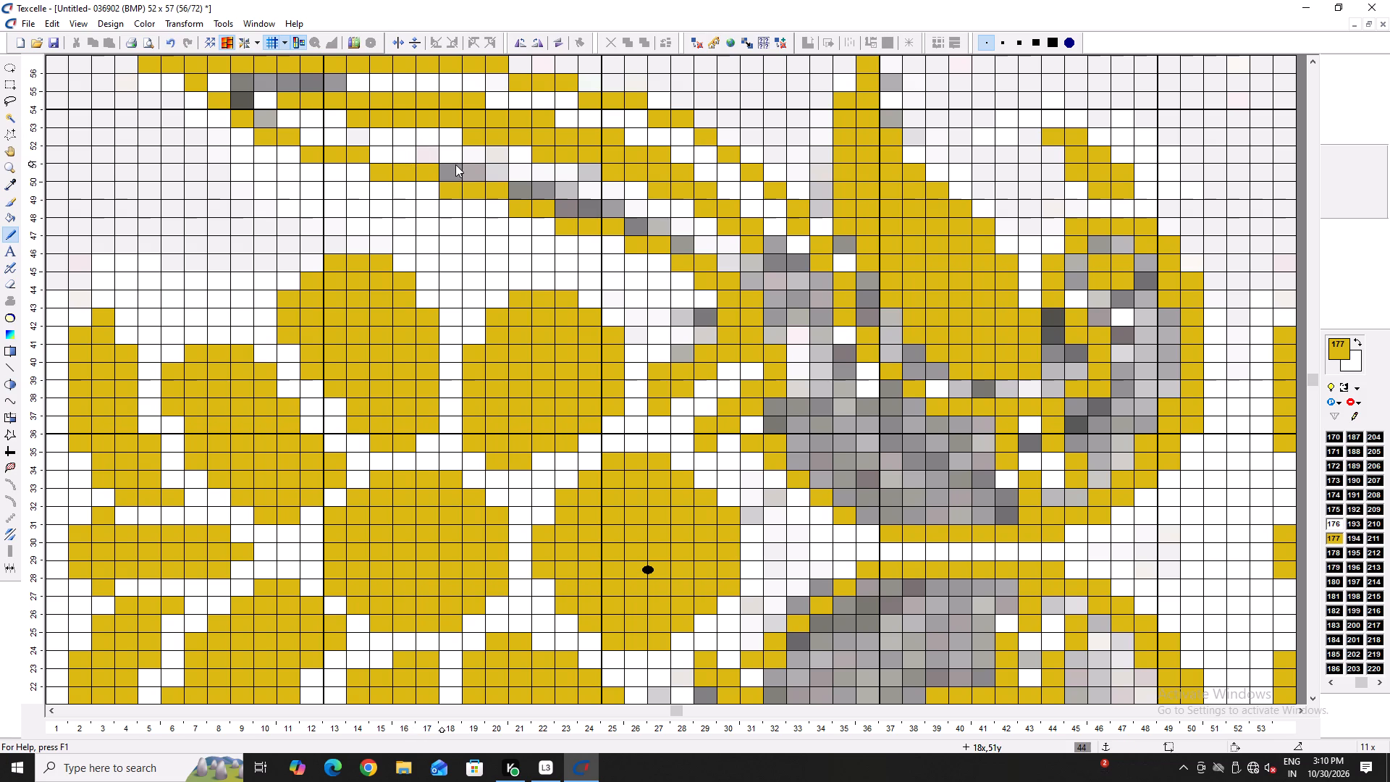
Whiten the grey pixels just above the lower leaf edge from column 18, row 51 to column 27, row 48.
right_click(458, 167)
right_click(486, 169)
right_drag(501, 173, 514, 178)
right_click(524, 181)
right_drag(533, 185, 539, 186)
right_click(554, 189)
right_click(575, 195)
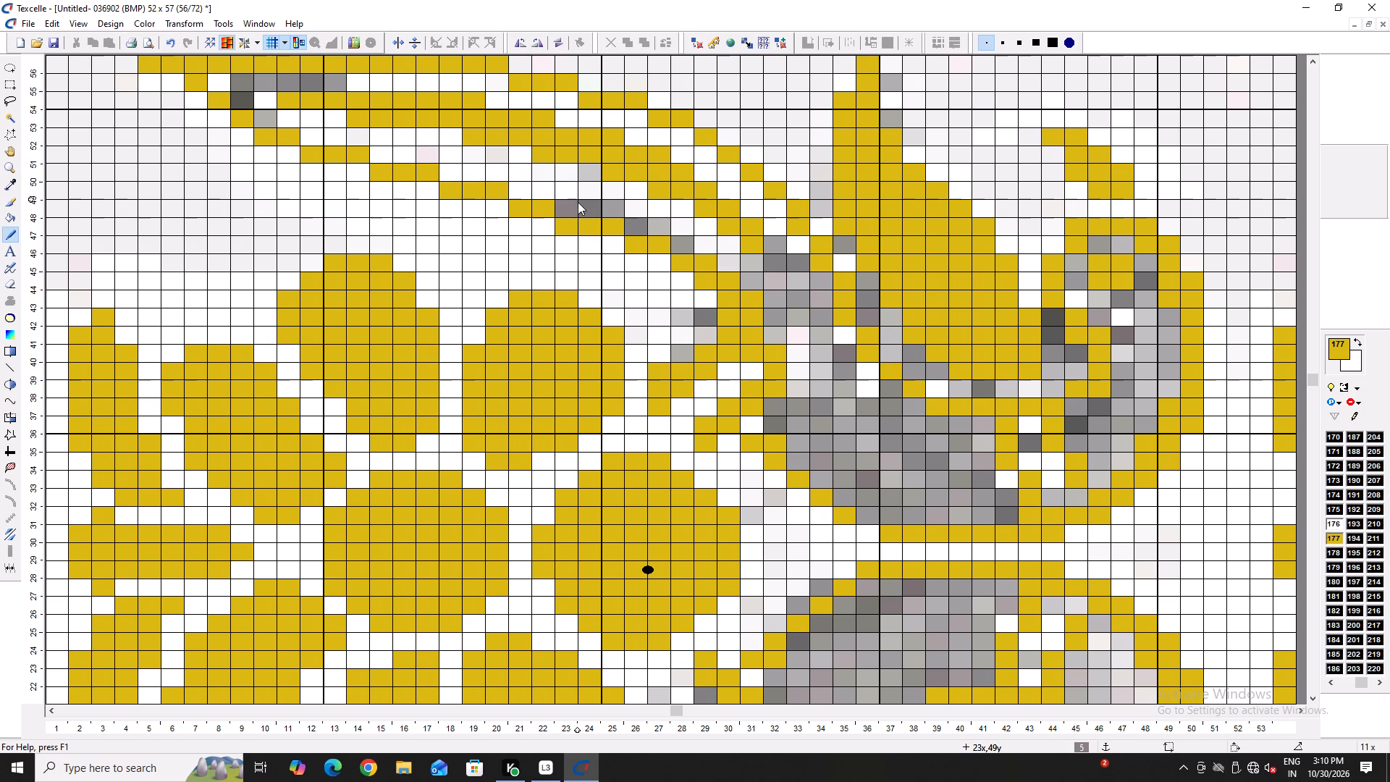
right_click(578, 202)
right_click(612, 207)
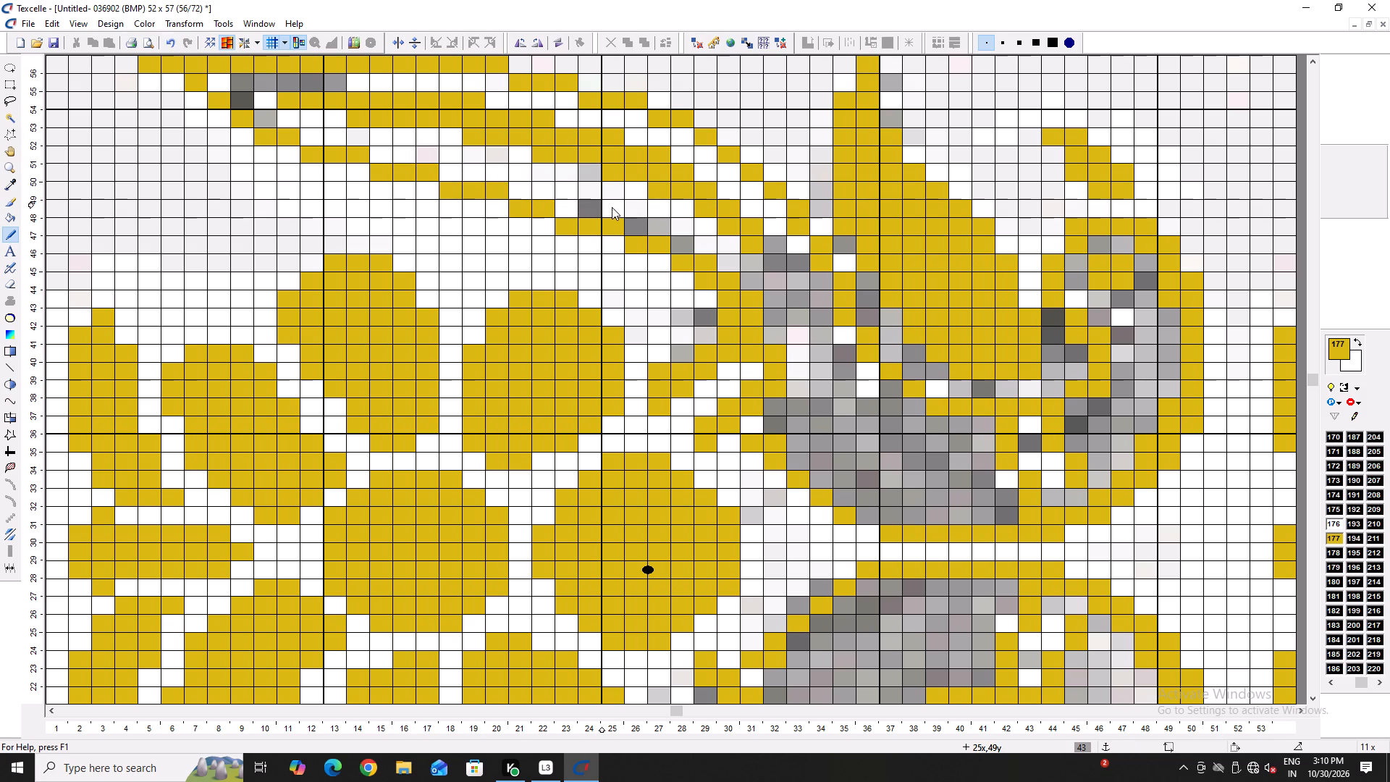
right_click(657, 234)
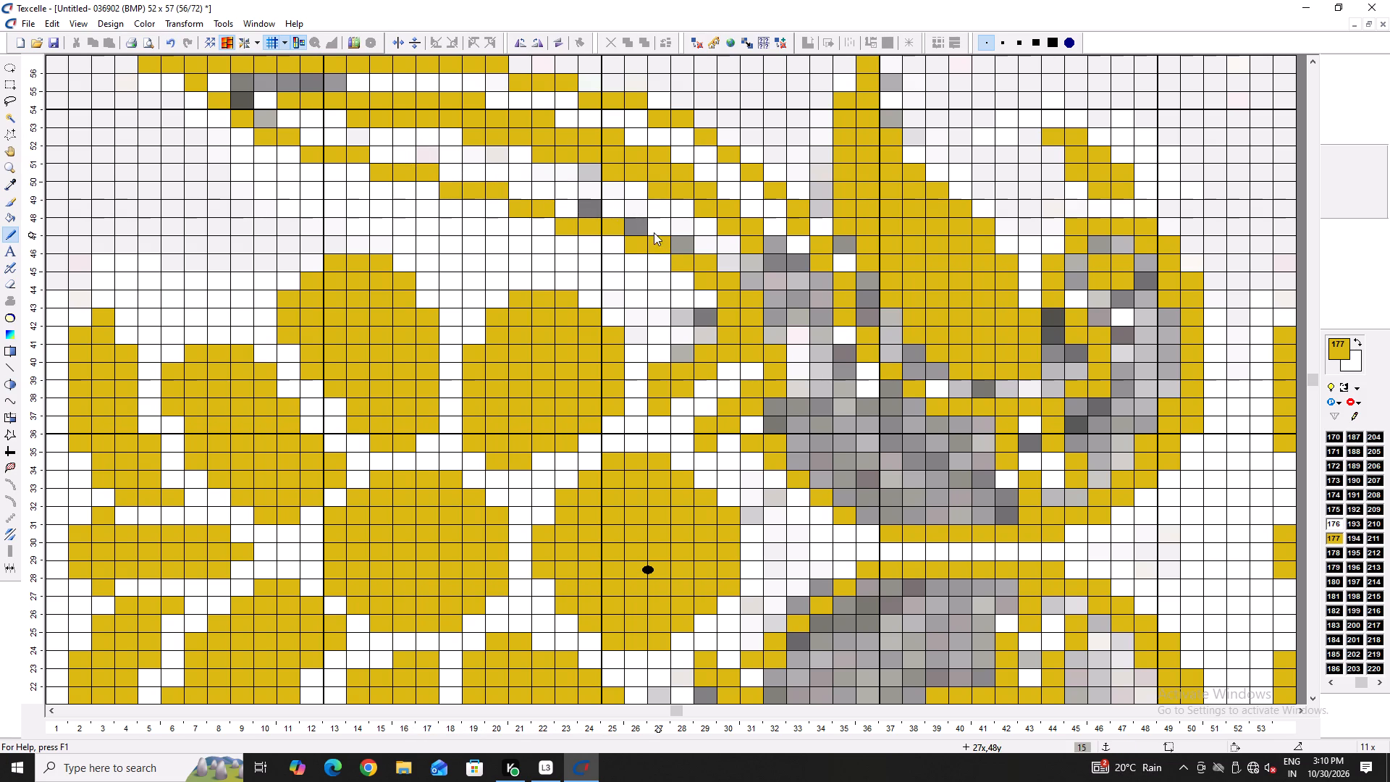
right_click(643, 230)
right_click(643, 230)
right_click(585, 198)
right_click(585, 198)
right_click(588, 203)
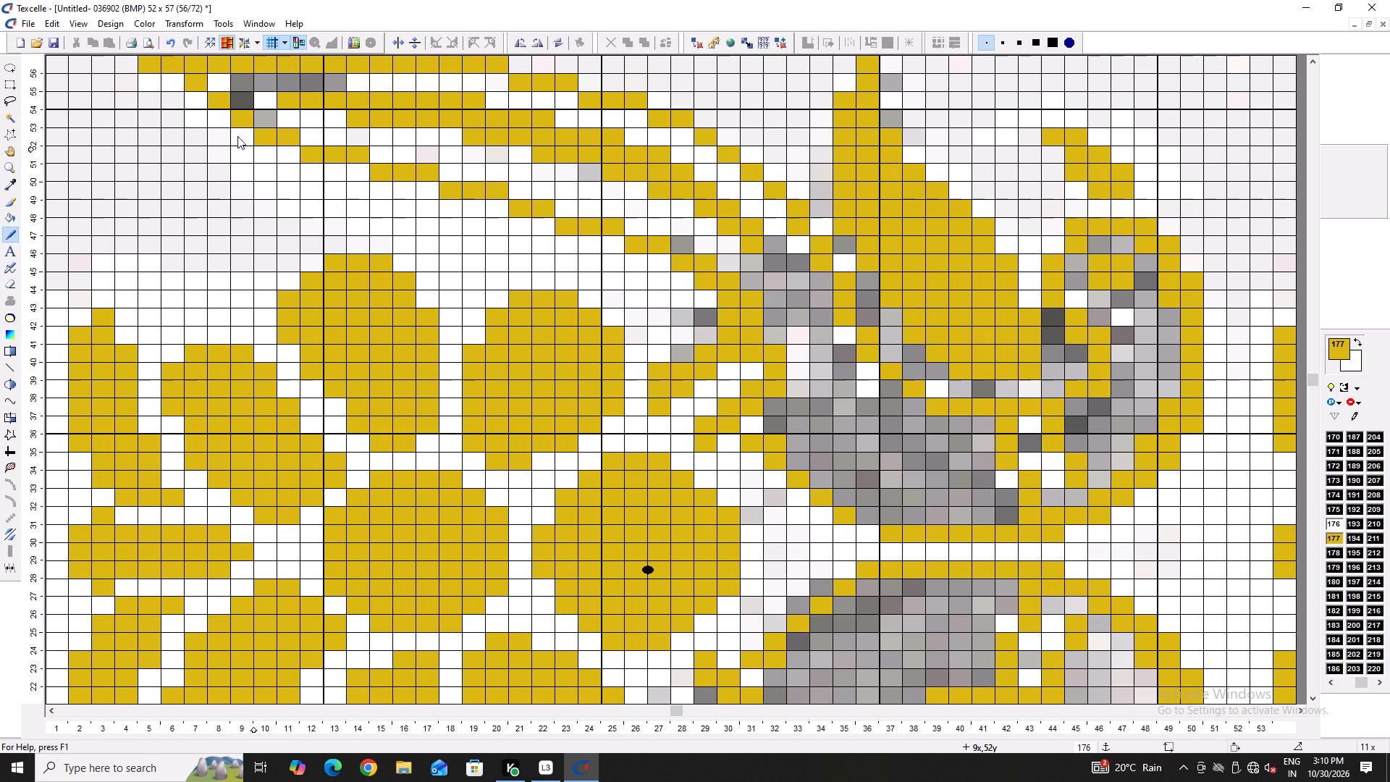
Whiten the leaf tip's grey pixels at column 9, row 55 and columns 9 to 11, row 56, keeping column 11, row 57 gold.
right_click(240, 97)
right_click(274, 80)
right_click(280, 76)
right_drag(296, 72, 277, 78)
right_drag(274, 80, 210, 78)
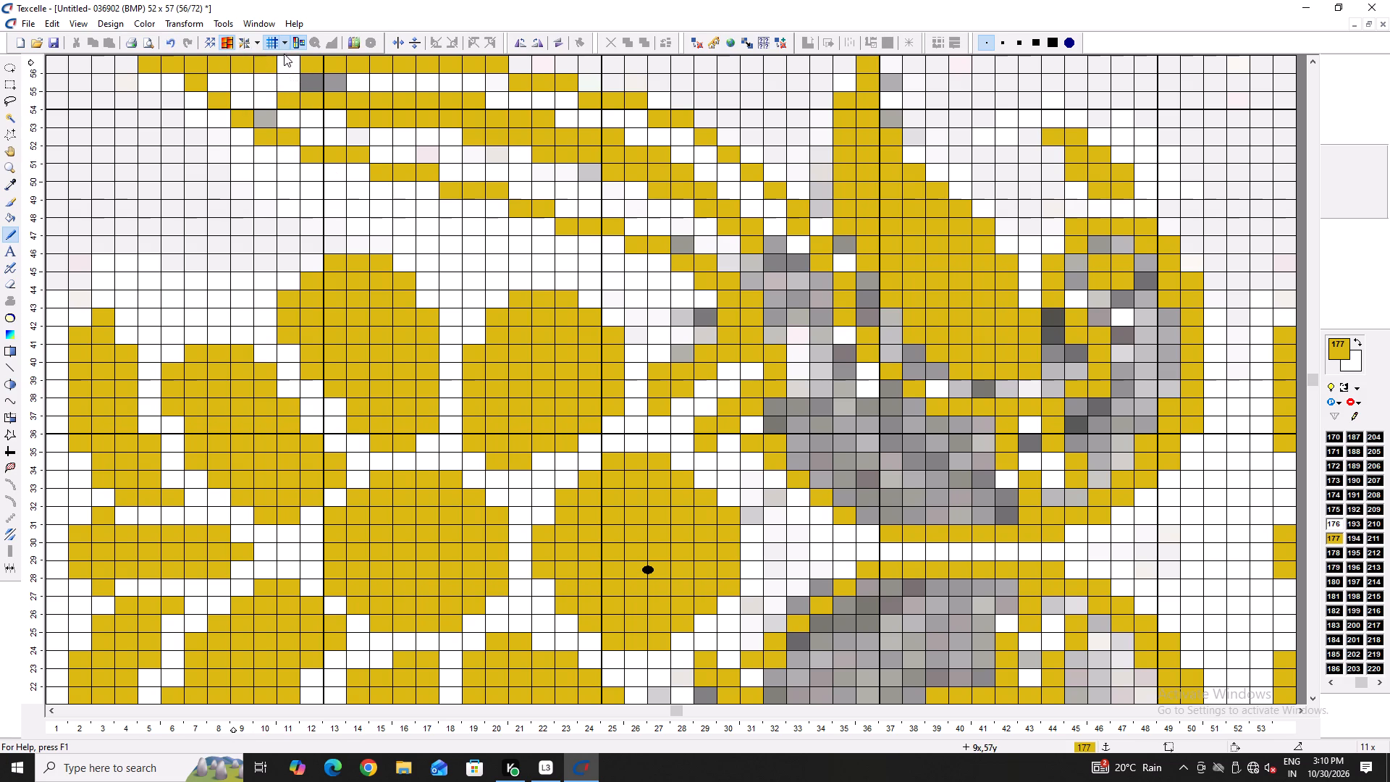
click(292, 63)
Whiten the gap along the inner edge of the tall gold leaf, from column 36, row 44 up to column 35, row 48.
scroll(824, 357, down, 1)
scroll(824, 356, up, 2)
scroll(824, 356, down, 1)
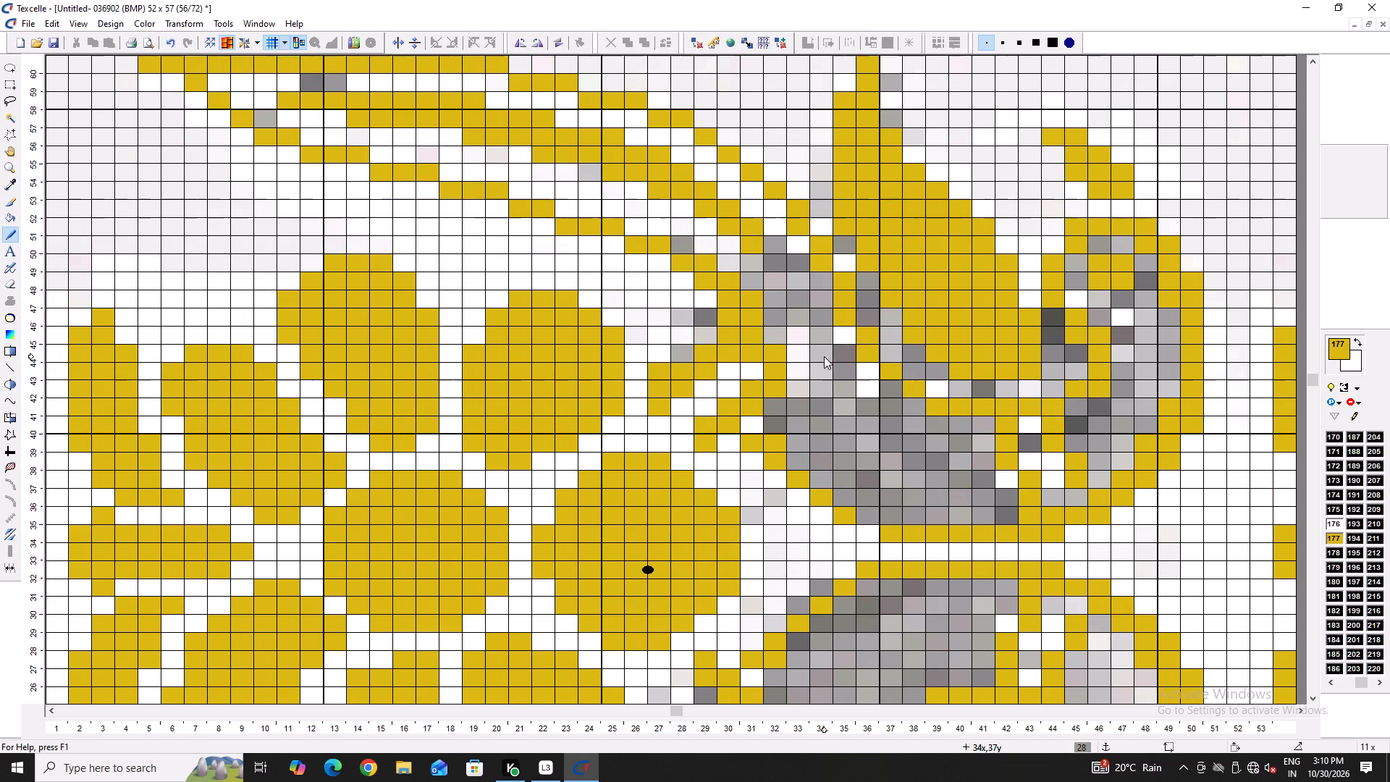
right_drag(862, 302, 864, 287)
right_click(867, 276)
right_click(867, 276)
right_click(867, 276)
right_click(867, 276)
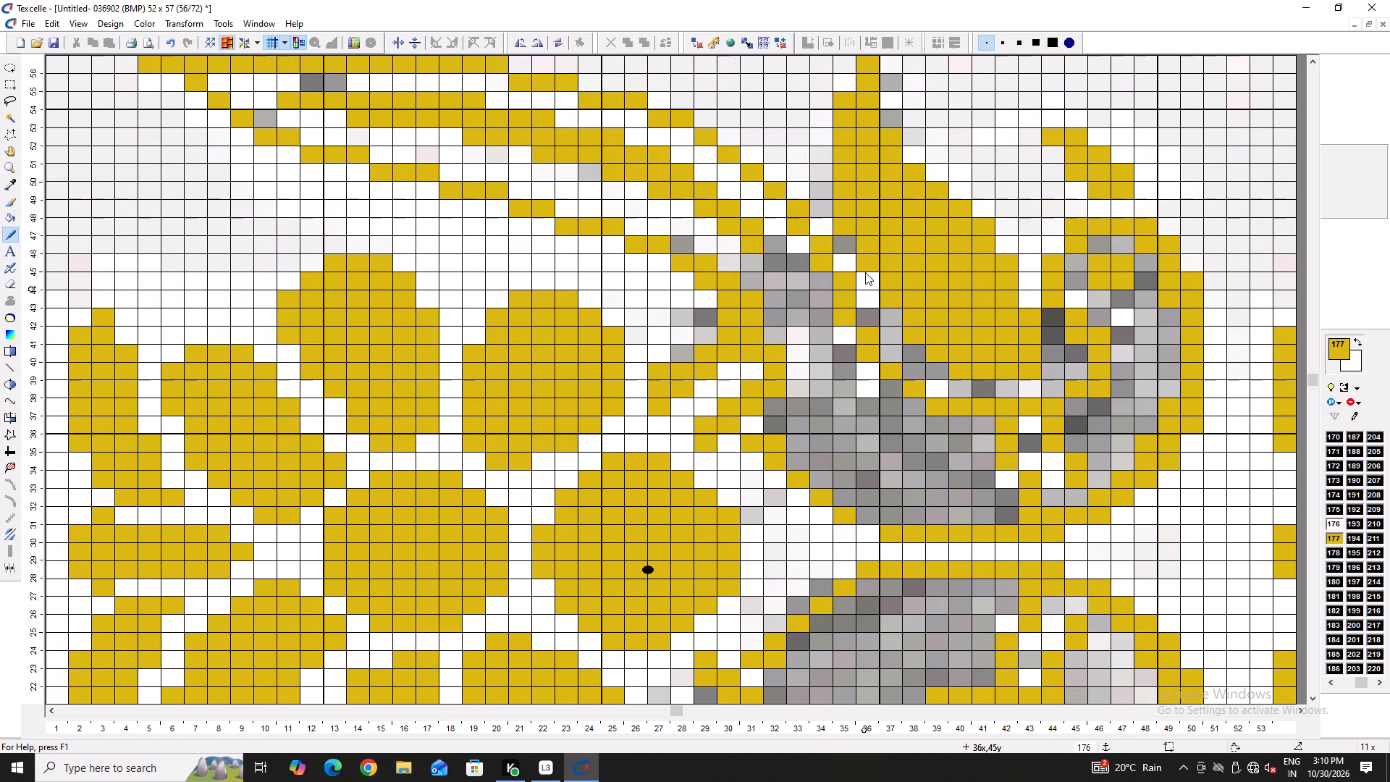
right_click(865, 272)
right_click(865, 271)
right_click(849, 253)
right_click(859, 261)
right_click(858, 258)
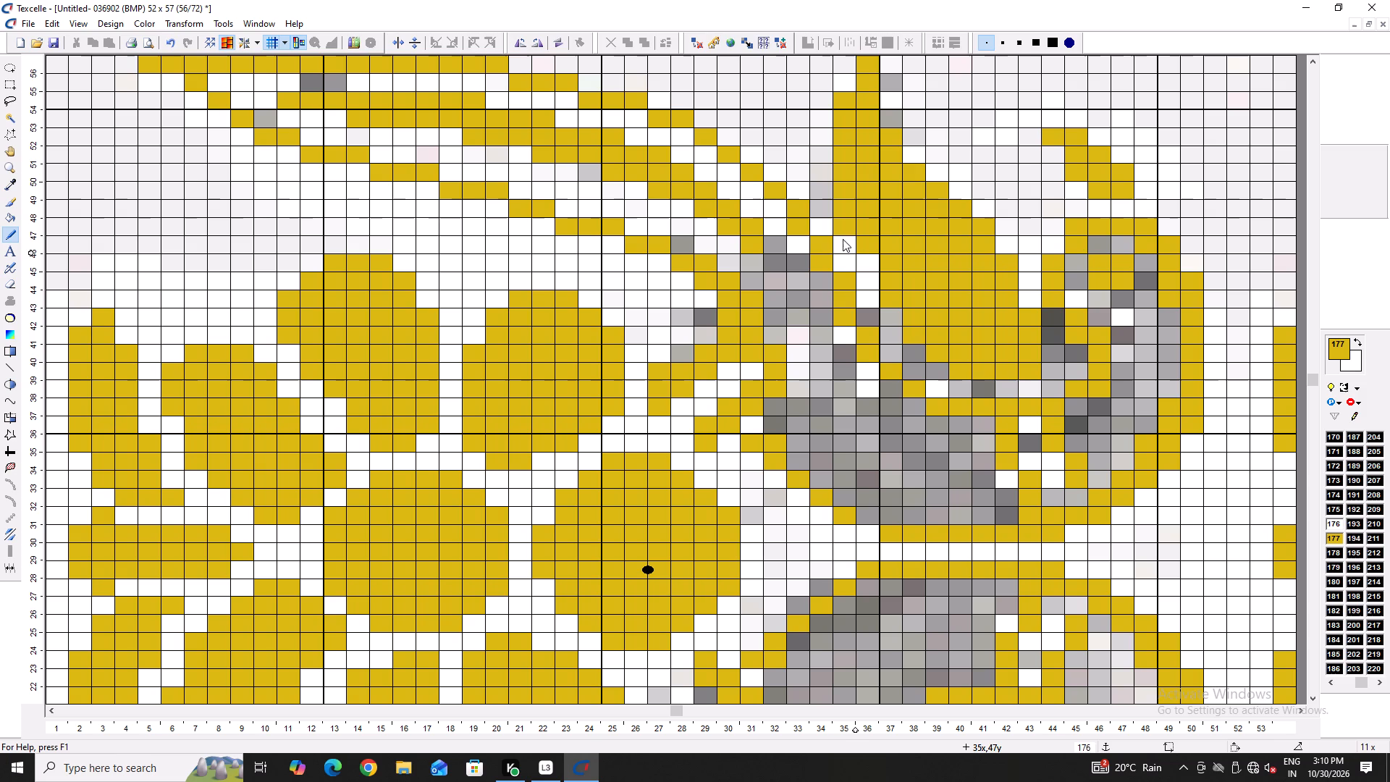
right_click(842, 238)
right_click(842, 238)
right_click(841, 234)
right_click(841, 234)
Whiten the pixels between the tall leaf and the curled leaf at column 44, rows 44 to 42, and column 45, row 42.
right_click(1047, 310)
right_click(1045, 307)
right_click(1045, 303)
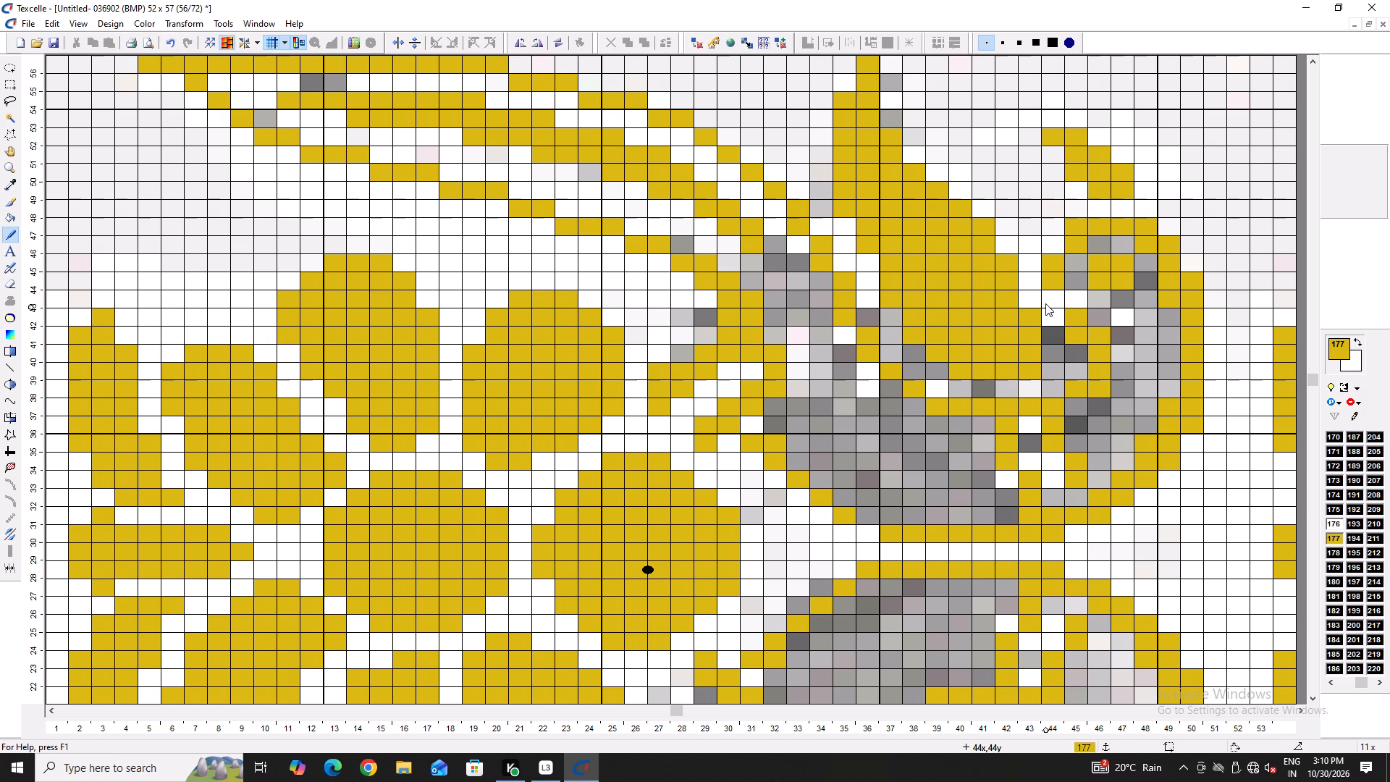
double_click(1045, 303)
right_click(1062, 339)
right_click(1078, 327)
right_click(1048, 300)
Trim the curled leaf's upper outline to white at column 45 row 48, column 48 row 48 and column 49 row 47.
right_click(1078, 220)
right_click(1079, 219)
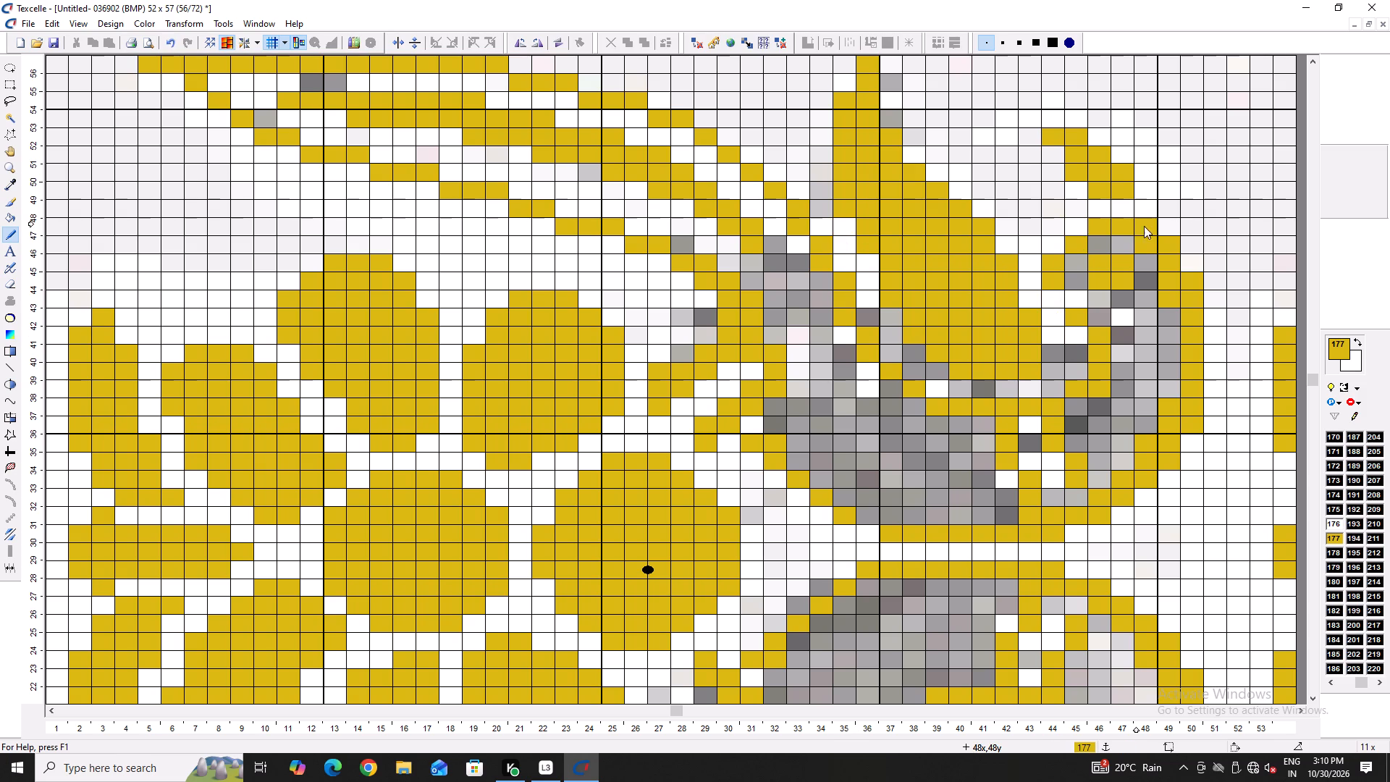
right_click(1147, 227)
right_click(1176, 243)
Whiten the grey pixels and thin the gold inside the curled leaf's top at columns 45 to 48, rows 47 to 44.
click(1070, 302)
right_click(1070, 302)
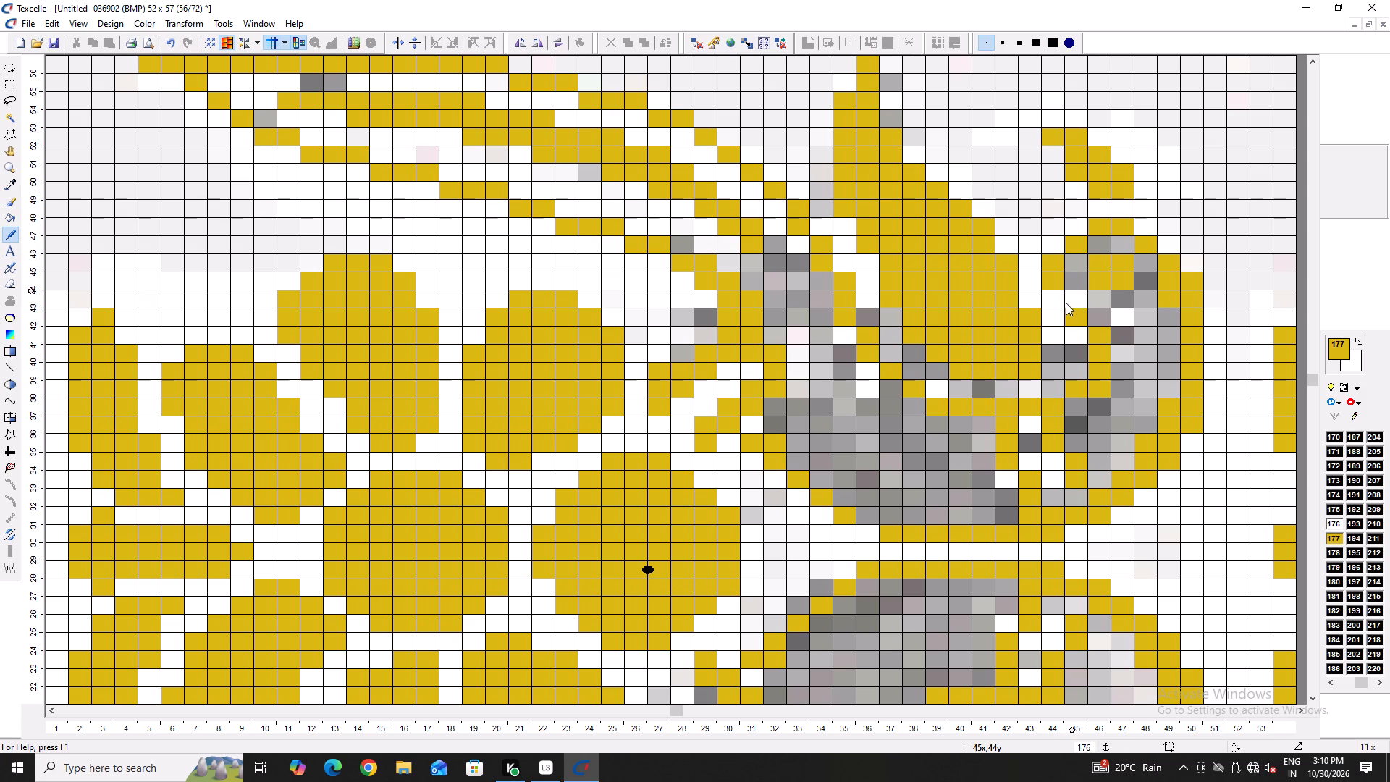
right_click(1147, 307)
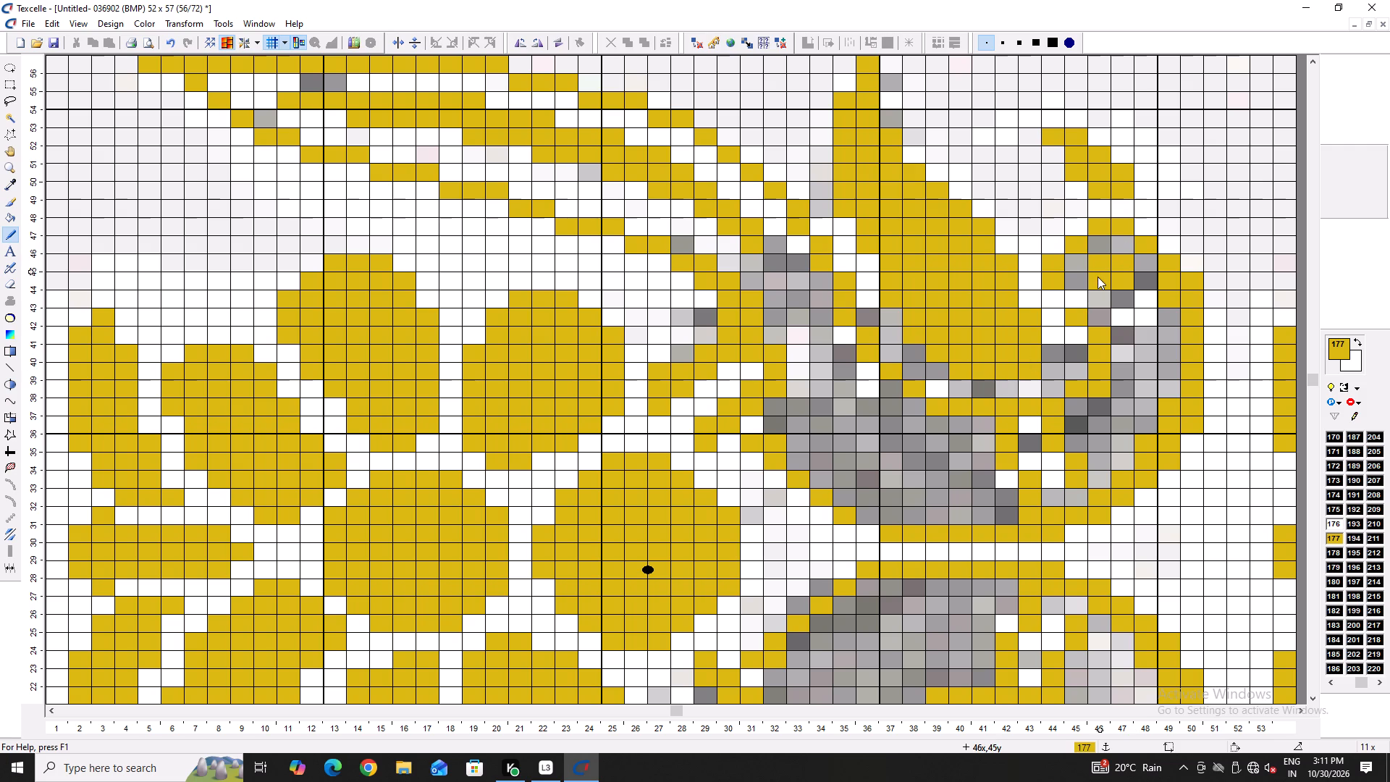
right_click(1066, 274)
right_click(1072, 264)
right_click(1098, 248)
right_click(1128, 246)
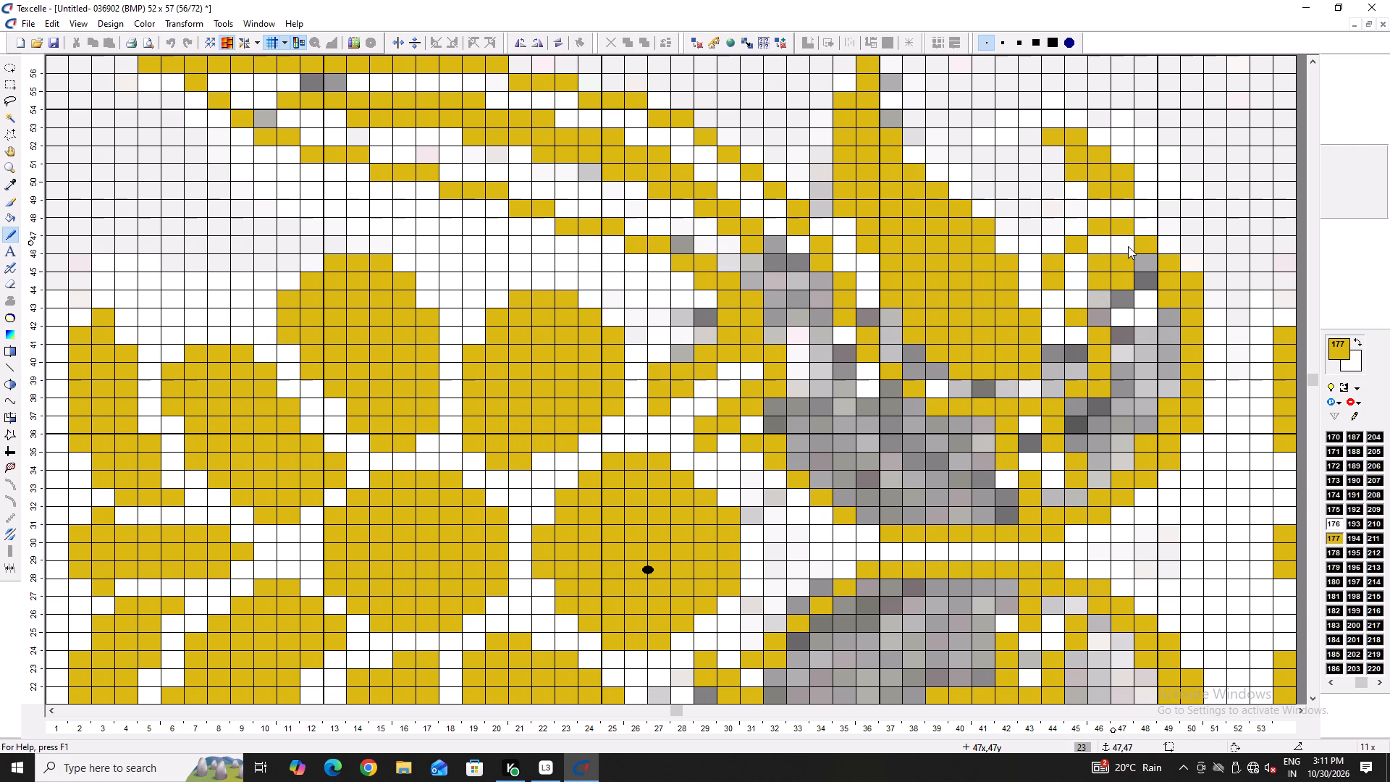
right_click(1104, 270)
right_click(1124, 285)
right_click(1103, 293)
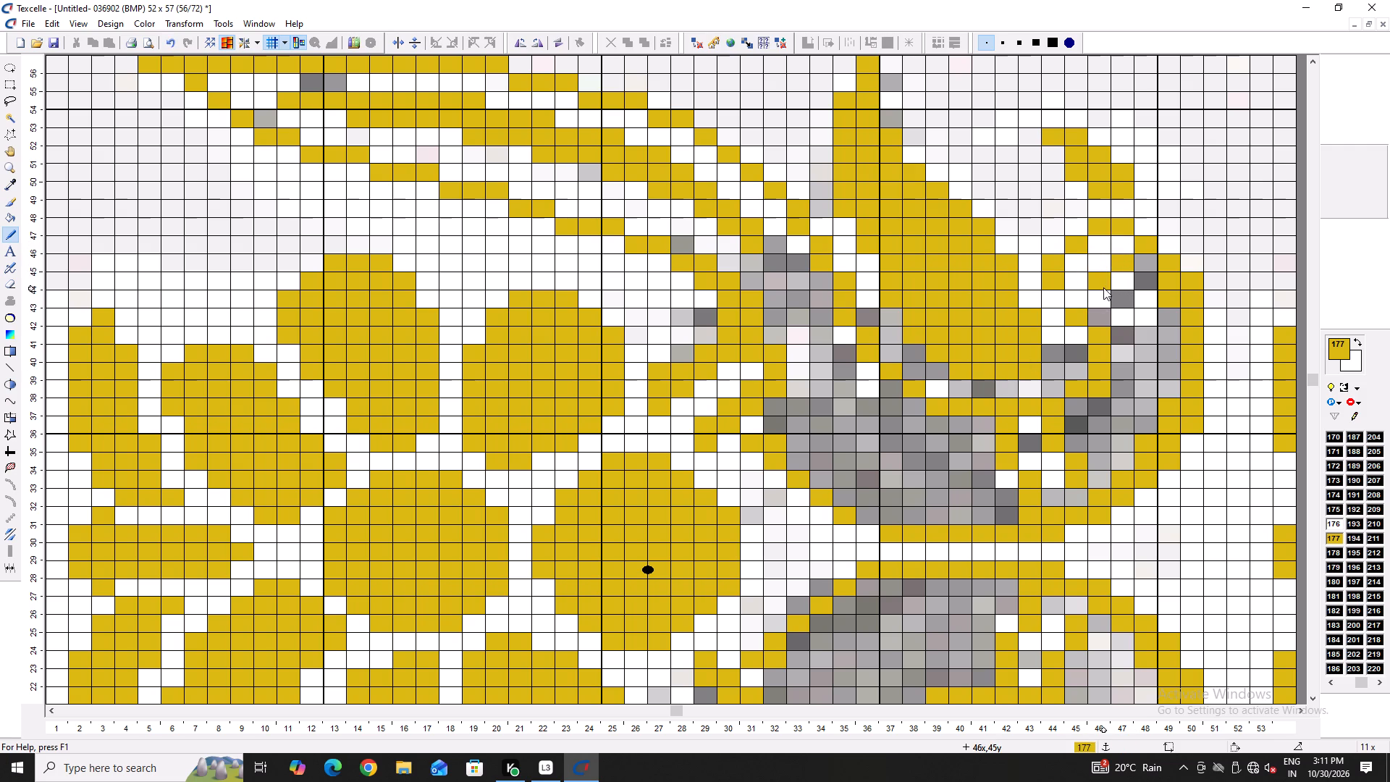
Paint the inner curl gold at columns 47 and 48, row 45 and column 47, row 44, and whiten column 49, rows 45 and 44.
triple_click(1117, 286)
click(1124, 303)
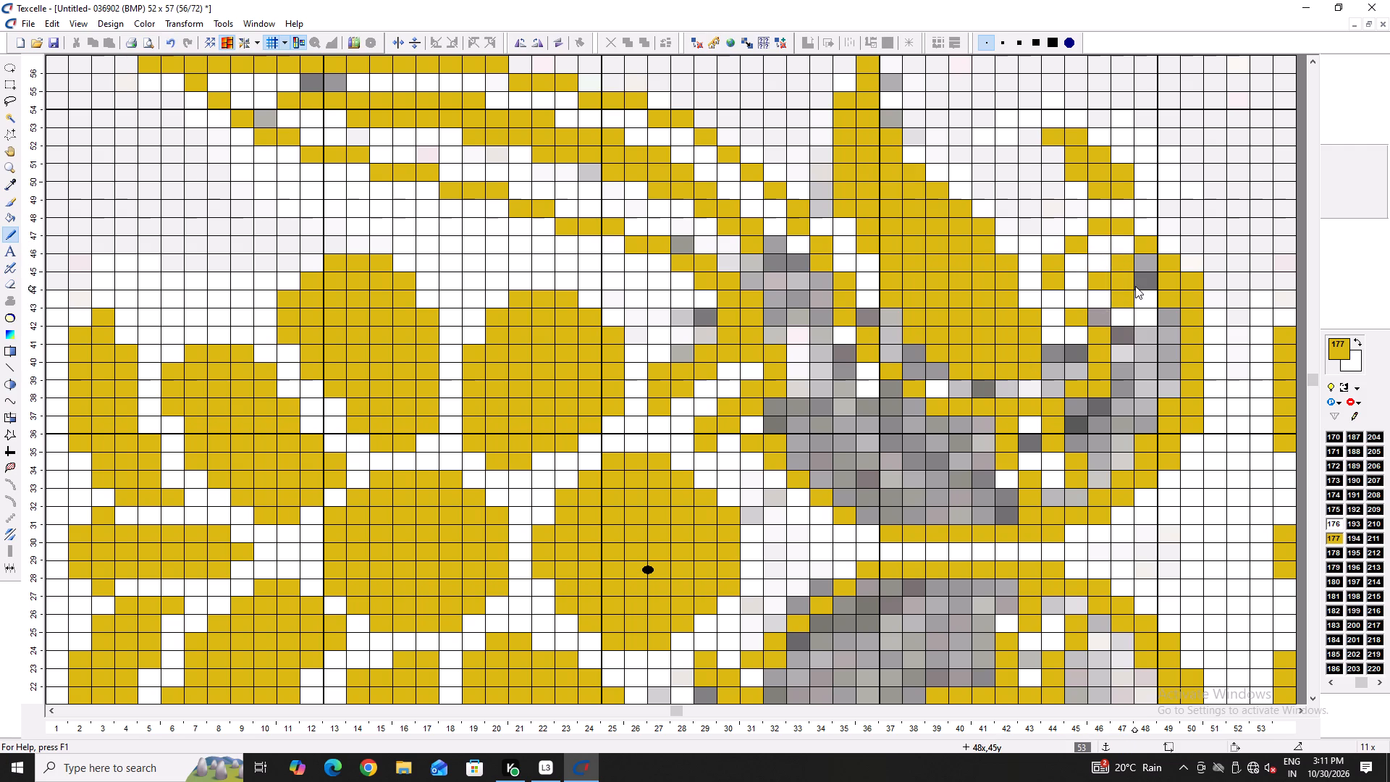
click(1135, 286)
right_click(1162, 287)
right_click(1163, 295)
Redraw the curled leaf's upper outline gold at column 48 row 48 and column 49 rows 47 and 46, whitening column 48 rows 47 and 46.
double_click(1145, 234)
click(1168, 243)
right_click(1150, 240)
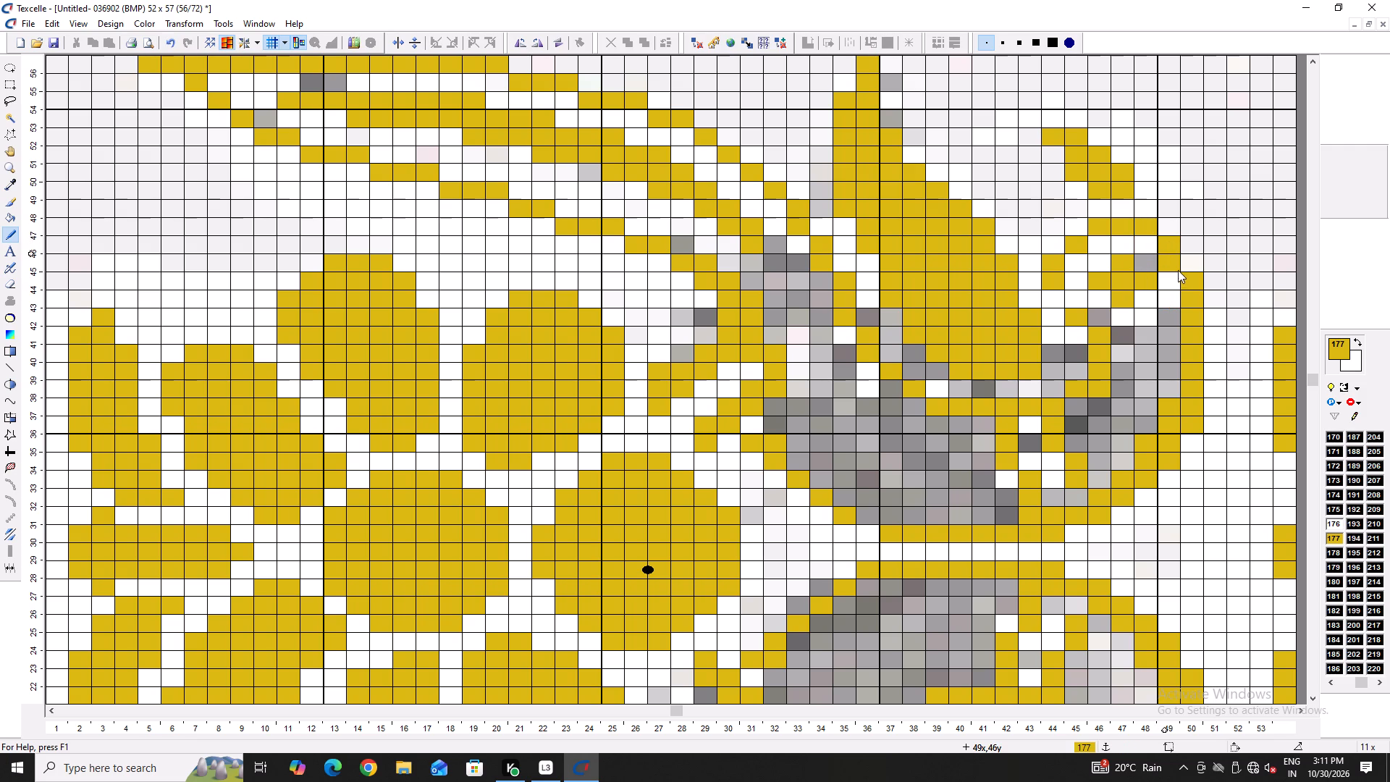
right_click(1167, 263)
click(1187, 265)
right_click(1187, 265)
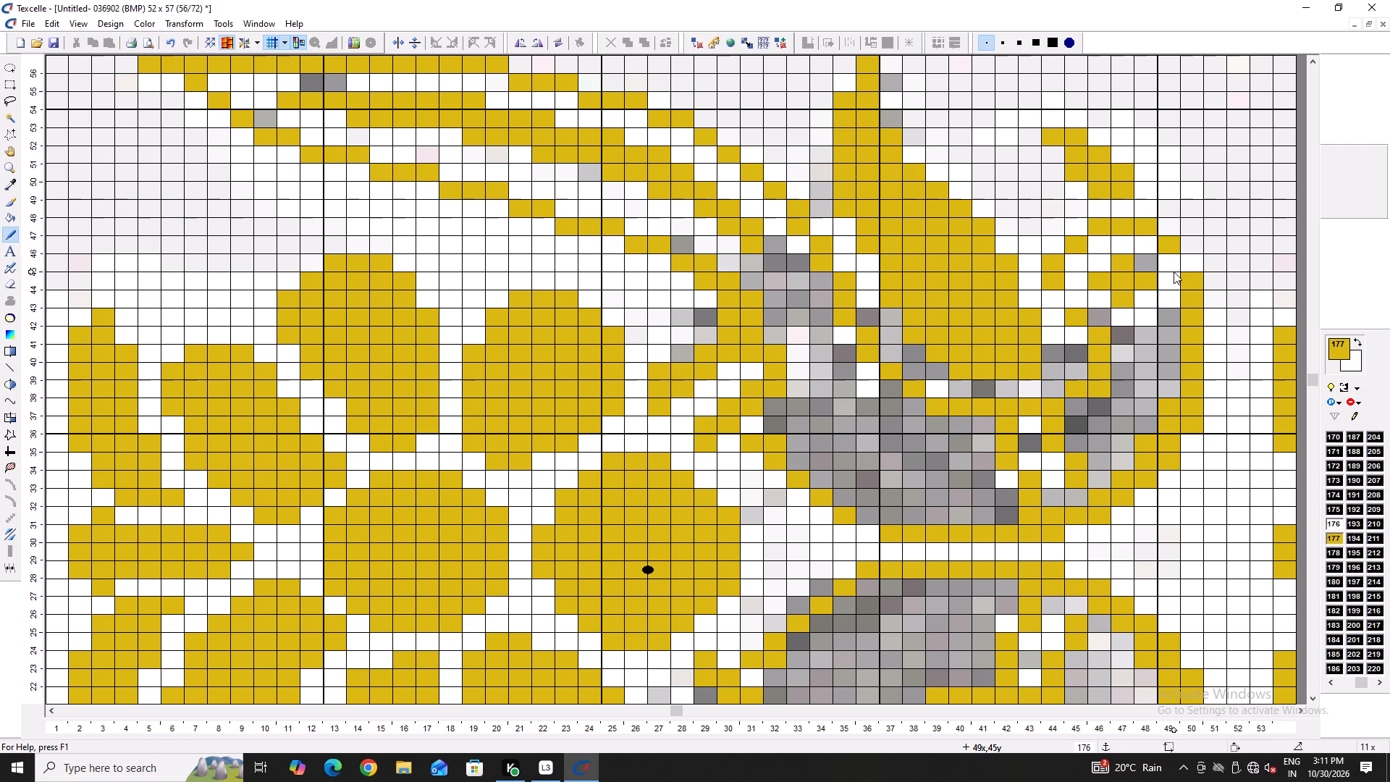
click(1174, 272)
right_click(1171, 278)
click(1153, 254)
right_click(1153, 258)
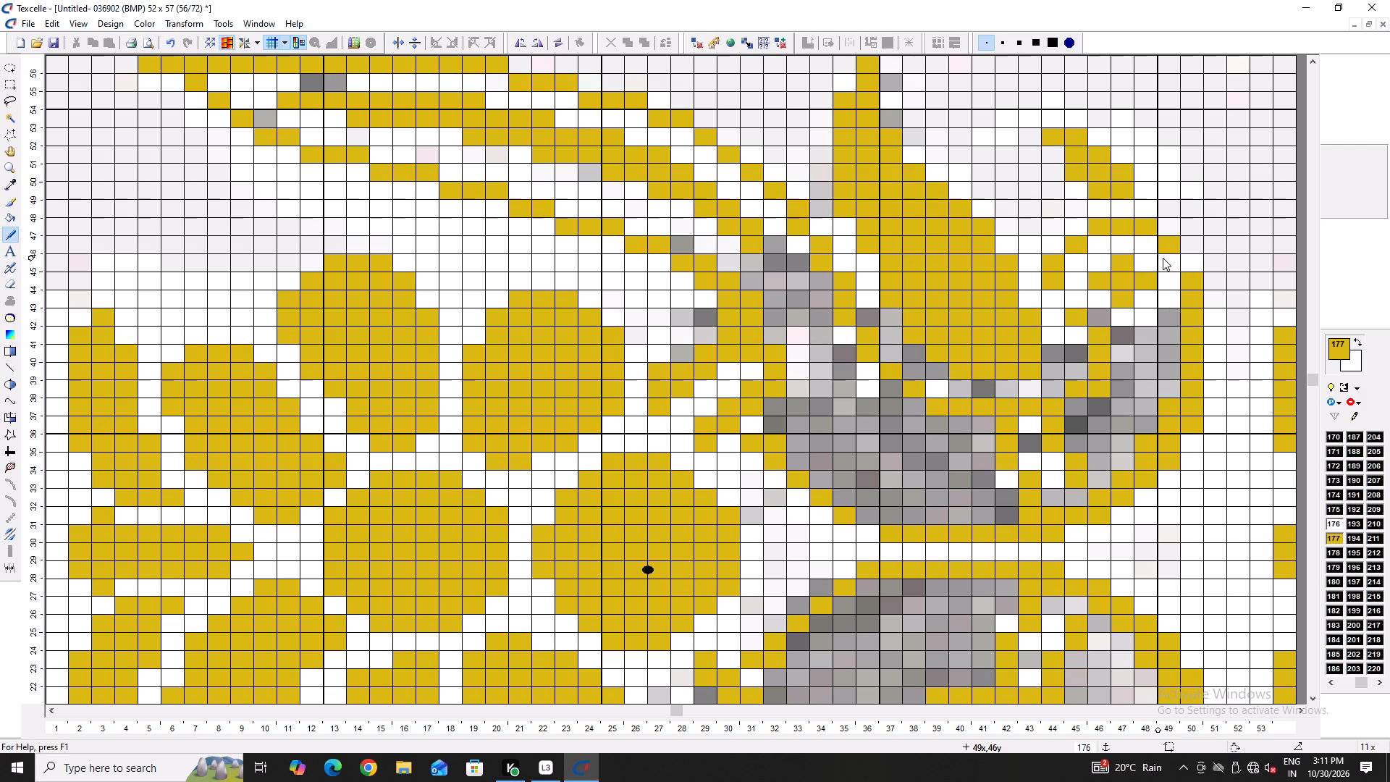
click(1171, 263)
Trim the outer gold pixels along the curled leaf's lower outline to white, from column 50, row 38 down to column 43, row 31.
right_click(1202, 424)
right_click(1182, 416)
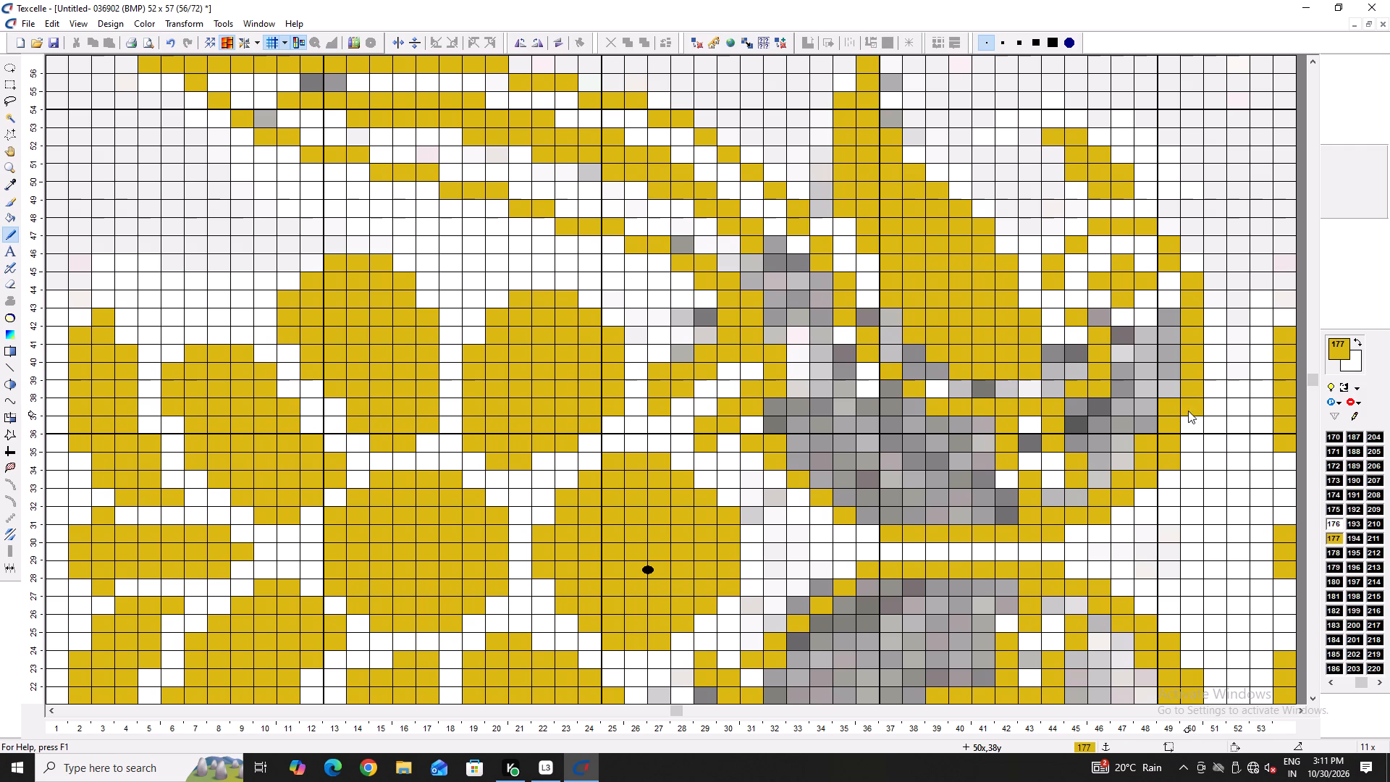
right_click(1188, 411)
right_drag(1174, 450, 1170, 462)
right_click(1145, 482)
right_click(1126, 514)
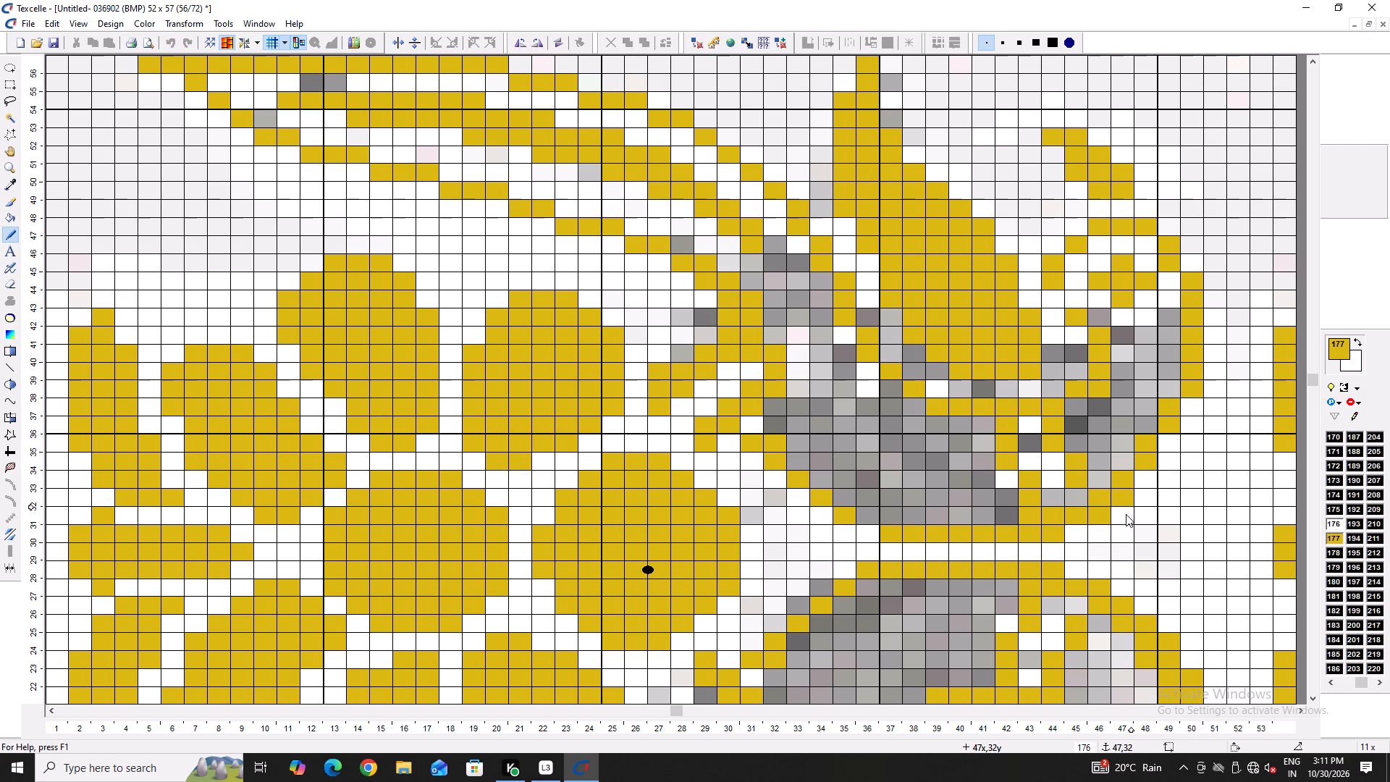
right_click(1124, 511)
right_click(1122, 501)
right_click(1089, 539)
right_click(1098, 520)
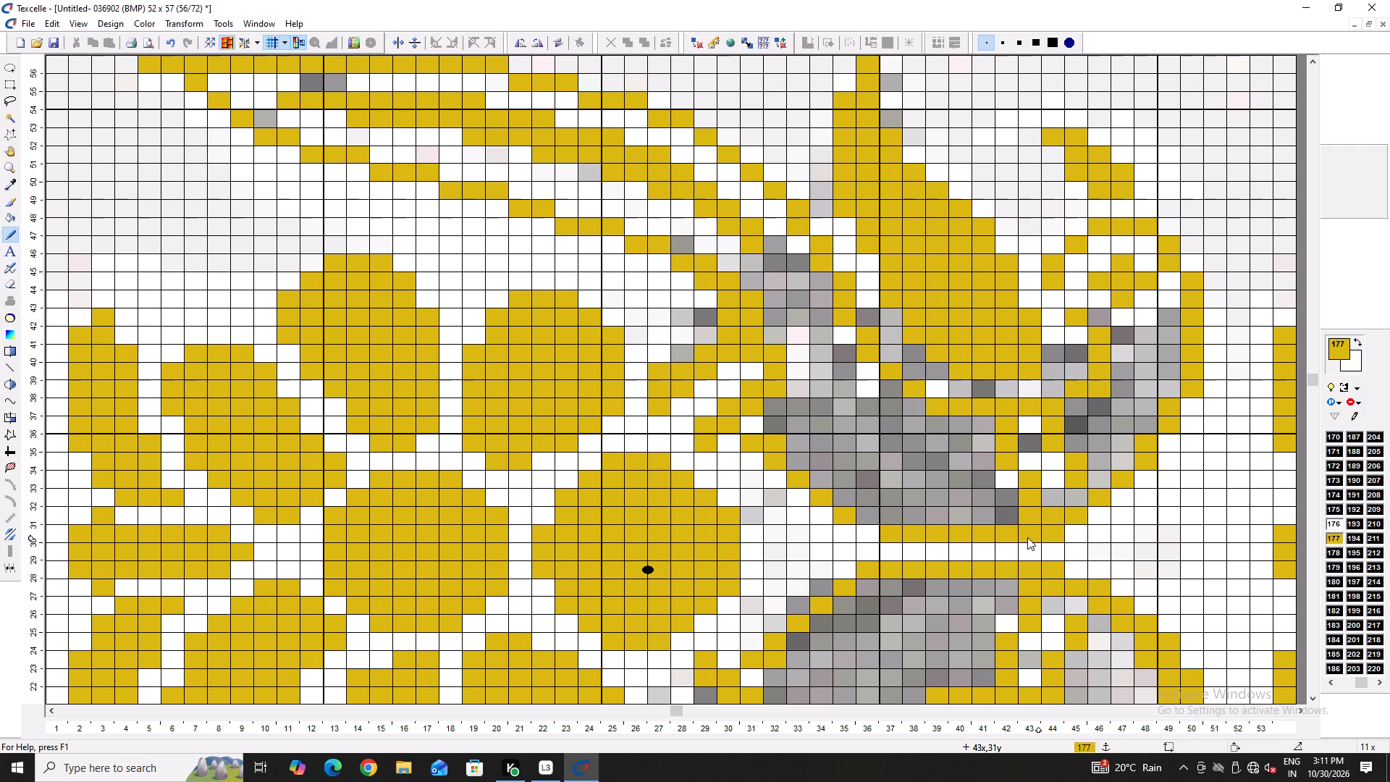
right_click(1056, 537)
right_click(1019, 537)
Fill the gap at the curled leaf's inner base with solid gold across columns 43 to 45, between rows 37 and 32.
drag(1034, 424, 1059, 469)
click(1066, 487)
drag(1066, 487, 1069, 499)
click(1069, 499)
drag(1069, 499, 1061, 497)
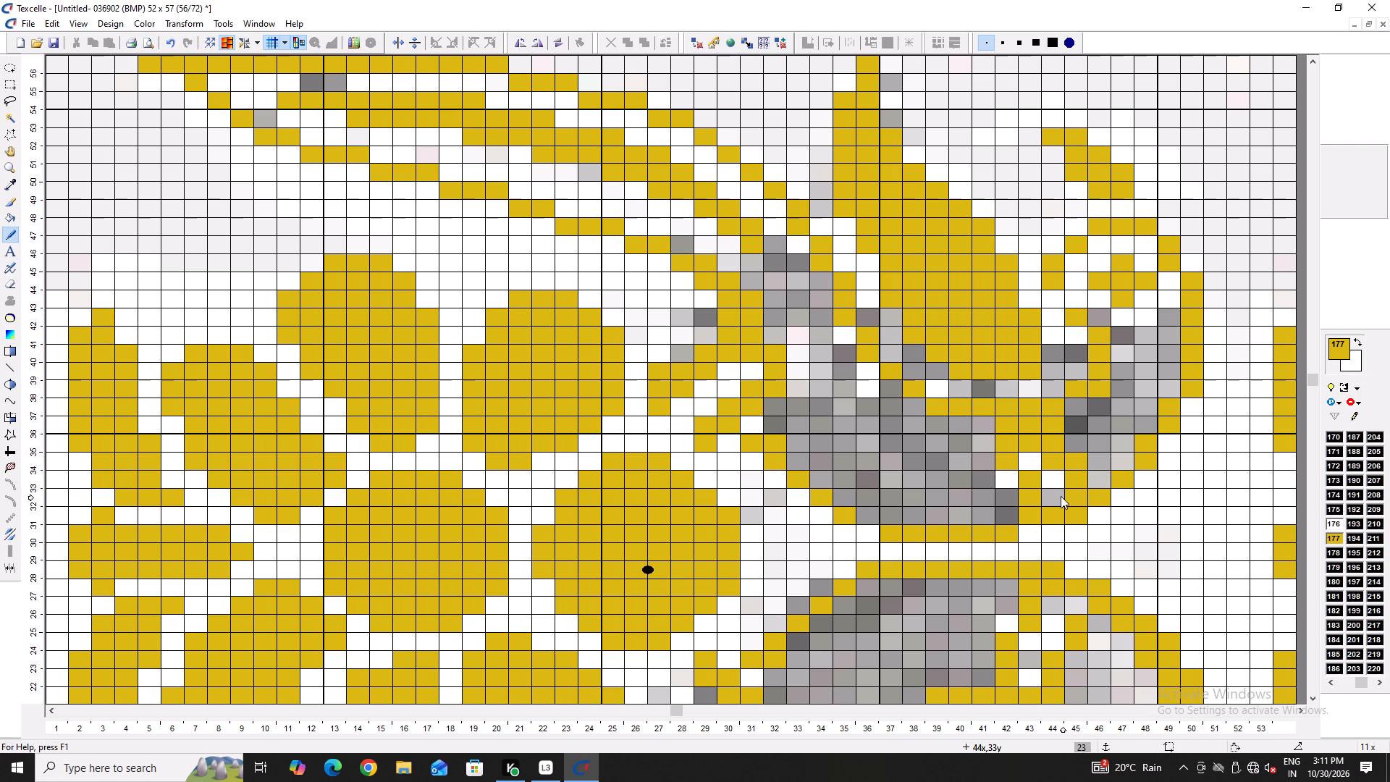
click(1040, 470)
triple_click(1038, 458)
click(1050, 479)
triple_click(1054, 484)
click(1058, 493)
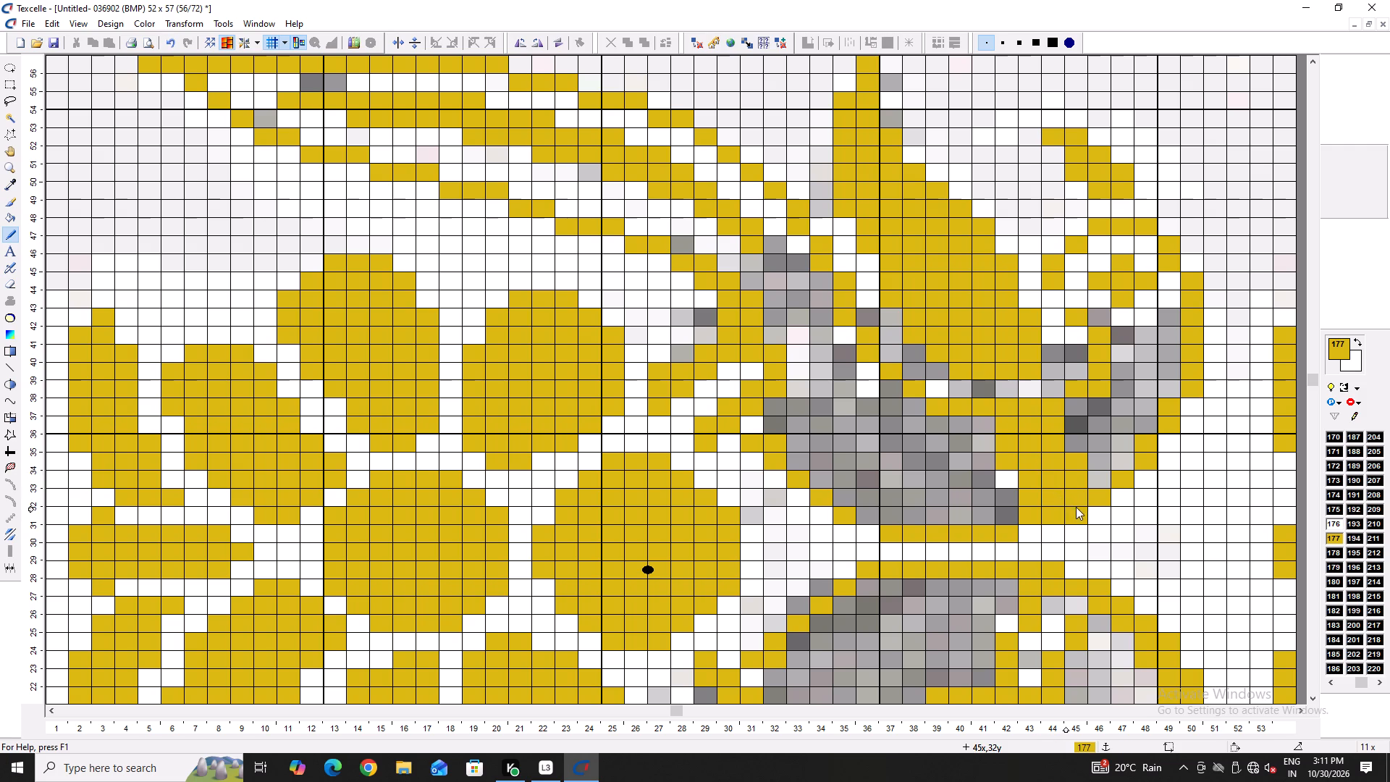
right_click(1076, 507)
right_click(1070, 460)
click(1070, 460)
click(1074, 501)
click(1074, 508)
click(1074, 517)
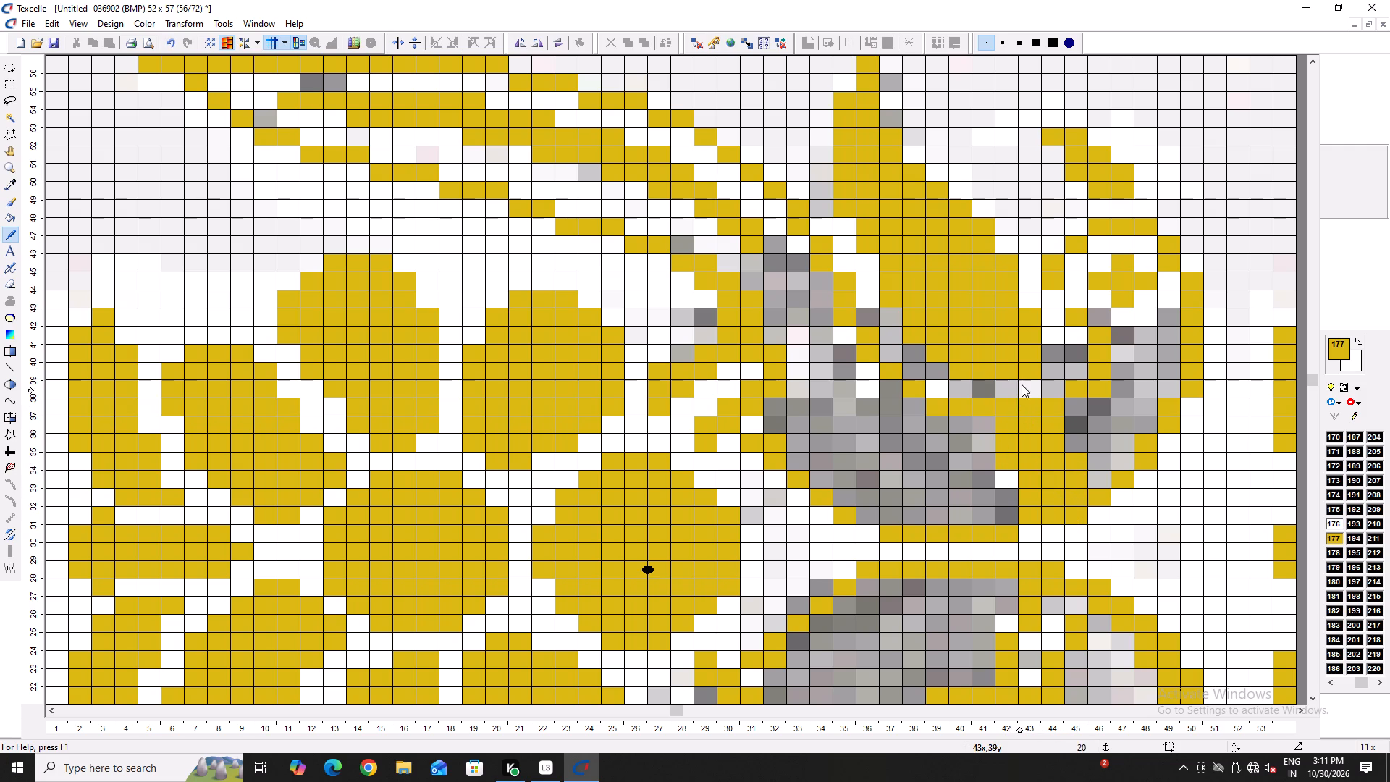
Smooth the tall leaf's edge with gold at column 37 rows 54 and 53 and column 38 row 51, whitening column 37 rows 55 and 56.
scroll(932, 225, up, 2)
click(890, 281)
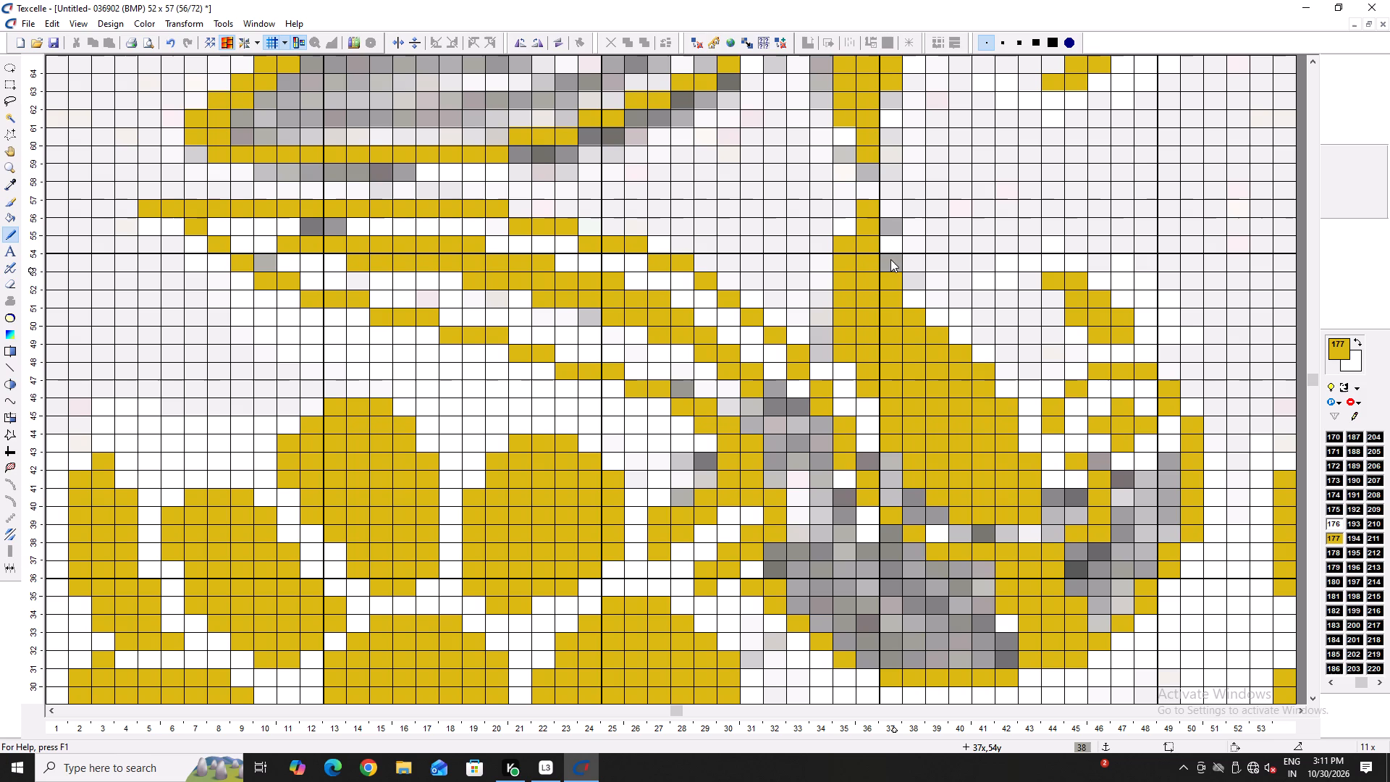
click(890, 259)
right_click(888, 241)
right_click(888, 241)
right_drag(890, 234, 891, 225)
right_click(891, 225)
triple_click(914, 310)
double_click(914, 308)
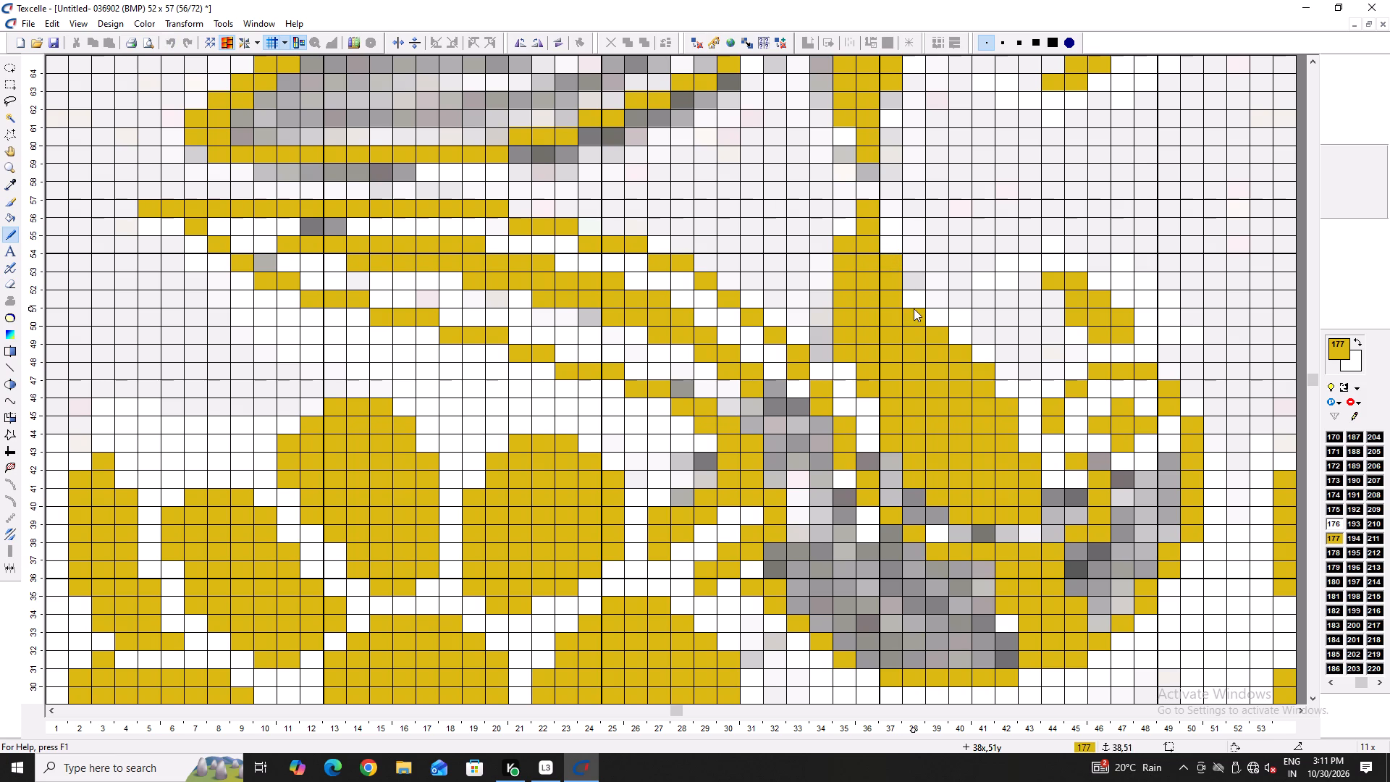
Extend the tall leaf's outer slope with gold pixels stepping from column 38, row 52 down to column 42, row 47.
double_click(914, 299)
double_click(956, 331)
click(941, 324)
click(987, 349)
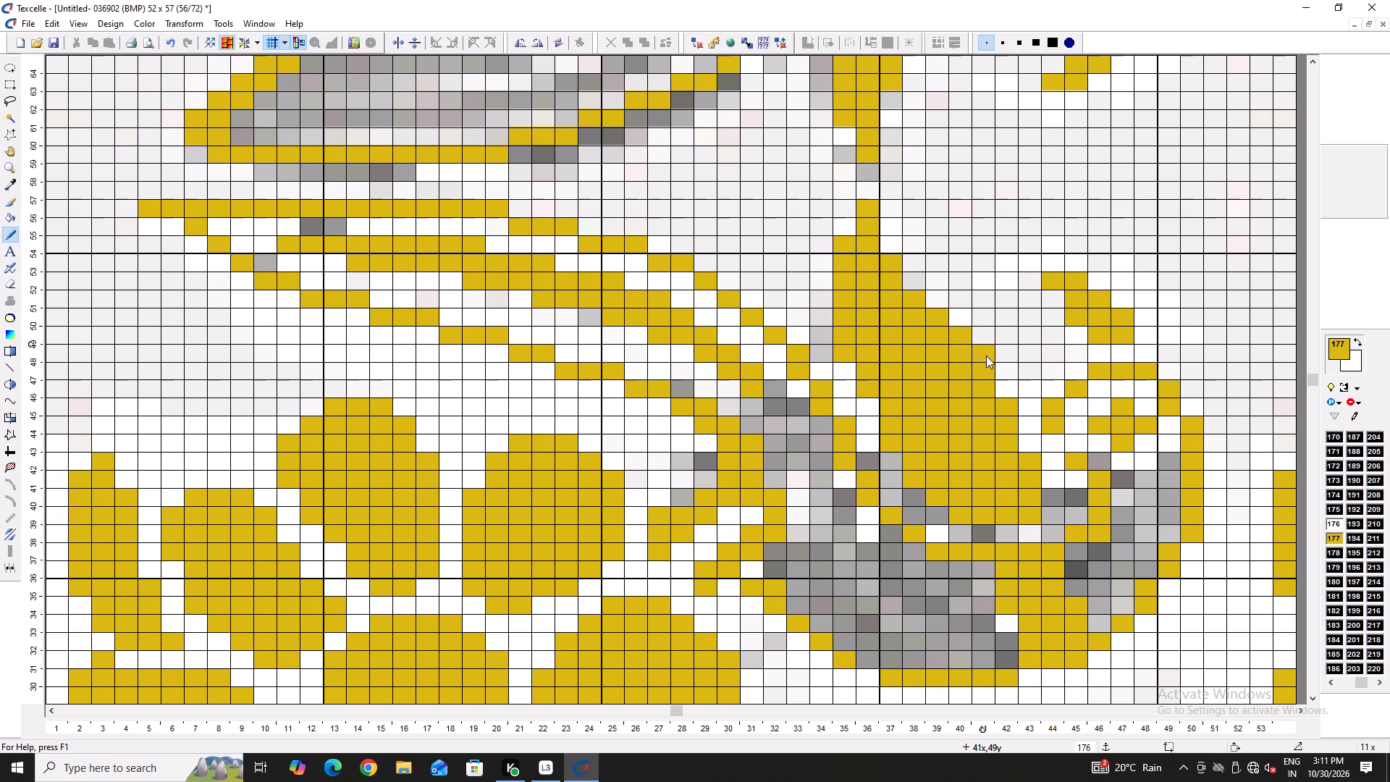
click(993, 375)
click(995, 382)
double_click(996, 387)
click(998, 396)
Whiten the tall leaf's inner lower edge from column 37, rows 44 and 43, down to column 40, row 40.
right_click(888, 453)
right_click(889, 446)
right_click(919, 481)
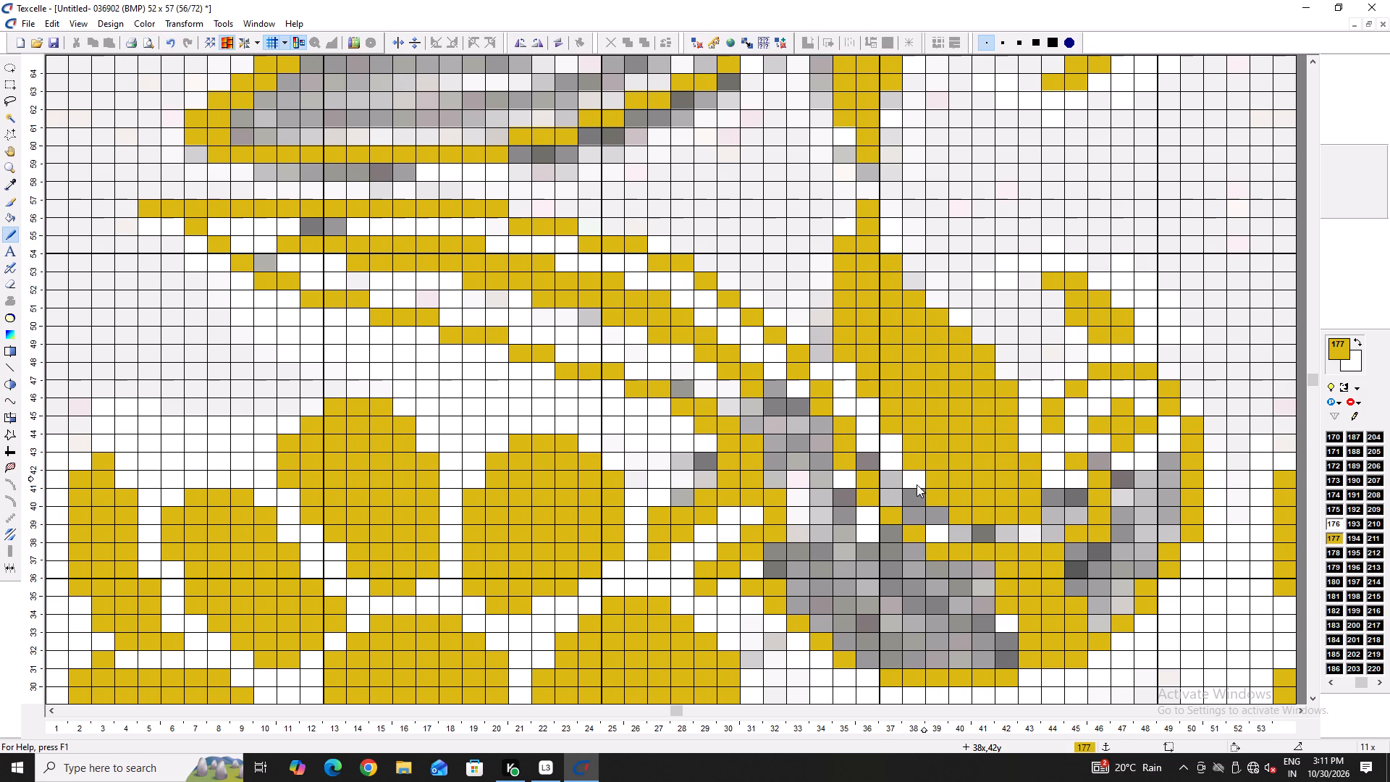
right_click(927, 495)
right_click(962, 520)
Fill the tall leaf's lower tip gold at column 44, rows 42 to 40, whitening column 43 rows 44 and 43 and column 42 row 47.
click(1040, 510)
drag(1047, 506, 1050, 496)
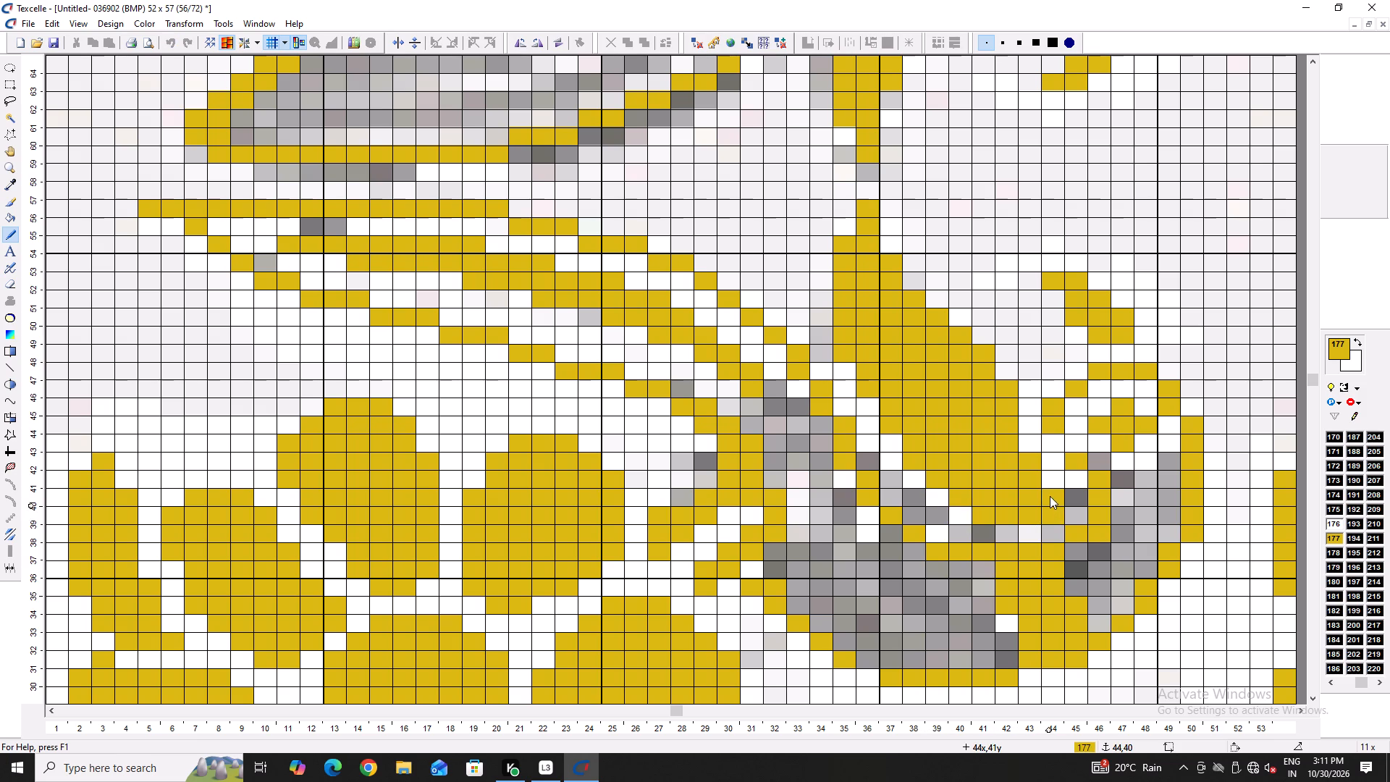
click(1050, 496)
click(1044, 479)
click(1035, 440)
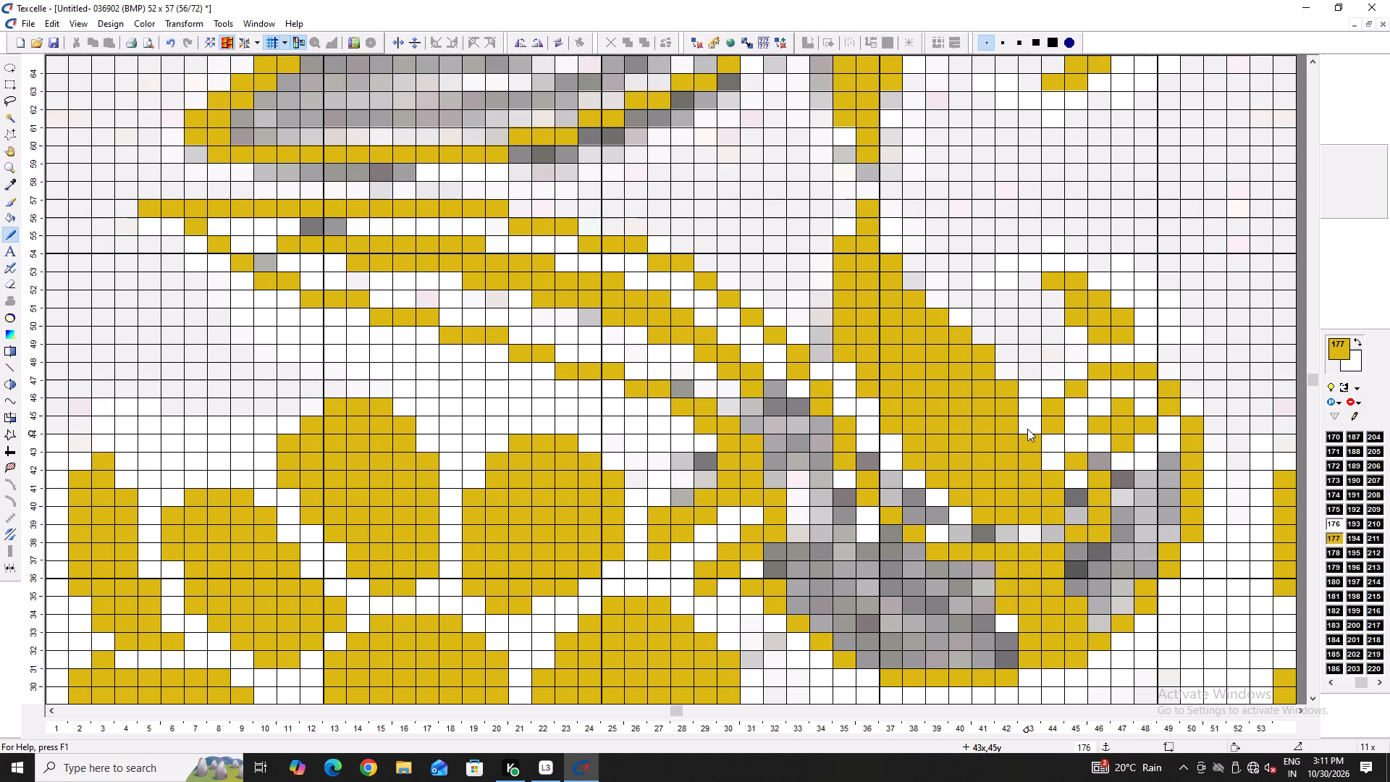
click(1063, 437)
right_click(1056, 442)
click(1056, 442)
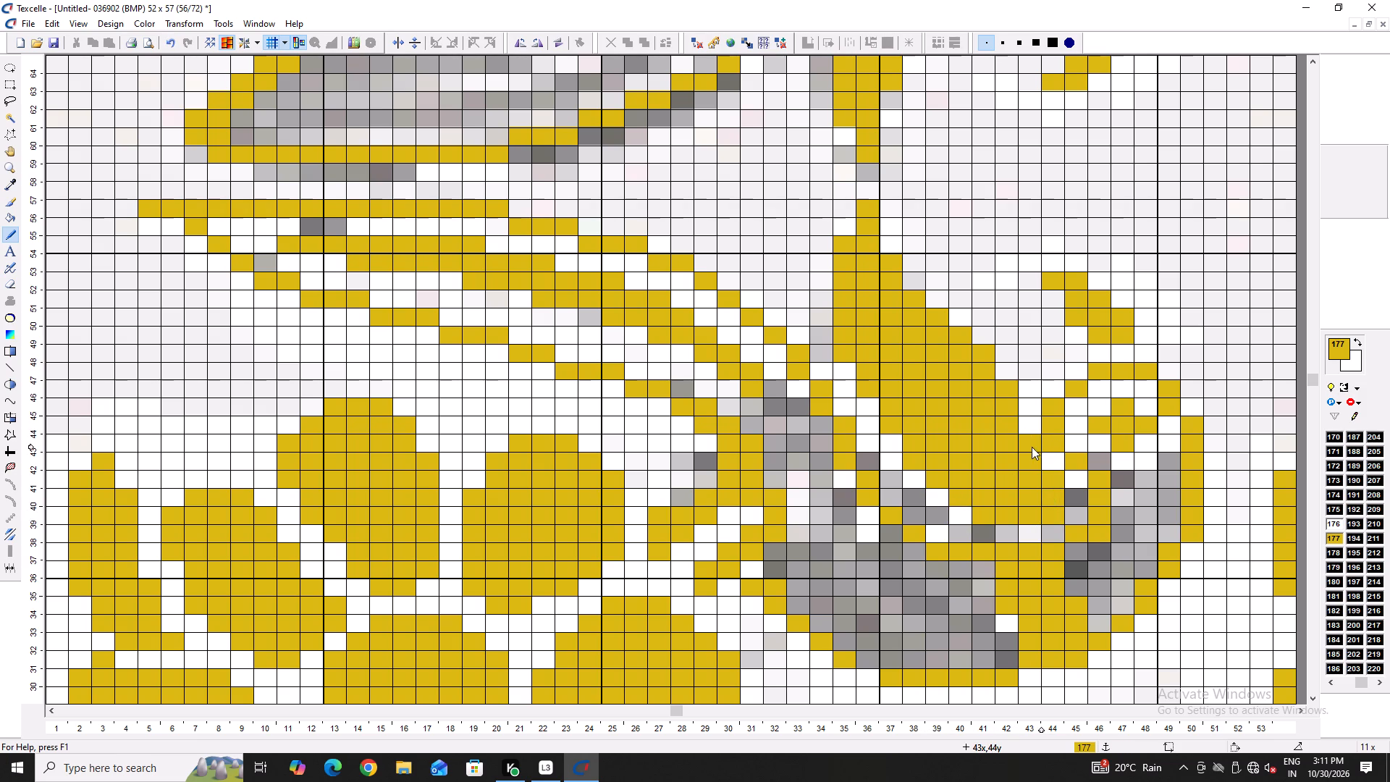
right_click(1032, 447)
right_click(1029, 461)
right_click(1007, 395)
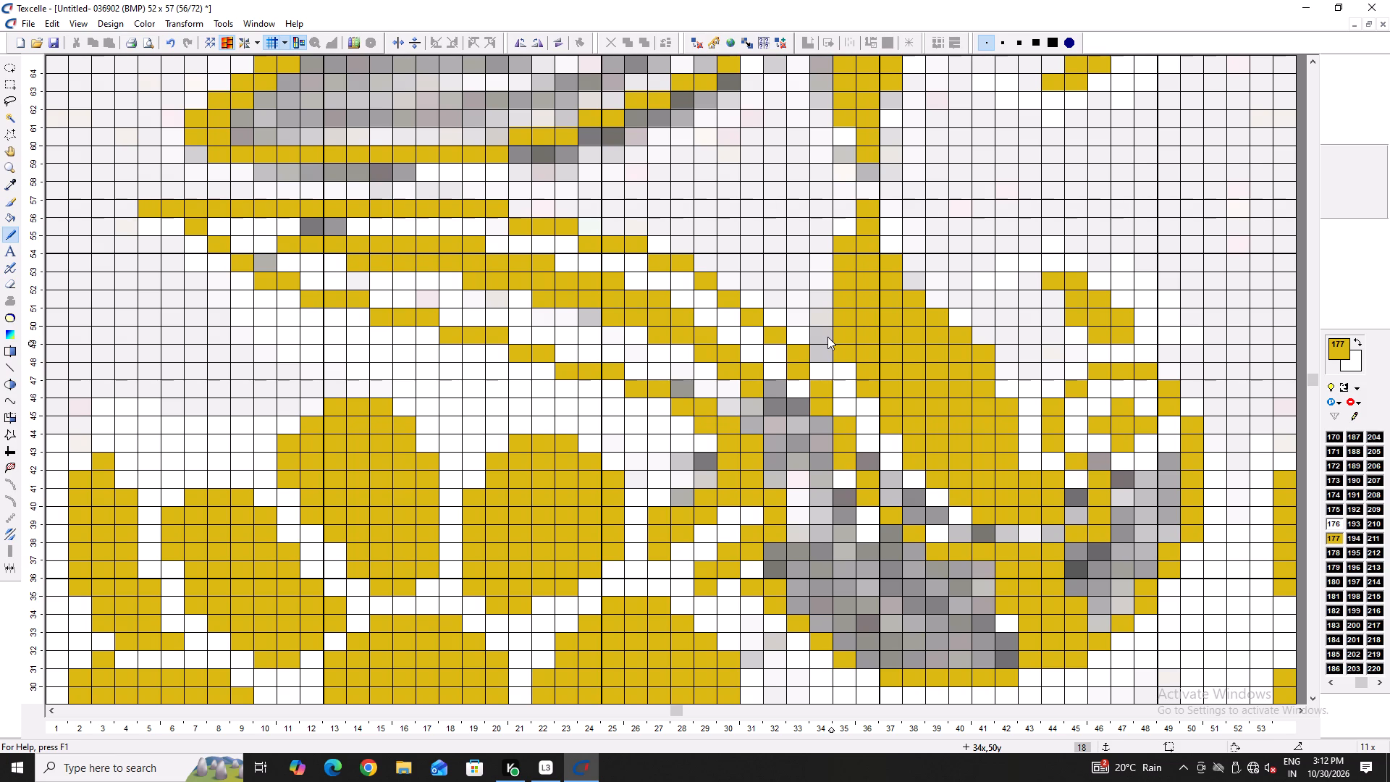
Whiten the grey pixels beside the tall leaf in column 34, rows 55 to 49, and the pixel at column 41, row 49.
right_drag(825, 249, 820, 321)
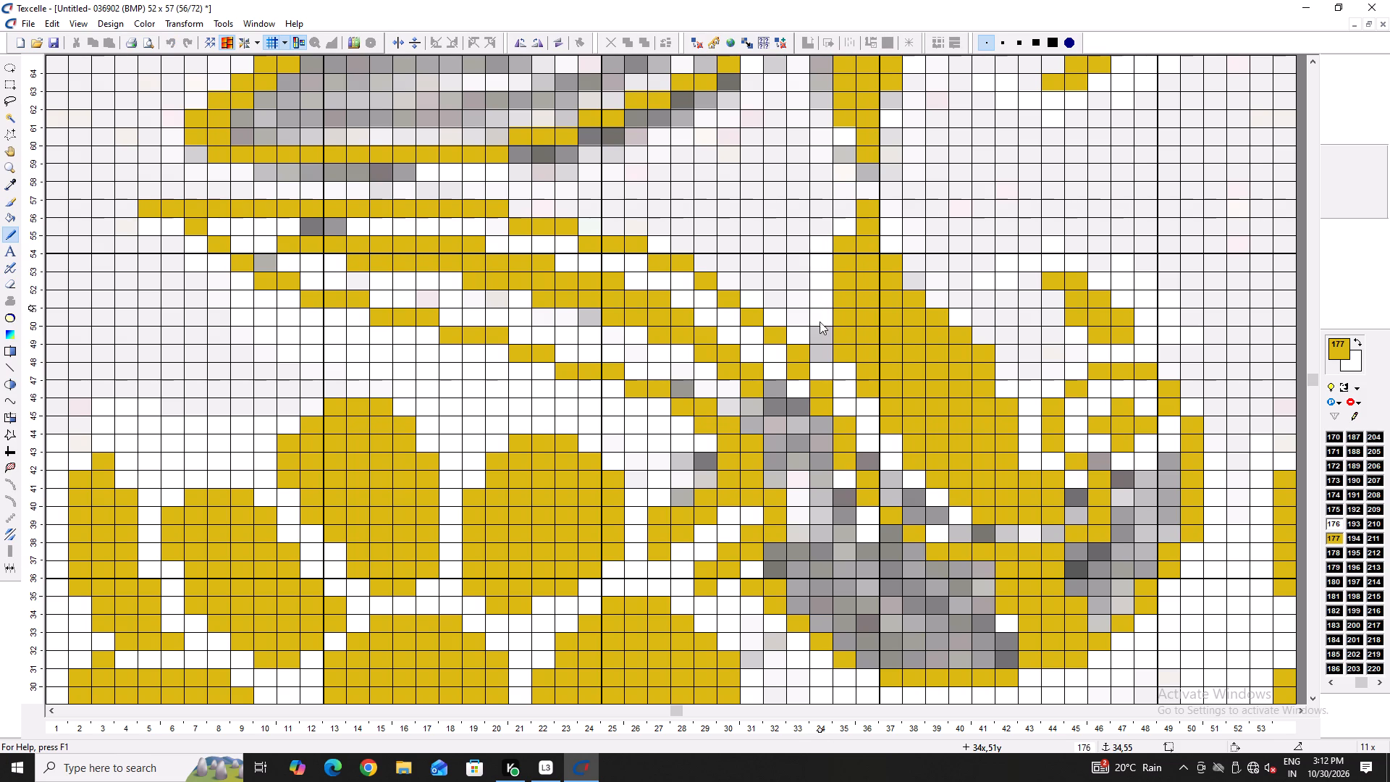
right_drag(820, 321, 821, 333)
right_click(822, 344)
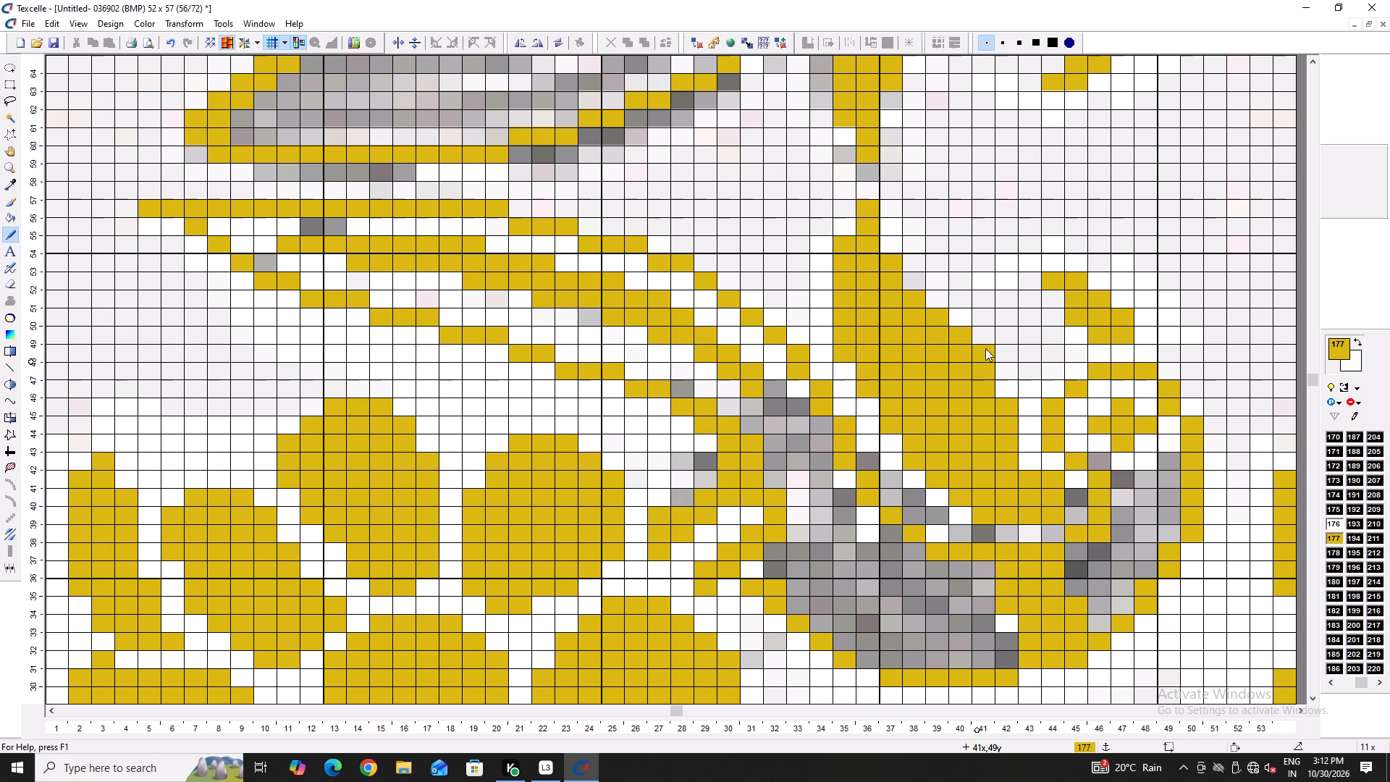
right_click(985, 348)
Narrow the tall leaf's top by whitening column 35 rows 57 to 54, column 36 row 57 and column 37 row 54, plus column 35 row 49.
right_click(877, 268)
right_click(889, 261)
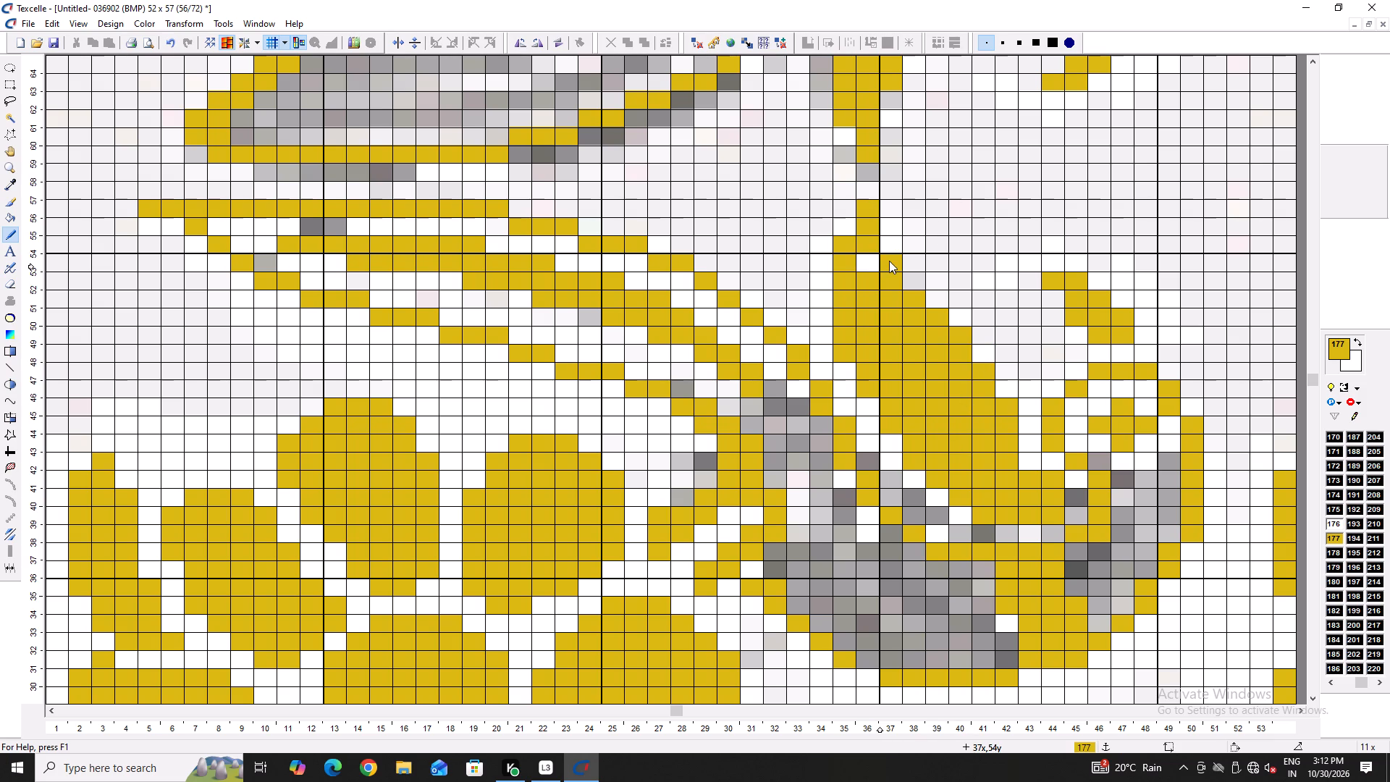
click(871, 265)
right_click(841, 238)
right_click(850, 205)
right_click(864, 212)
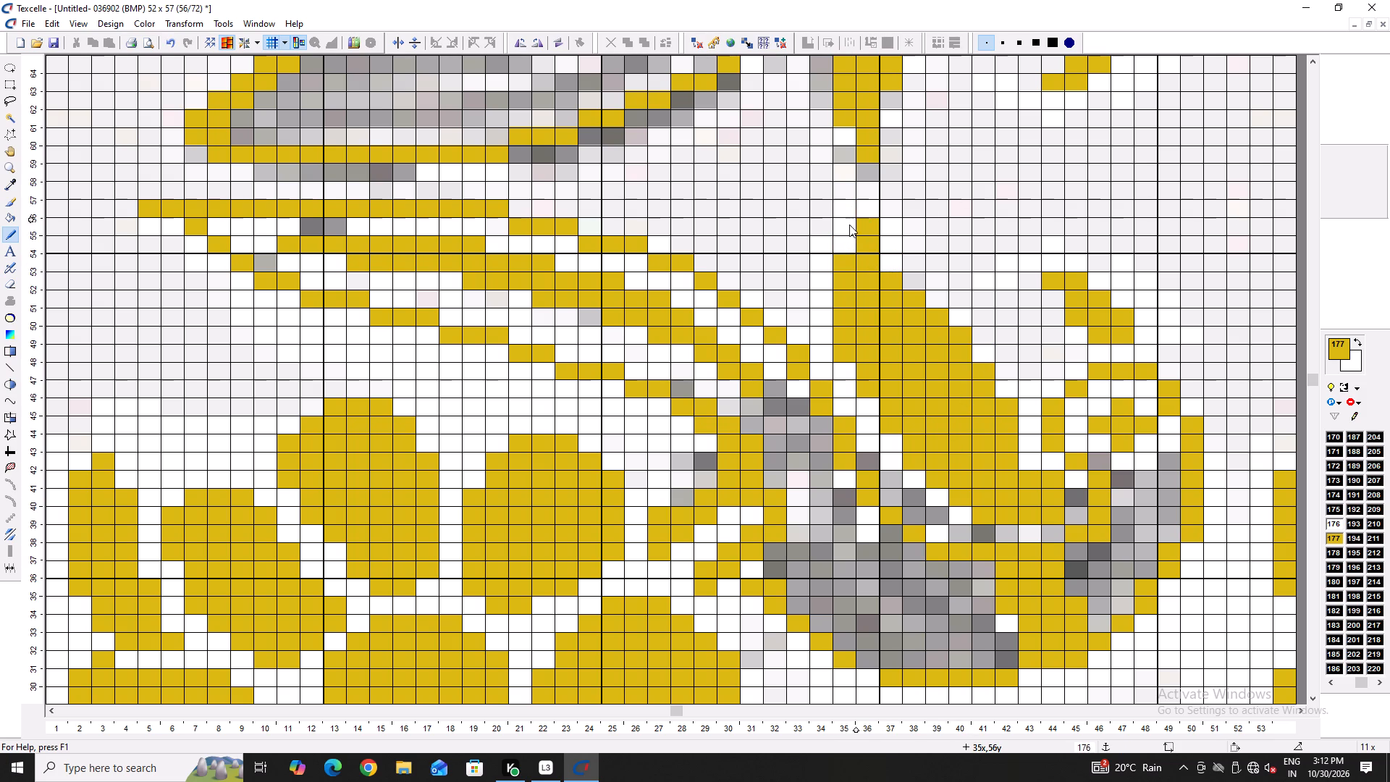
drag(846, 228, 843, 246)
click(842, 248)
right_click(850, 232)
right_click(842, 252)
right_click(840, 259)
right_click(837, 354)
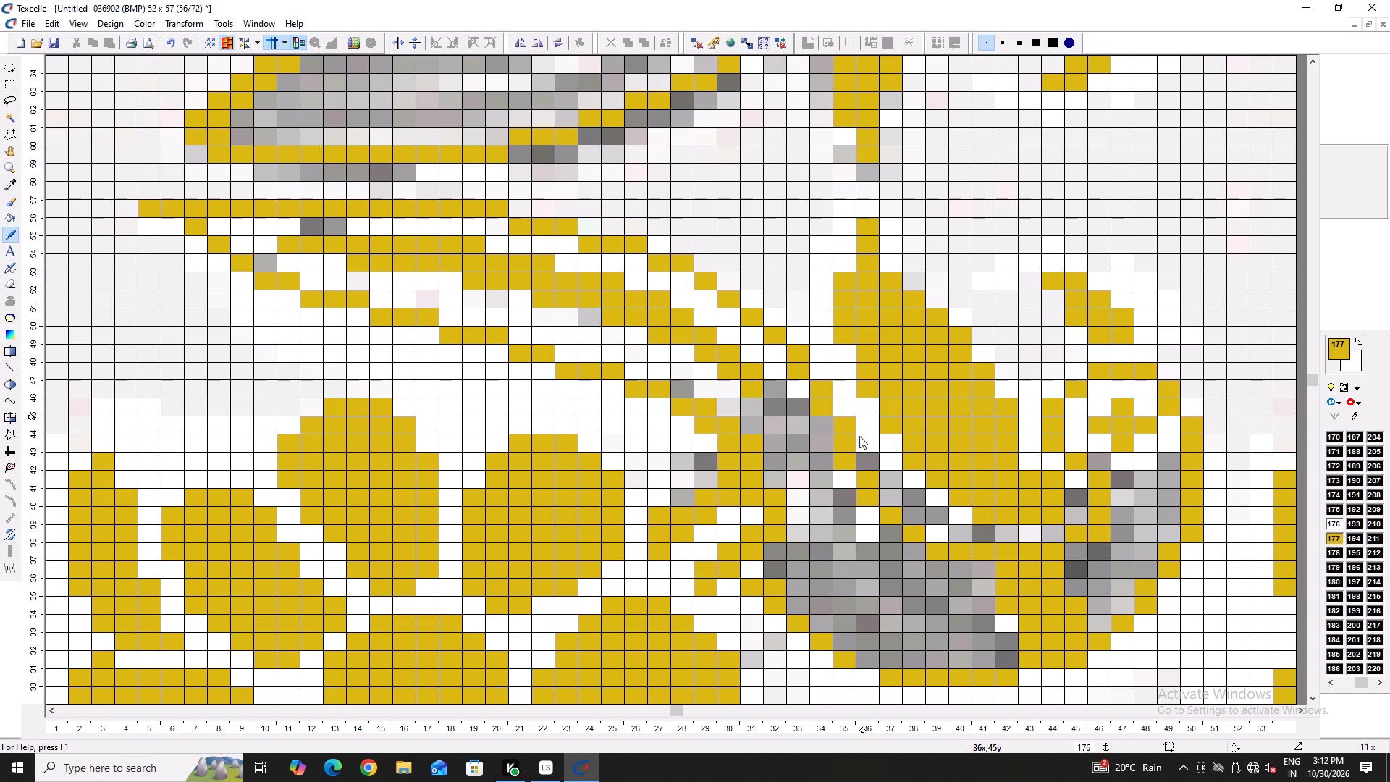
Whiten the grey strip under the tall leaf from column 36, row 43 down to column 41, row 39.
right_drag(925, 513, 897, 489)
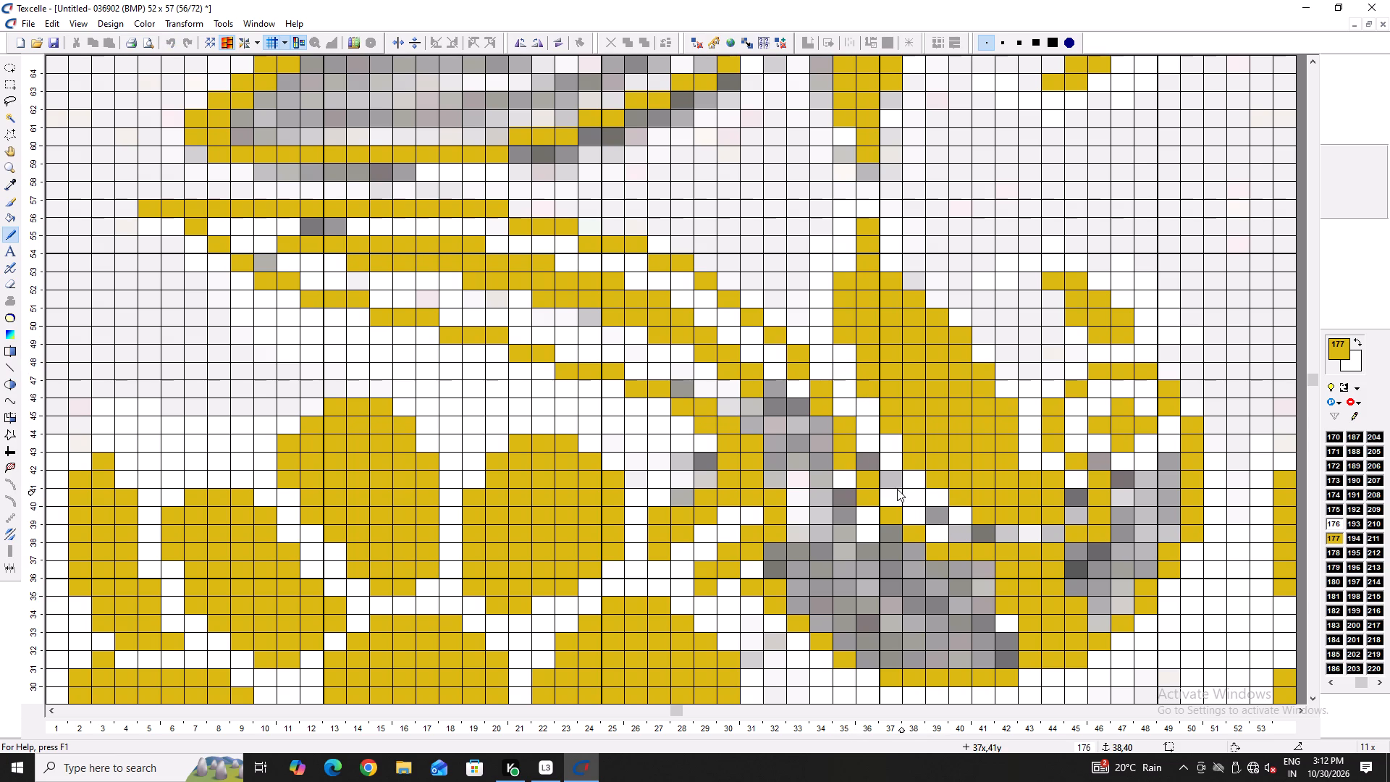
right_drag(897, 489, 896, 487)
right_click(890, 482)
right_click(888, 476)
right_click(871, 461)
right_click(926, 518)
right_click(948, 531)
right_drag(955, 535, 964, 537)
right_click(966, 538)
right_click(973, 539)
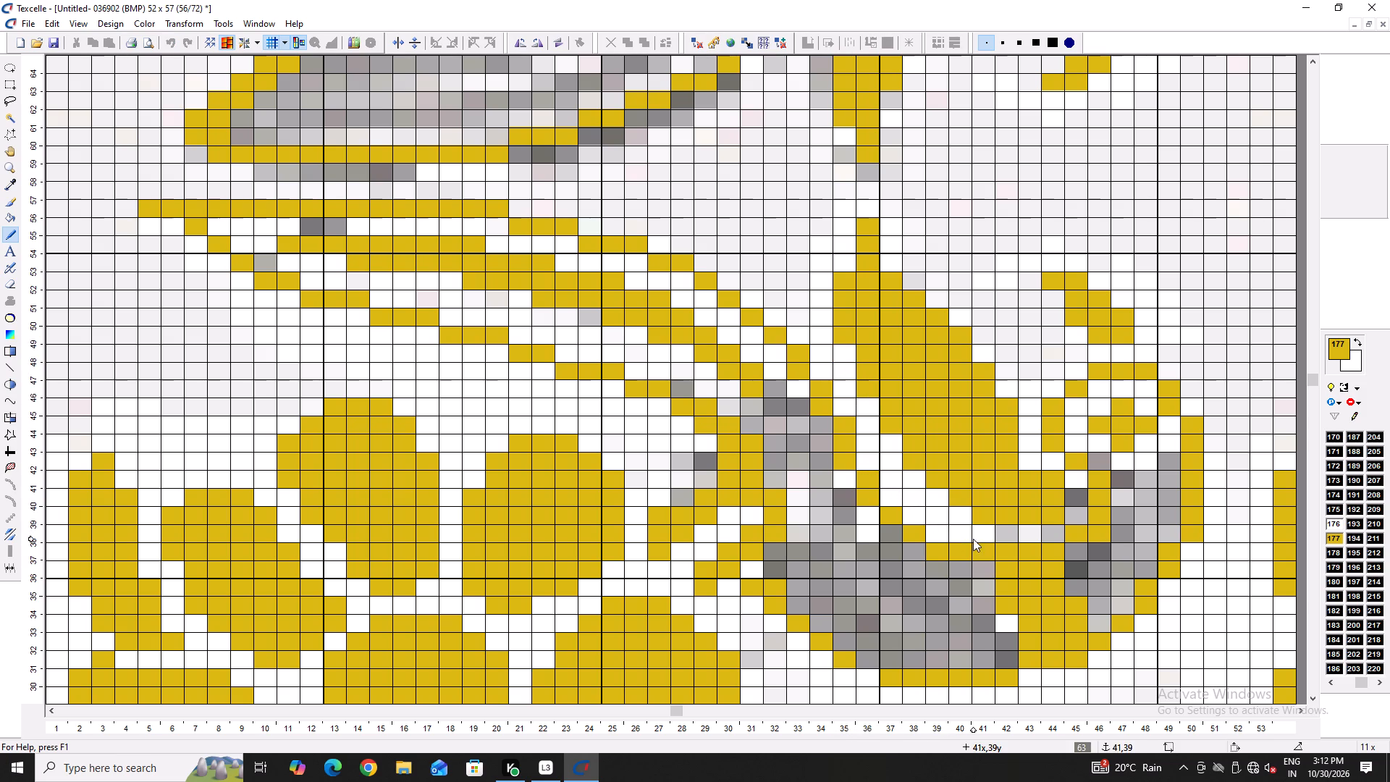
right_click(979, 538)
Thicken the gold outline below the white strip, stepping from column 39, row 39 up to column 36, row 43.
click(932, 539)
click(909, 509)
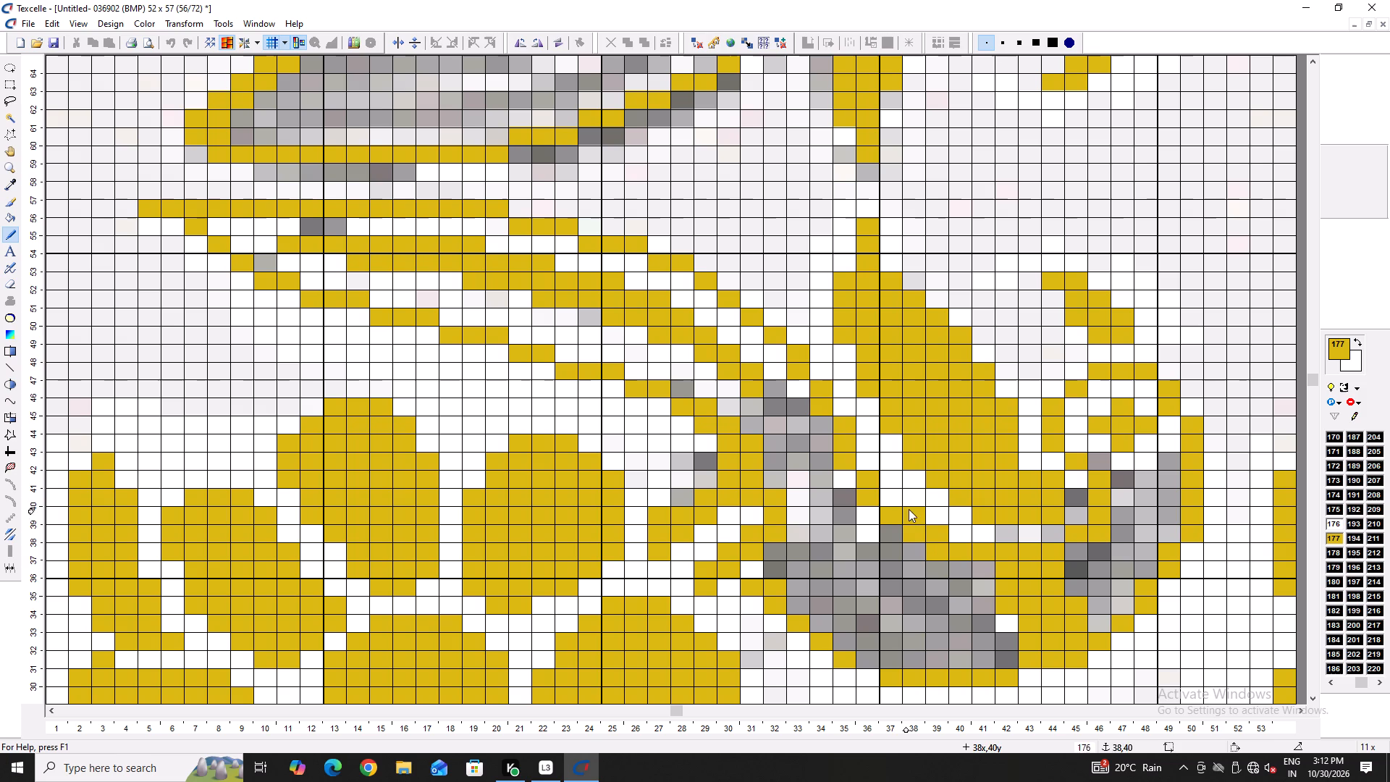
click(877, 500)
click(875, 492)
click(886, 503)
double_click(856, 468)
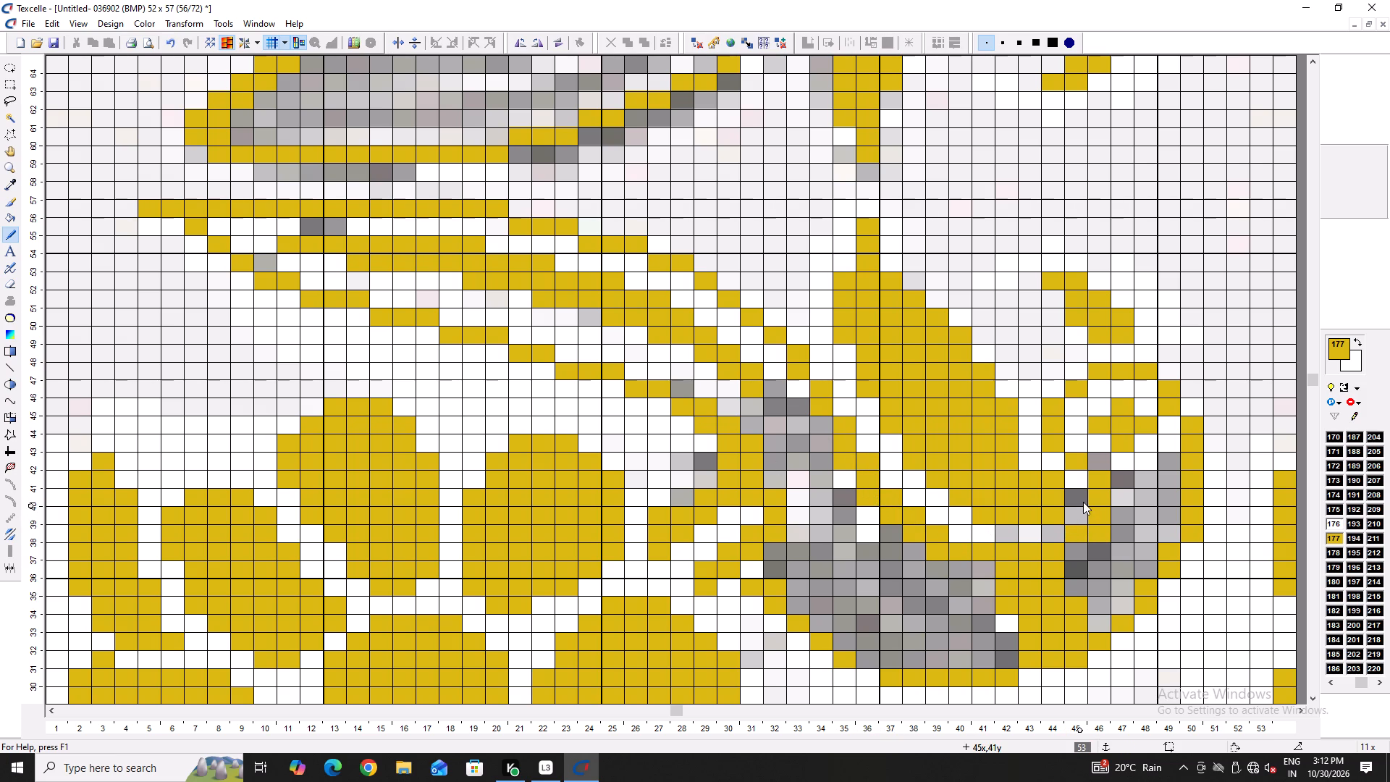
Whiten column 45 rows 41 and 40, row 39 columns 44 to 41, and column 44 row 42; make column 45 row 38 gold.
right_drag(1077, 492, 1070, 513)
right_drag(1052, 532, 992, 535)
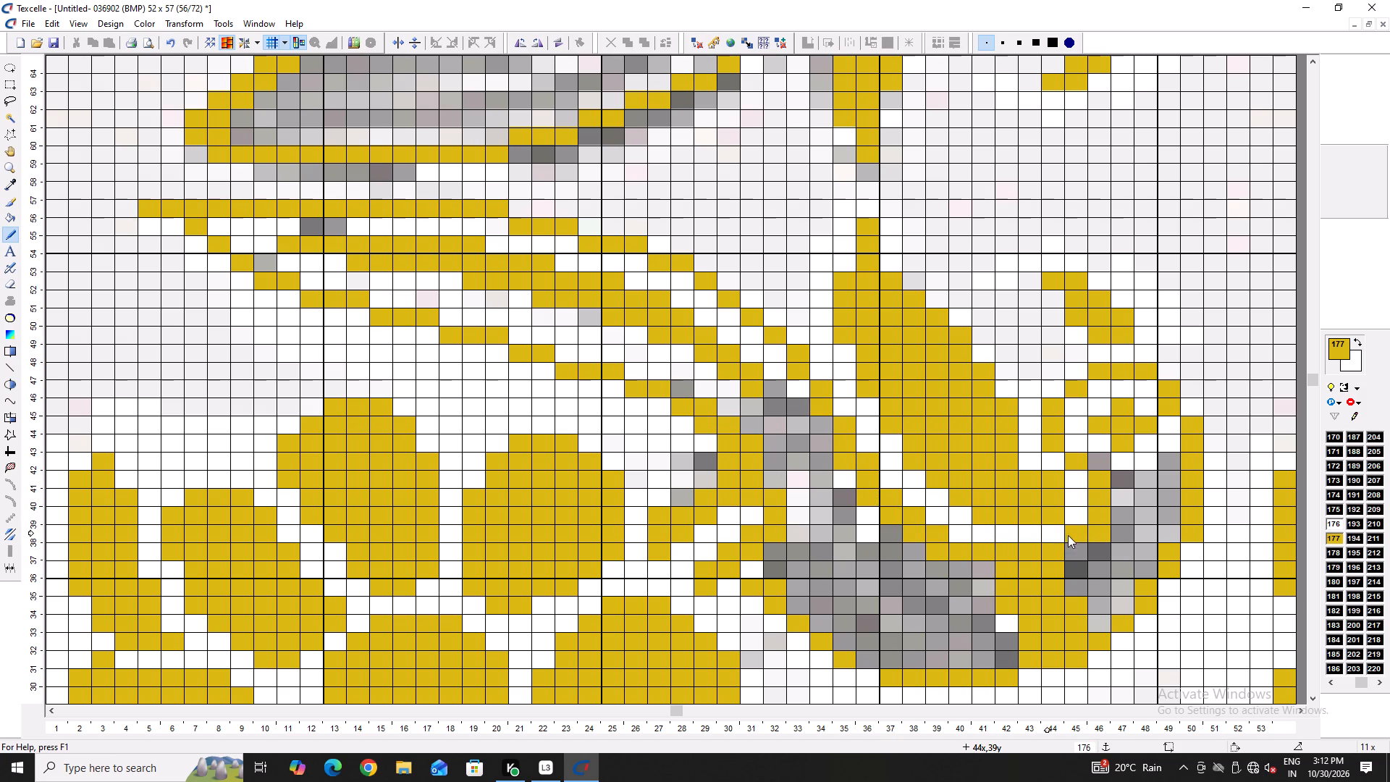
click(1077, 549)
right_click(1095, 539)
right_click(1095, 539)
click(1090, 540)
right_click(1061, 529)
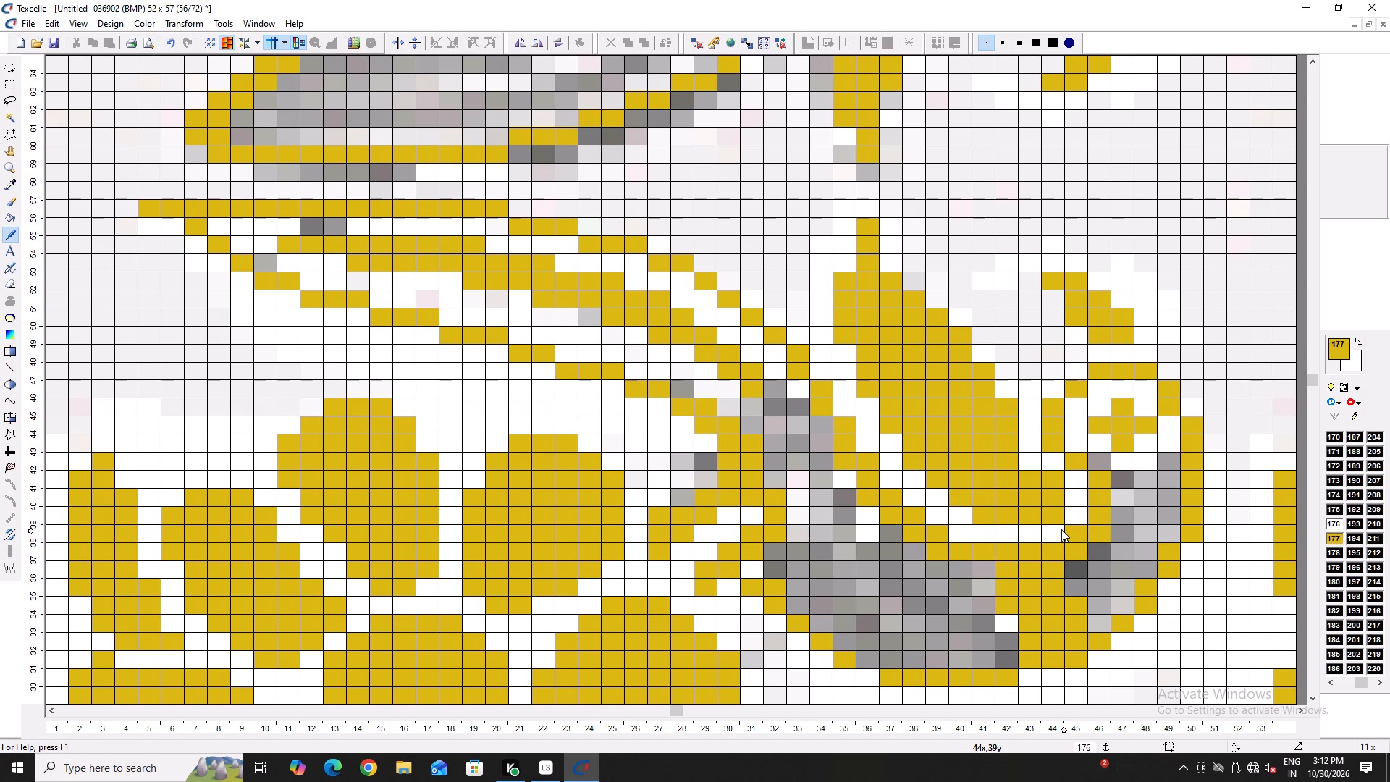
right_click(1074, 537)
click(1066, 525)
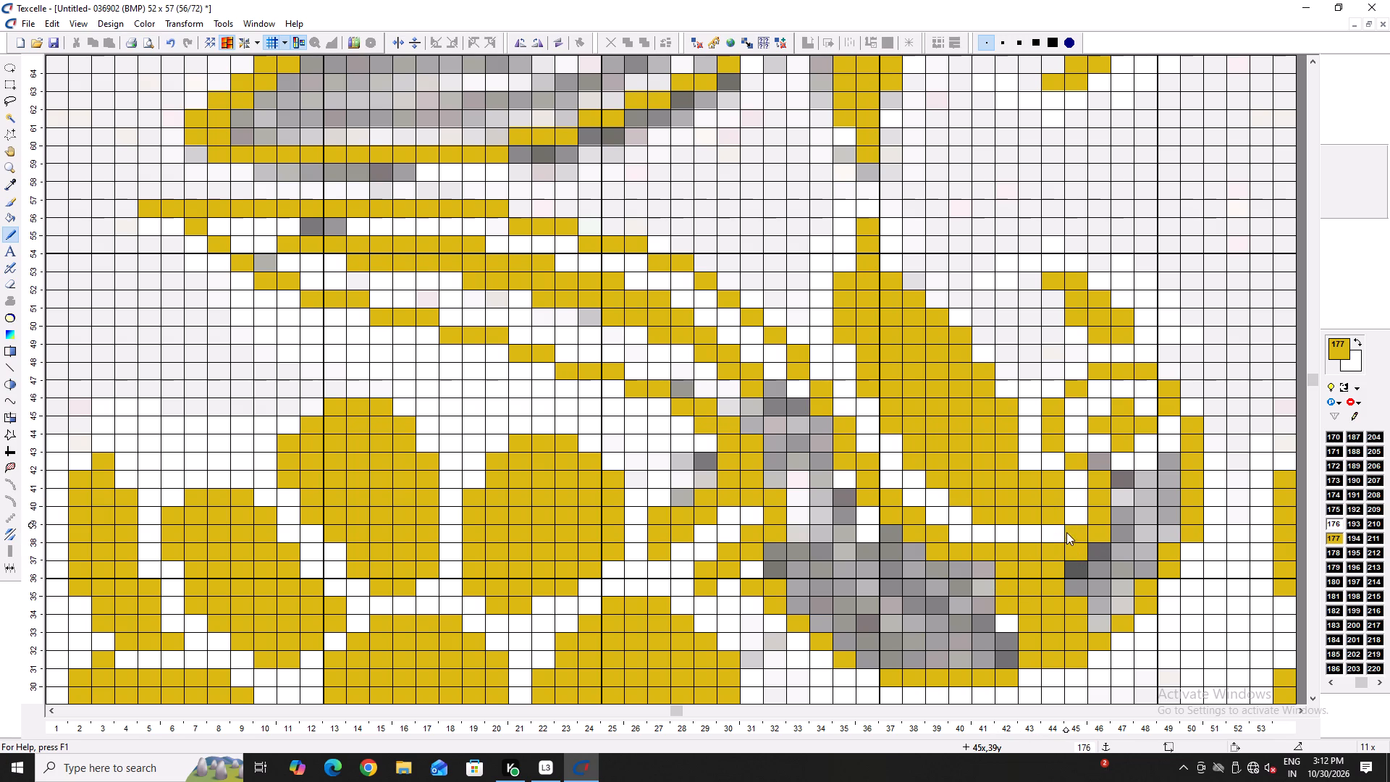
right_click(1059, 520)
click(1059, 520)
right_click(1062, 472)
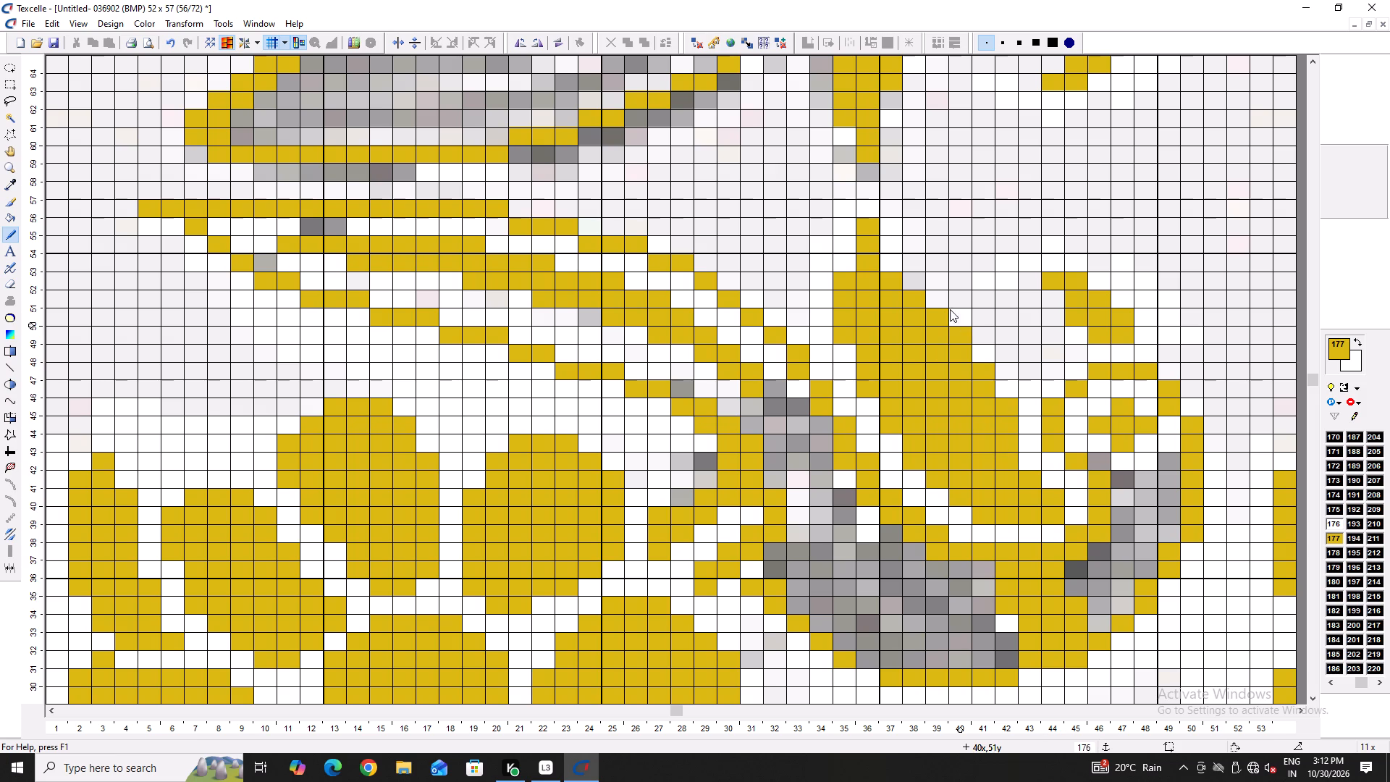
Fill the pixel at column 37, row 54 beside the tall leaf's tip with gold.
double_click(883, 262)
click(893, 254)
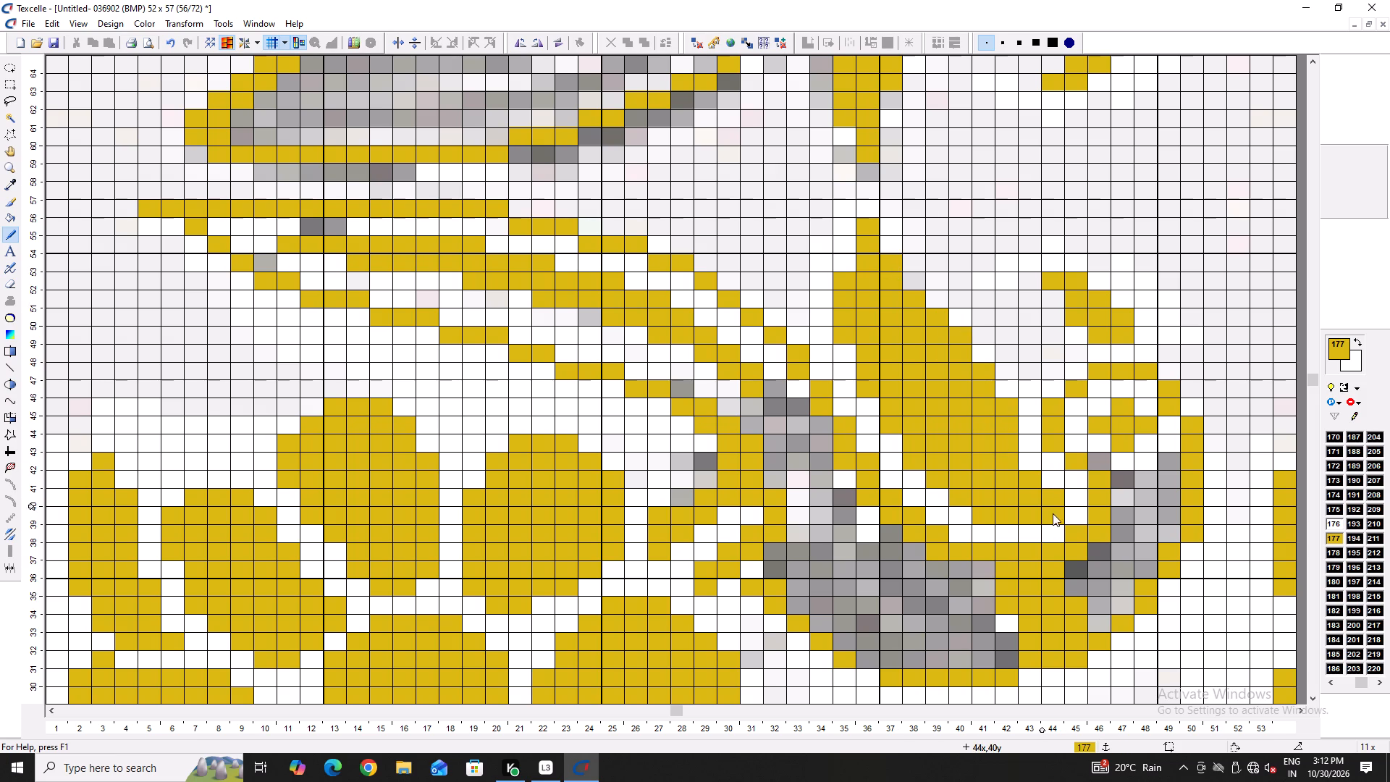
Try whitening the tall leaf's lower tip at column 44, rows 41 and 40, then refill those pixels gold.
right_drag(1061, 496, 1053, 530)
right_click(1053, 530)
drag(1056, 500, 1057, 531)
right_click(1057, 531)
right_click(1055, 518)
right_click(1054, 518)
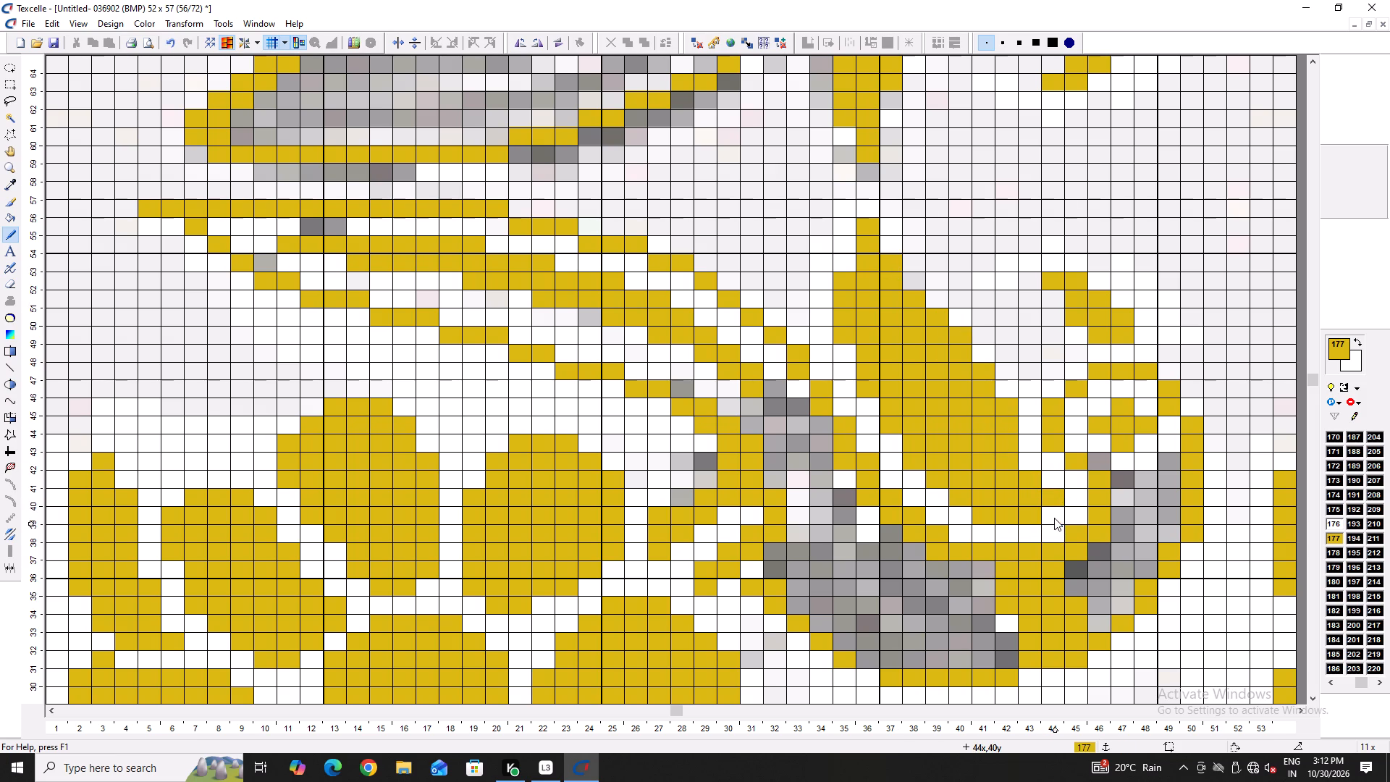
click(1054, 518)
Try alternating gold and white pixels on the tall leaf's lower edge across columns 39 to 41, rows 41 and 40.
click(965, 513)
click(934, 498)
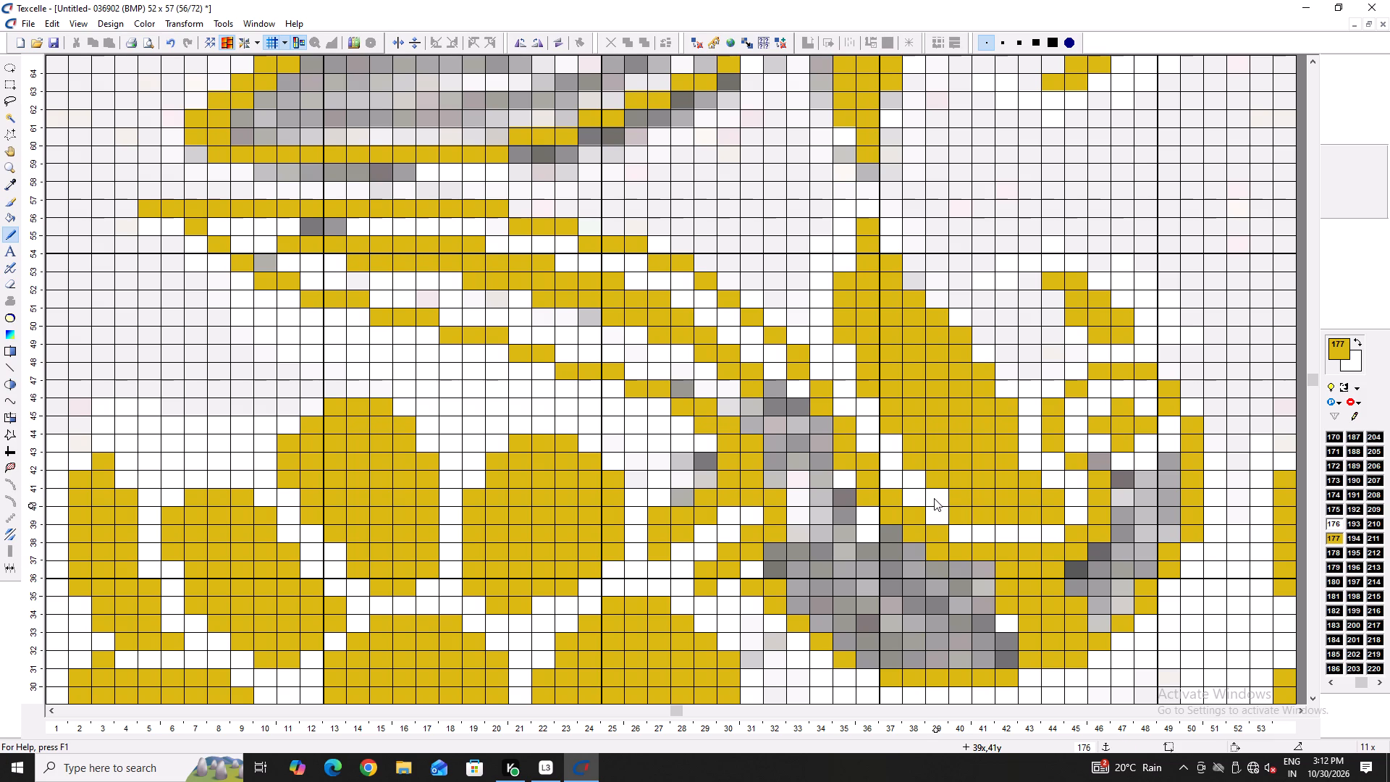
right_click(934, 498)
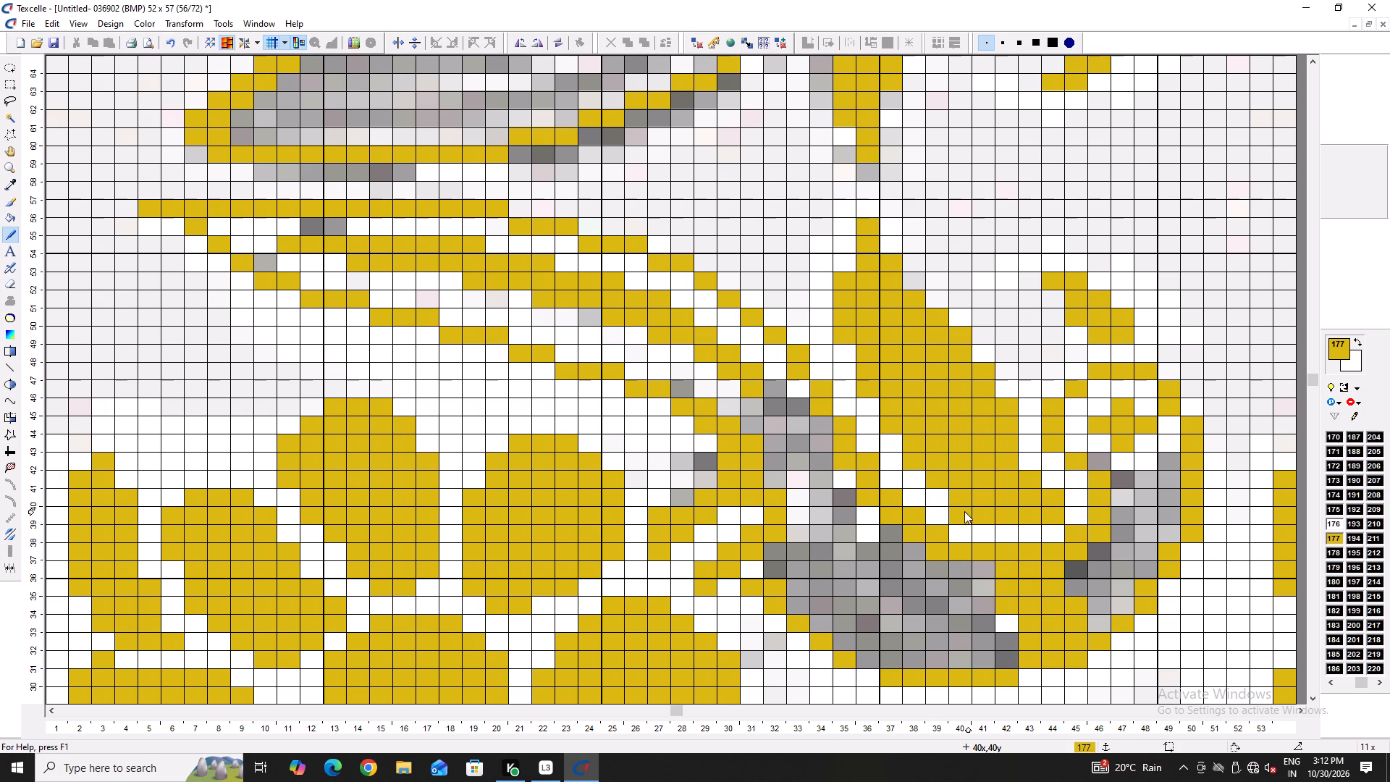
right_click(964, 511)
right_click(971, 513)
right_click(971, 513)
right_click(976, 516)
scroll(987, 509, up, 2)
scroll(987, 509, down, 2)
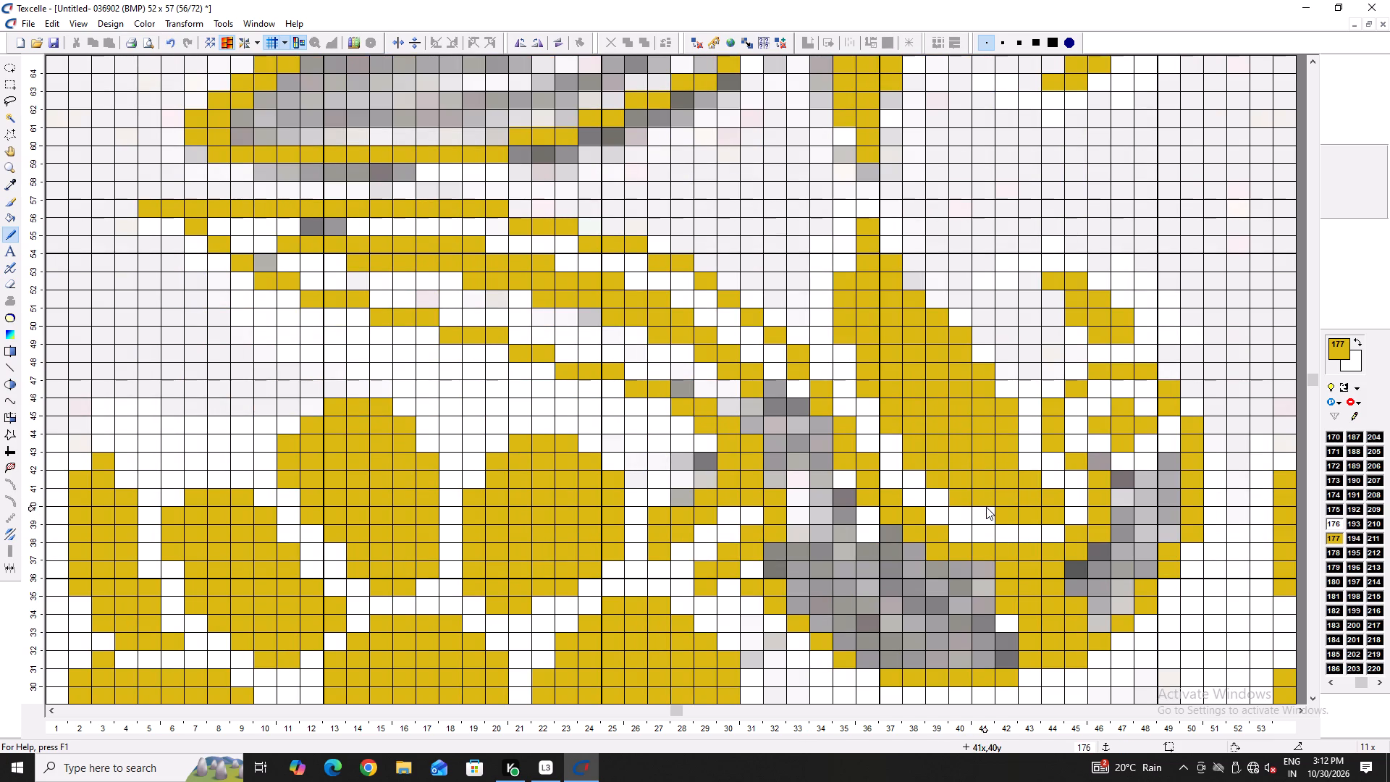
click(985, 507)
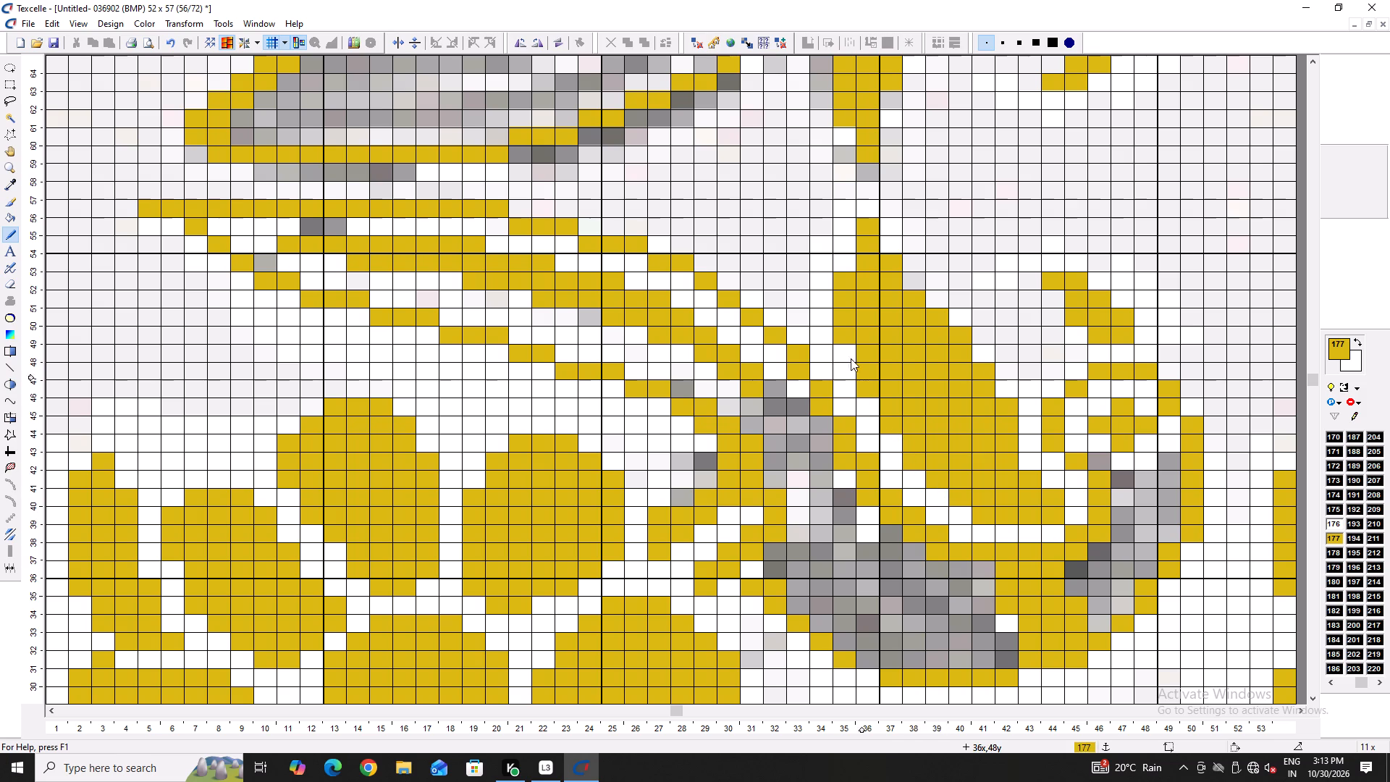
Fill the tall leaf's edge pixels at column 35, row 49 and column 43, row 43 with gold.
click(846, 350)
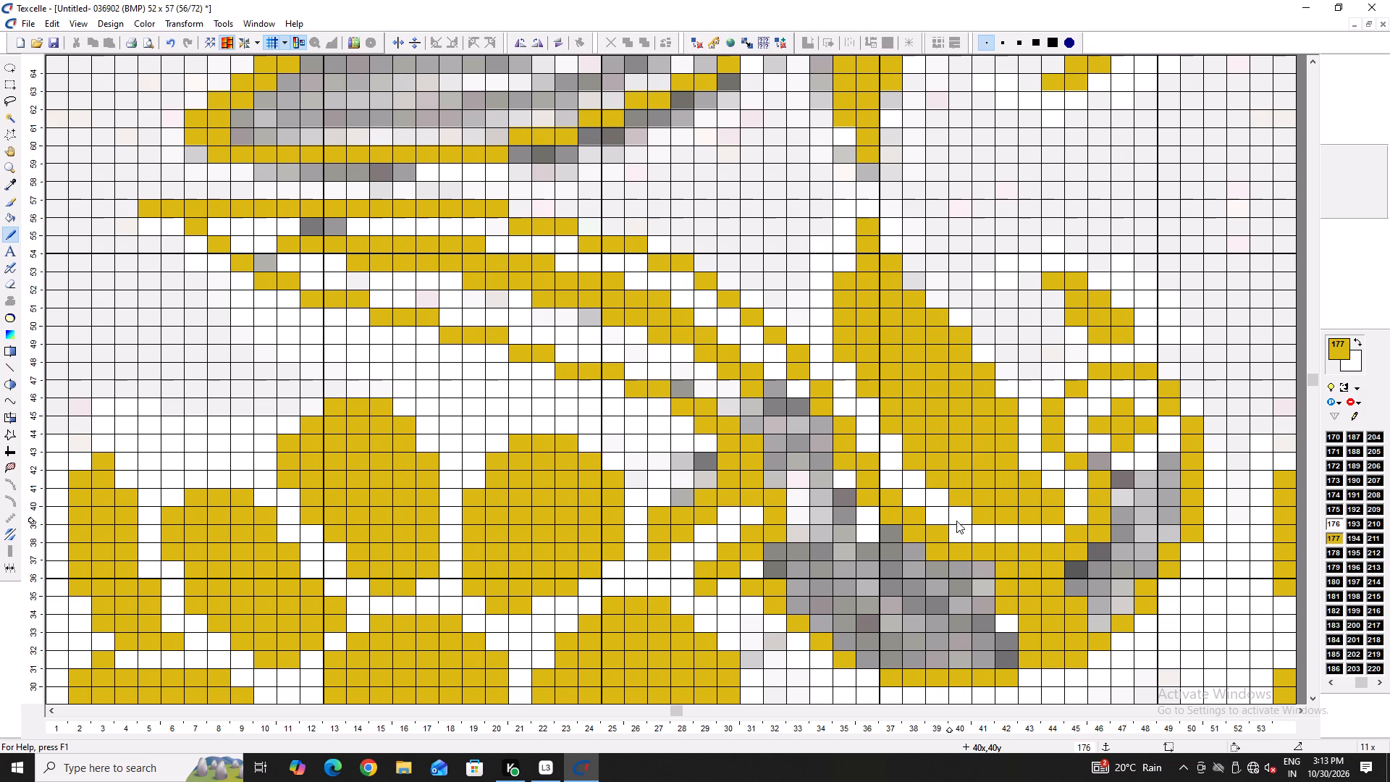
click(1027, 465)
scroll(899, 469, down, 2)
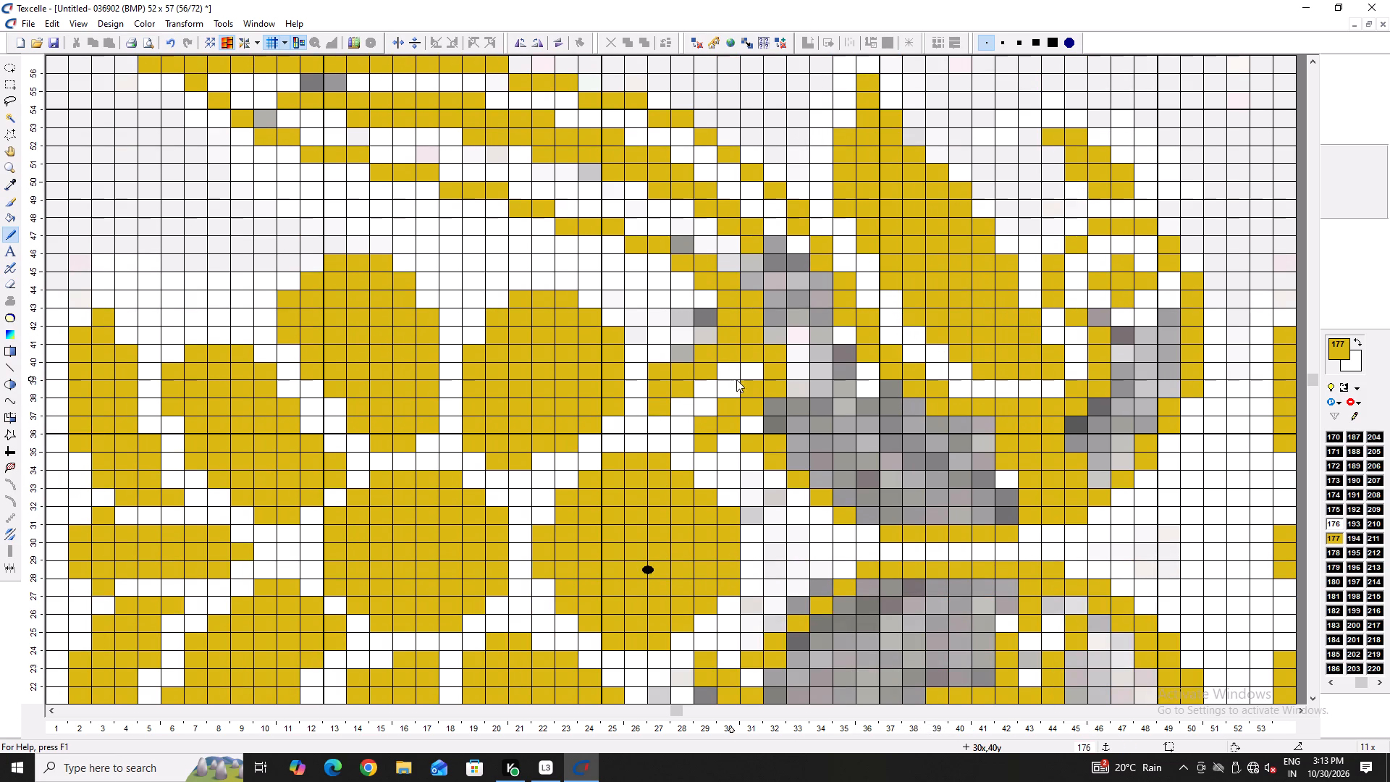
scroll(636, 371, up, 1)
Whiten the grey pixels around the stem junction at columns 28 to 33, rows 47 to 42, and the stray at column 24, row 51.
right_drag(775, 312, 775, 340)
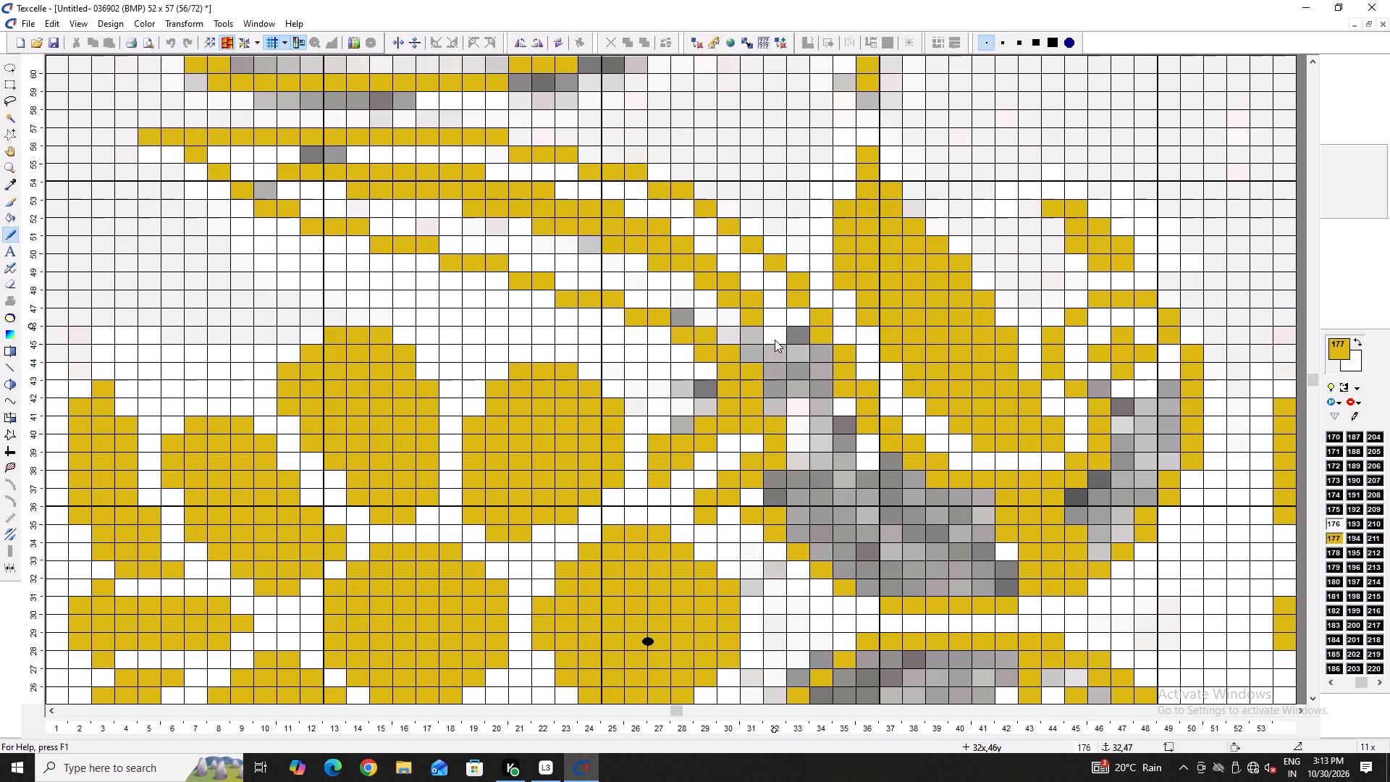
right_drag(775, 340, 783, 398)
right_drag(790, 335, 793, 413)
right_drag(751, 348, 751, 342)
right_drag(751, 340, 740, 332)
right_click(717, 318)
right_click(702, 313)
right_click(688, 315)
right_click(568, 236)
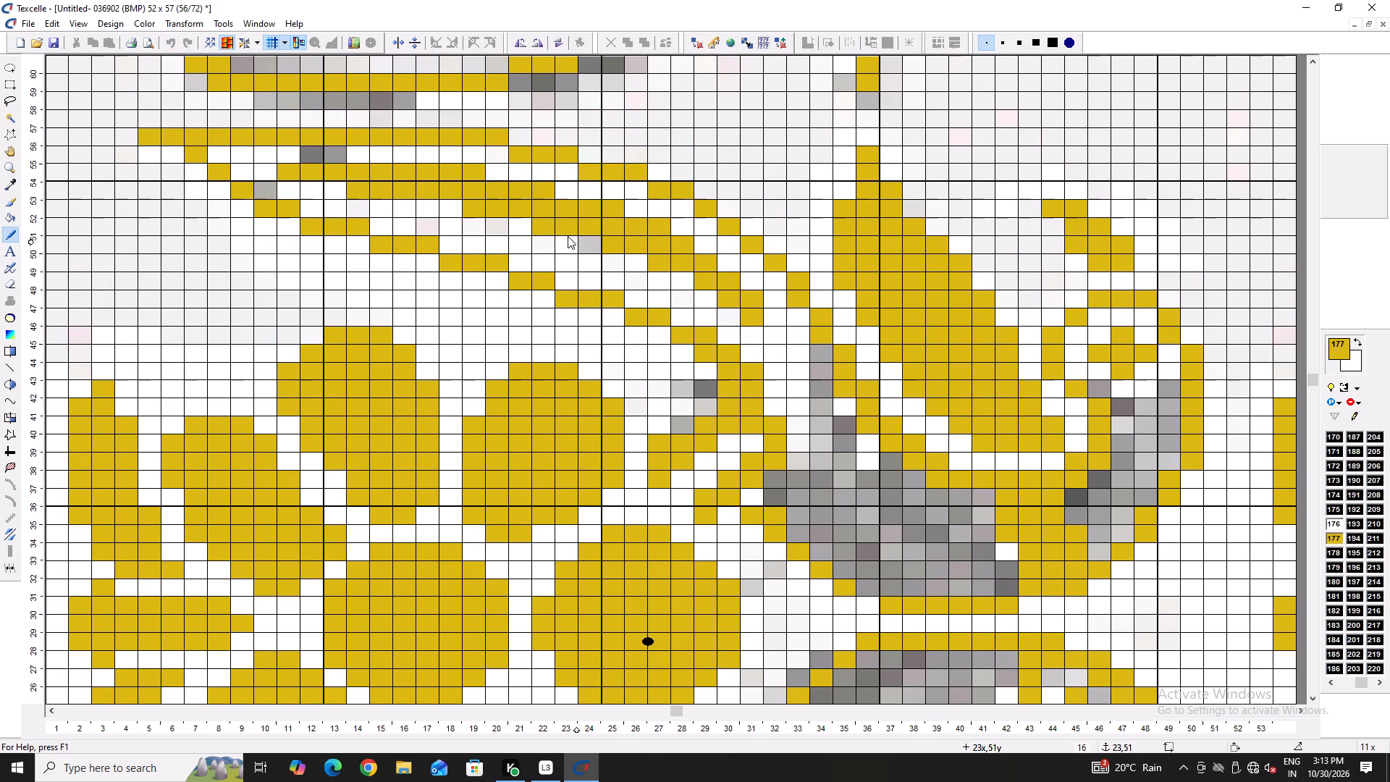
right_click(585, 246)
Whiten the grey shading beneath the stem junction across columns 32 to 35, from row 45 down to row 36.
right_drag(820, 358, 791, 473)
right_click(788, 484)
right_click(772, 492)
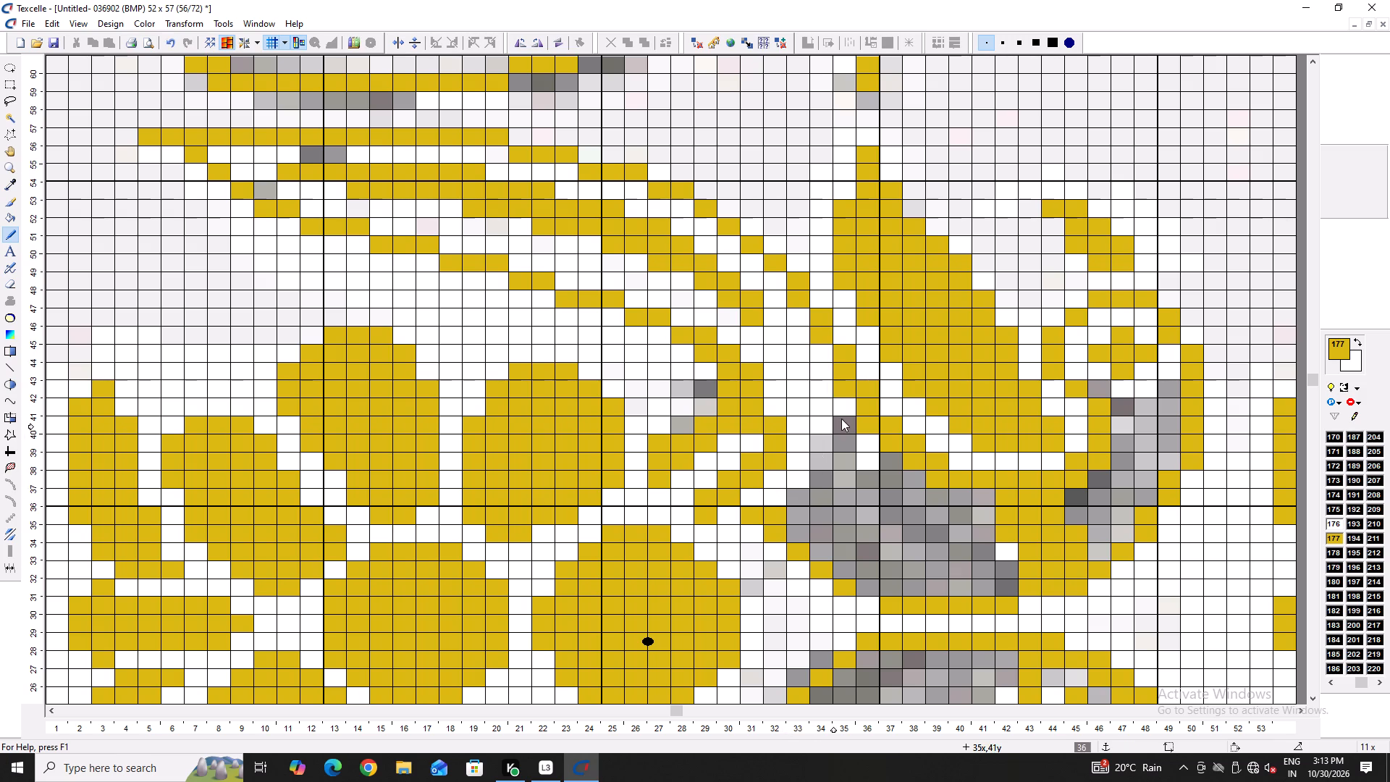
right_drag(841, 419, 811, 487)
right_drag(809, 440, 847, 521)
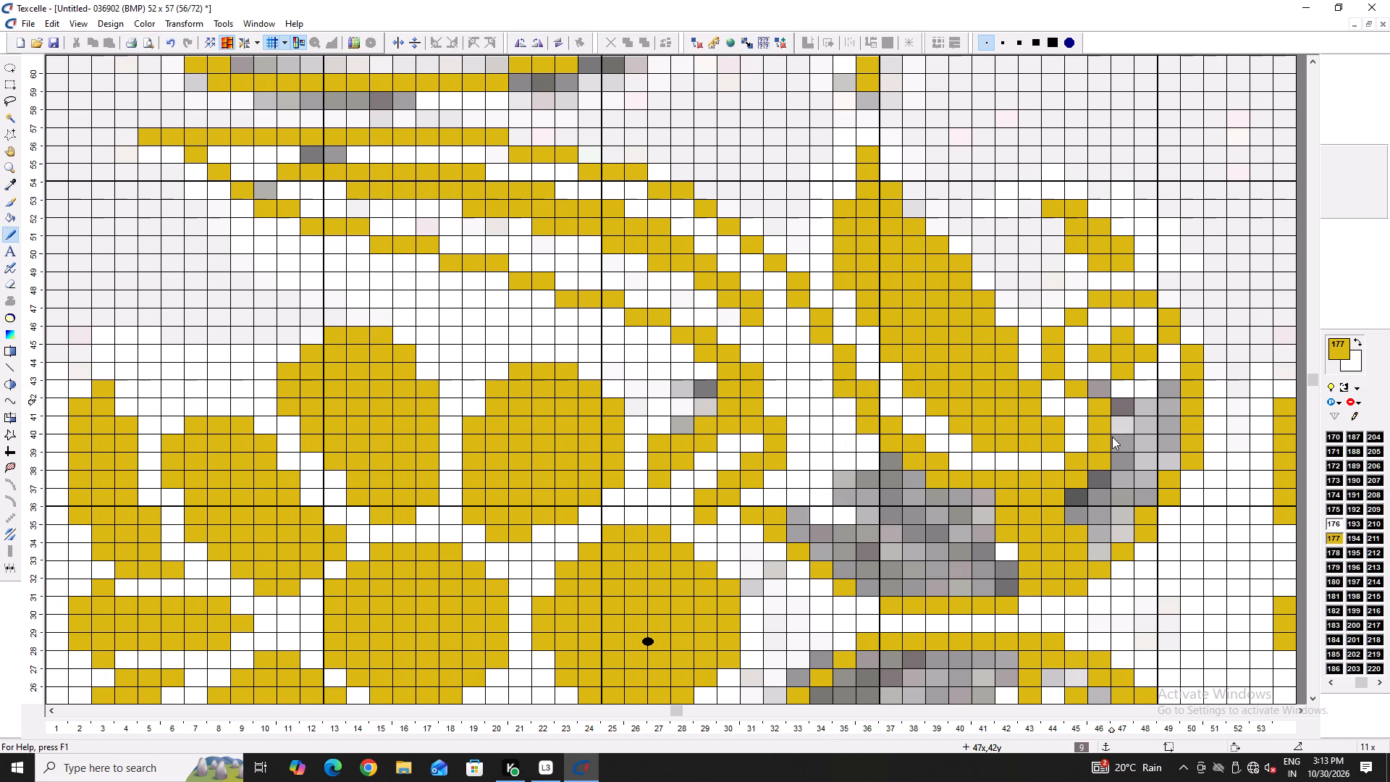
Whiten the gap beside the small leaf at column 42, rows 35 to 34, and column 43, row 32, keeping column 43, row 33 gold.
right_click(1003, 543)
right_click(1008, 535)
right_click(1022, 580)
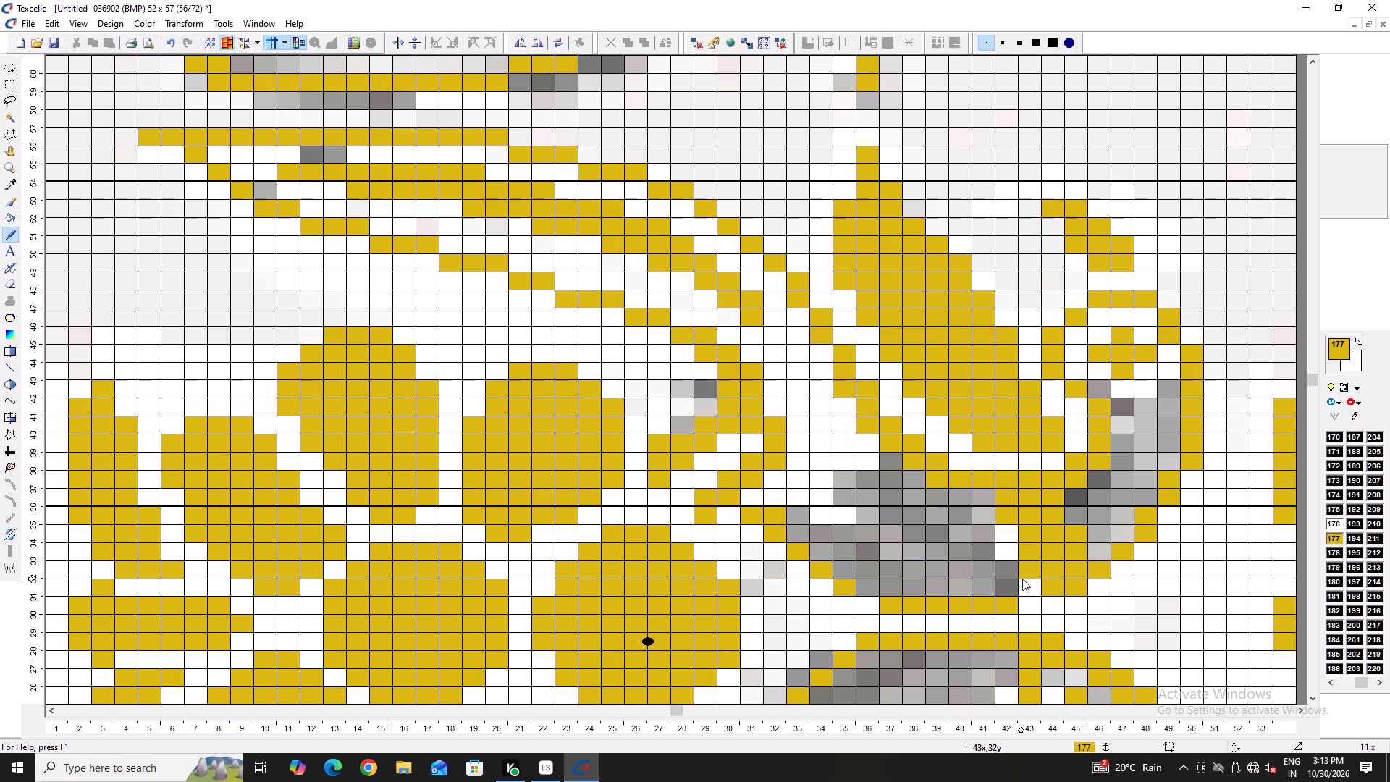
click(1024, 589)
click(1024, 588)
right_drag(1024, 586, 1020, 578)
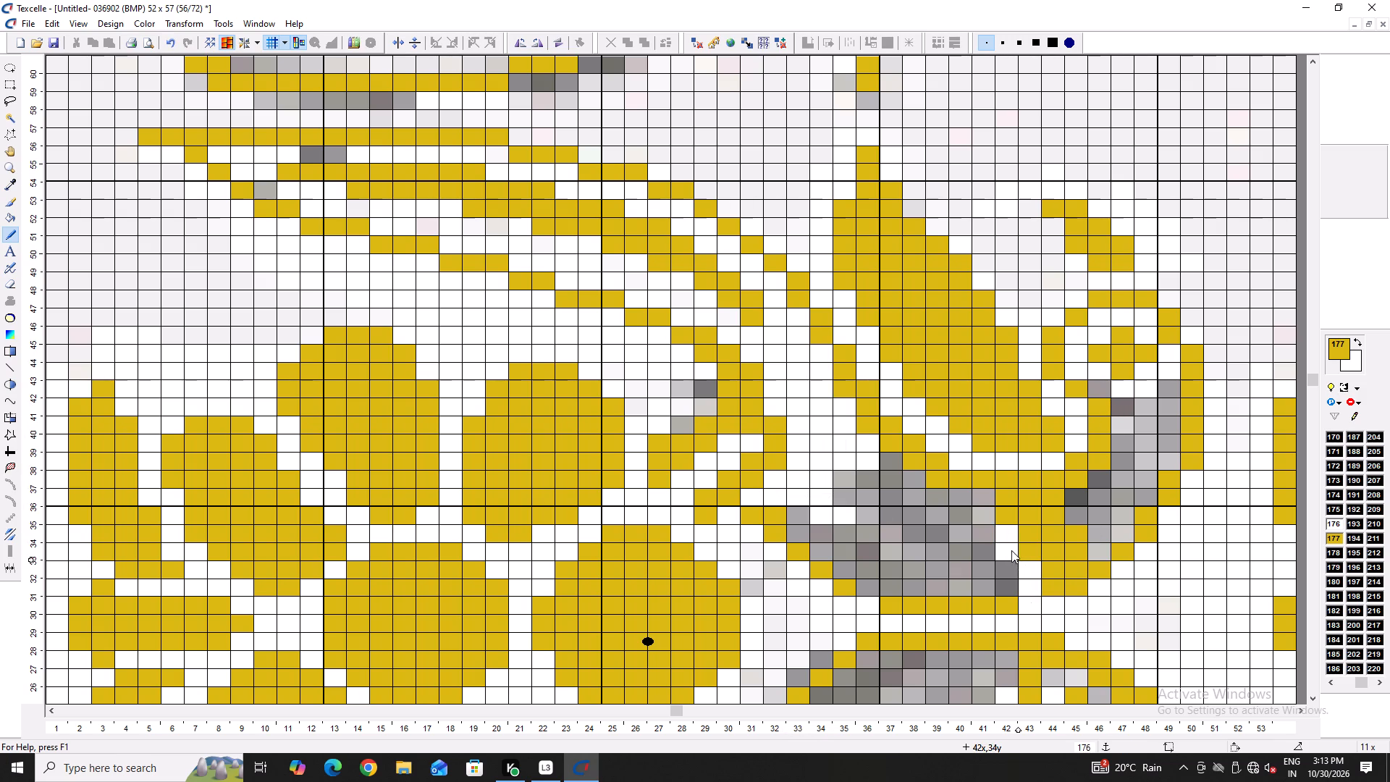
click(1021, 564)
Paint the curl's base gold at column 46, rows 37 to 36, and column 47, rows 36 to 35, whitening column 46, rows 35 and 33.
right_click(1097, 568)
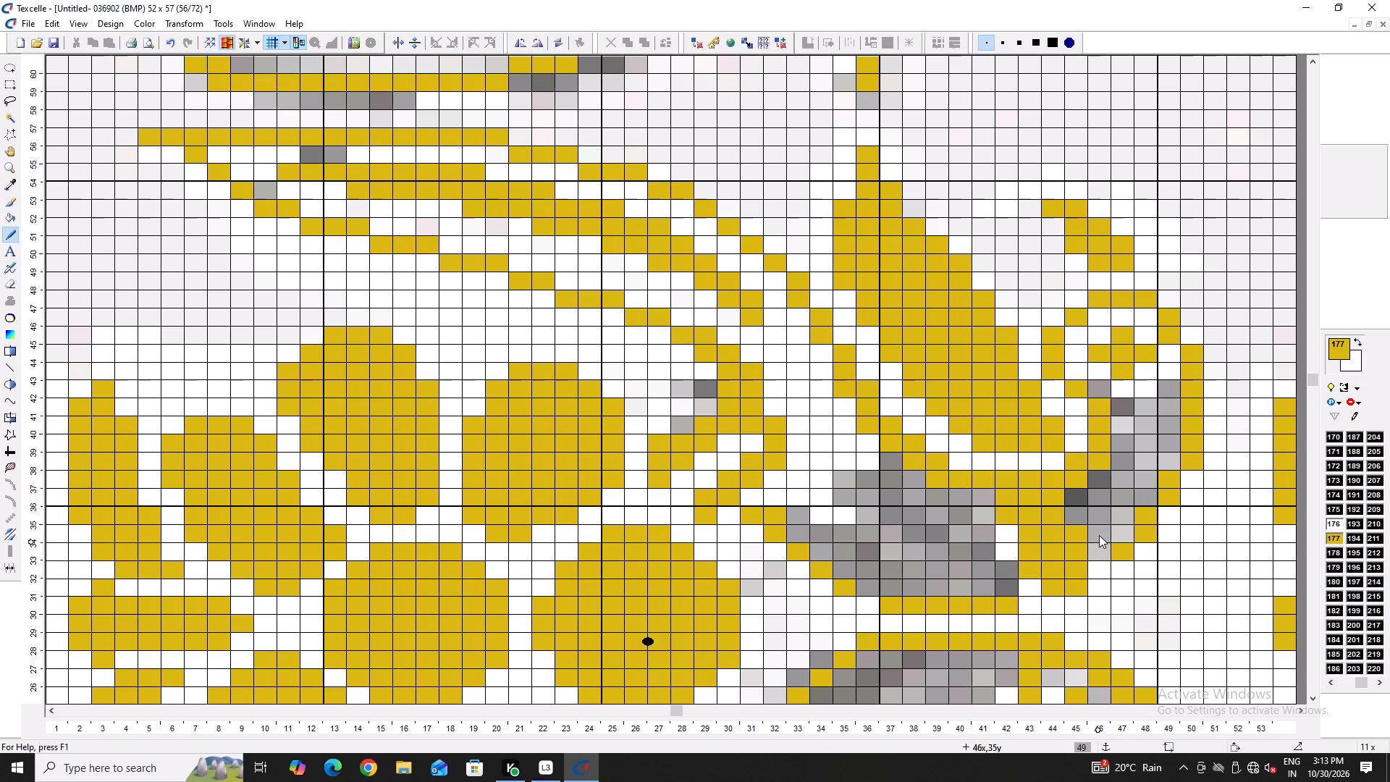
click(1100, 530)
right_click(1100, 530)
drag(1104, 511, 1089, 489)
double_click(1089, 489)
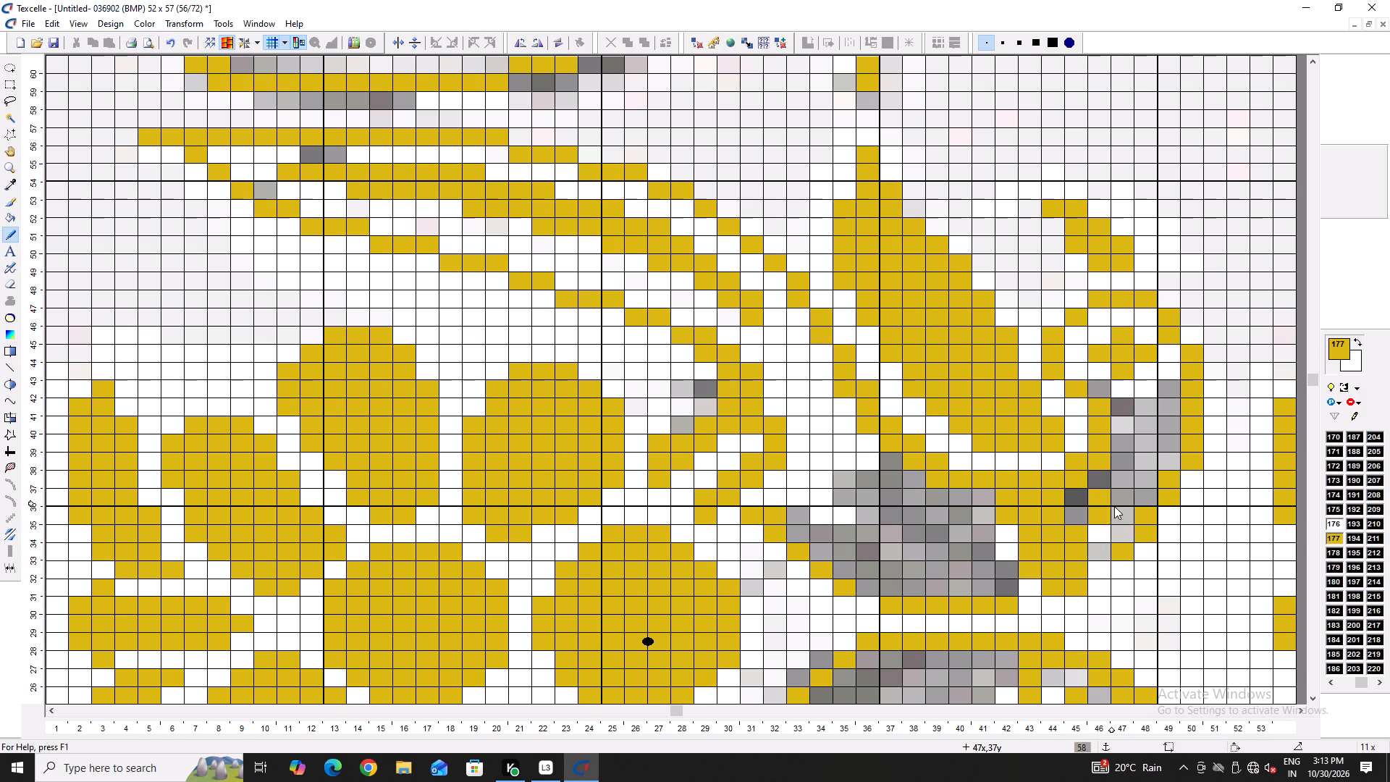
drag(1122, 514, 1126, 540)
Separate the small leaf from the curl with white pixels across columns 44 to 46, rows 39 to 34, adding gold at column 46, row 38.
right_click(1088, 518)
right_click(1074, 495)
right_click(1077, 486)
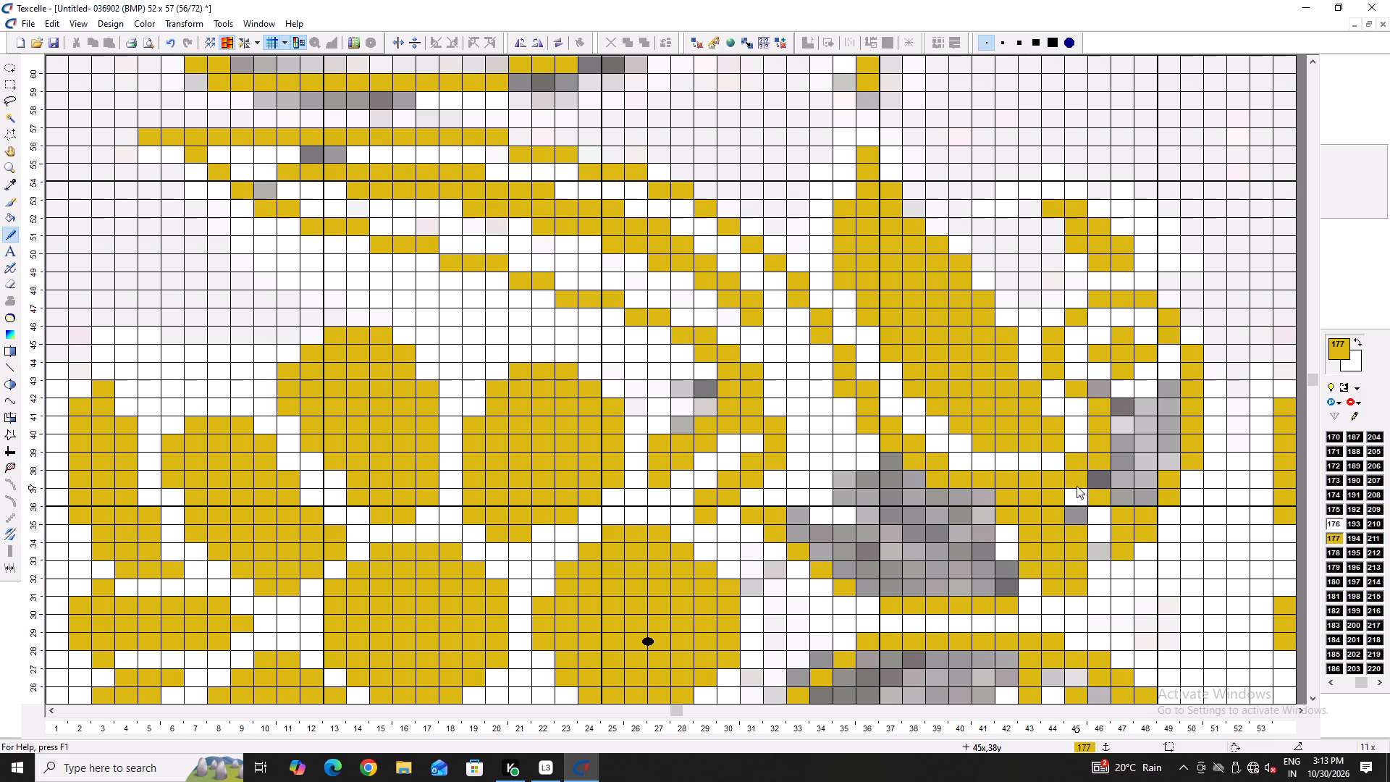
right_click(1073, 468)
click(1092, 481)
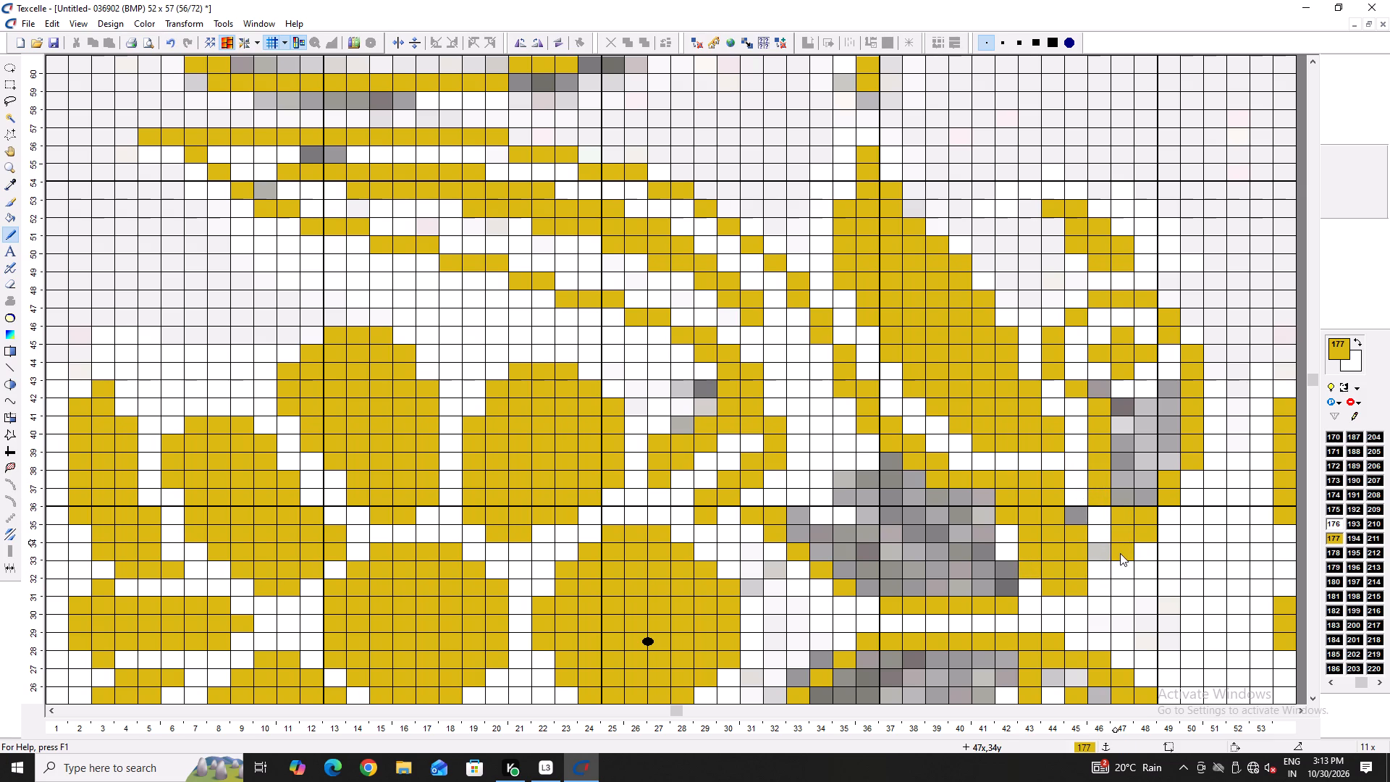
right_click(1049, 469)
right_click(1072, 492)
right_click(1057, 484)
right_click(1074, 514)
right_click(1095, 555)
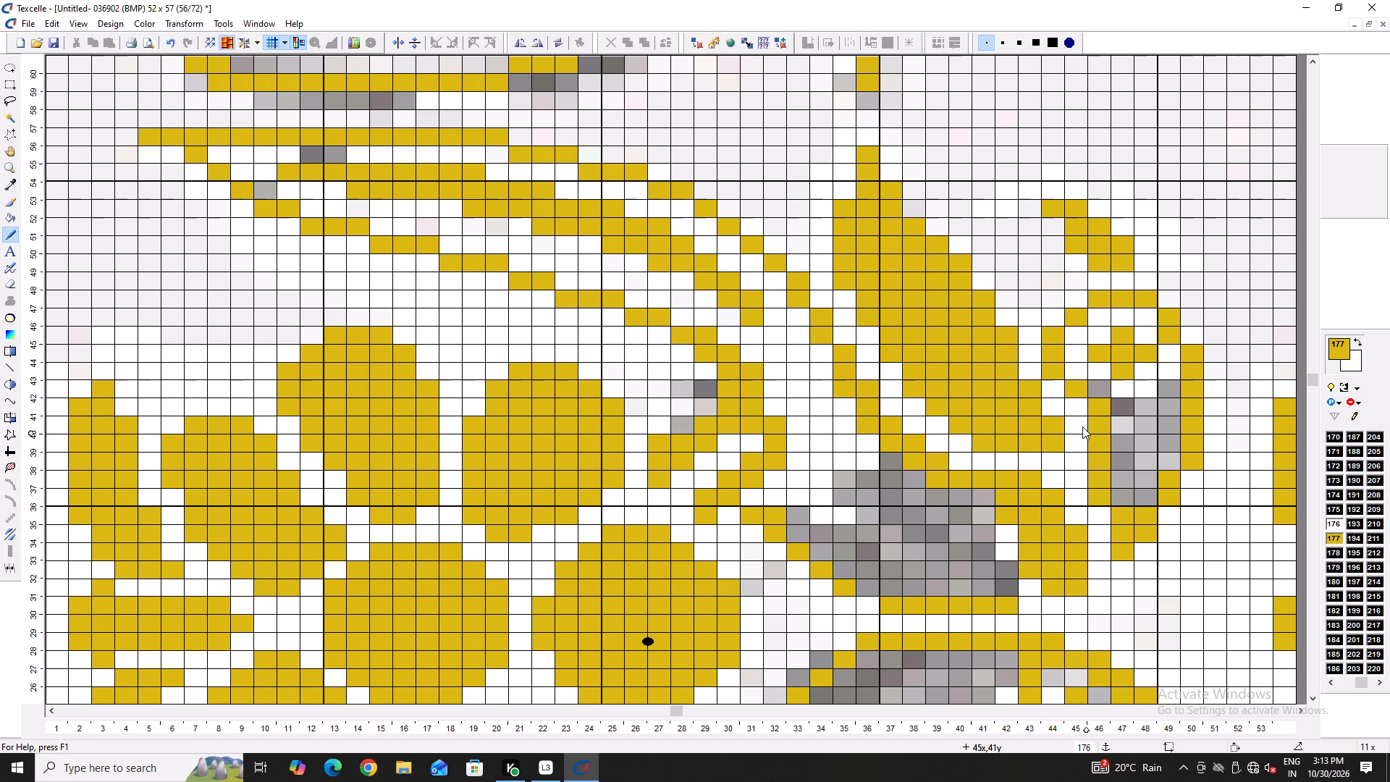
Redraw the curl's inner edge in gold down column 47 to row 39, whitening its top pixels and column 46, rows 42 to 39.
drag(1119, 412, 1118, 466)
right_click(1120, 396)
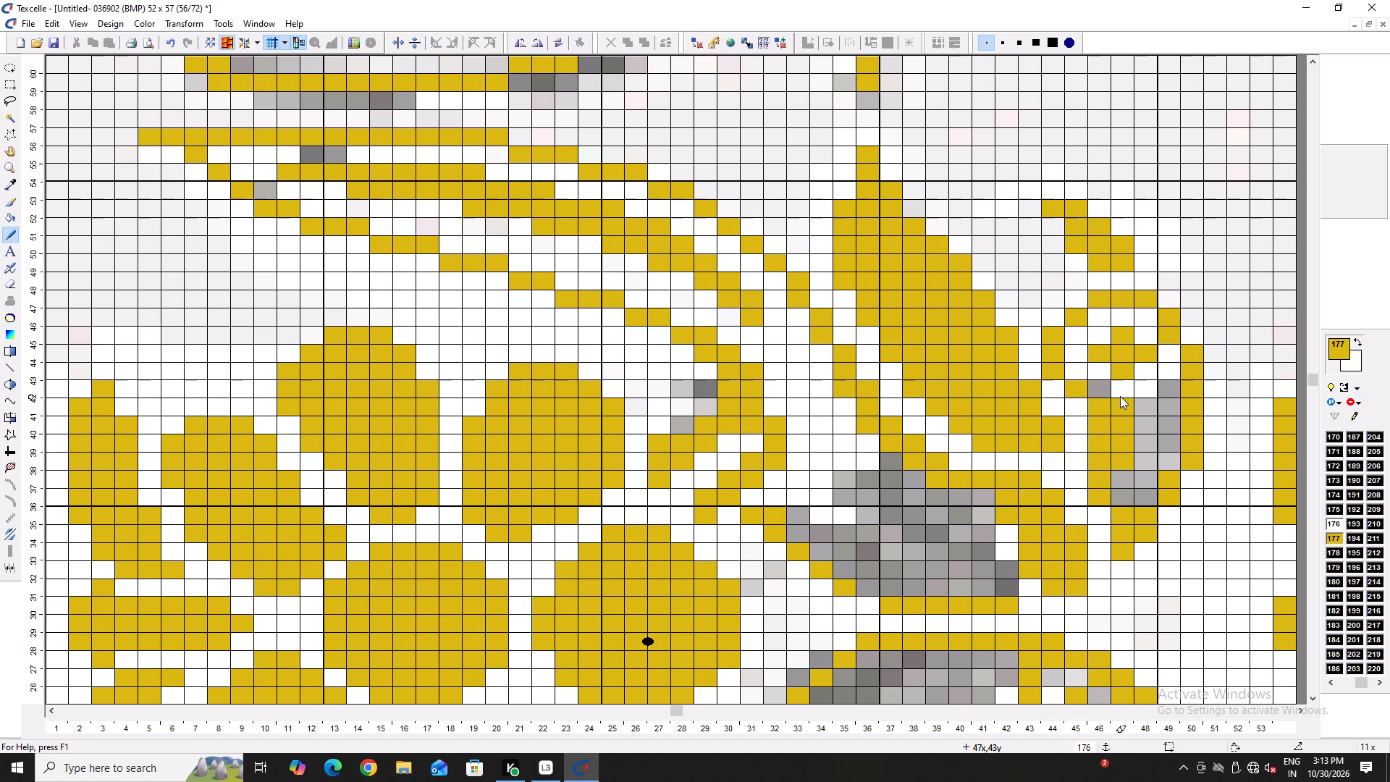
right_click(1110, 416)
click(1119, 413)
right_click(1118, 413)
click(1100, 429)
right_click(1099, 432)
right_click(1099, 433)
right_click(1097, 461)
right_click(1092, 435)
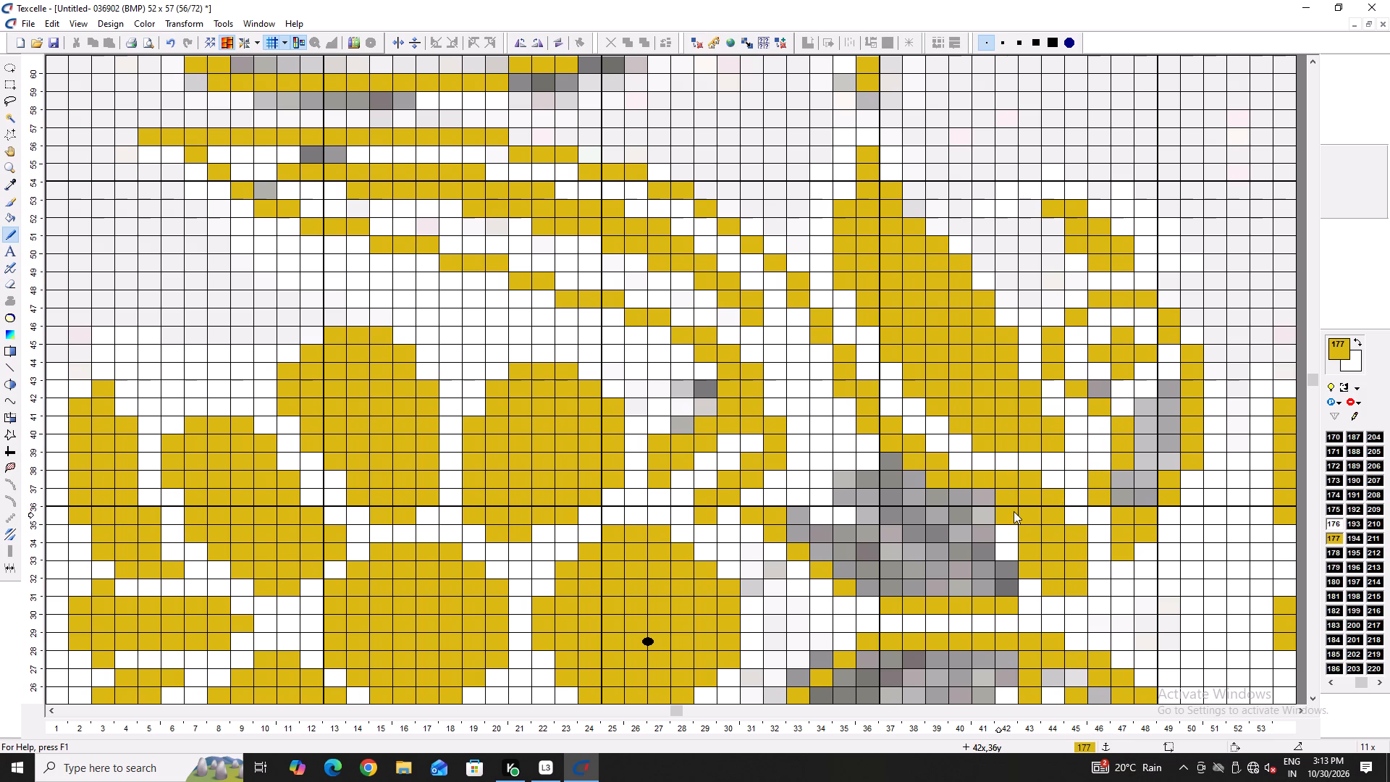
Adjust the curl's outline at row 46, filling column 45 with gold and whitening column 44.
ctrl+scroll(1014, 510, down, 1)
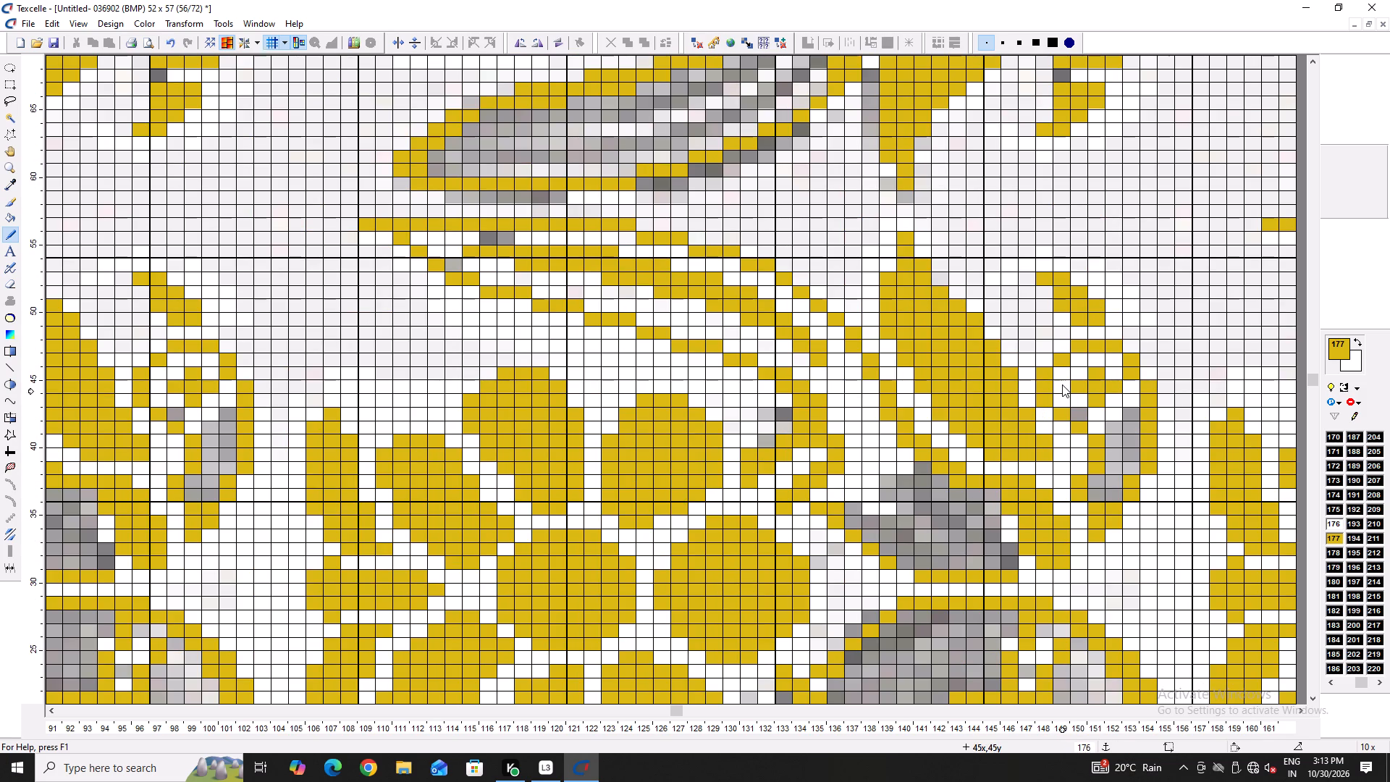
click(1061, 379)
right_click(1052, 372)
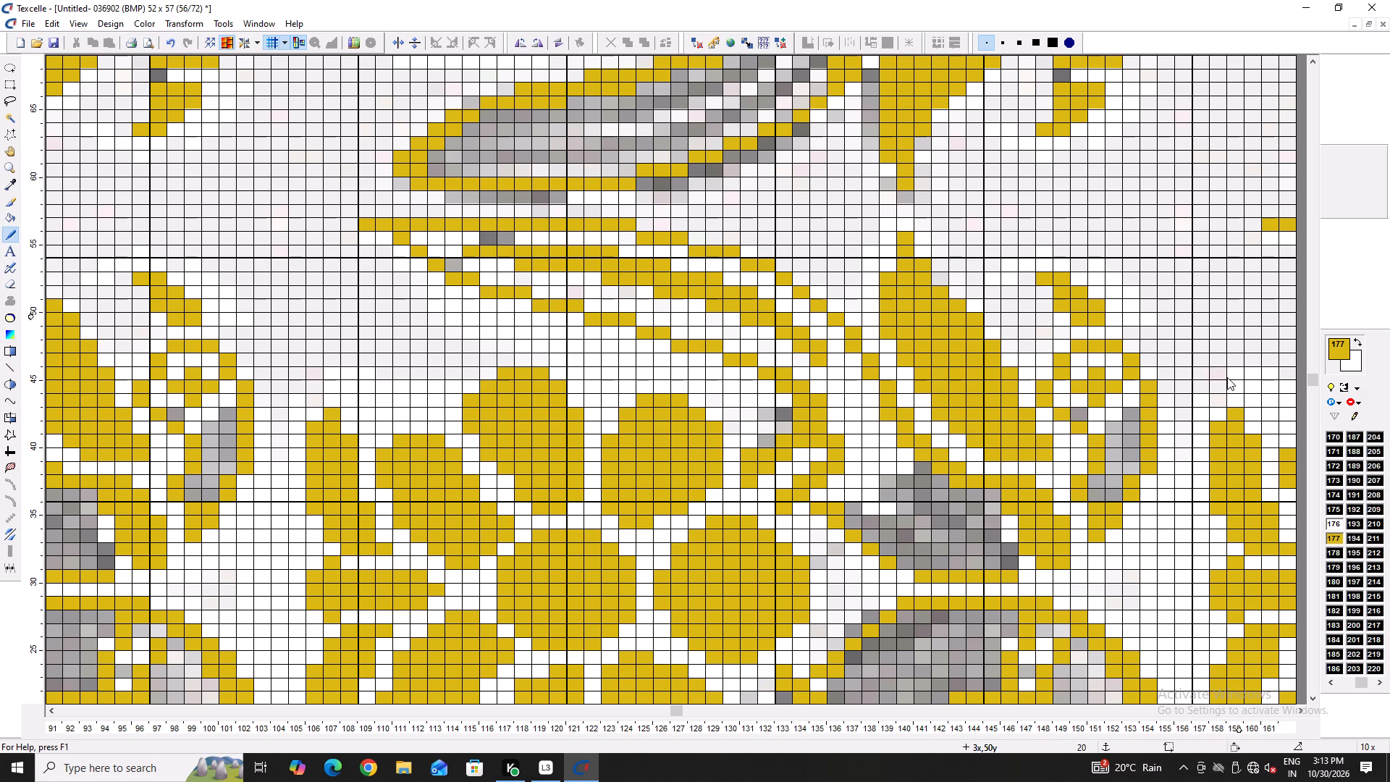
ctrl+scroll(1105, 479, down, 4)
ctrl+scroll(1102, 490, up, 4)
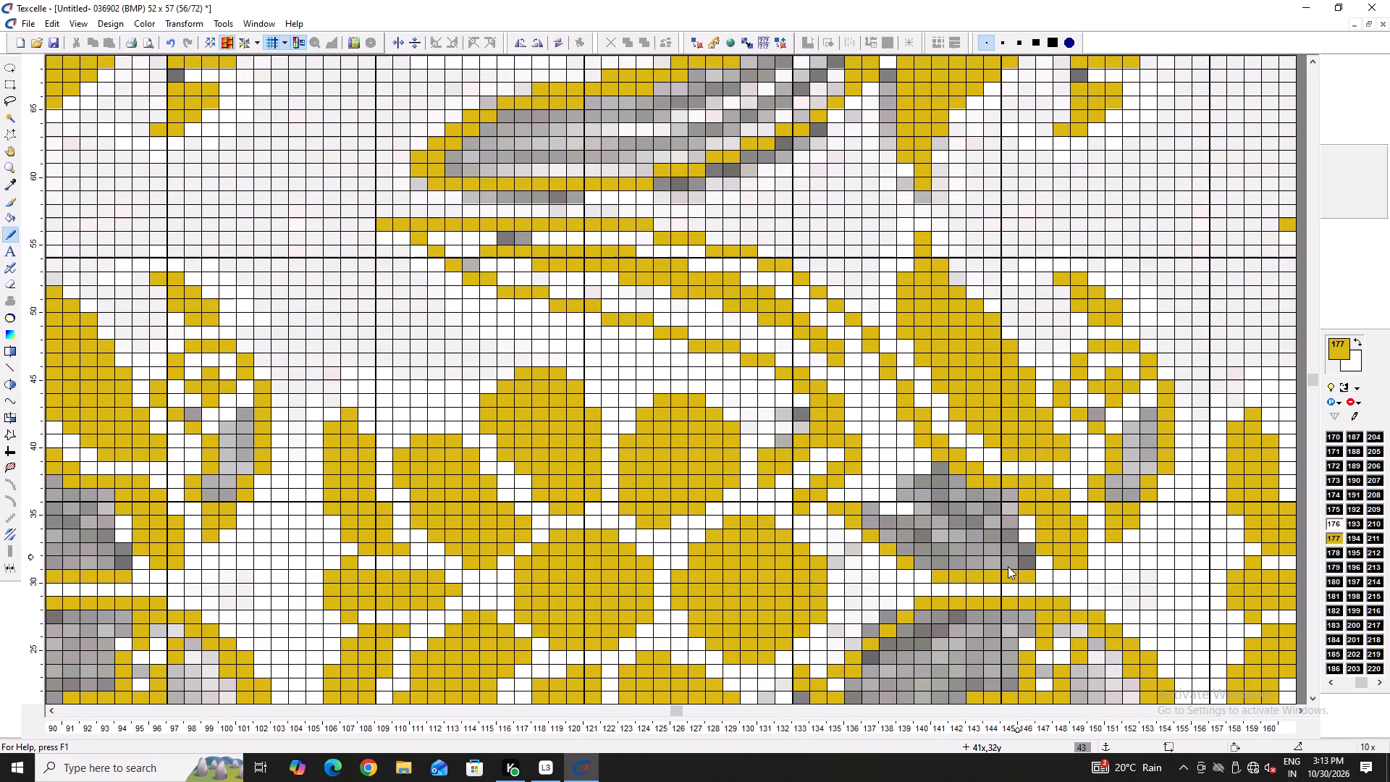
Draw a gold edge on the grey round leaf down columns 41 and 42, rows 37 to 32, with a white gap beside the small leaf.
drag(1006, 493, 1016, 547)
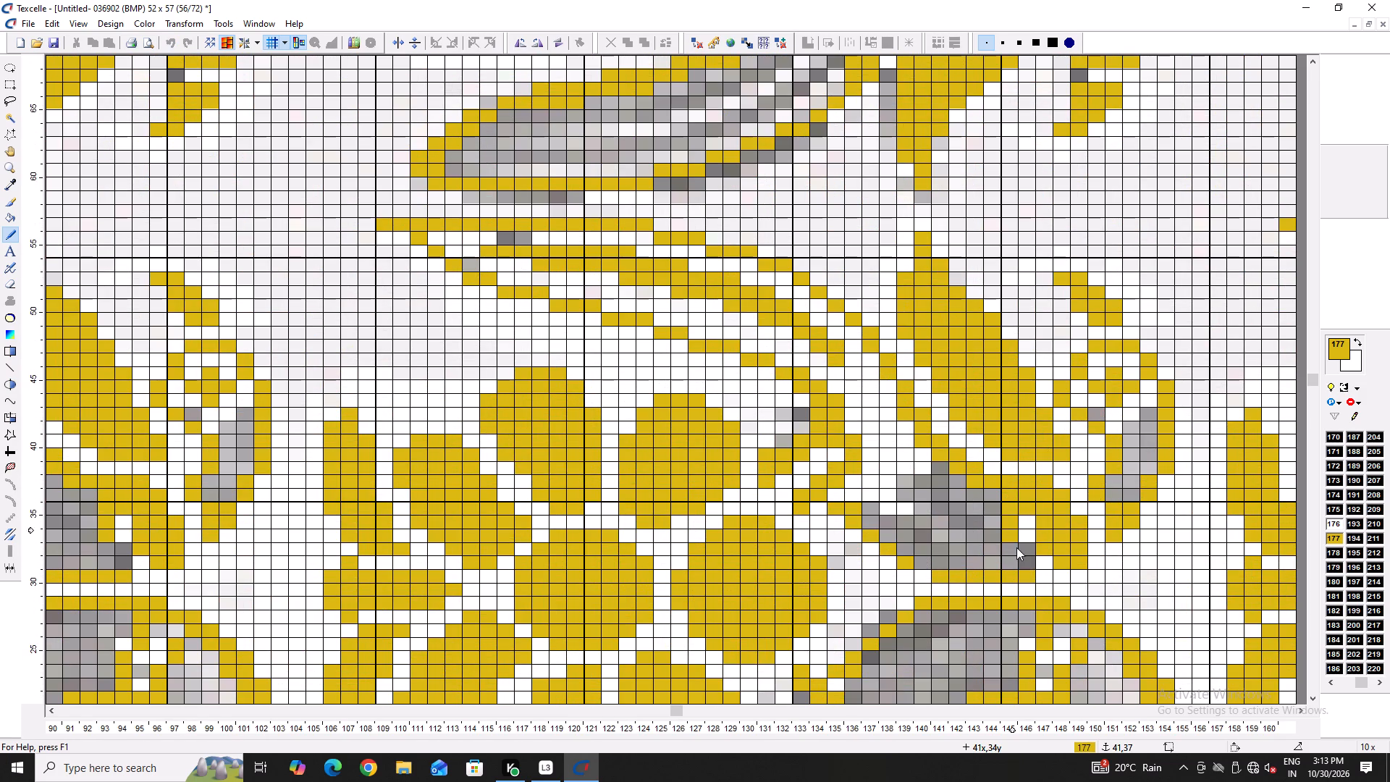
drag(1016, 547, 1020, 564)
right_click(1024, 513)
right_click(1024, 512)
right_click(1022, 510)
right_click(1011, 501)
right_click(1011, 497)
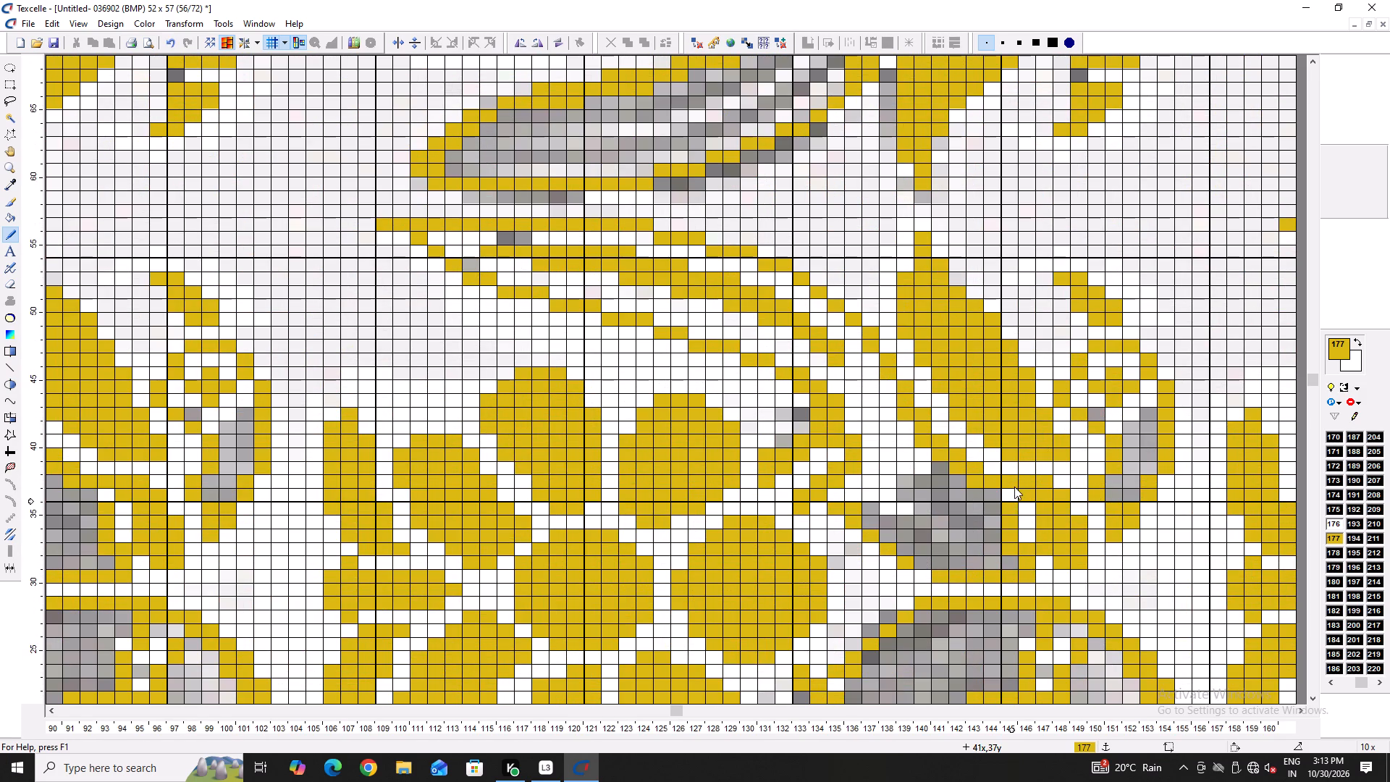
right_click(1014, 485)
right_click(1014, 484)
right_click(1032, 550)
right_click(1035, 562)
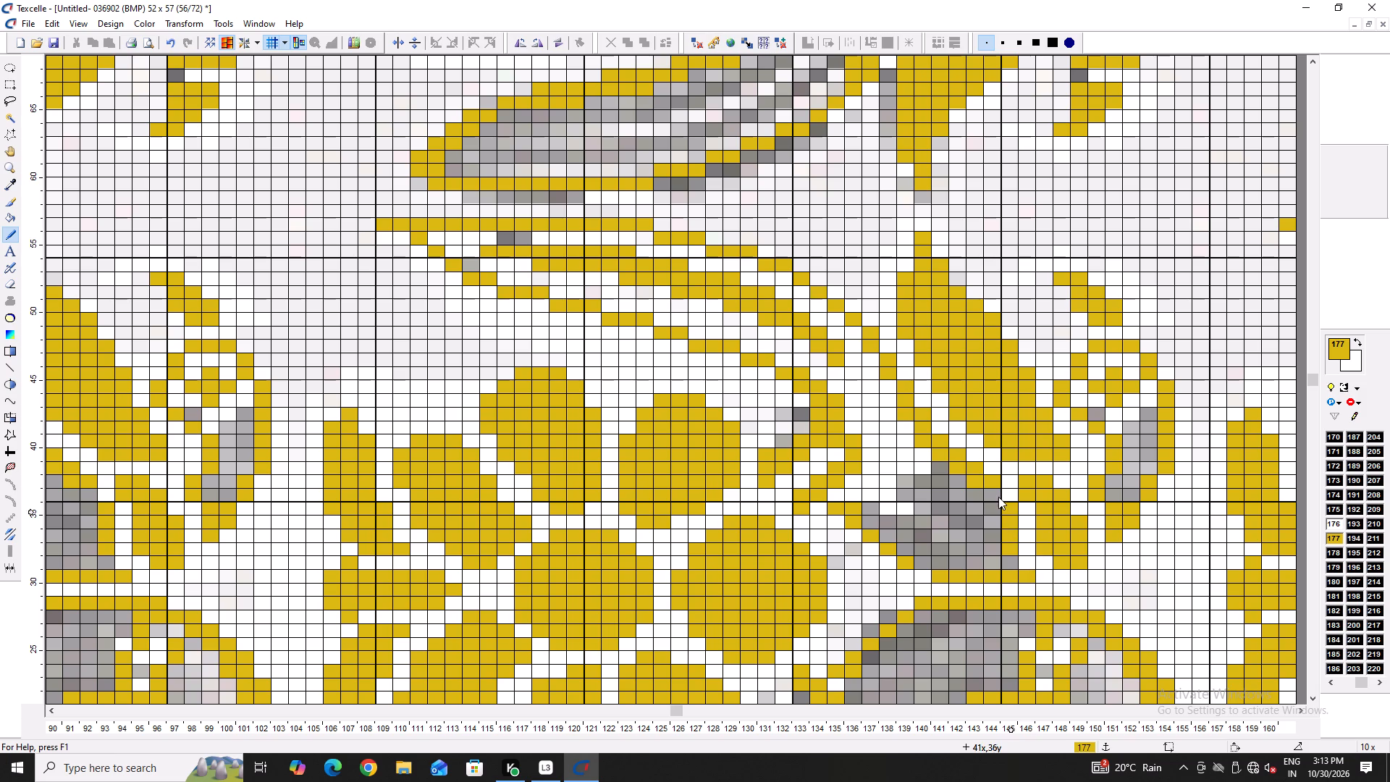
Refine the round leaf's edge with gold at column 40, row 37, column 41, row 36 and columns 41 to 42, row 32, whitening column 40, rows 36 to 35.
click(998, 496)
right_click(1014, 506)
click(993, 508)
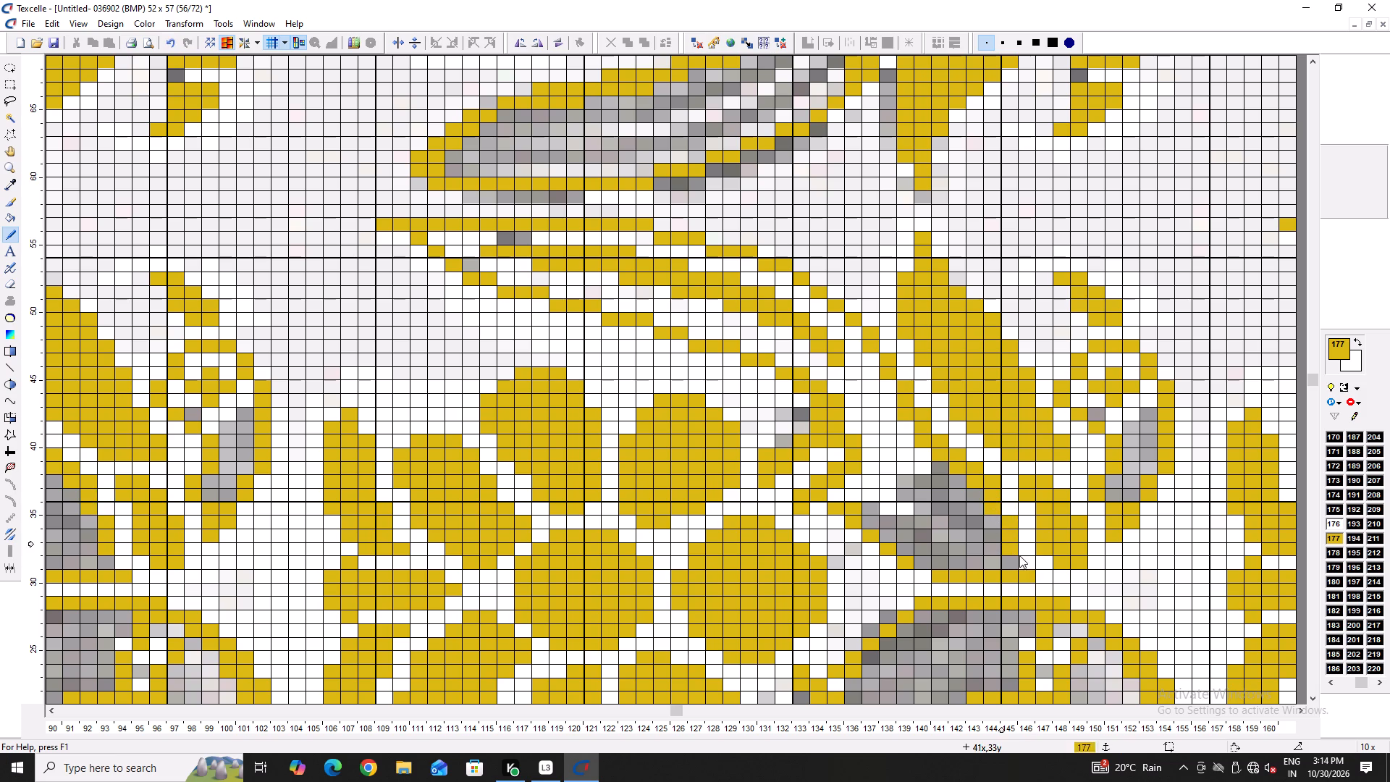
click(1020, 556)
click(1017, 565)
right_click(1035, 560)
click(1035, 560)
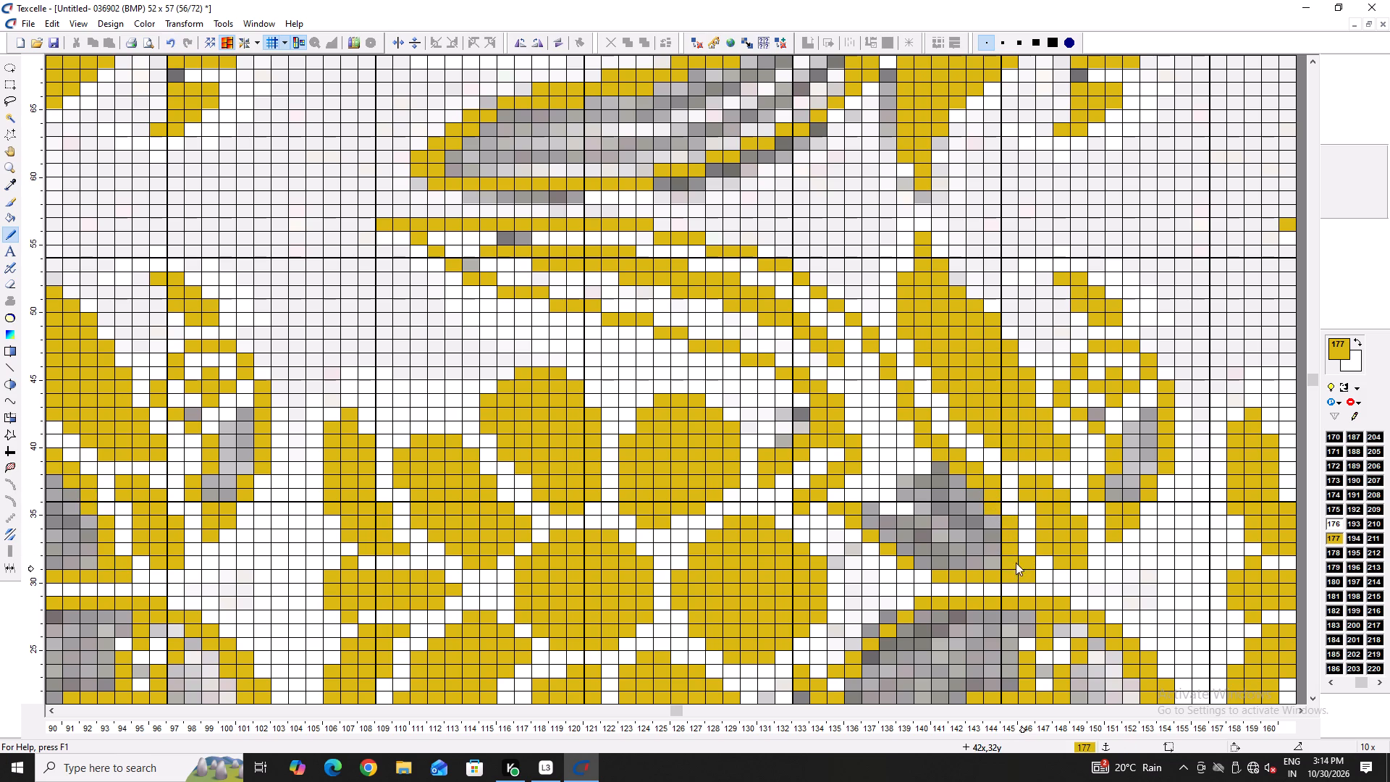
click(1006, 512)
right_click(990, 517)
right_drag(989, 515, 989, 508)
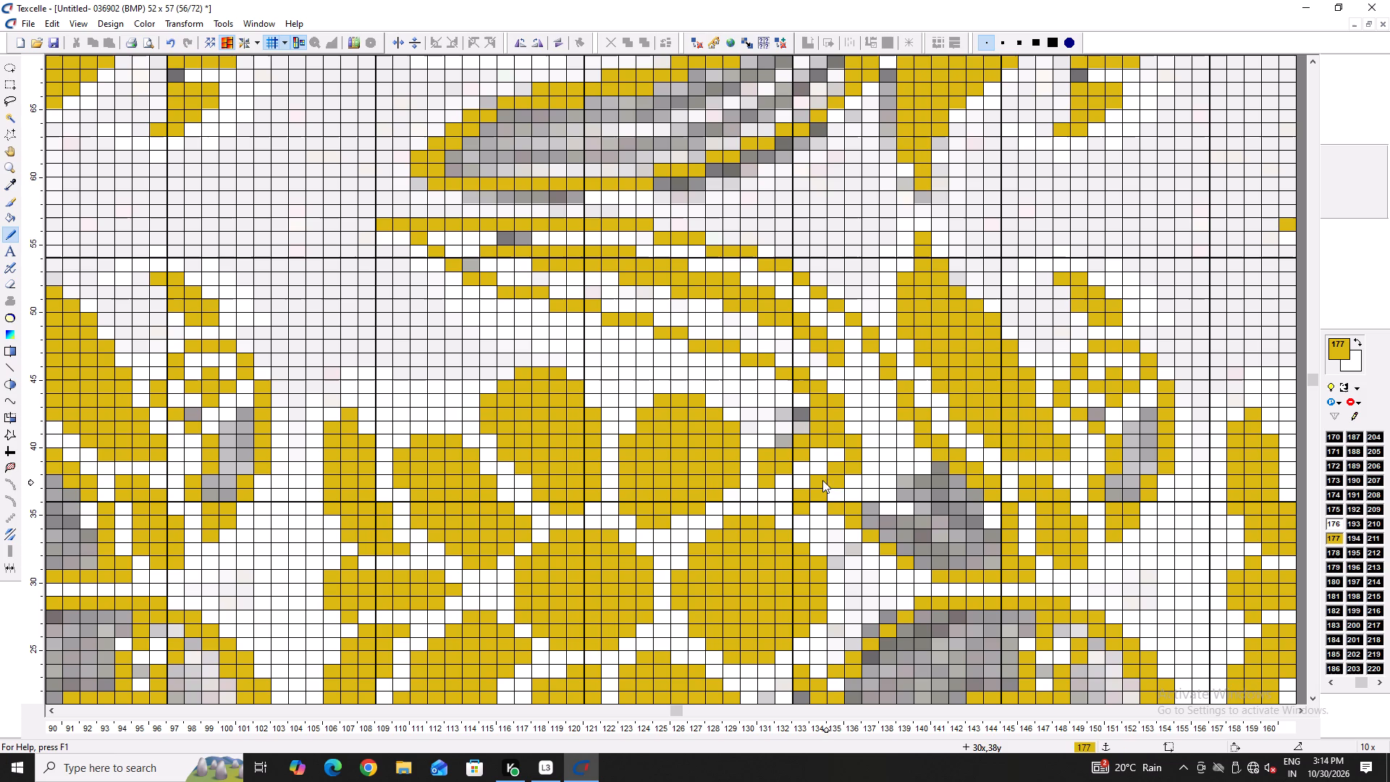
Extend the round leaf's lower outline in gold at column 32, row 34, column 33, row 33, column 34, row 32 and column 36, row 31.
click(856, 534)
click(876, 550)
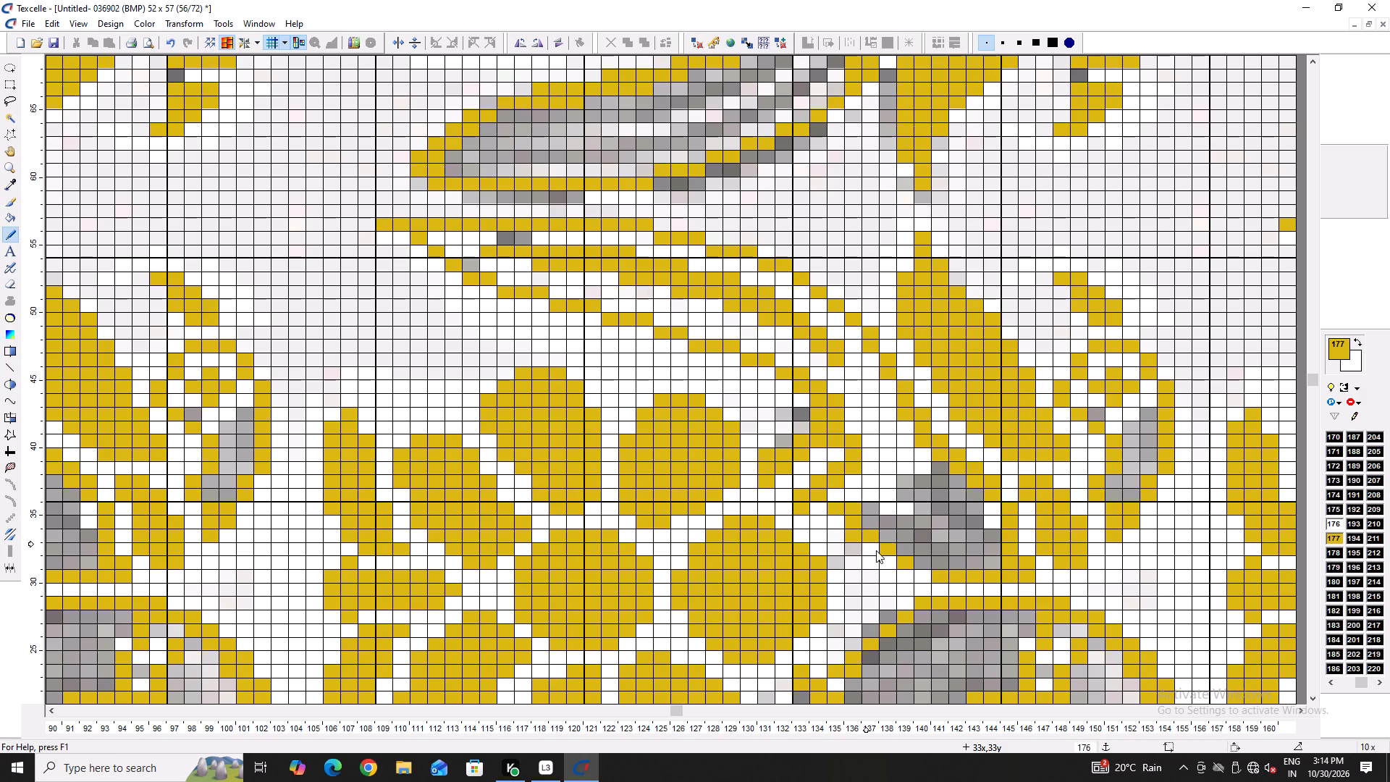
click(888, 563)
click(919, 571)
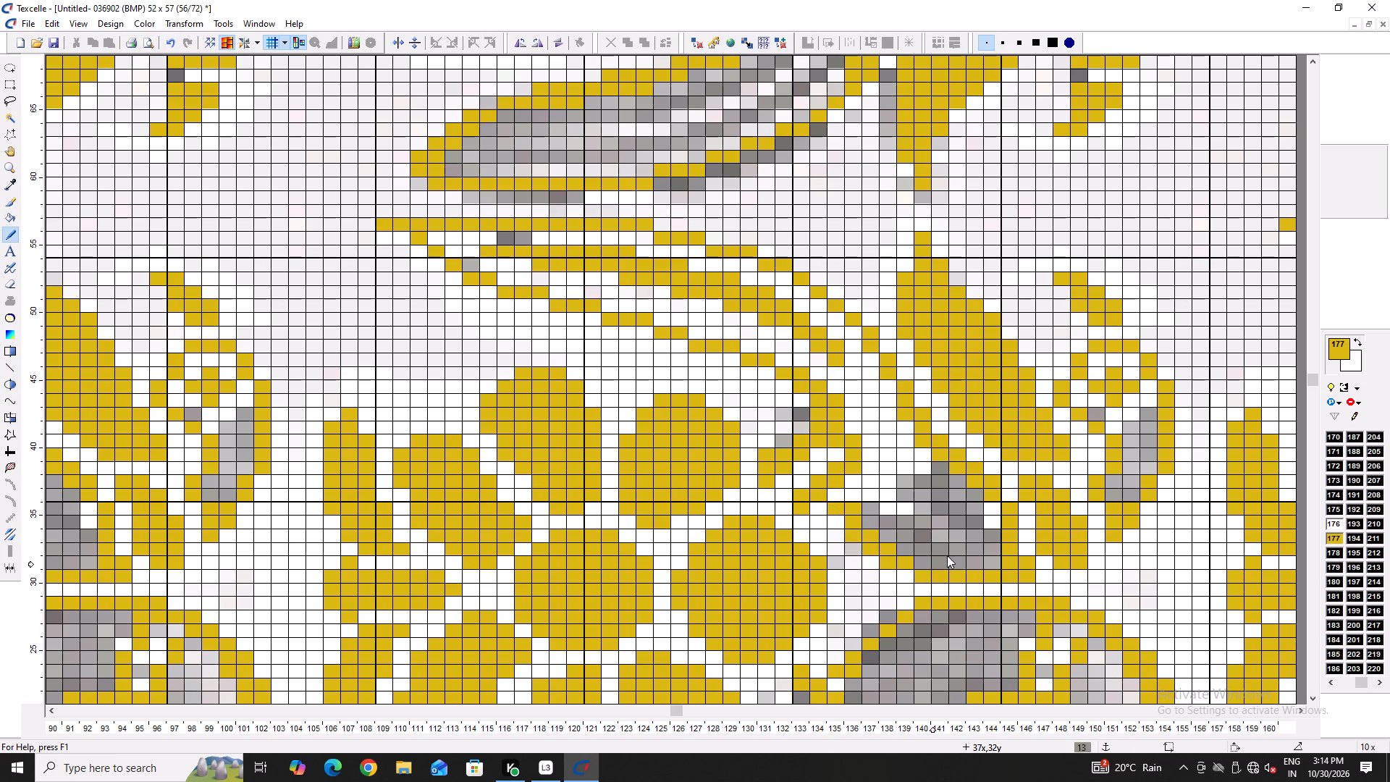
Fill the round leaf's grey interior with gold up to its upper edge, whitening stray pixels at column 31, row 36 and column 33, row 39.
drag(950, 555, 896, 438)
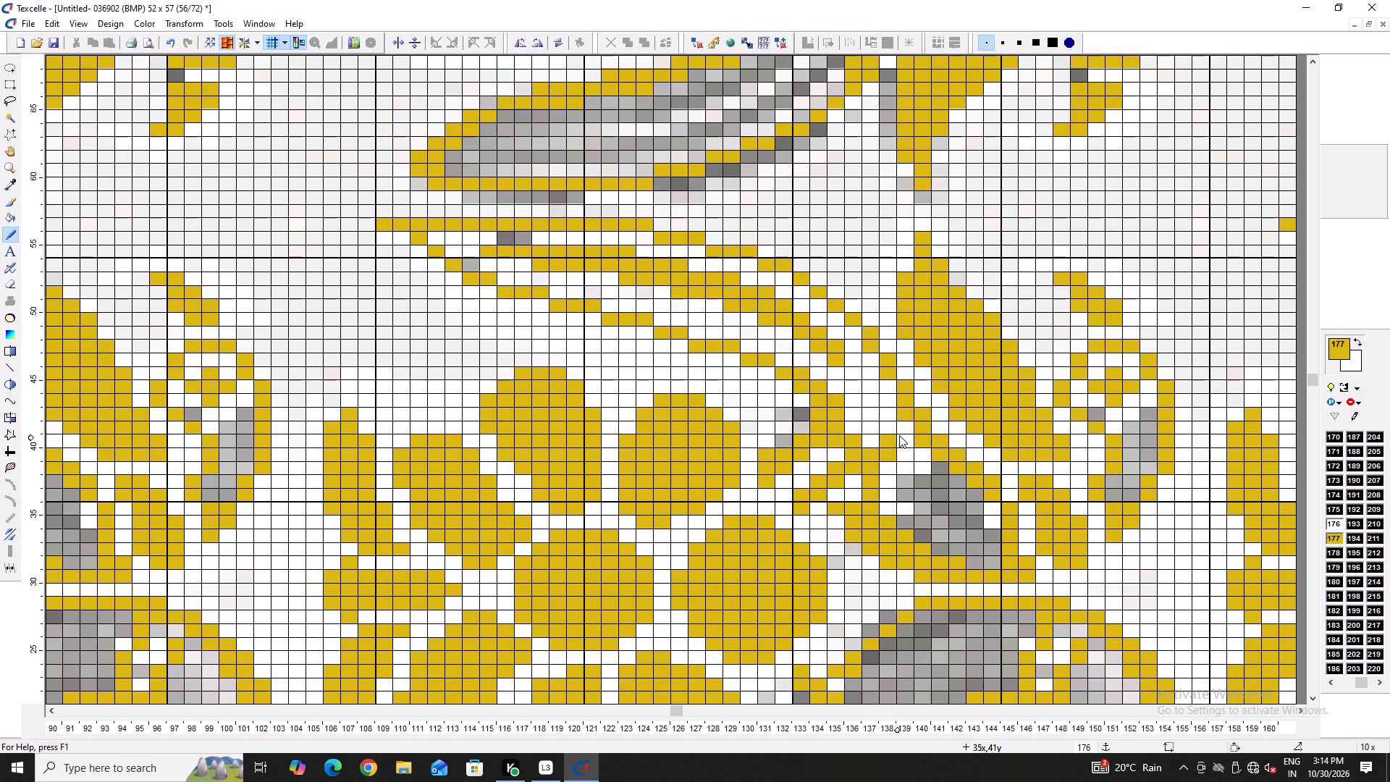
right_click(833, 503)
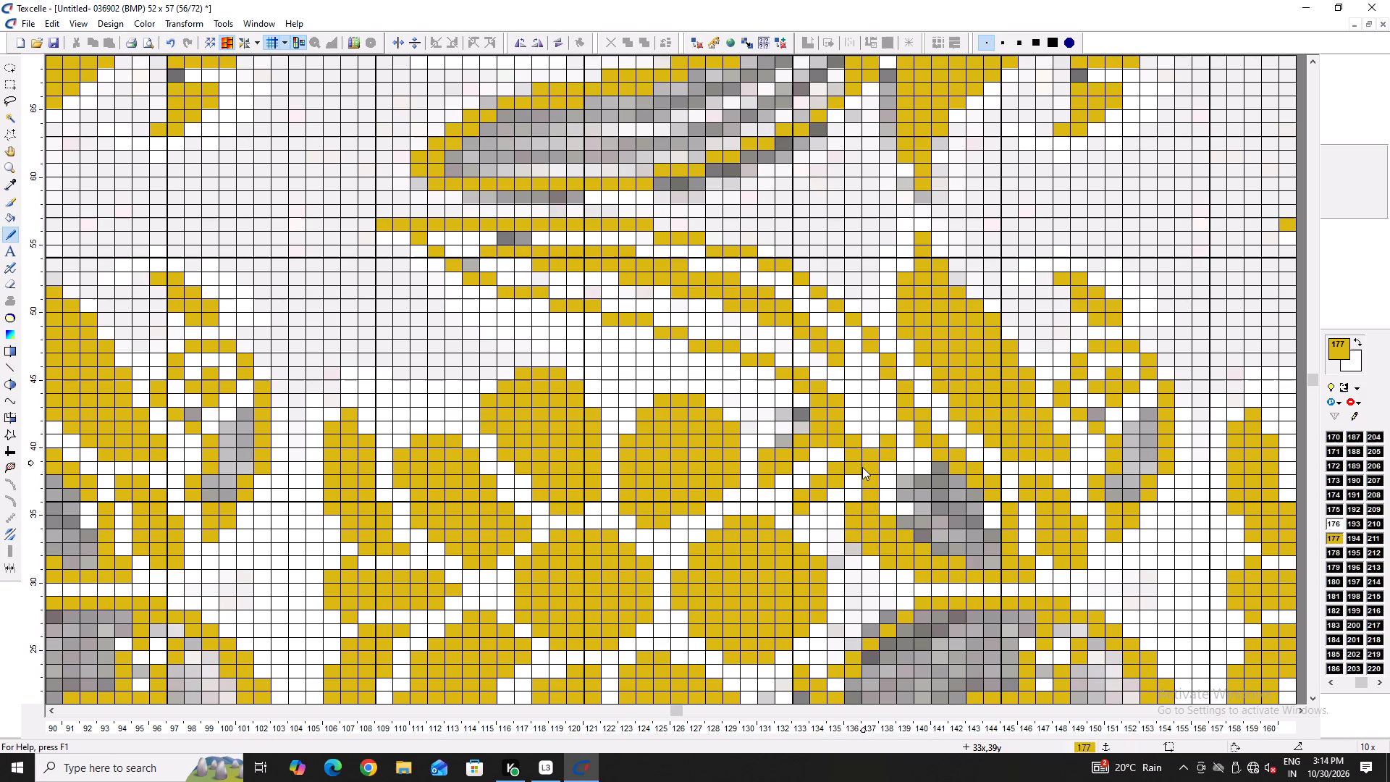
right_click(869, 467)
drag(924, 439, 905, 469)
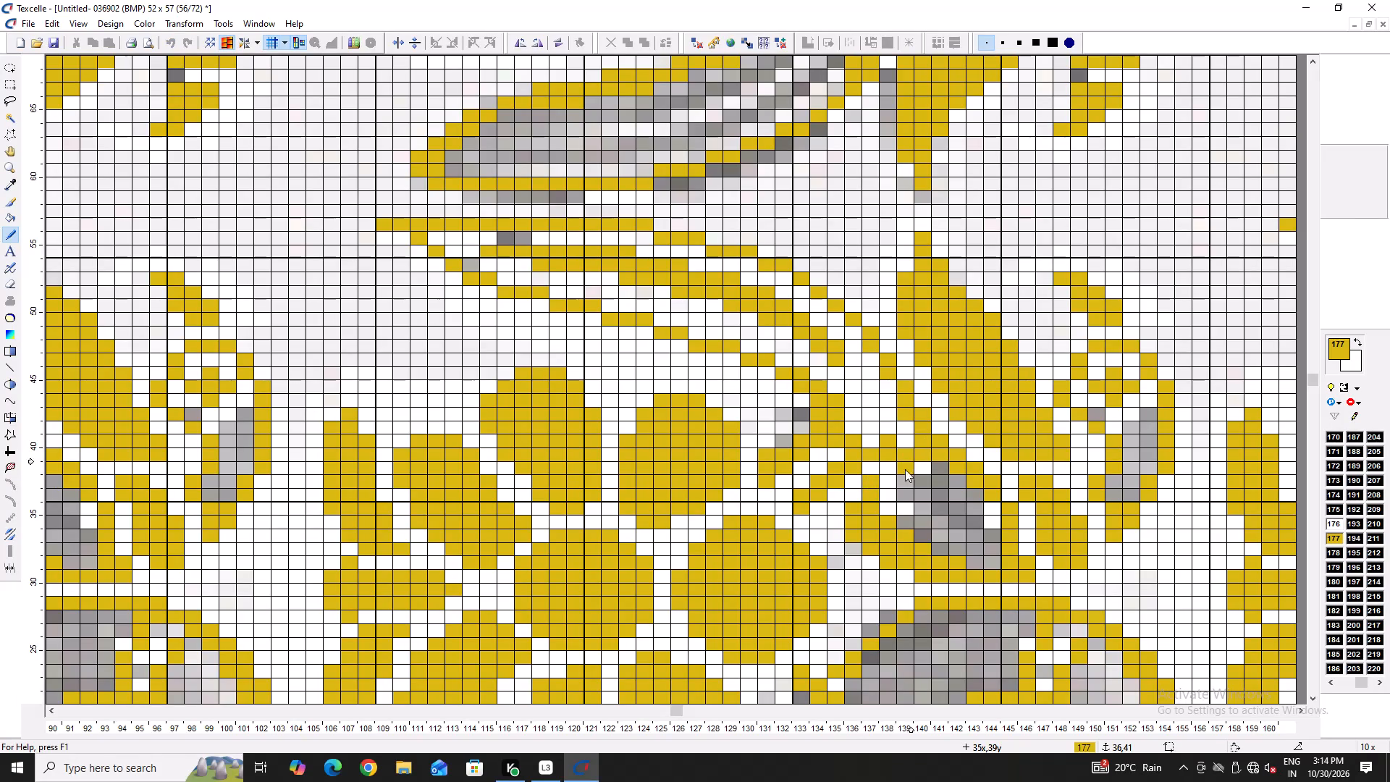
drag(905, 469, 979, 556)
drag(980, 556, 928, 476)
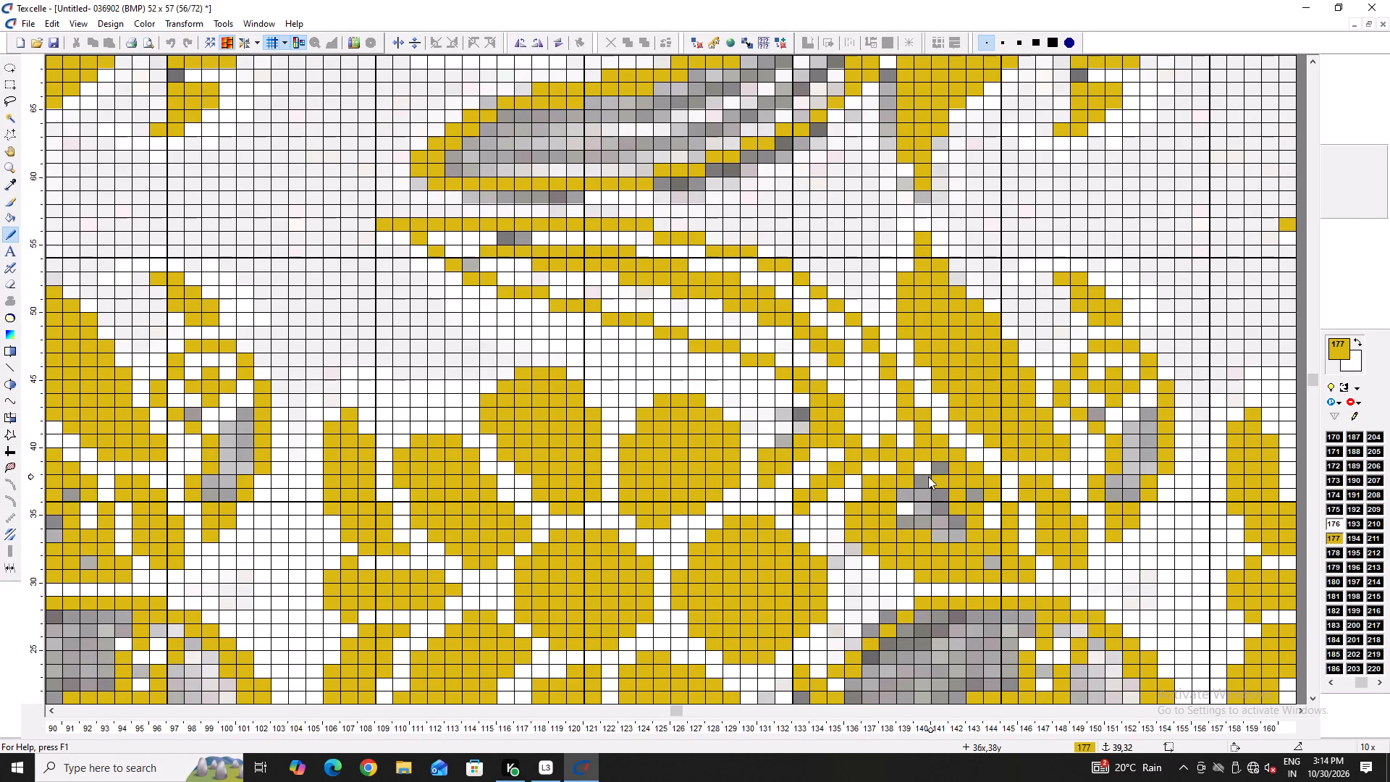
drag(928, 476, 919, 523)
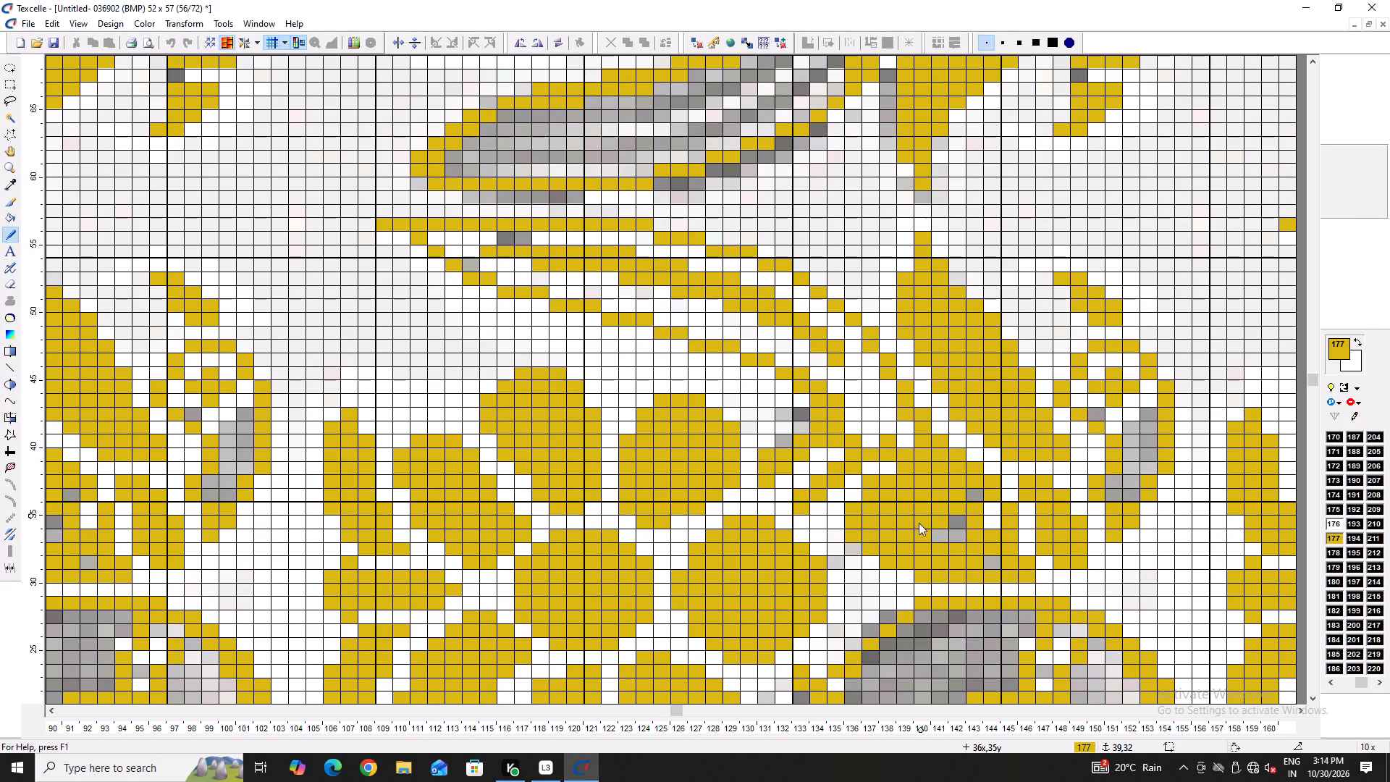
drag(919, 523, 944, 539)
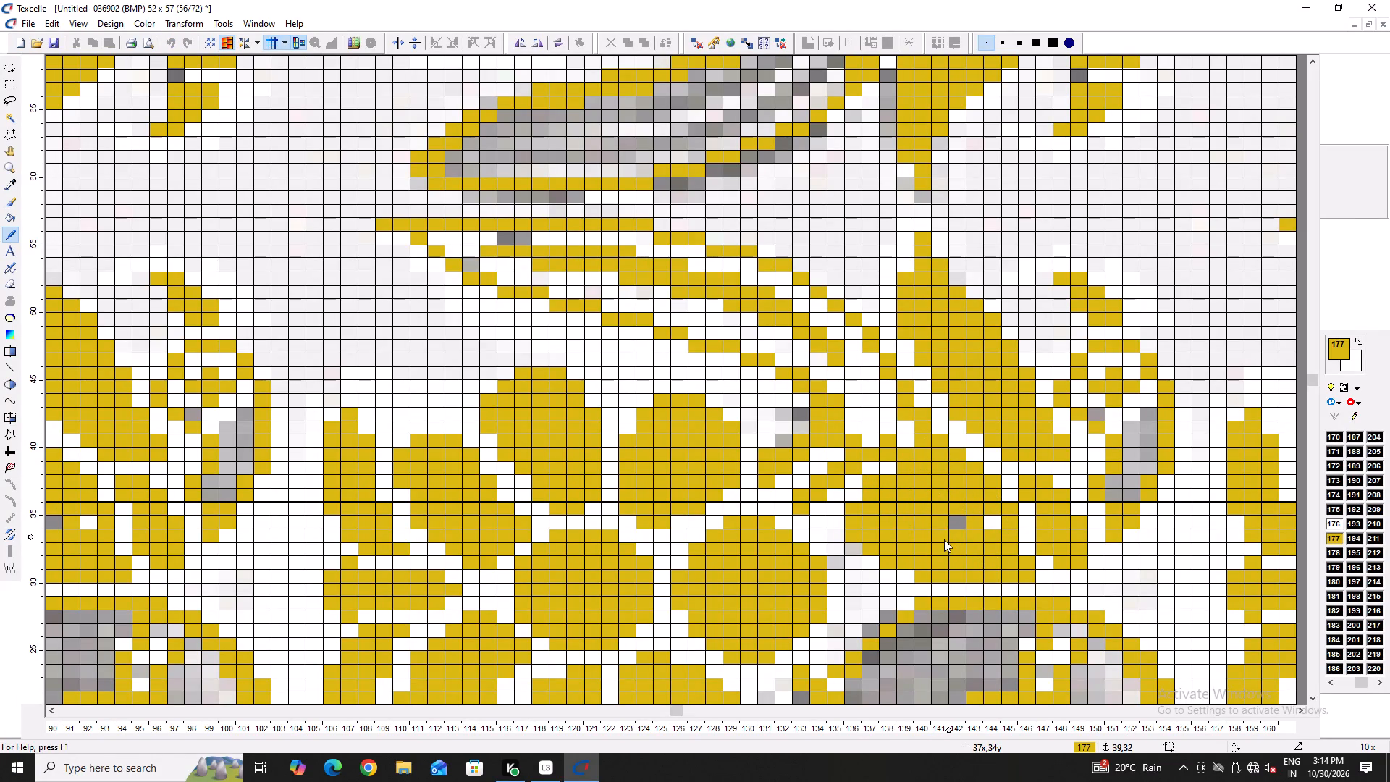
drag(944, 539, 990, 533)
click(990, 533)
Whiten the stray grey pixel at column 10, row 54 near the long leaf's tip.
scroll(880, 451, up, 1)
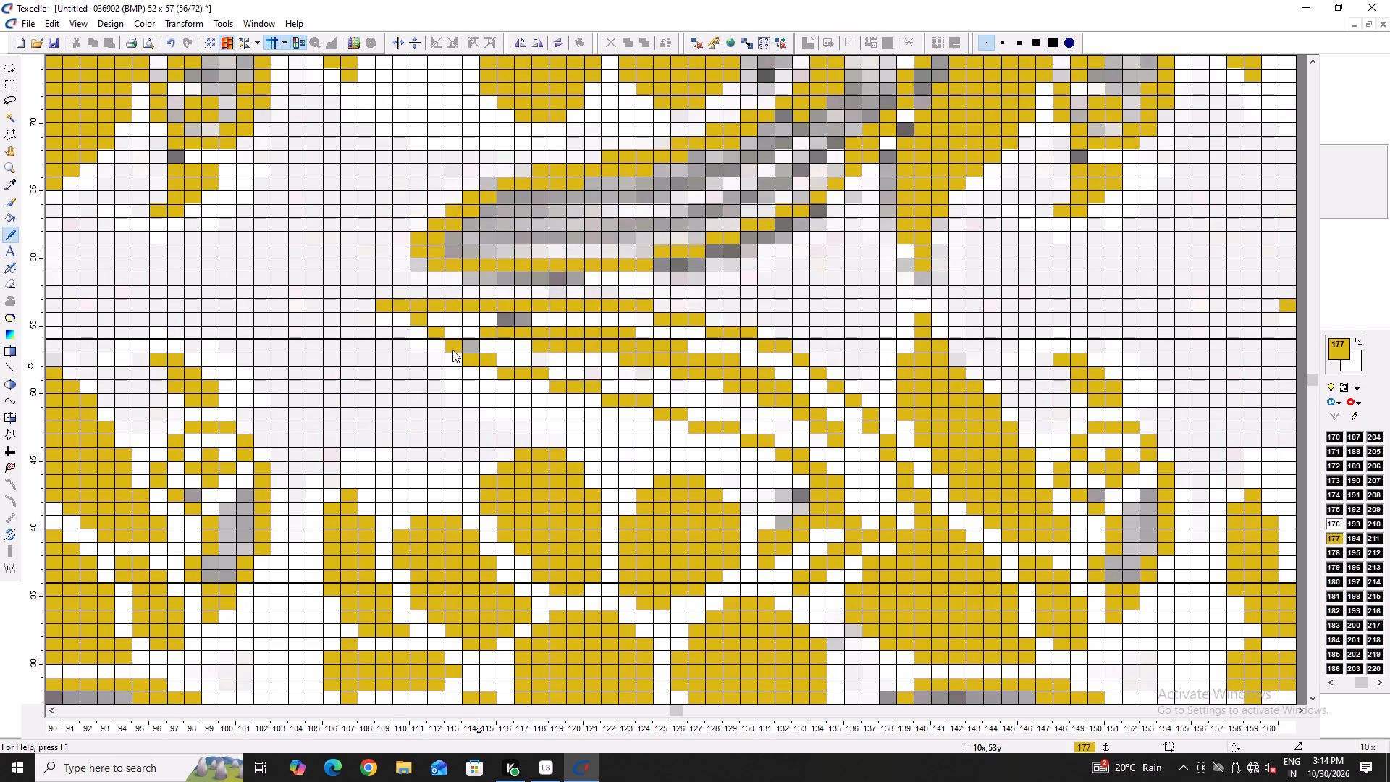
right_click(470, 344)
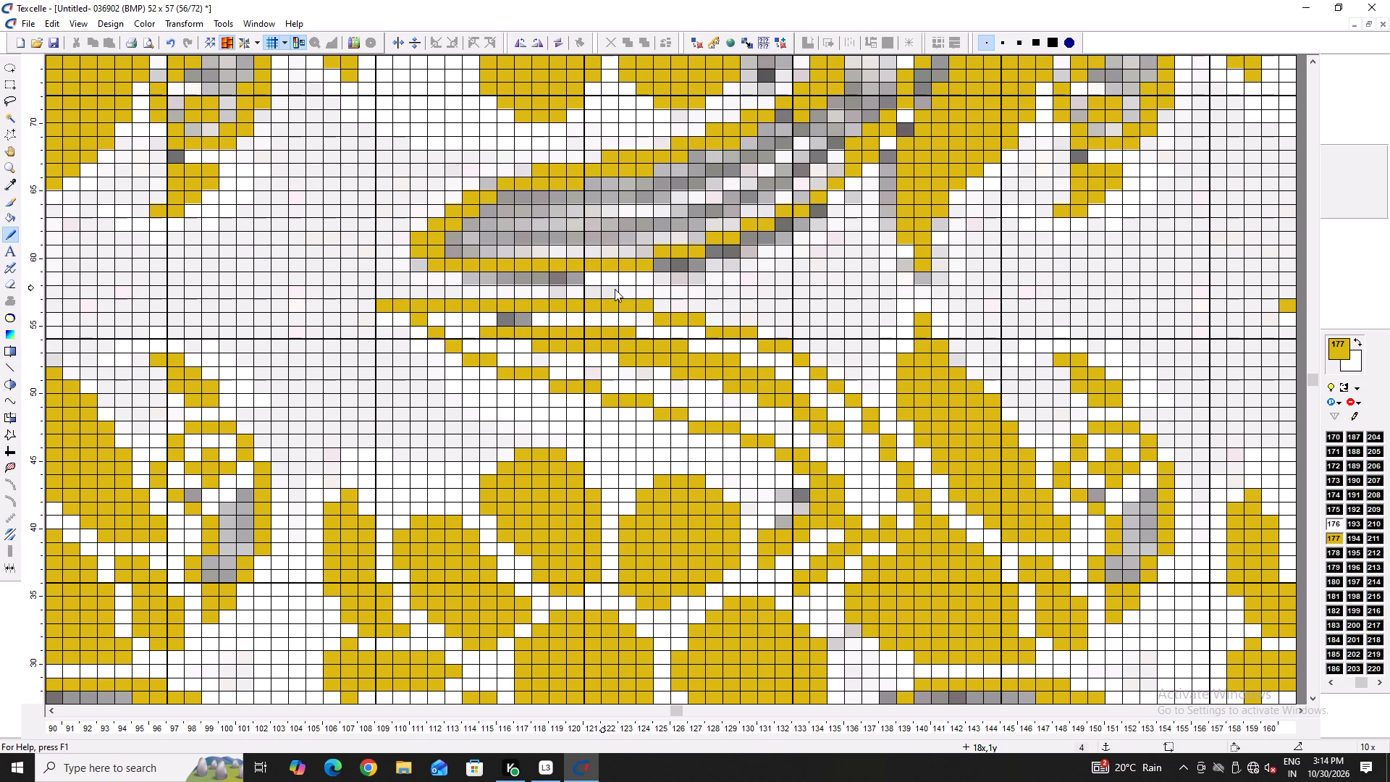
Thicken the long striped leaf's upper outline in gold along row 1, columns 8 to 20, and down to column 31, row 51.
drag(622, 297, 429, 289)
click(641, 297)
drag(671, 296, 659, 308)
right_click(674, 289)
drag(684, 304, 692, 308)
drag(714, 316, 737, 325)
drag(738, 326, 752, 327)
drag(754, 327, 763, 331)
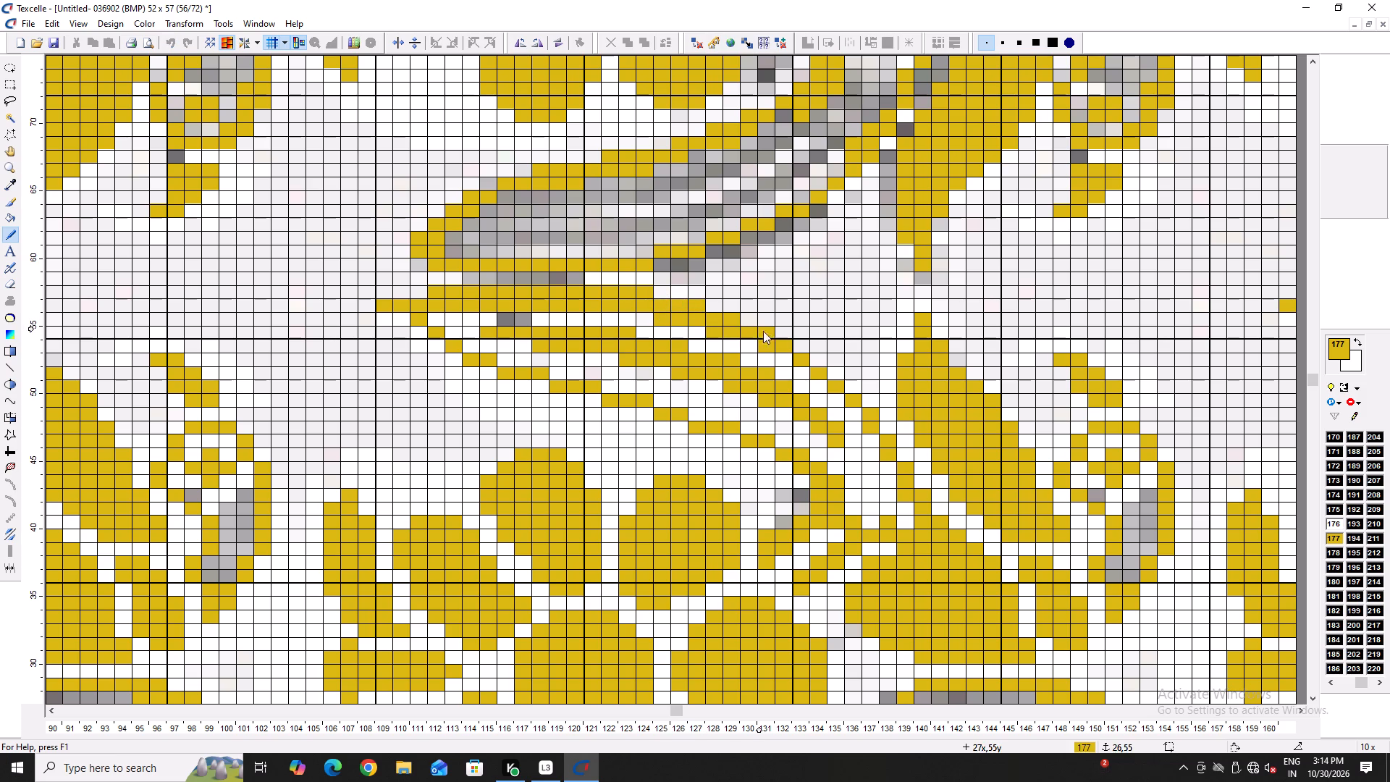
drag(763, 331, 772, 334)
drag(776, 337, 841, 389)
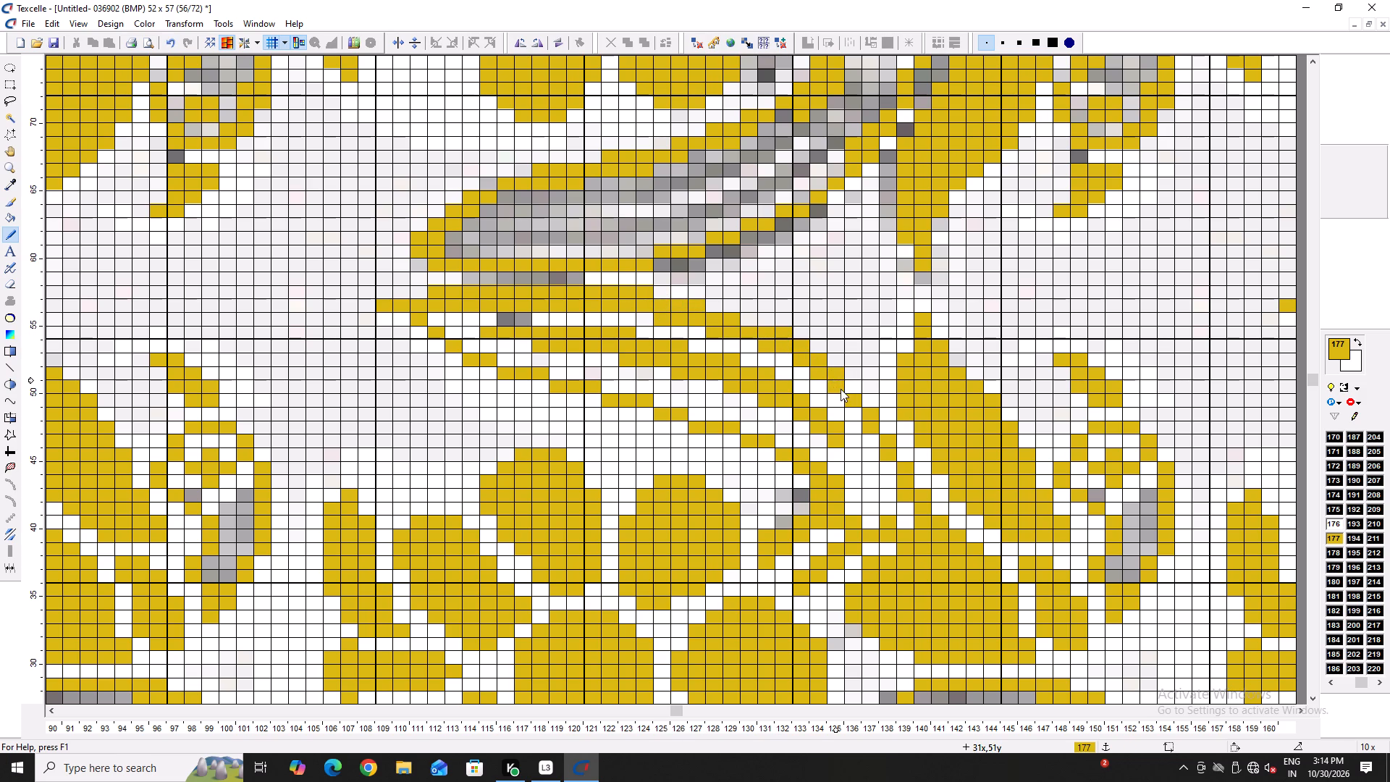
Continue thickening the striped leaf's upper outline in gold from column 31, row 51 down to column 33, row 47.
click(846, 388)
click(867, 407)
click(874, 411)
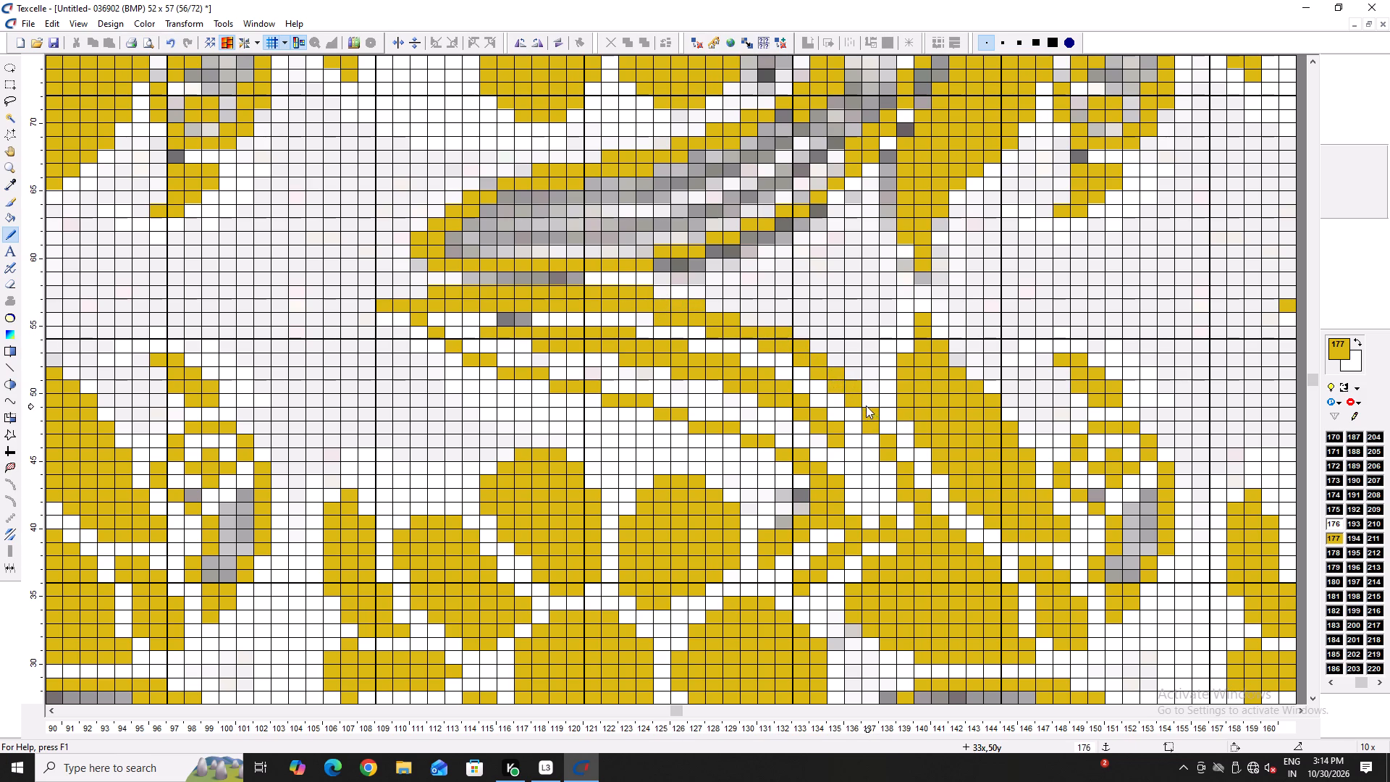
triple_click(866, 405)
click(760, 322)
double_click(752, 321)
right_click(765, 319)
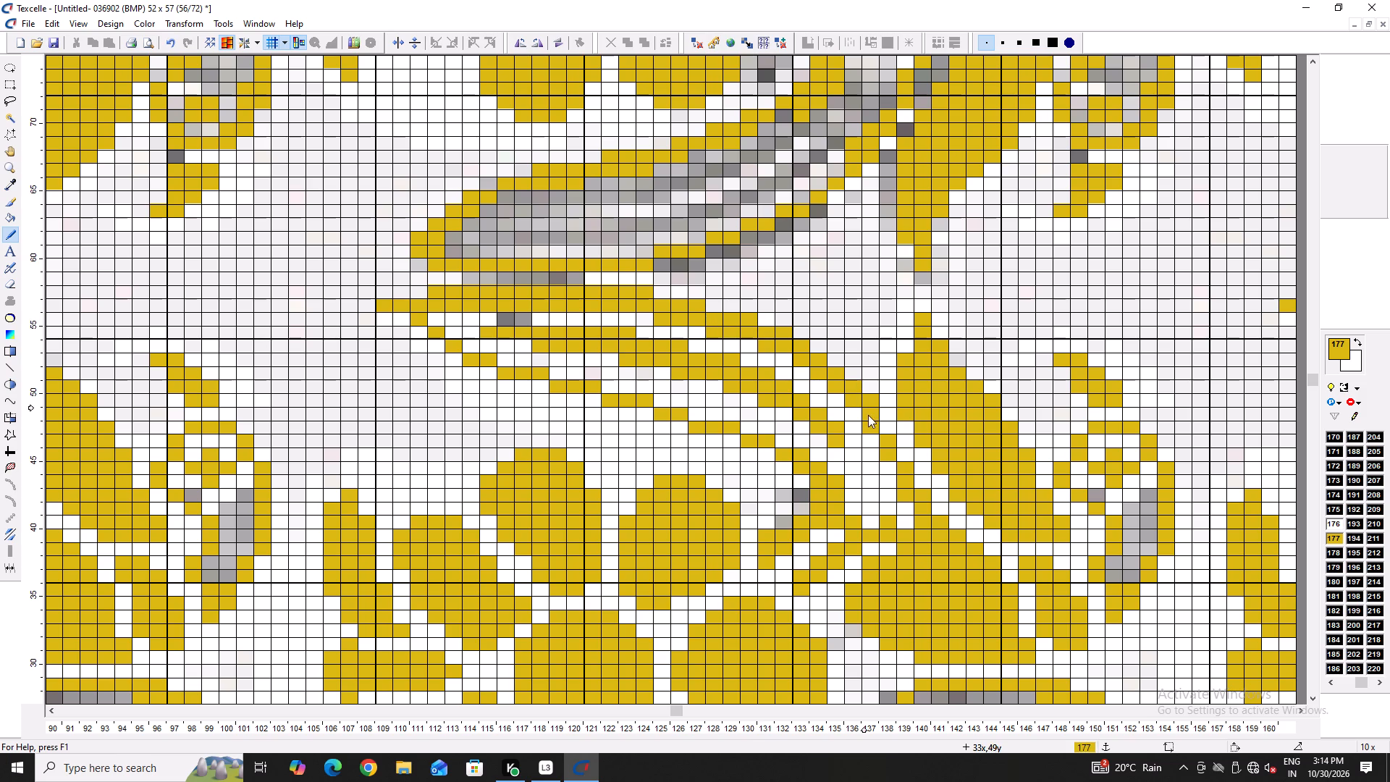
click(867, 444)
right_click(885, 510)
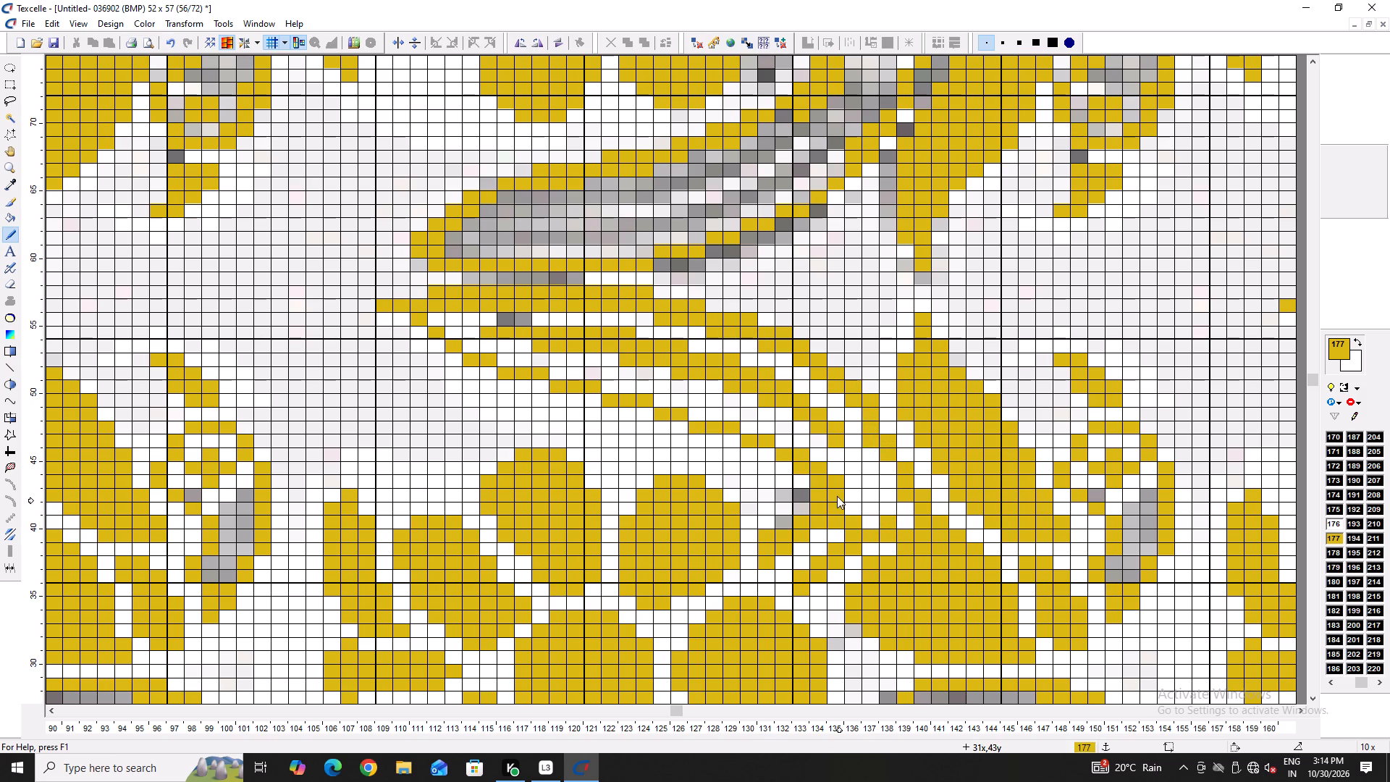
Thicken the striped leaf's lower outline in gold from its tip at column 6, row 56 to about column 14, row 51.
click(413, 319)
click(408, 320)
click(429, 337)
drag(424, 339, 439, 349)
right_click(419, 340)
click(413, 333)
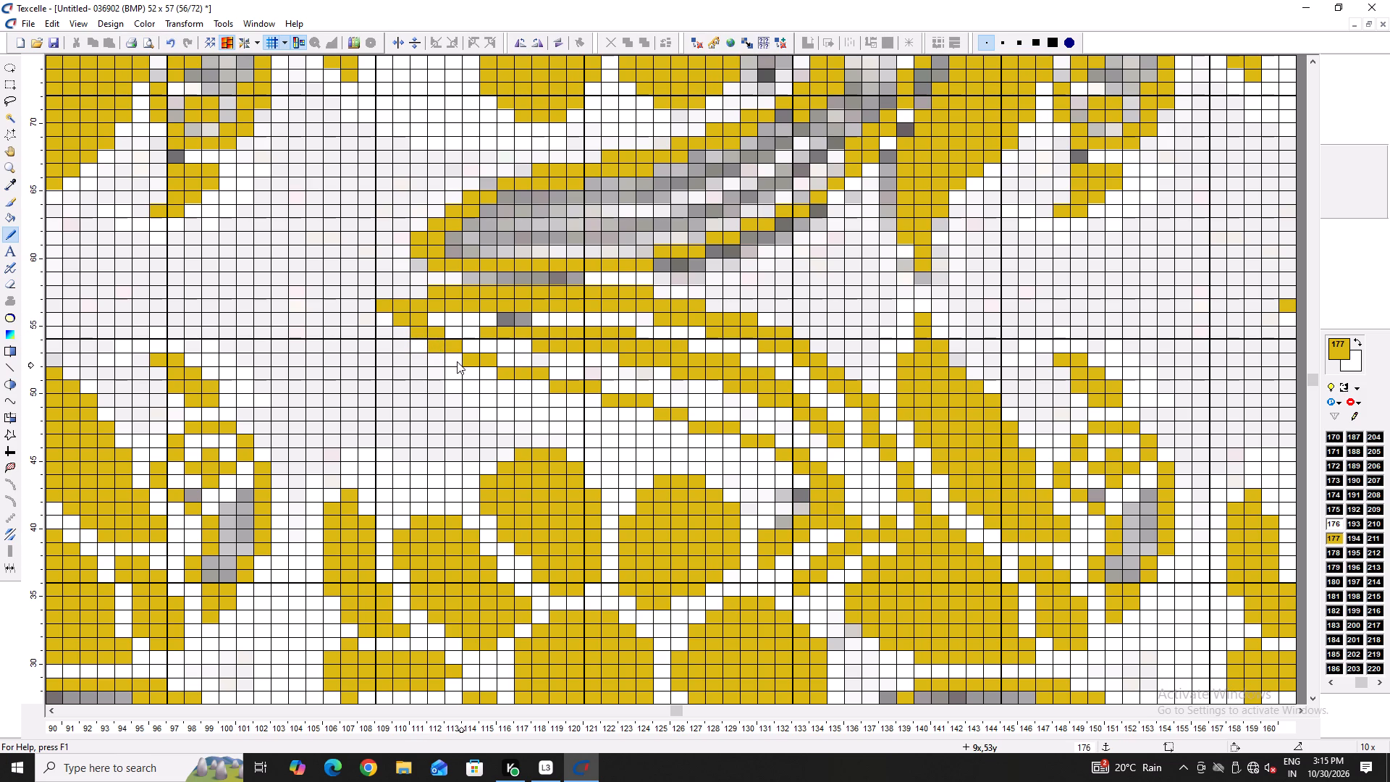
click(455, 360)
click(479, 372)
drag(482, 371, 506, 379)
click(510, 379)
drag(511, 380, 536, 386)
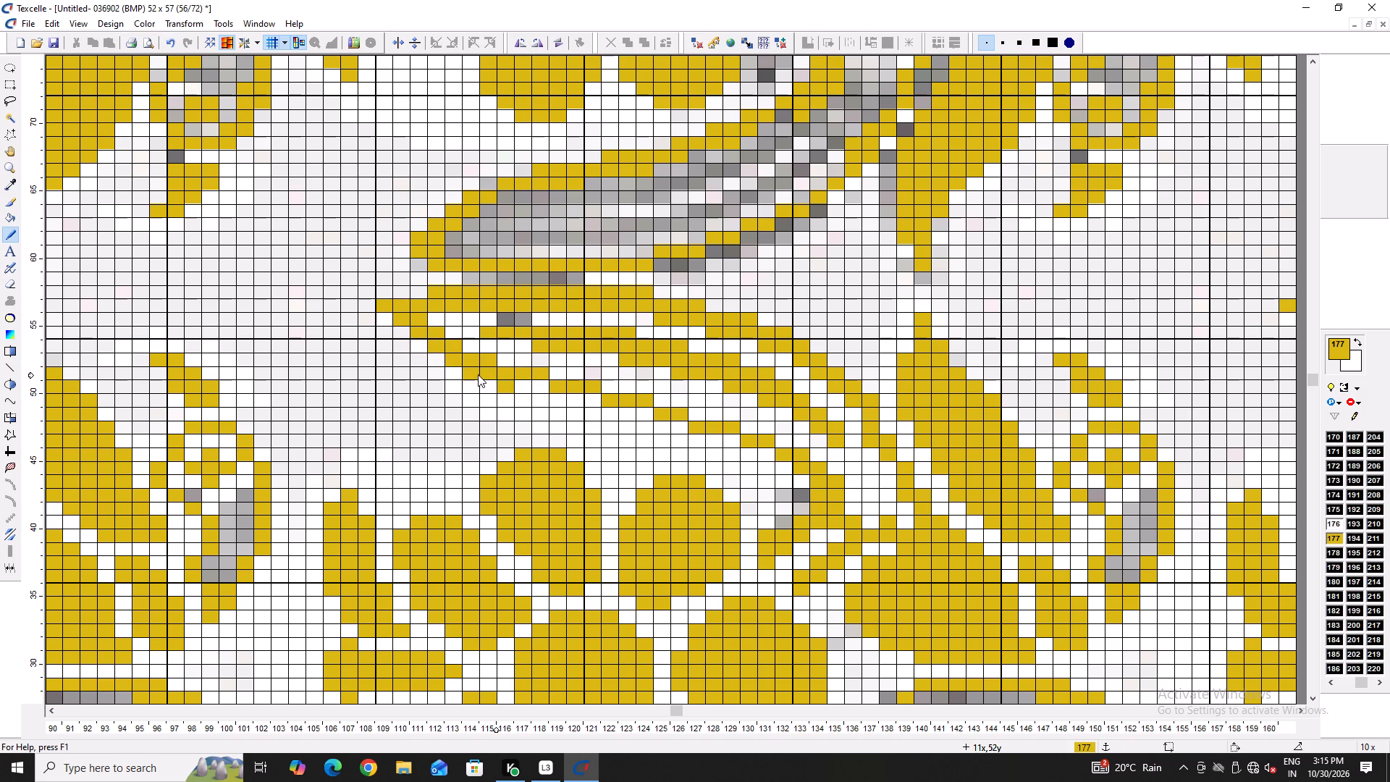
right_click(468, 373)
Extend the thickened lower outline of the striped leaf in gold along row 50, columns 14 to 17.
click(536, 392)
middle_click(536, 392)
click(536, 392)
click(515, 383)
right_click(510, 395)
right_click(500, 385)
click(546, 393)
drag(552, 395, 574, 395)
drag(575, 395, 586, 397)
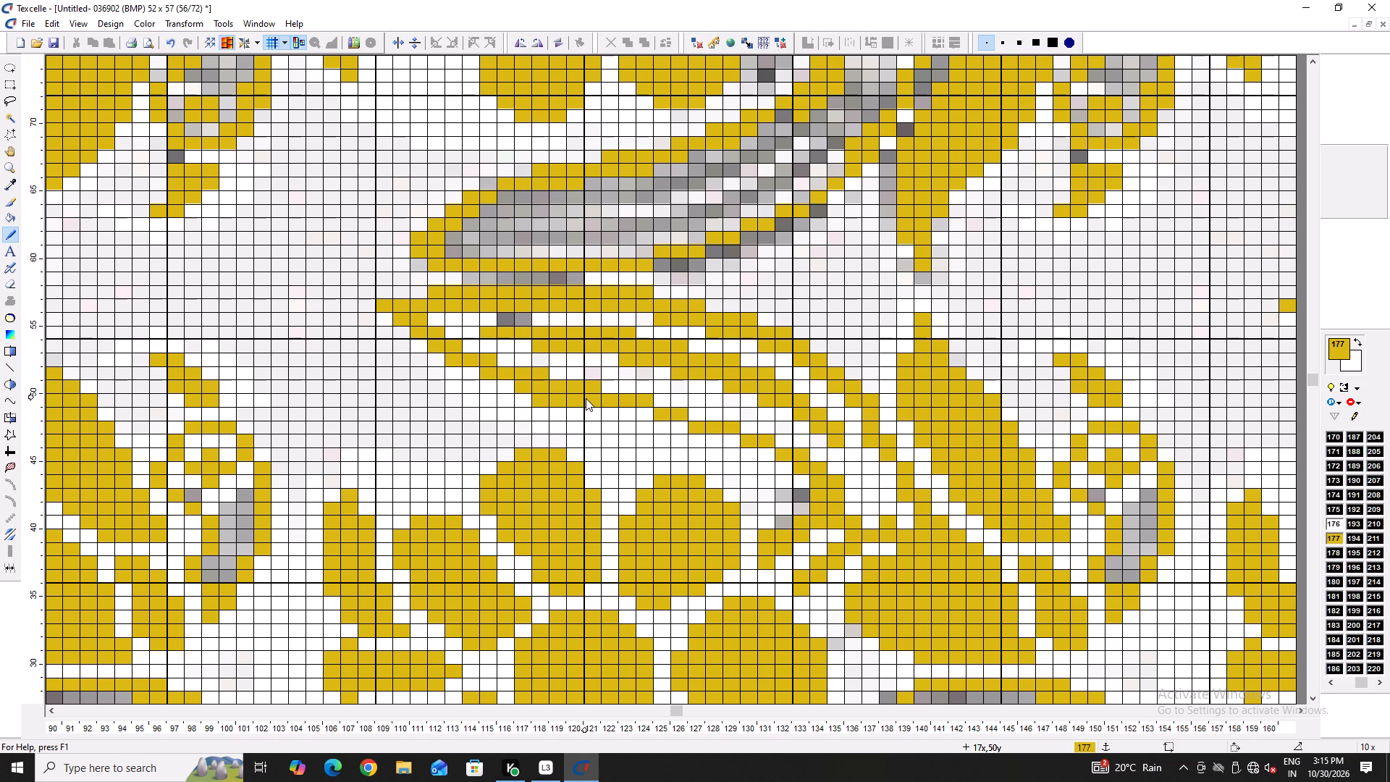
click(507, 386)
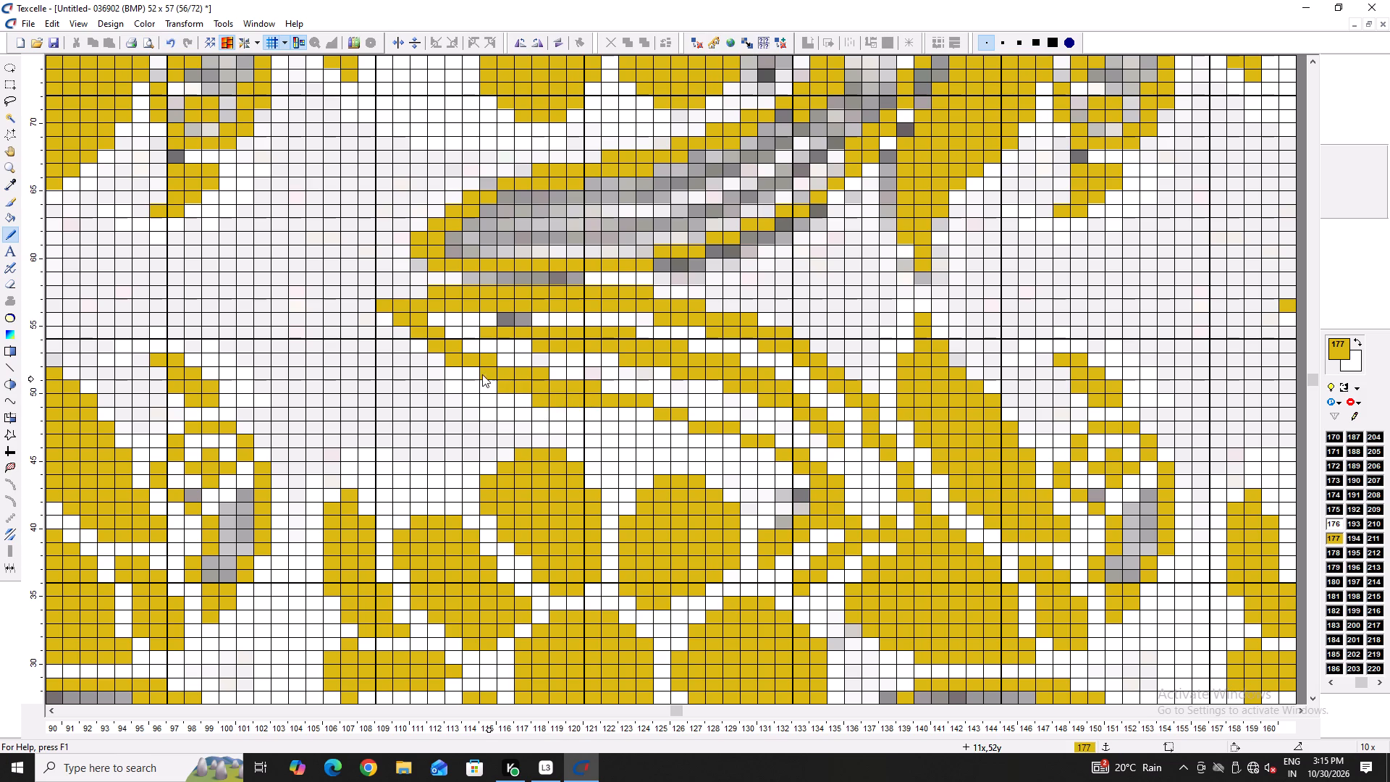
double_click(481, 374)
click(468, 369)
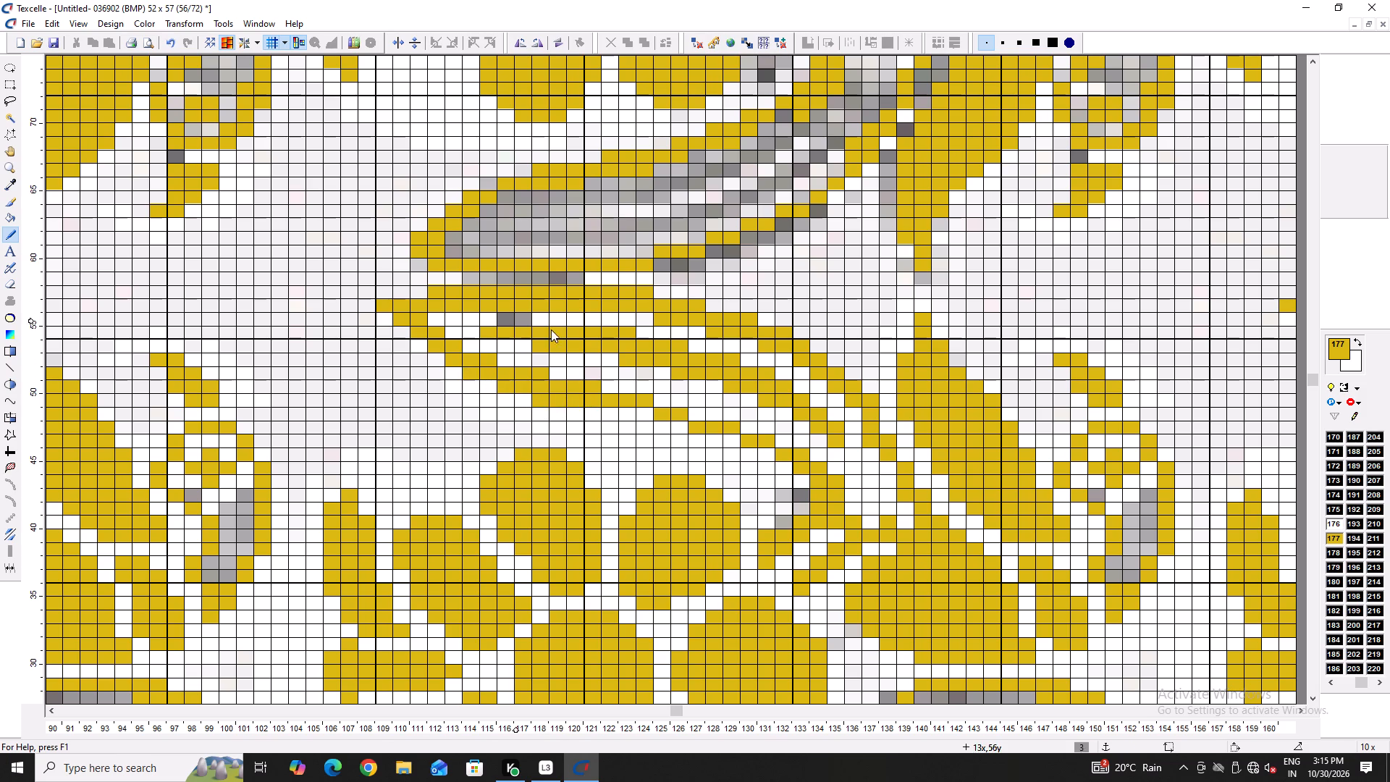
Thicken the striped leaf's lower outline in gold from column 17, row 49 down to column 27, row 46.
drag(595, 416, 639, 418)
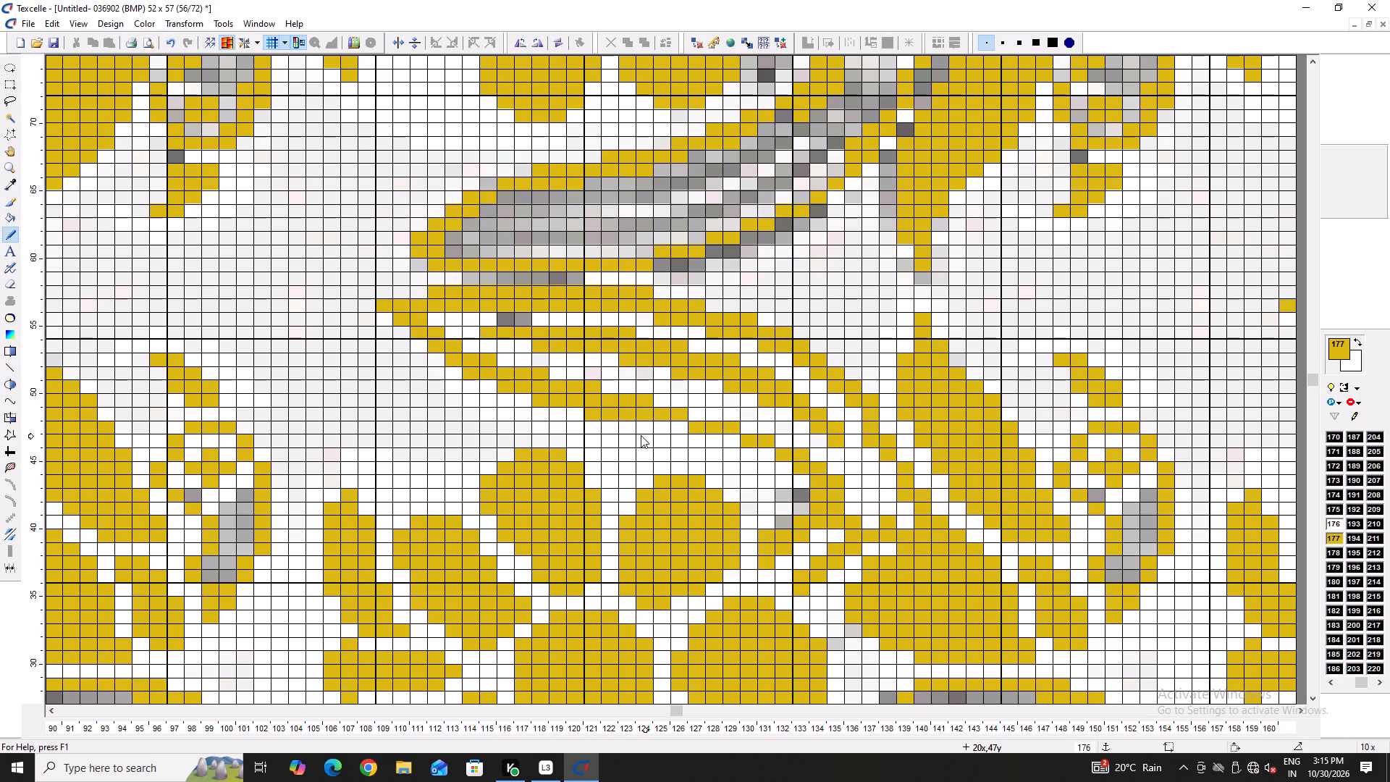
drag(643, 421, 674, 421)
double_click(675, 421)
drag(681, 437, 708, 436)
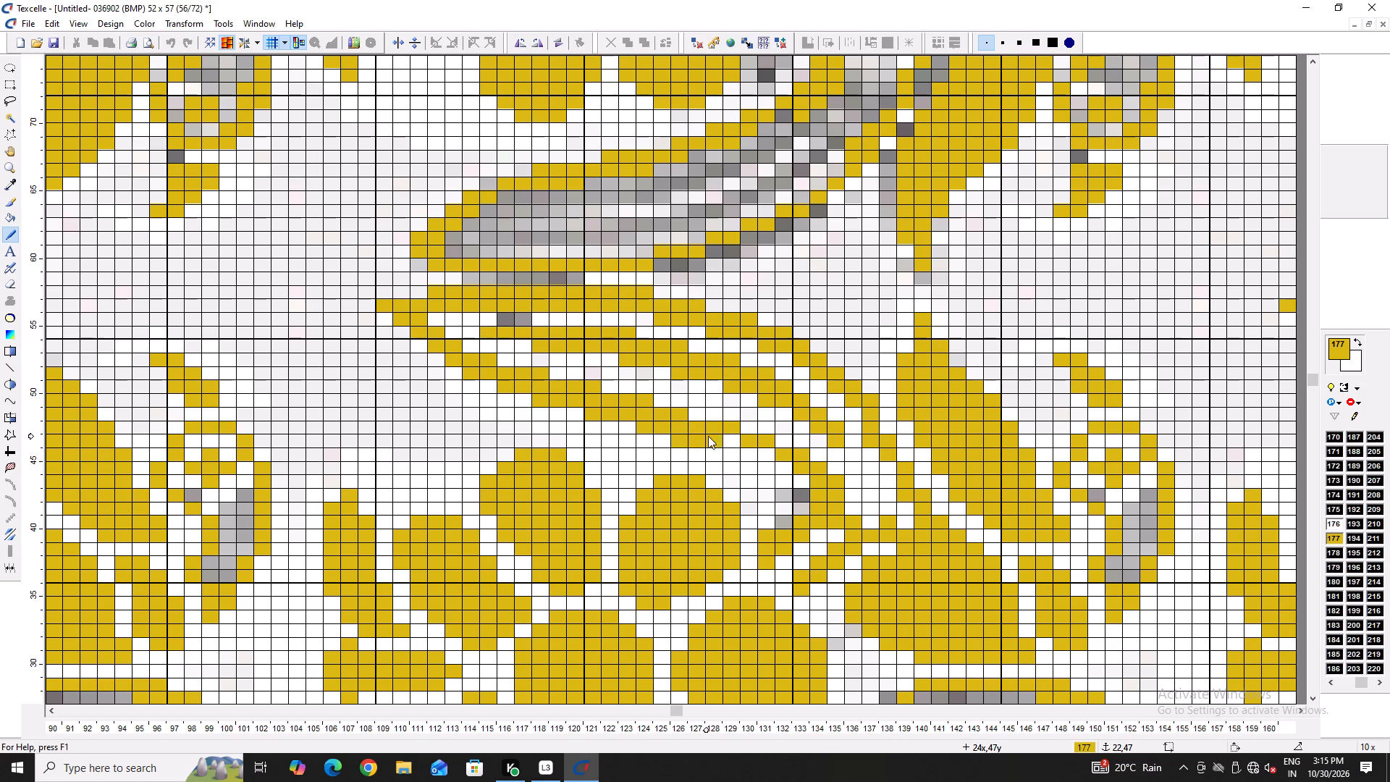
drag(708, 436, 724, 438)
triple_click(724, 438)
click(741, 453)
triple_click(745, 453)
drag(749, 455, 761, 456)
double_click(763, 456)
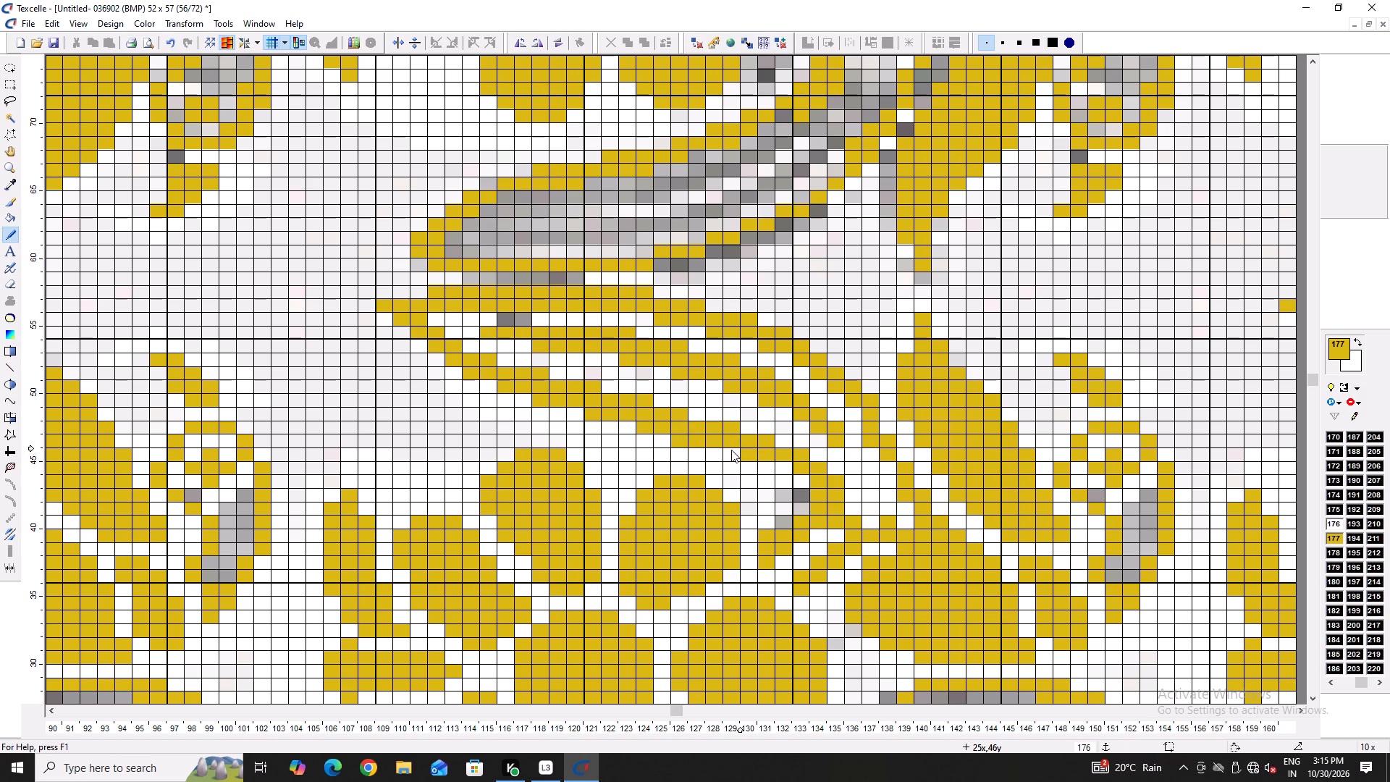
double_click(731, 450)
Extend the lower outline in gold past column 28, row 45, whiten below its end, and join it to the upper outline near column 34, row 46.
click(775, 466)
drag(775, 466, 806, 515)
double_click(796, 478)
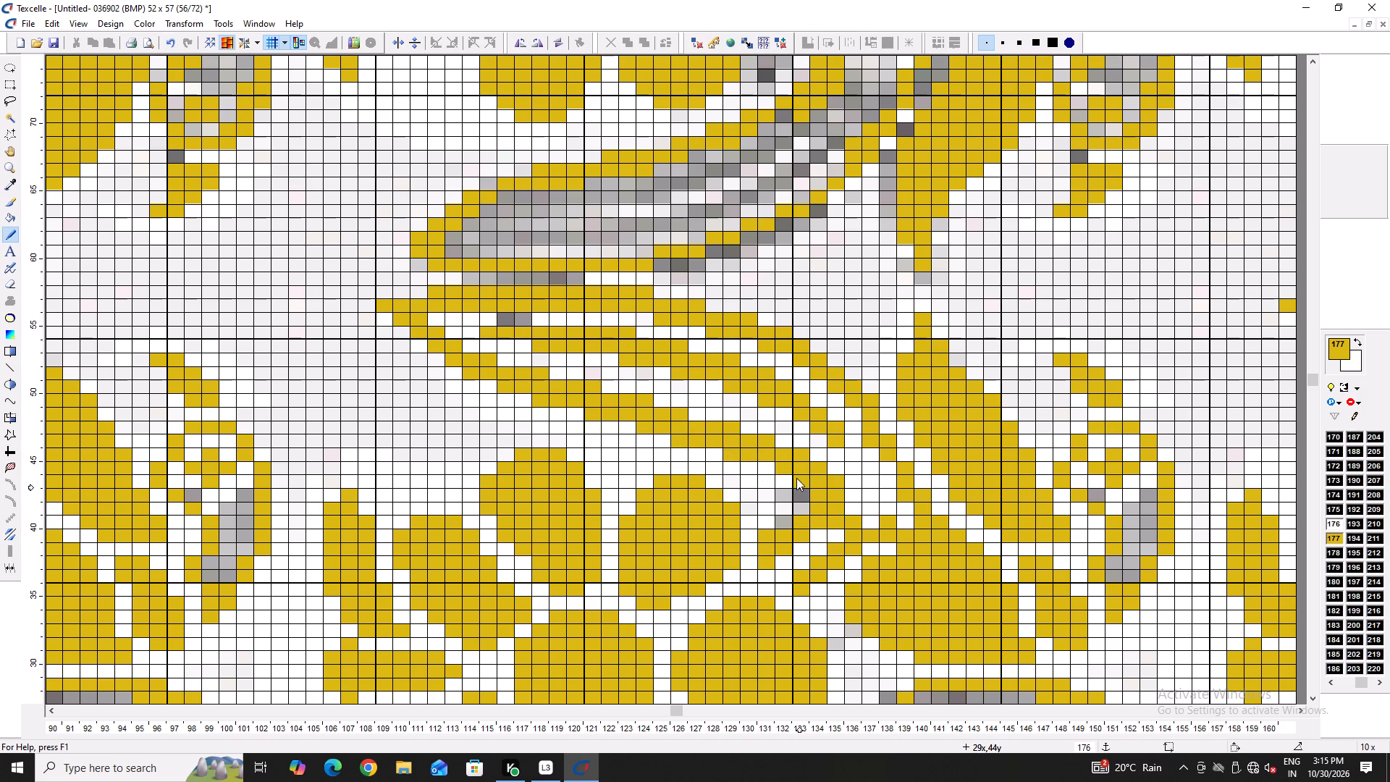
drag(798, 487, 801, 495)
double_click(801, 495)
right_drag(809, 498, 840, 481)
drag(840, 481, 881, 456)
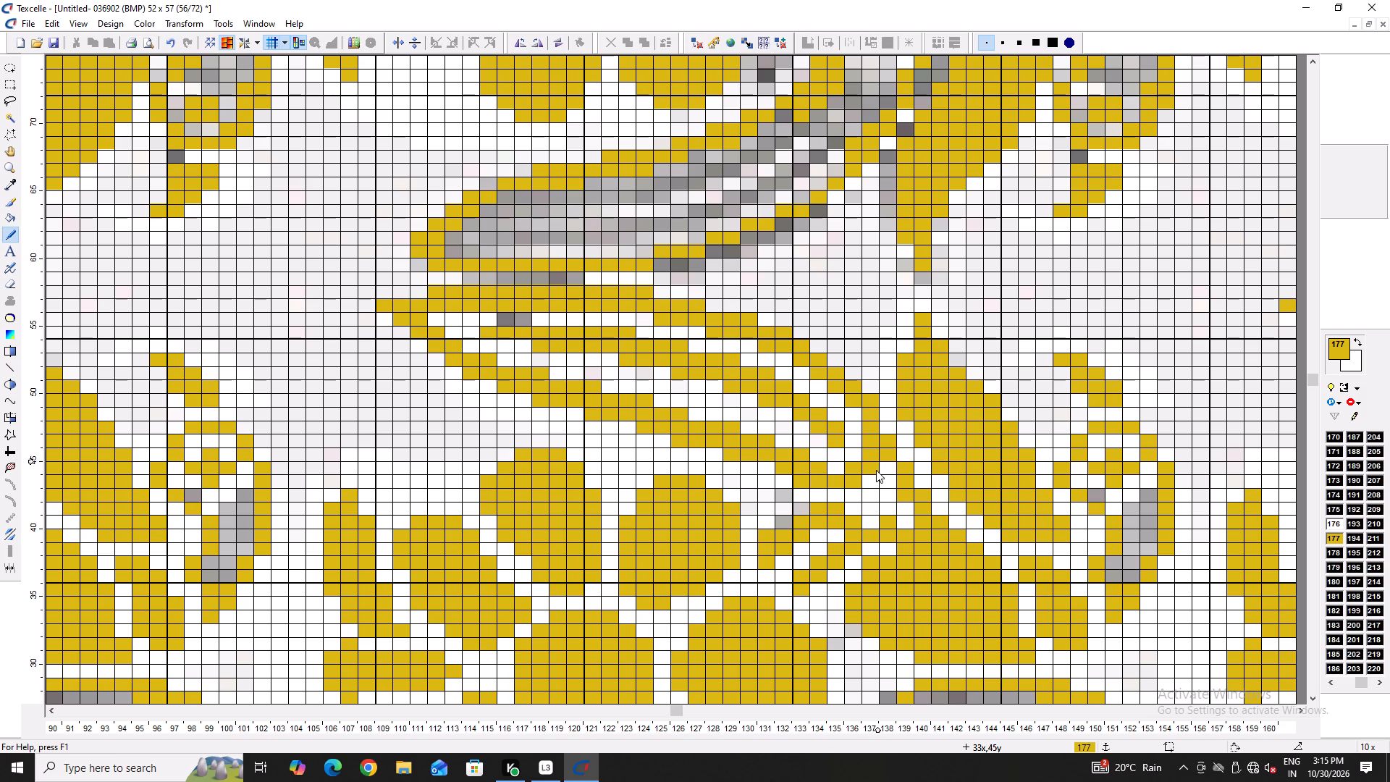
Fill the white gaps at the striped leaf's base with gold across columns 31 to 36, rows 45 to 40.
drag(893, 470, 917, 510)
drag(885, 482, 910, 530)
click(910, 531)
scroll(909, 527, down, 1)
drag(870, 400, 843, 406)
drag(844, 408, 874, 444)
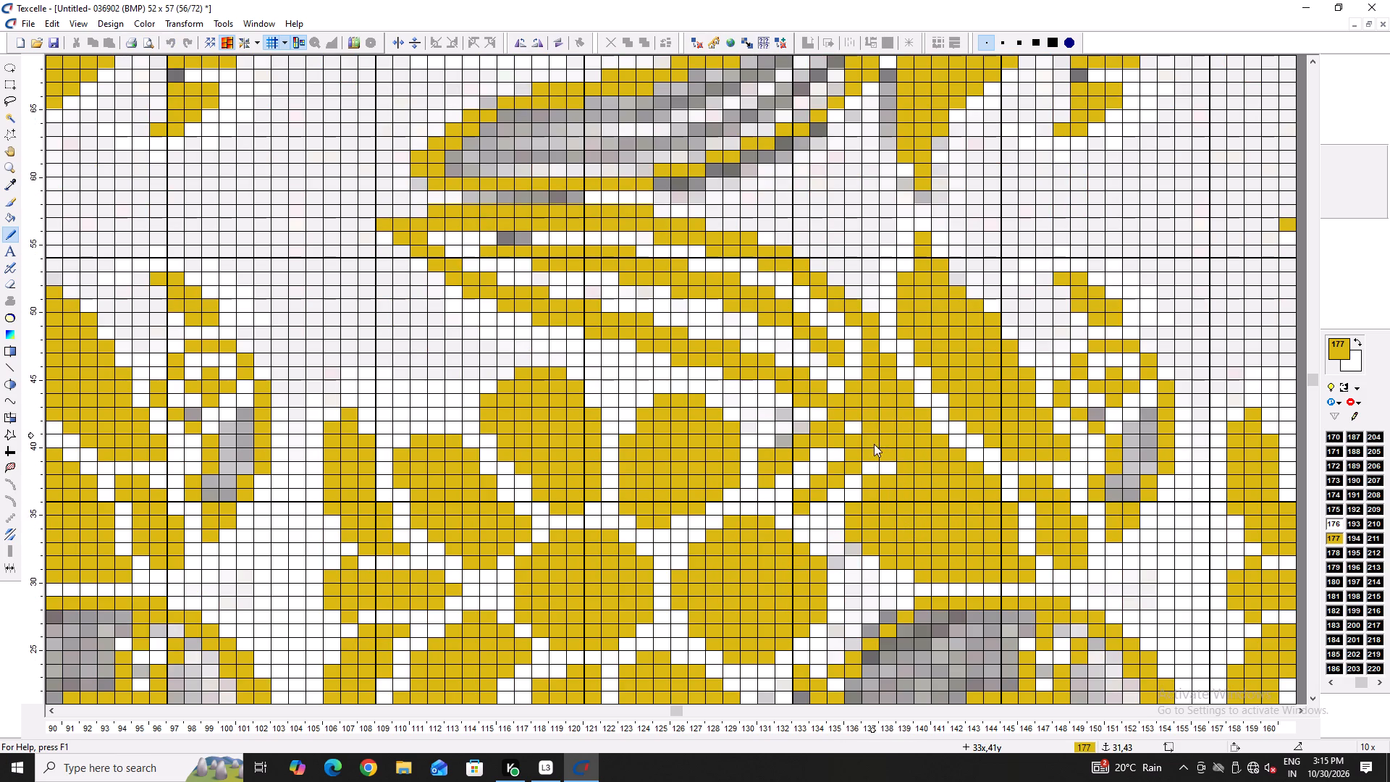
drag(874, 444, 877, 450)
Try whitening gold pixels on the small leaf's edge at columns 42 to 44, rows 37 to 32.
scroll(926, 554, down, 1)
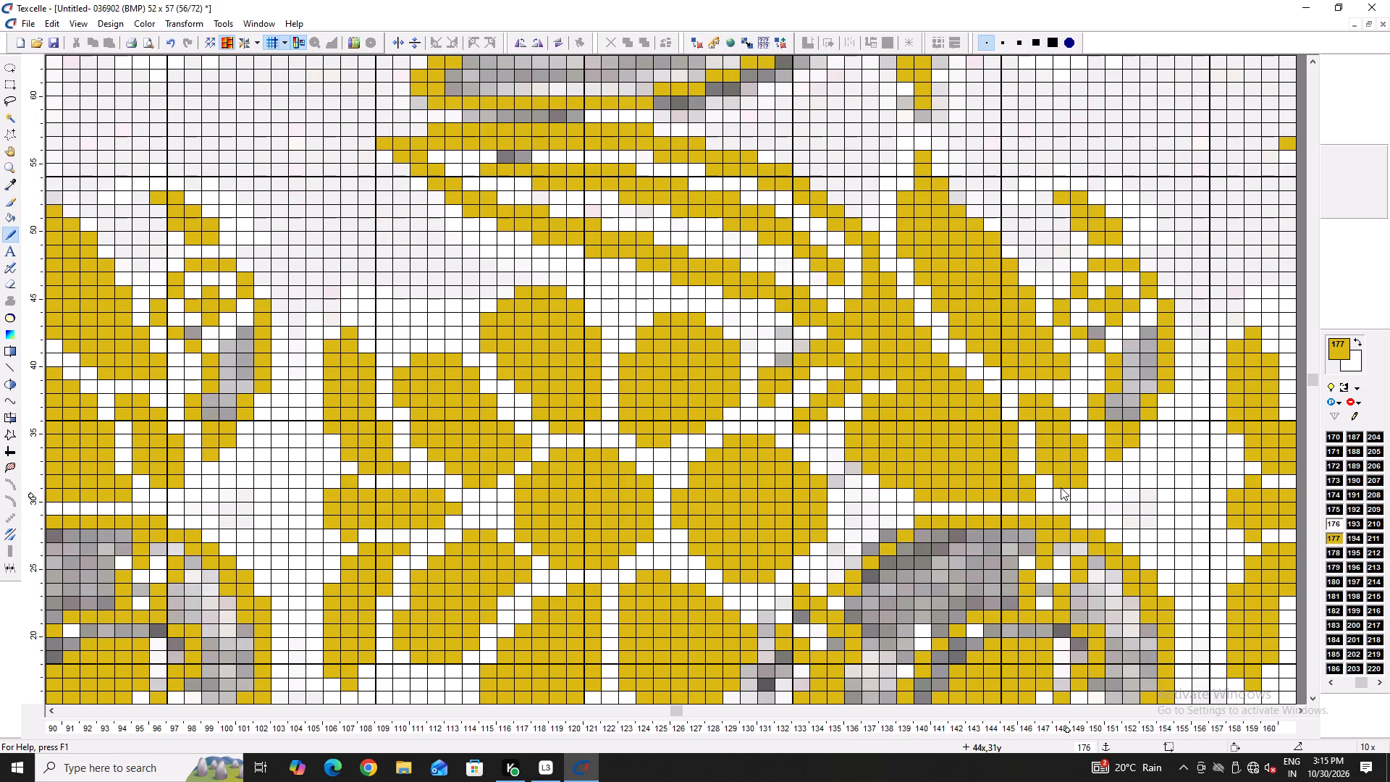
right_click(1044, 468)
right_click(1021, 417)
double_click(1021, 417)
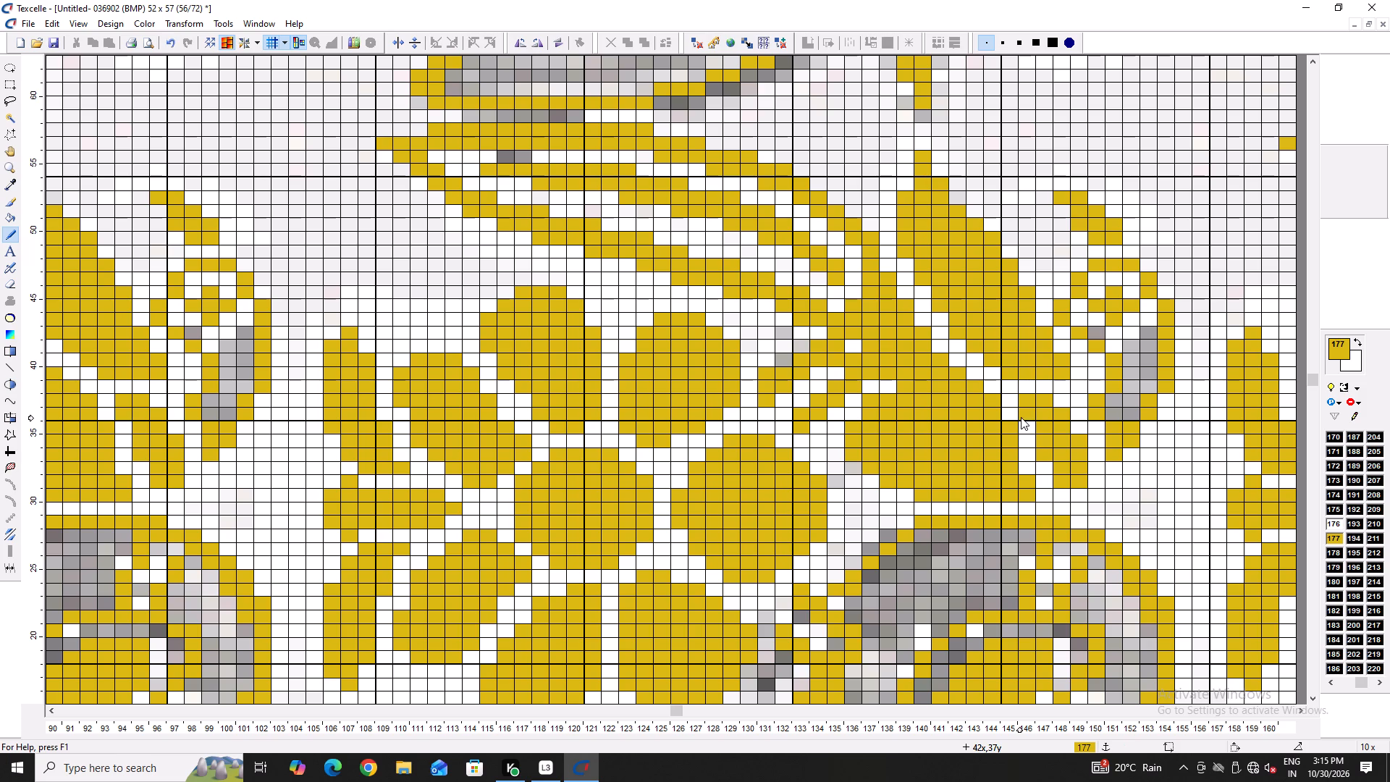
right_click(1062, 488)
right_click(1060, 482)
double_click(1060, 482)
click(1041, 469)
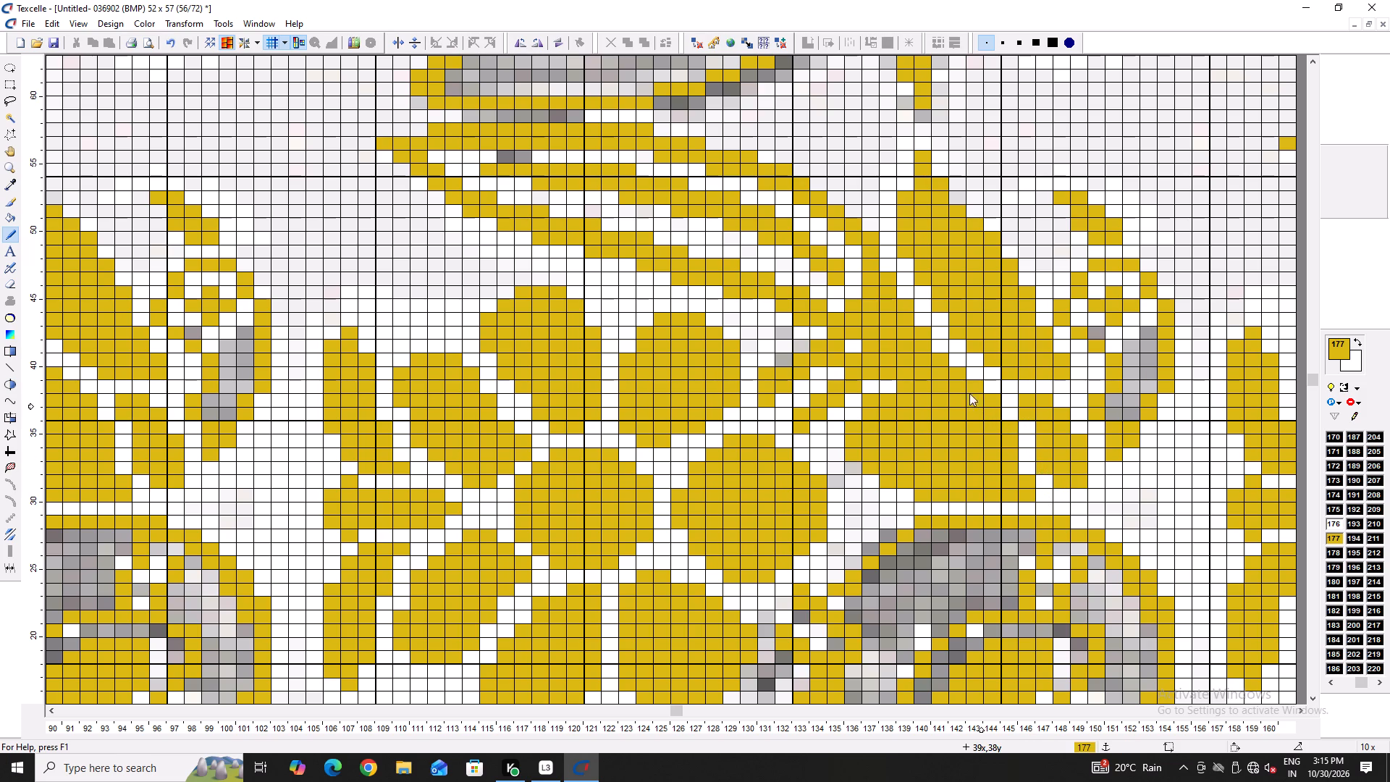
Reshape the leaf base's stepped edge in gold between column 38, row 40 and column 40, row 38, whitening adjacent gap pixels.
ctrl+scroll(905, 492, down, 4)
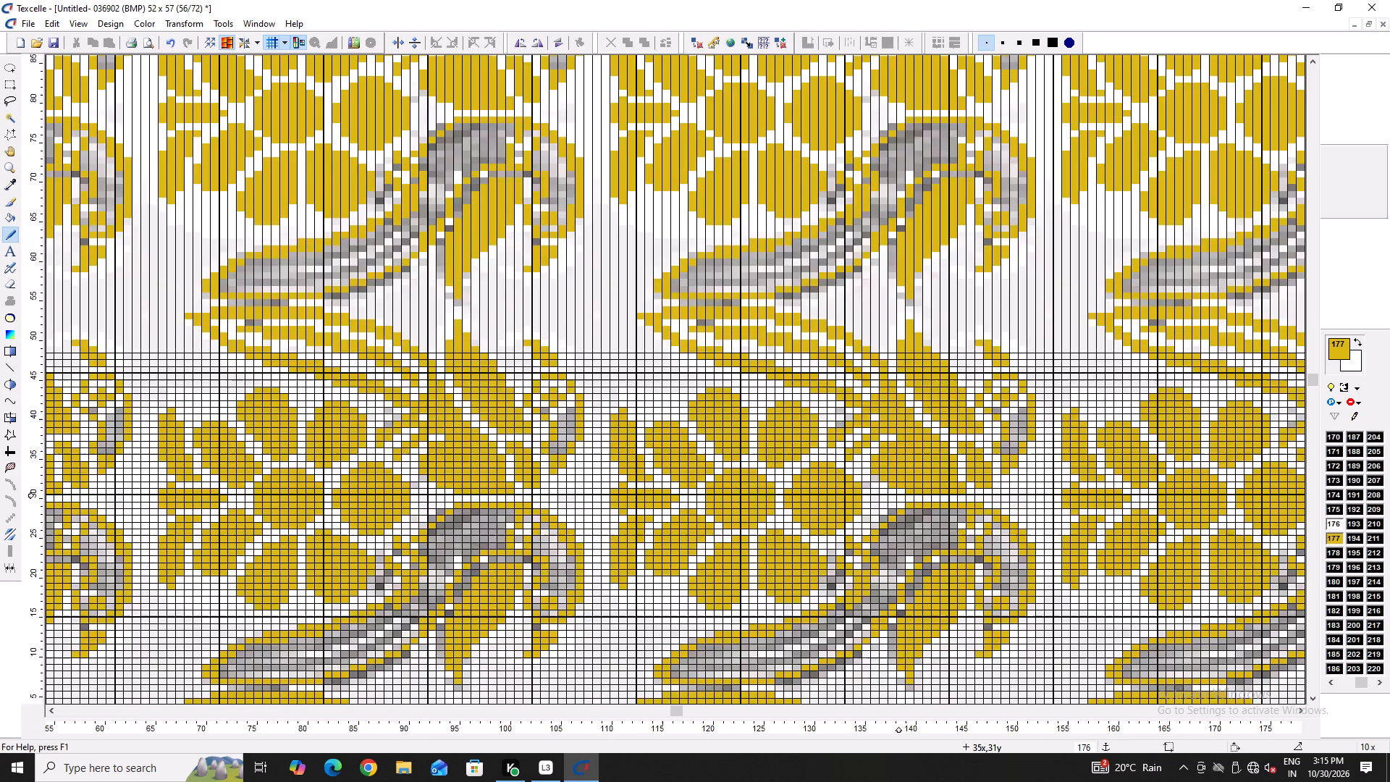
ctrl+scroll(905, 492, down, 1)
ctrl+scroll(890, 448, up, 3)
ctrl+scroll(961, 467, up, 1)
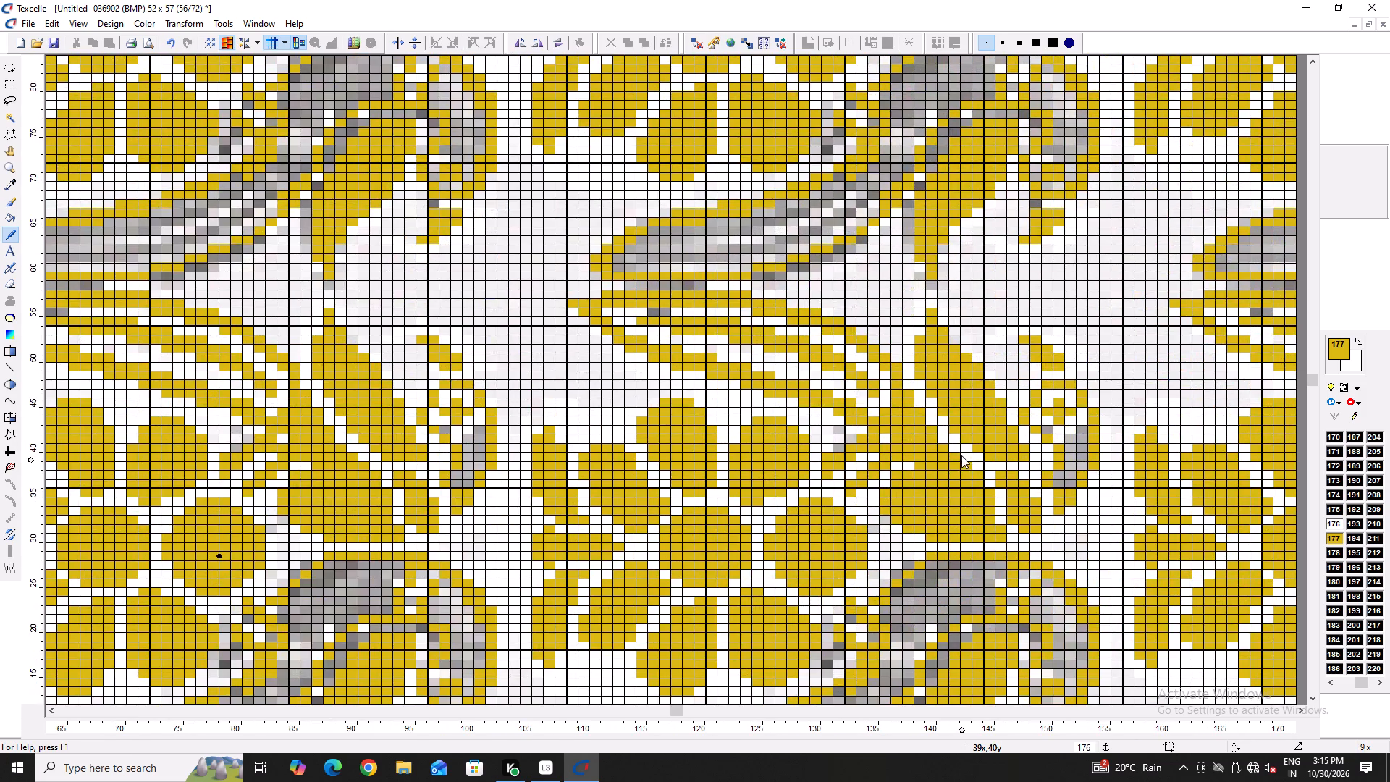
ctrl+scroll(961, 455, up, 1)
click(946, 447)
click(956, 452)
click(972, 474)
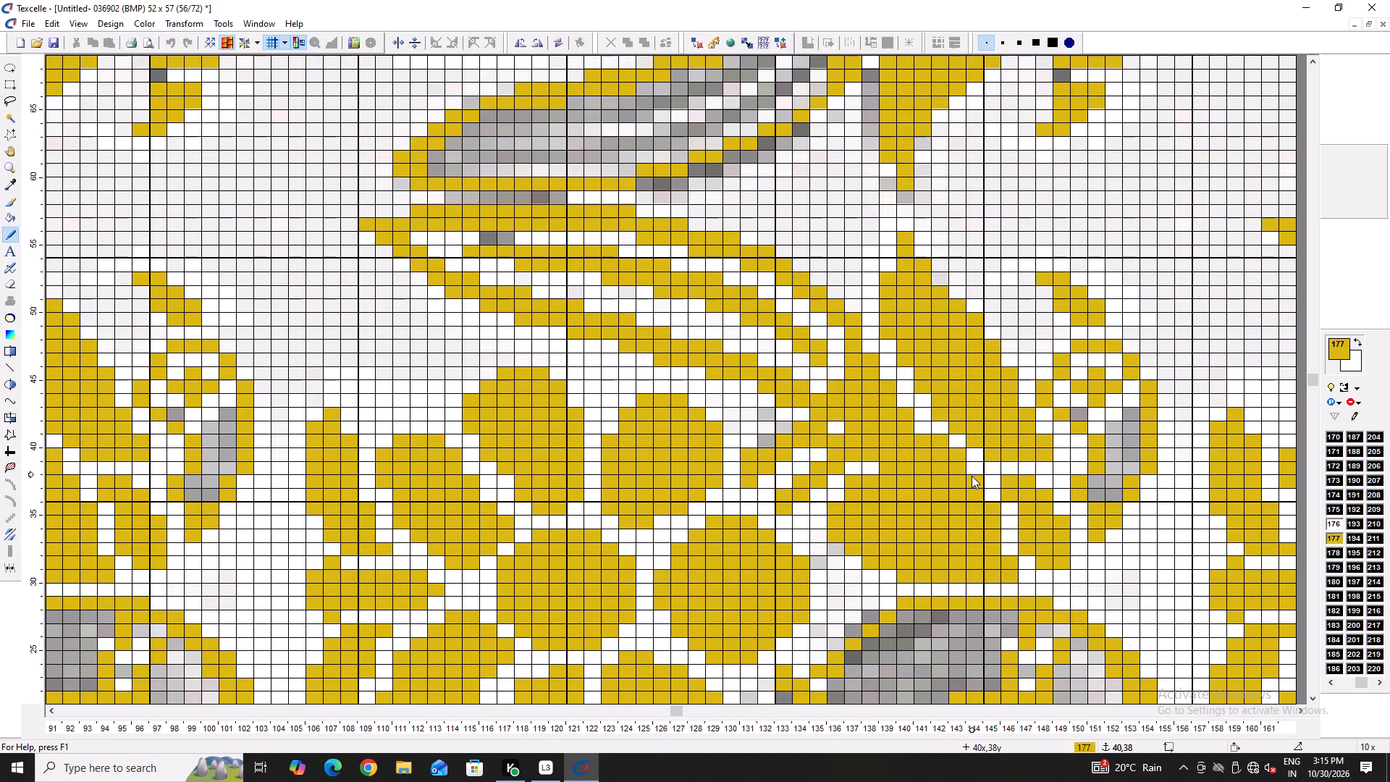
click(977, 466)
right_click(948, 435)
right_click(965, 447)
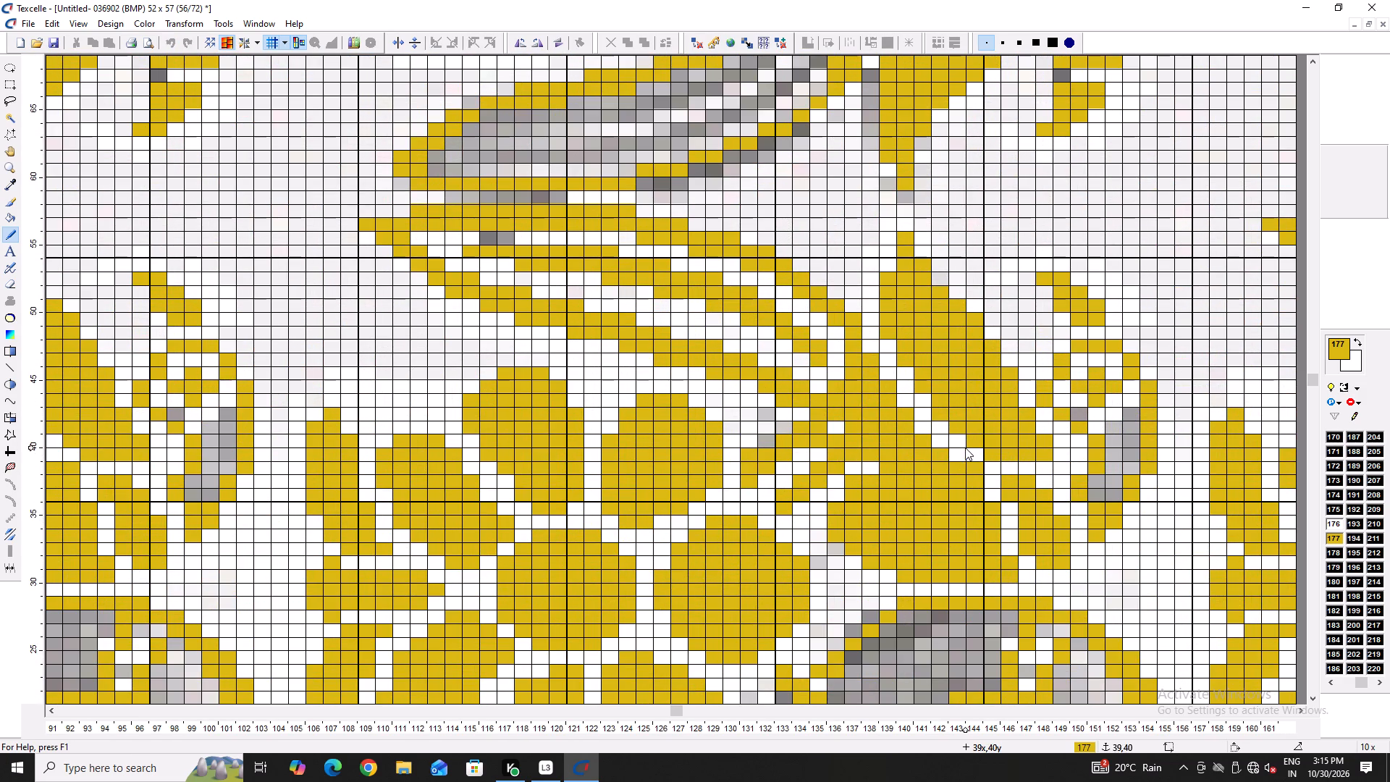
right_click(980, 469)
Extend gold row 1 to column 7 and whiten the grey pixels at row 2, columns 10 to 16, and row 56, columns 12 to 13.
click(860, 322)
right_click(860, 322)
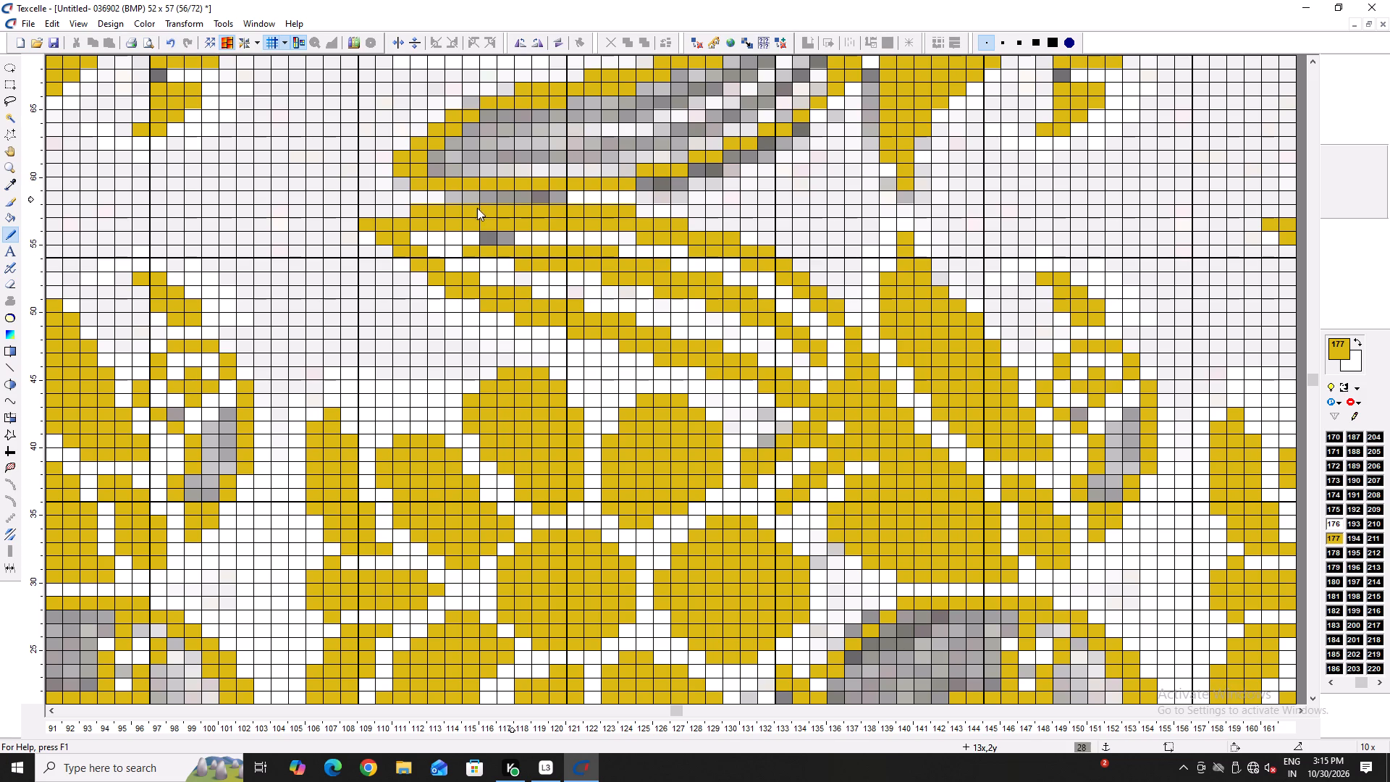
click(407, 213)
right_drag(568, 192, 447, 198)
right_click(446, 198)
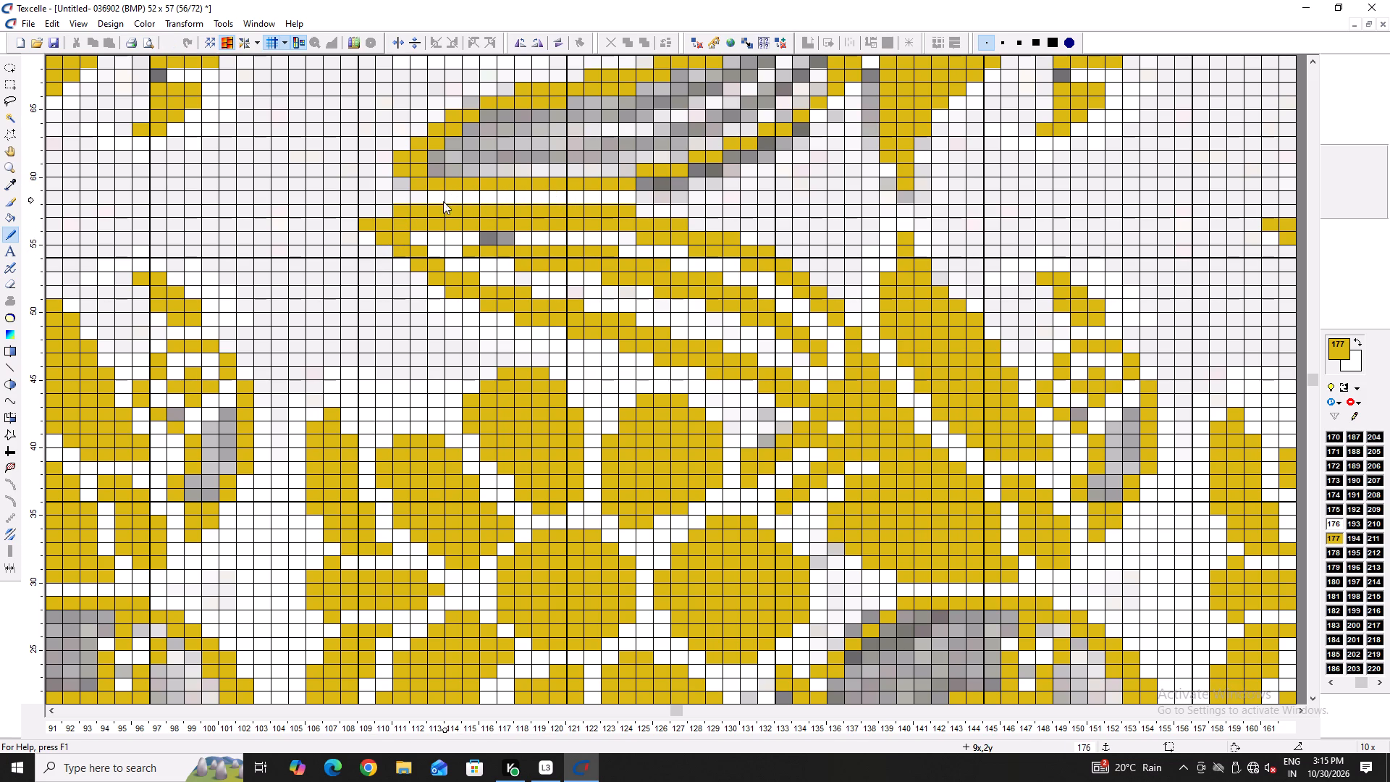
right_drag(505, 235, 481, 241)
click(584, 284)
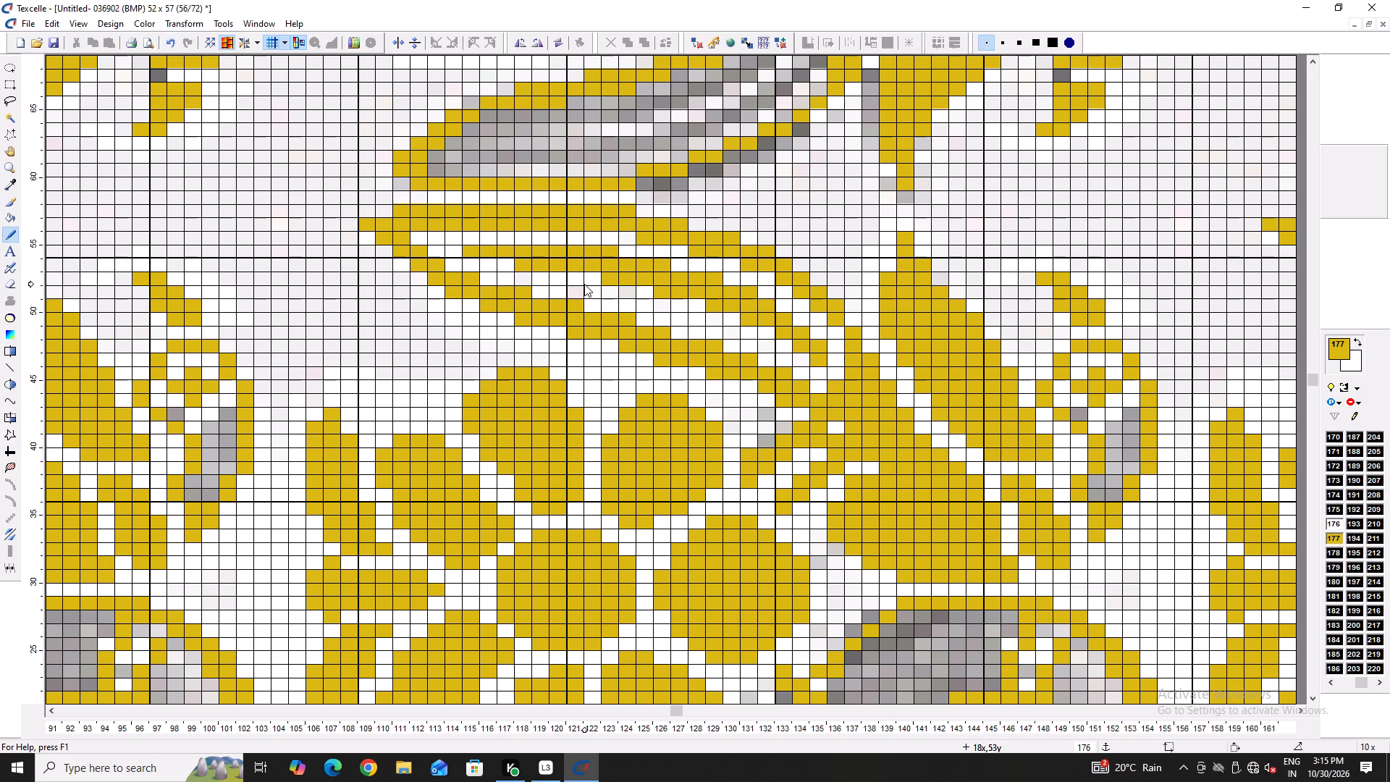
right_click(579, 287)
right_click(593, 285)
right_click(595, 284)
Extend the striped leaf's inner stripe to column 13, row 54, and thicken its lower outline in gold from column 11, row 51 to column 5, row 56.
click(502, 268)
right_click(502, 268)
click(502, 268)
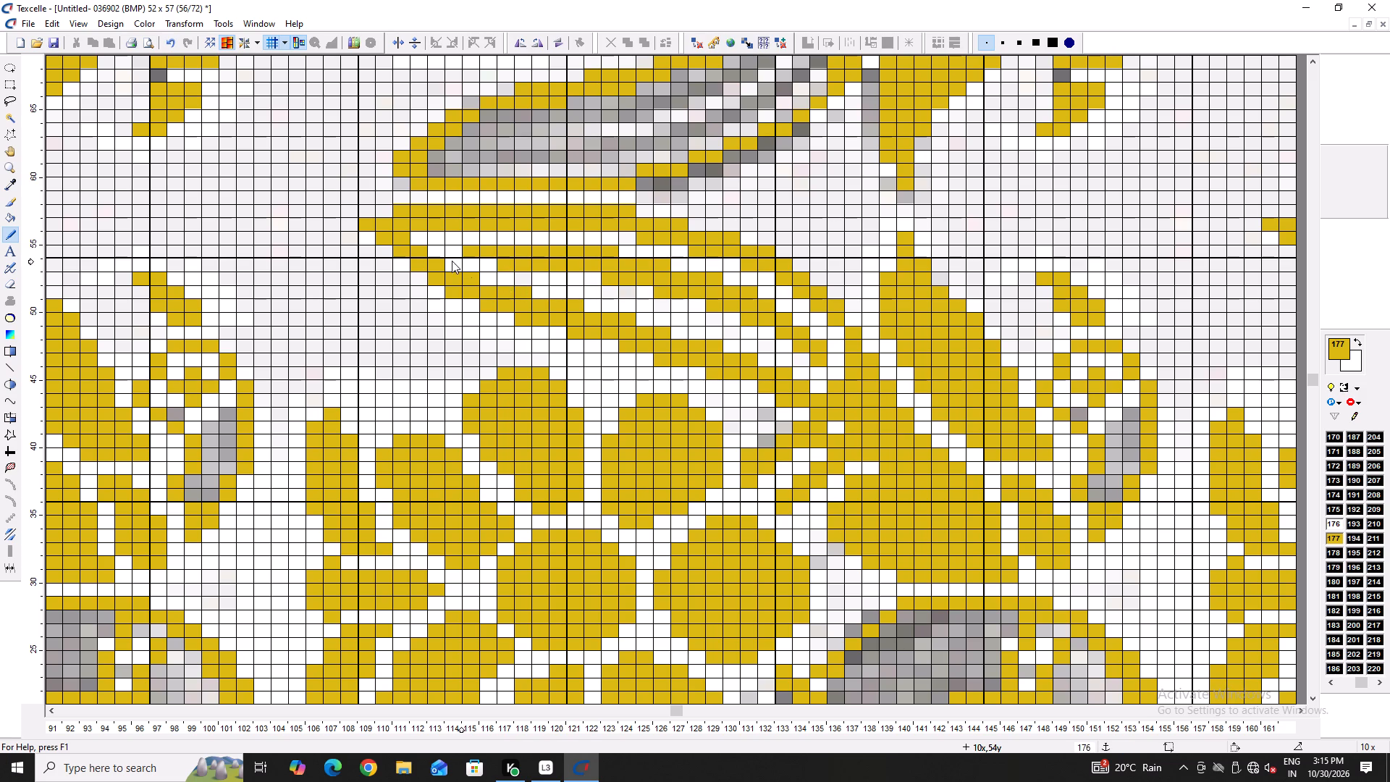
right_click(476, 282)
double_click(470, 298)
click(431, 287)
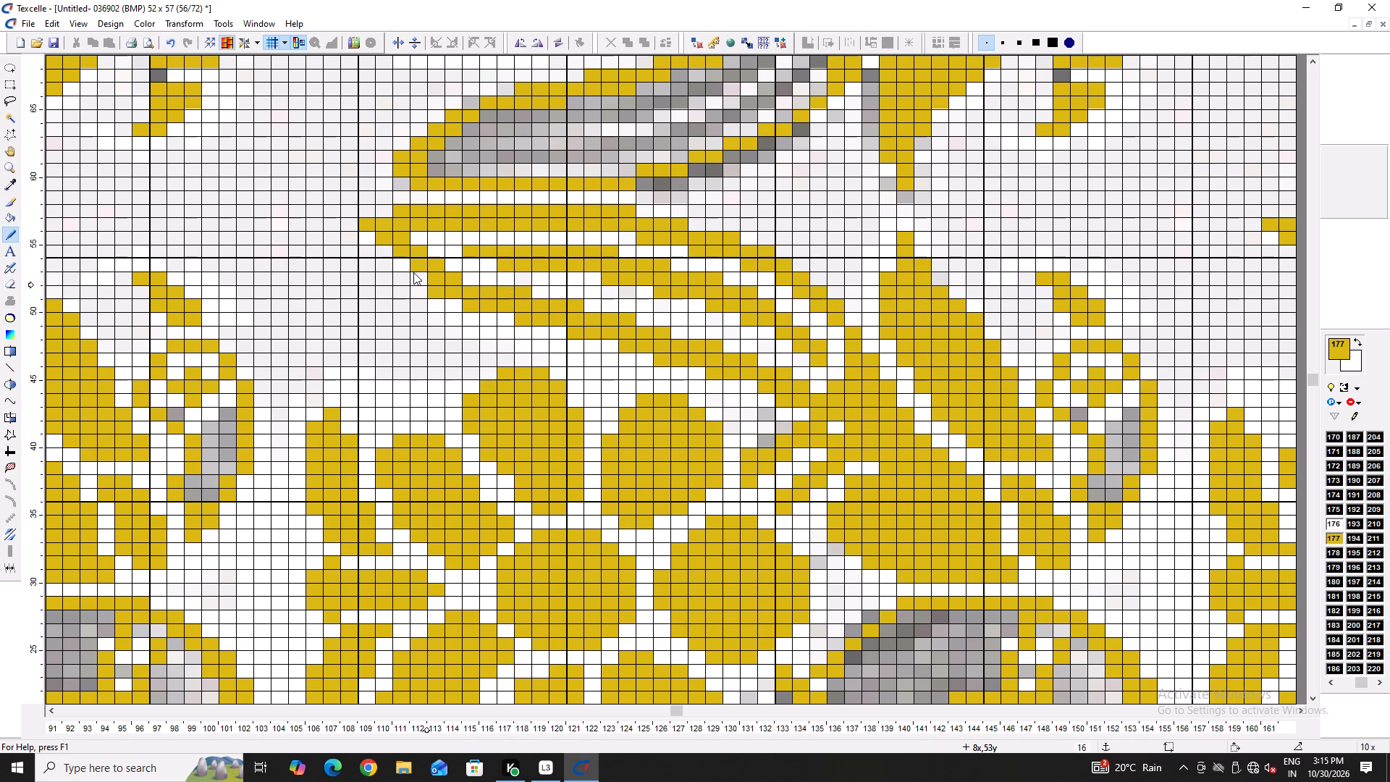
double_click(413, 272)
click(403, 264)
click(382, 248)
click(371, 237)
Extend the striped leaf's tip in gold to column 3 on row 57 and column 5 on row 1, whitening column 4, row 56.
click(350, 232)
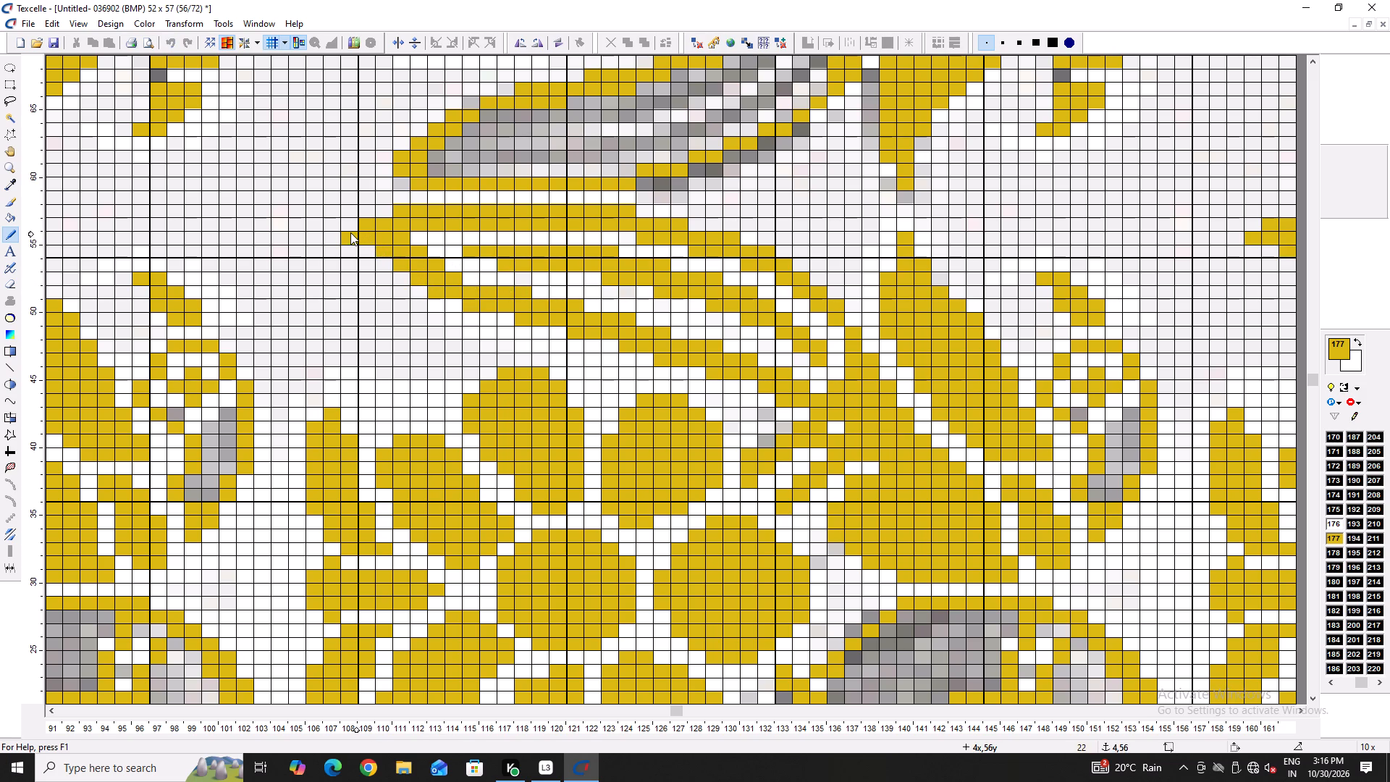
right_click(349, 232)
right_click(349, 232)
click(349, 224)
click(329, 224)
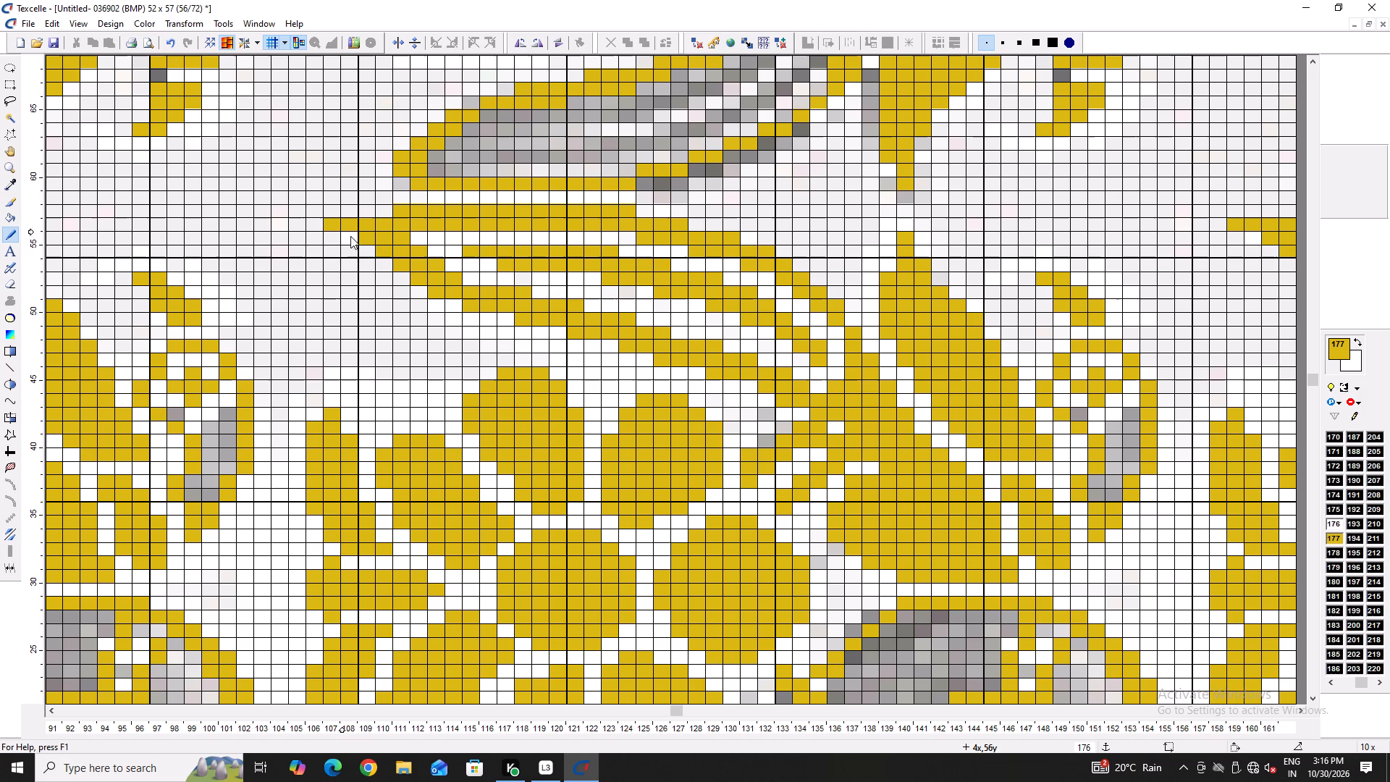
click(386, 206)
double_click(379, 210)
click(367, 215)
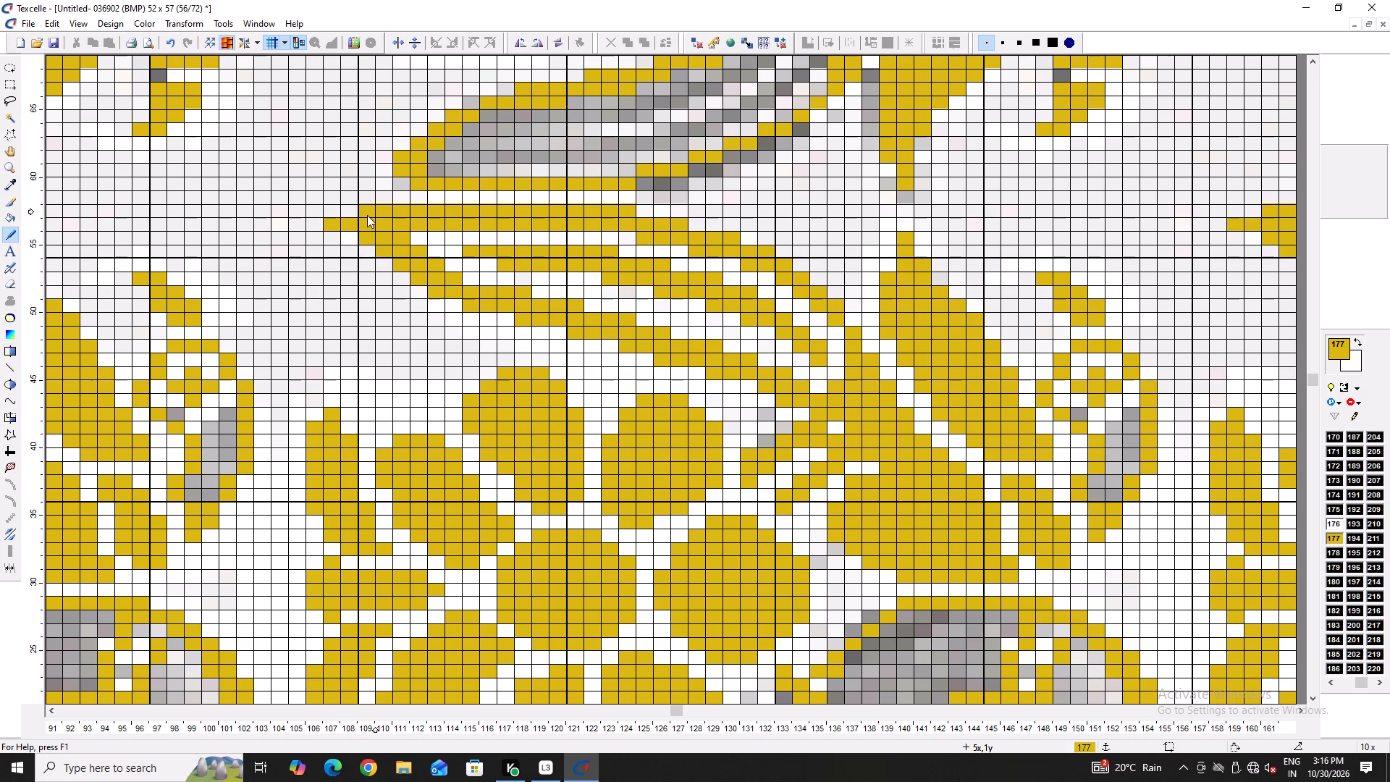
Fill the small bud's grey pixels with gold across columns 46 to 49, rows 43 to 36.
ctrl+scroll(367, 215, down, 2)
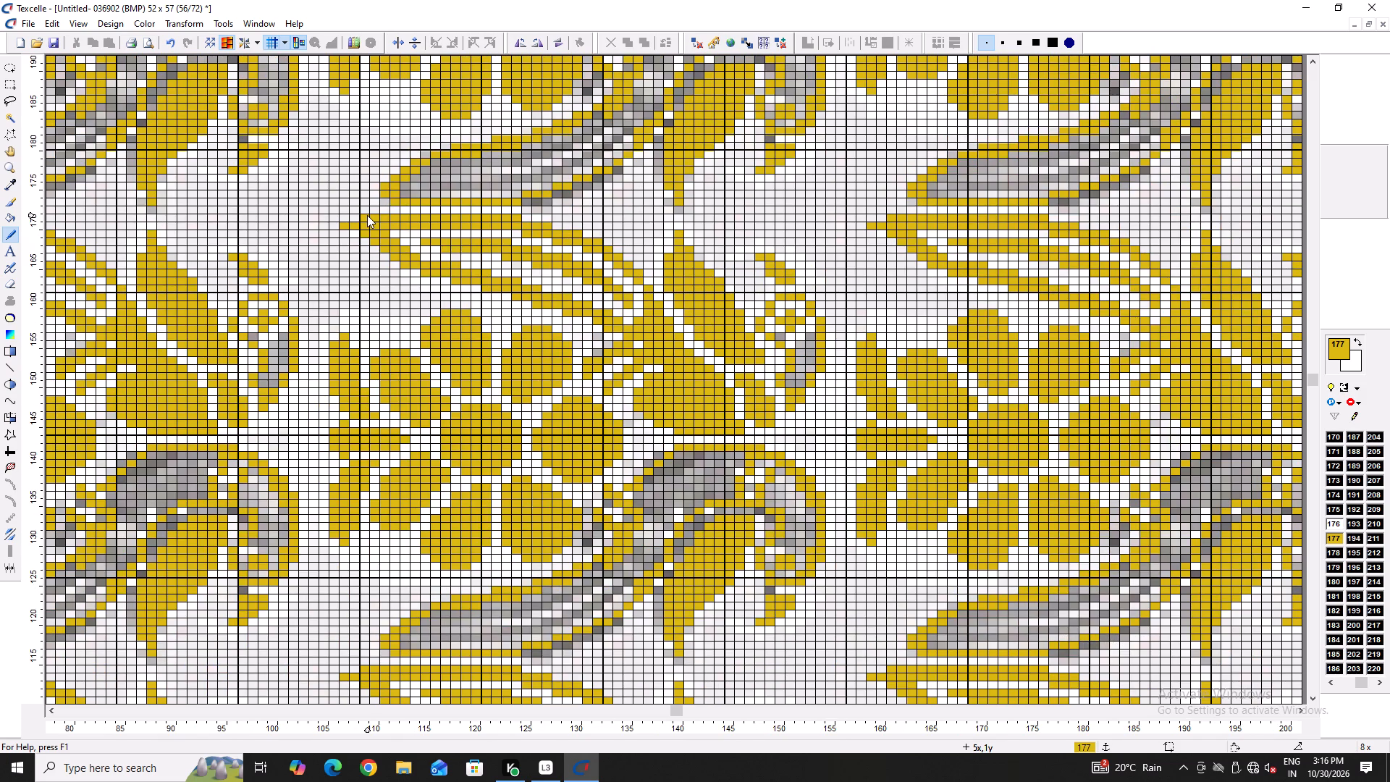
ctrl+scroll(367, 215, up, 2)
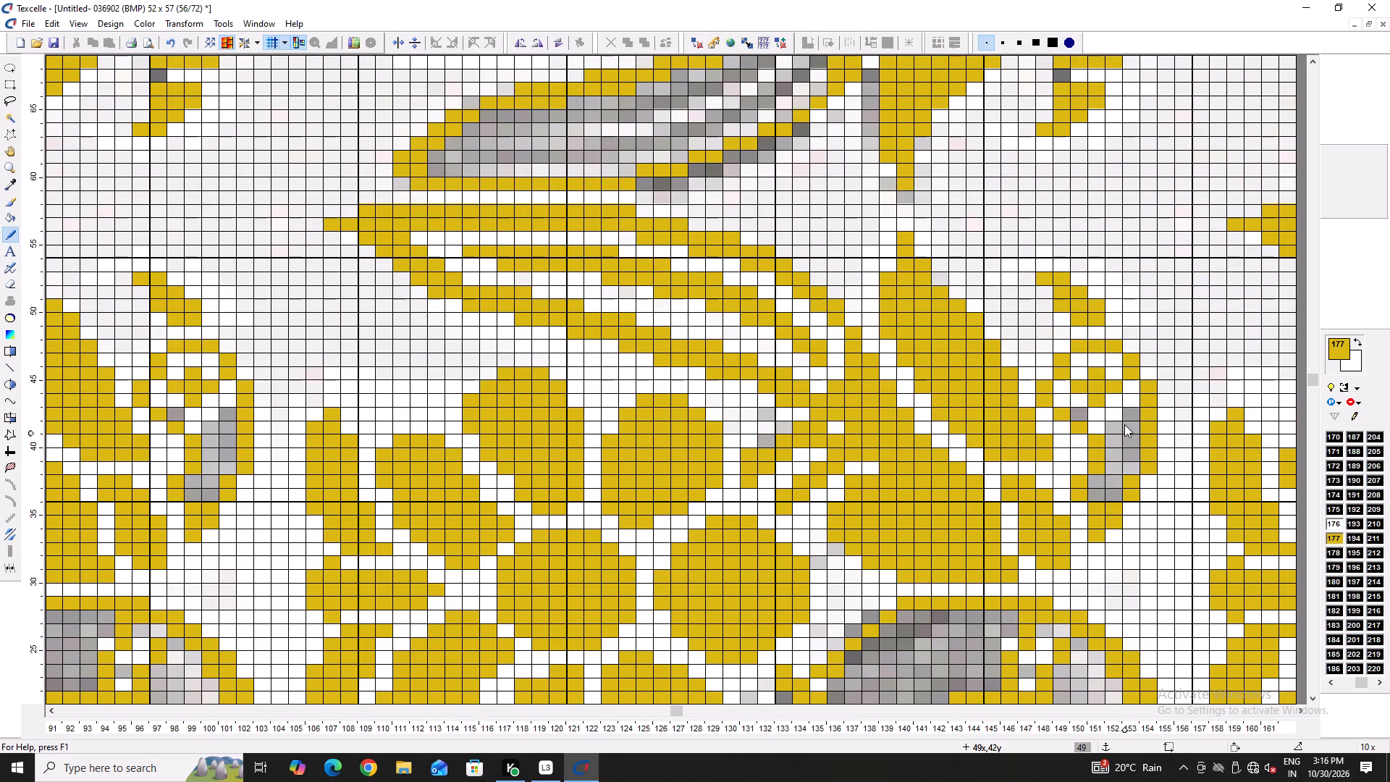
drag(1123, 411, 1095, 510)
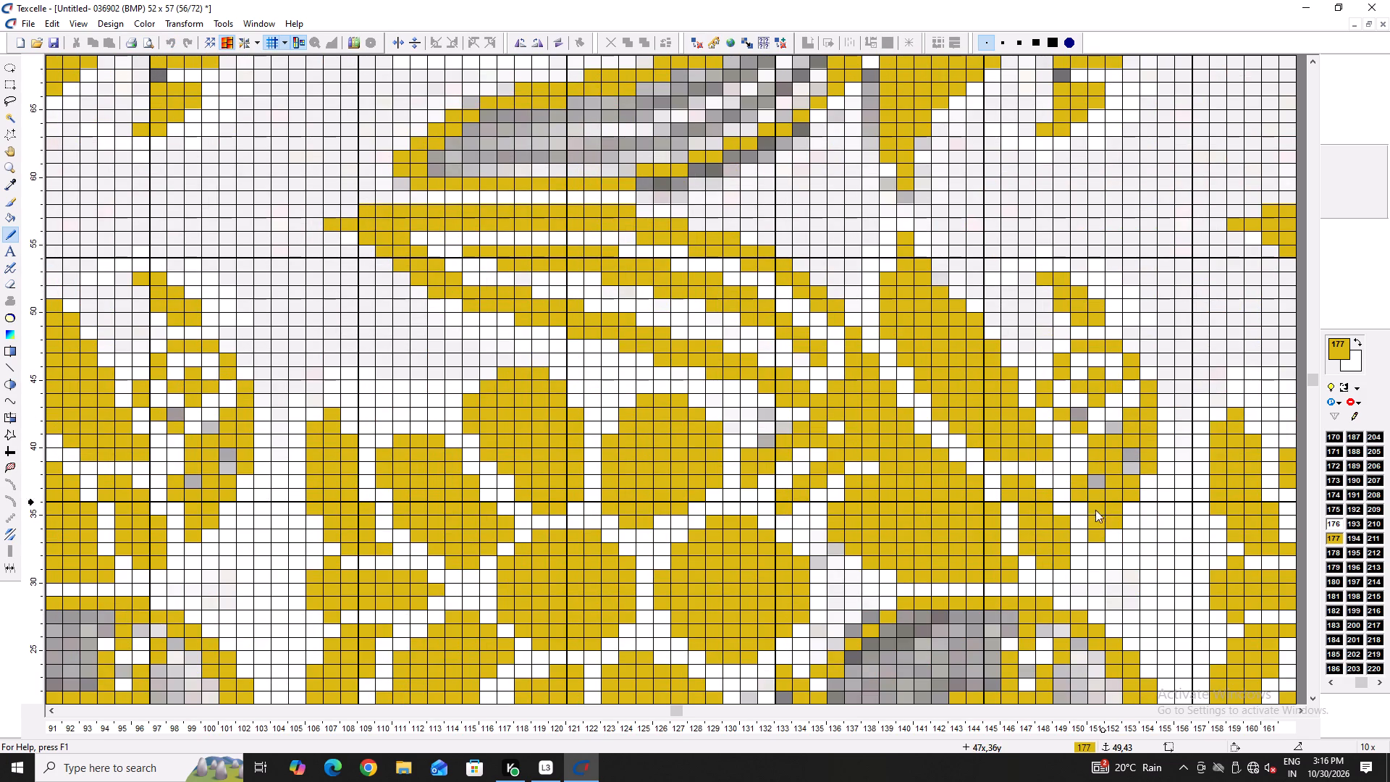
drag(1095, 510, 1134, 458)
click(1132, 458)
click(1115, 429)
click(1107, 430)
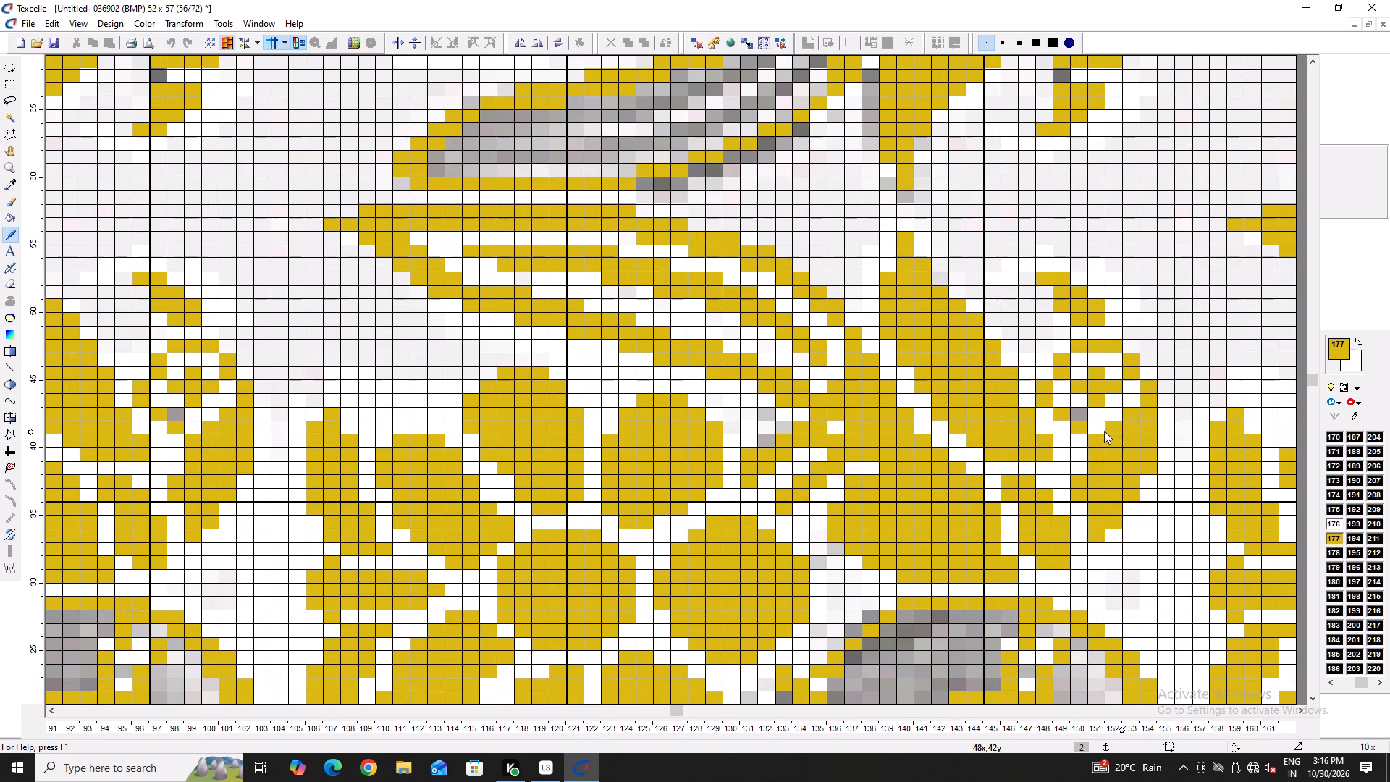
click(1091, 431)
click(1071, 415)
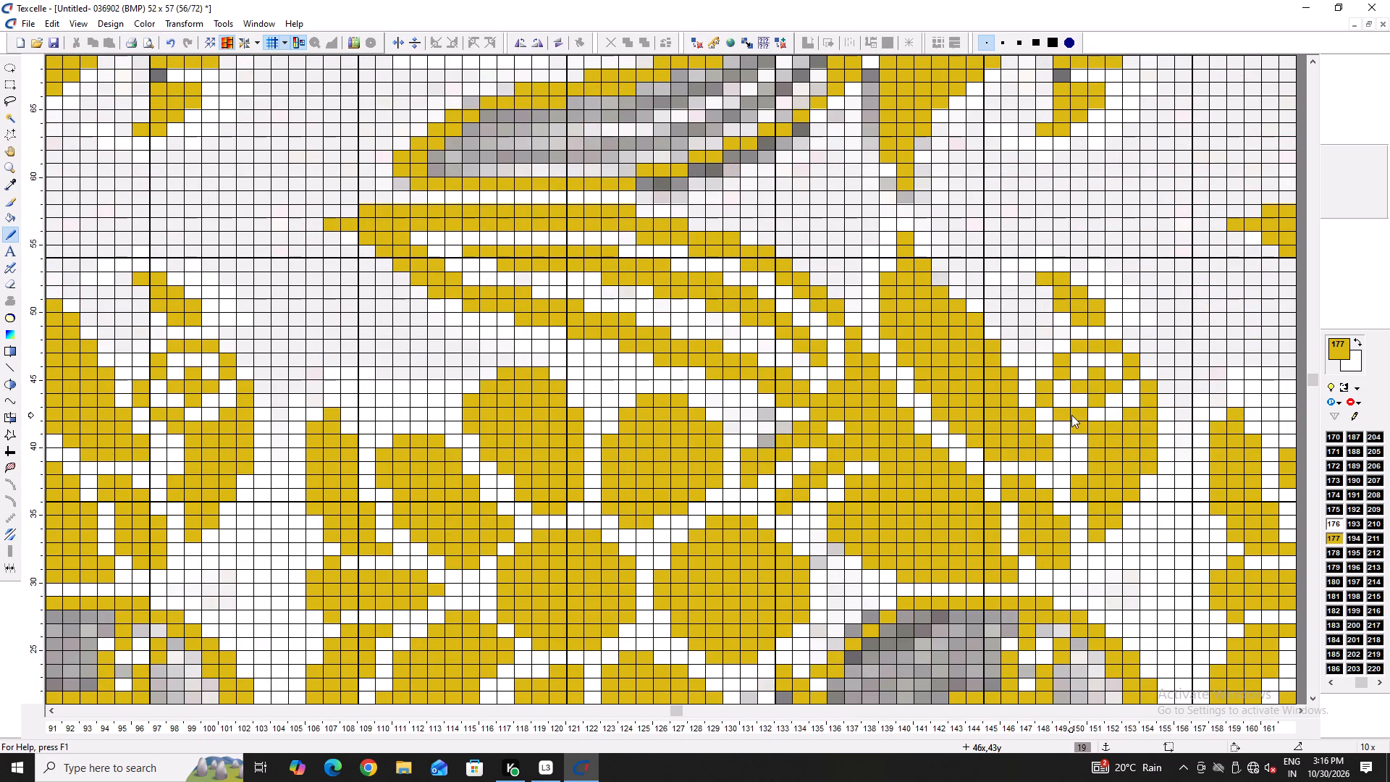
Fill white pixels around the bud's ring with gold across columns 44 to 49, rows 48 to 43, including its upper-left corner.
double_click(1108, 418)
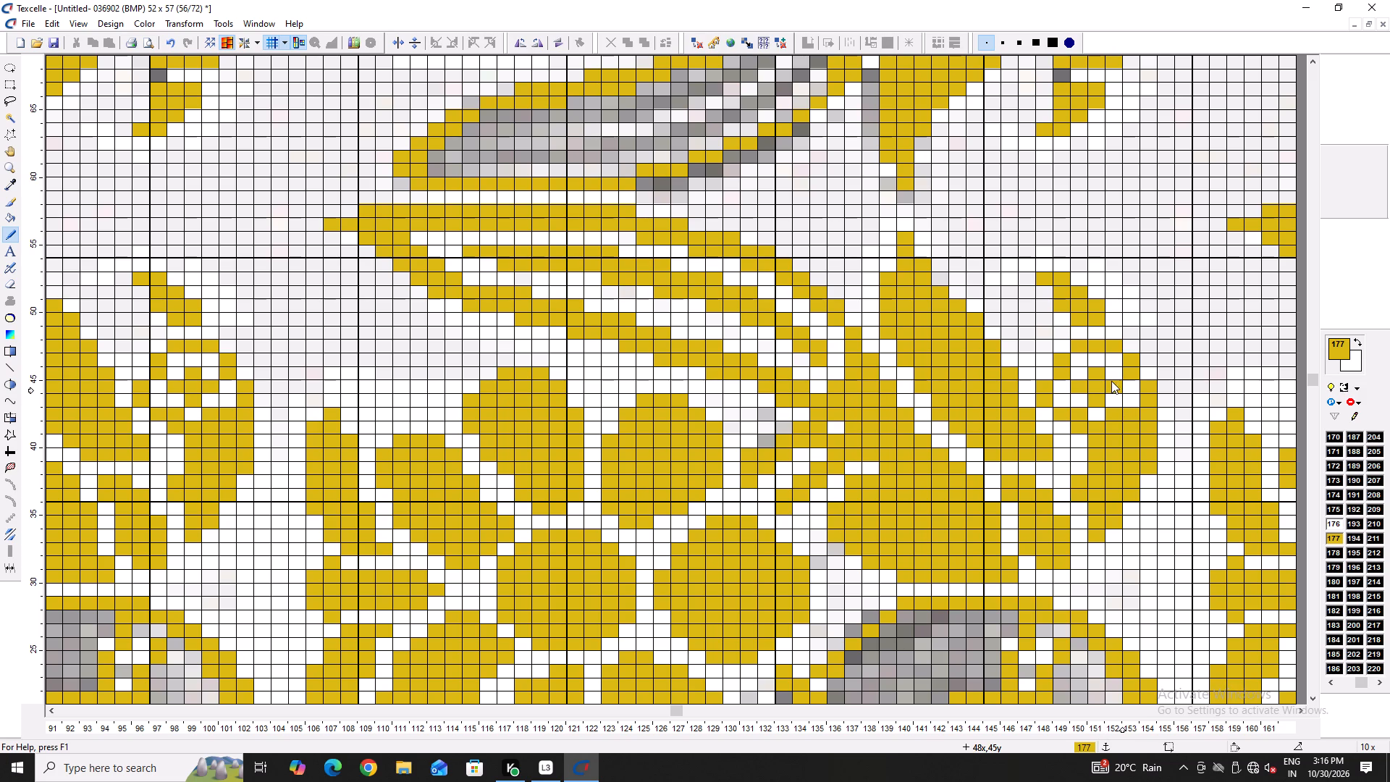
double_click(1129, 402)
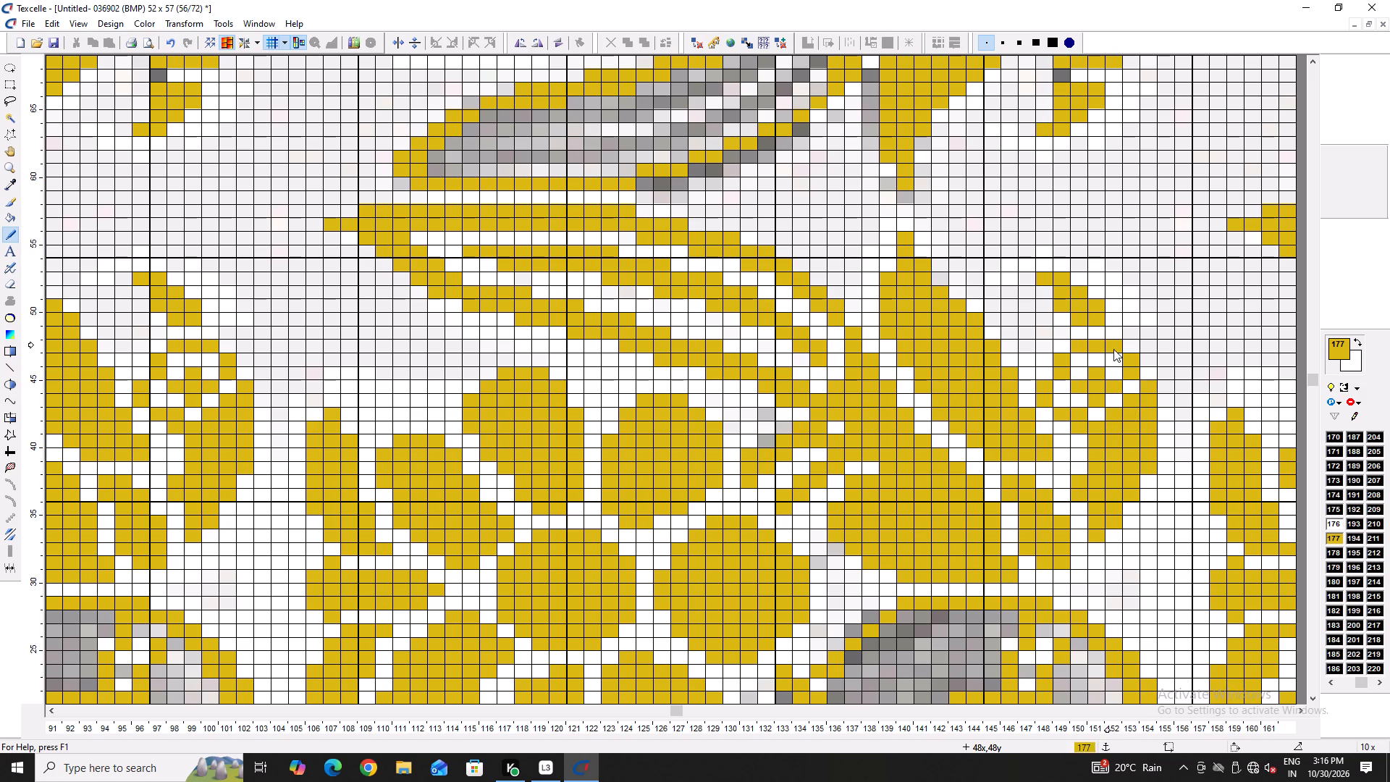
click(1113, 357)
click(1082, 362)
double_click(1053, 393)
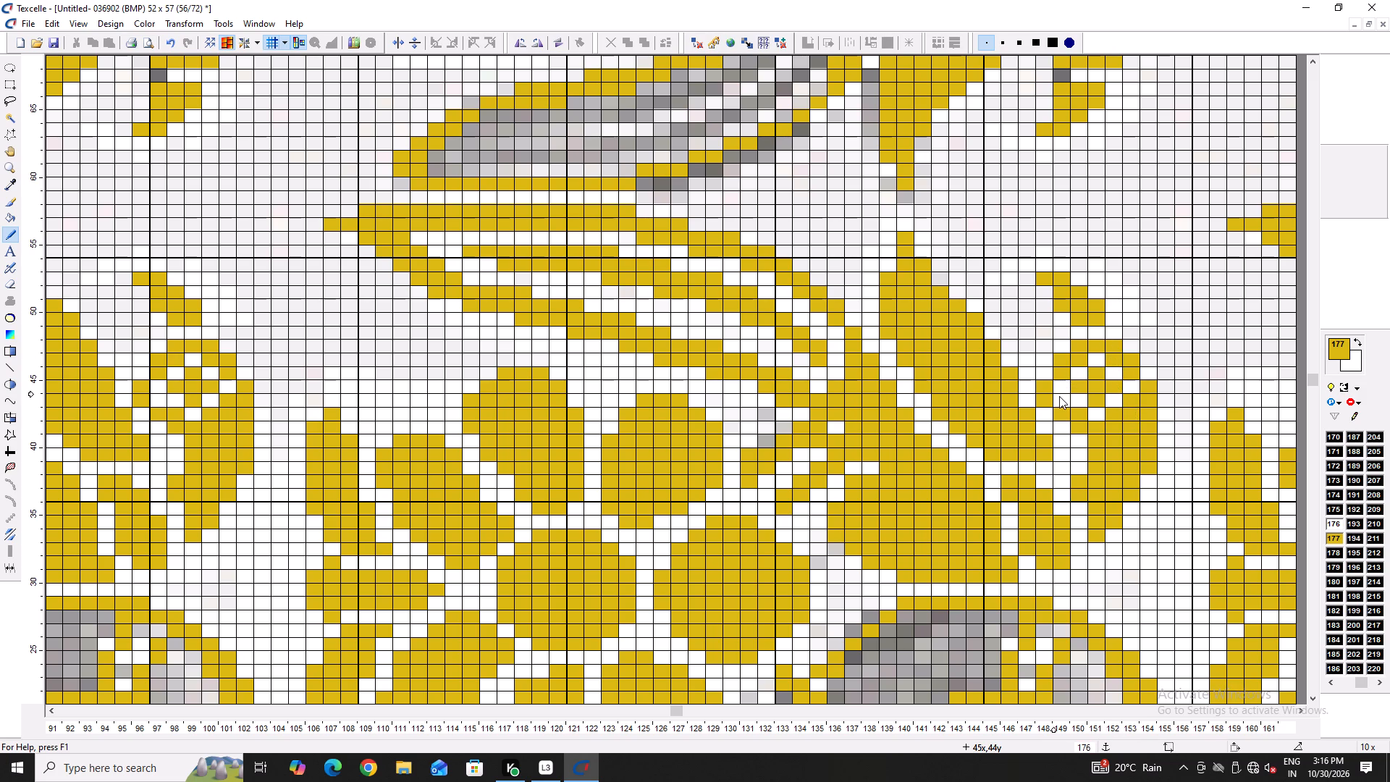
click(1056, 381)
right_click(1056, 382)
click(1062, 405)
click(1047, 363)
triple_click(1072, 343)
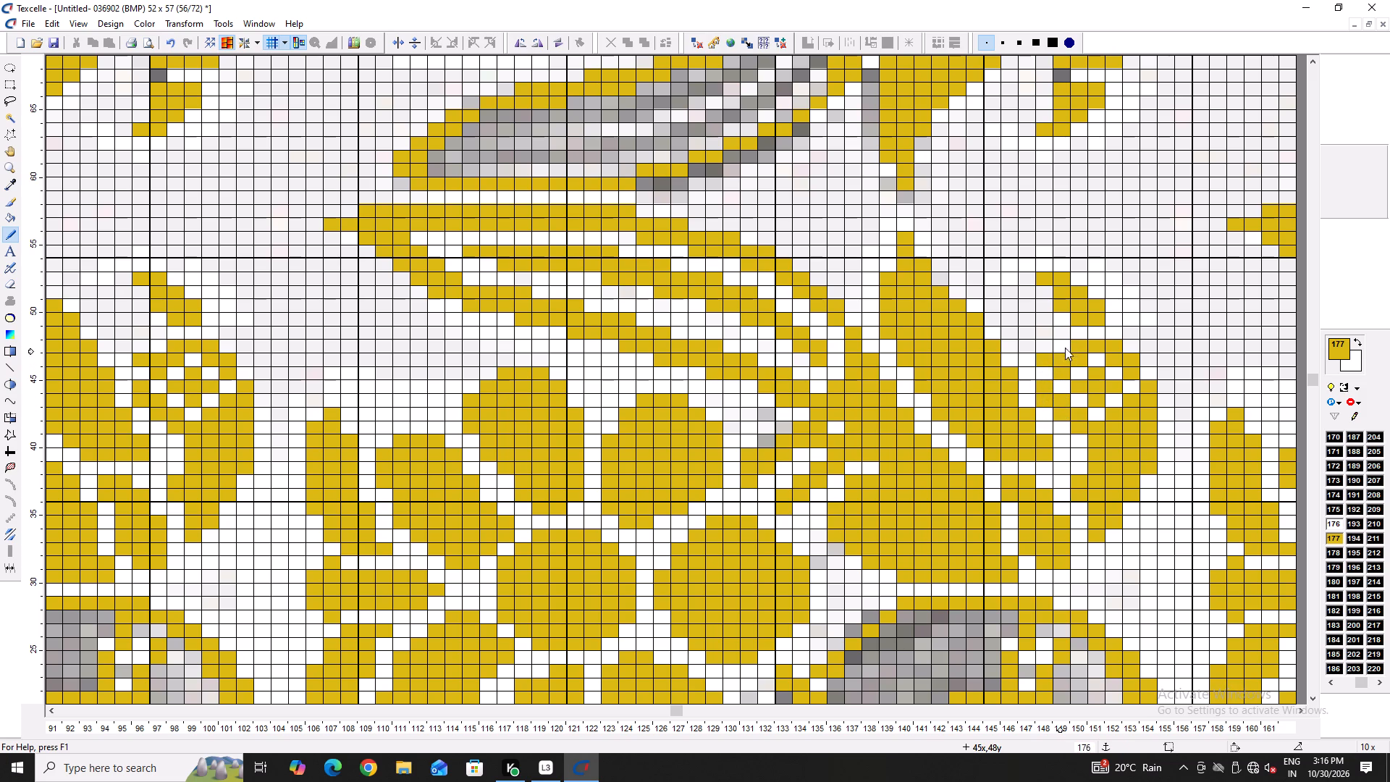
double_click(1047, 368)
triple_click(1075, 342)
double_click(1067, 346)
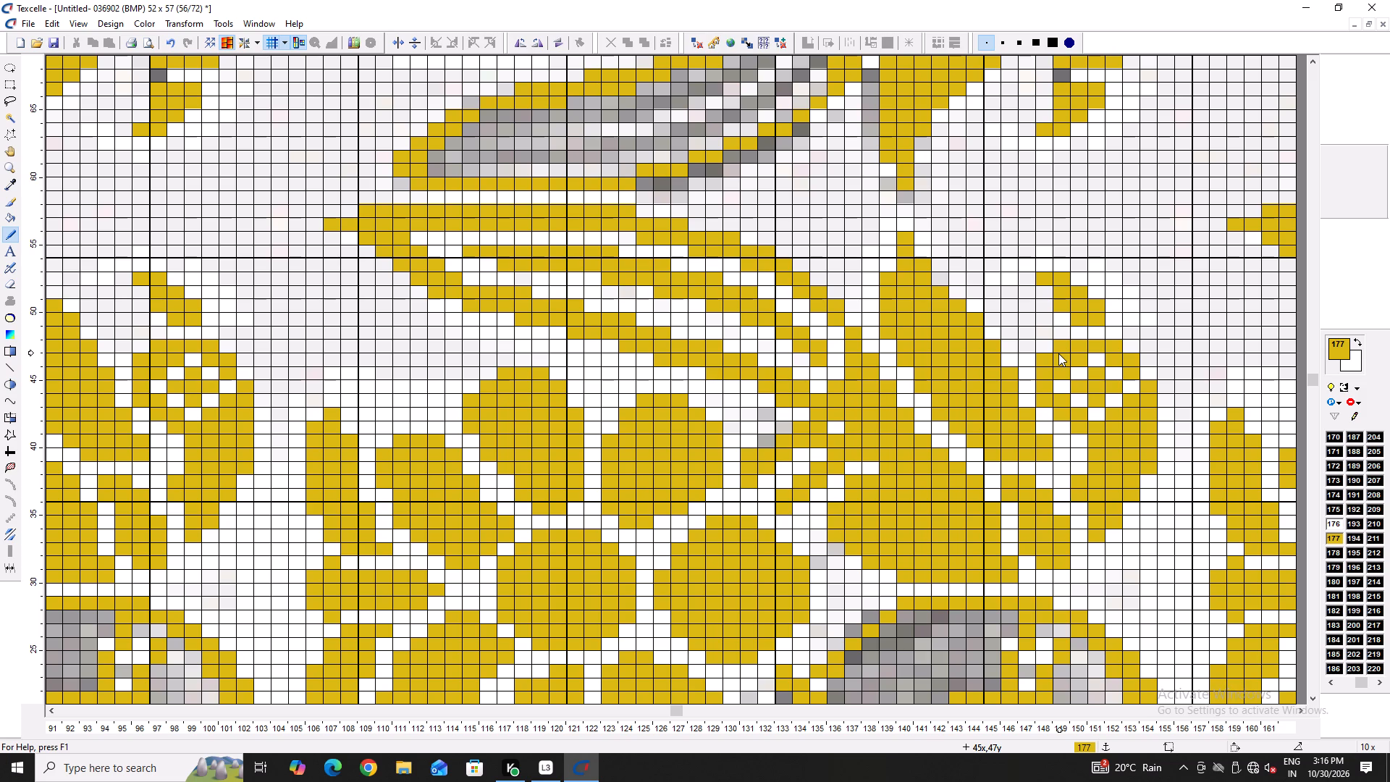
Whiten the four pixels surrounding the bud's centre pixel at column 47, row 45.
right_click(1084, 382)
right_click(1108, 382)
right_click(1093, 366)
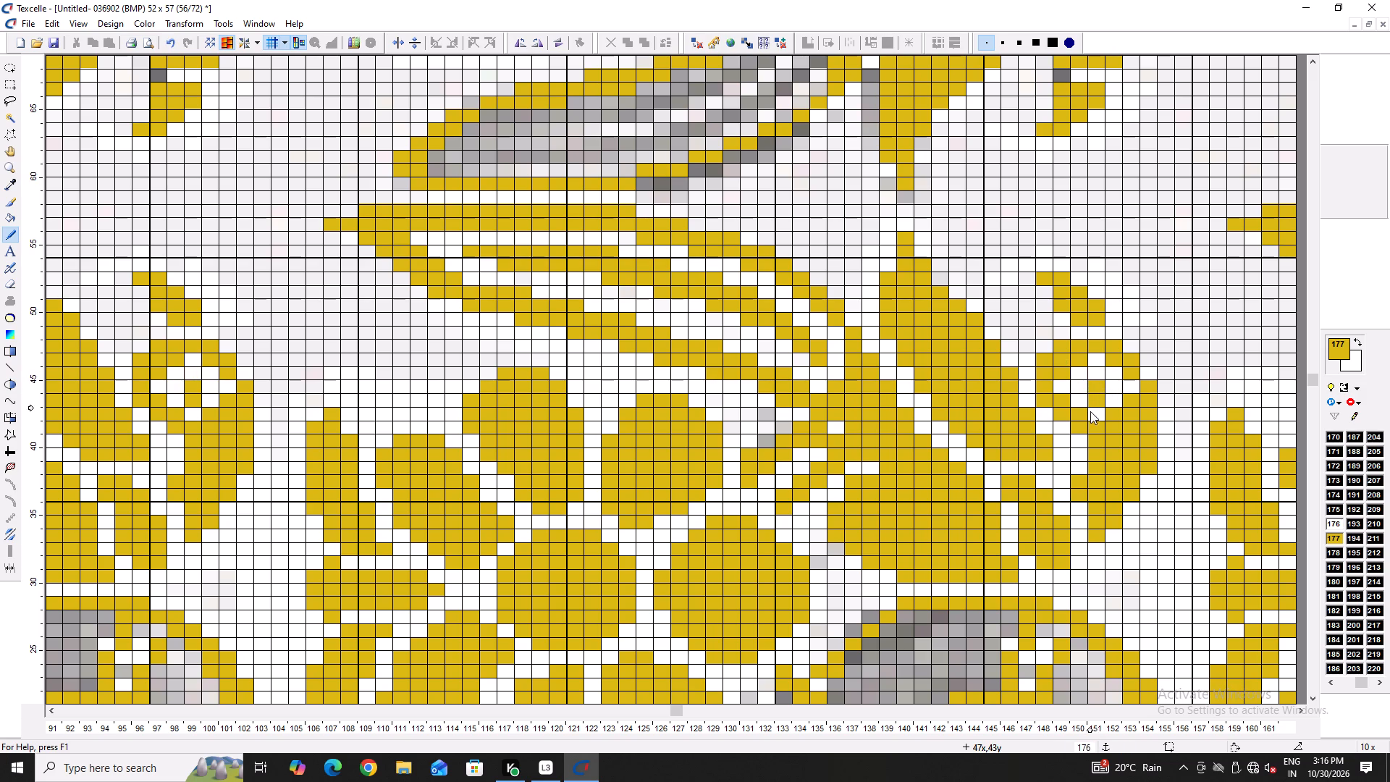
right_click(1098, 400)
Fill the remaining white pixels outside the bud's small central cross with gold across columns 45 to 49, rows 47 to 43.
double_click(1060, 376)
double_click(1075, 367)
click(1098, 355)
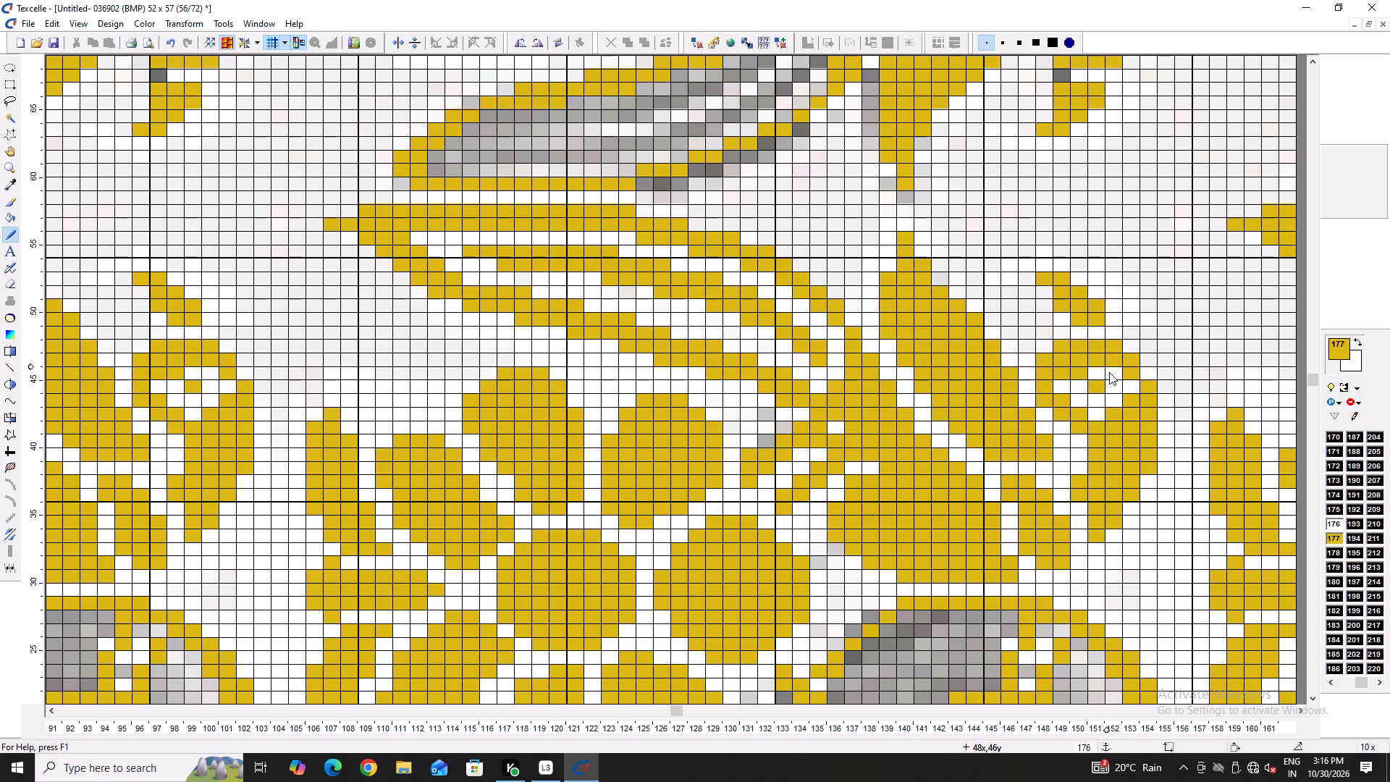
click(1109, 372)
click(1121, 379)
double_click(1100, 411)
click(1113, 401)
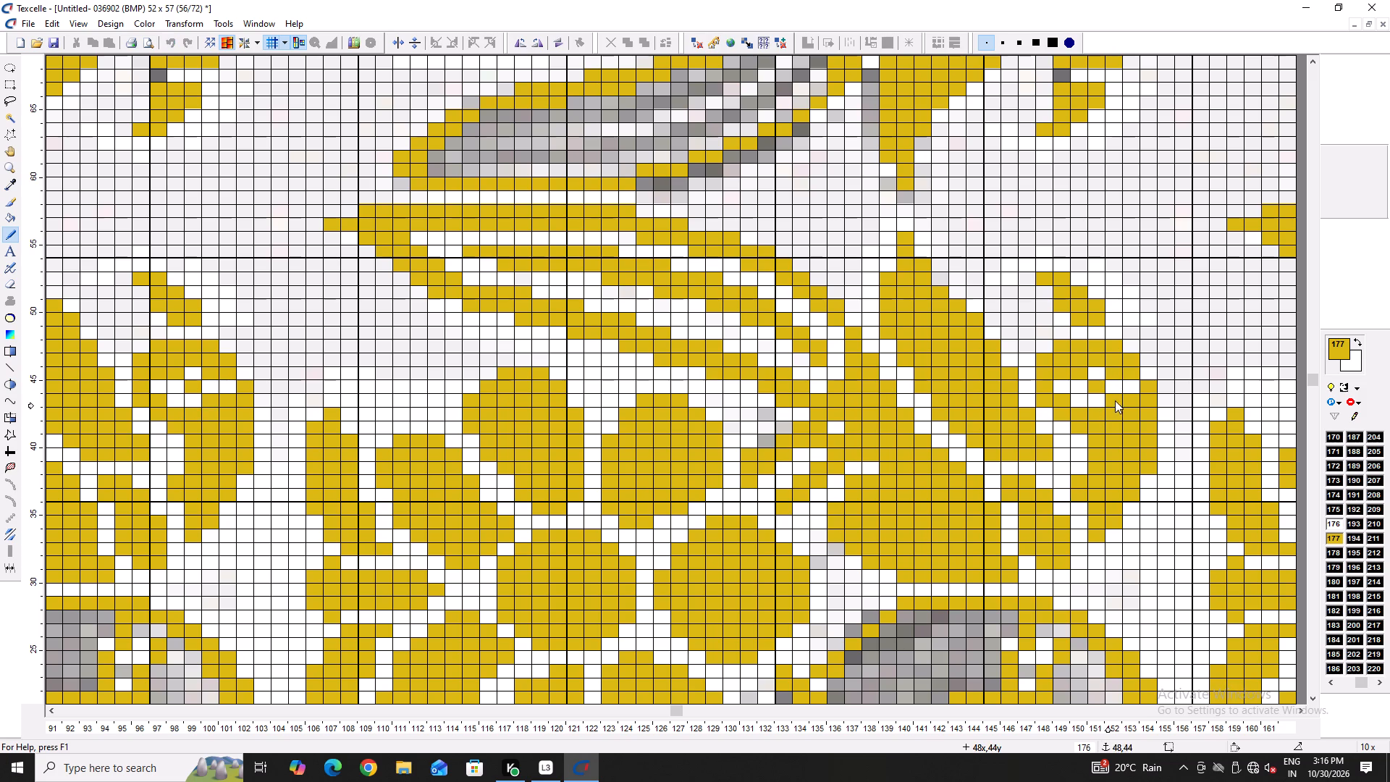
double_click(1126, 387)
click(1056, 384)
click(1069, 390)
click(1081, 404)
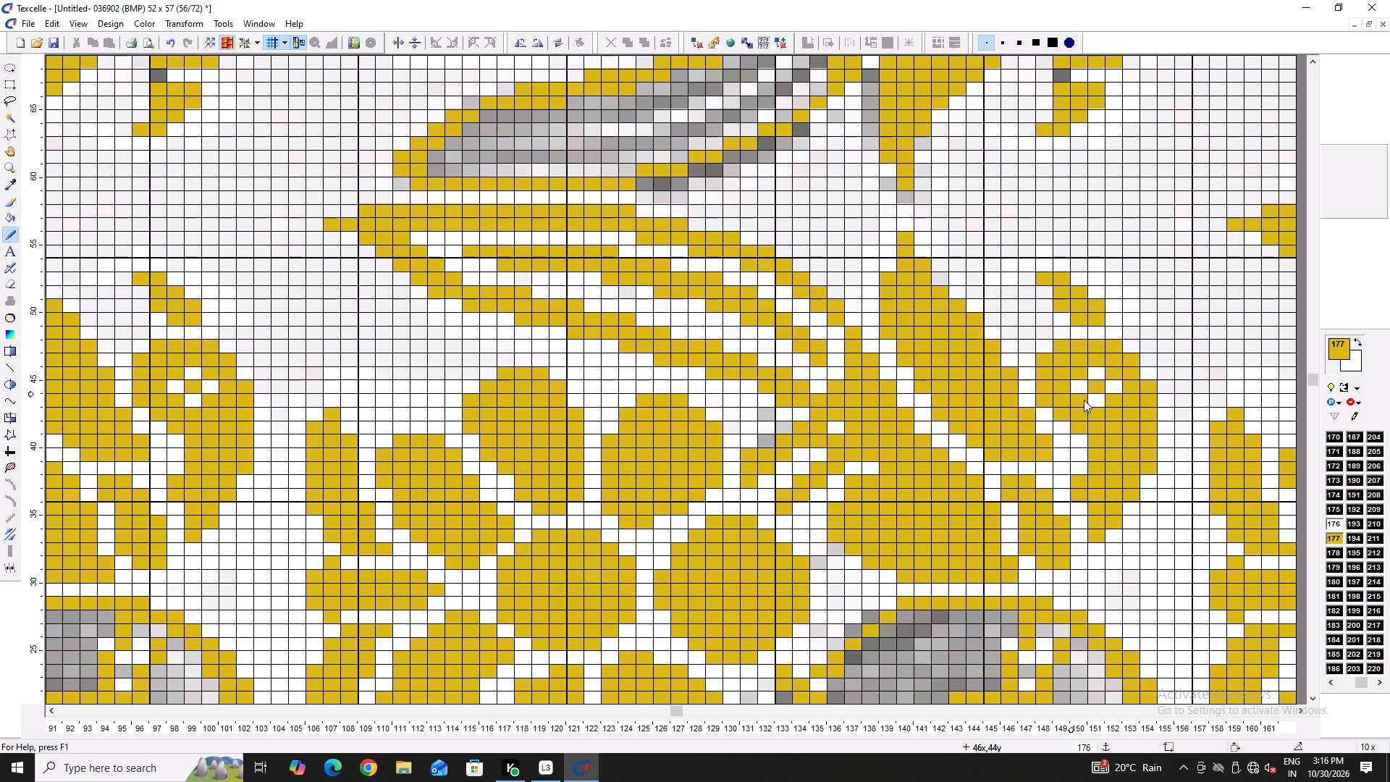
Trim the bud's left edge in white at column 44, rows 47, 44 and 43, column 45, rows 48 and 43, and column 46, row 42.
right_click(1058, 374)
click(1056, 373)
right_click(1048, 369)
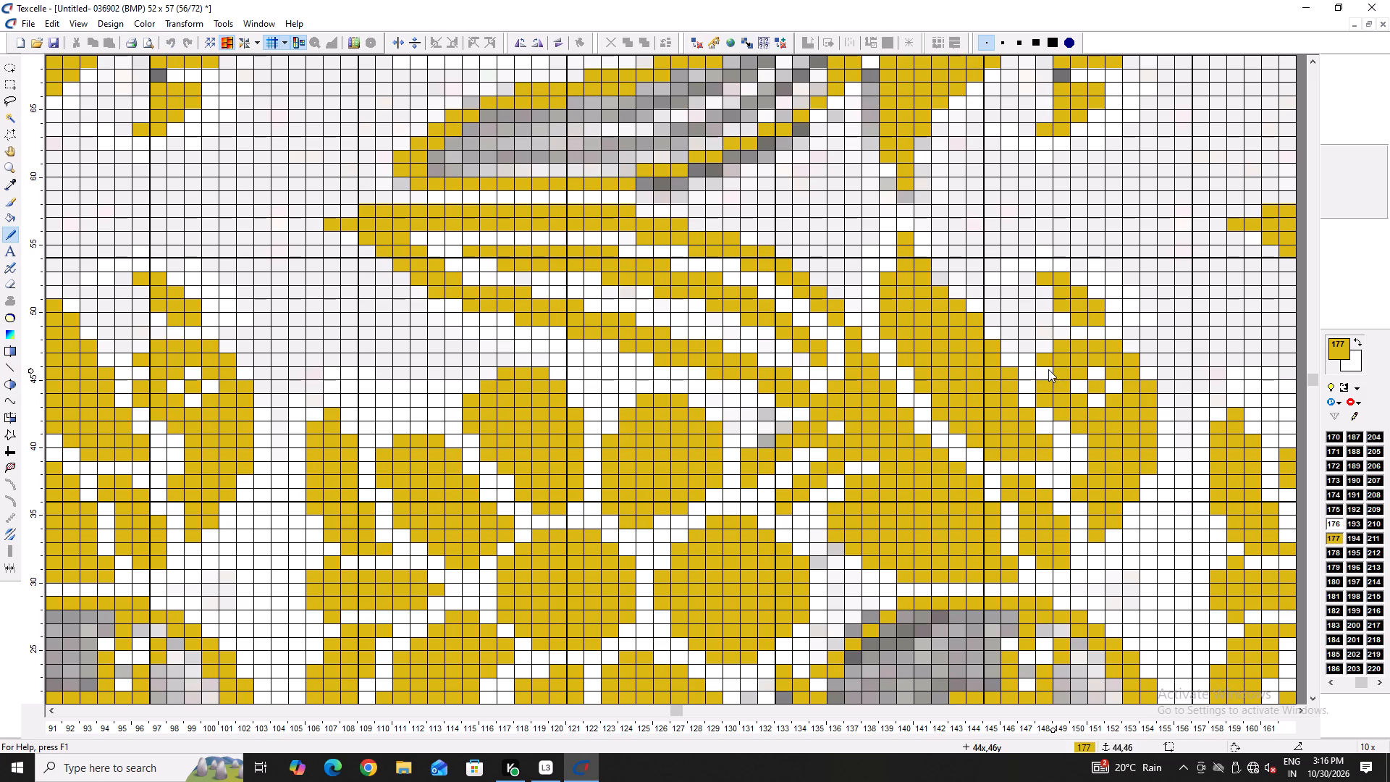
click(1042, 374)
right_click(1046, 360)
right_click(1049, 356)
right_click(1061, 335)
right_click(1061, 344)
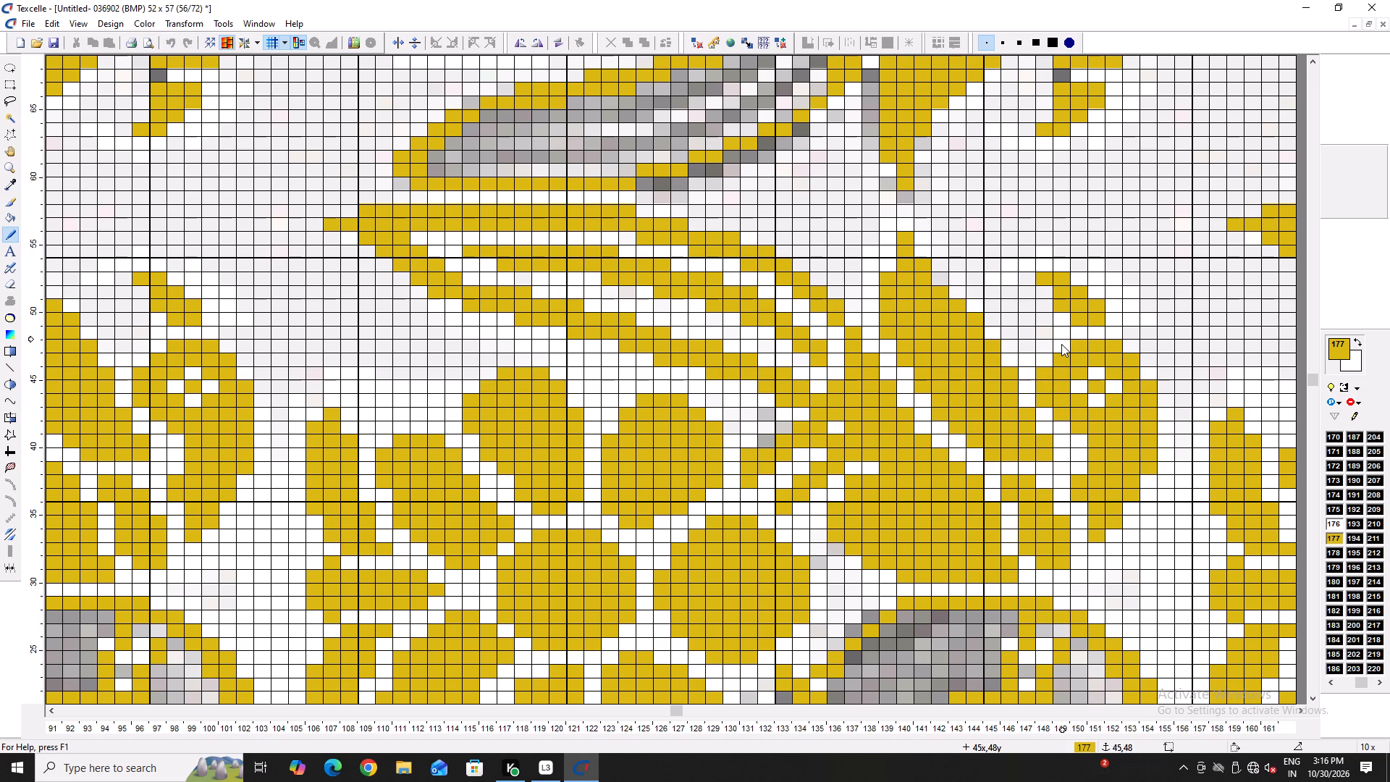
right_click(1045, 408)
right_click(1045, 401)
right_click(1045, 395)
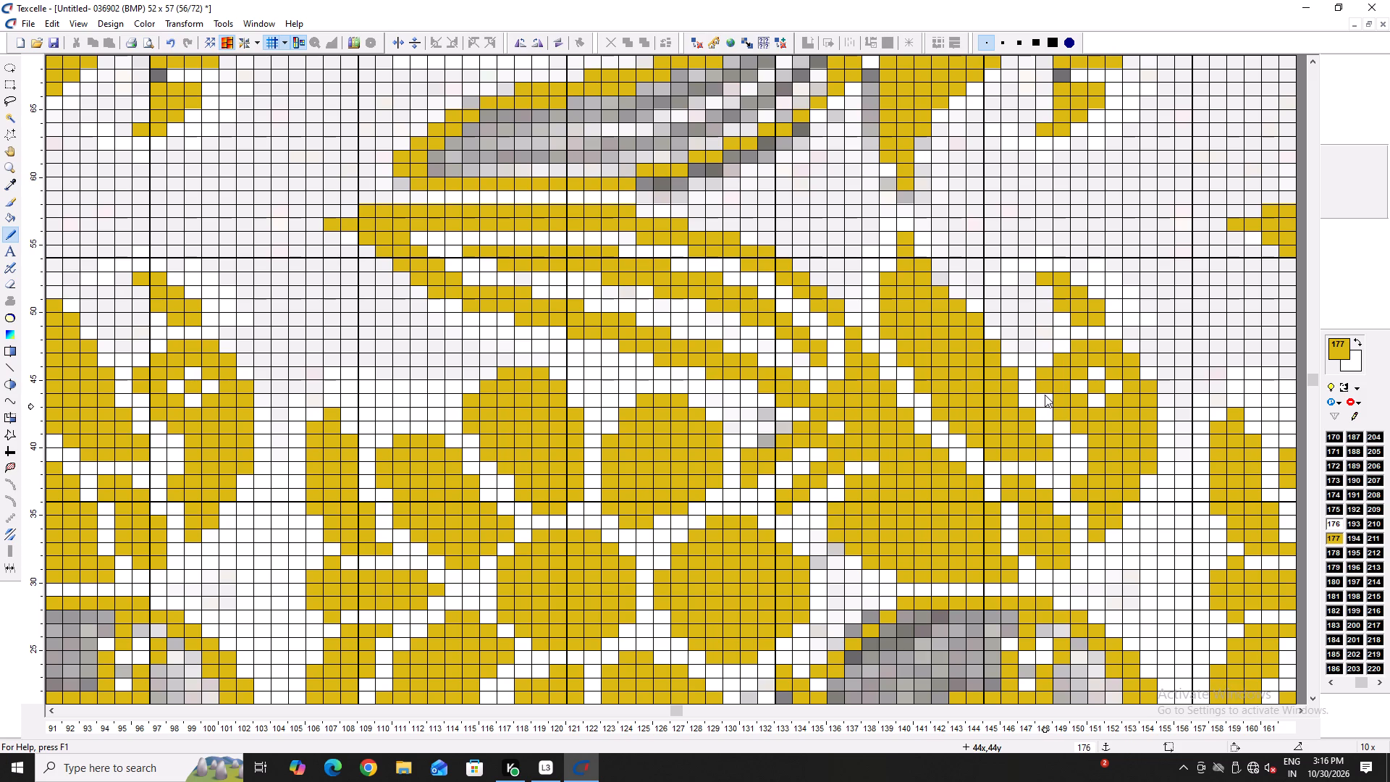
right_click(1061, 416)
right_click(1071, 421)
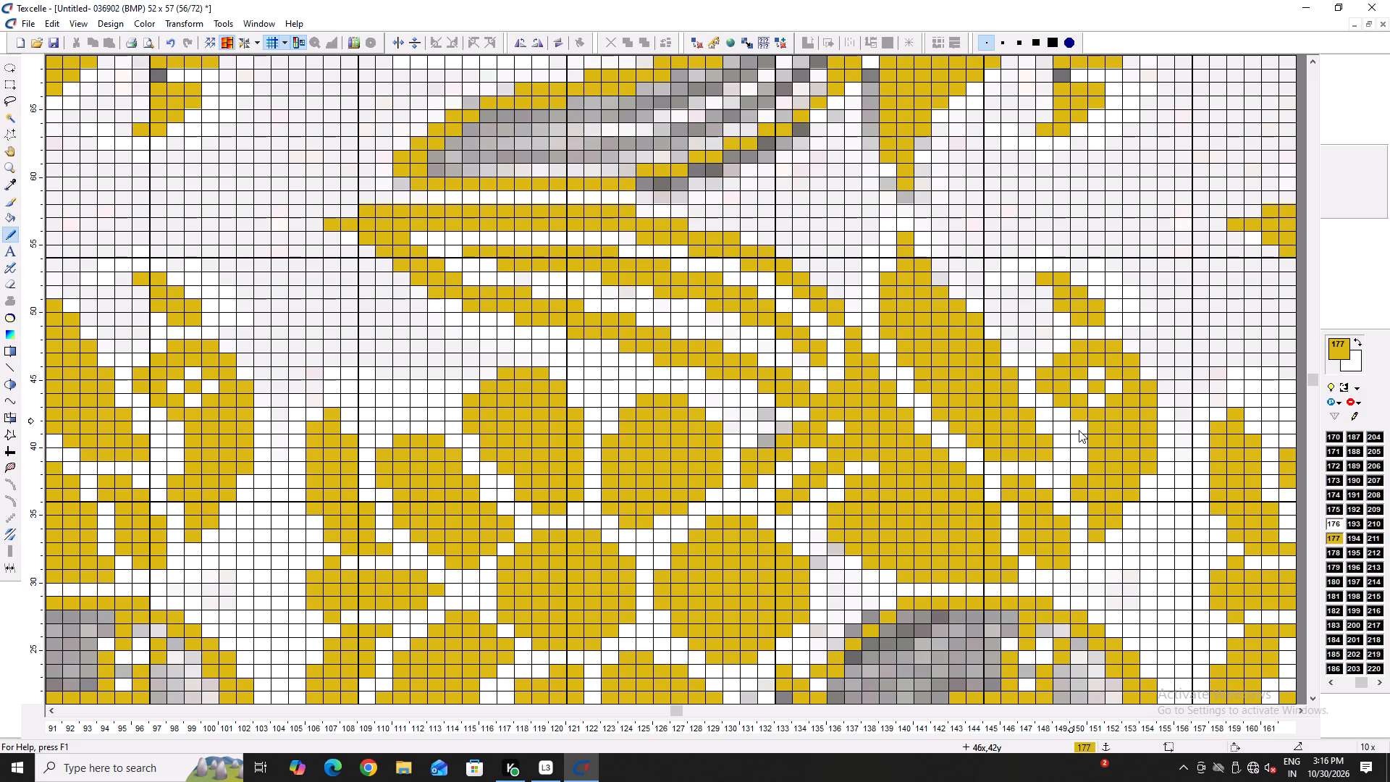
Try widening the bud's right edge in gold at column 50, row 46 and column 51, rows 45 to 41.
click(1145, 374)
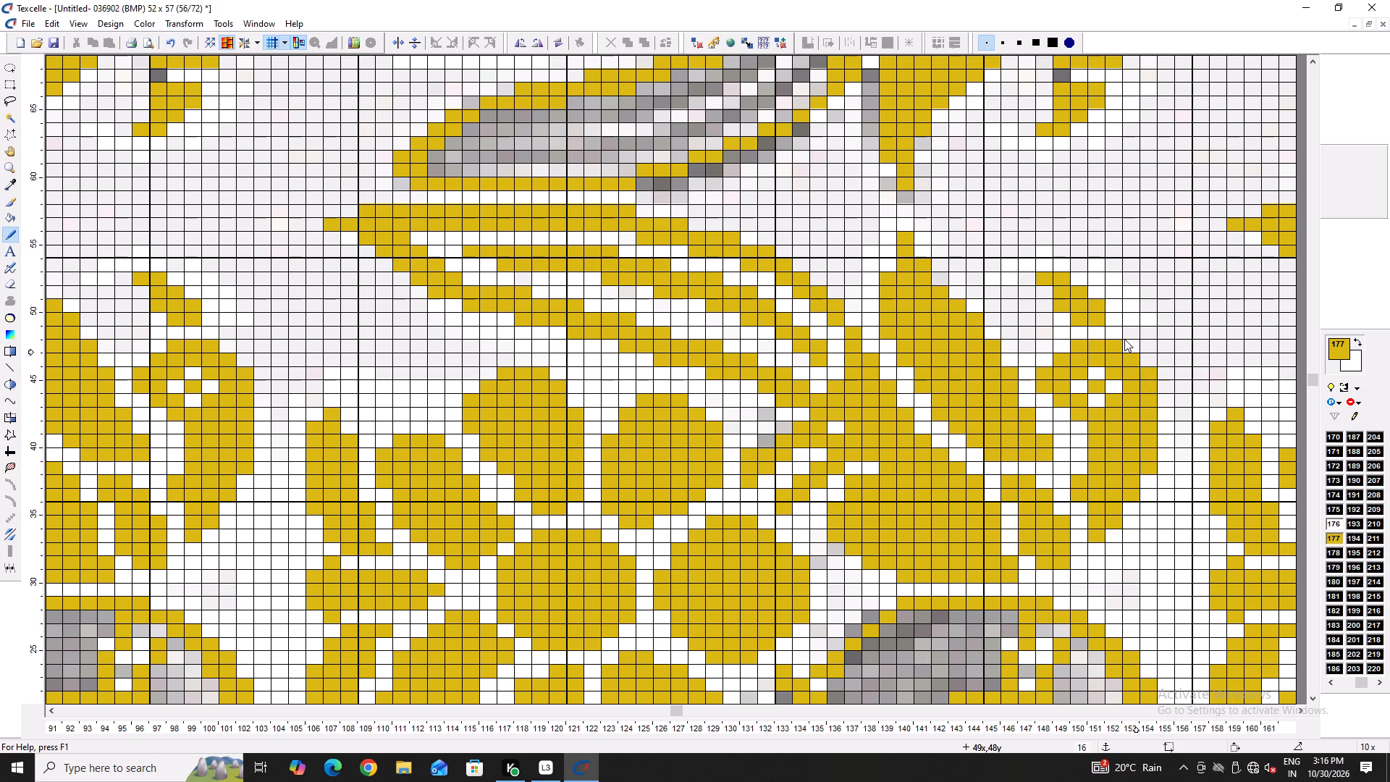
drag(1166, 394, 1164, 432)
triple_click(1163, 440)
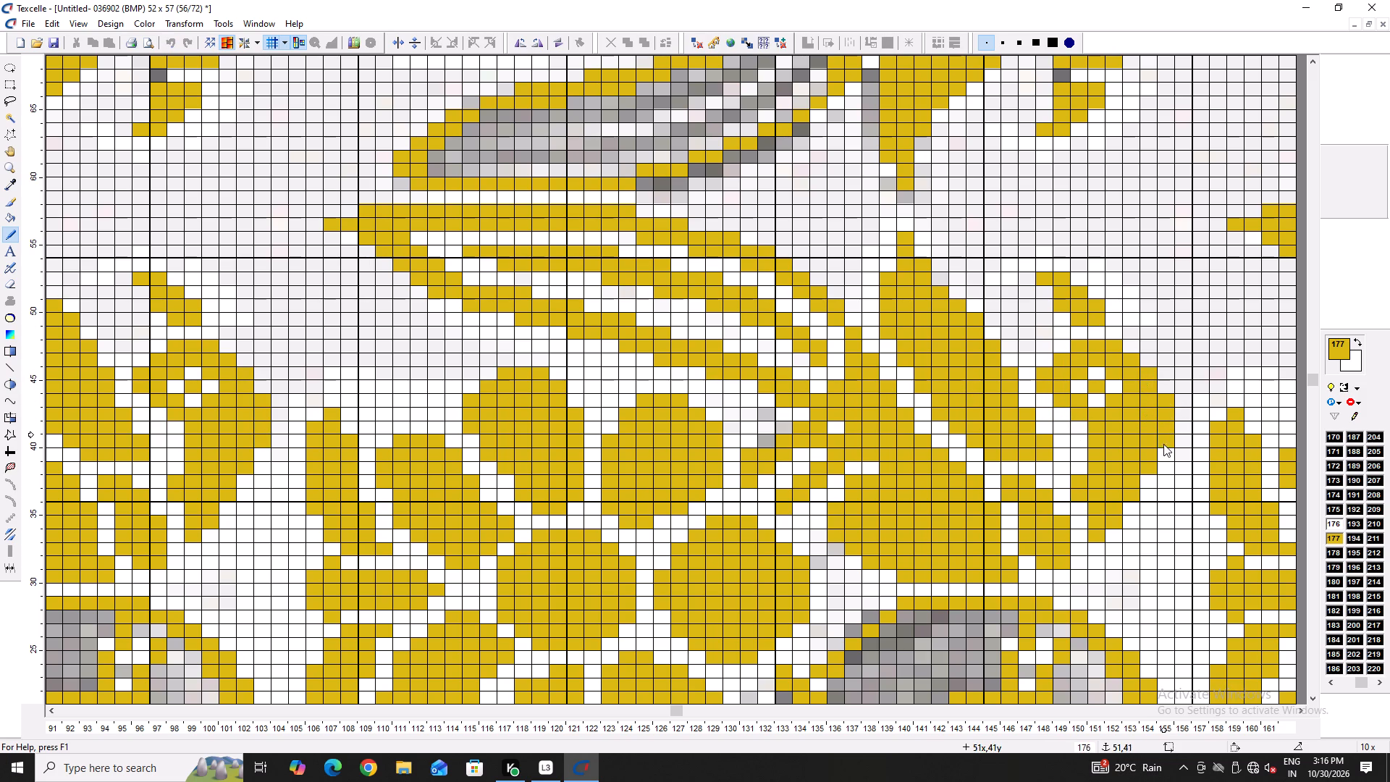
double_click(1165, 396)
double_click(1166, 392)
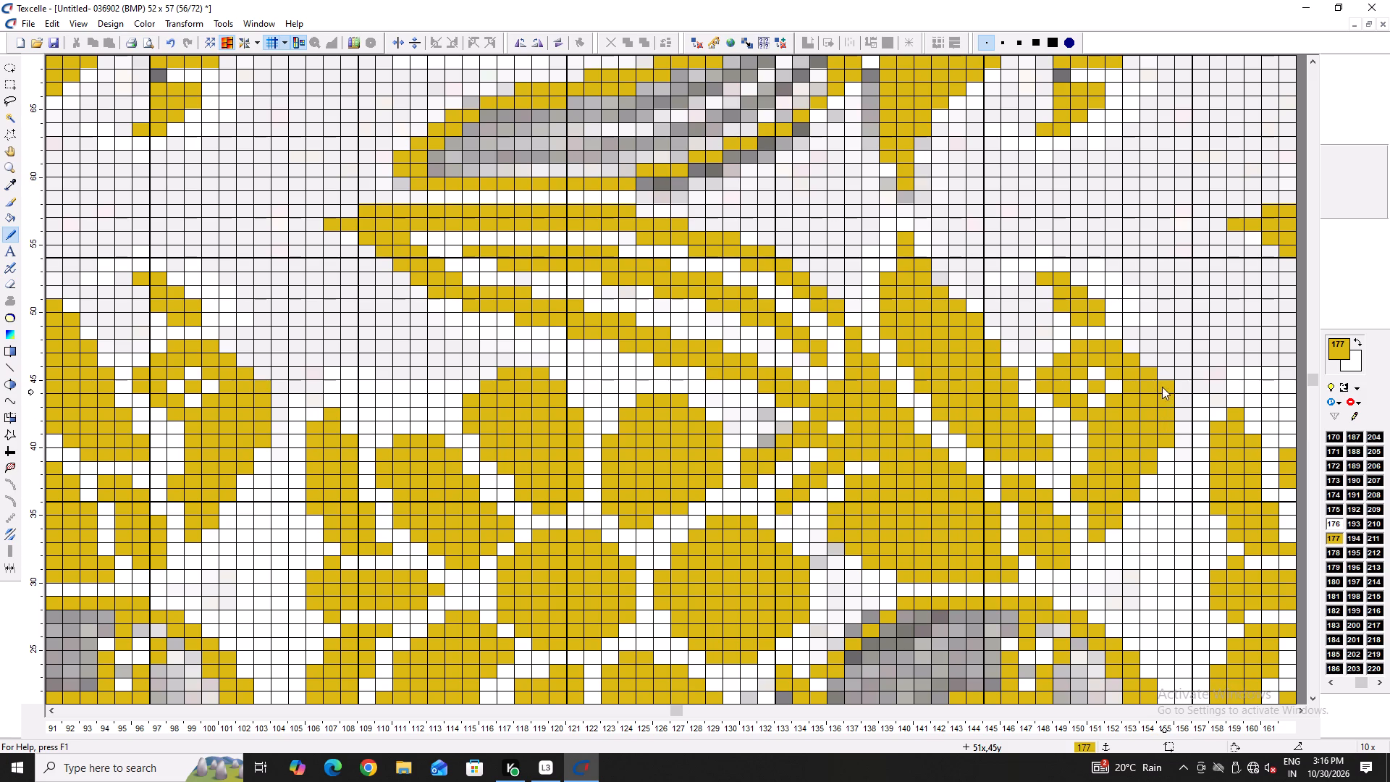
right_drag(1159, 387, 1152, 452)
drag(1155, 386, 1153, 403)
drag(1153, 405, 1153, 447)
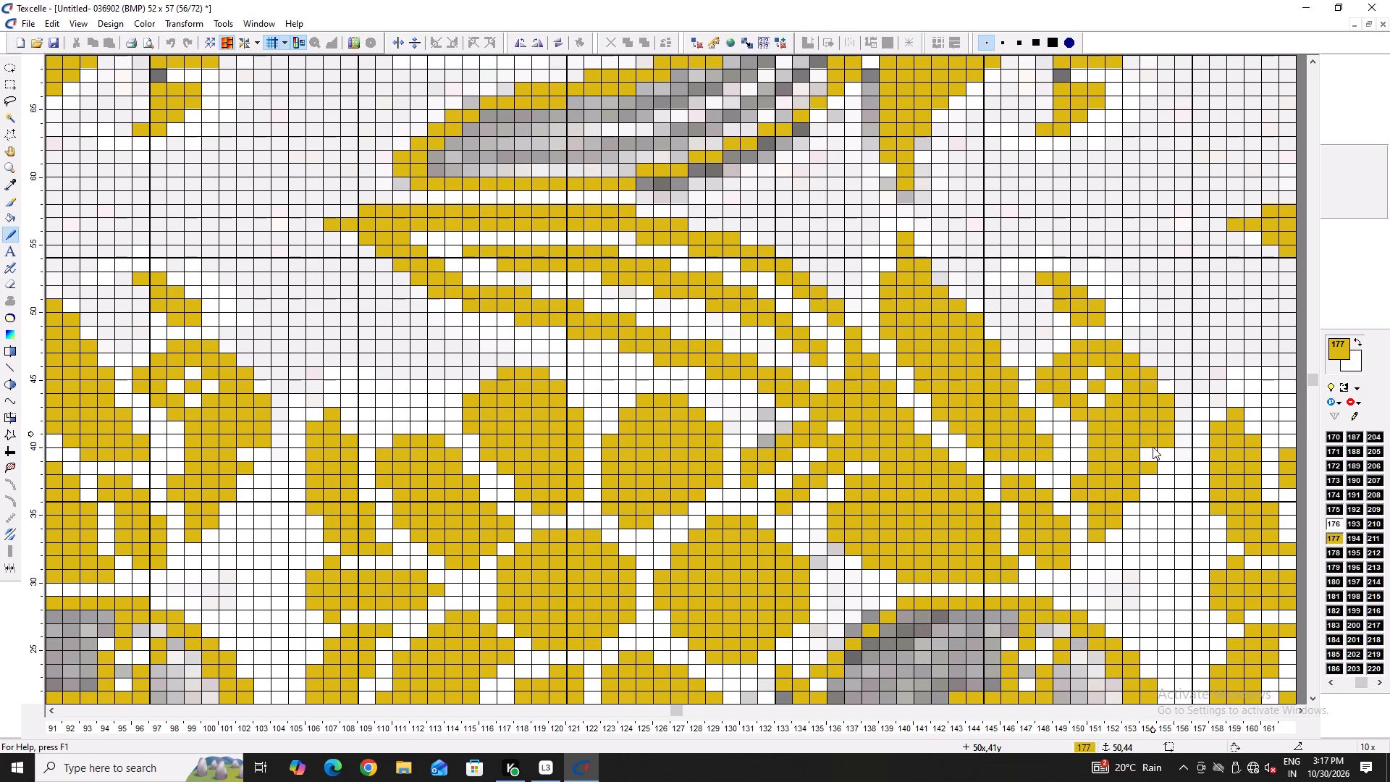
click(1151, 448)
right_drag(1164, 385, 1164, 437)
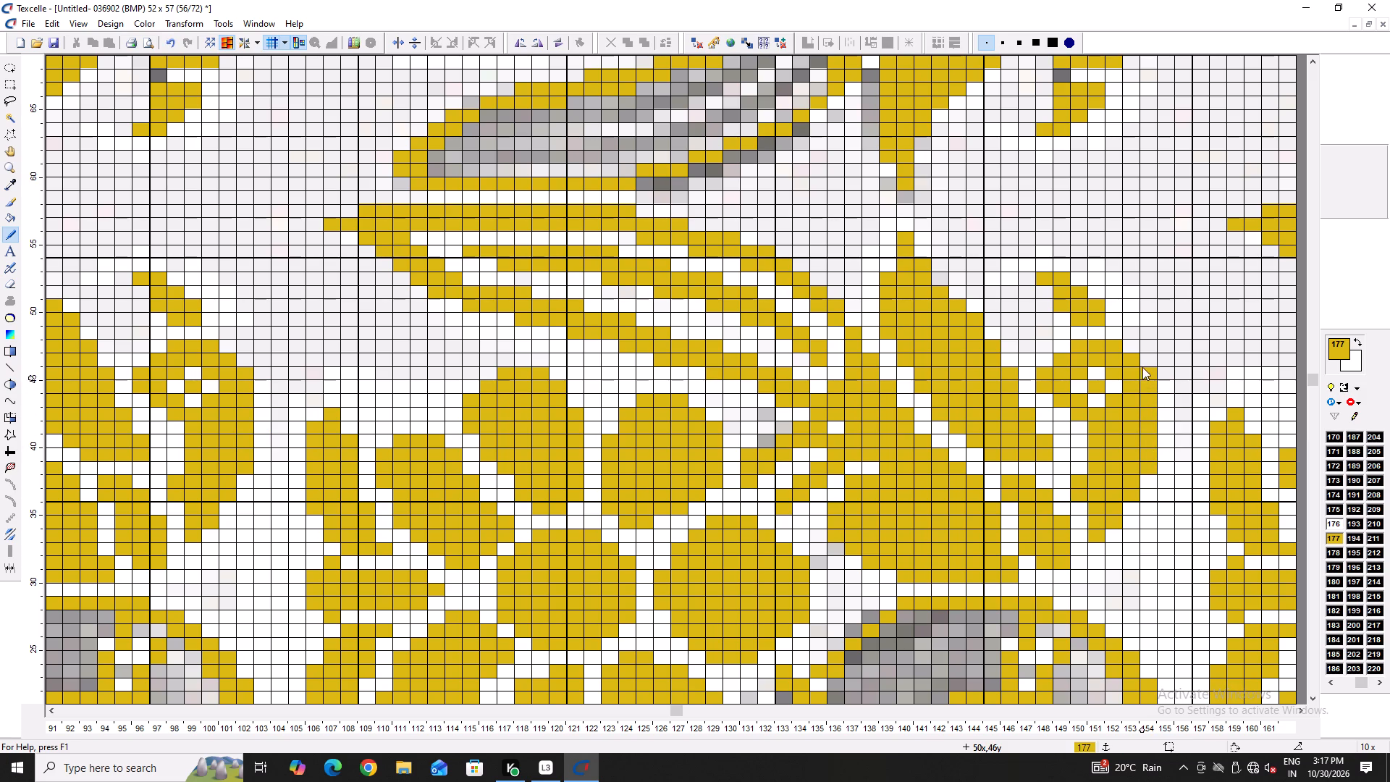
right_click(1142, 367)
Whiten the large leaf's left edge at column 33, row 38, down column 32, rows 36 to 33, and along its lower corner to column 36, row 31.
scroll(1100, 518, down, 1)
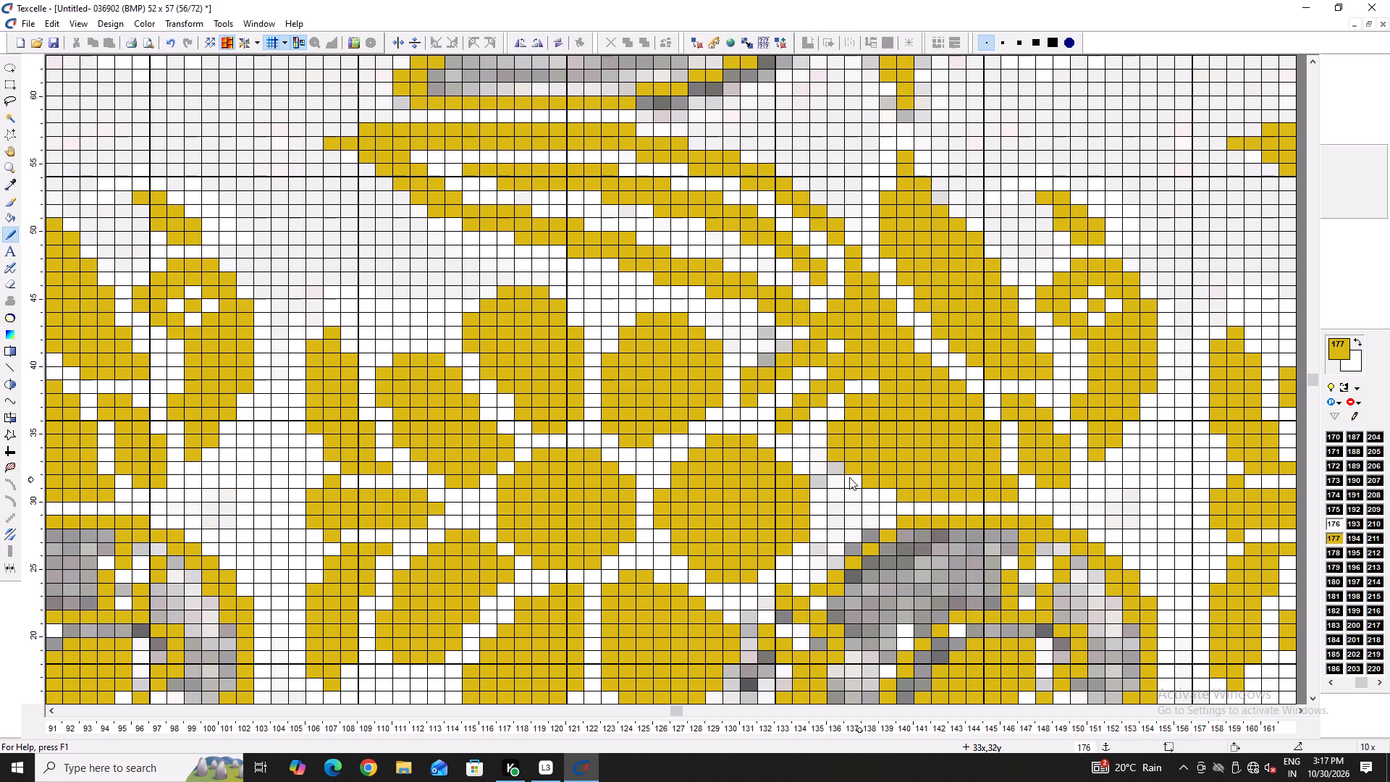
right_click(848, 395)
right_click(848, 395)
right_drag(835, 424, 838, 463)
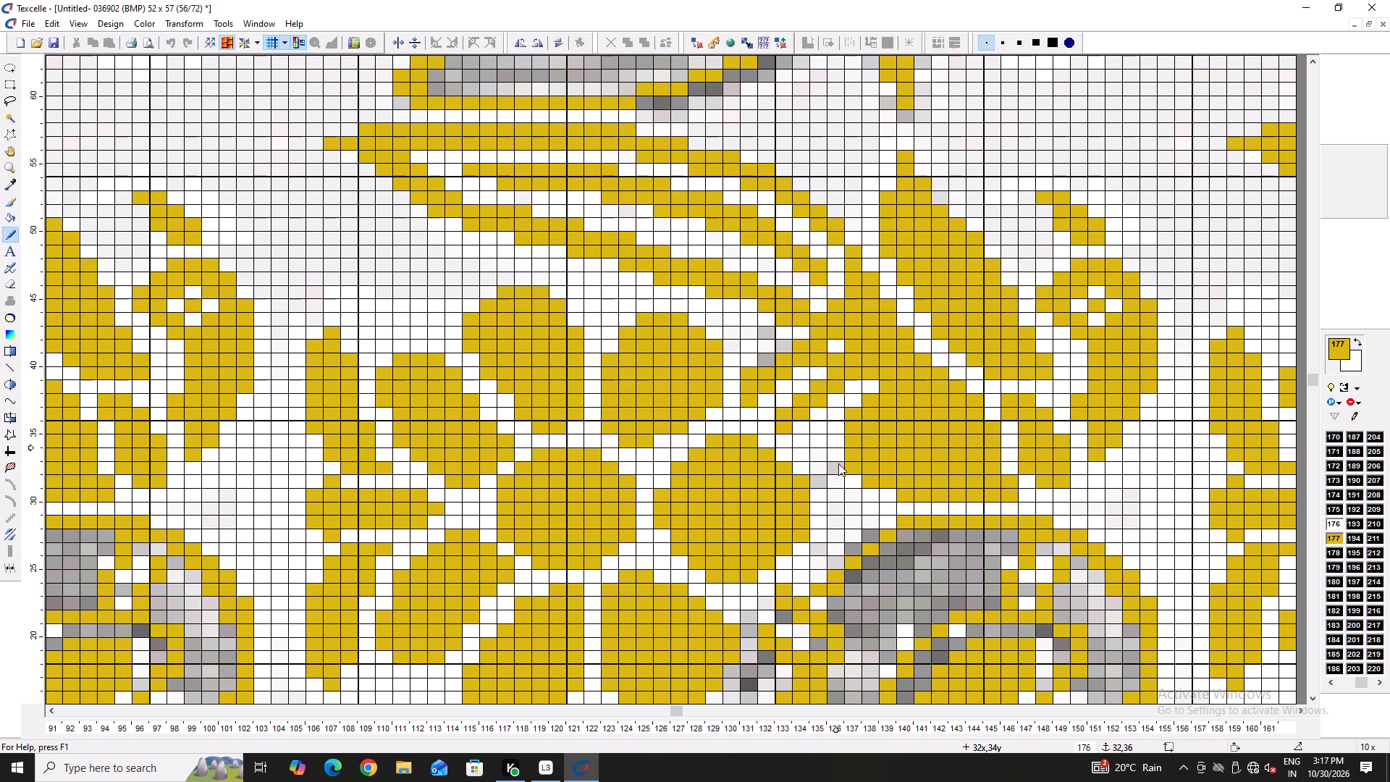
right_drag(838, 463, 842, 471)
right_click(843, 471)
right_click(848, 471)
right_click(849, 471)
right_click(868, 478)
right_click(868, 478)
right_click(900, 492)
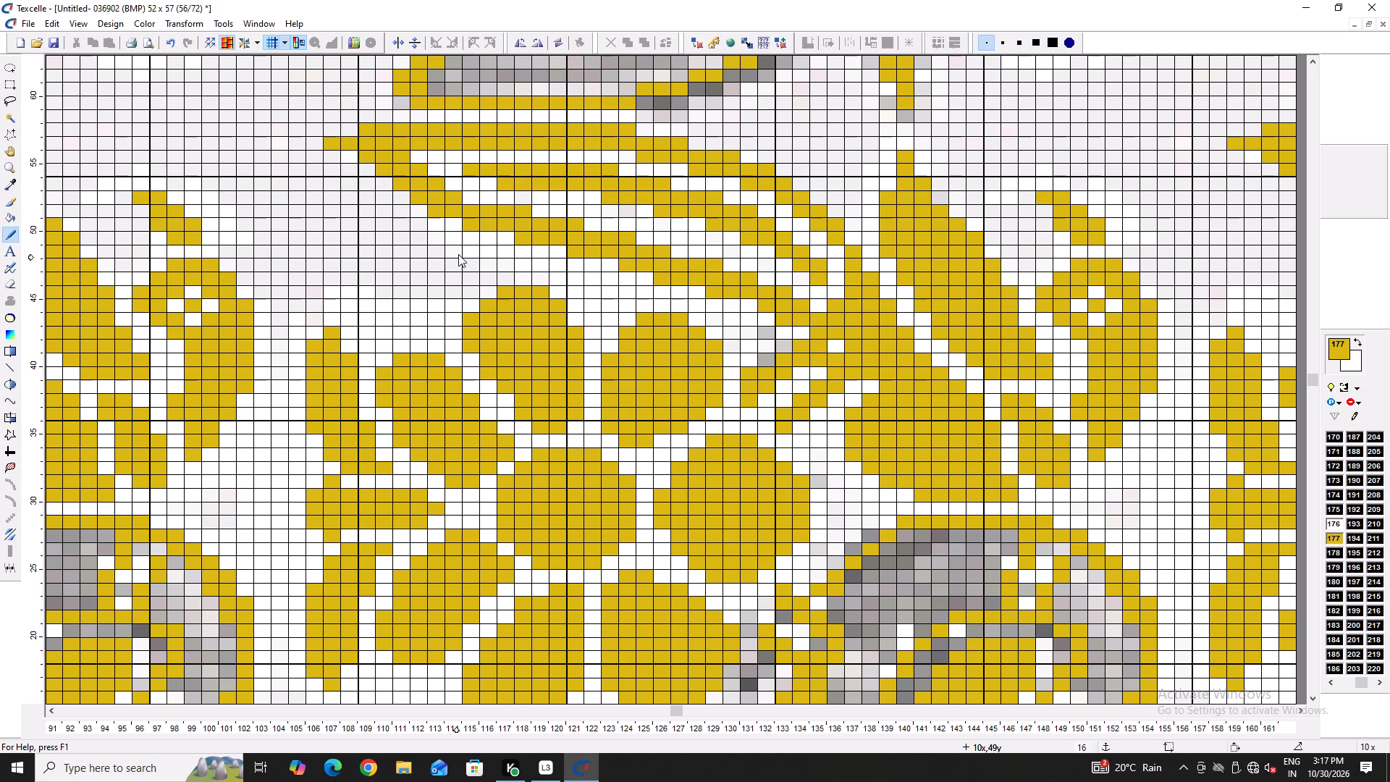
Extend the striped leaf tip's gold row 1 to column 4, leaving column 3, row 1 and column 4, row 56 white.
click(344, 132)
right_click(332, 131)
right_click(332, 130)
right_click(337, 127)
right_click(342, 129)
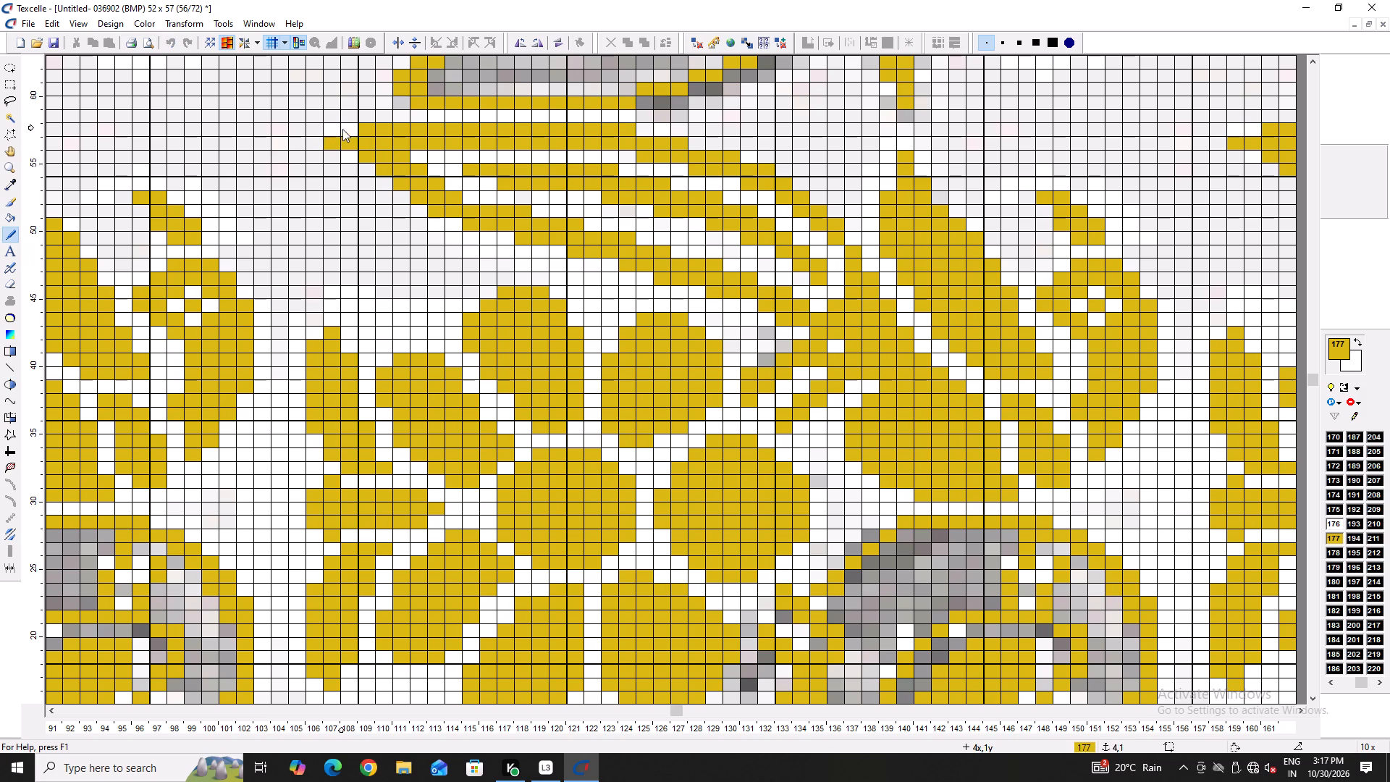
double_click(347, 154)
click(345, 131)
right_click(351, 155)
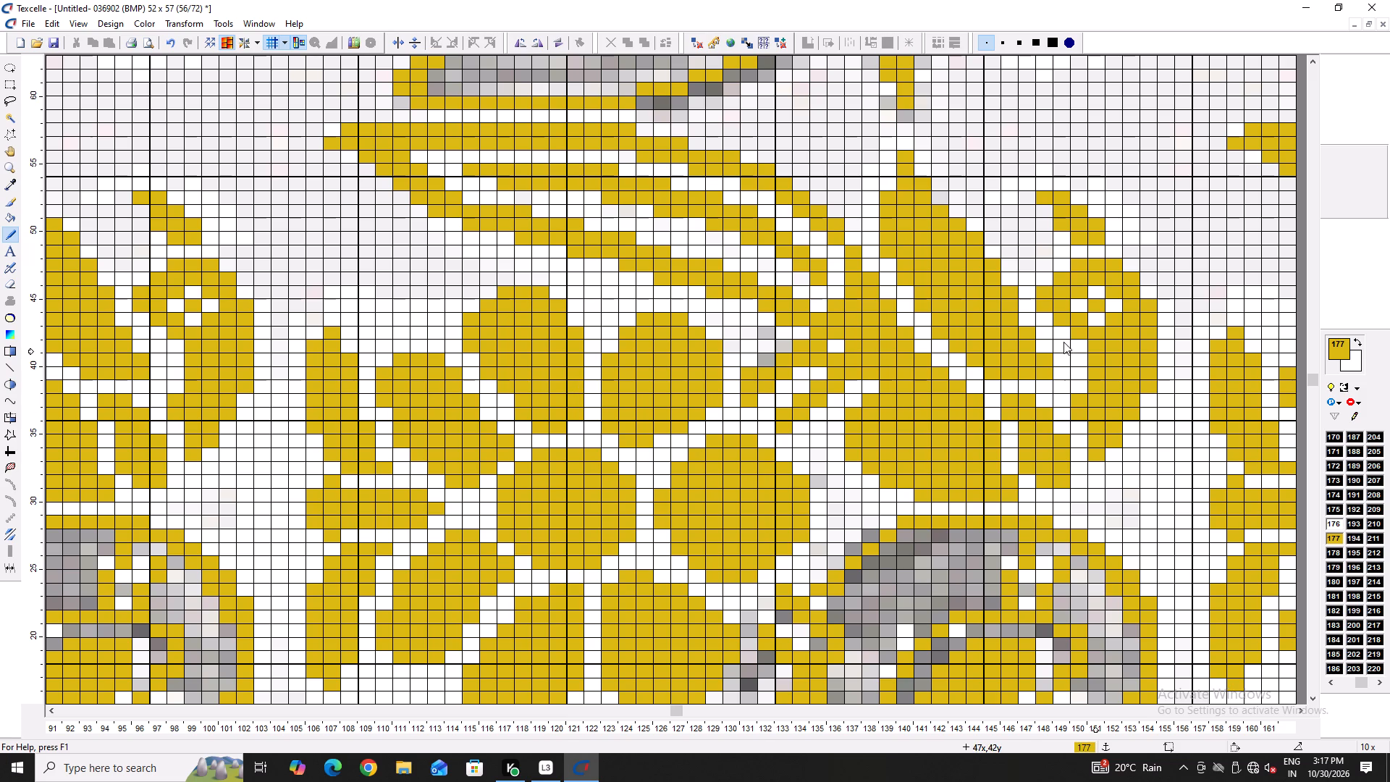
Edge the short upper streak with white at column 32, row 41 and column 27, row 40, keeping gold at column 29, row 42 and column 28, row 41.
right_click(827, 356)
right_click(835, 353)
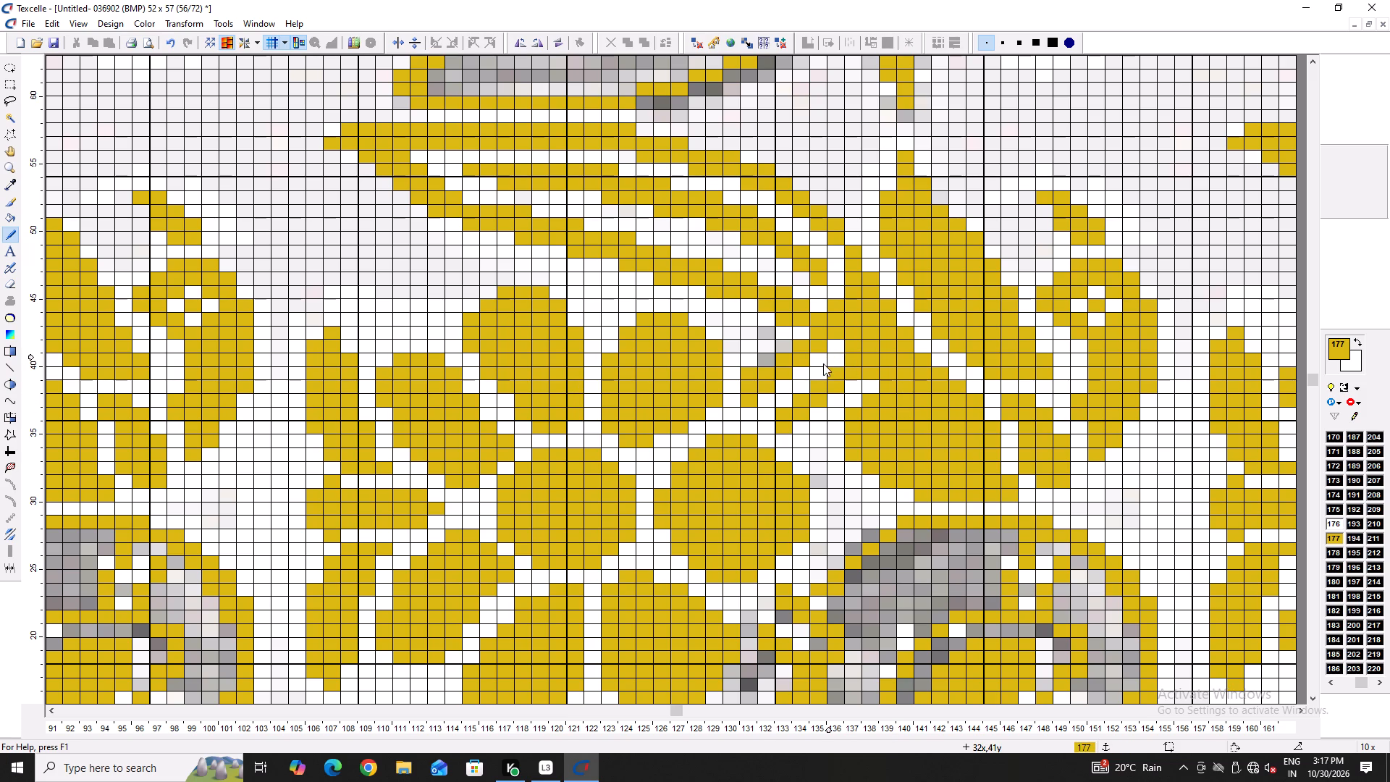
double_click(818, 358)
right_click(778, 348)
right_click(763, 357)
right_click(762, 358)
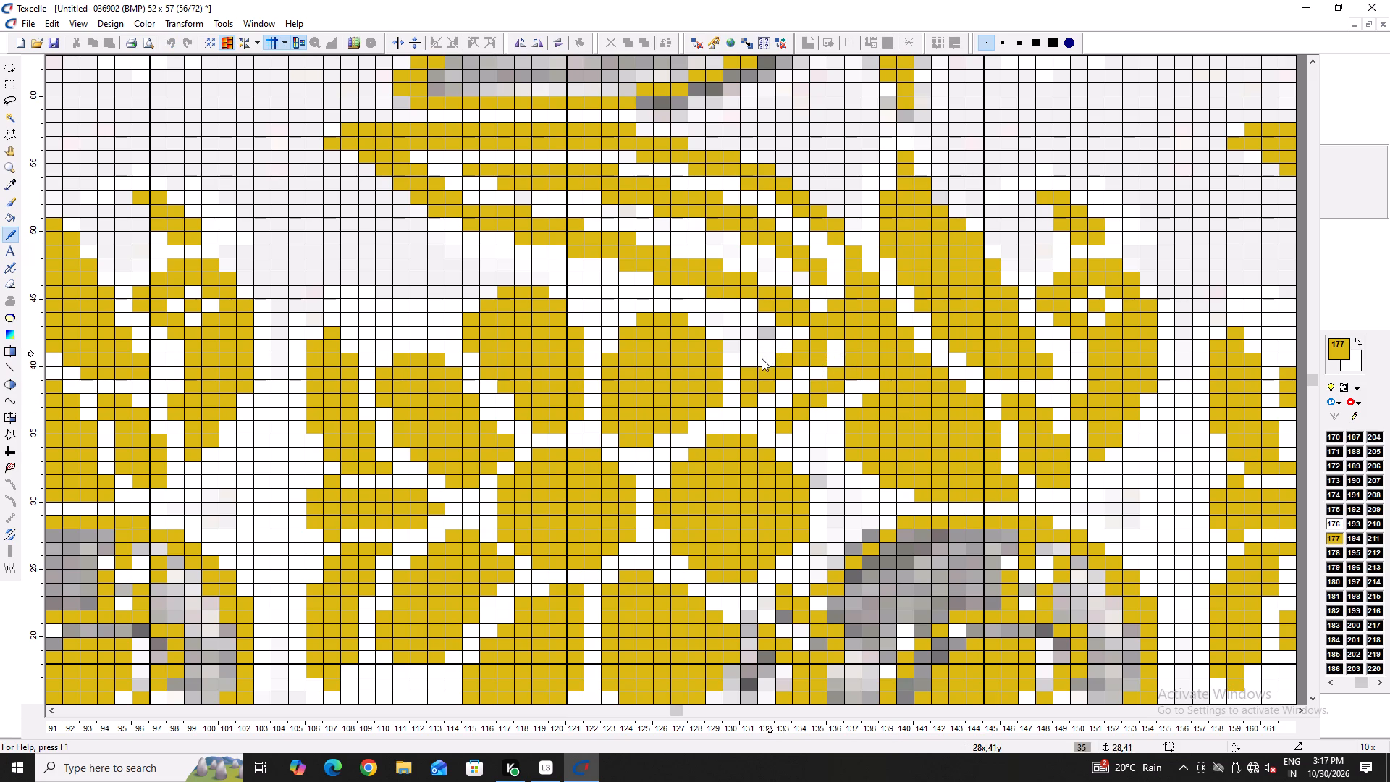
click(781, 347)
click(762, 366)
click(766, 360)
right_click(745, 372)
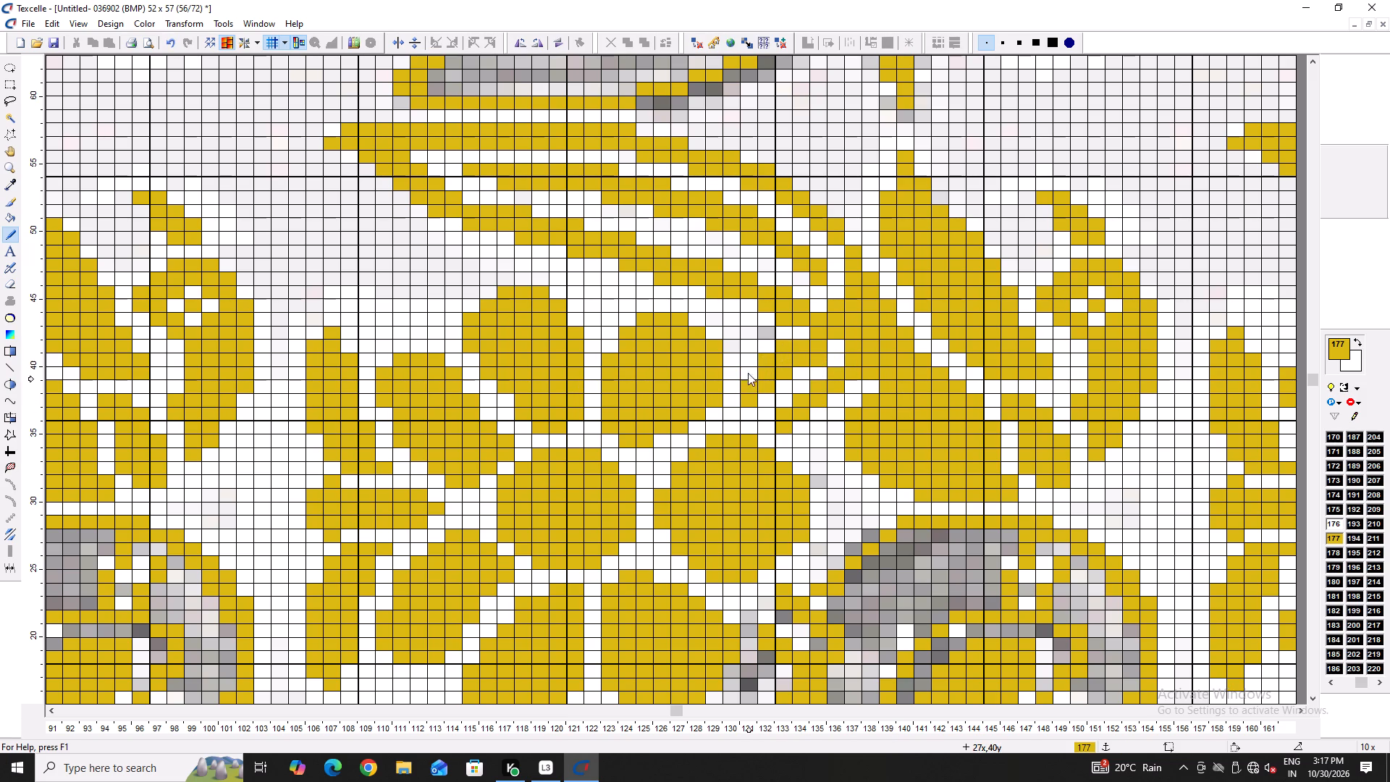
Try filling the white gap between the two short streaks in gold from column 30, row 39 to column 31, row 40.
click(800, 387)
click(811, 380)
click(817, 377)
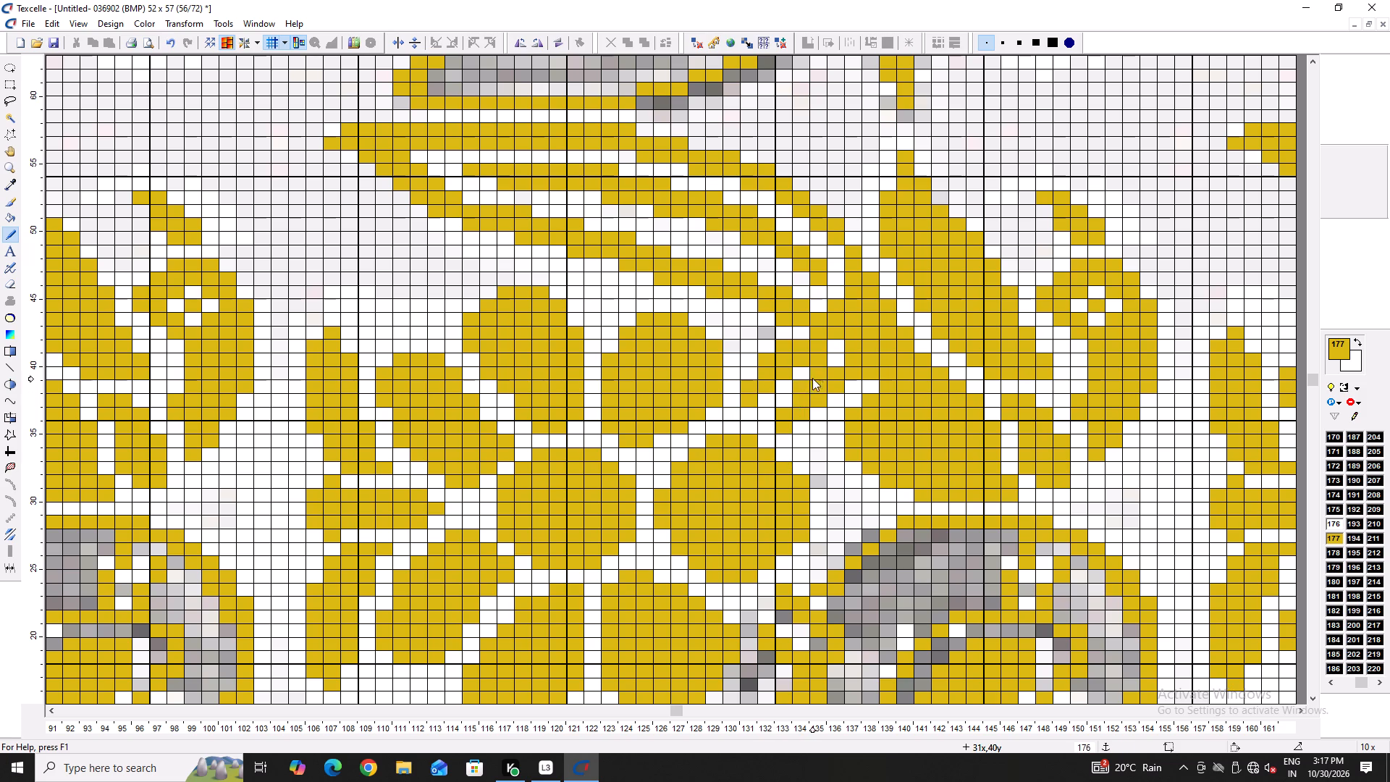
Whiten column 31, row 41, column 29, row 40 and column 27, row 42 around the upper streak, with column 29, row 41 gold.
right_click(813, 362)
right_click(787, 378)
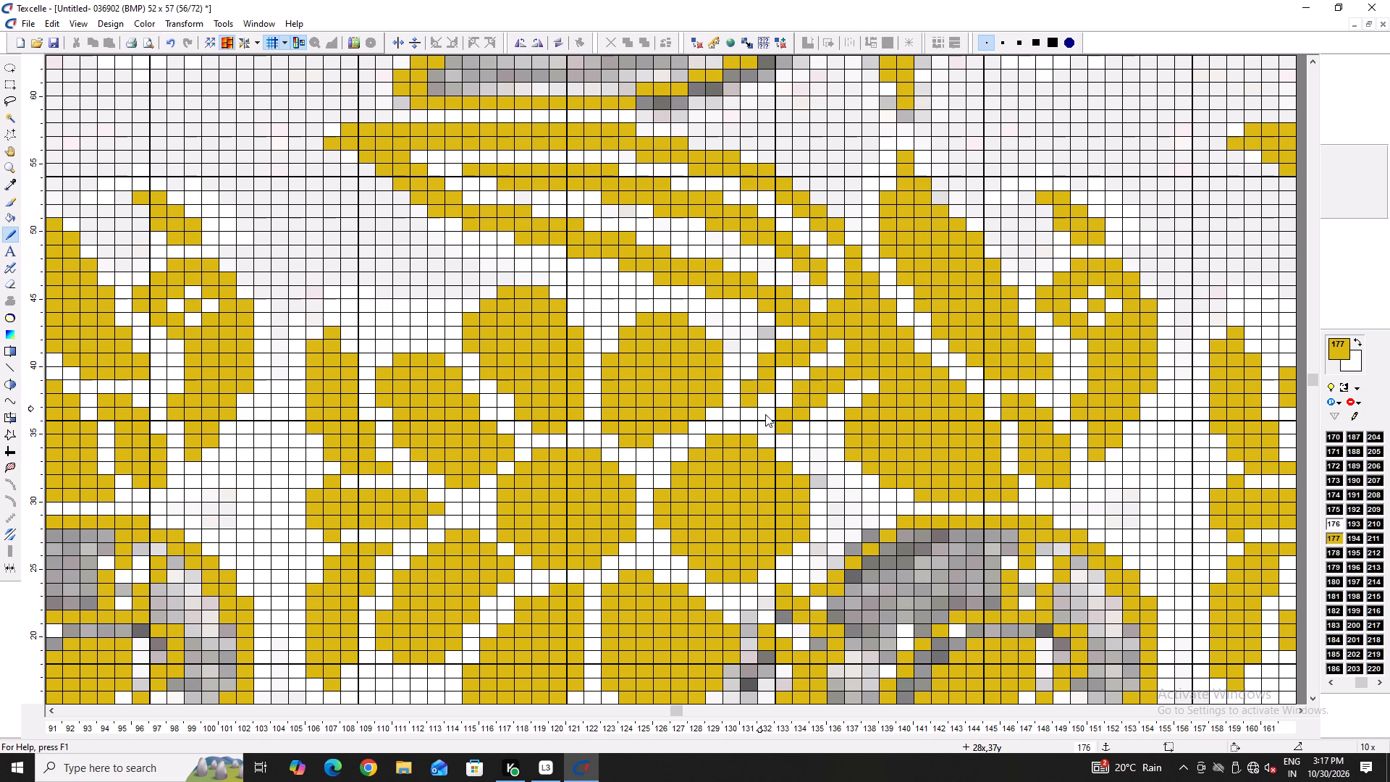
click(775, 363)
click(752, 344)
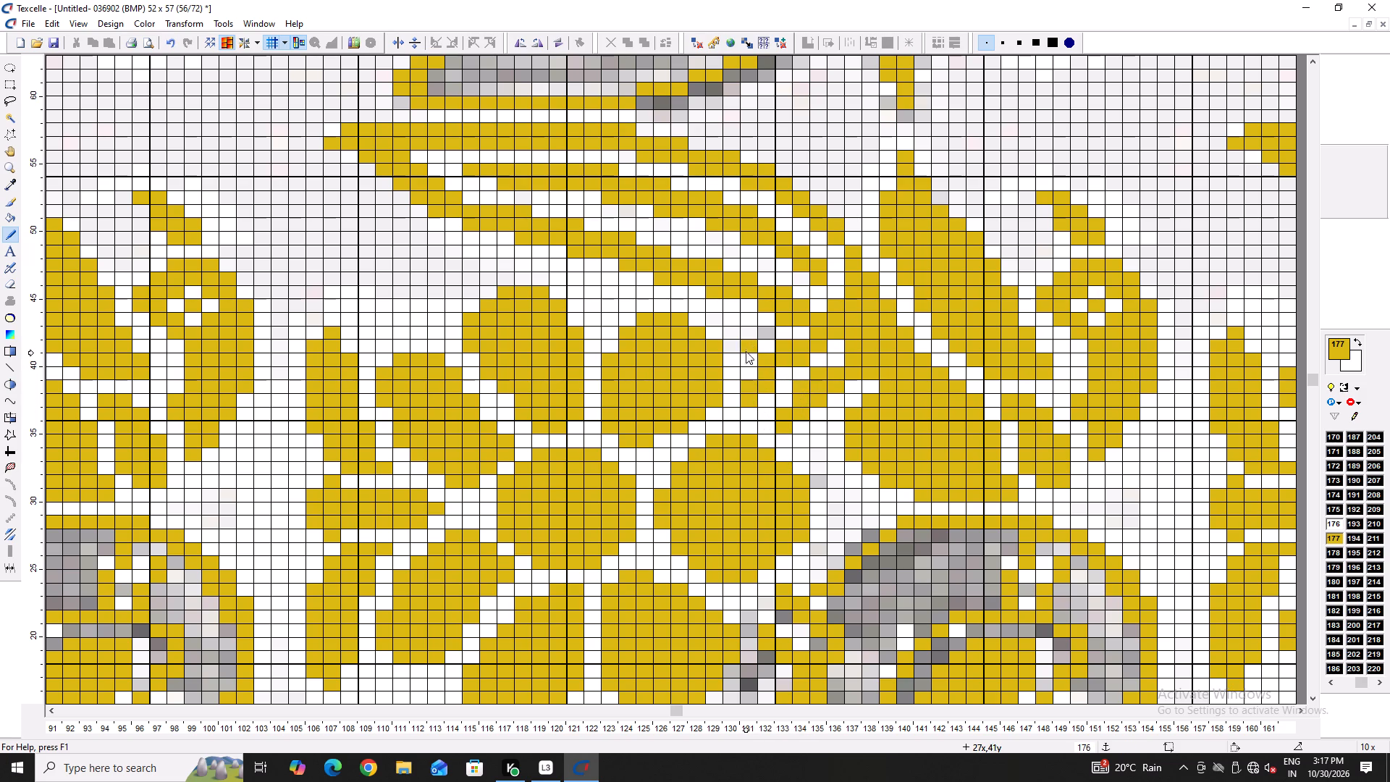
right_click(746, 349)
right_click(746, 349)
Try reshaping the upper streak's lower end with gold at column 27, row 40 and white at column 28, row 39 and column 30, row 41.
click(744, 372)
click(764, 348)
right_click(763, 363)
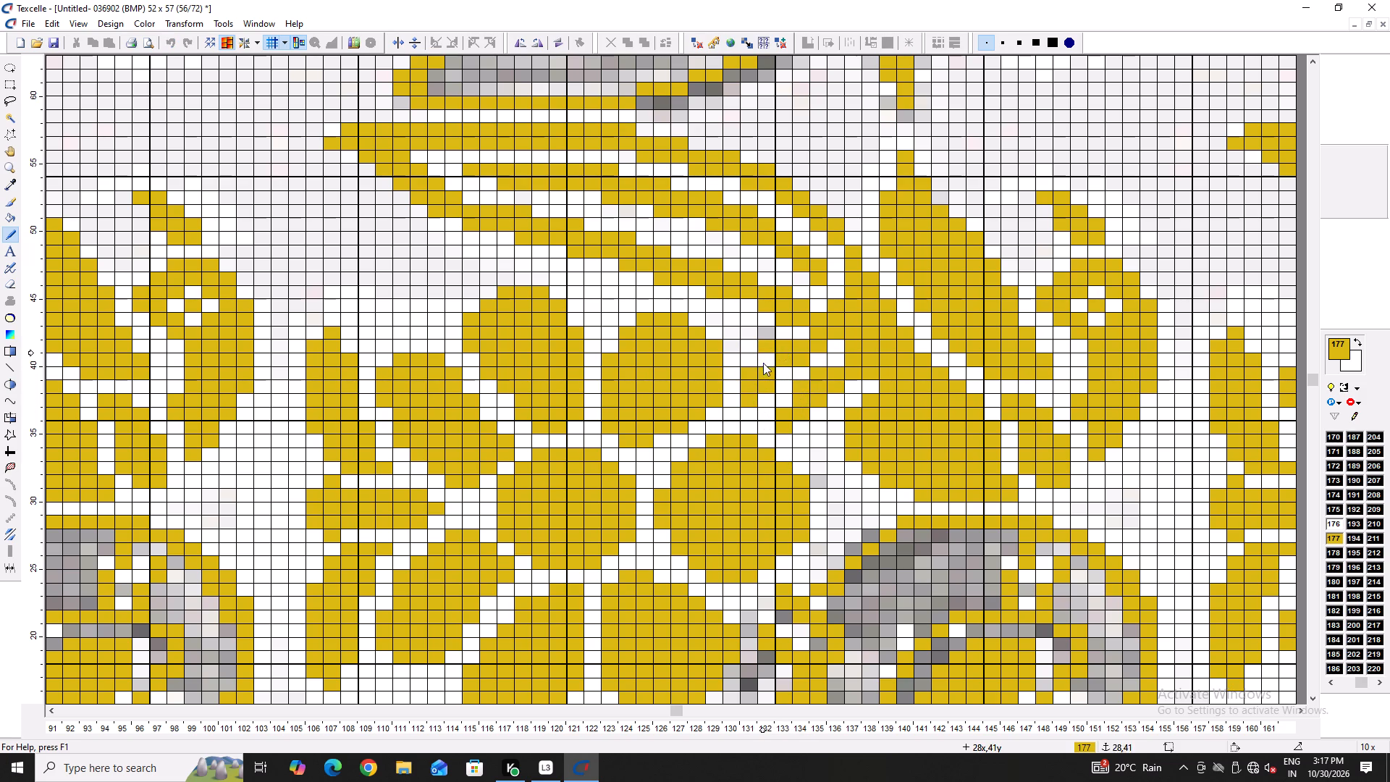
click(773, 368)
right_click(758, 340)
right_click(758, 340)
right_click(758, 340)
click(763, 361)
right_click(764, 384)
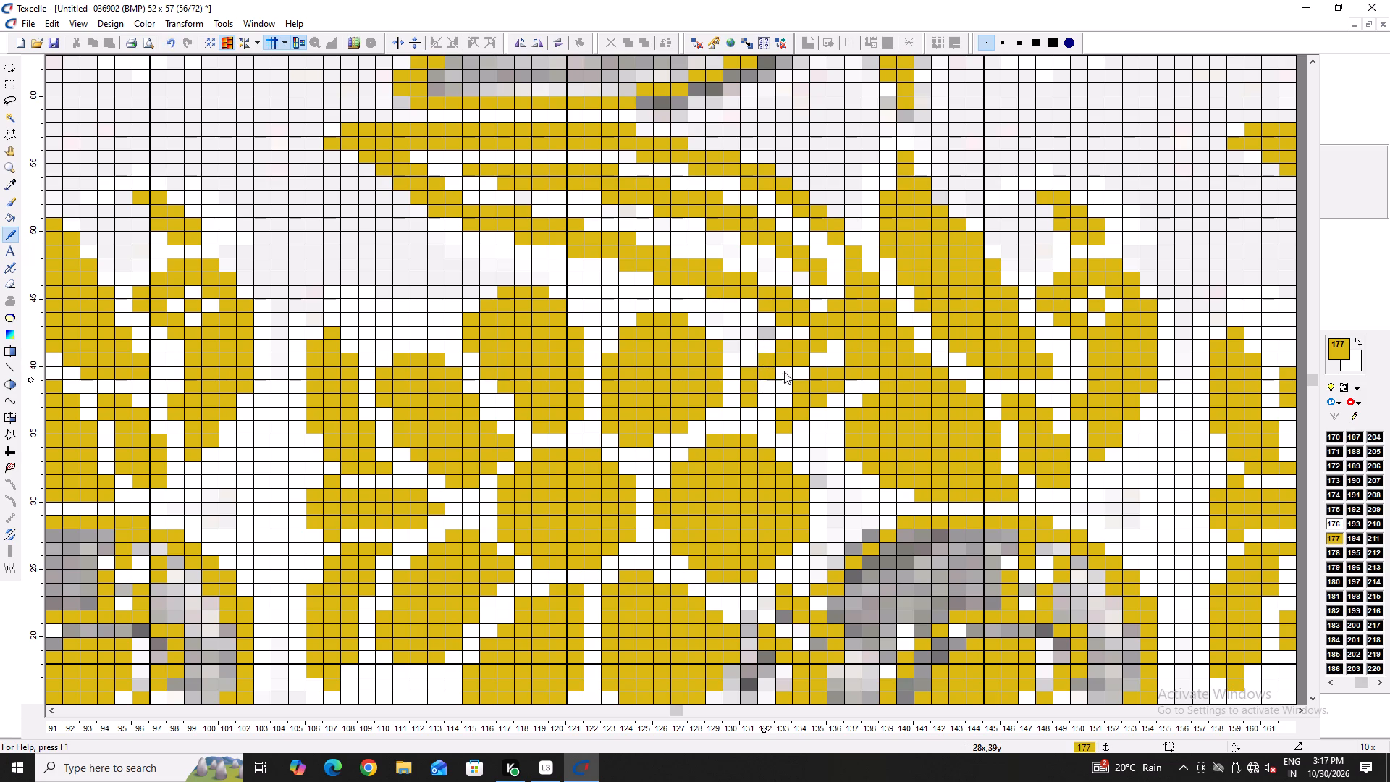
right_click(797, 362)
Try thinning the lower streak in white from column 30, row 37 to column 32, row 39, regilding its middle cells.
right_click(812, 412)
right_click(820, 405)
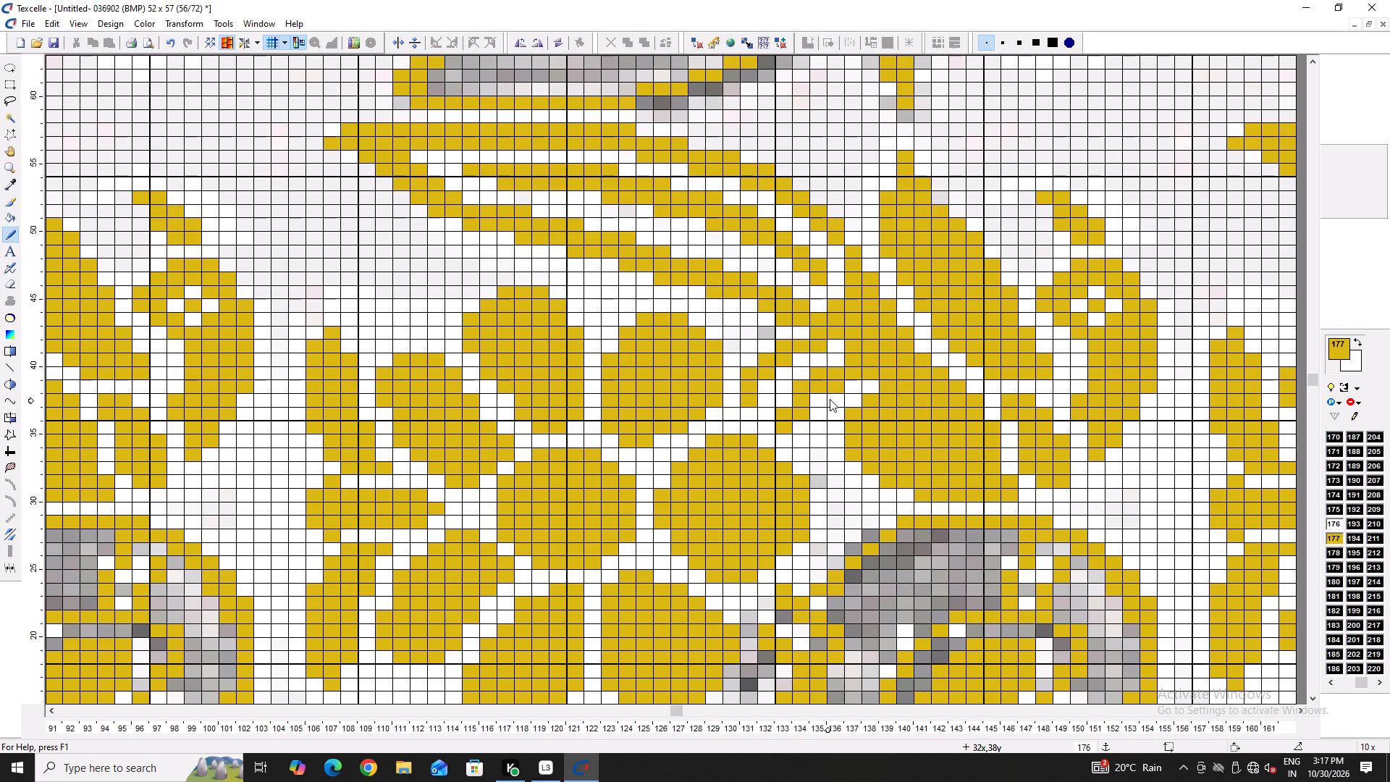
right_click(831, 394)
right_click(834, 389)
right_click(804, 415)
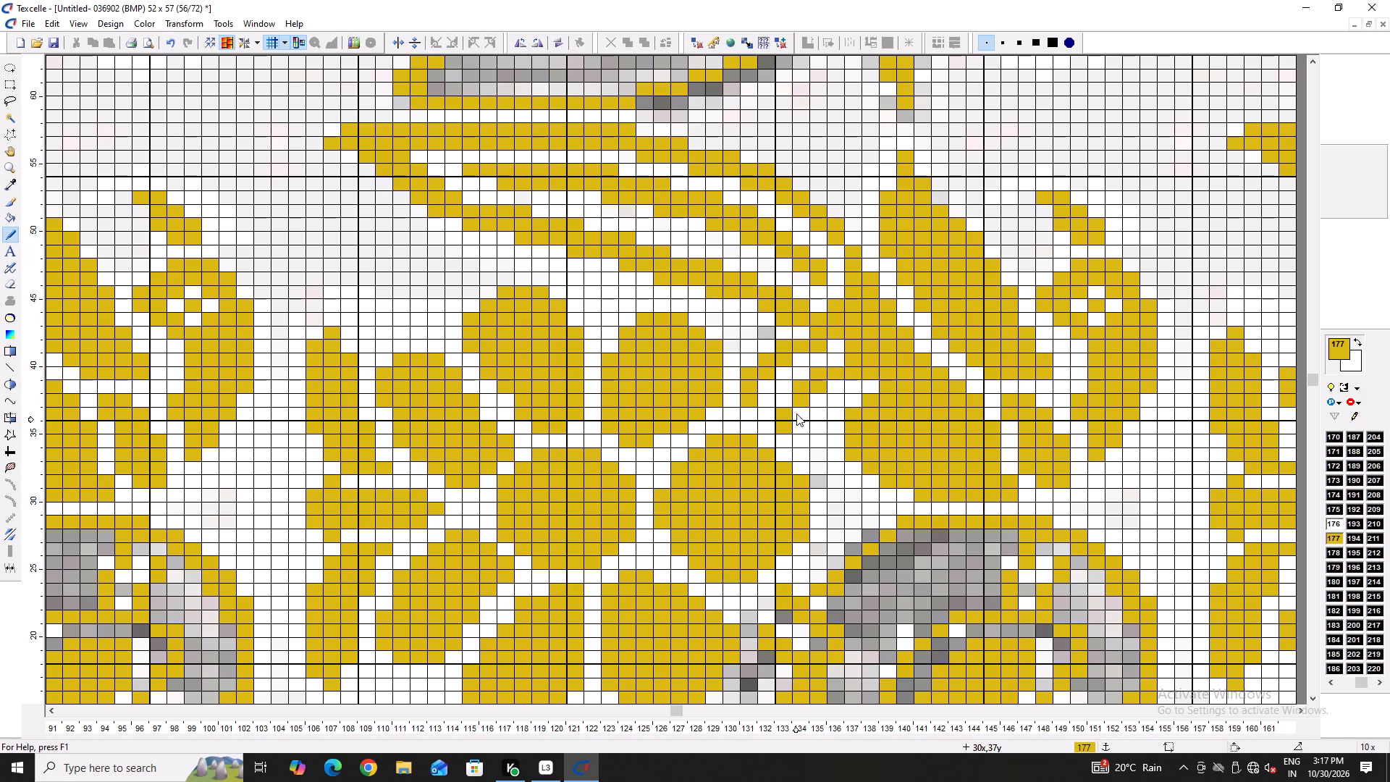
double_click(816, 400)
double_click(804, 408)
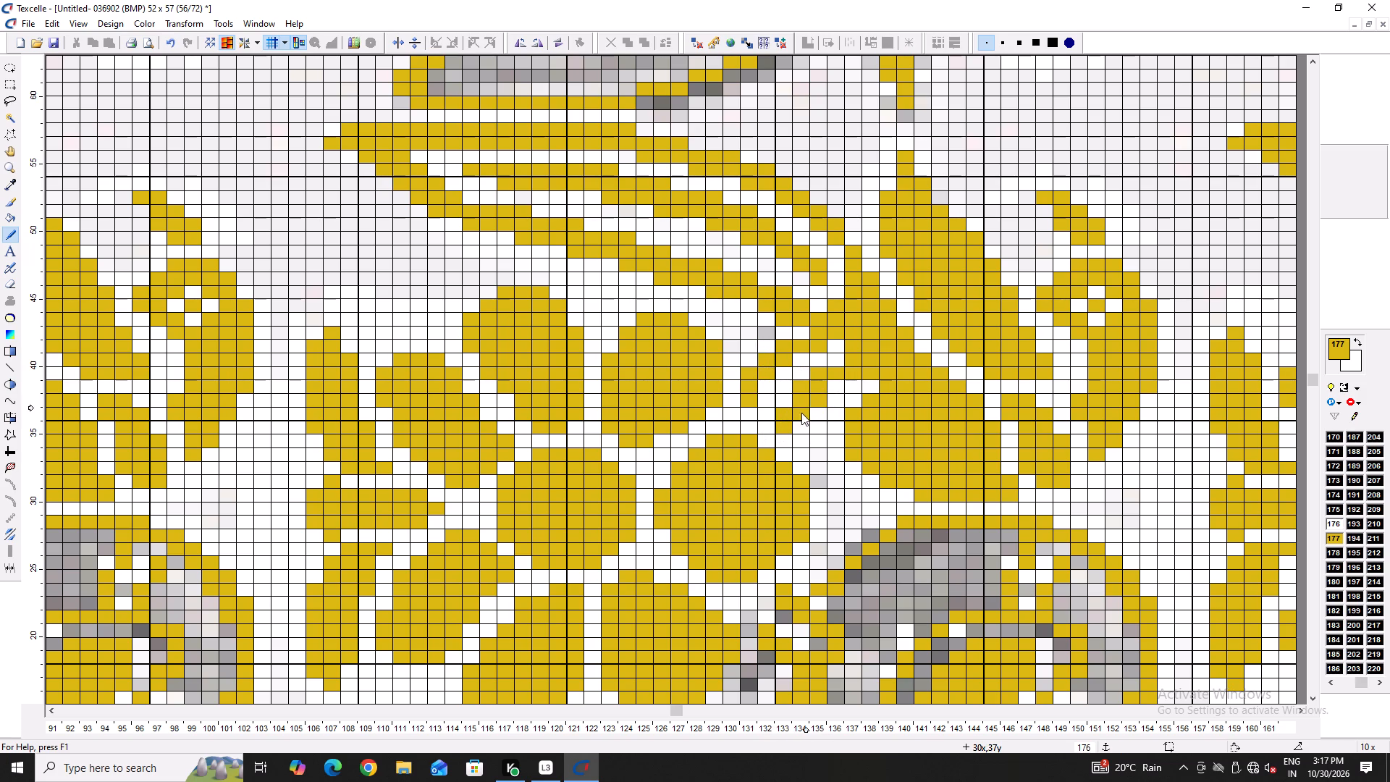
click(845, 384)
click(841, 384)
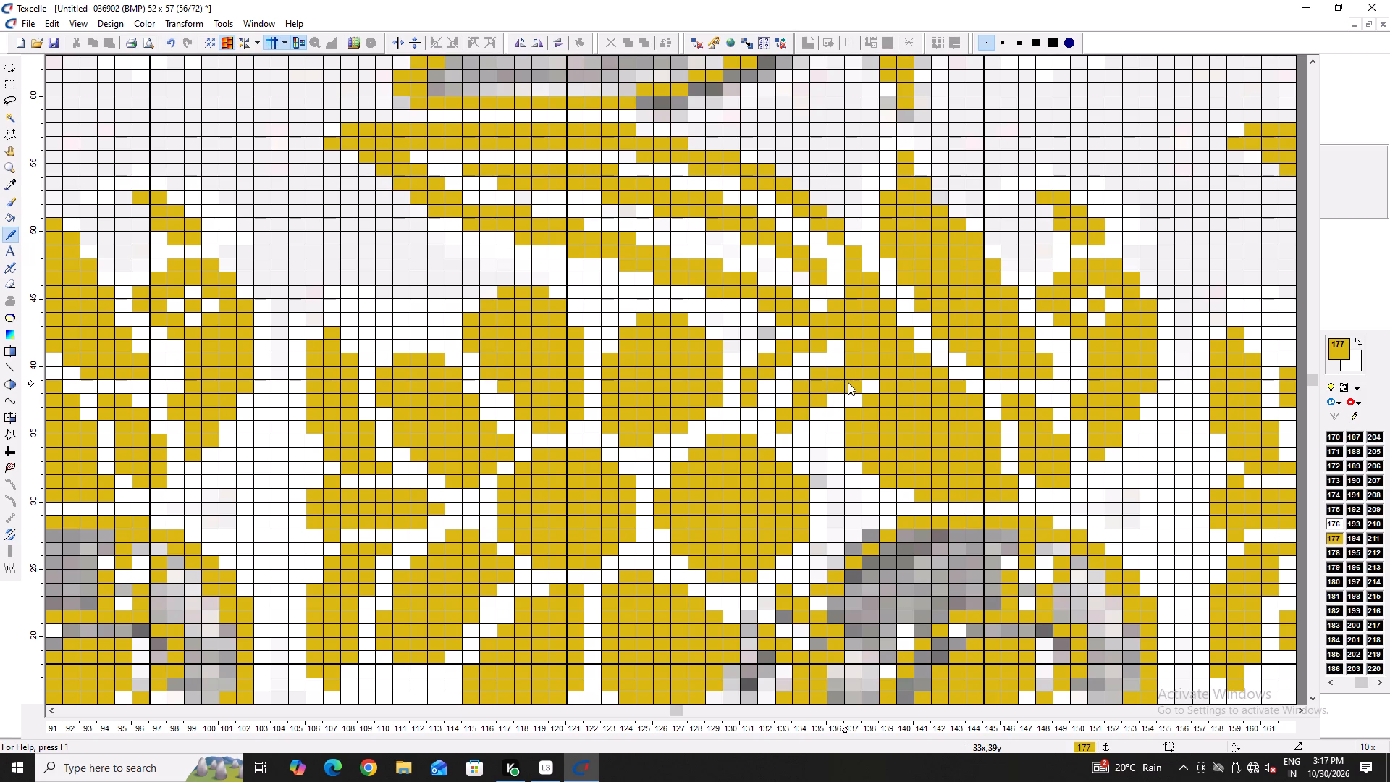
Clear the gap above the lower streak in white at column 33, row 39, column 31, row 40 and column 30, row 39.
right_click(849, 382)
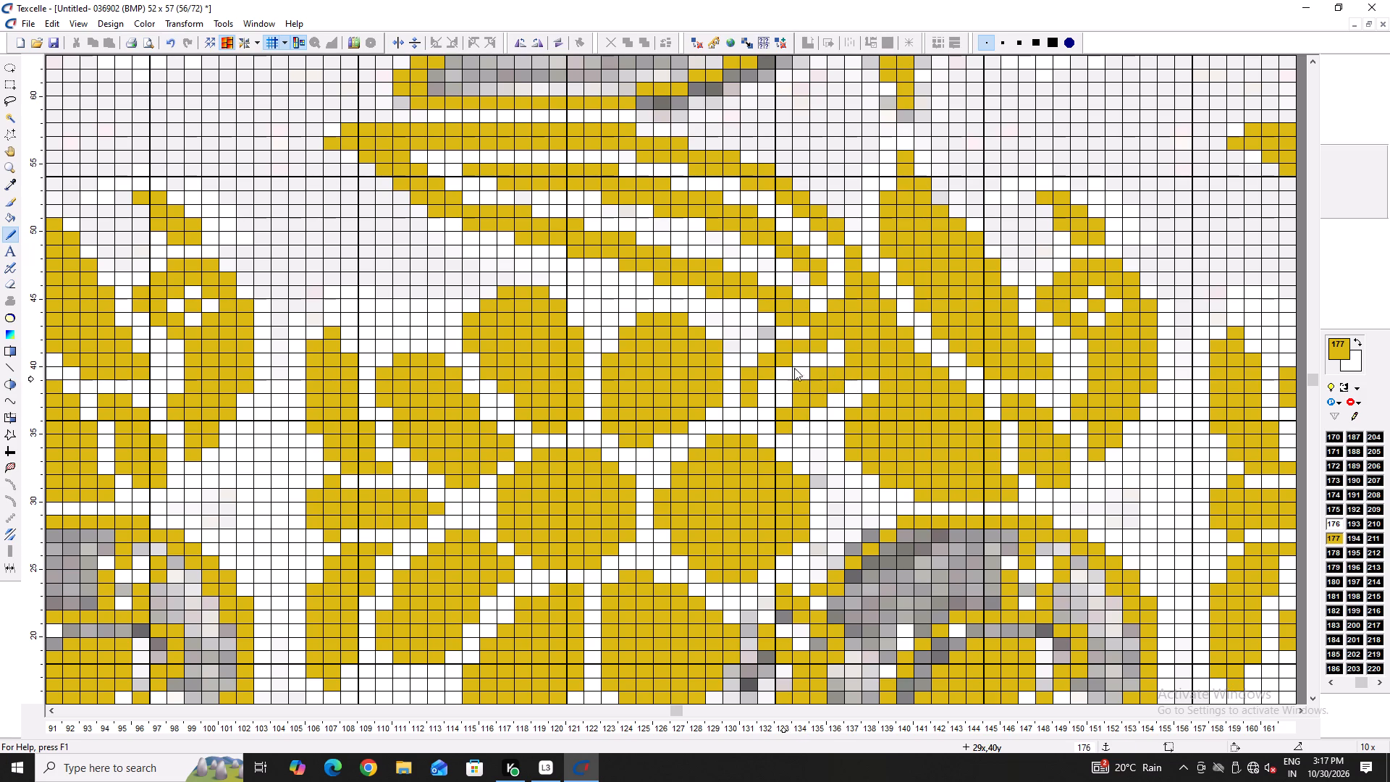
right_click(811, 377)
right_click(811, 377)
right_click(799, 385)
Fill the upper streak in gold at columns 29 and 30, row 41, column 29, row 40 and column 28, row 39, whitening column 27, row 40.
double_click(788, 353)
click(801, 356)
double_click(780, 374)
click(765, 382)
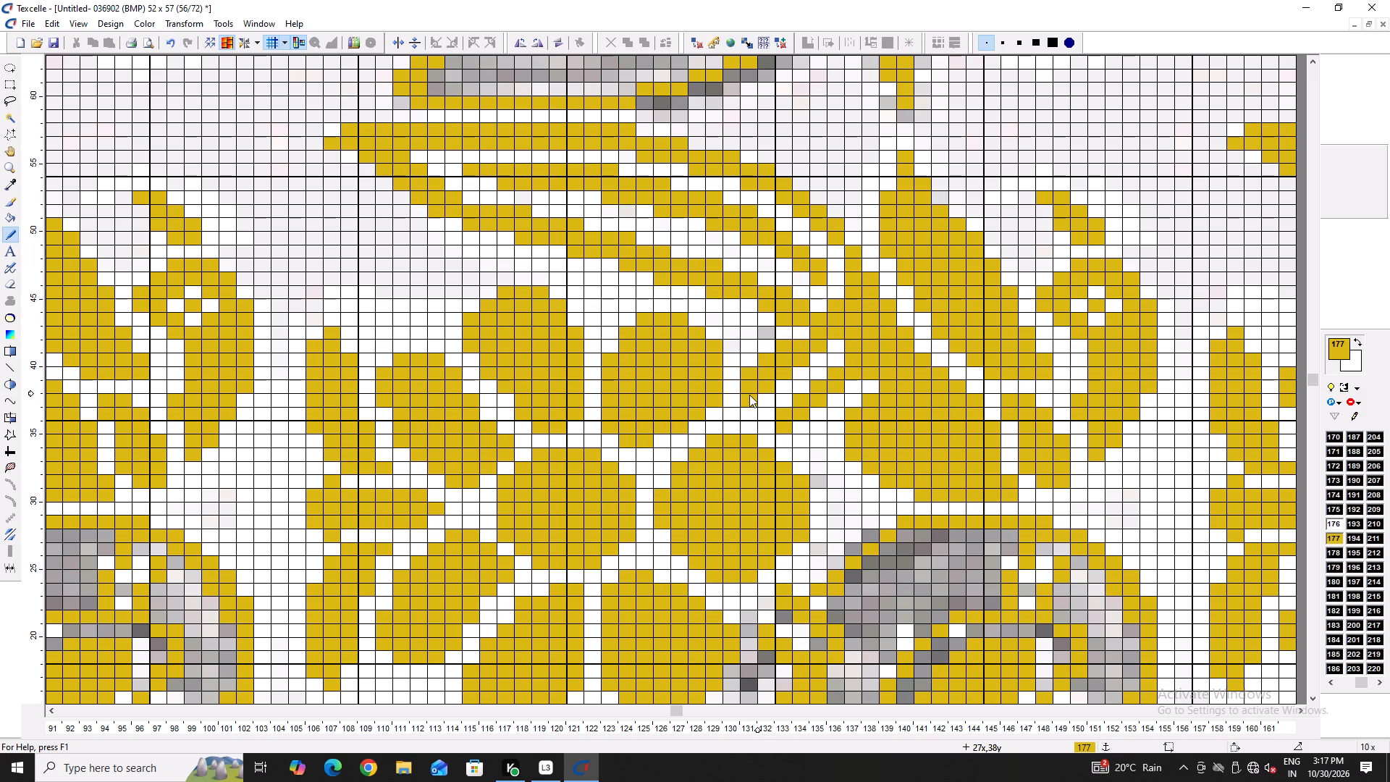
right_click(748, 379)
right_click(748, 379)
click(748, 379)
right_click(748, 368)
Thicken the lower streak in gold at column 31, row 37, column 32, rows 39 and 38, and column 30, row 36, whitening column 29, row 37.
click(813, 411)
double_click(838, 391)
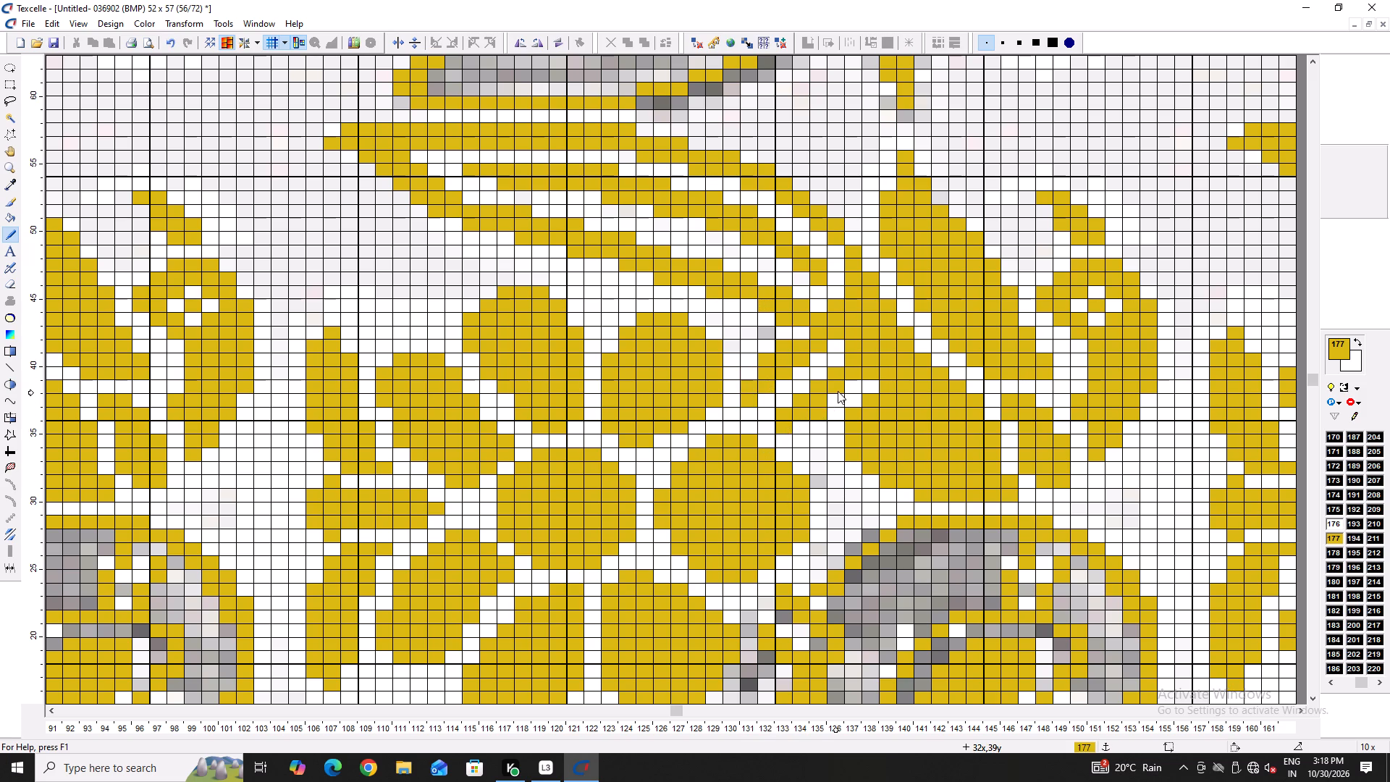
click(830, 398)
double_click(799, 426)
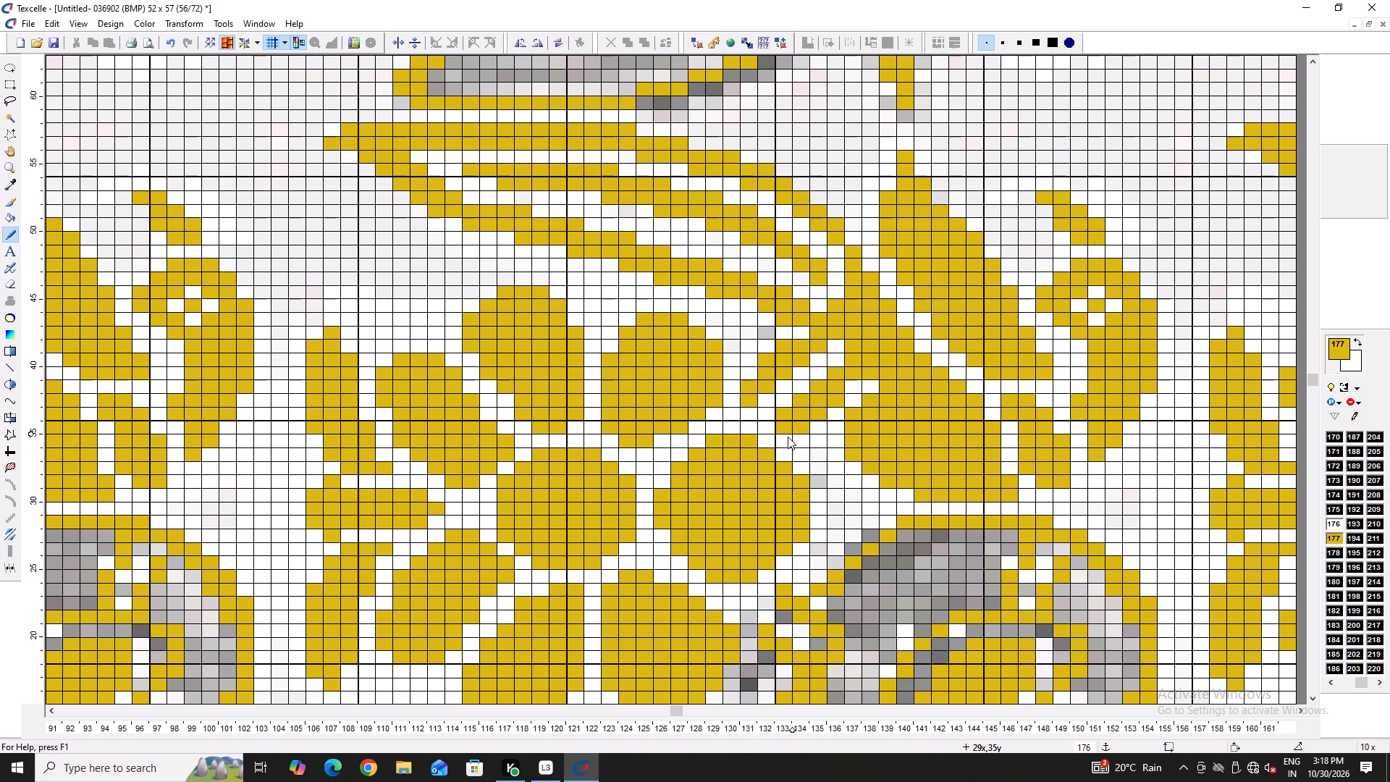
right_click(773, 405)
right_click(781, 408)
Trim the small leaf's left edge in white at column 42, row 37 and column 43, row 33.
right_click(1012, 420)
right_click(1027, 474)
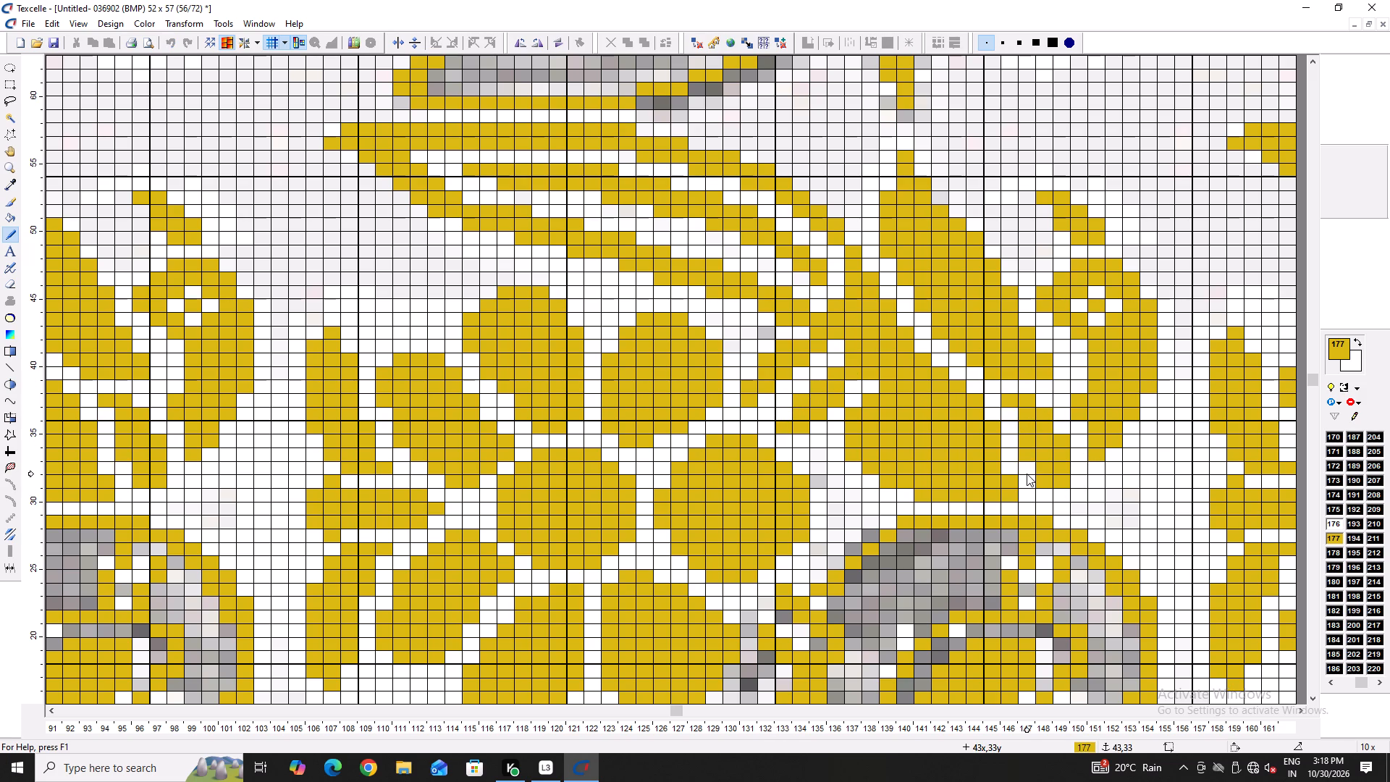
Thicken the striped leaf's lower gold band along its upper edge at columns 23 and 24, row 49 and columns 25 and 26, row 48.
scroll(1047, 514, up, 1)
scroll(1045, 510, down, 1)
scroll(872, 347, up, 1)
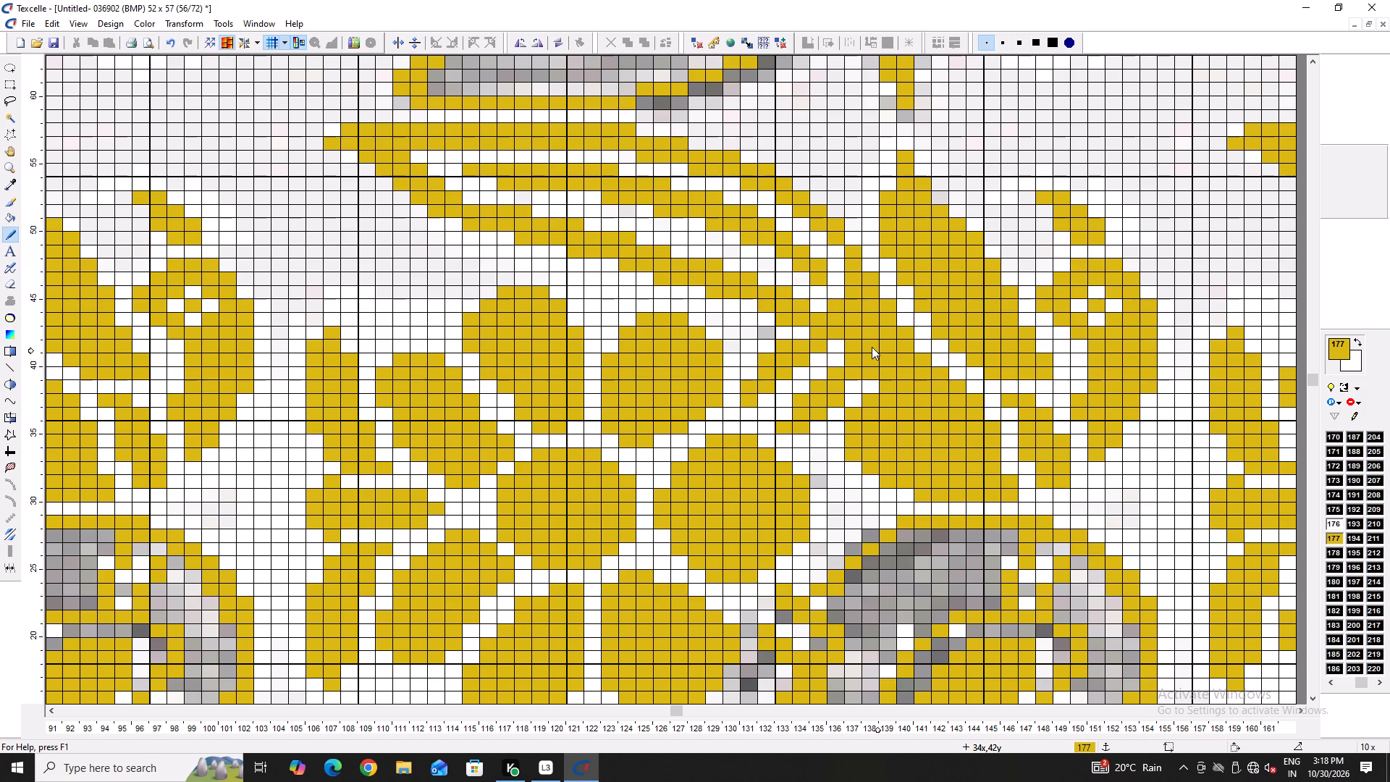
click(841, 335)
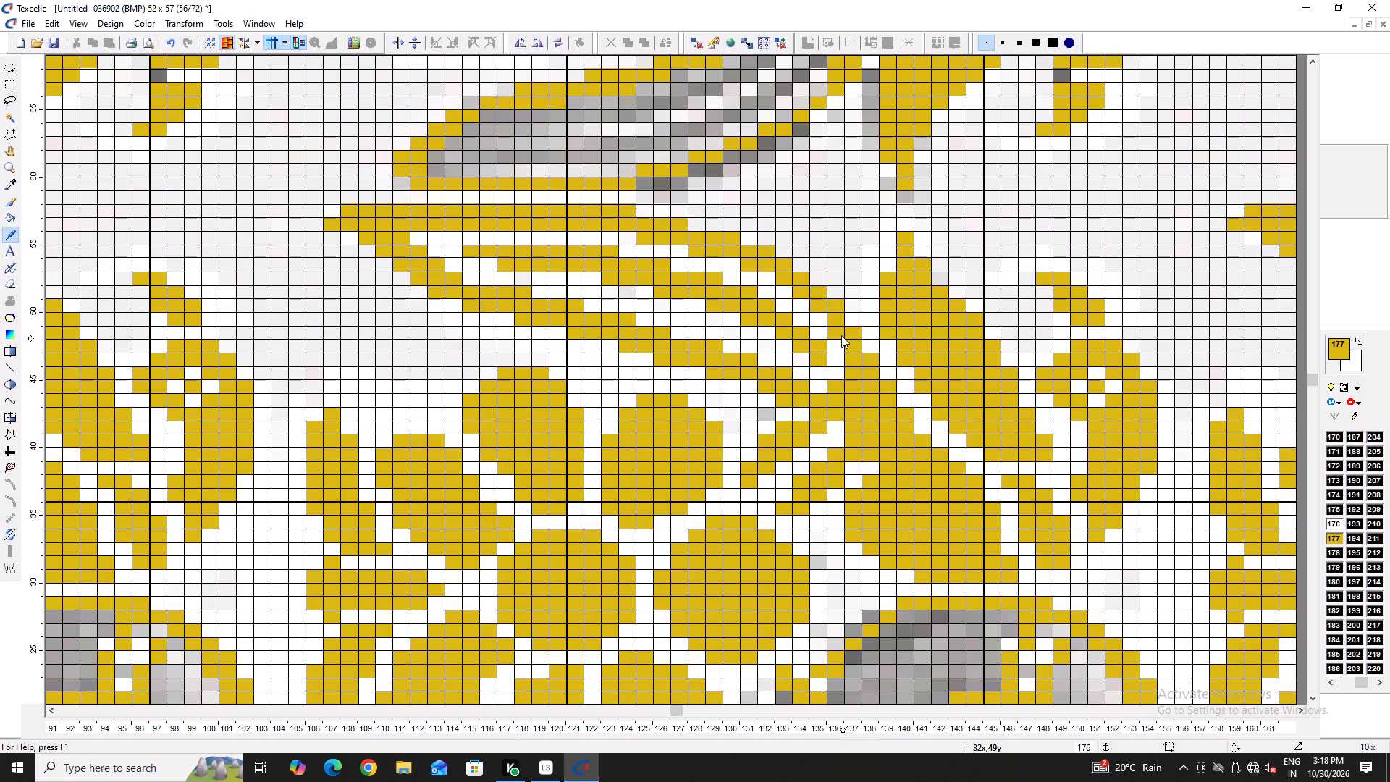
double_click(683, 331)
double_click(690, 333)
double_click(707, 342)
click(712, 345)
double_click(723, 351)
click(730, 352)
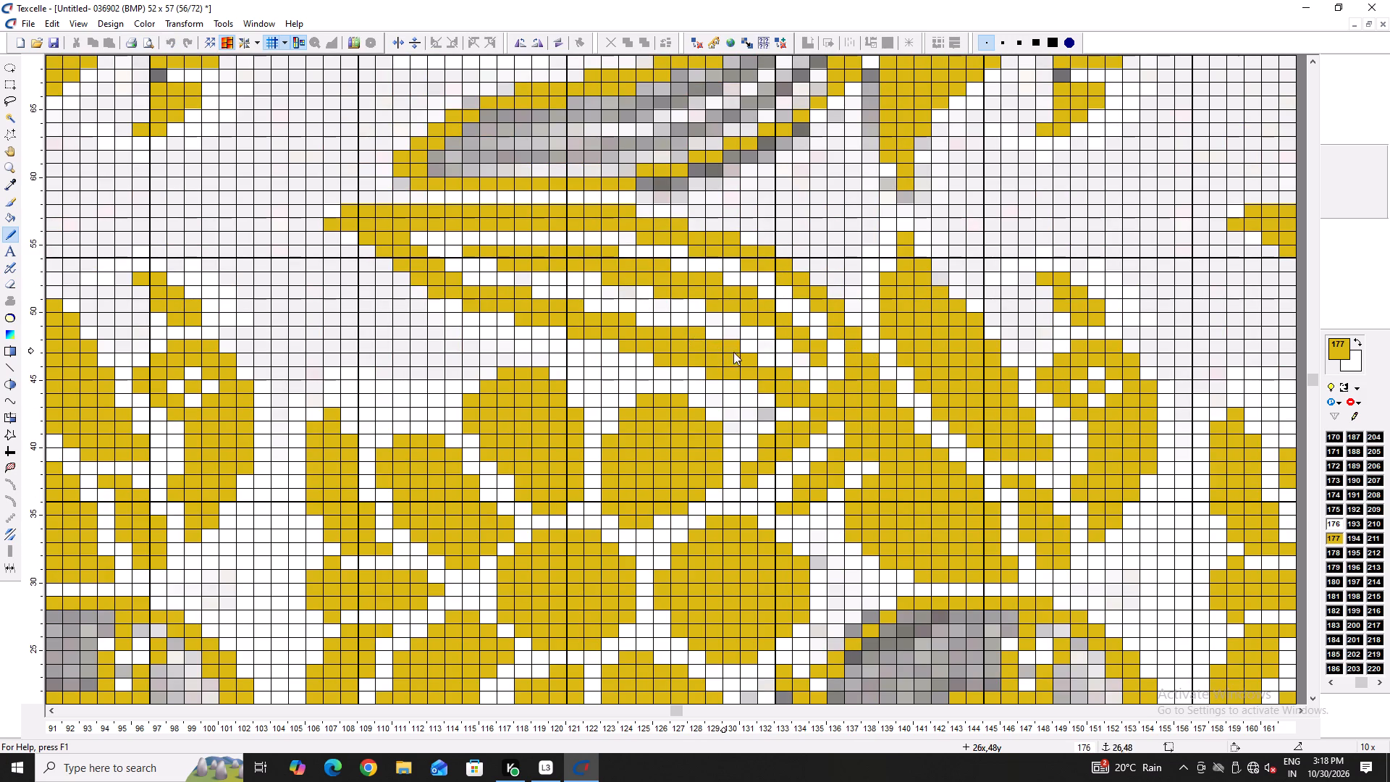
Extend the lower band's gold thickening from column 27, rows 48 and 47, to column 30, row 46, and fill column 25, row 49.
click(740, 353)
double_click(749, 356)
double_click(739, 349)
click(761, 357)
click(775, 363)
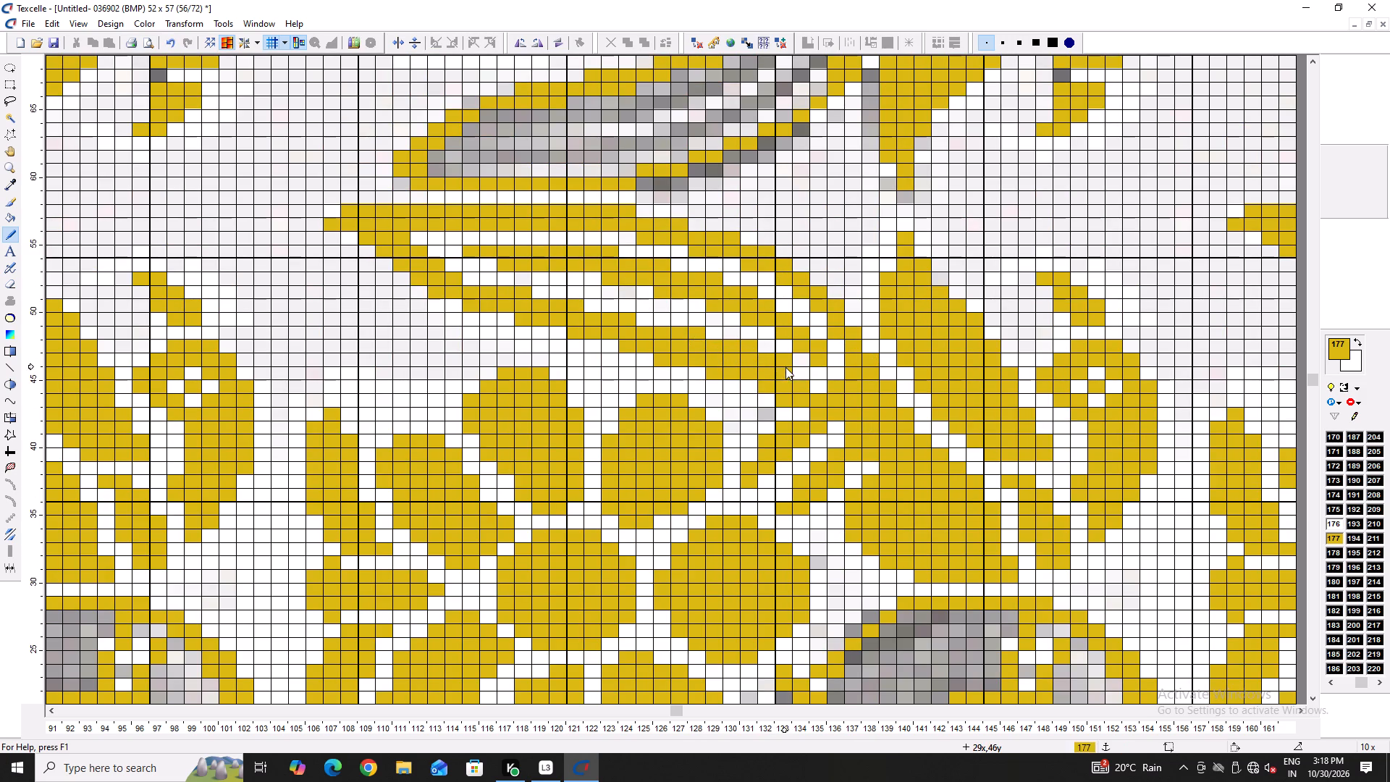
click(797, 378)
triple_click(717, 337)
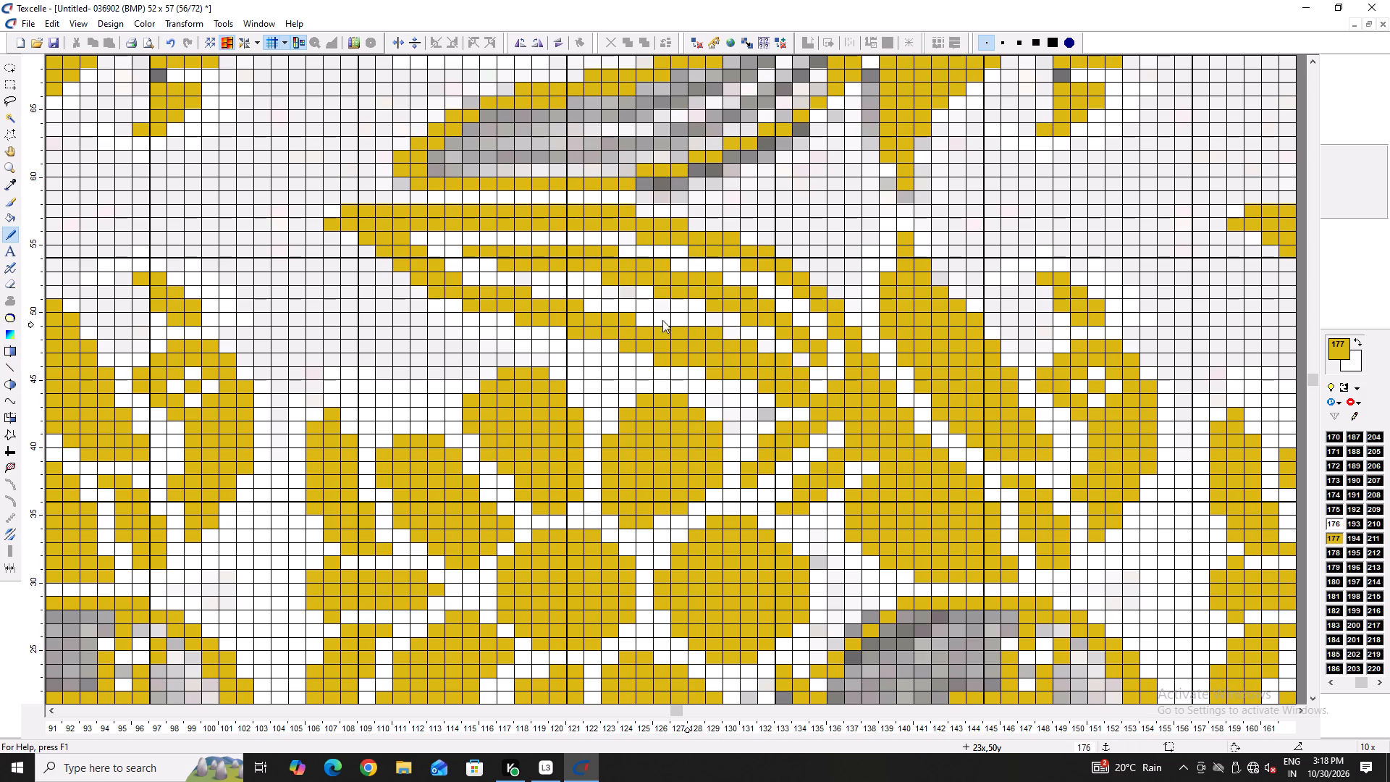
Thicken the lower band toward the leaf tip in gold on row 50 from column 21, row 51 columns 18 to 20, and row 52 columns 14 to 17.
double_click(637, 316)
click(654, 324)
click(670, 323)
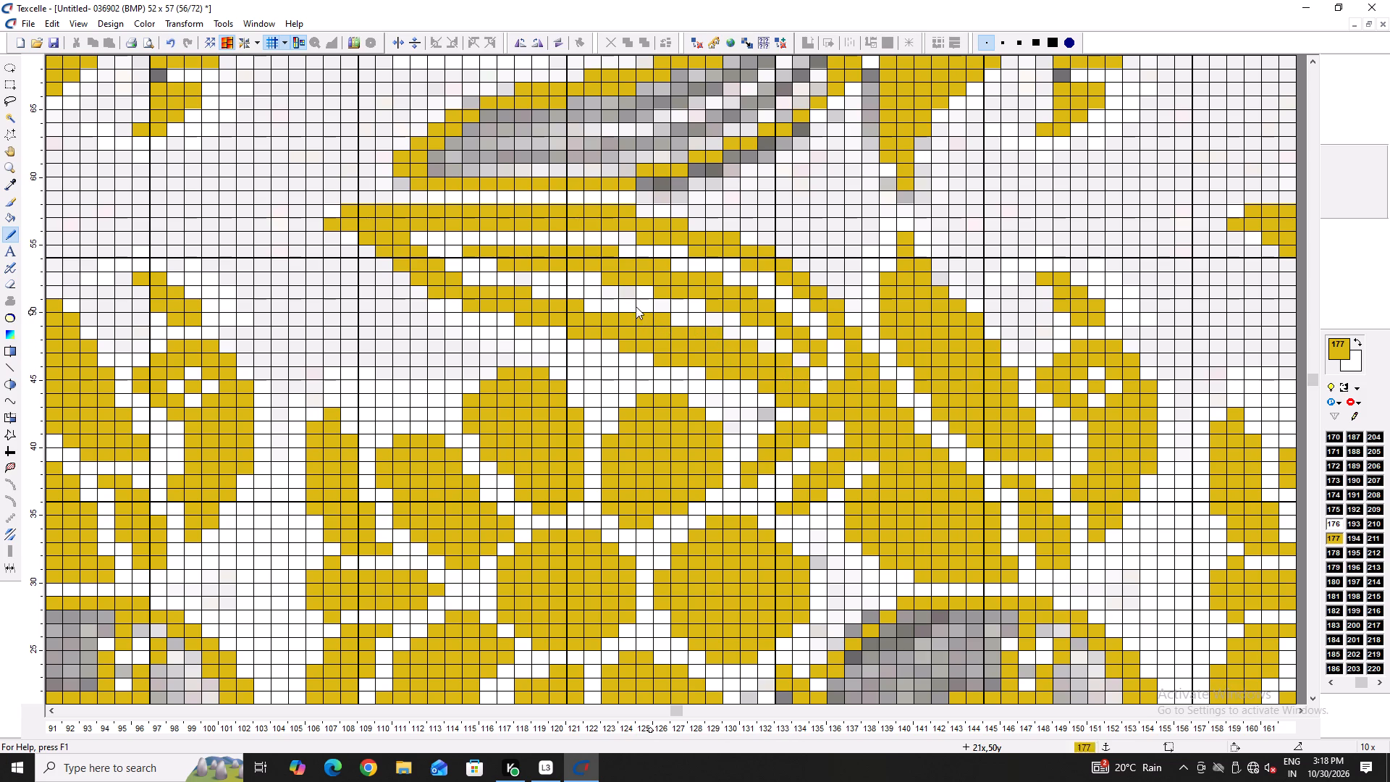
drag(595, 309, 620, 313)
click(625, 311)
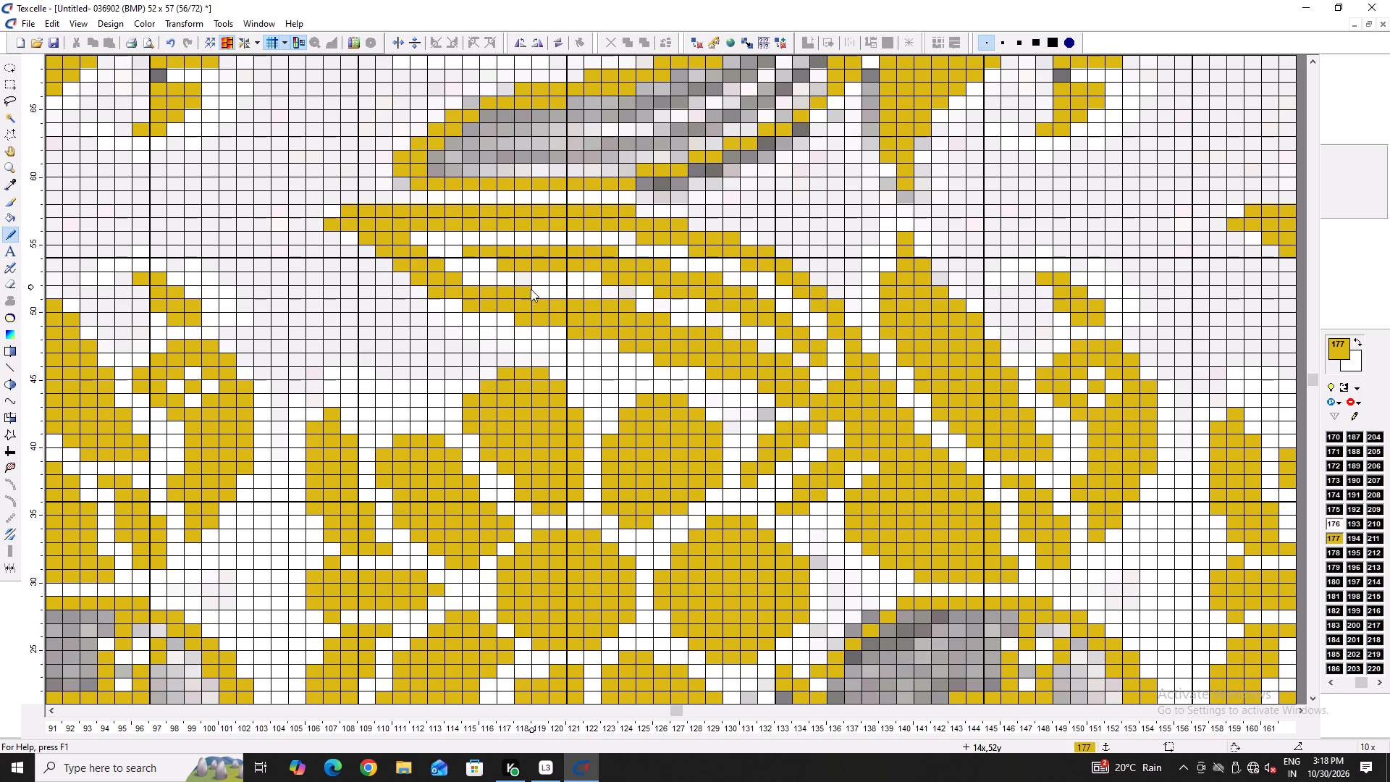
drag(531, 289, 537, 292)
drag(539, 293, 554, 296)
double_click(563, 296)
click(572, 297)
Fill the leaf tip's inner edge in gold at columns 11 and 12, row 53, column 10, row 54 and column 9, row 55, whitening column 11, row 54.
double_click(475, 271)
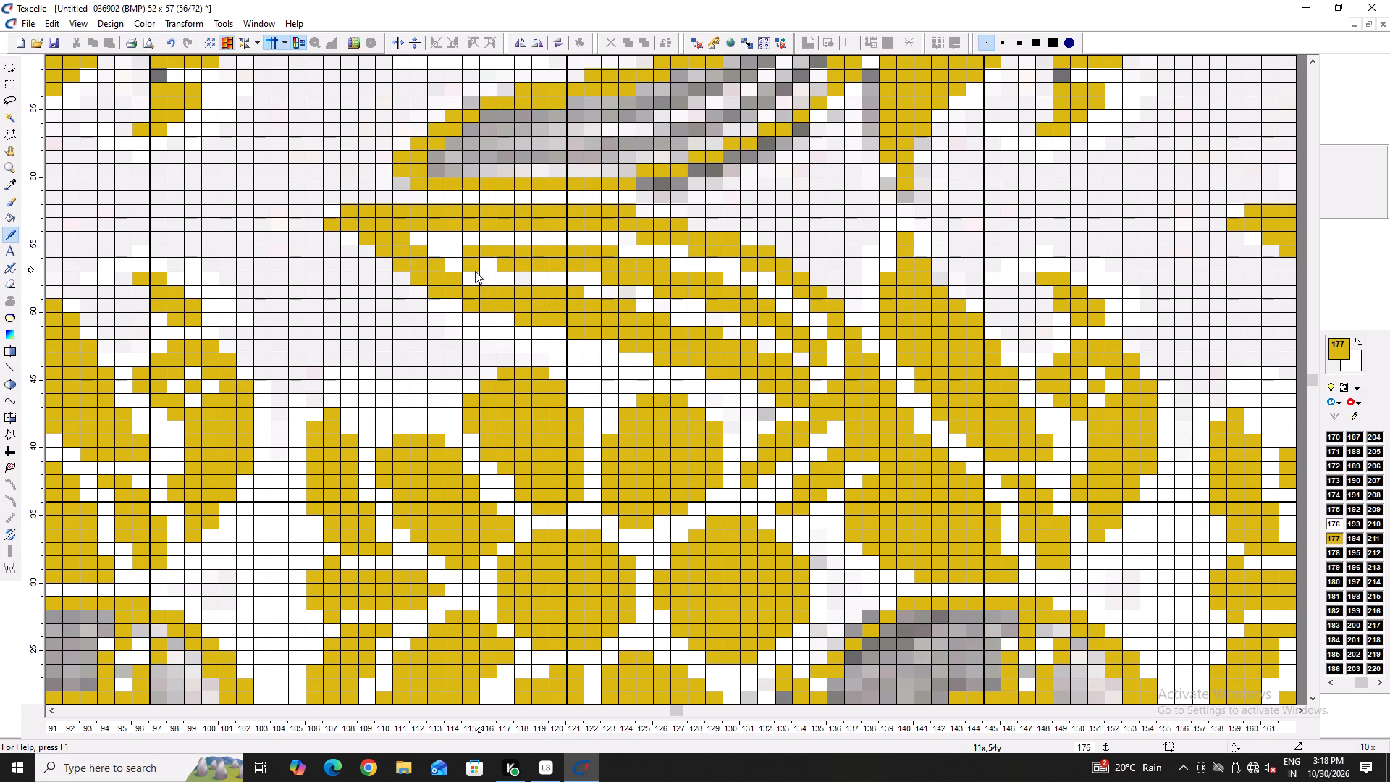
click(484, 277)
right_click(472, 263)
double_click(463, 285)
double_click(470, 279)
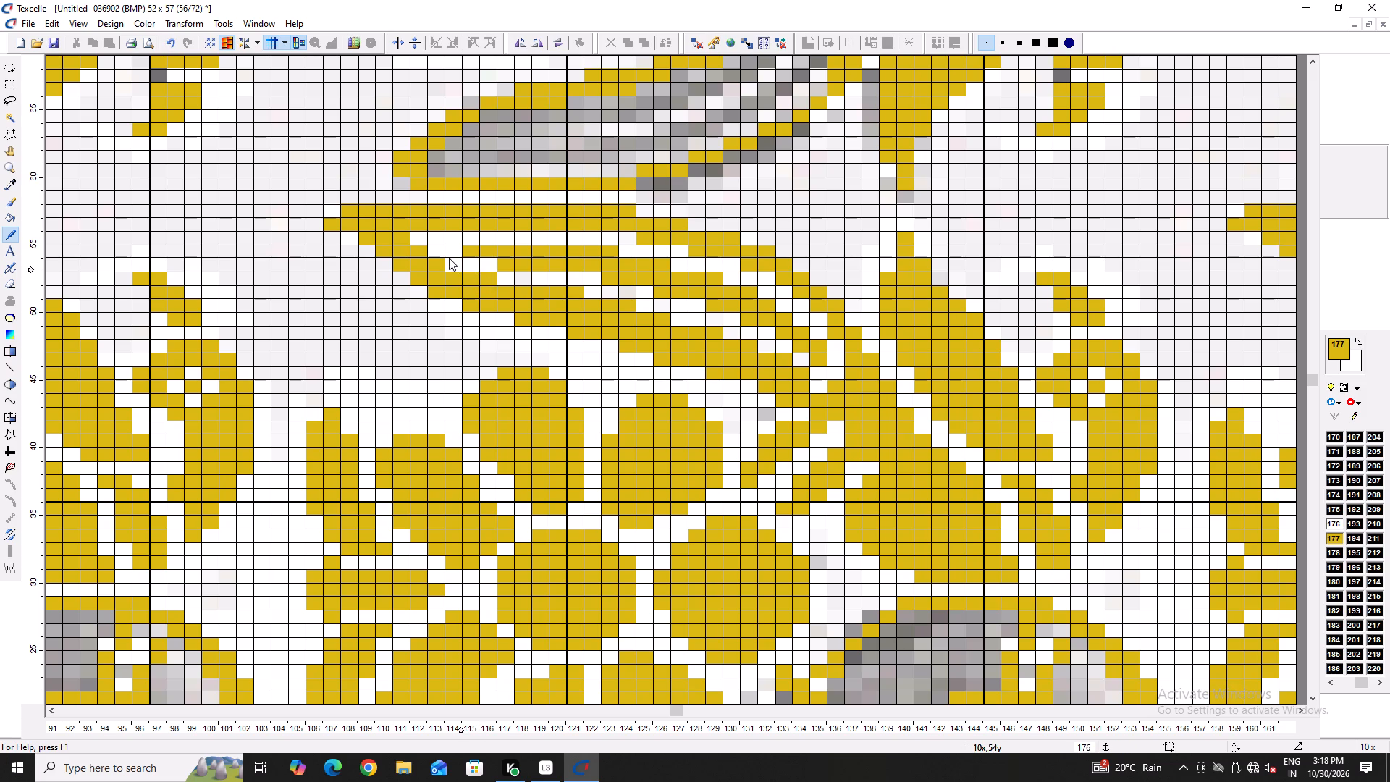
click(428, 245)
double_click(422, 242)
click(457, 265)
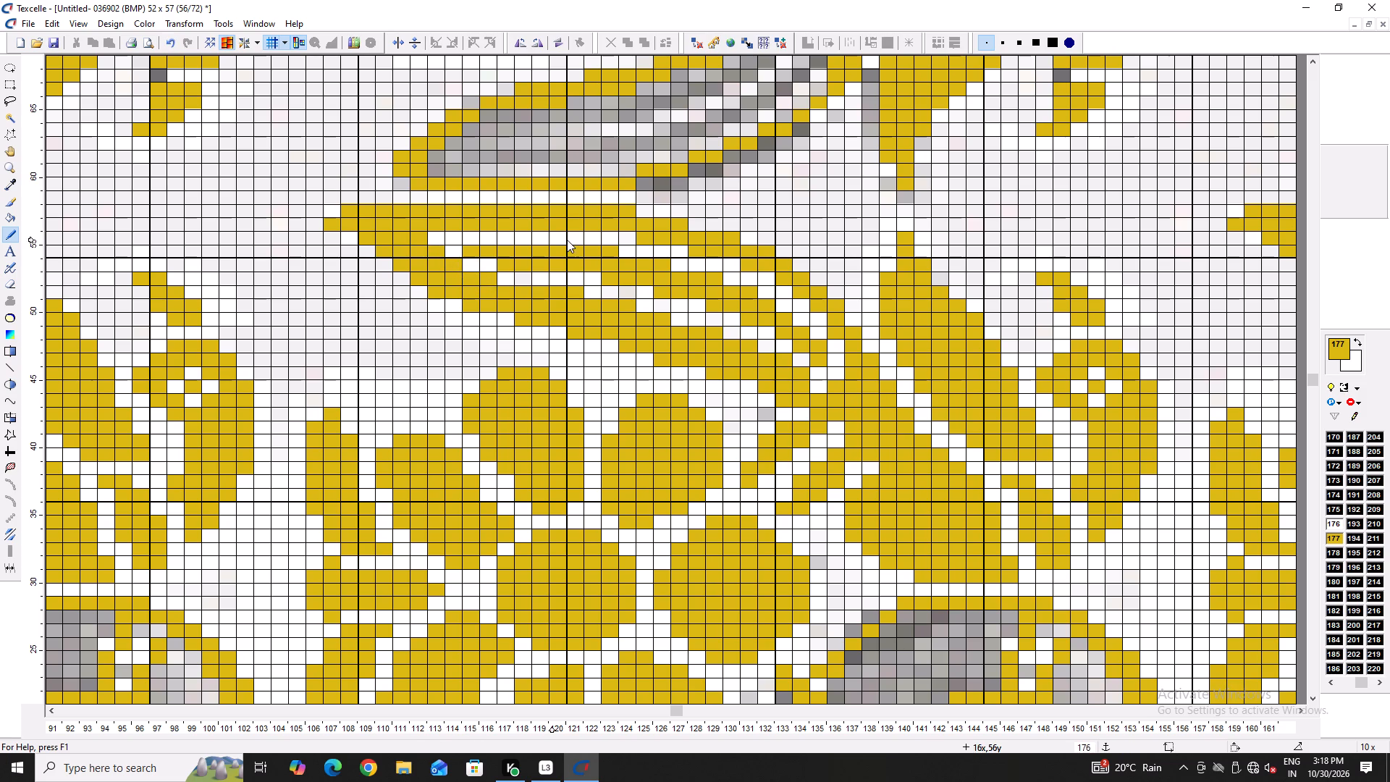
Reshape the inner stripes with gold at column 20, row 56 and column 18, row 53, and white at column 19, row 55 and column 17, row 52.
right_click(615, 243)
right_click(608, 247)
click(625, 234)
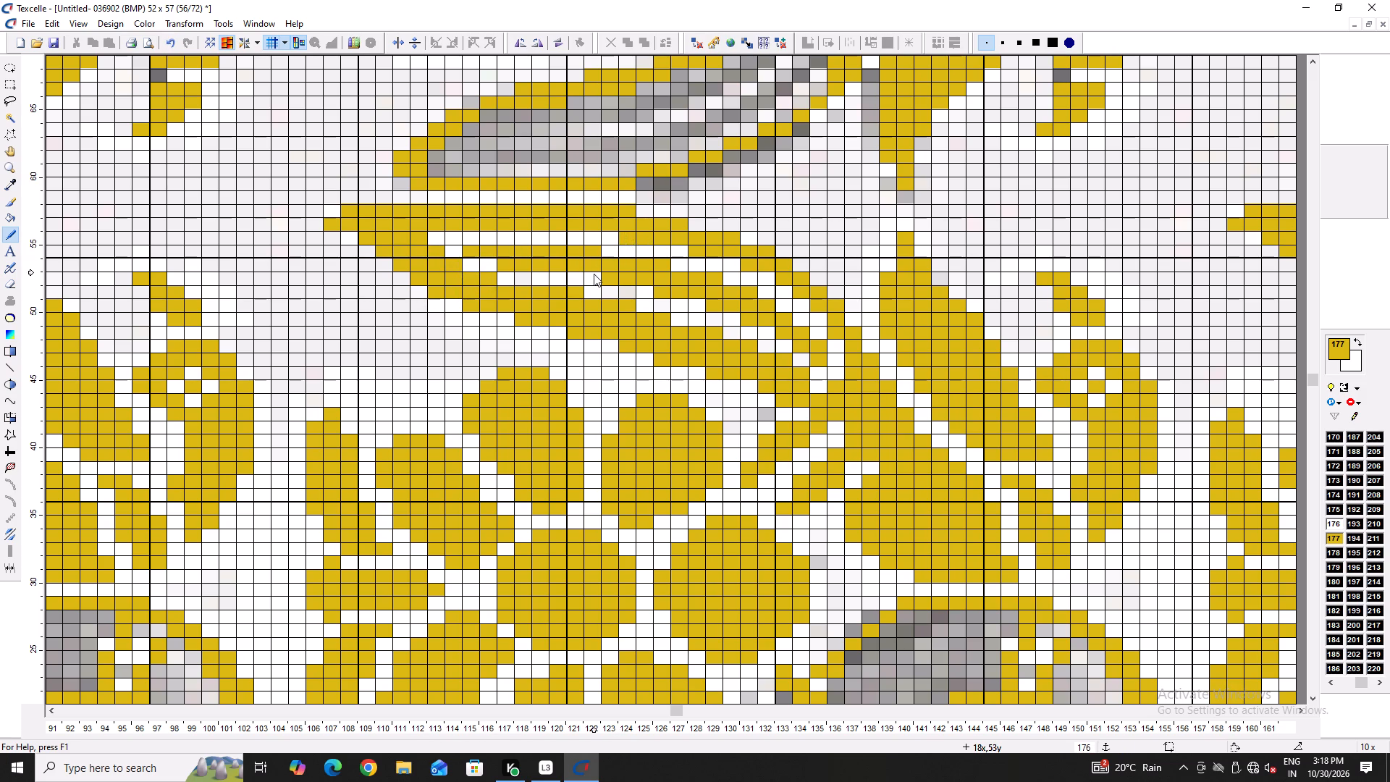
click(594, 274)
right_click(570, 290)
right_click(570, 290)
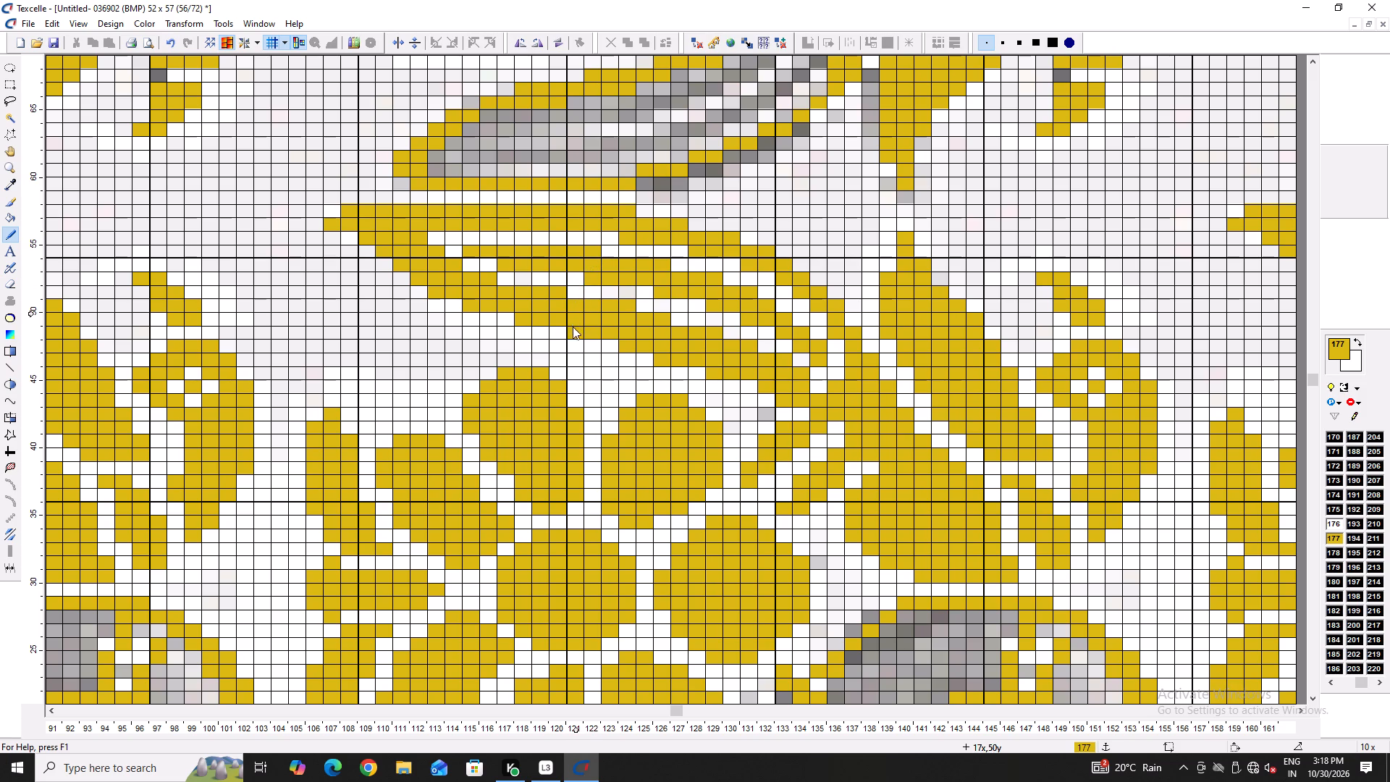
Fill the lower band's bottom edge in gold at columns 16 and 17, row 49.
right_click(571, 330)
click(565, 330)
click(573, 327)
scroll(909, 397, down, 1)
scroll(909, 396, up, 1)
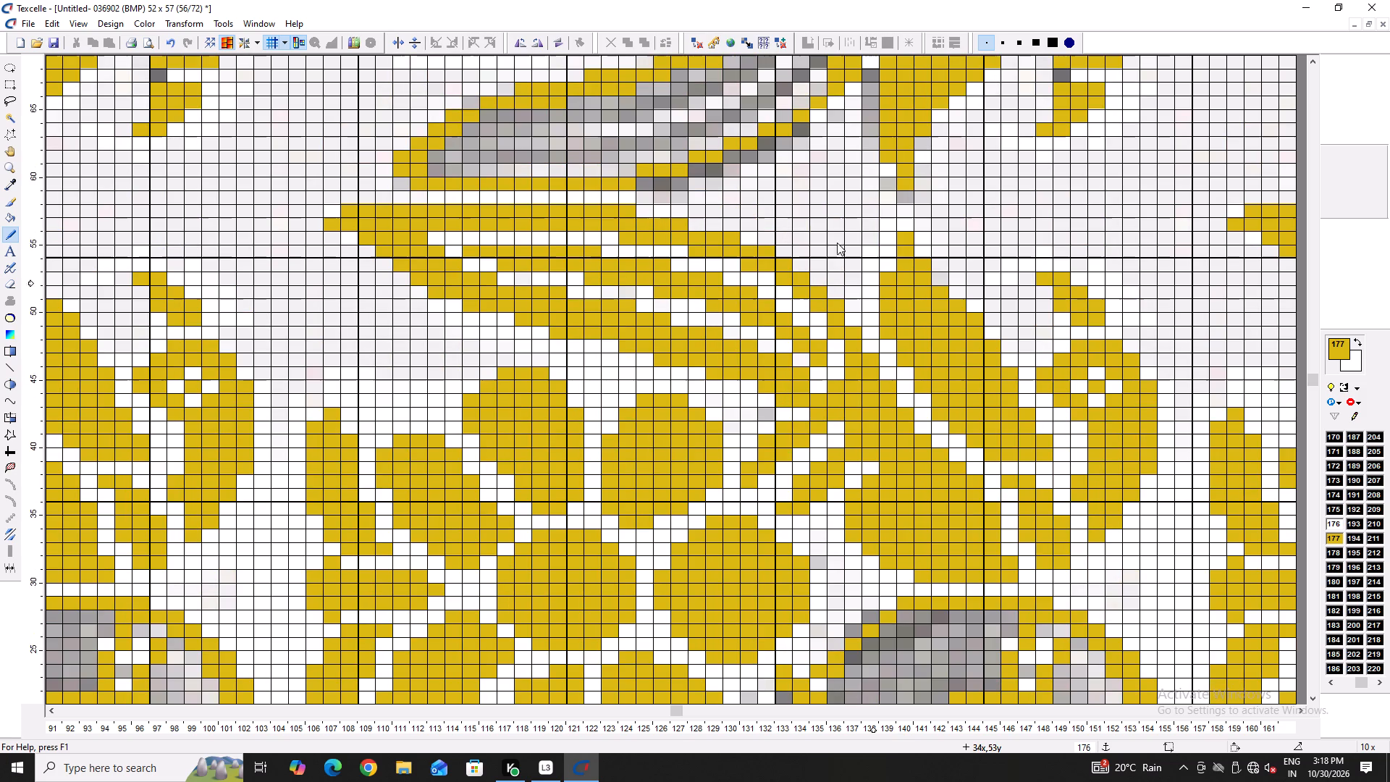
Step the upper leaf stripe's outer edge in gold from column 30, row 54 down to column 33, row 50, whitening column 33, rows 51 and 52.
click(804, 269)
click(812, 275)
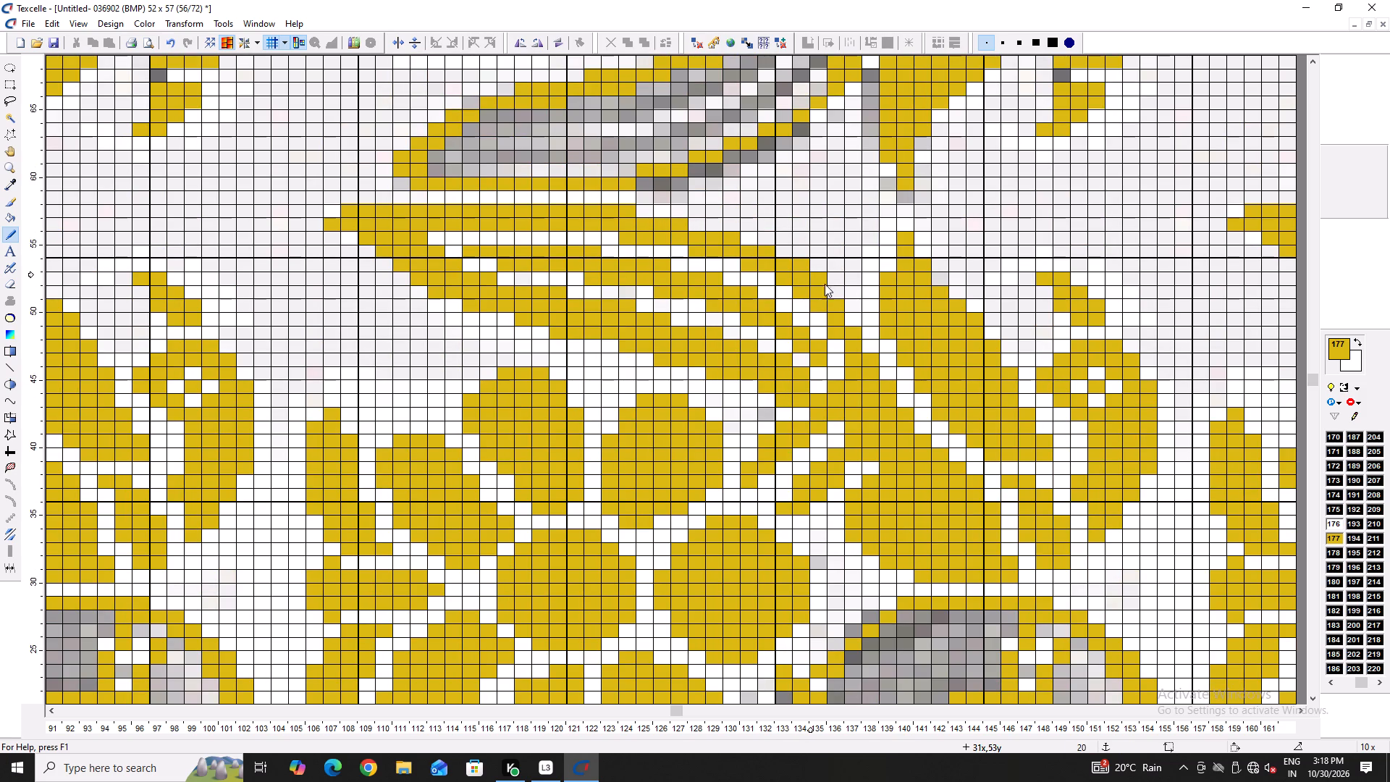
click(830, 291)
triple_click(842, 312)
click(842, 312)
click(848, 310)
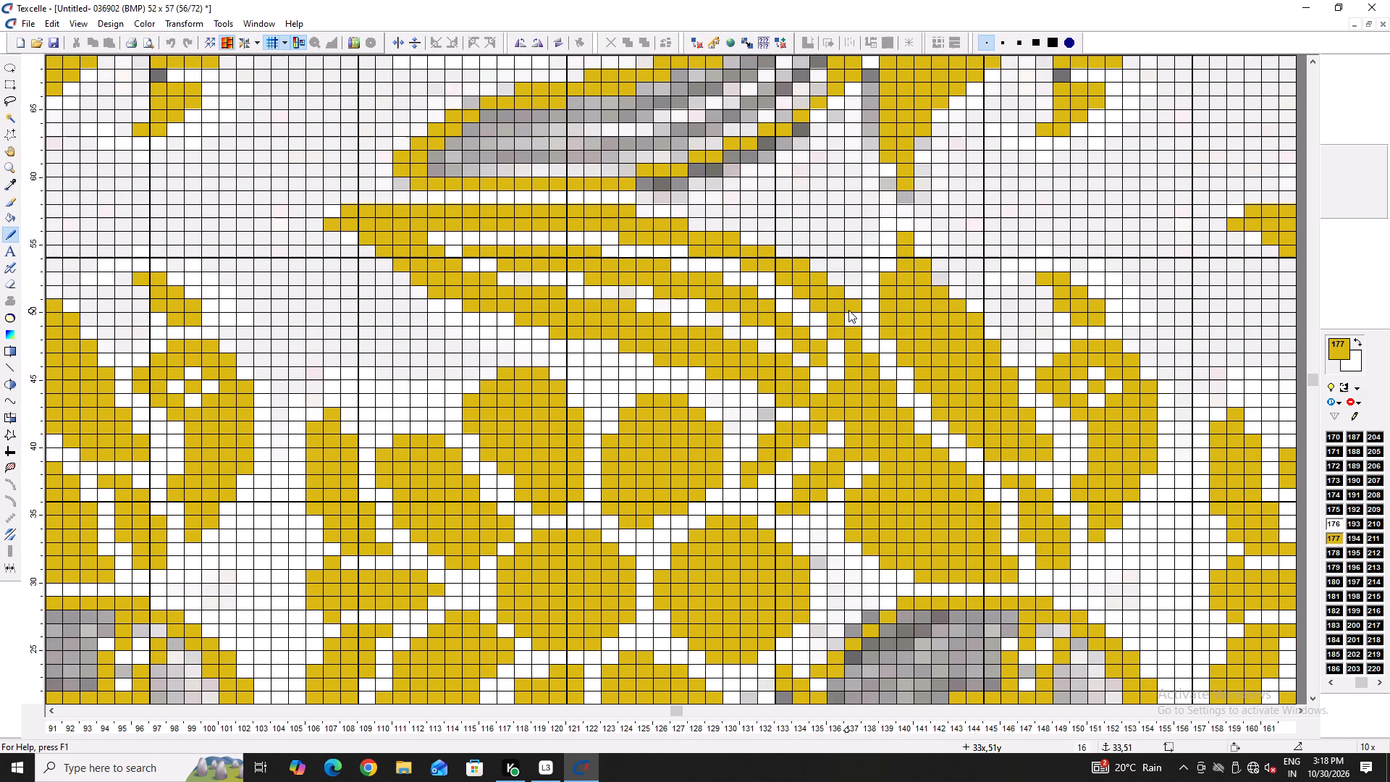
drag(848, 313, 848, 319)
click(848, 322)
right_click(852, 296)
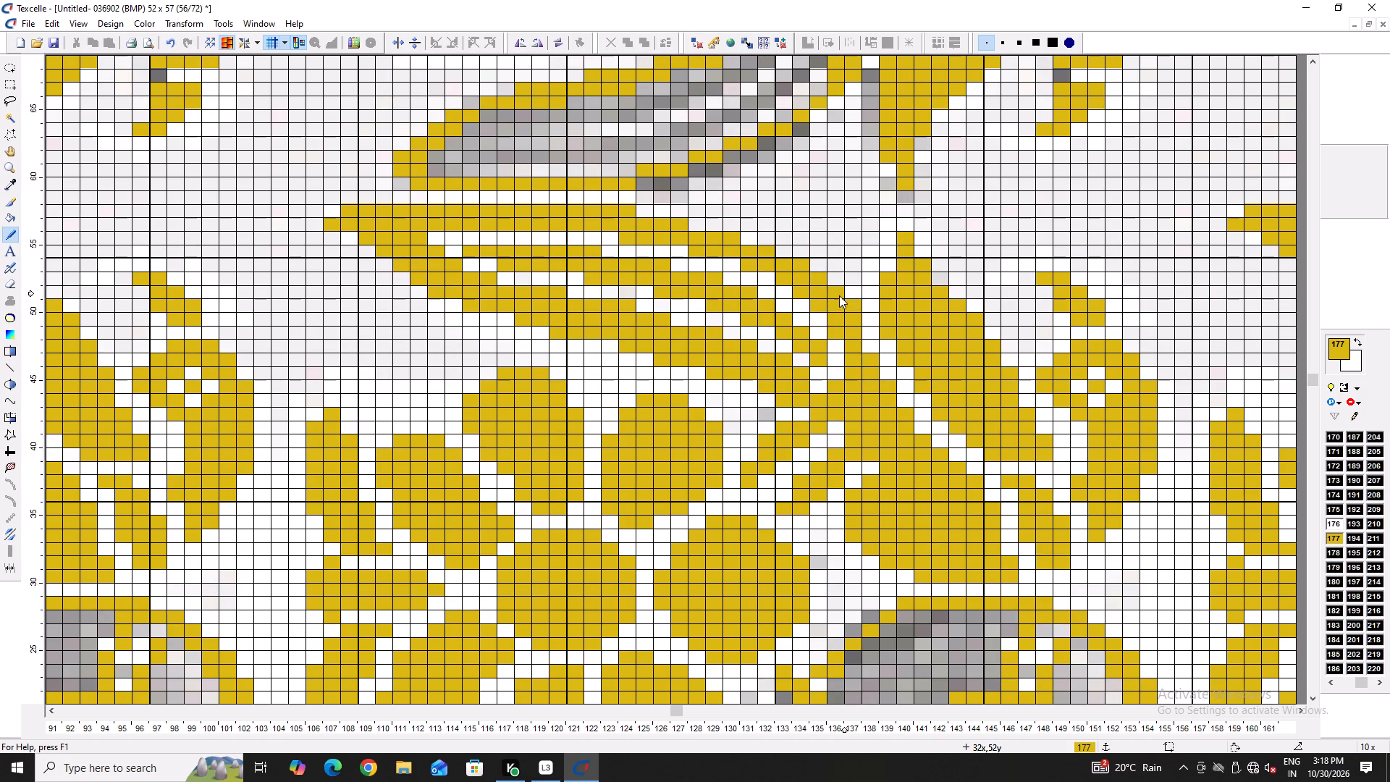
right_click(854, 304)
Trim the small bud's tip by whitening columns 44 and 45, row 53, leaving the gap at column 47, row 49 white.
scroll(737, 402, down, 3)
scroll(737, 402, up, 2)
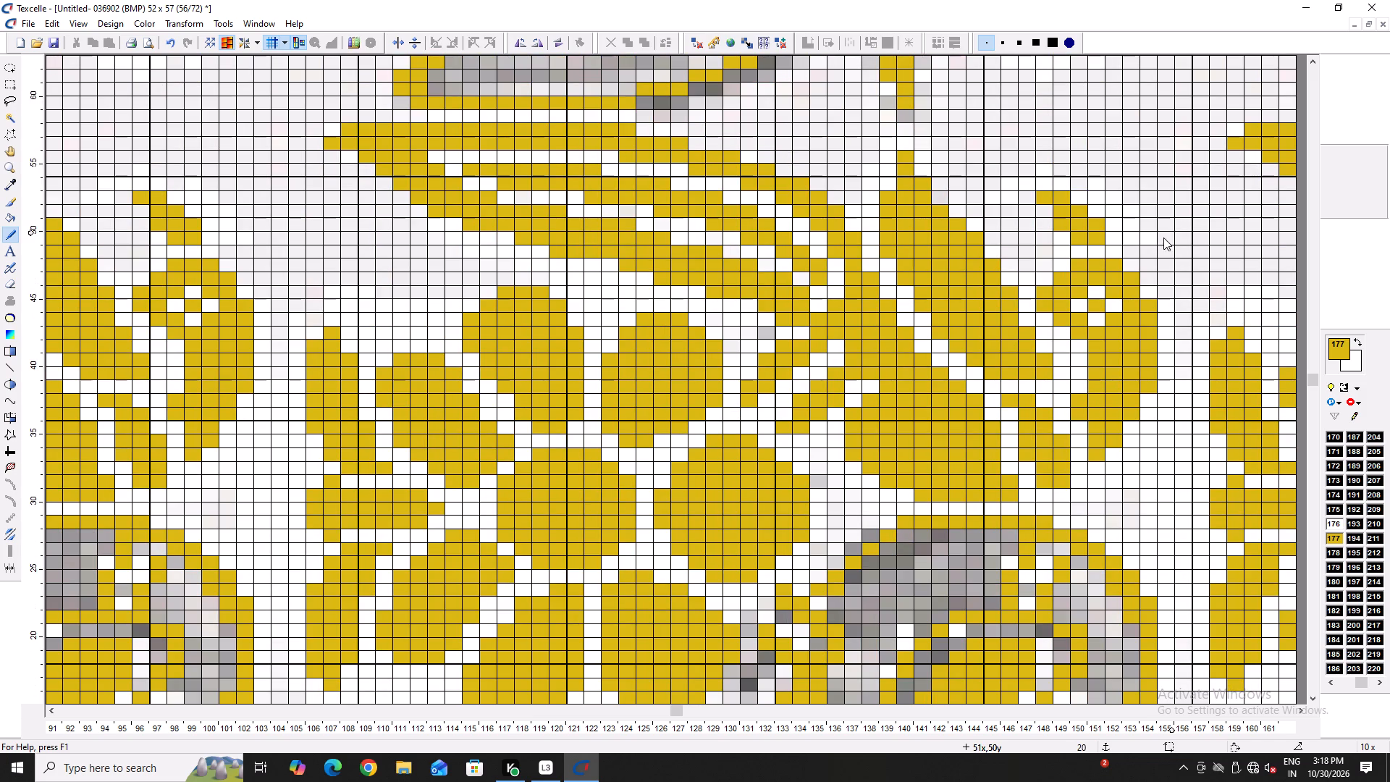
right_drag(1067, 193, 1039, 195)
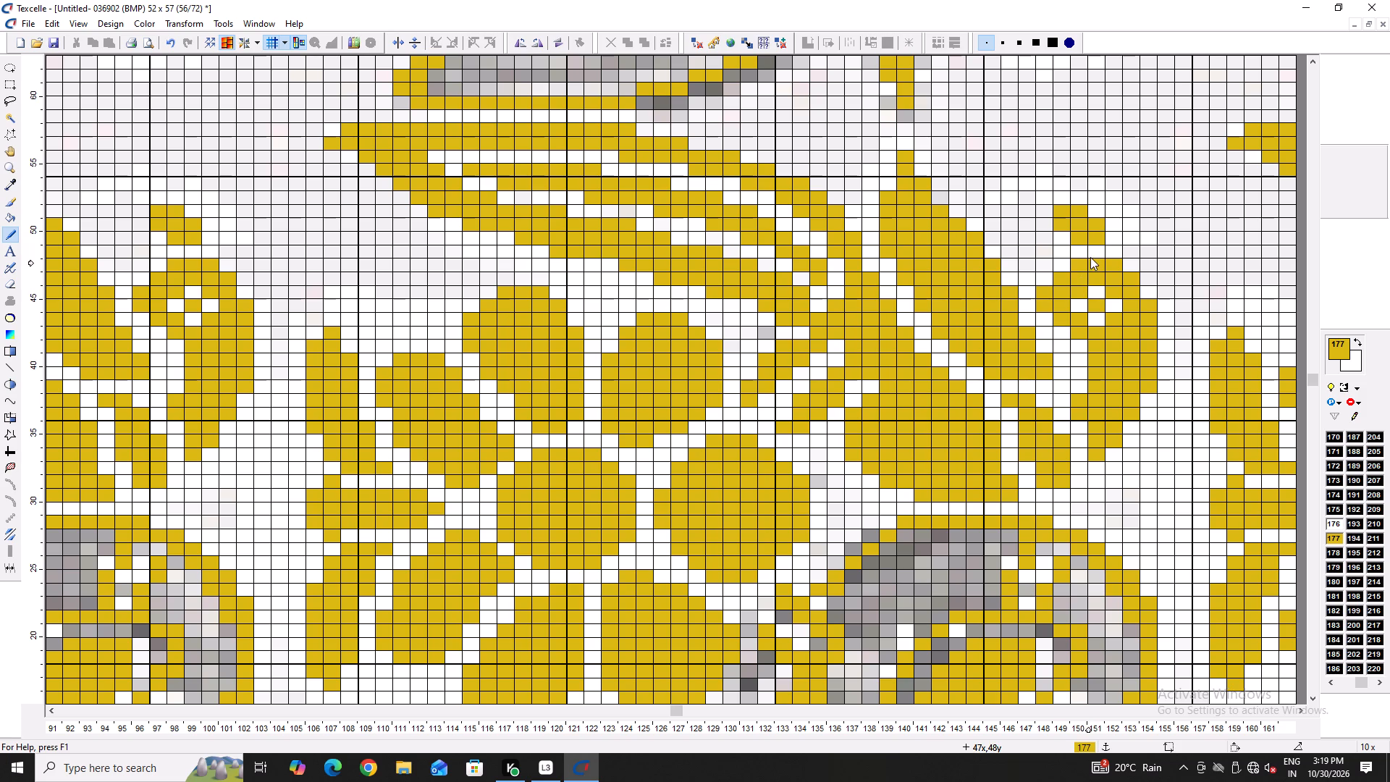
click(1100, 251)
right_click(1089, 252)
right_click(1089, 252)
Whiten stray grey outside the lower curl along column 31, rows 33 to 26, and columns 32 to 34, rows 26 to 28, with gold at column 32, row 25.
scroll(656, 469, down, 1)
right_drag(824, 382, 822, 401)
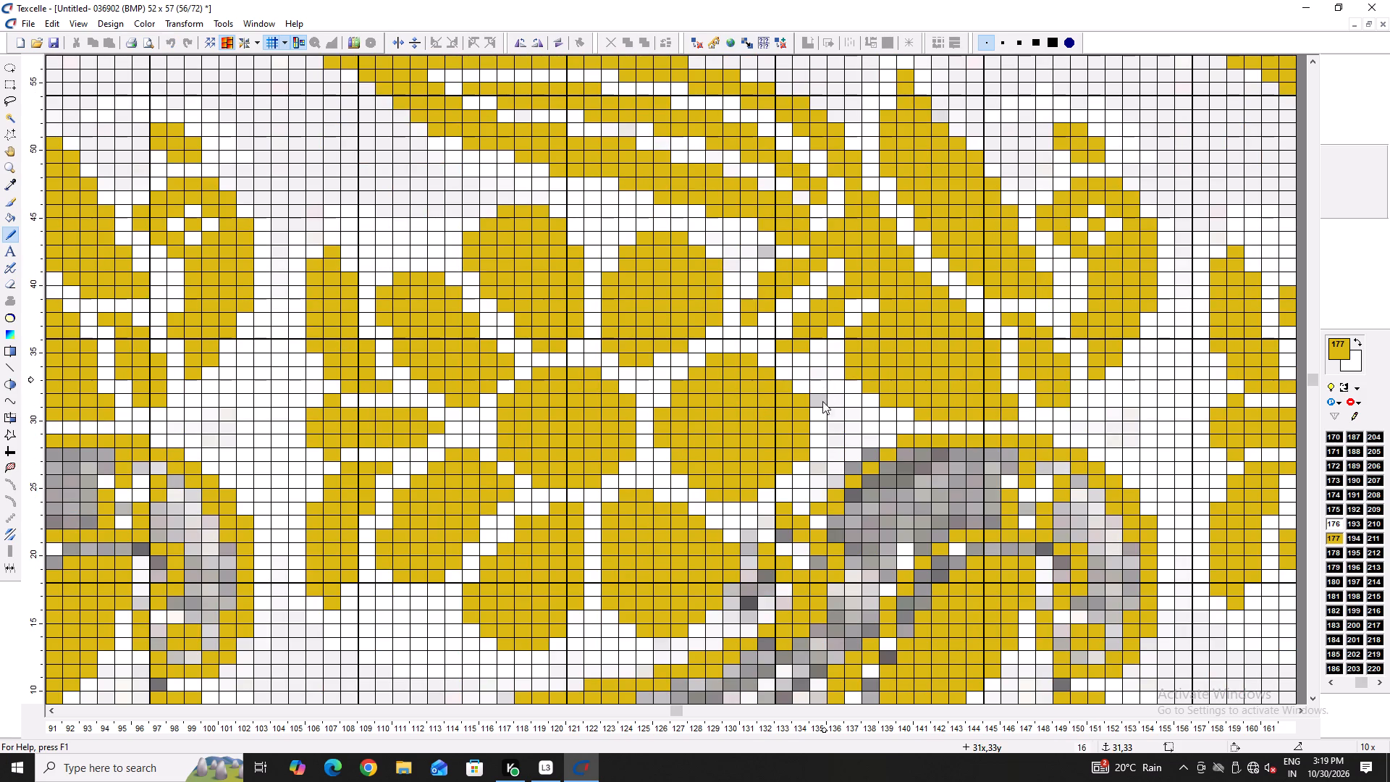
right_drag(822, 401, 816, 479)
right_click(840, 467)
right_click(850, 462)
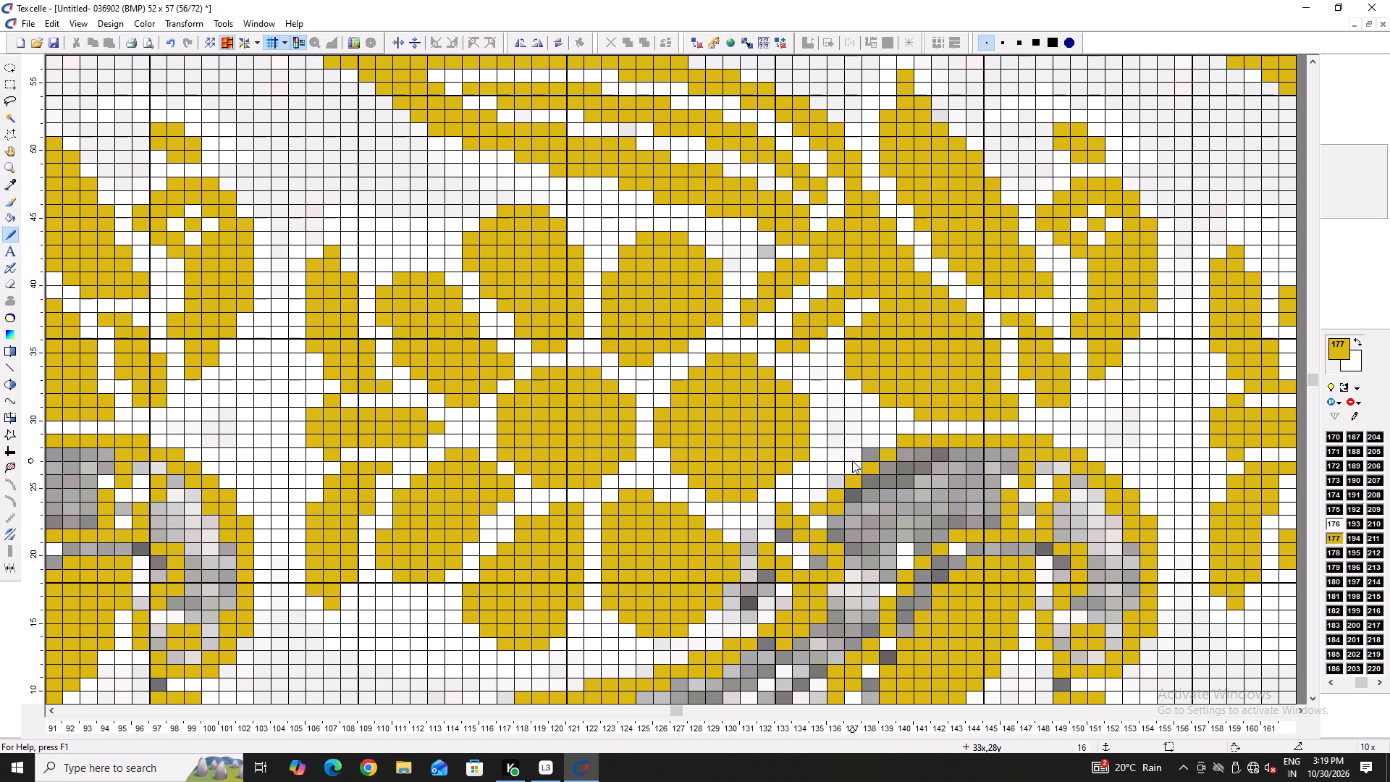
right_click(863, 456)
right_click(835, 494)
click(835, 494)
right_click(835, 482)
Paint white over the grey shading inside the lower curl's gold outline, roughly columns 34 to 40, rows 22 to 28.
right_drag(900, 449, 979, 463)
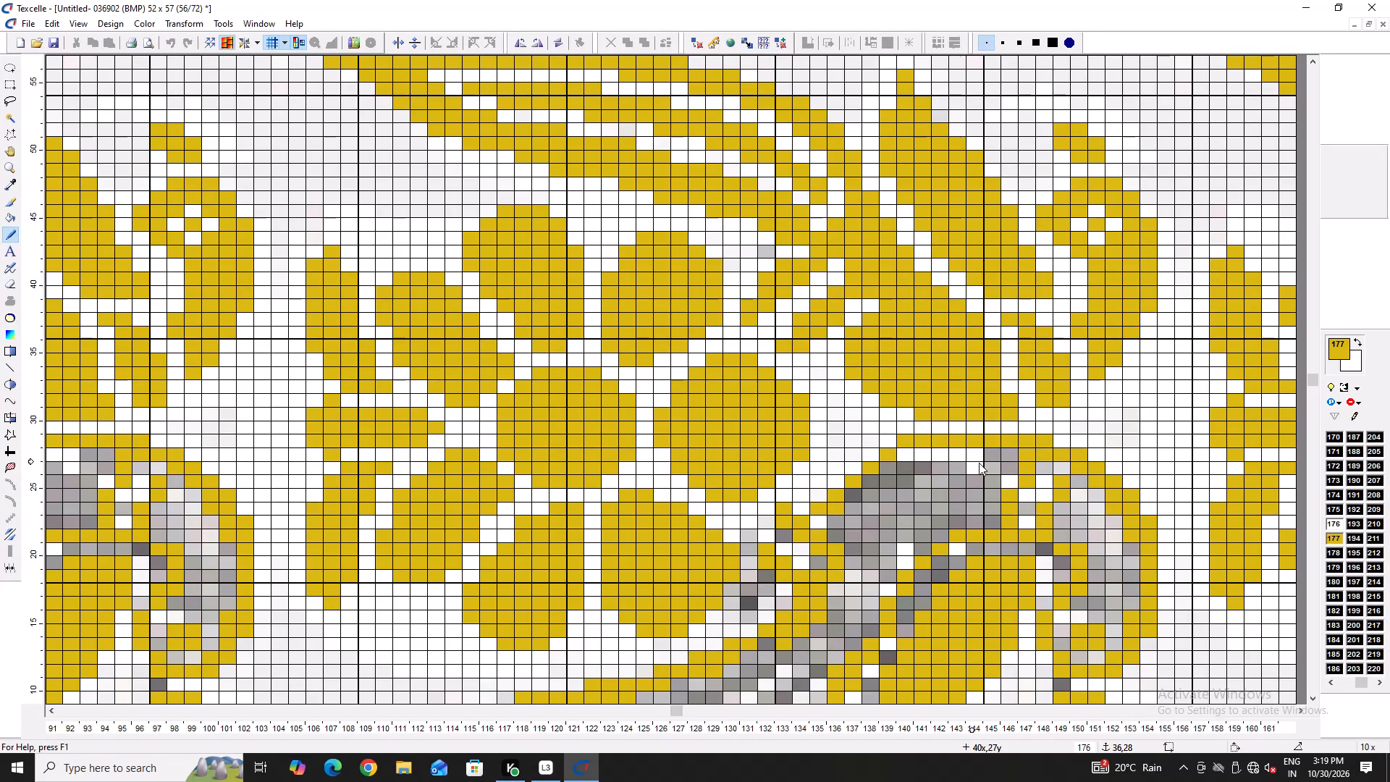
right_drag(979, 463, 866, 538)
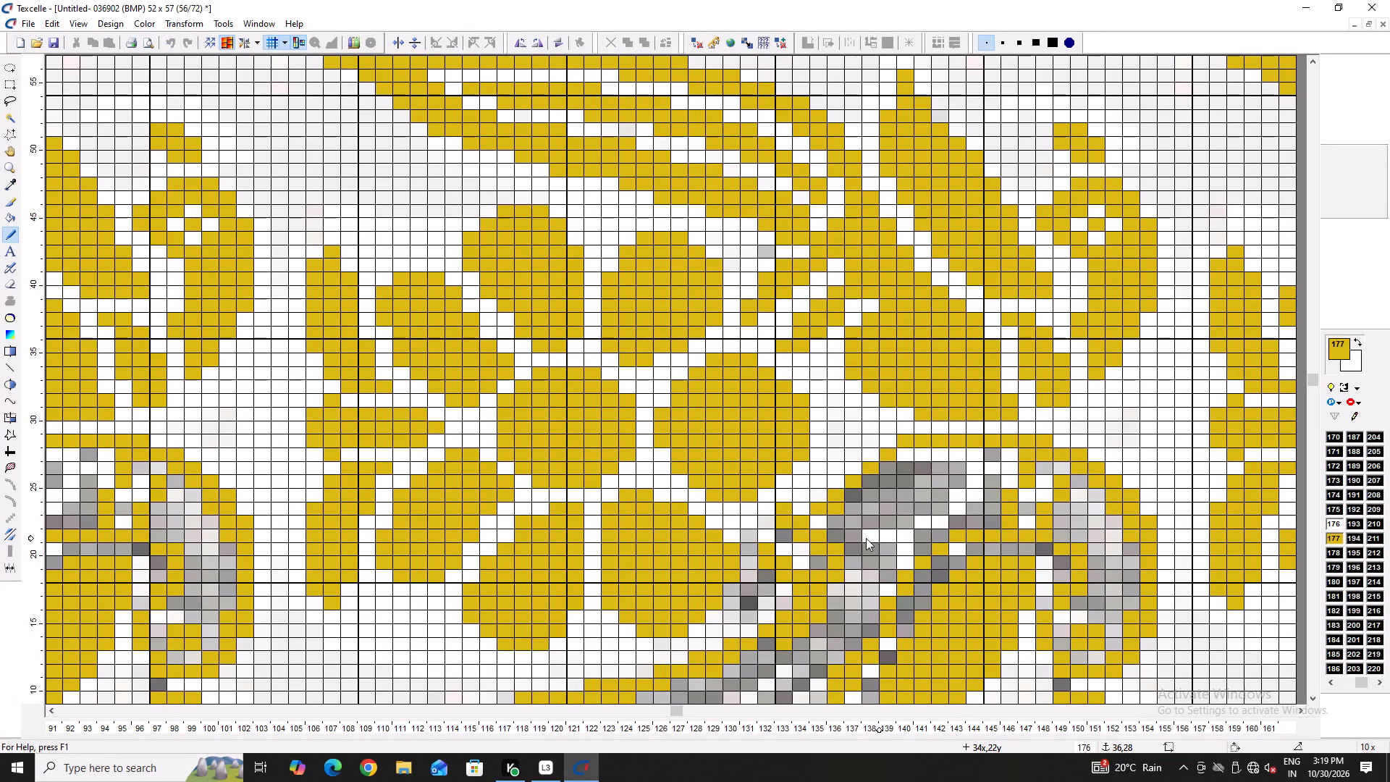
right_drag(866, 538, 917, 499)
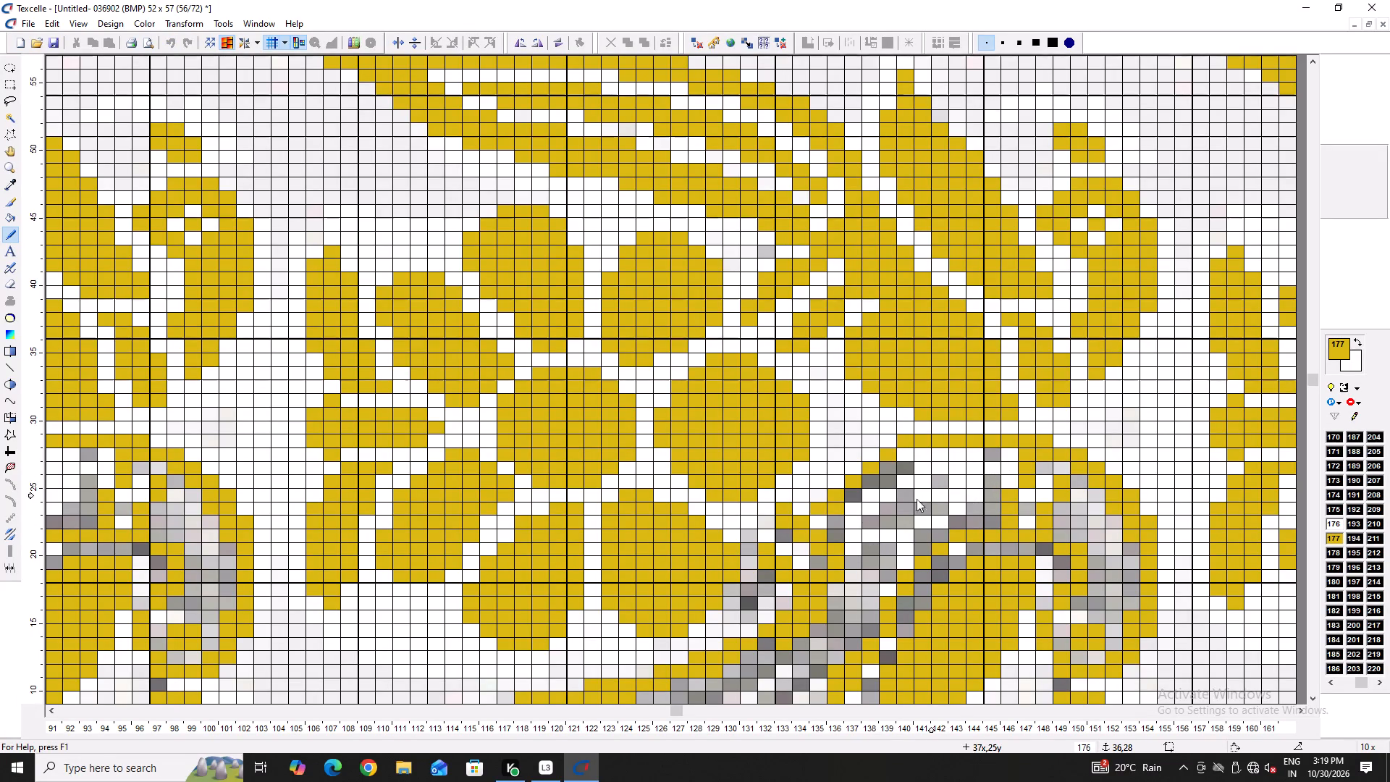
right_drag(917, 499, 905, 504)
right_click(885, 485)
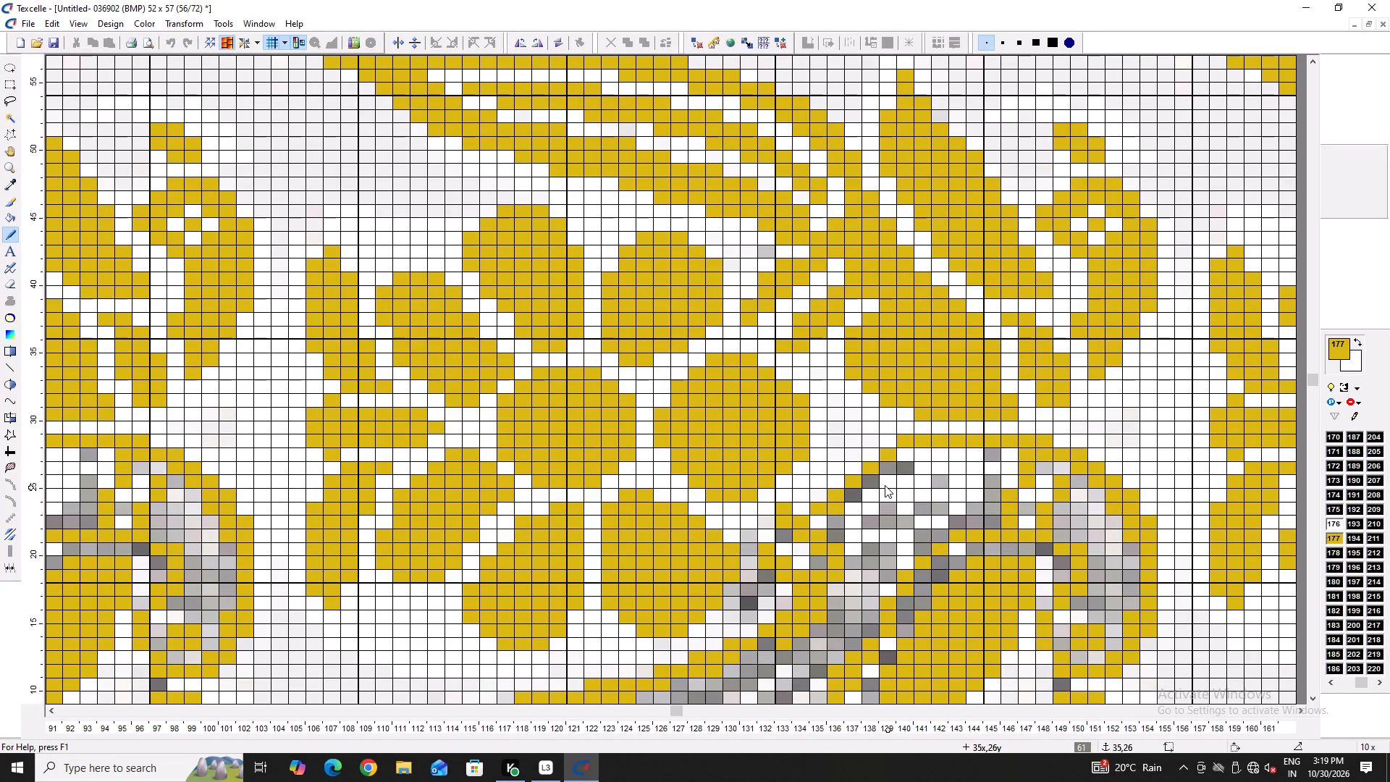
right_click(905, 471)
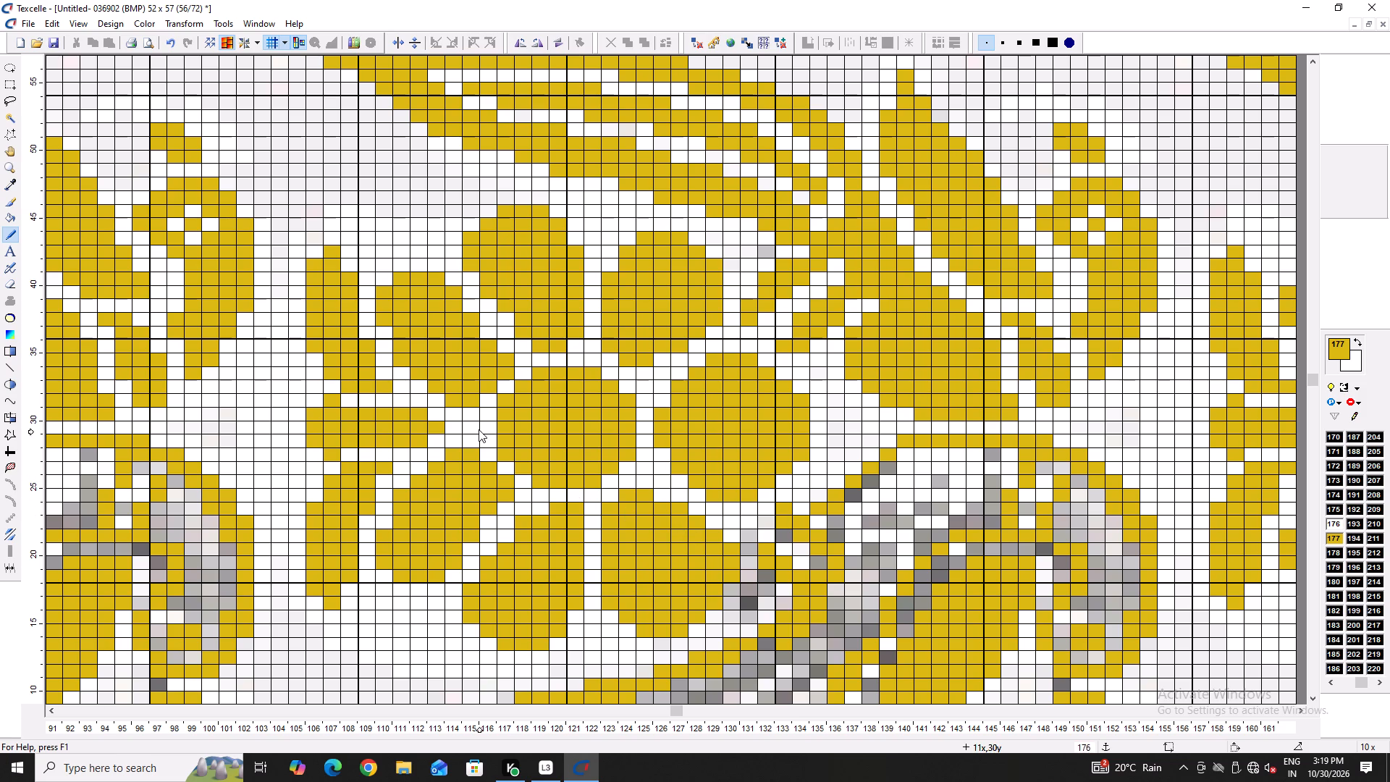
Split the three middle petals with white along row 30, columns 13 to 20, 22 to 30 and 2 to 9, keeping column 15, row 29 gold.
right_drag(509, 427, 586, 429)
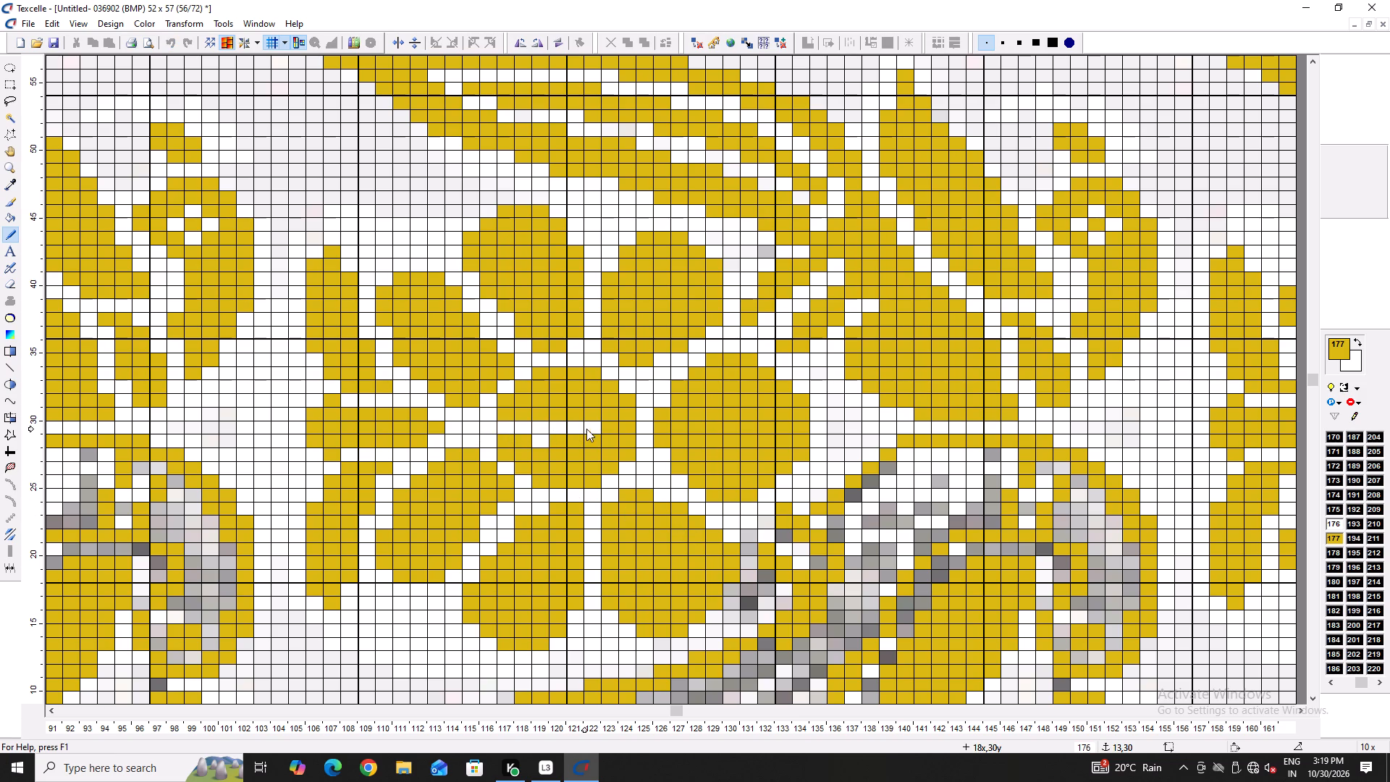
right_drag(586, 429, 592, 429)
right_click(592, 429)
right_click(612, 429)
right_click(624, 425)
double_click(534, 445)
right_drag(666, 432, 710, 426)
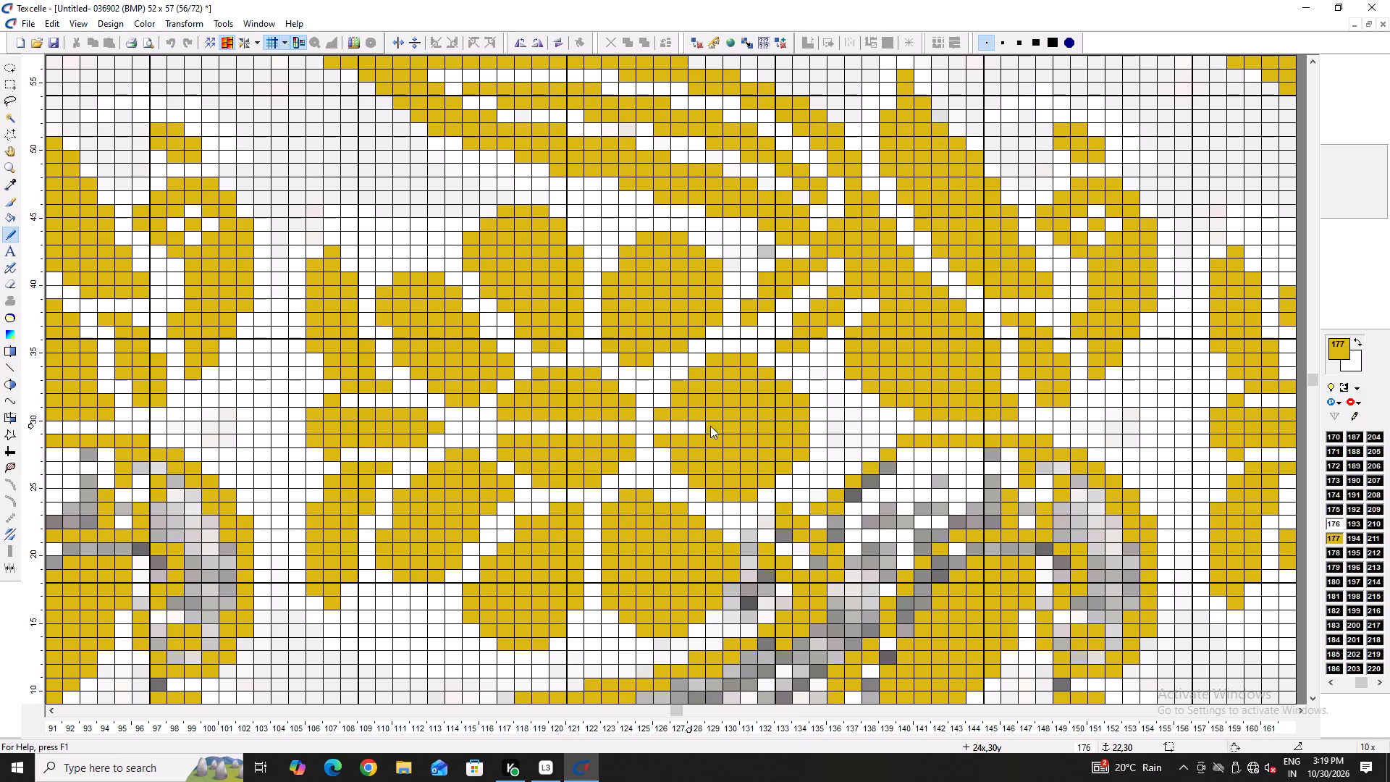
right_drag(710, 426, 809, 431)
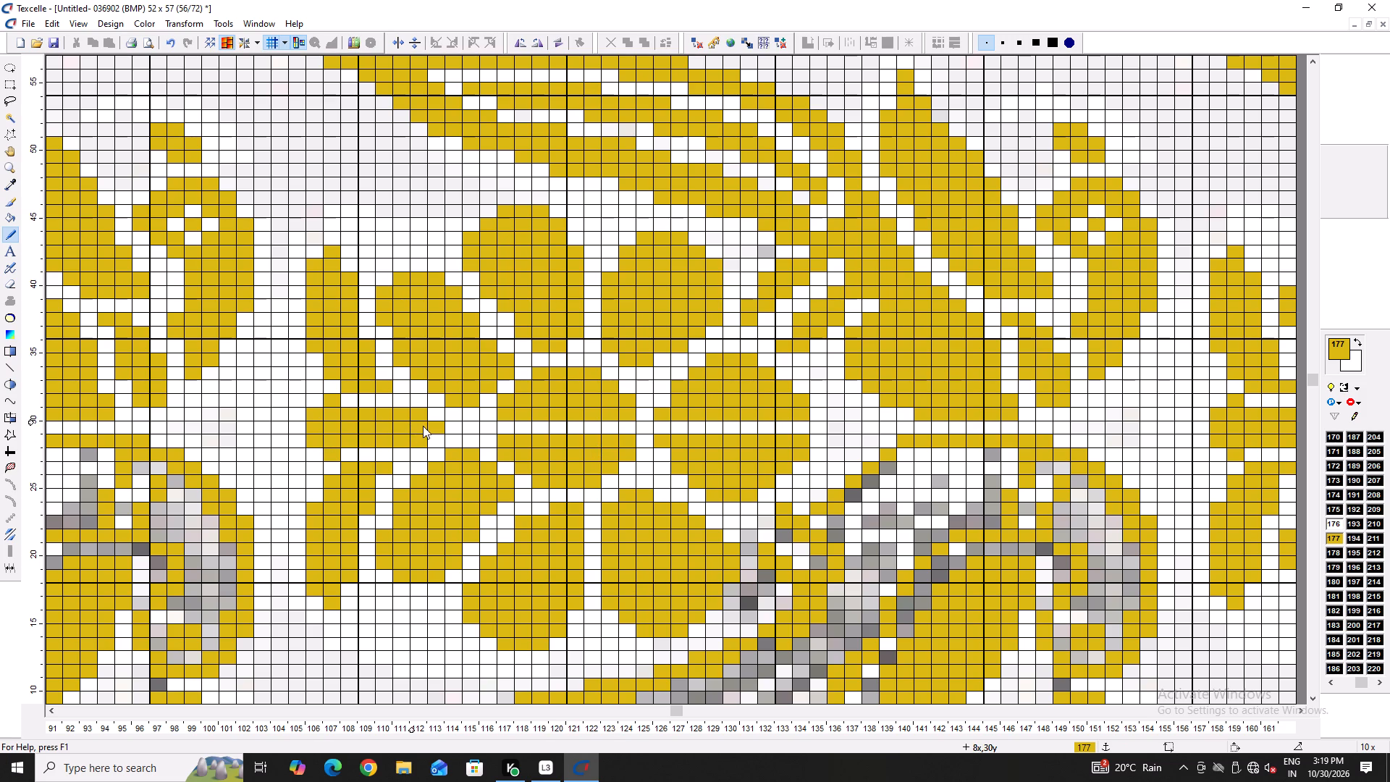
right_drag(451, 427, 308, 426)
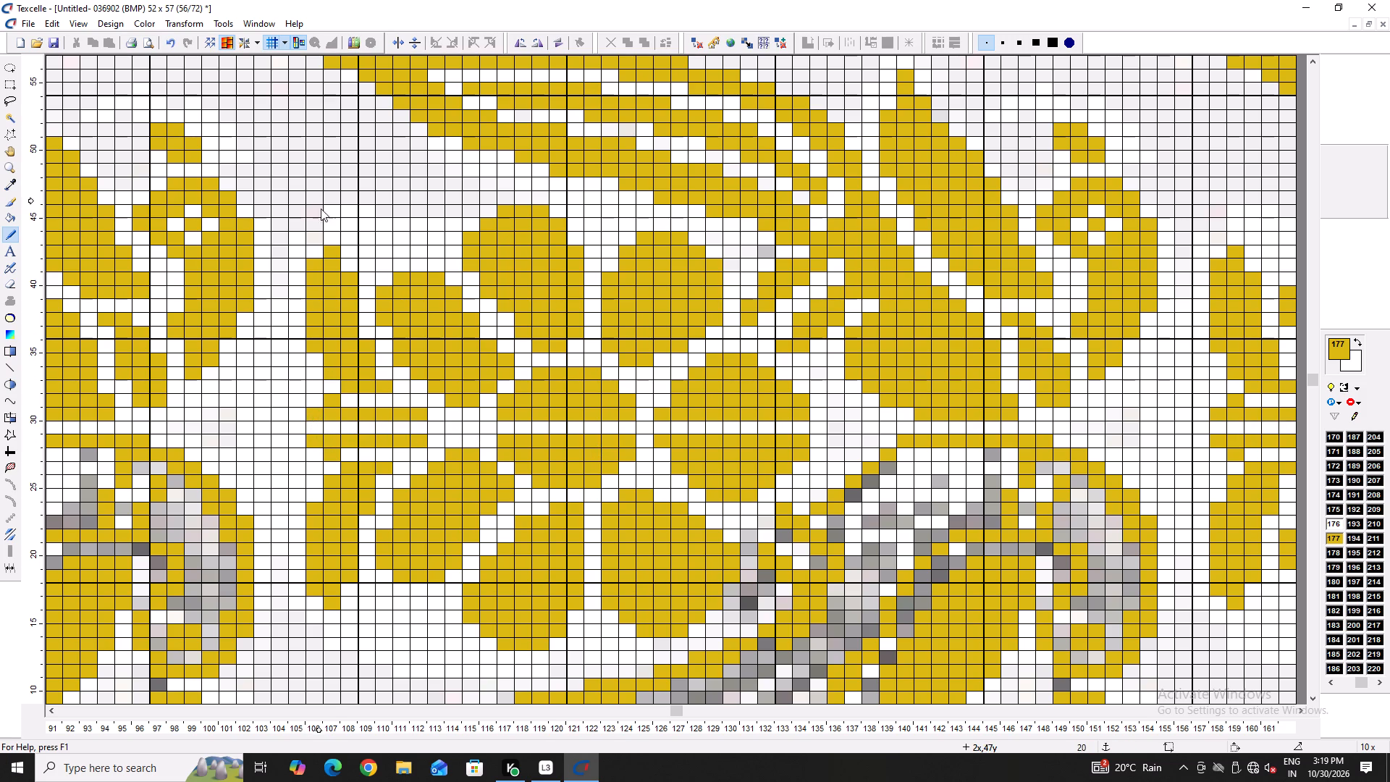
Round off the narrow side petal's top in gold at column 2, row 43, column 3, row 44 and column 4, rows 44 to 42.
click(317, 253)
click(331, 243)
drag(346, 243, 350, 264)
click(350, 265)
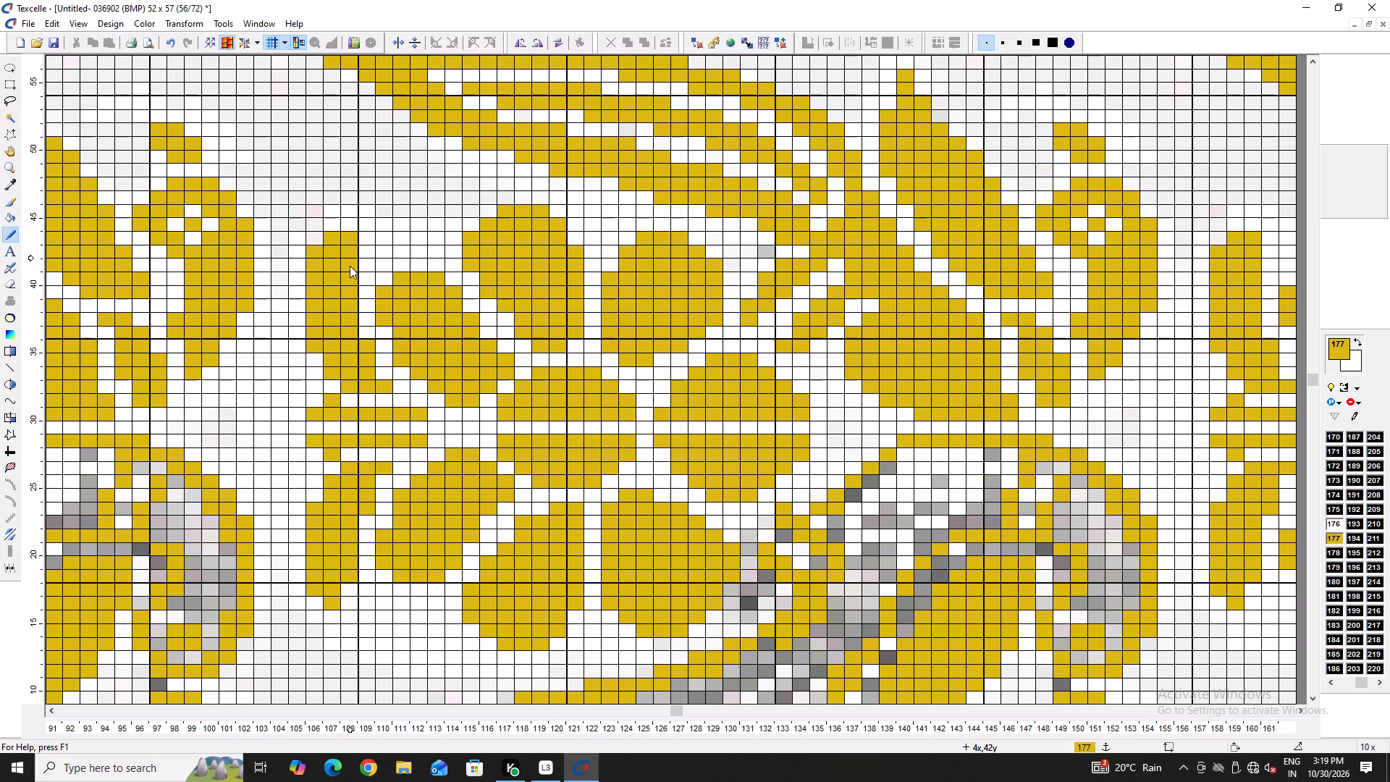
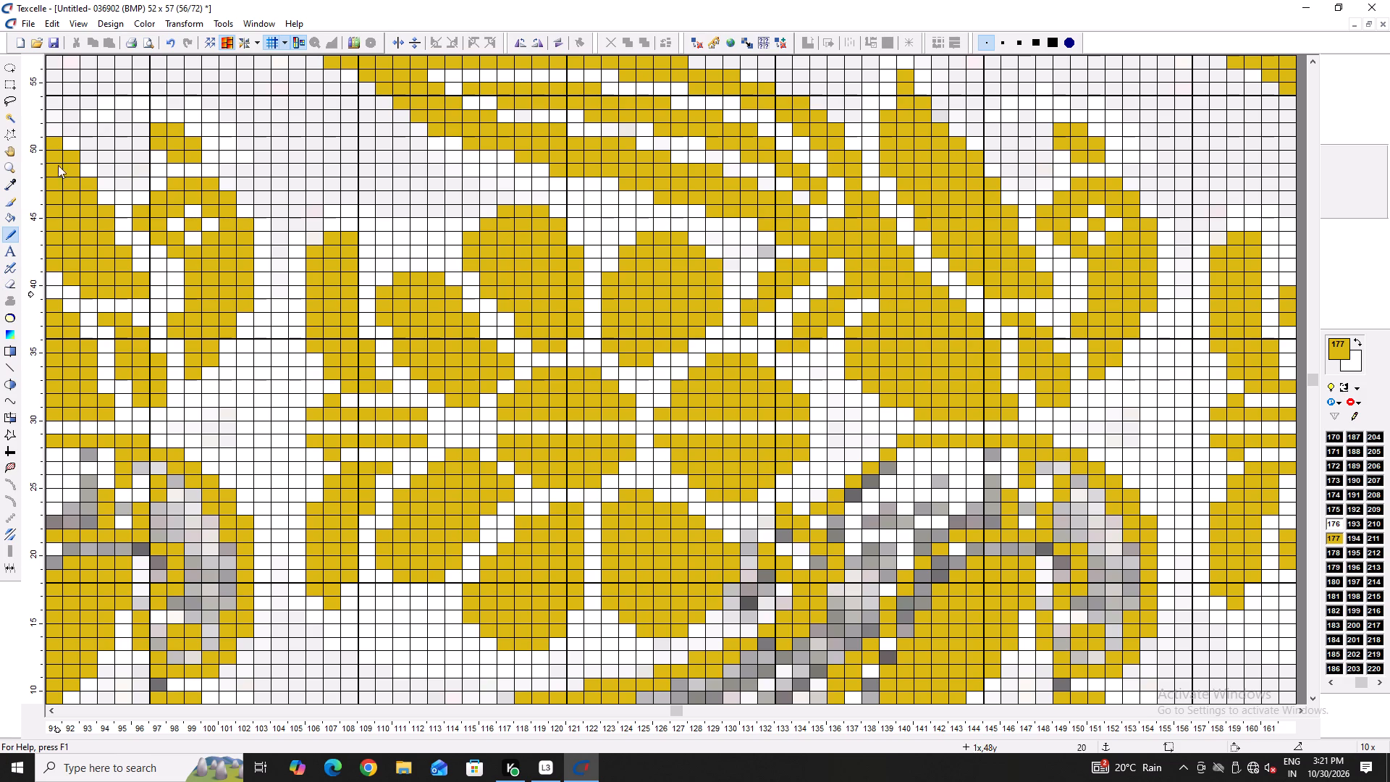
Trim the right middle petal with white along row 35, down columns 28 to 30, rows 34 to 31, and at column 22, rows 32 to 31.
click(665, 402)
right_drag(702, 358, 725, 349)
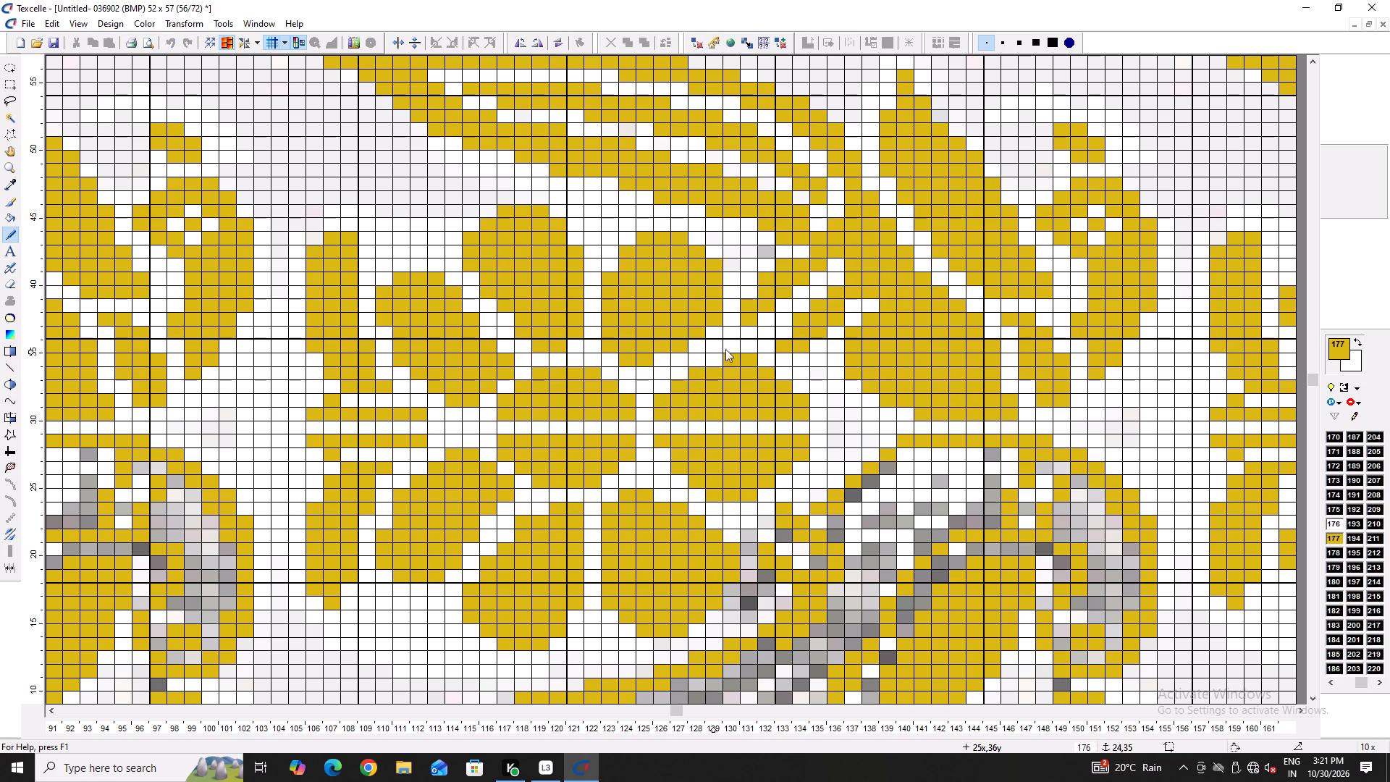
right_drag(725, 349, 752, 350)
right_click(754, 350)
right_click(754, 350)
right_drag(748, 354, 724, 363)
right_click(724, 363)
right_click(775, 371)
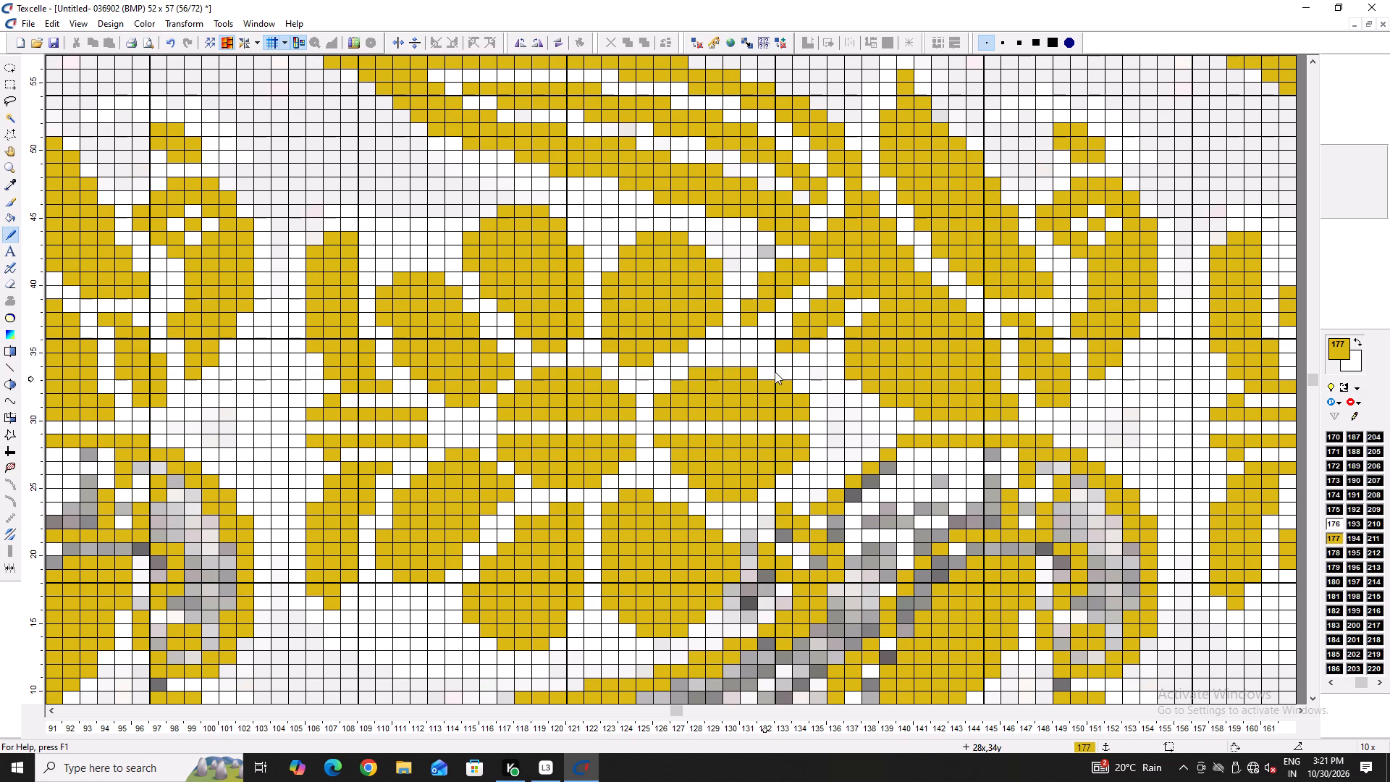
right_click(778, 382)
right_click(799, 392)
right_click(799, 392)
right_click(801, 395)
right_click(799, 413)
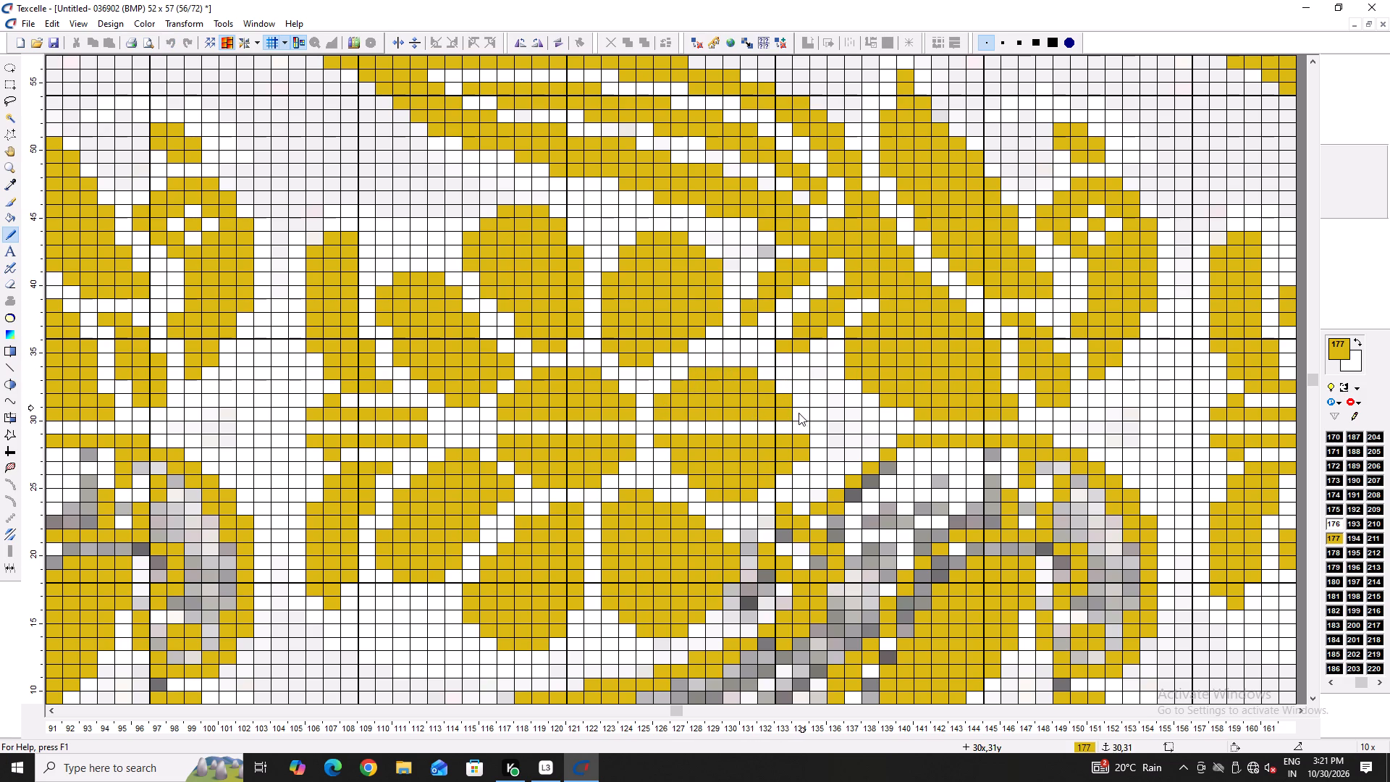
right_click(799, 413)
right_drag(660, 398, 660, 413)
right_click(660, 415)
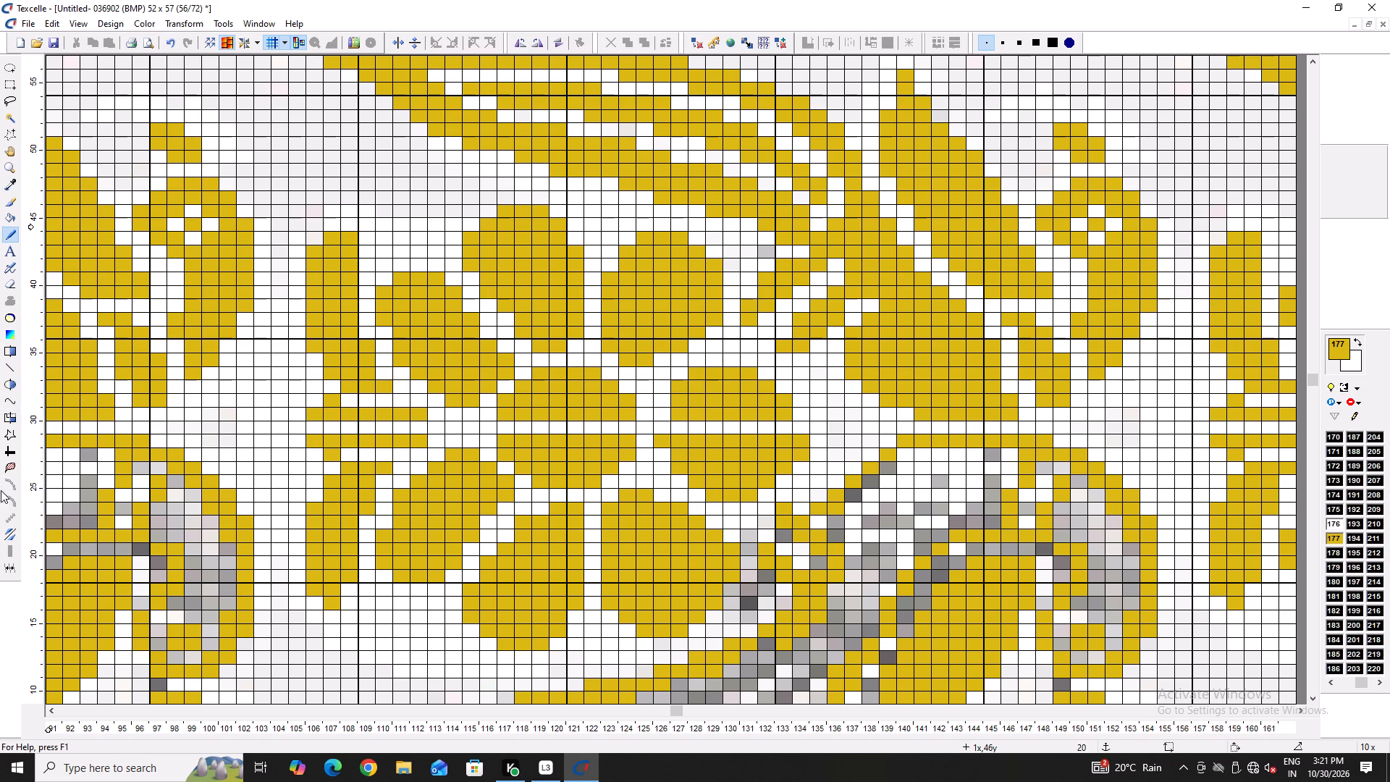
Turn on mirrored drawing with a horizontal axis along row 30 through the three middle petals, undoing the last action.
click(9, 540)
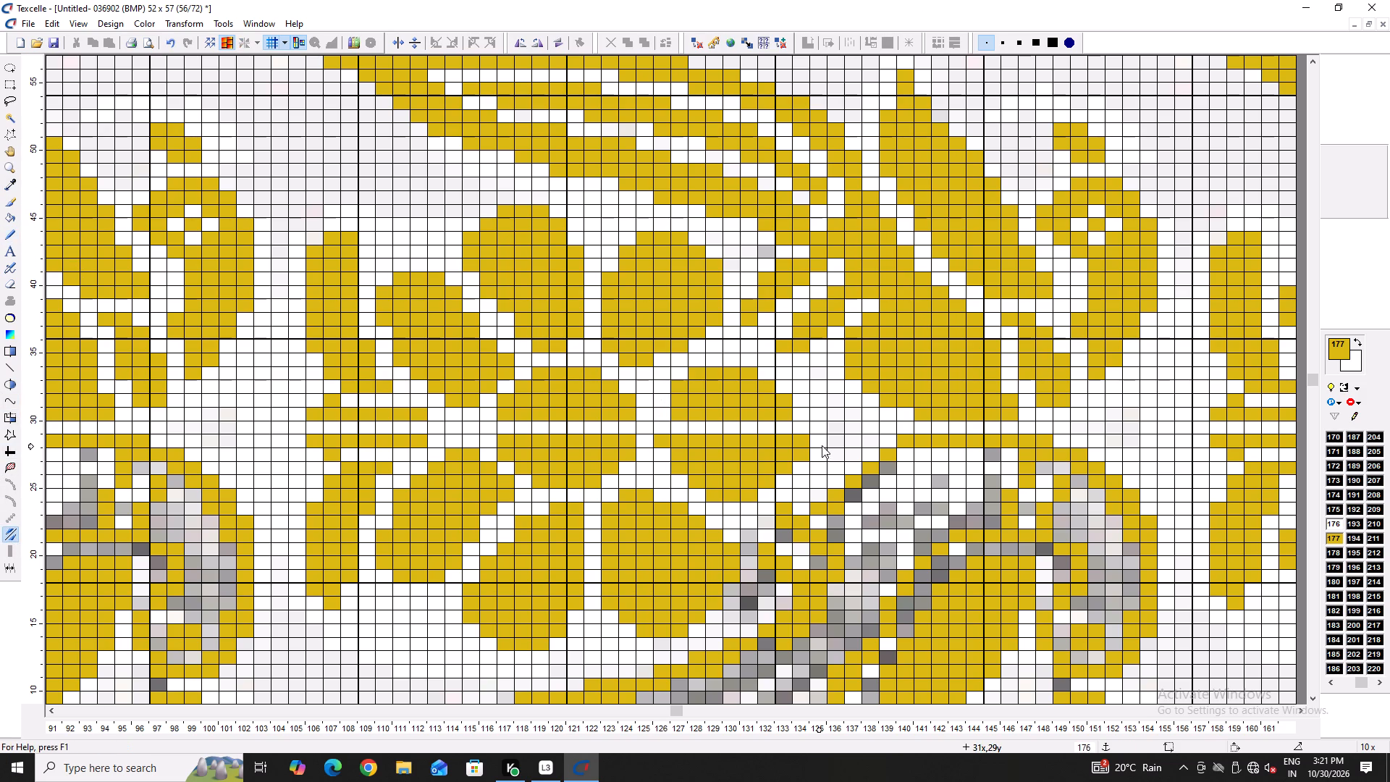
drag(811, 422, 353, 442)
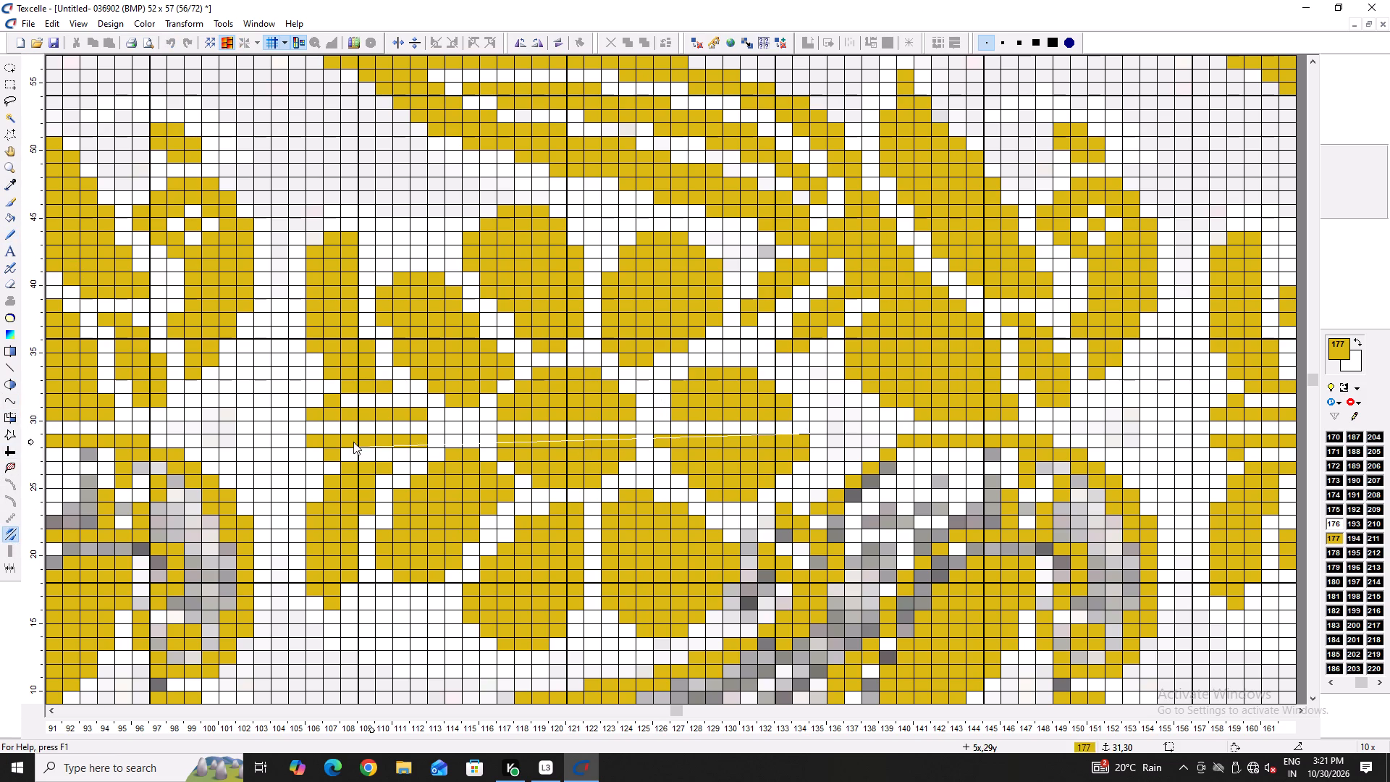
drag(353, 442, 287, 422)
triple_click(287, 422)
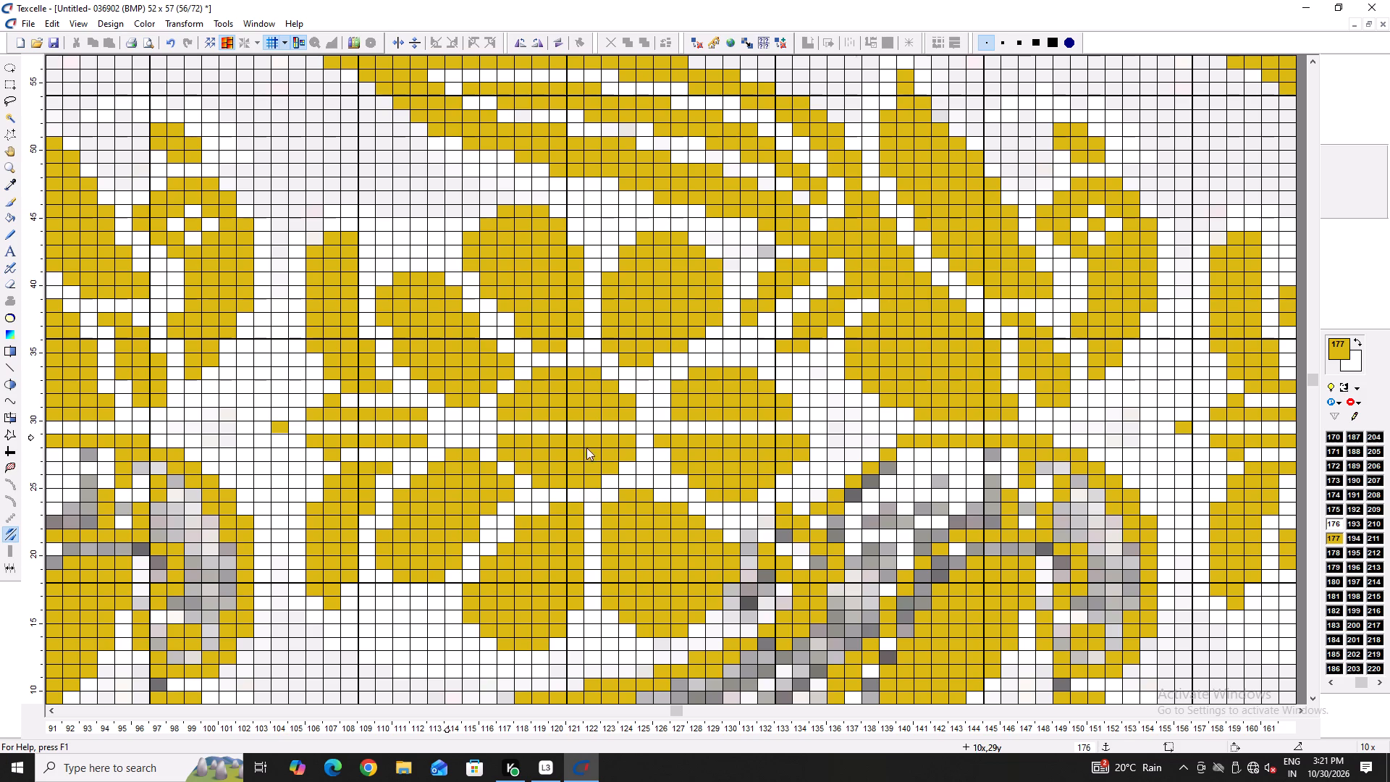
key(ctrl+z)
Paint row 30 gold from column 27 to column 11 through the two round middle petals, undoing the overrun into the narrow side petal.
double_click(791, 419)
drag(749, 427, 505, 429)
drag(503, 428, 493, 428)
click(488, 428)
drag(479, 428, 470, 428)
click(470, 428)
drag(470, 428, 332, 429)
click(332, 429)
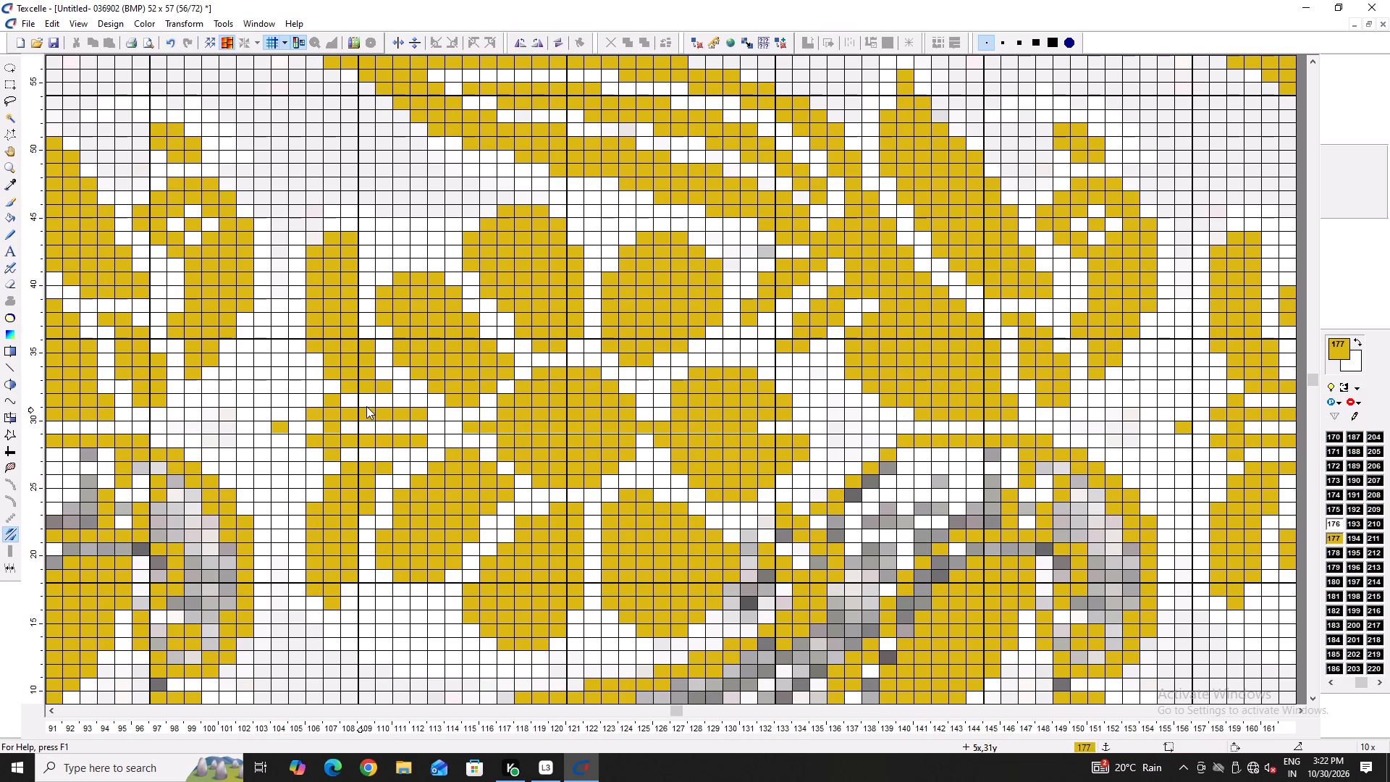
key(ctrl+z)
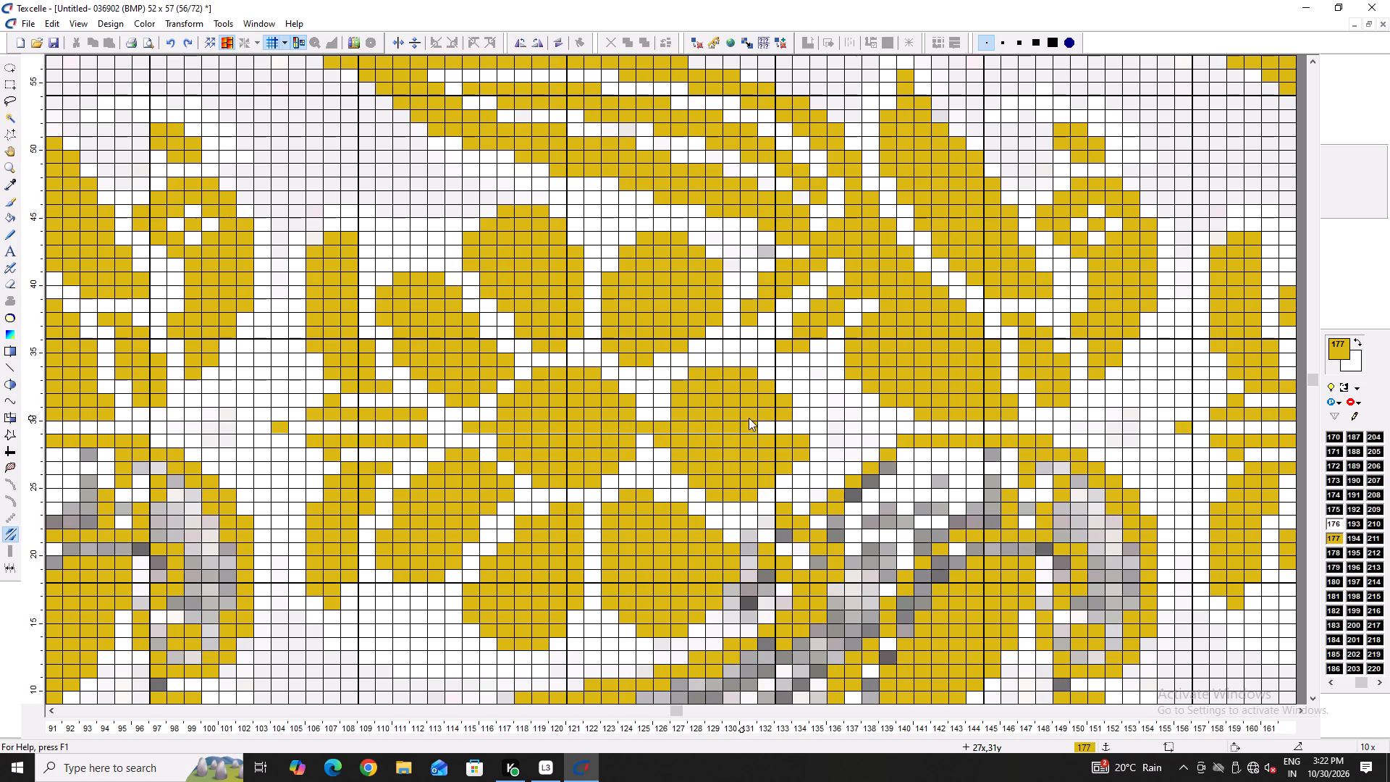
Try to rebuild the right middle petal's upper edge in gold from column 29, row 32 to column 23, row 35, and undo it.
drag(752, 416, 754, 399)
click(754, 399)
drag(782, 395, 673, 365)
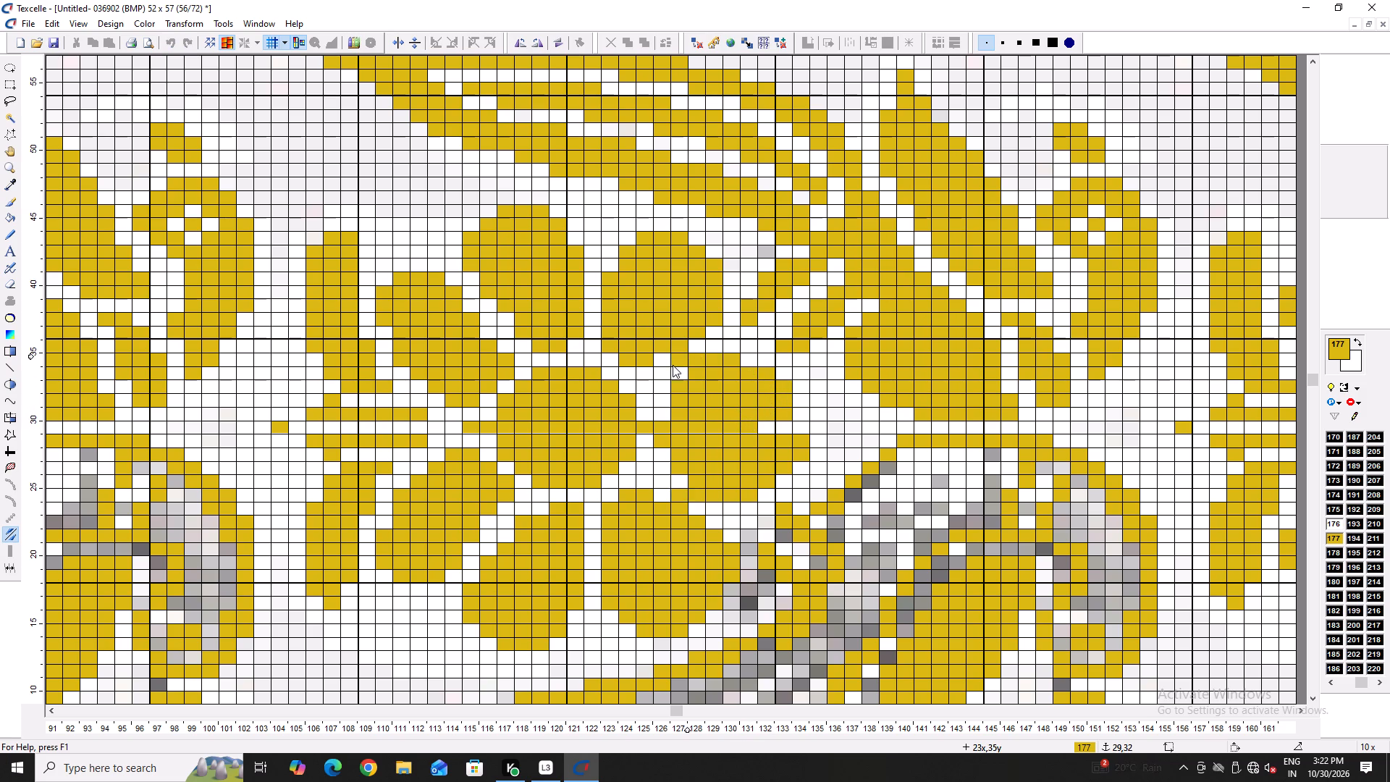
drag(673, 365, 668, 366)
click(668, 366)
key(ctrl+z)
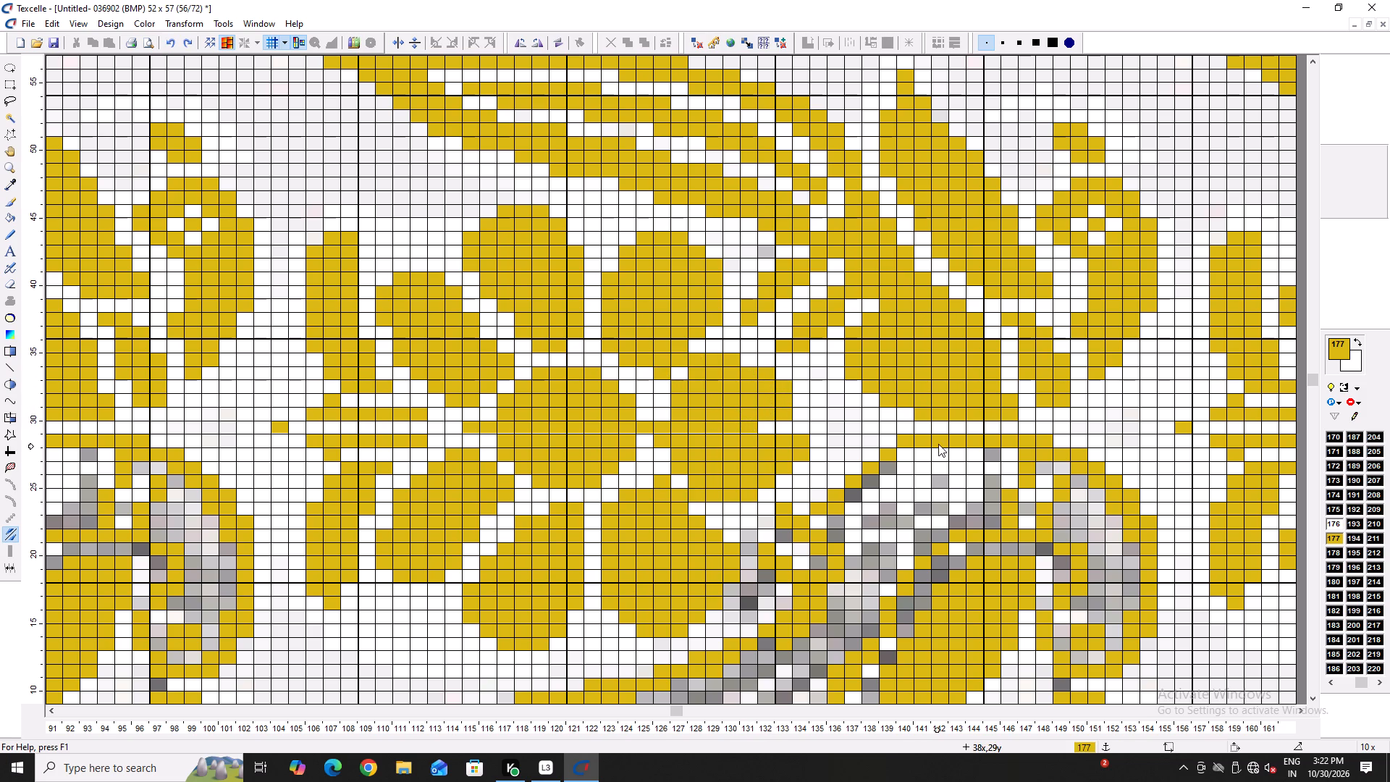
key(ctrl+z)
Extend the right middle petal's outer end in gold over columns 29 to 31, rows 33 to 30, mirrored below row 30.
click(783, 385)
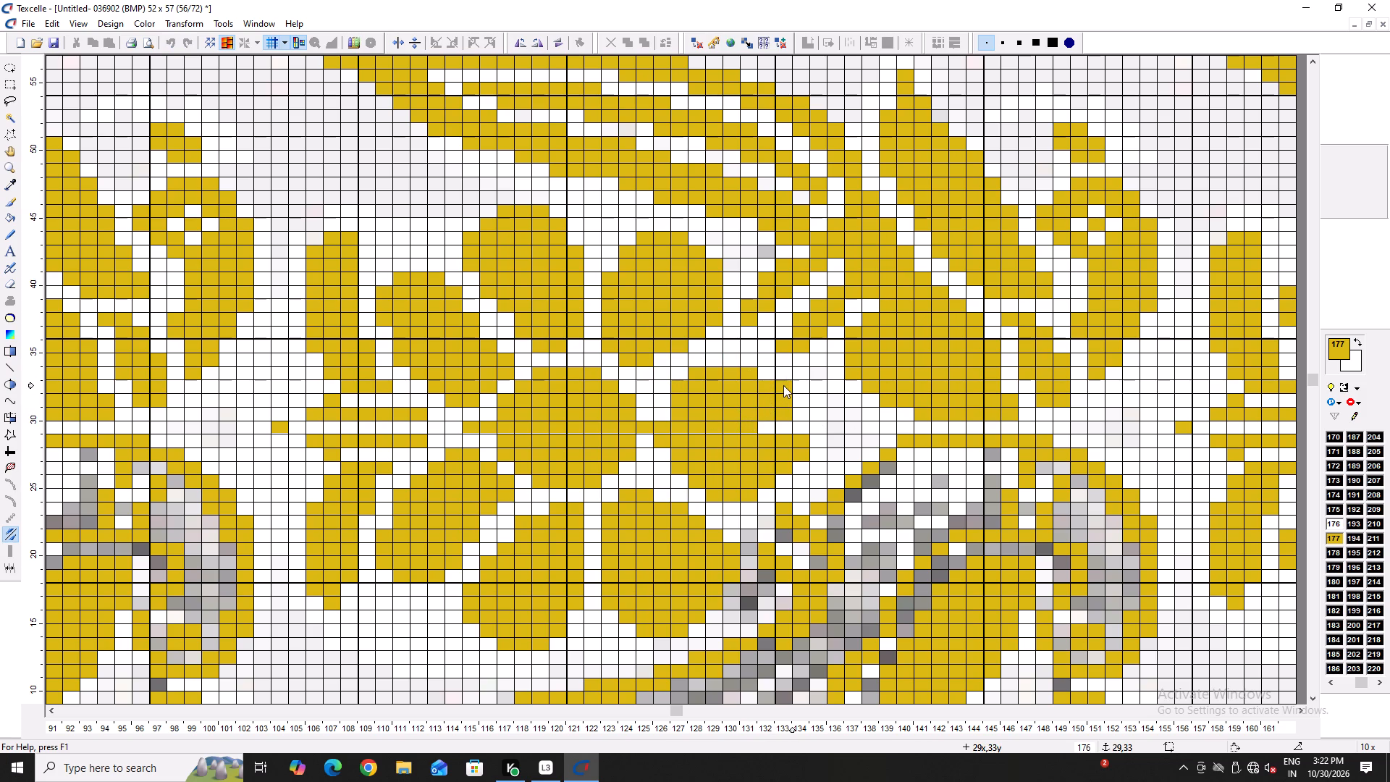
double_click(785, 380)
drag(805, 394, 823, 422)
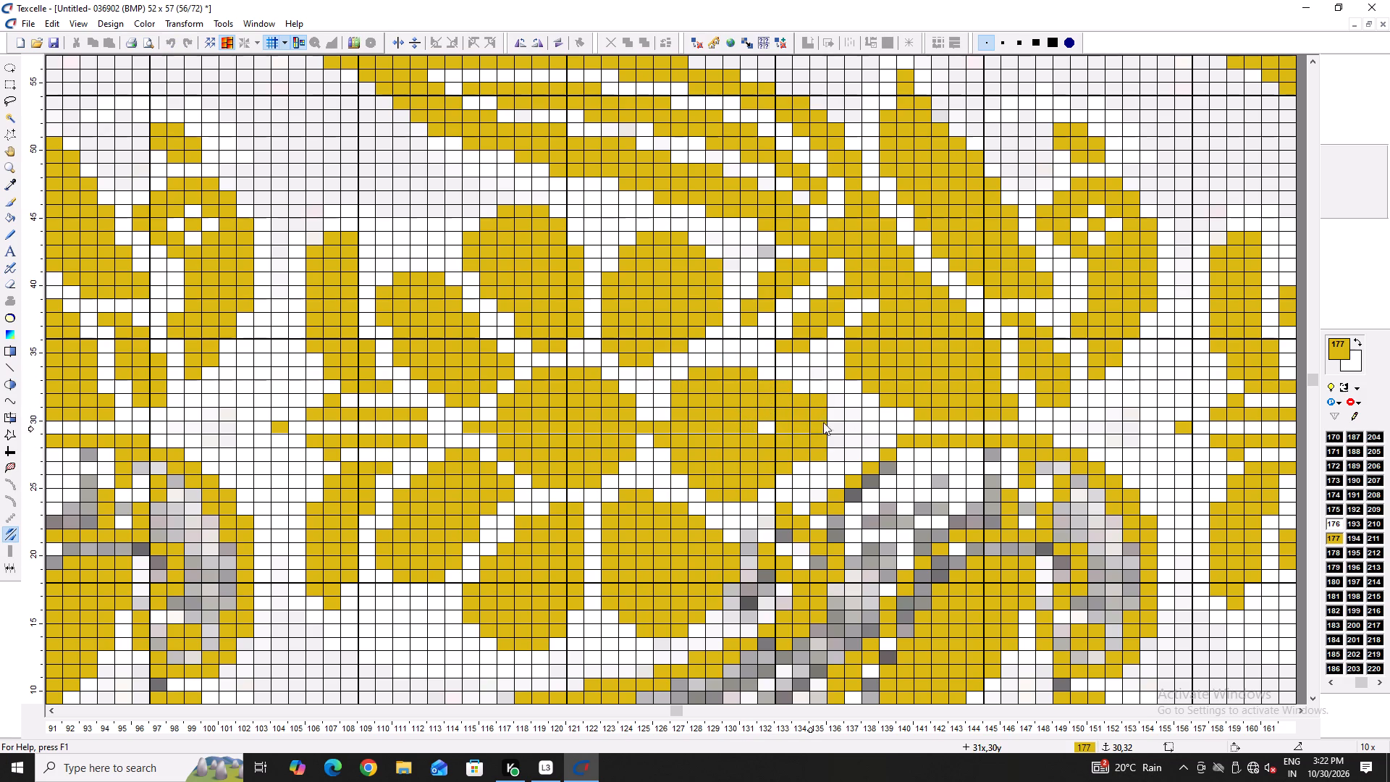
drag(823, 422, 775, 424)
click(775, 424)
Whiten row 34, column 31 and columns 21 to 22 to trim the right middle petal to columns 23 to 30, rows 27 to 33.
right_click(684, 381)
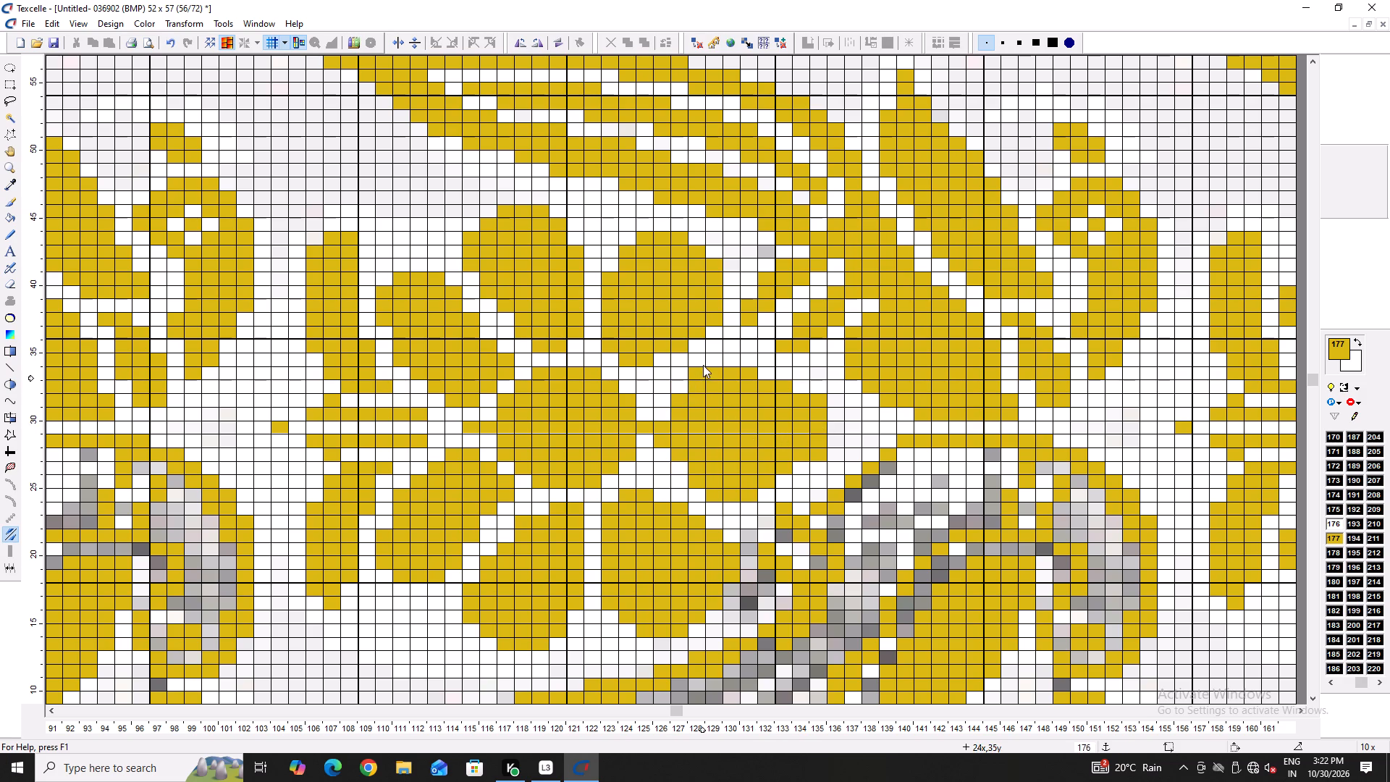
right_click(703, 365)
right_click(694, 370)
right_drag(709, 374, 799, 381)
right_drag(719, 502, 749, 487)
right_drag(826, 390, 830, 434)
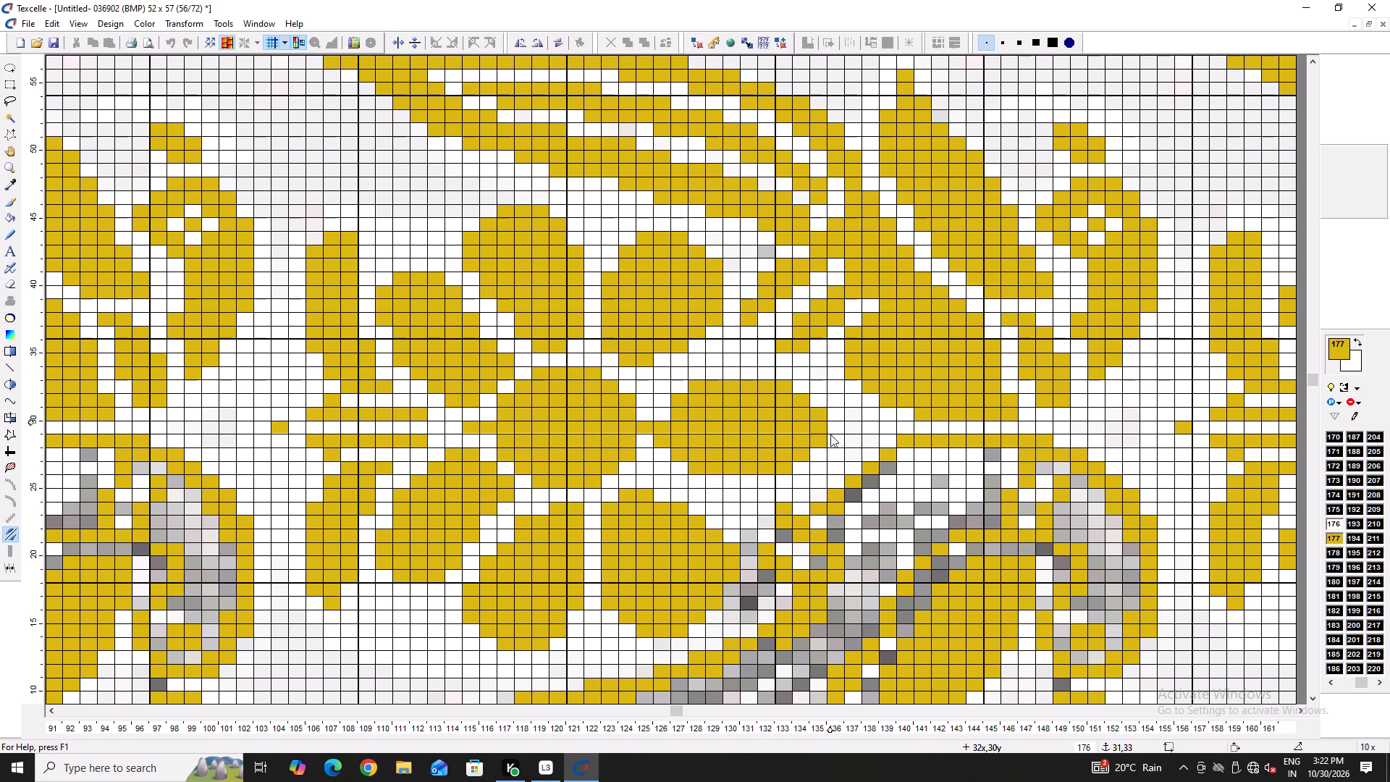
right_drag(830, 434, 819, 404)
right_drag(648, 426, 644, 449)
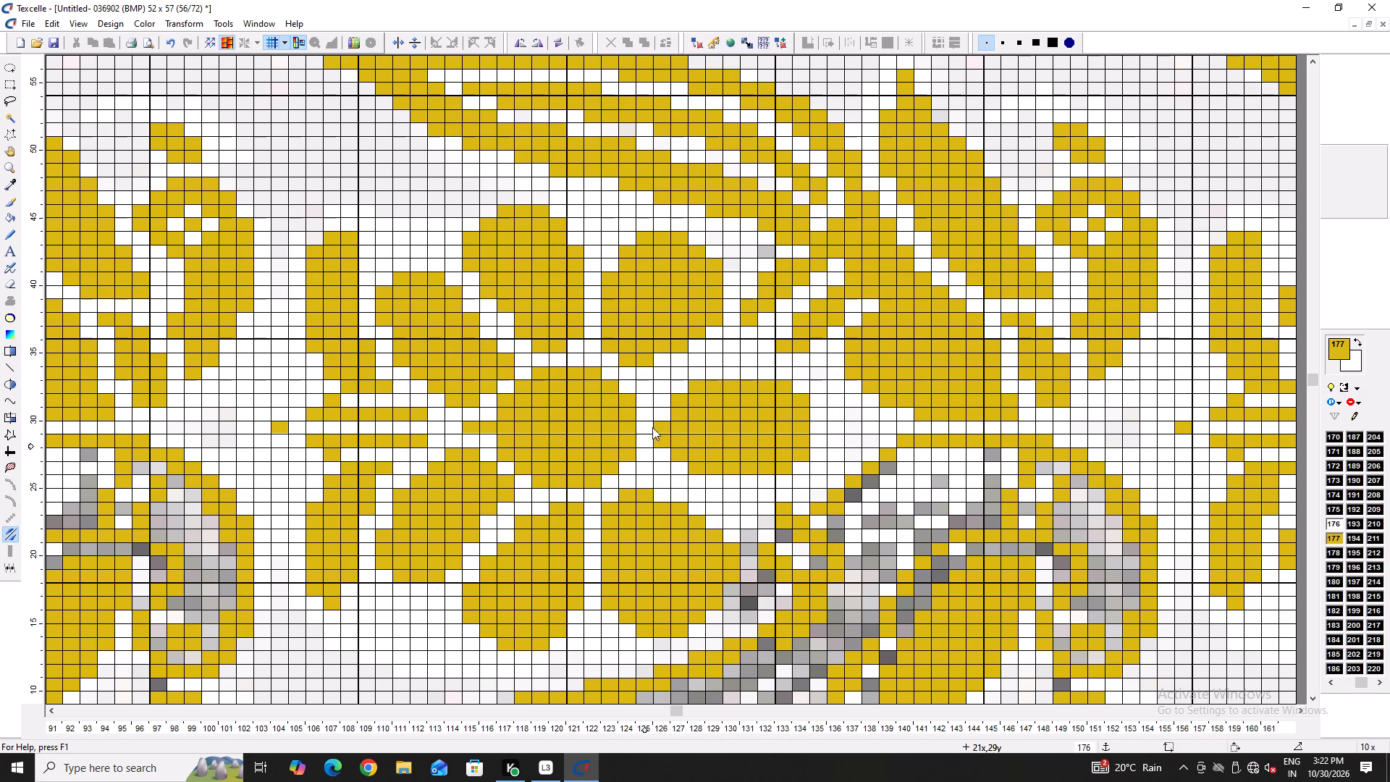
right_click(691, 384)
right_click(681, 398)
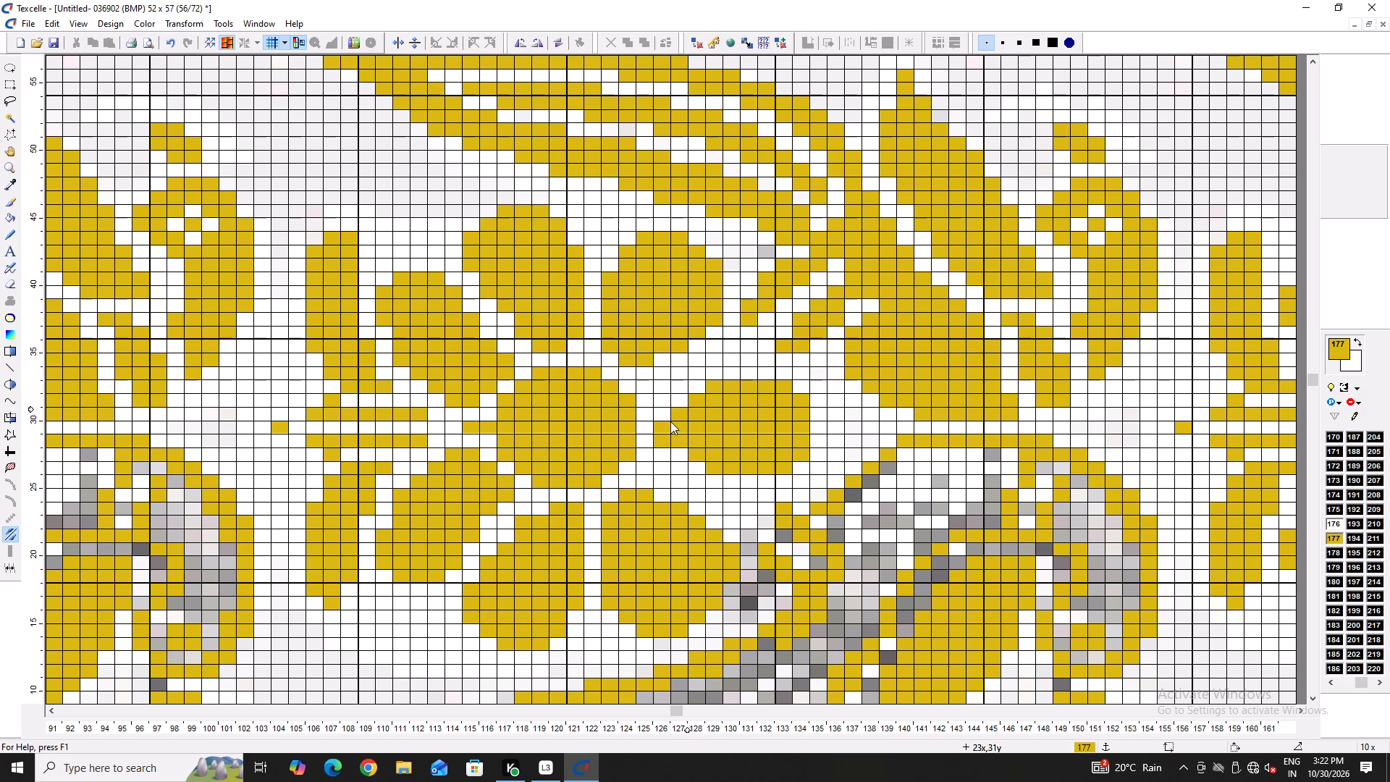
right_drag(653, 422, 656, 446)
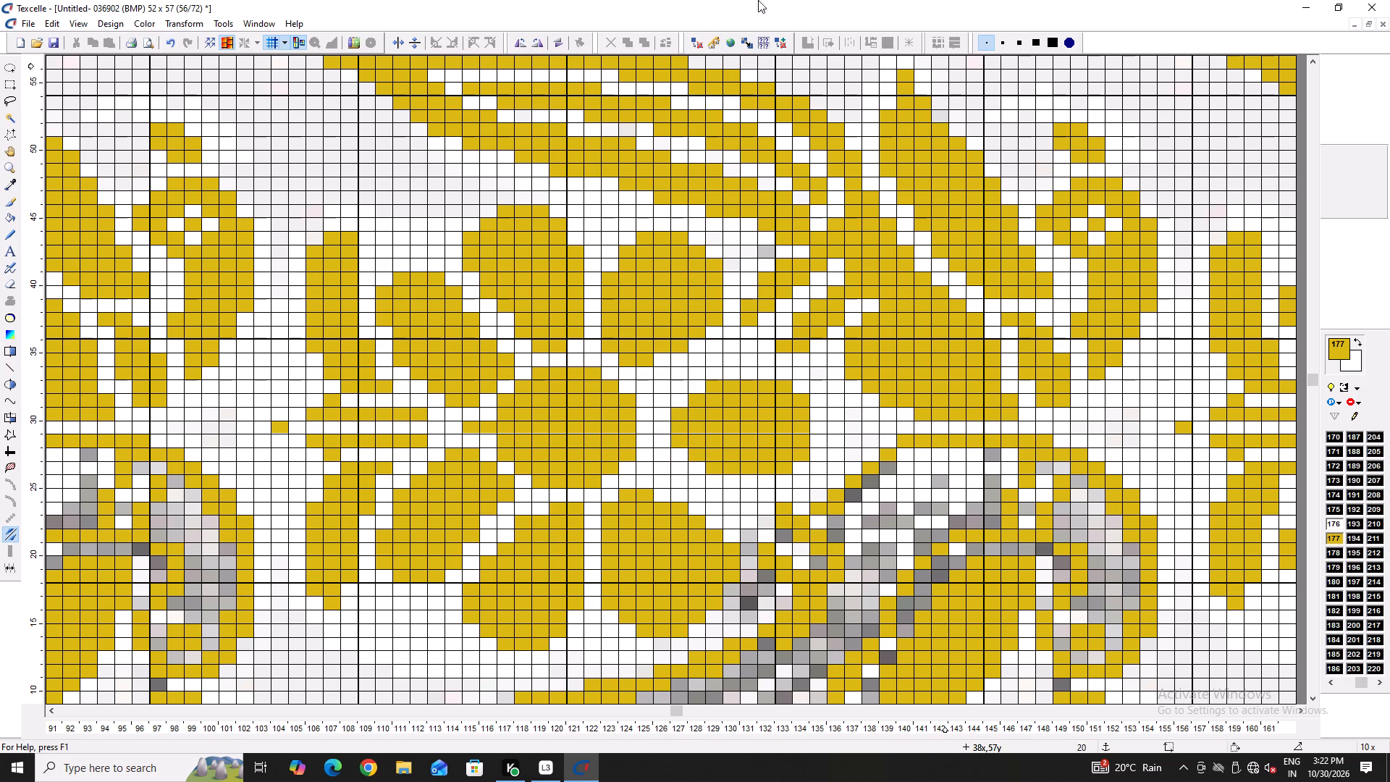
Whiten the right middle petal's corners at column 29, row 27, column 30, row 28 and column 25, row 33; add gold at column 22, row 30.
right_click(783, 471)
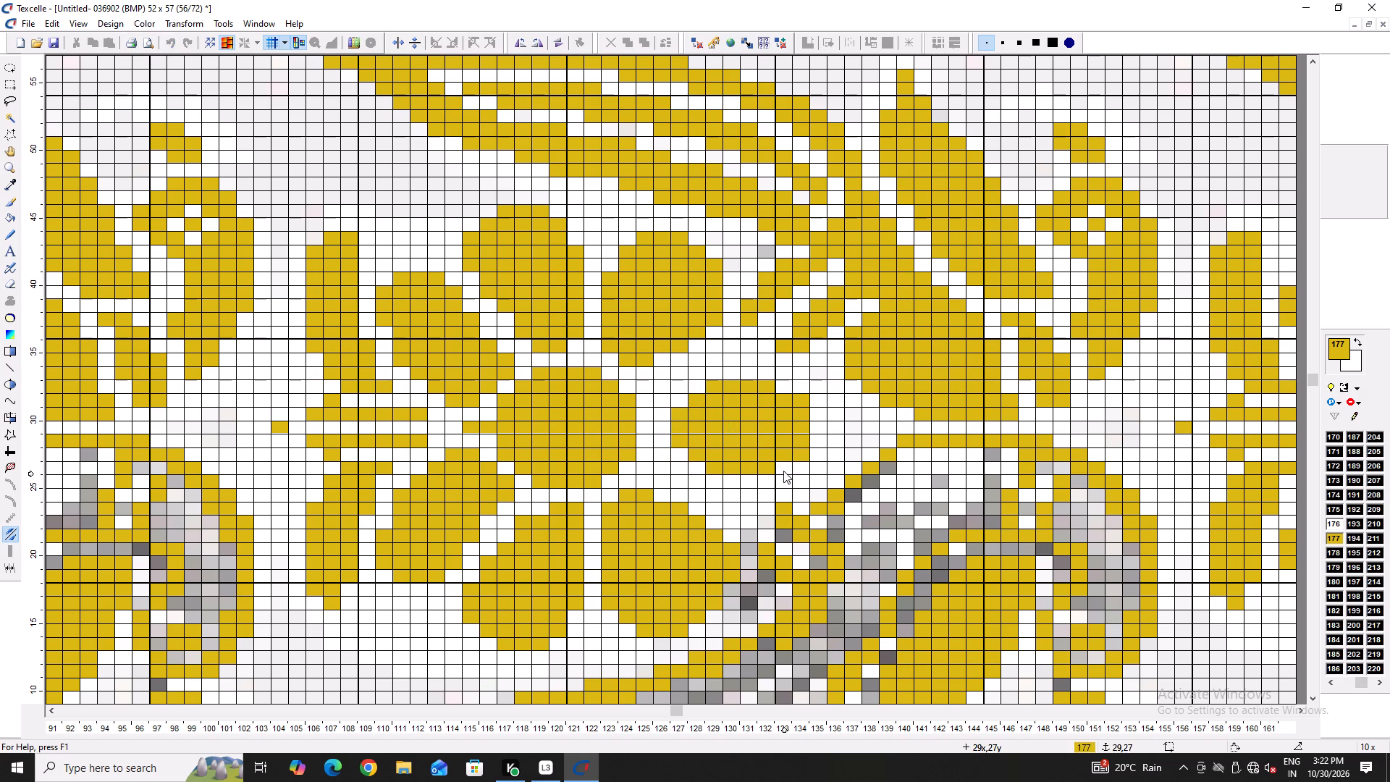
right_click(801, 458)
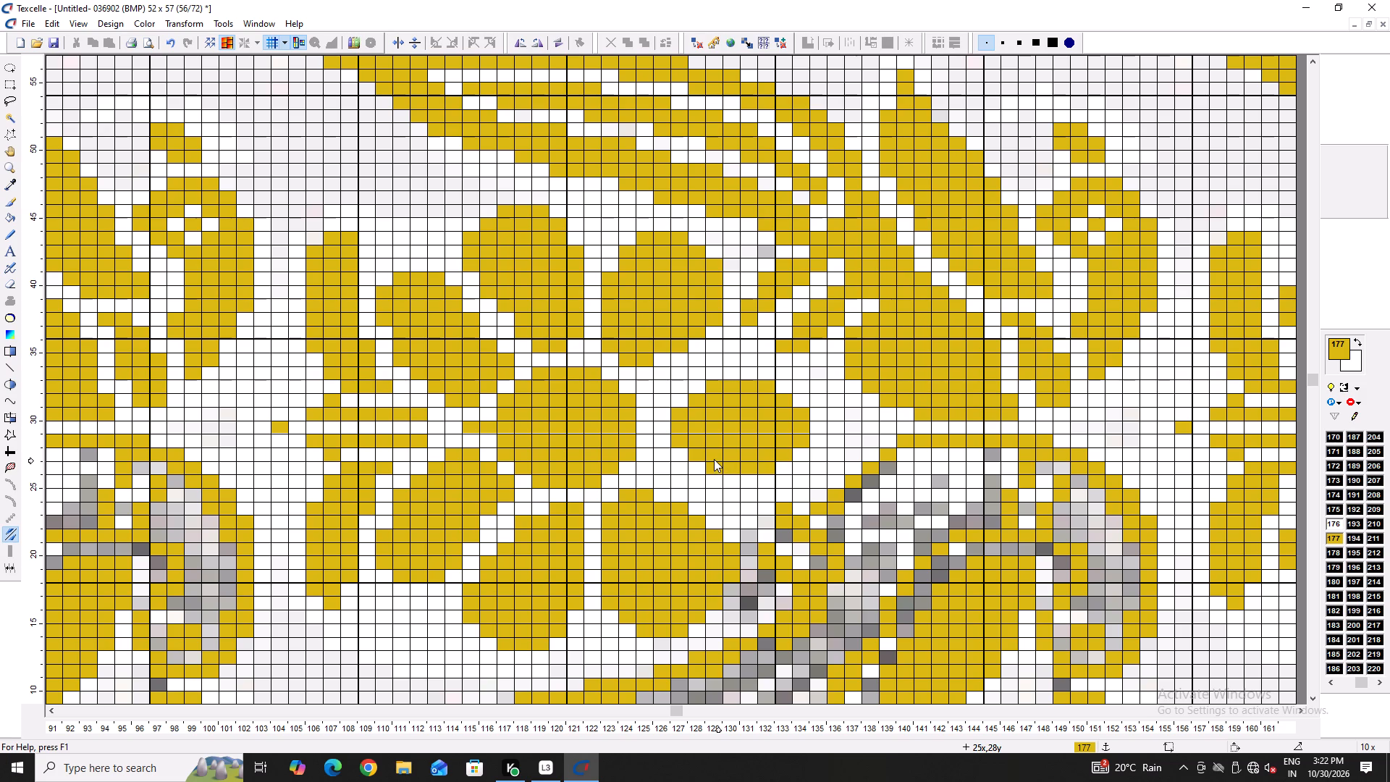
click(668, 426)
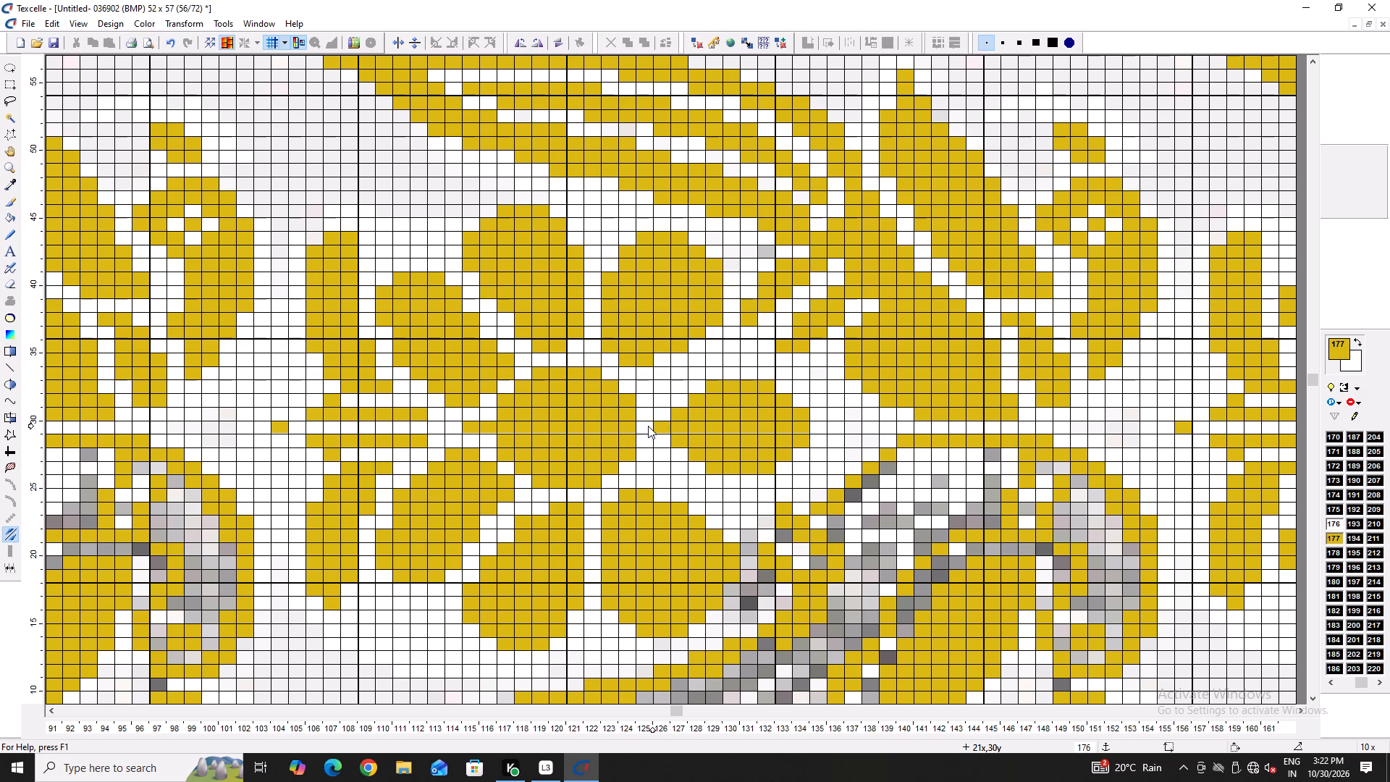
click(648, 426)
right_click(648, 426)
right_click(709, 388)
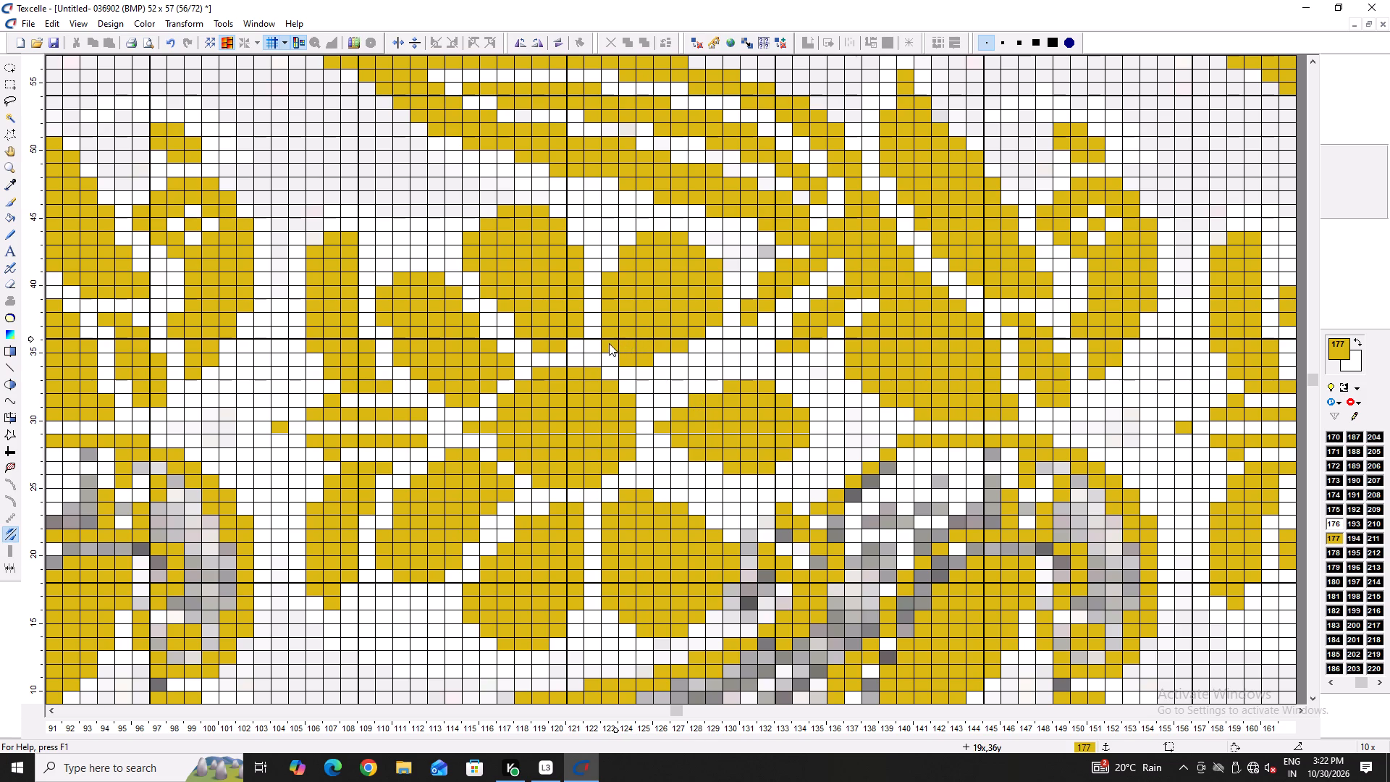
Whiten the upper petal's inner edge along column 19, rows 36 to 42, and columns 20 to 21, rows 38 to 43, mirrored in the lower petal.
right_drag(609, 343, 614, 268)
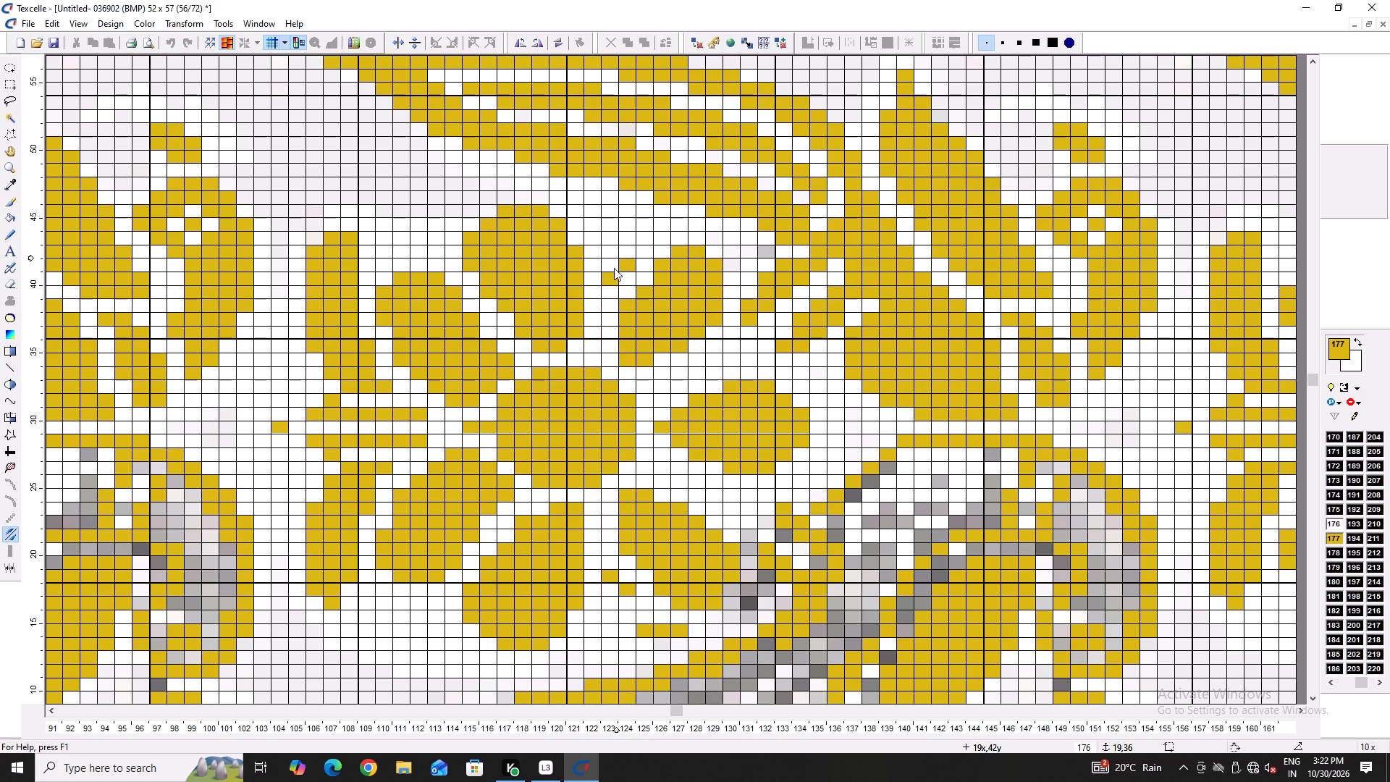
right_drag(614, 268, 610, 294)
right_click(610, 294)
right_drag(623, 262, 639, 252)
right_drag(634, 299, 631, 316)
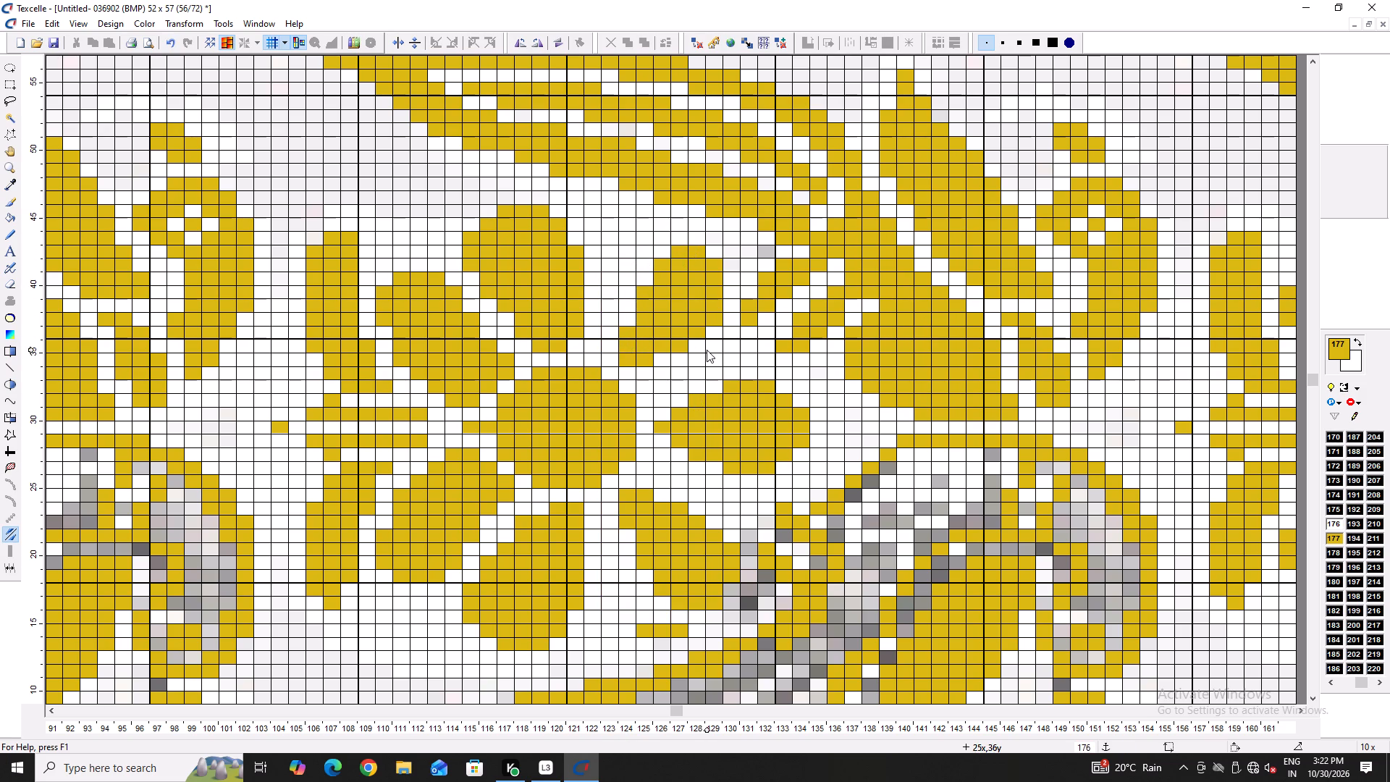
Extend the upper petal's base in gold from column 25, row 36 to column 21, row 34, ending in a tip at column 22, row 33.
drag(707, 350, 649, 370)
drag(650, 369, 704, 338)
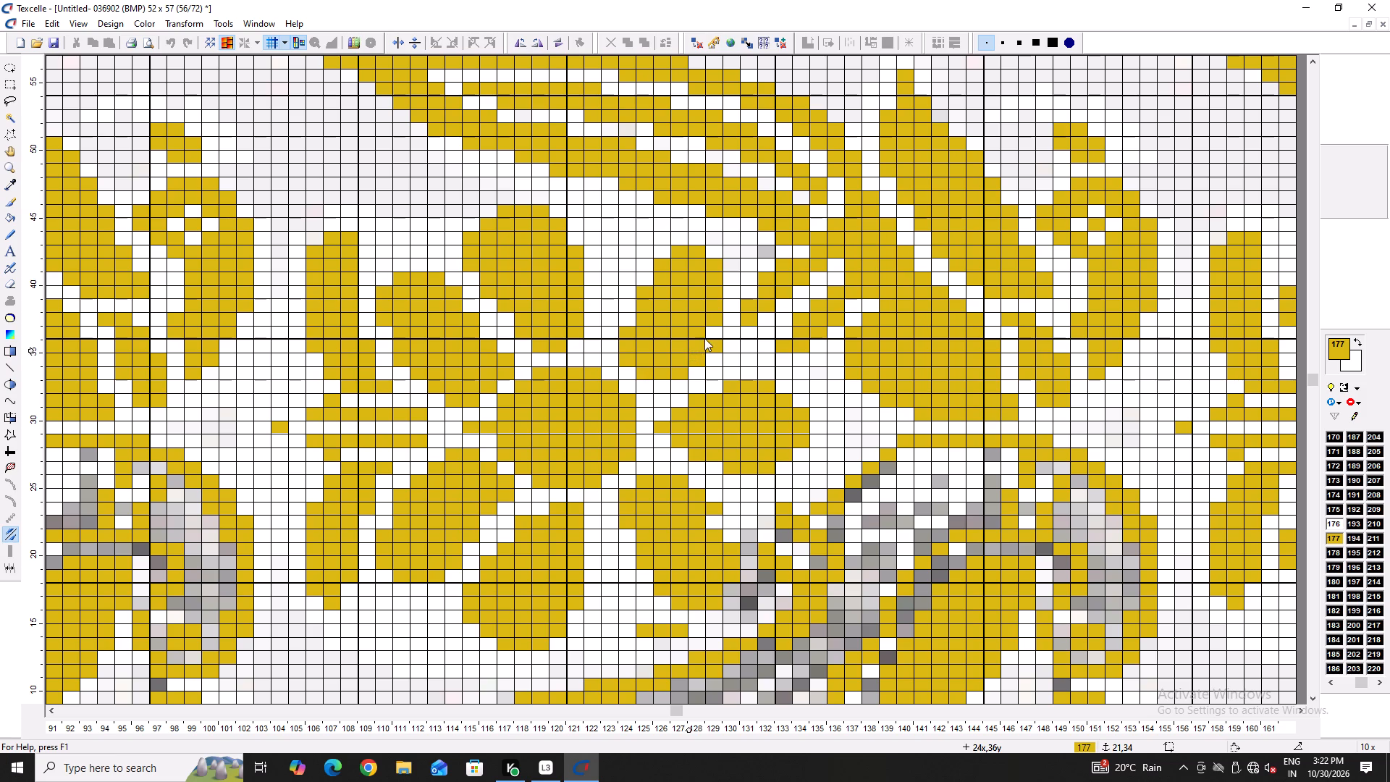
drag(704, 338, 701, 323)
drag(707, 326, 706, 337)
click(706, 340)
click(706, 348)
click(699, 362)
drag(699, 366, 686, 385)
click(685, 386)
click(674, 390)
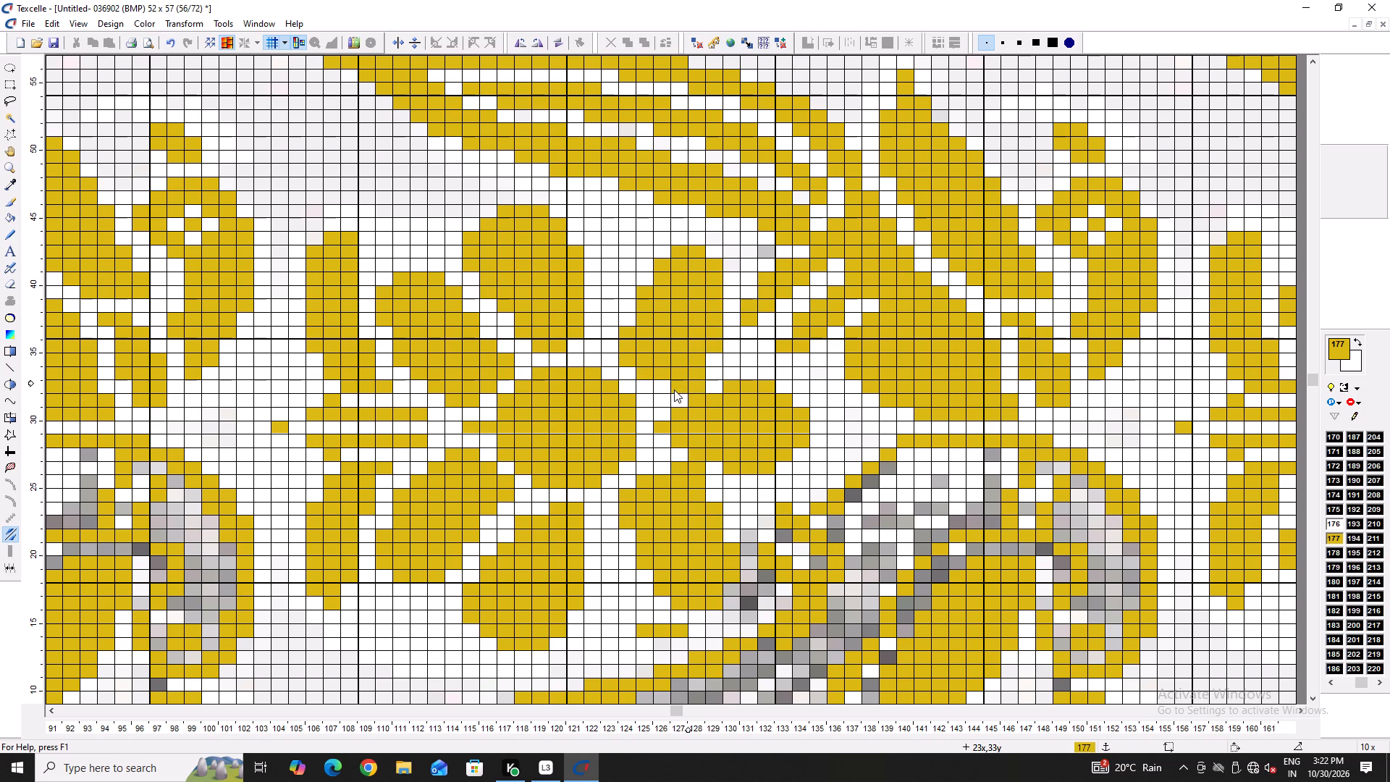
right_click(698, 379)
right_click(696, 379)
right_drag(682, 387, 671, 388)
click(662, 388)
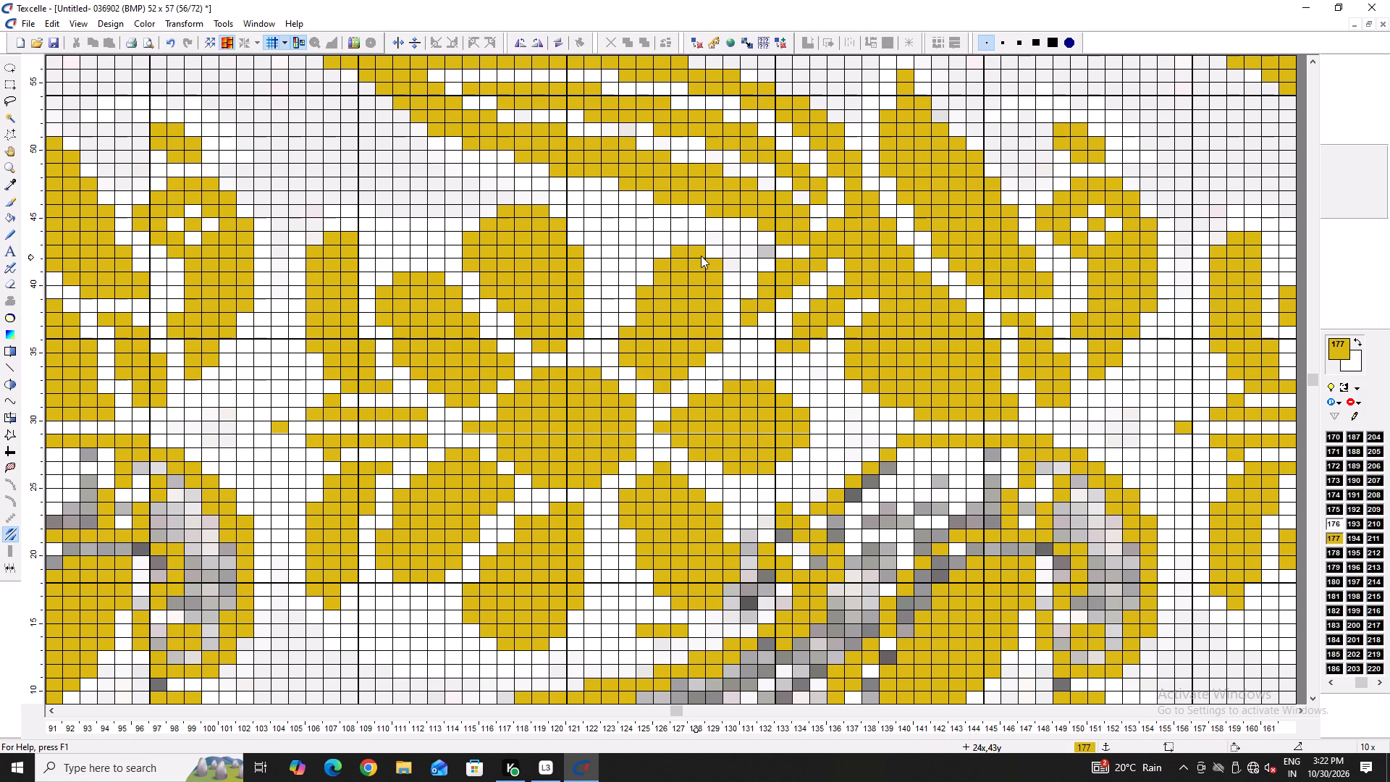
Whiten the upper petal's top along row 43, columns 24 to 22, and at column 25, rows 42 to 41.
right_drag(704, 260, 660, 252)
right_click(660, 252)
right_drag(708, 266, 718, 274)
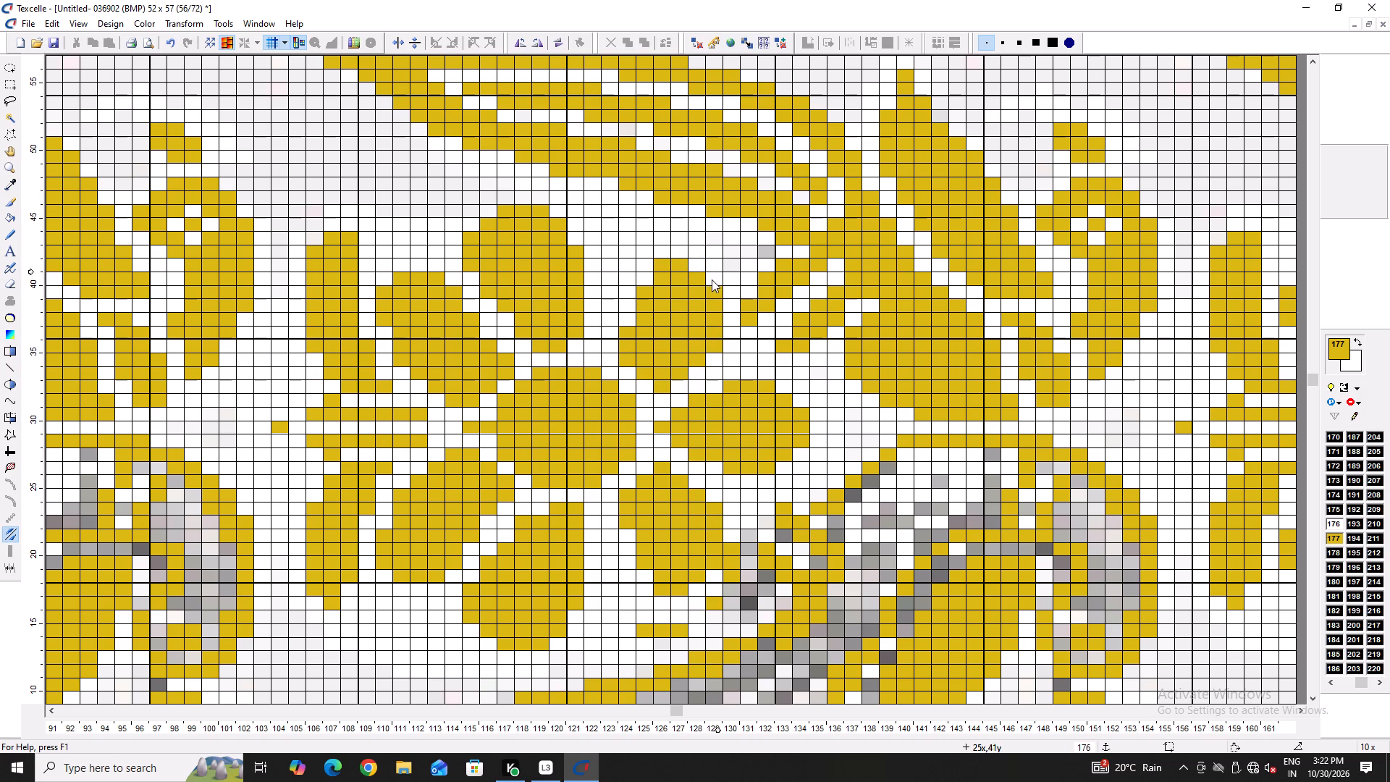
right_click(711, 281)
Fill the upper petal's inner side in gold between column 24, row 43, column 20, row 39 and column 22, row 42.
drag(691, 246, 633, 306)
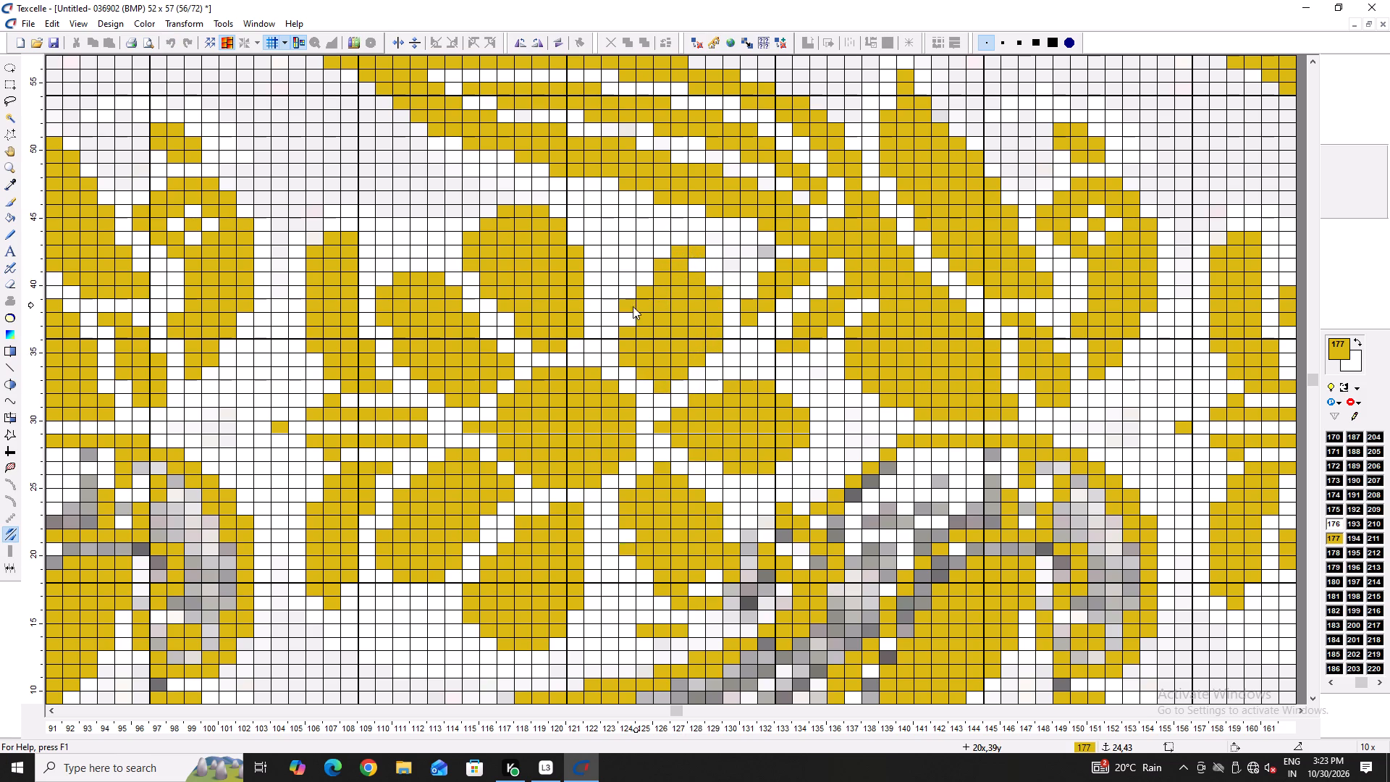
drag(633, 306, 671, 261)
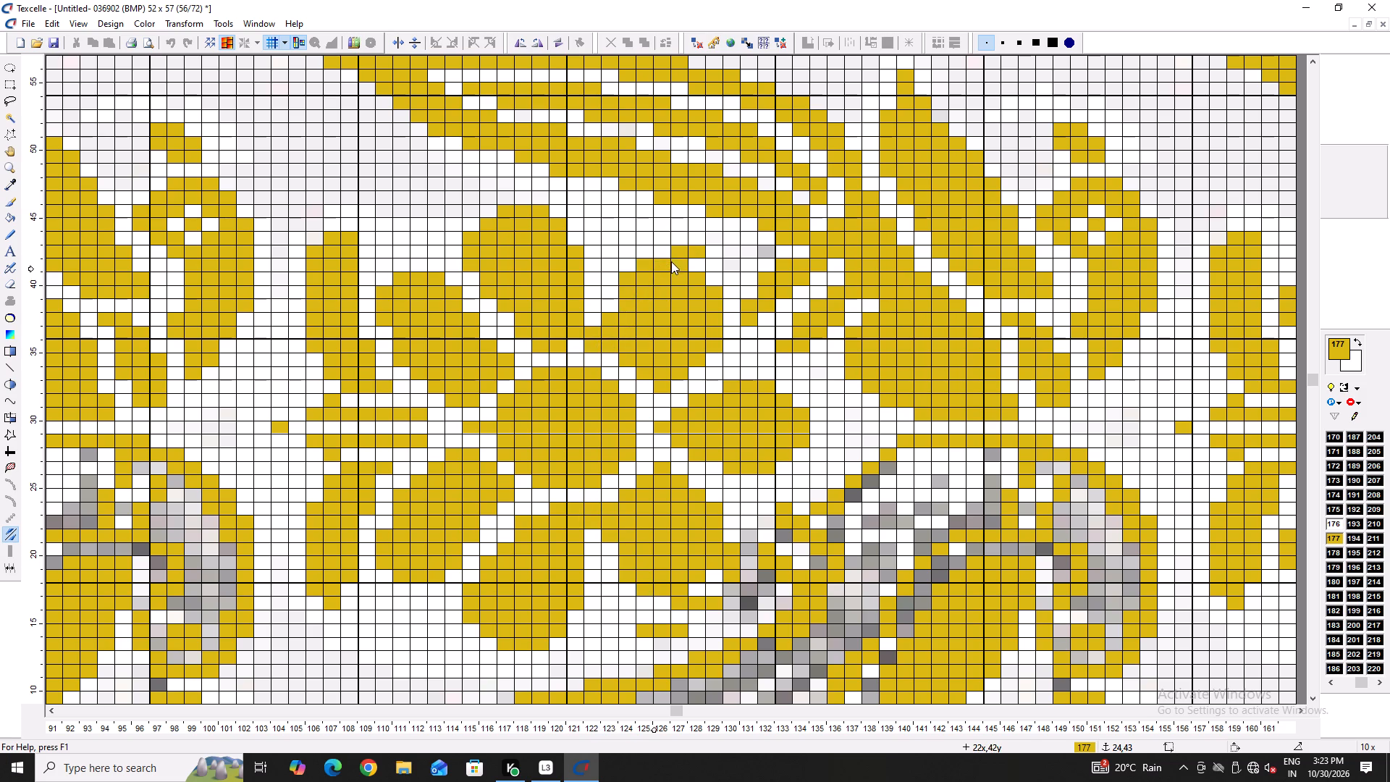
drag(671, 261, 699, 311)
click(698, 269)
Round the upper petal with white at columns 23 to 24, rows 43 to 42, and columns 18 to 21, rows 42 to 35, keeping column 19, row 38 gold.
right_click(699, 247)
right_drag(691, 248, 679, 253)
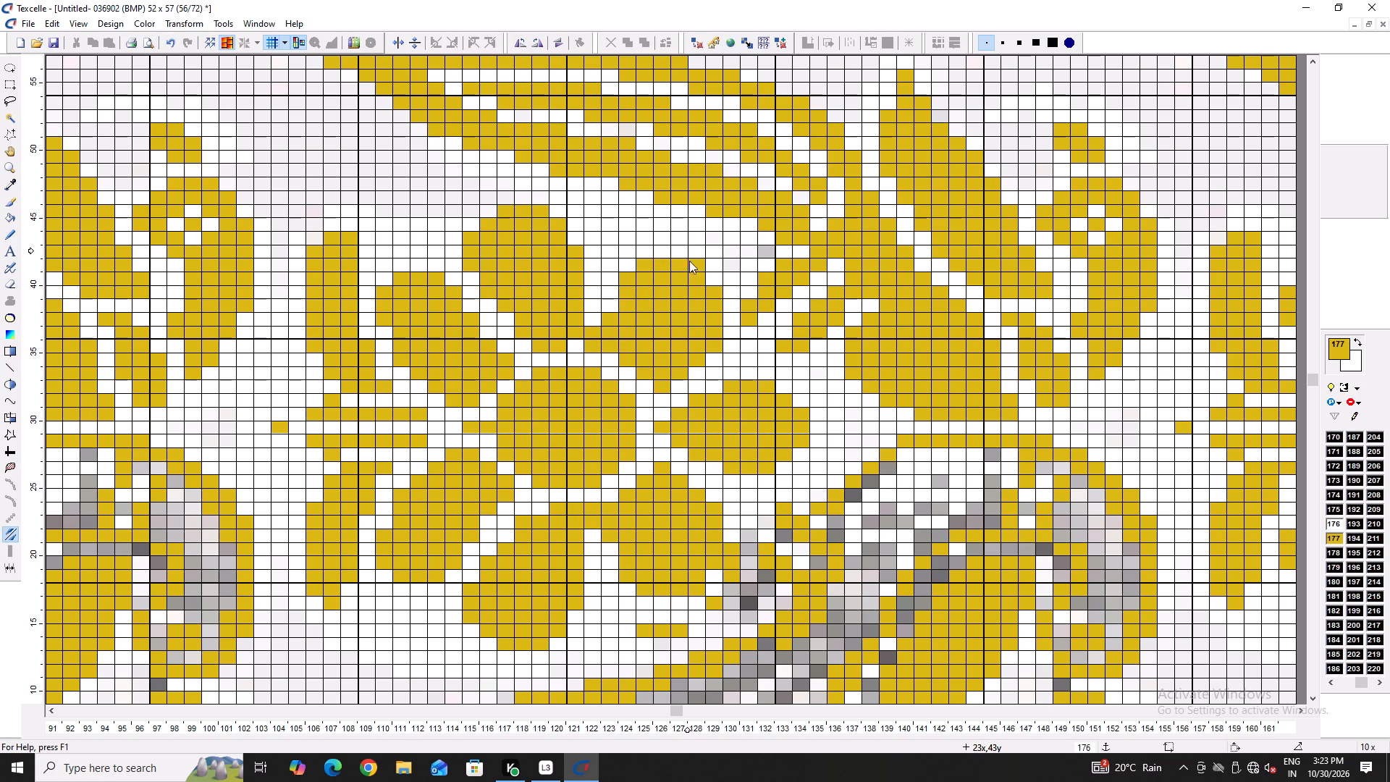
right_click(696, 263)
right_drag(599, 337, 596, 350)
right_click(596, 350)
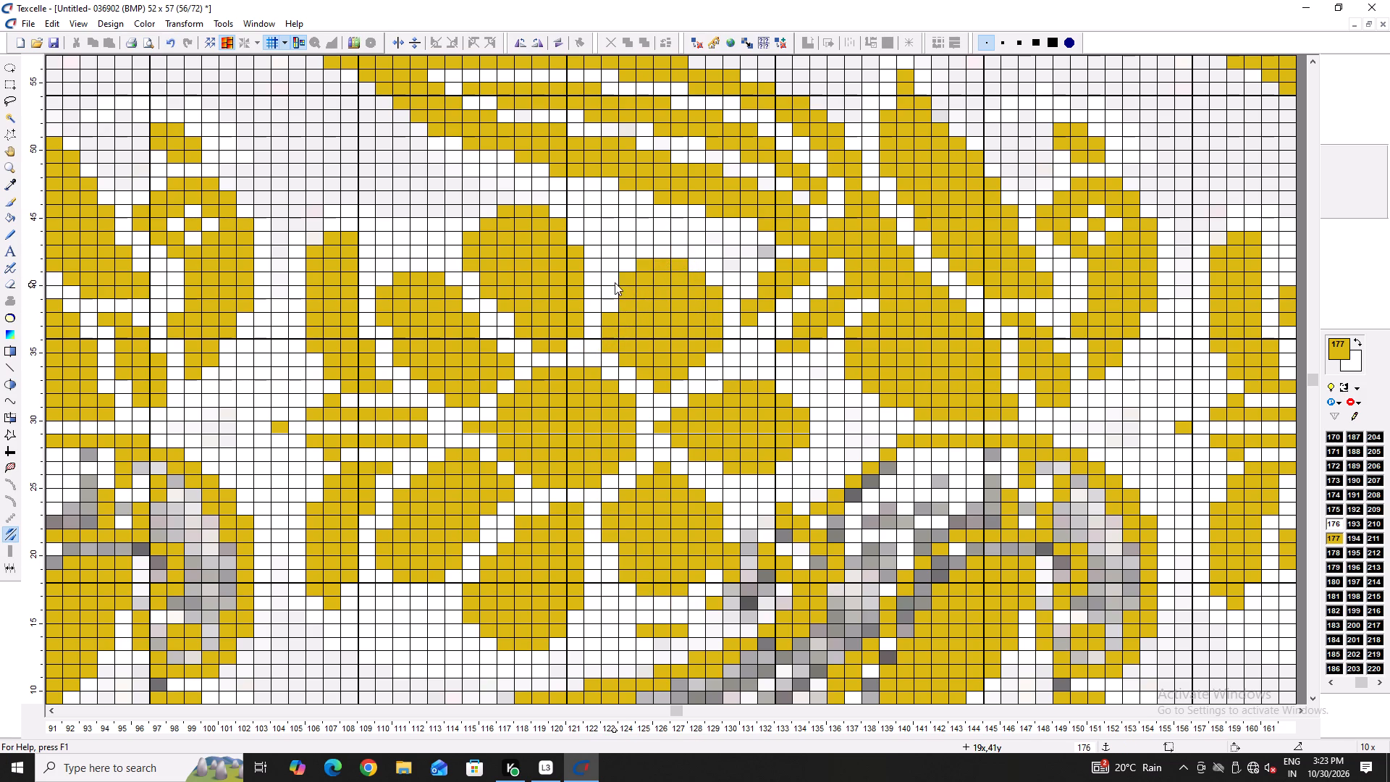
right_click(615, 282)
right_click(628, 274)
right_click(638, 263)
right_click(623, 287)
right_click(614, 314)
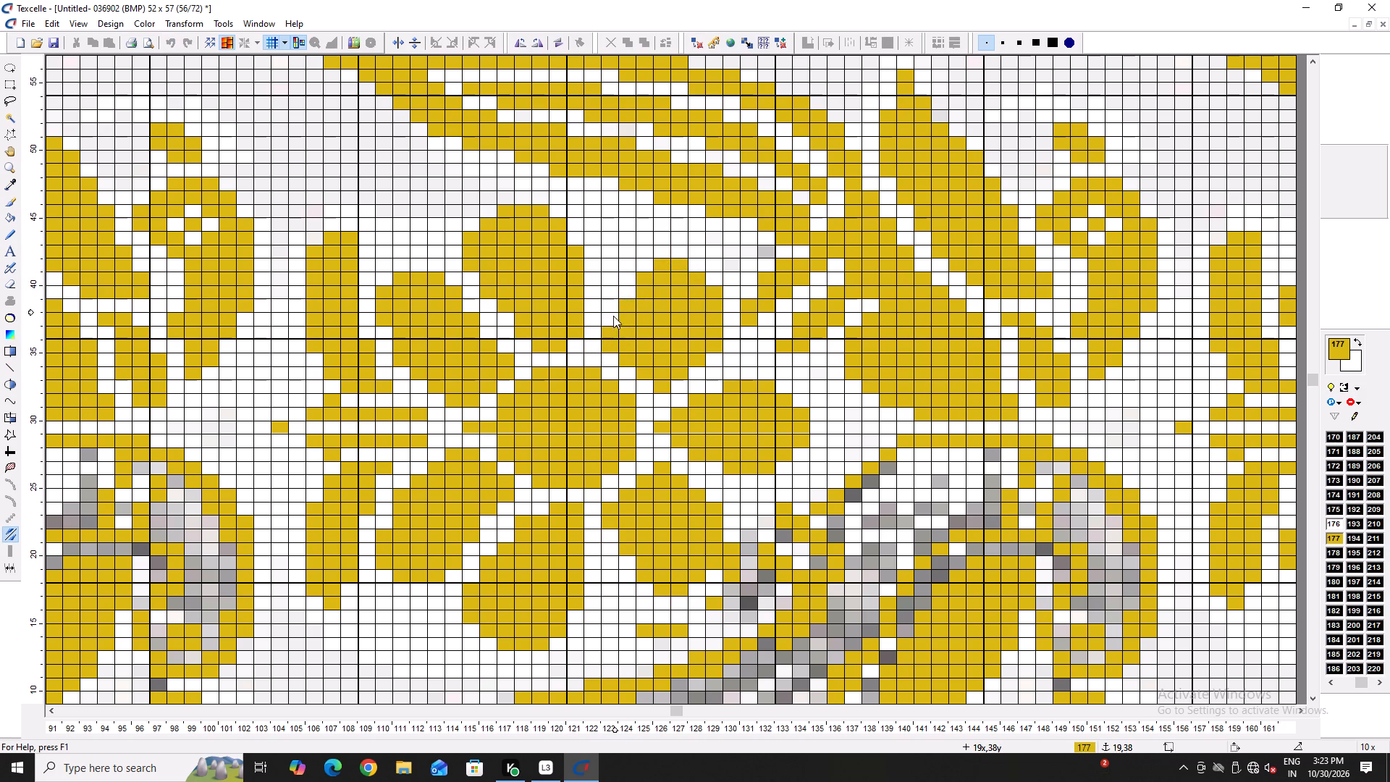
click(612, 316)
click(642, 471)
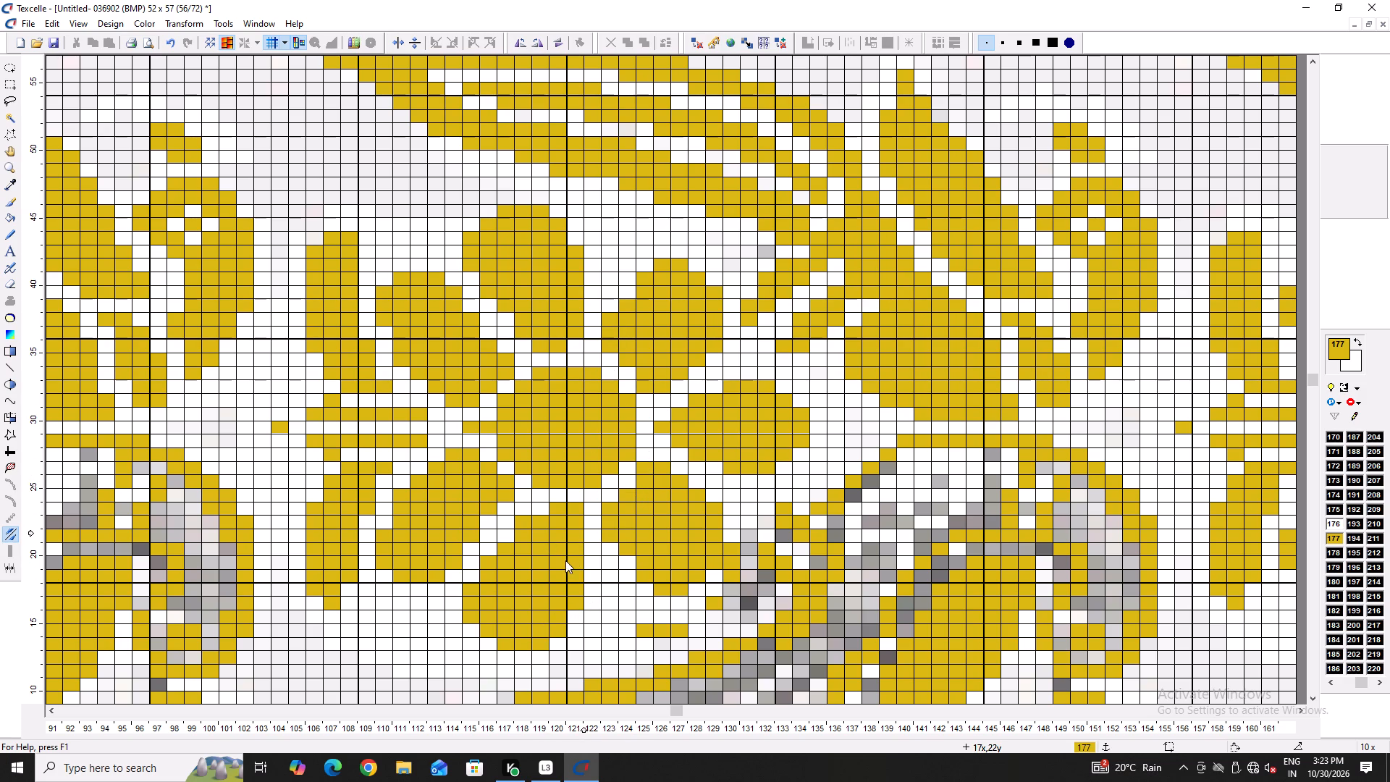
Shorten the lower petal by whitening its outer end along rows 15 to 14 and its corner cells at columns 12, 16 and 17.
right_drag(557, 626, 486, 644)
right_drag(544, 649, 481, 636)
right_click(481, 636)
right_drag(479, 636, 481, 634)
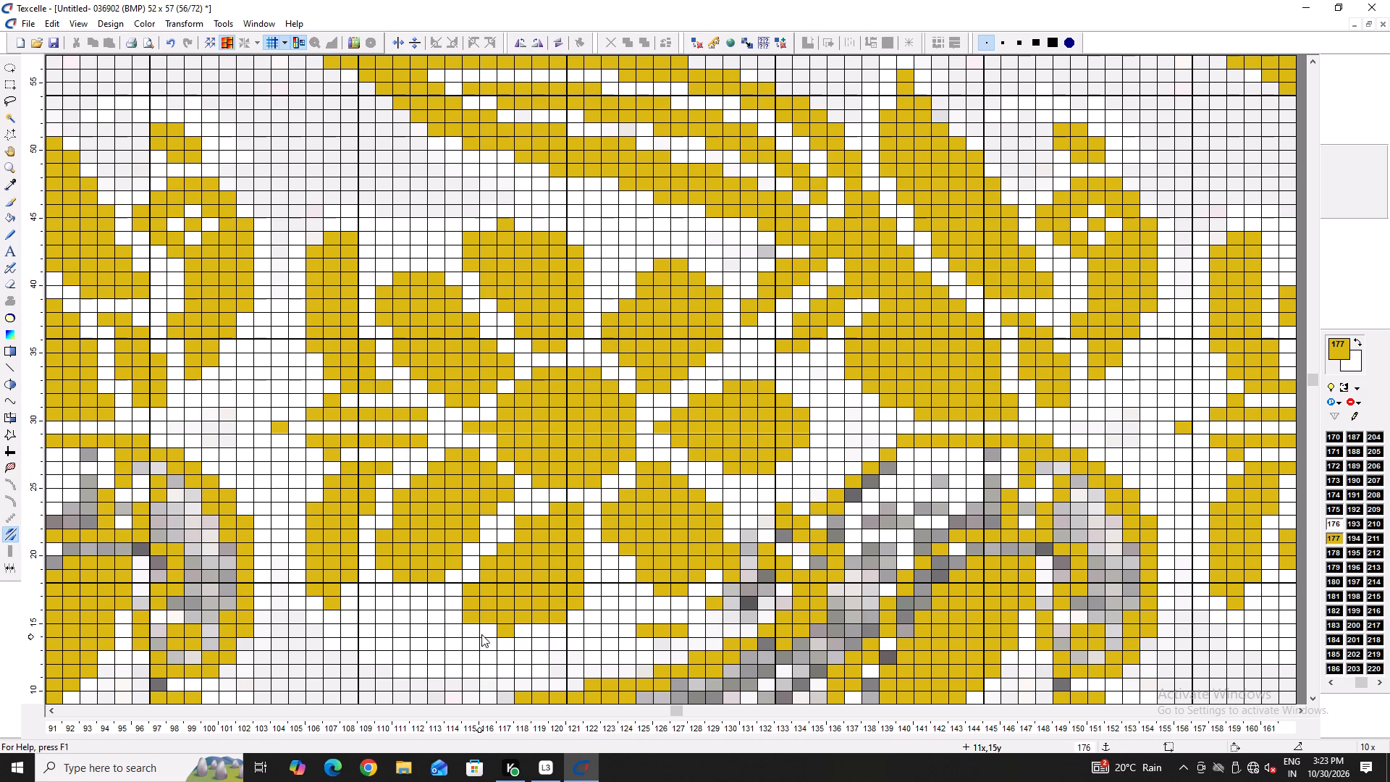
right_drag(481, 634, 503, 624)
right_drag(502, 624, 494, 627)
right_click(486, 620)
right_click(542, 628)
right_click(544, 626)
right_click(551, 623)
right_click(567, 605)
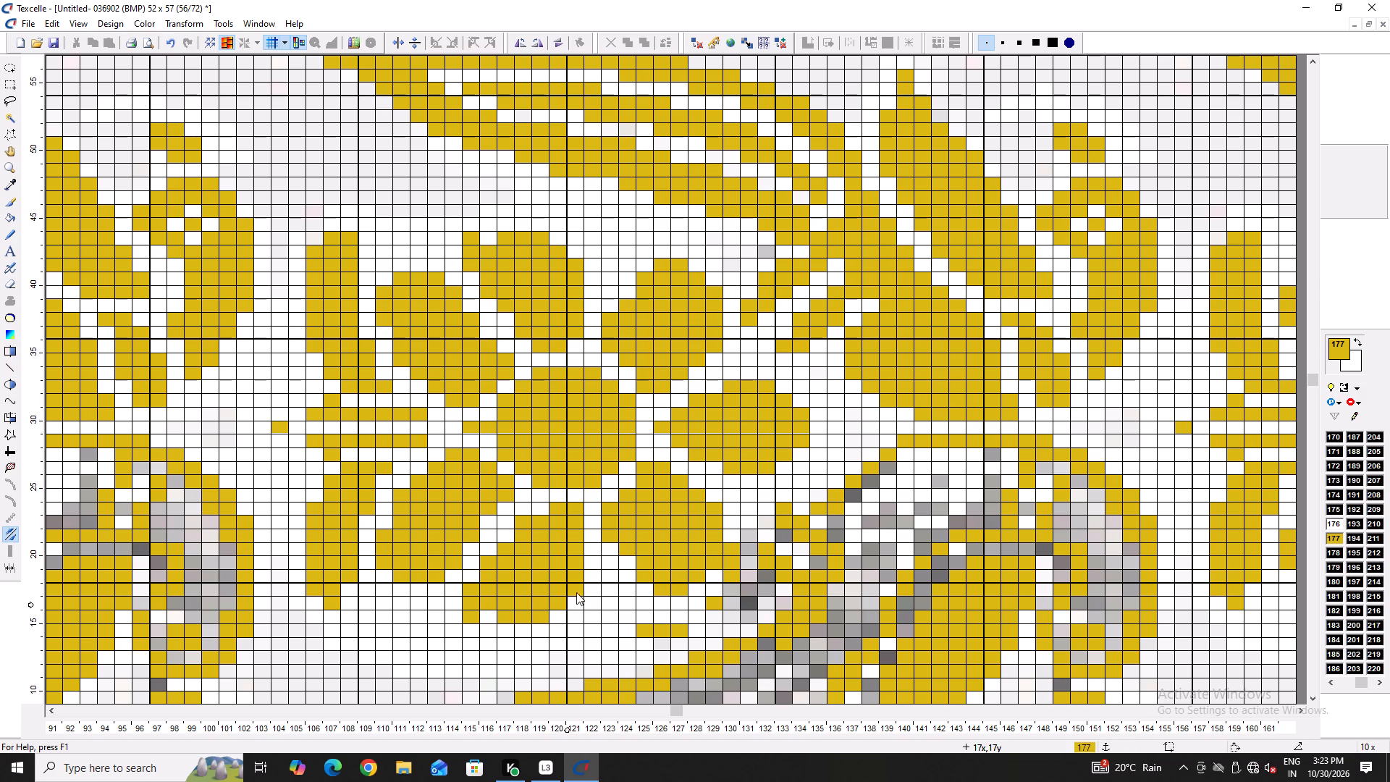
Round the flower centre's upper corners with white at columns 13 to 15 and 18 to 20, rows 32 to 34.
right_click(633, 400)
right_click(617, 374)
right_click(607, 378)
right_click(607, 379)
right_click(614, 386)
right_click(599, 378)
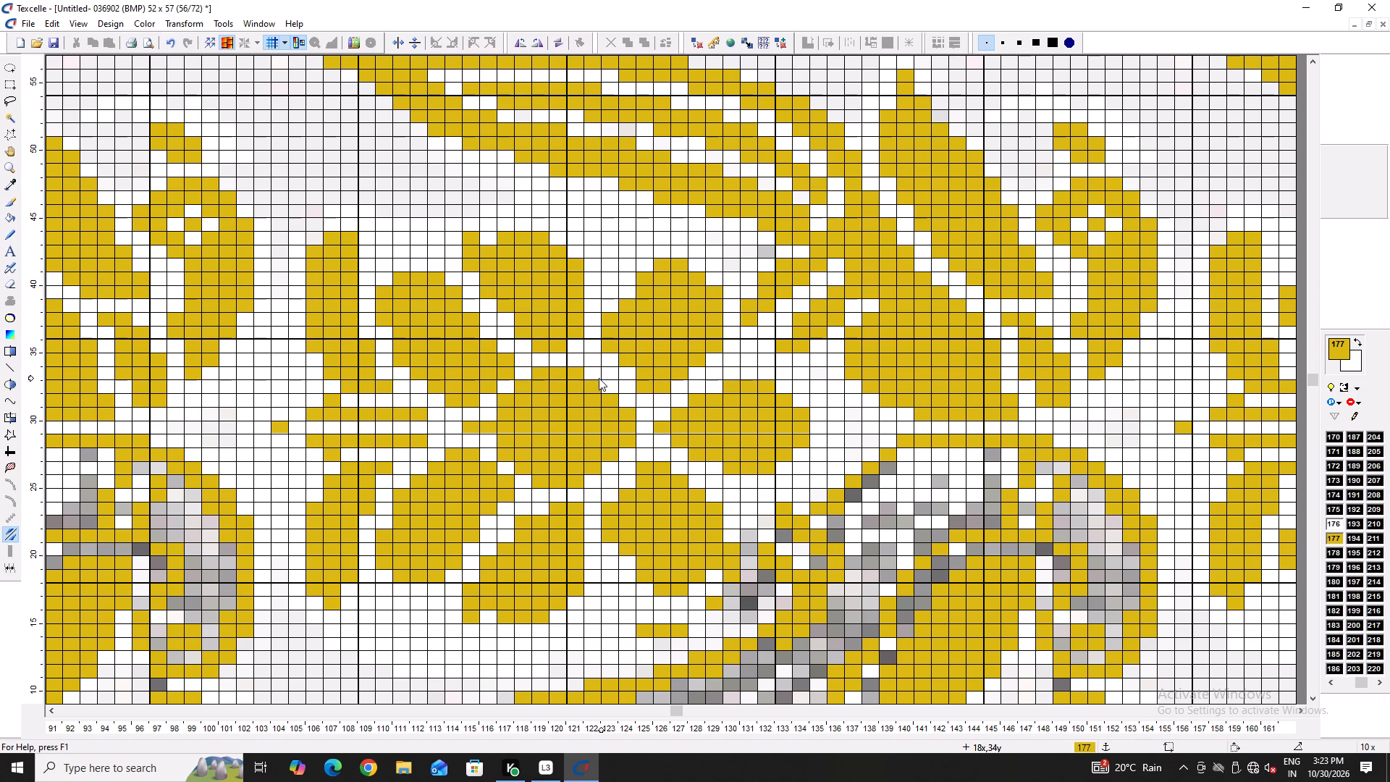
right_click(599, 378)
right_click(528, 392)
right_click(528, 392)
right_click(508, 400)
right_drag(536, 371, 544, 369)
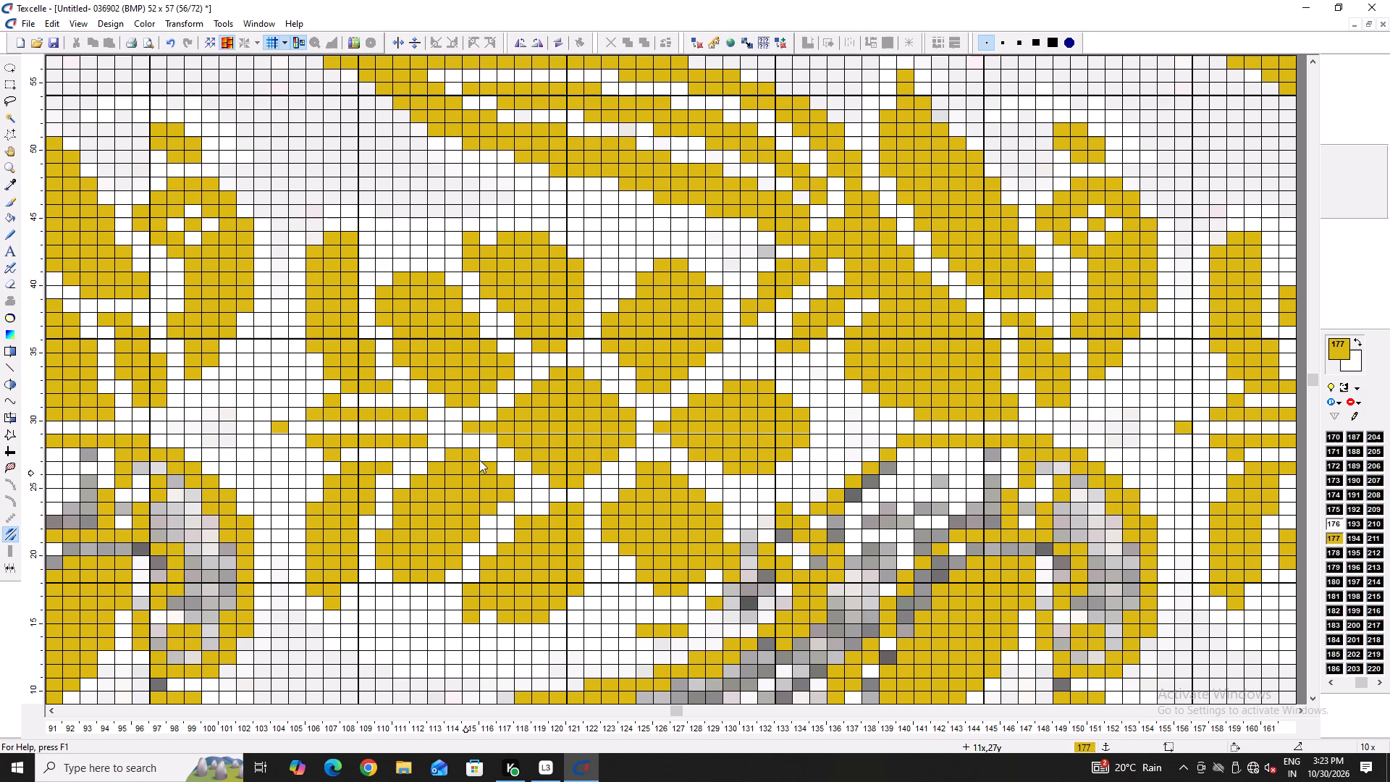
Redraw the short gold bar beside the flower centre along row 30, columns 11 to 12, clearing the cells around it.
right_drag(486, 421, 483, 431)
right_drag(486, 429, 449, 423)
triple_click(482, 432)
click(482, 432)
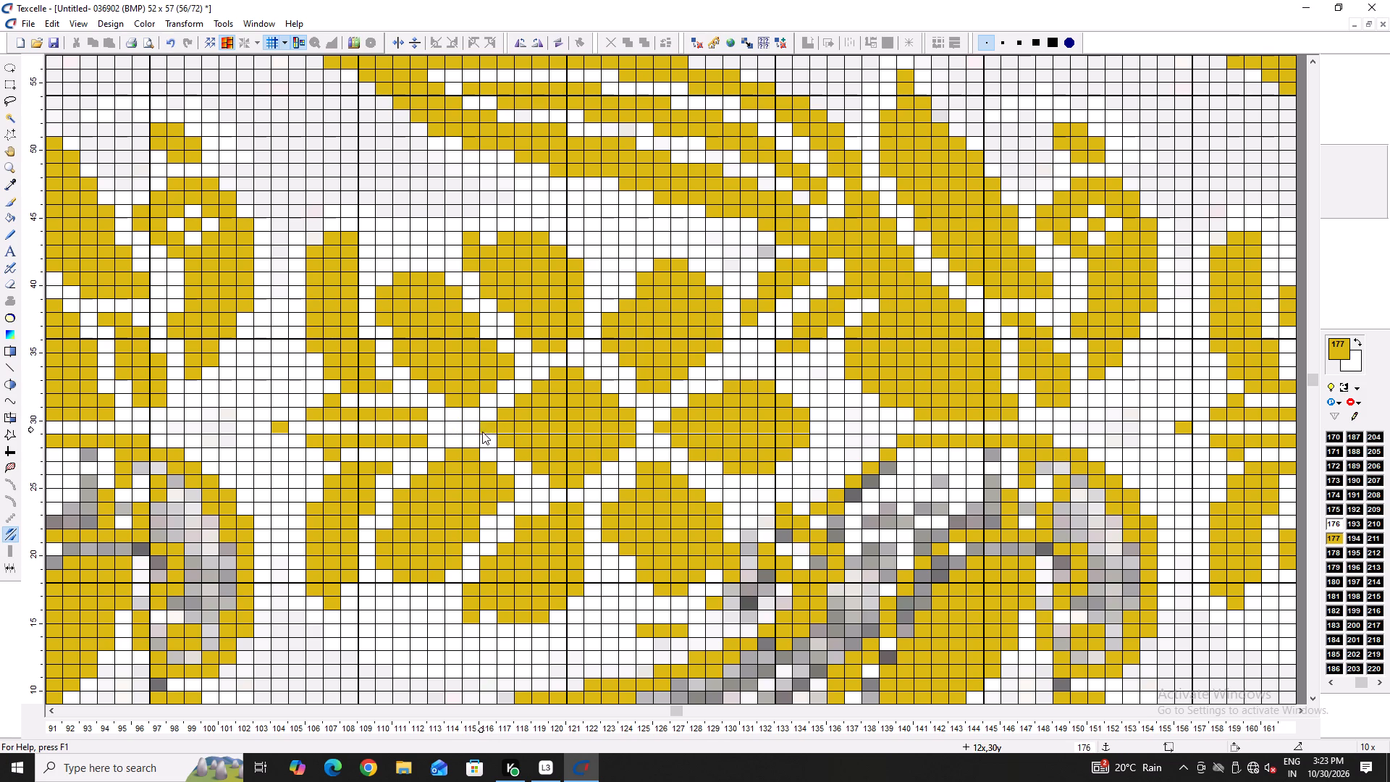
click(473, 430)
click(468, 429)
Open a small white diamond inside the flower centre, spanning columns 14 to 18 along row 30.
right_drag(568, 421, 560, 420)
right_click(560, 420)
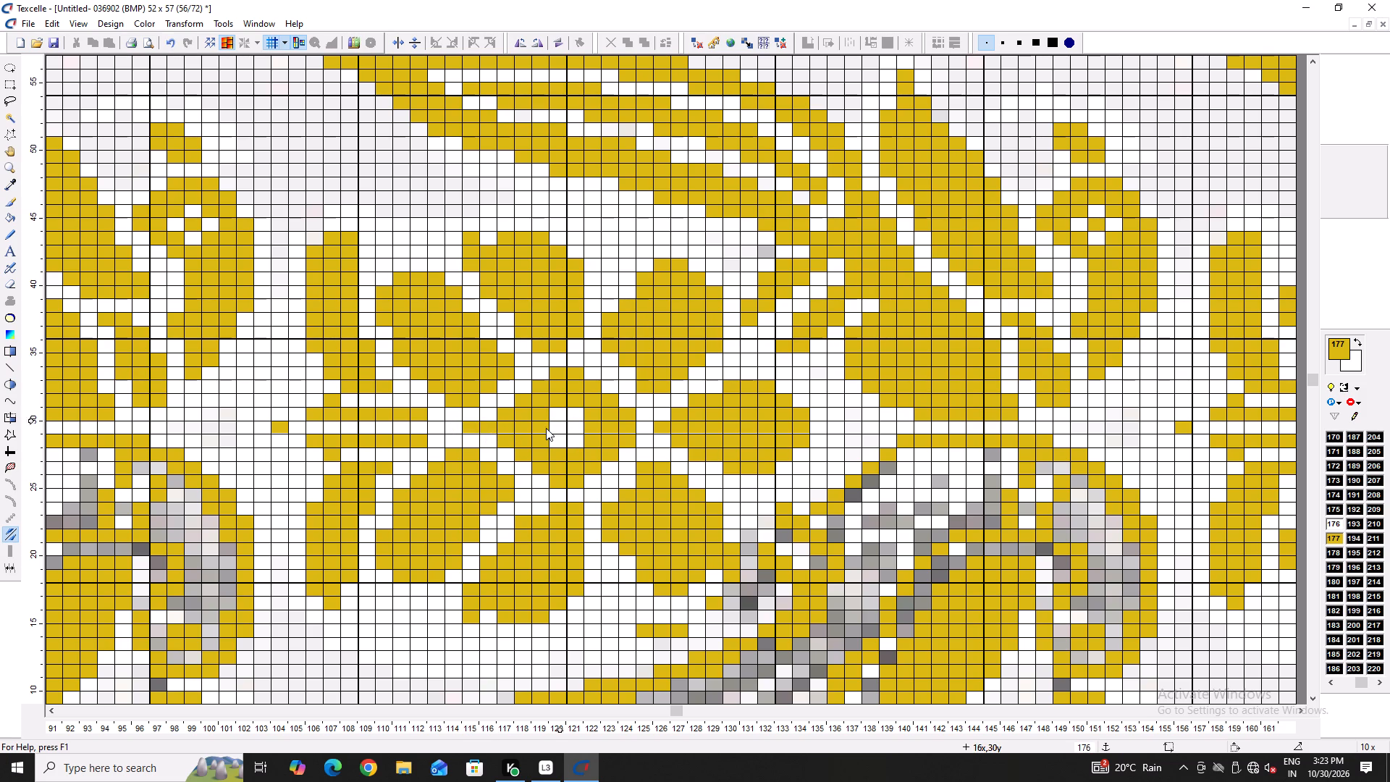
right_drag(546, 428, 538, 433)
right_click(538, 433)
right_click(593, 423)
right_click(593, 423)
right_click(528, 424)
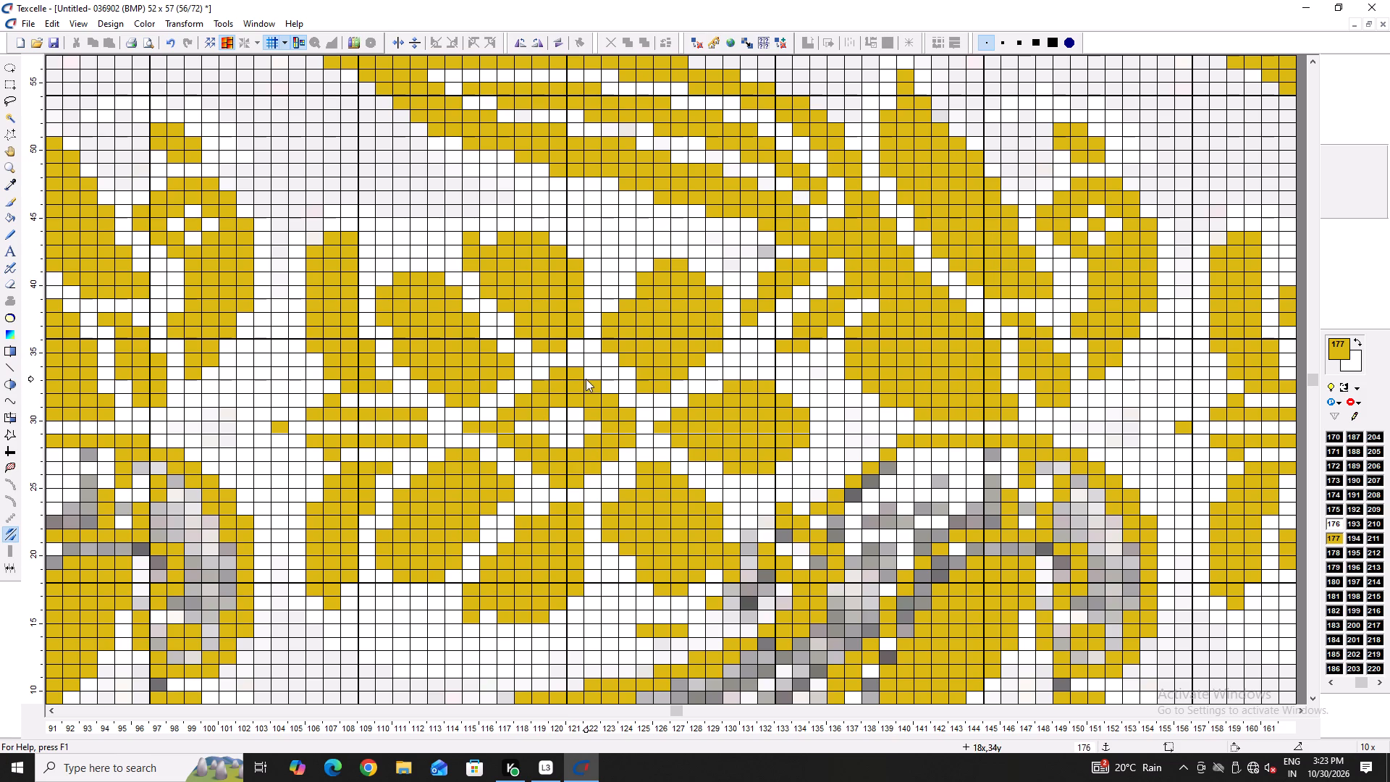
Trim the upper petal's outer side with white at column 11, rows 44 to 41.
right_drag(465, 233, 471, 256)
right_click(471, 256)
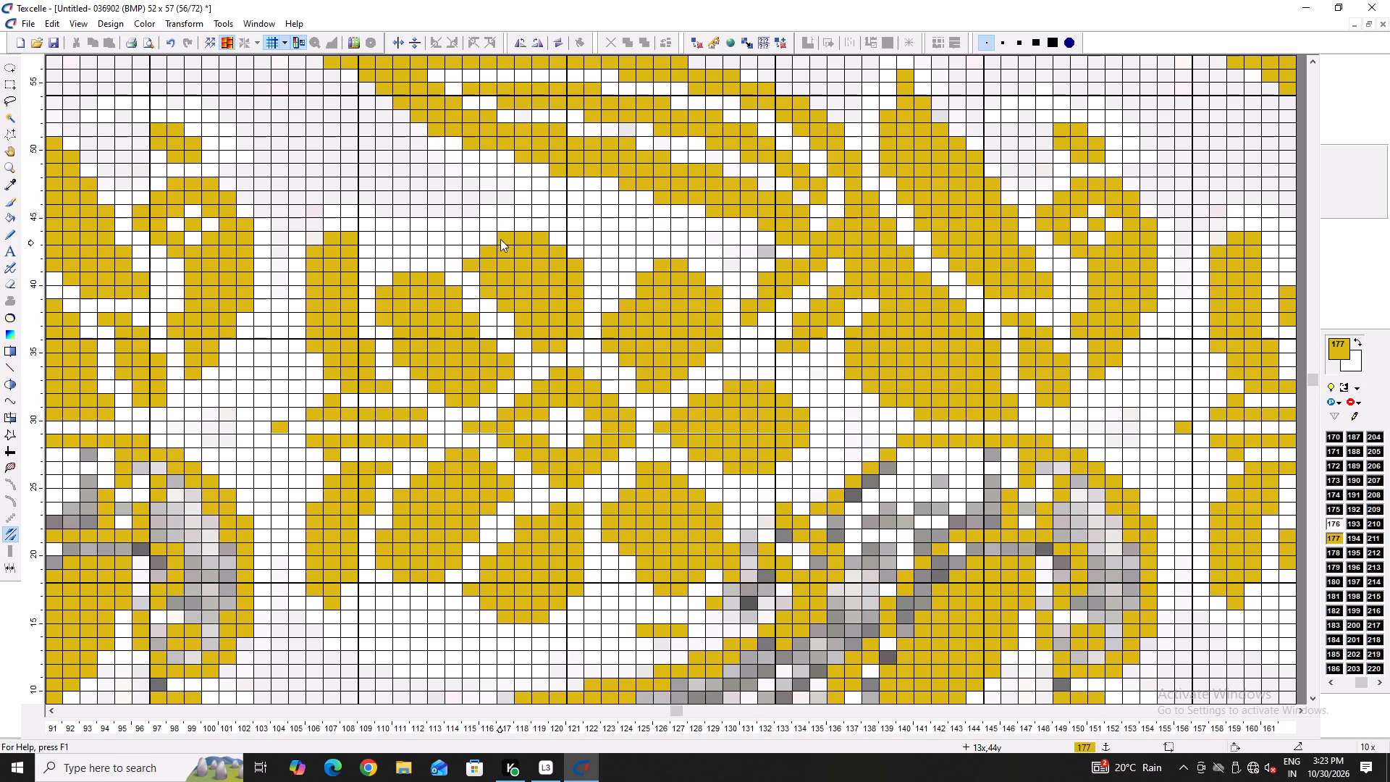
right_drag(479, 256, 466, 281)
Trim the upper side petal with white across rows 41 to 39 and down columns 6 to 7 to row 34.
right_drag(452, 276, 450, 274)
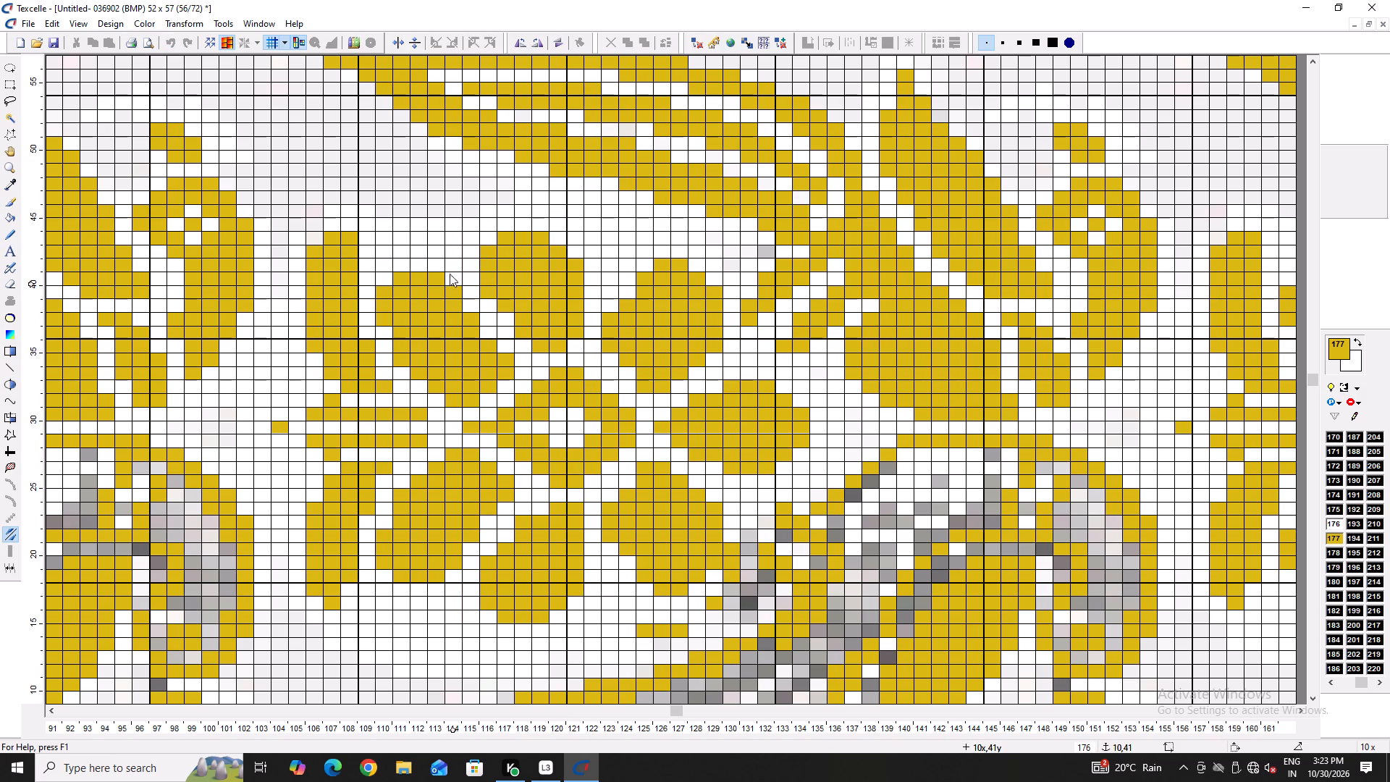
right_drag(450, 274, 388, 333)
right_drag(386, 308, 389, 290)
right_drag(391, 289, 416, 272)
right_drag(416, 272, 401, 282)
right_drag(442, 293, 450, 293)
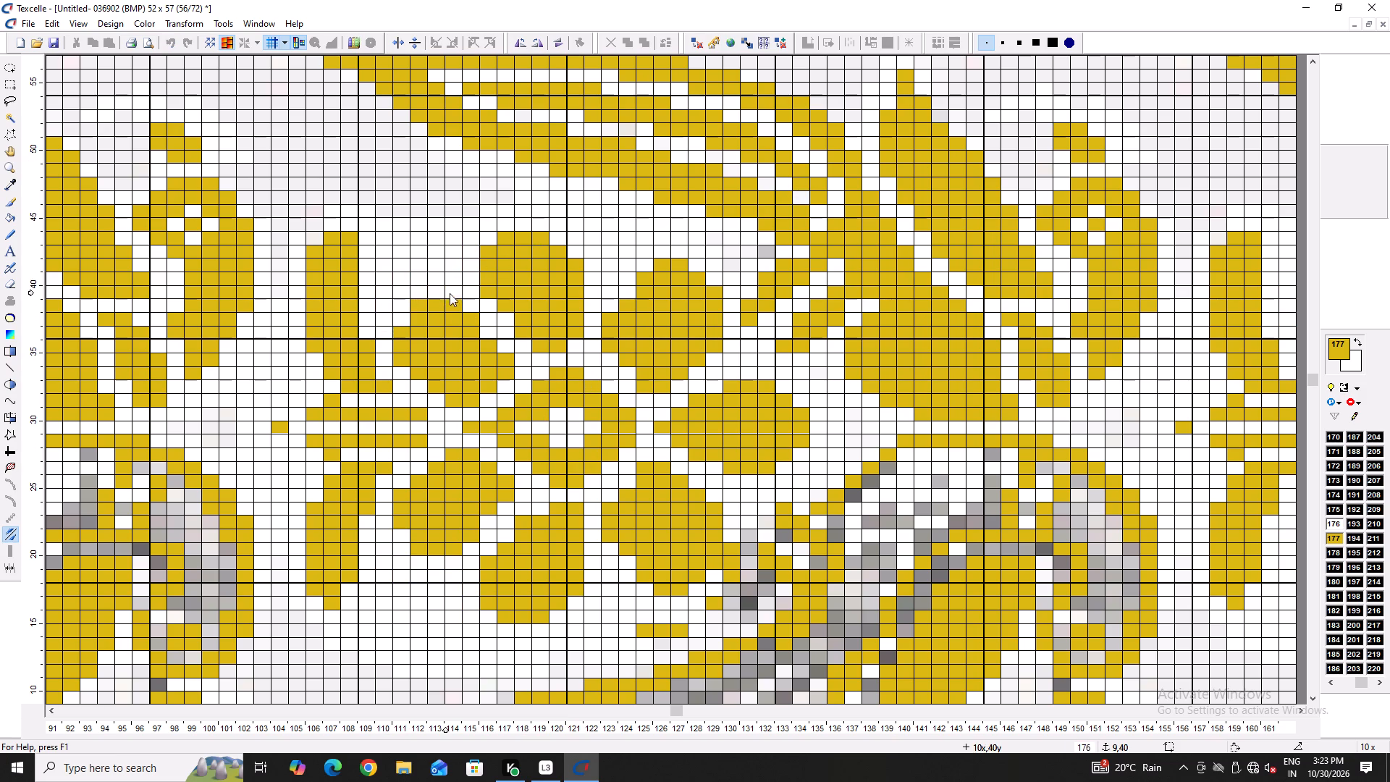
right_drag(450, 293, 468, 307)
right_click(468, 307)
right_drag(452, 296, 400, 366)
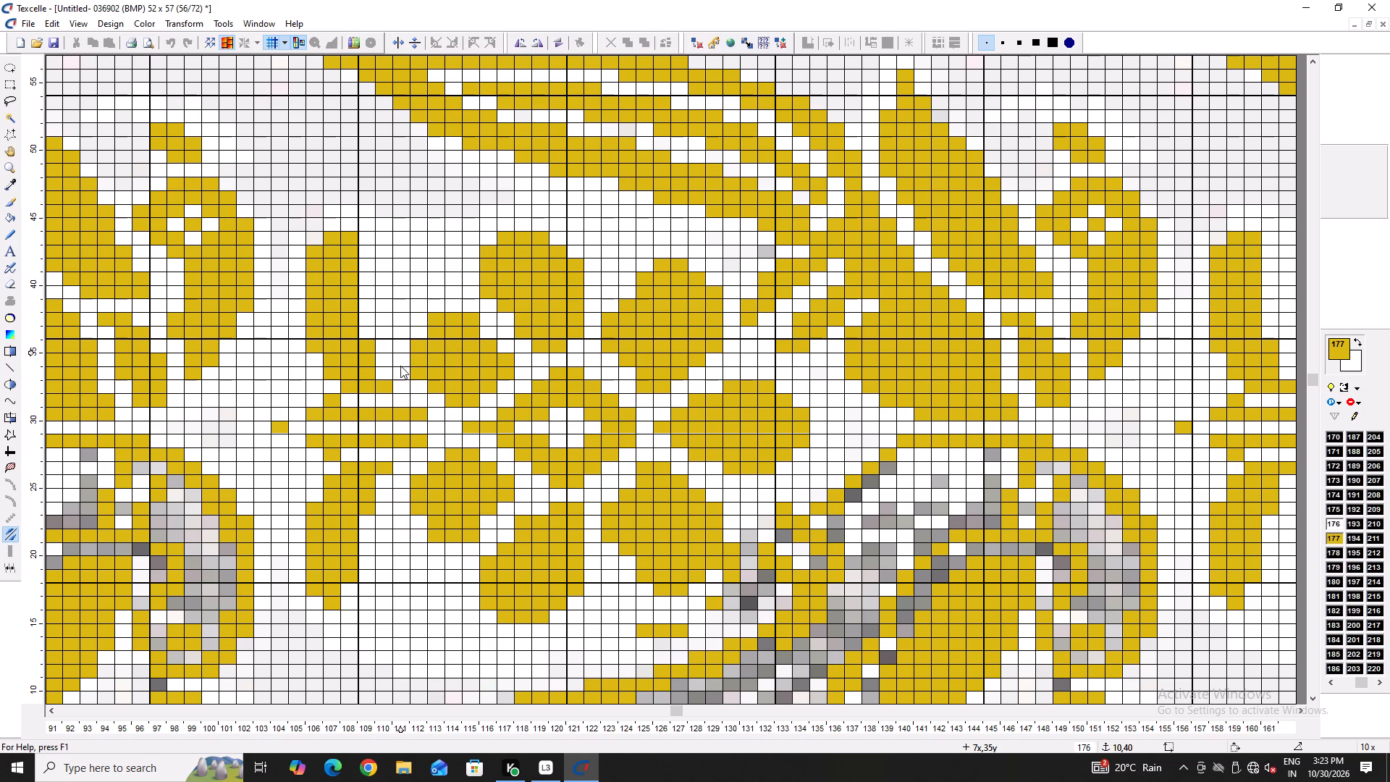
right_drag(400, 366, 400, 372)
Whiten the upper side petal's top along row 38, columns 11 to 9, and its outer edge down to column 7, row 33.
scroll(455, 319, up, 2)
scroll(455, 319, down, 1)
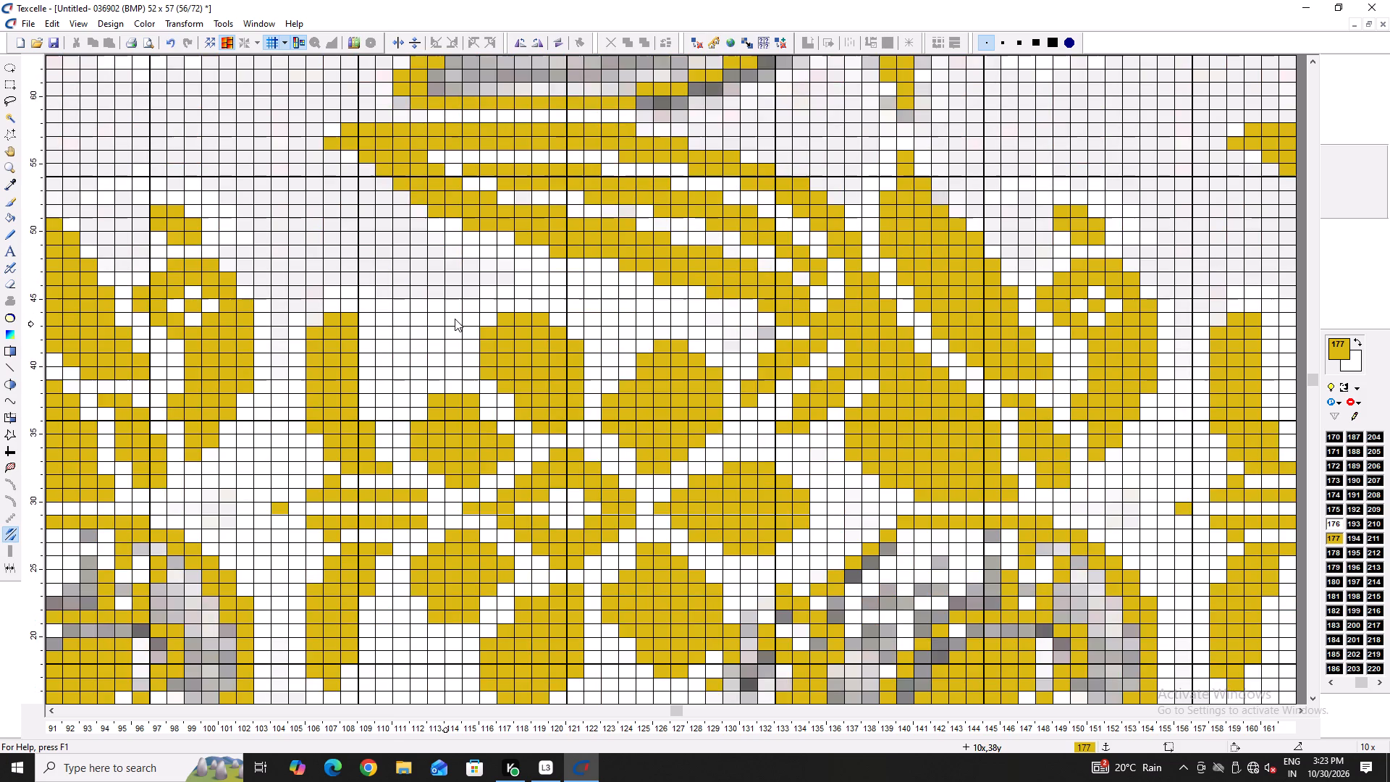
scroll(455, 319, up, 1)
scroll(455, 319, down, 2)
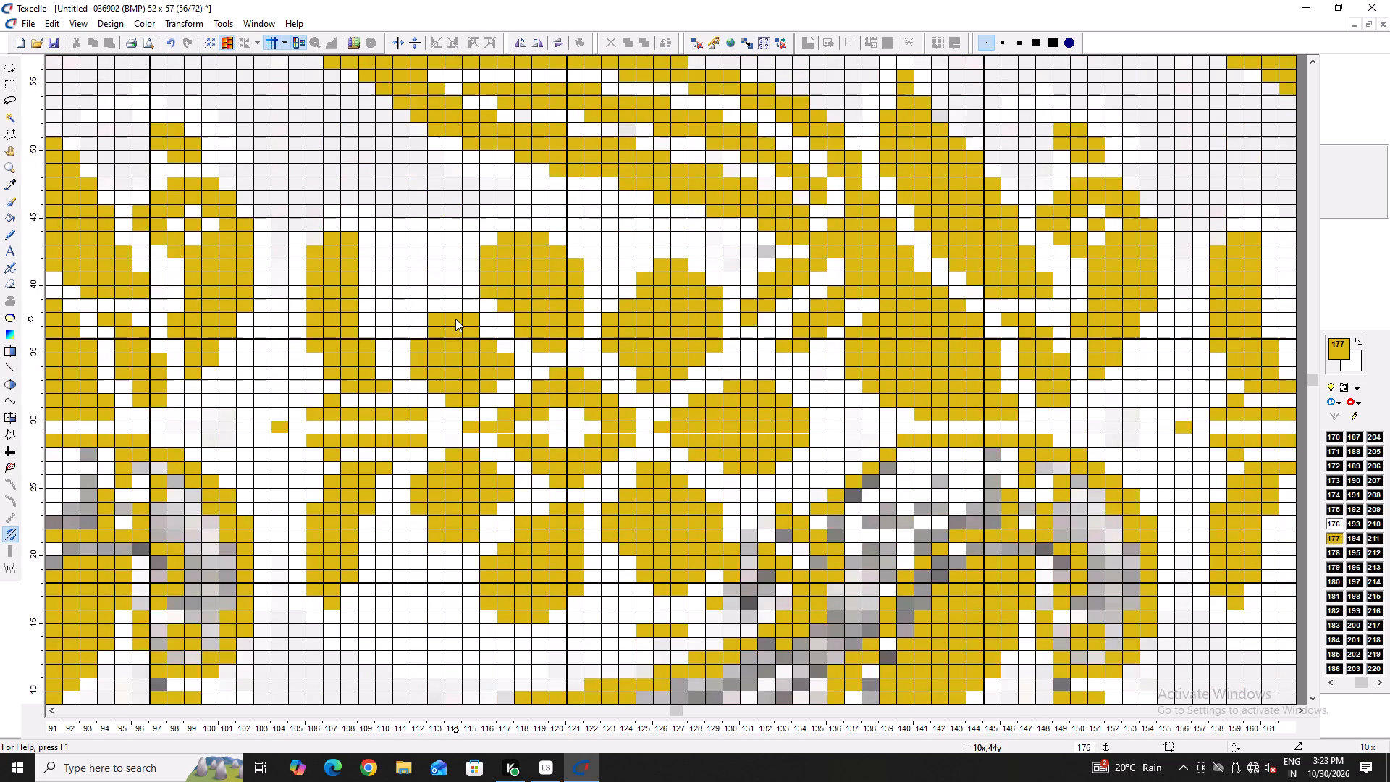
scroll(455, 319, down, 1)
scroll(455, 319, up, 1)
right_drag(469, 312, 432, 313)
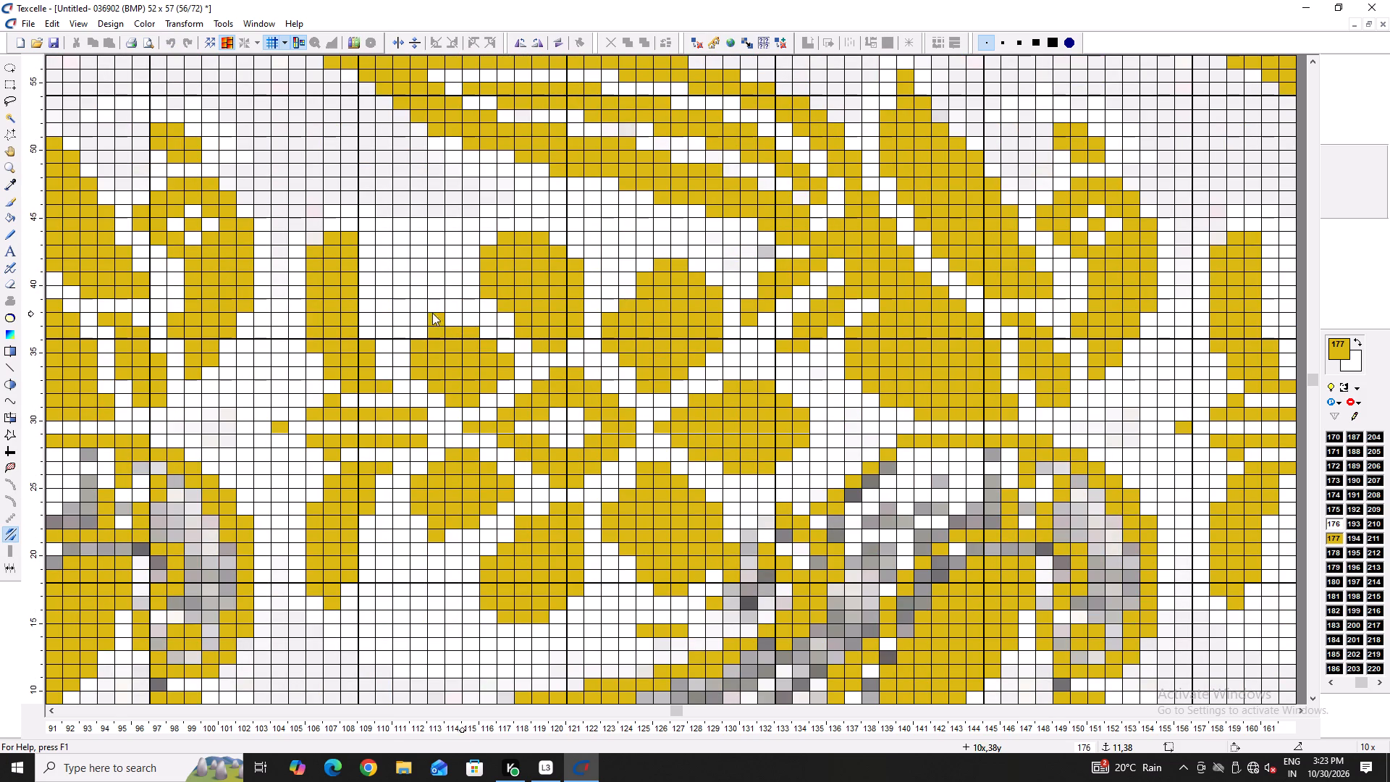
right_drag(432, 313, 404, 370)
right_drag(404, 372, 404, 380)
right_click(405, 383)
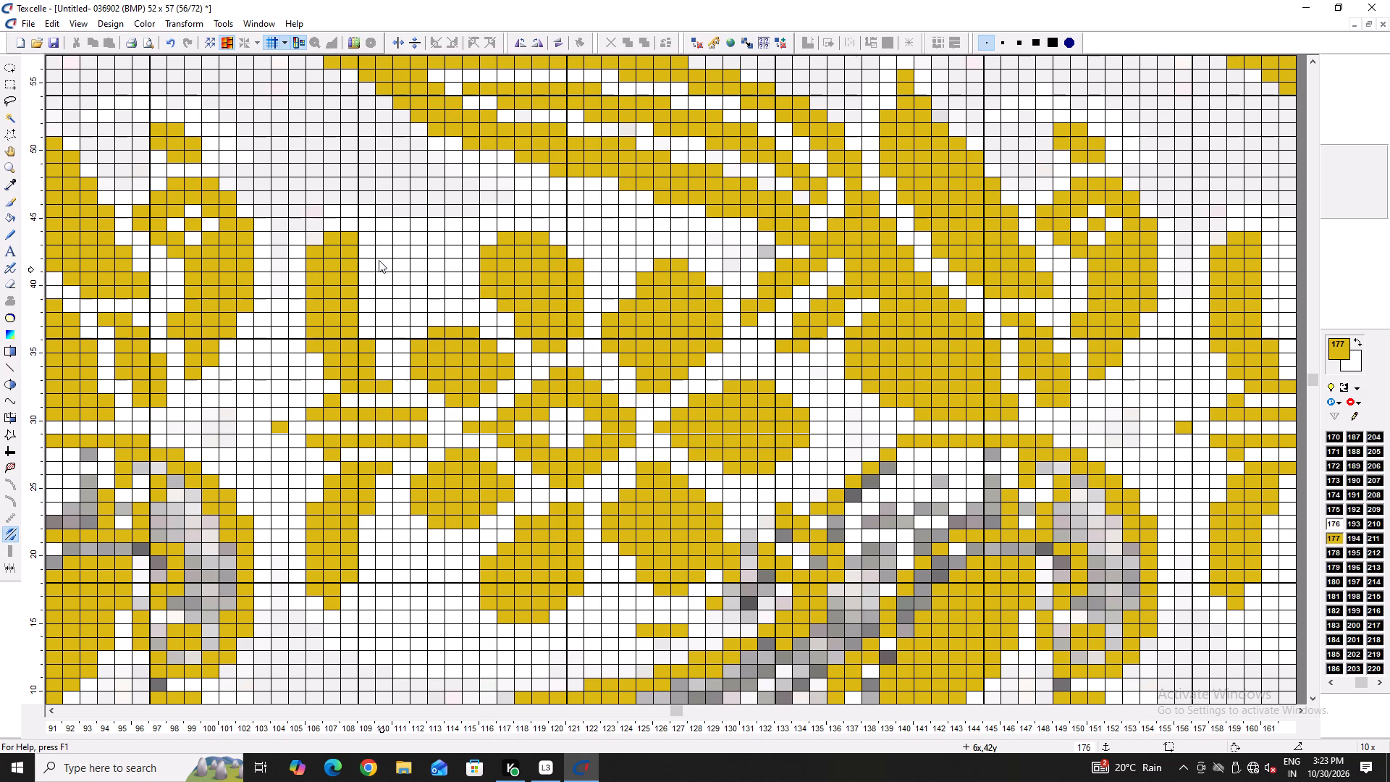
Extend the crescent leaf's upper end in gold from column 6, row 42 to column 9, row 46, filling back to column 3, row 41.
drag(379, 260, 366, 266)
drag(396, 231, 408, 224)
drag(409, 223, 429, 211)
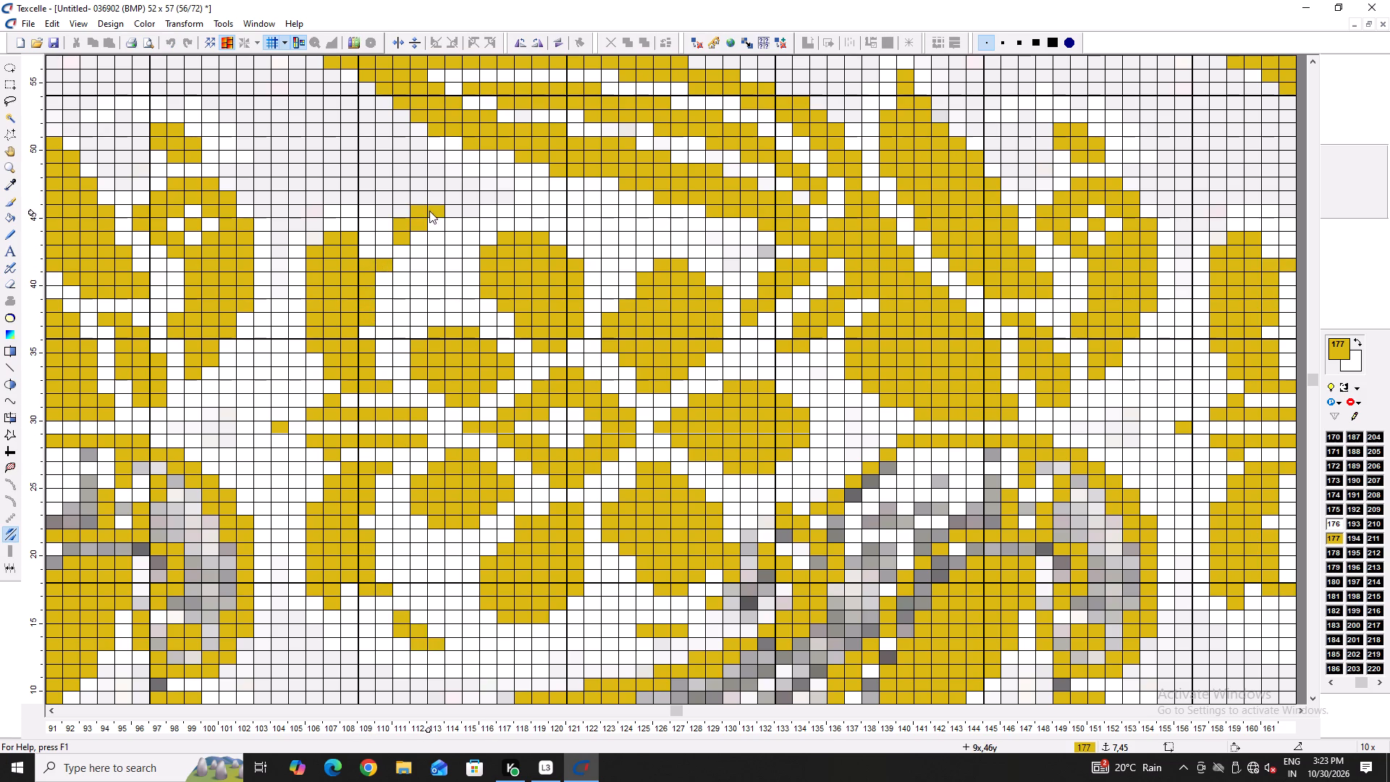
drag(429, 211, 361, 229)
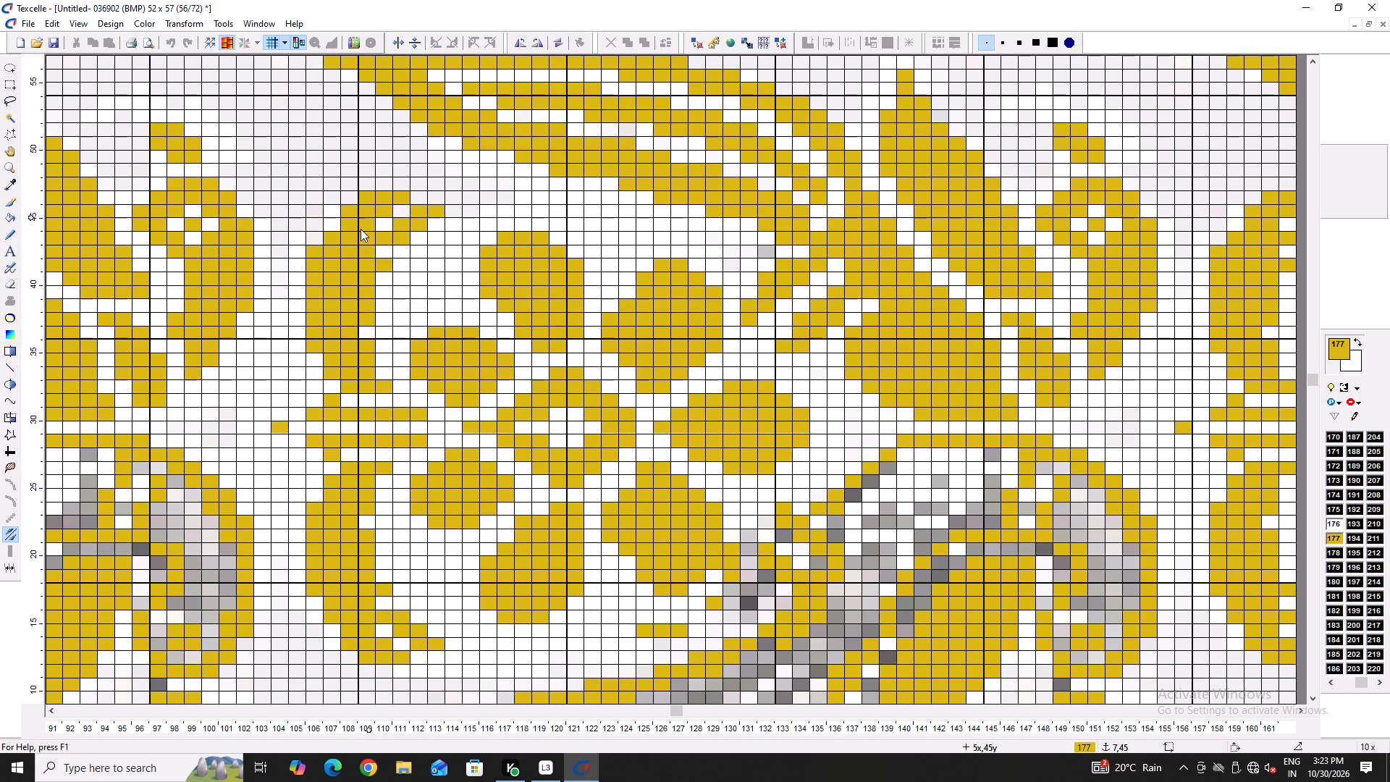
drag(361, 229, 327, 281)
click(327, 281)
click(324, 227)
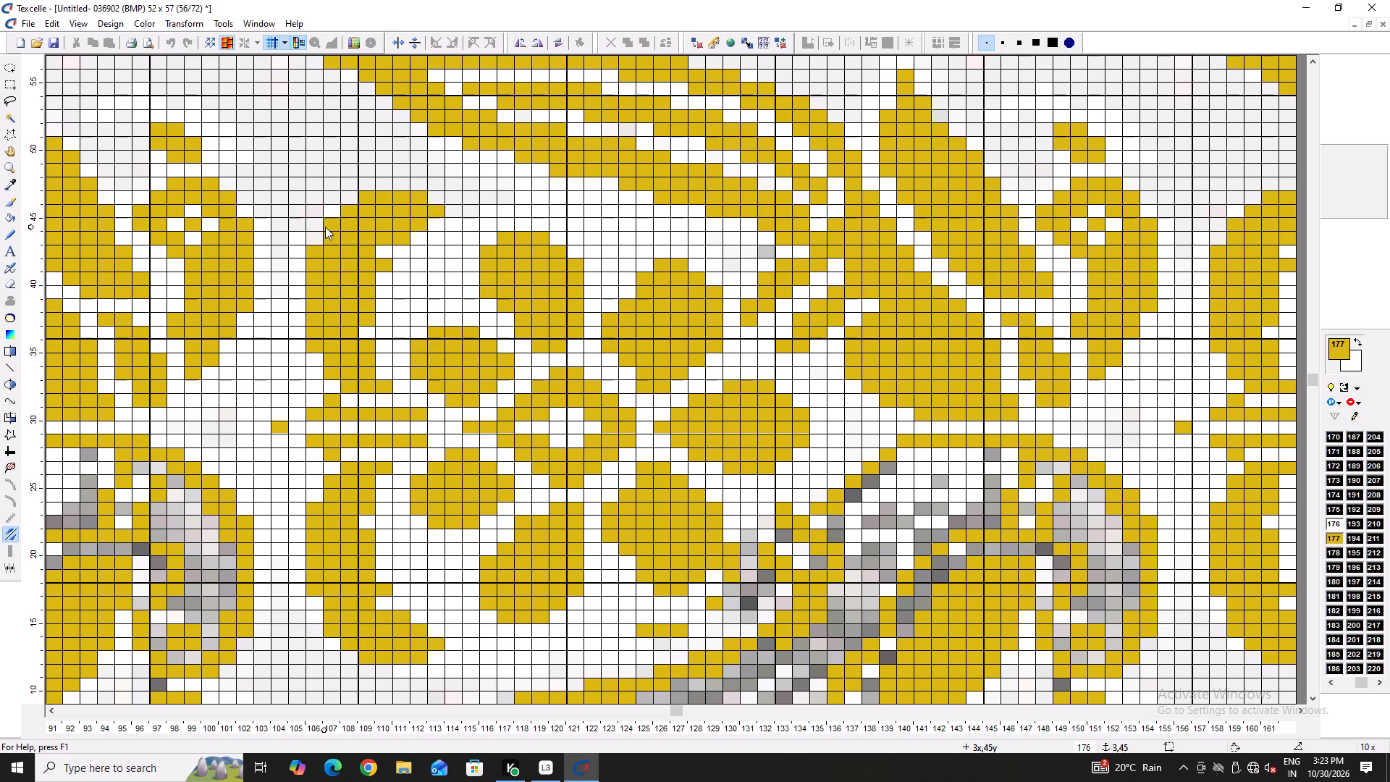
click(308, 248)
Smooth the crescent leaf's outer edge with white from column 2, row 43 up to row 47, and trim its tip to column 9, row 45.
right_click(311, 246)
right_click(324, 232)
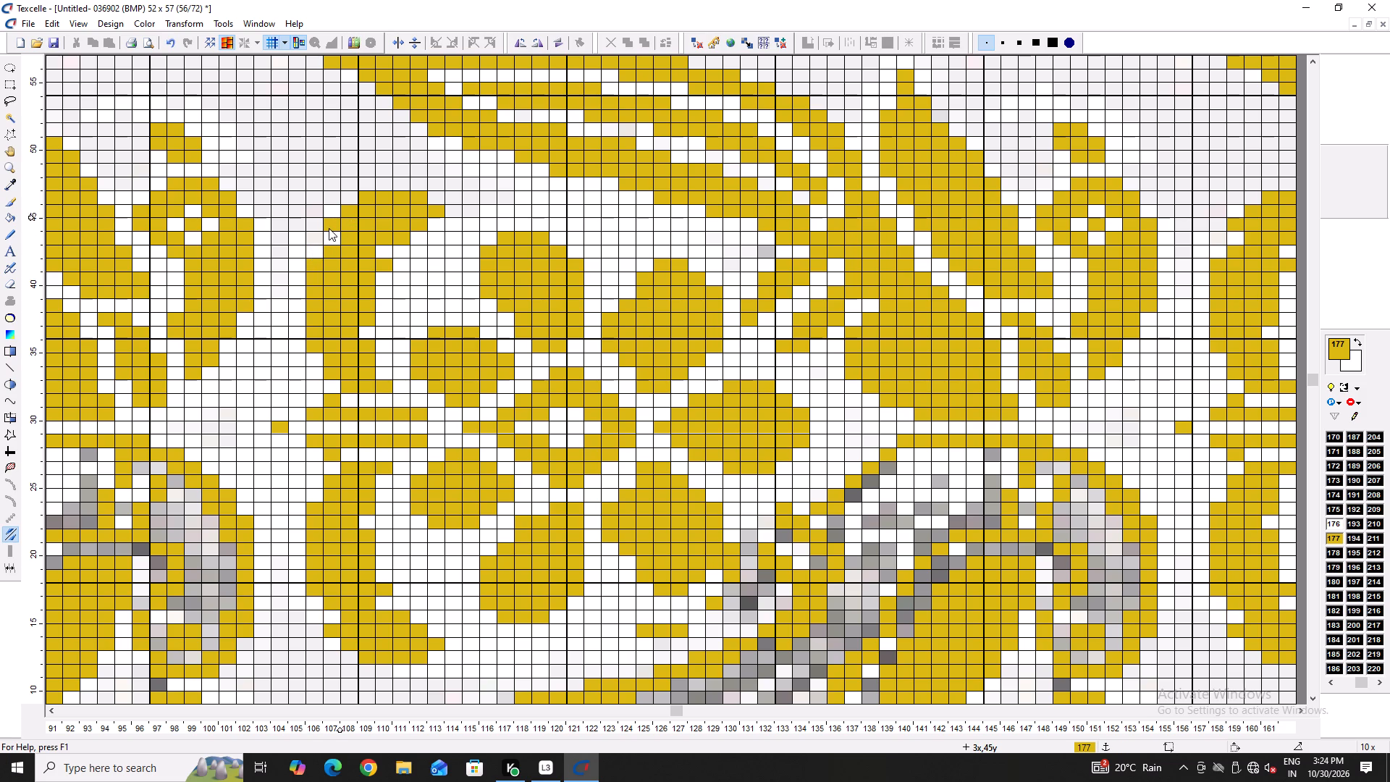
double_click(329, 228)
drag(332, 222, 330, 234)
click(330, 234)
right_click(334, 224)
right_click(334, 224)
right_click(350, 210)
right_click(354, 207)
right_drag(373, 195, 379, 191)
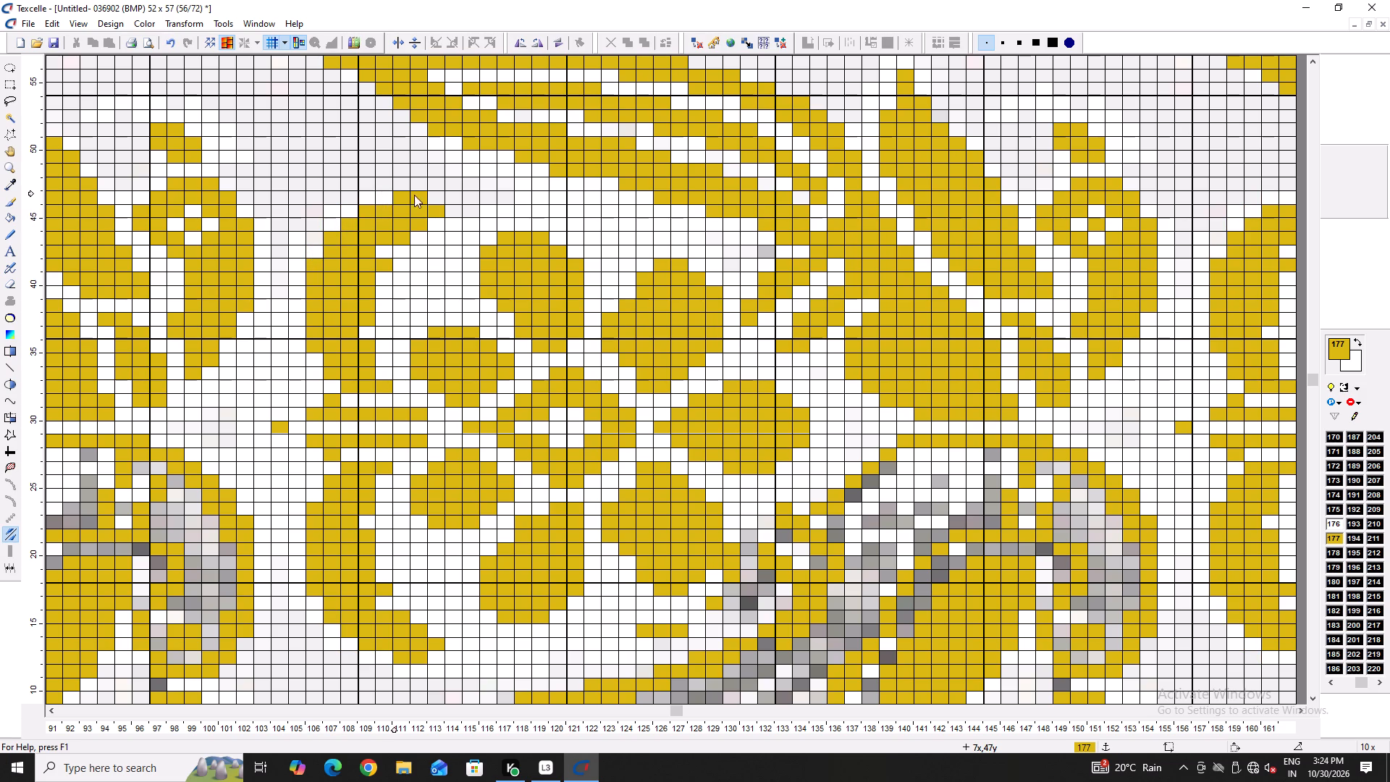
right_drag(431, 192, 428, 222)
right_click(425, 221)
right_drag(419, 201, 399, 193)
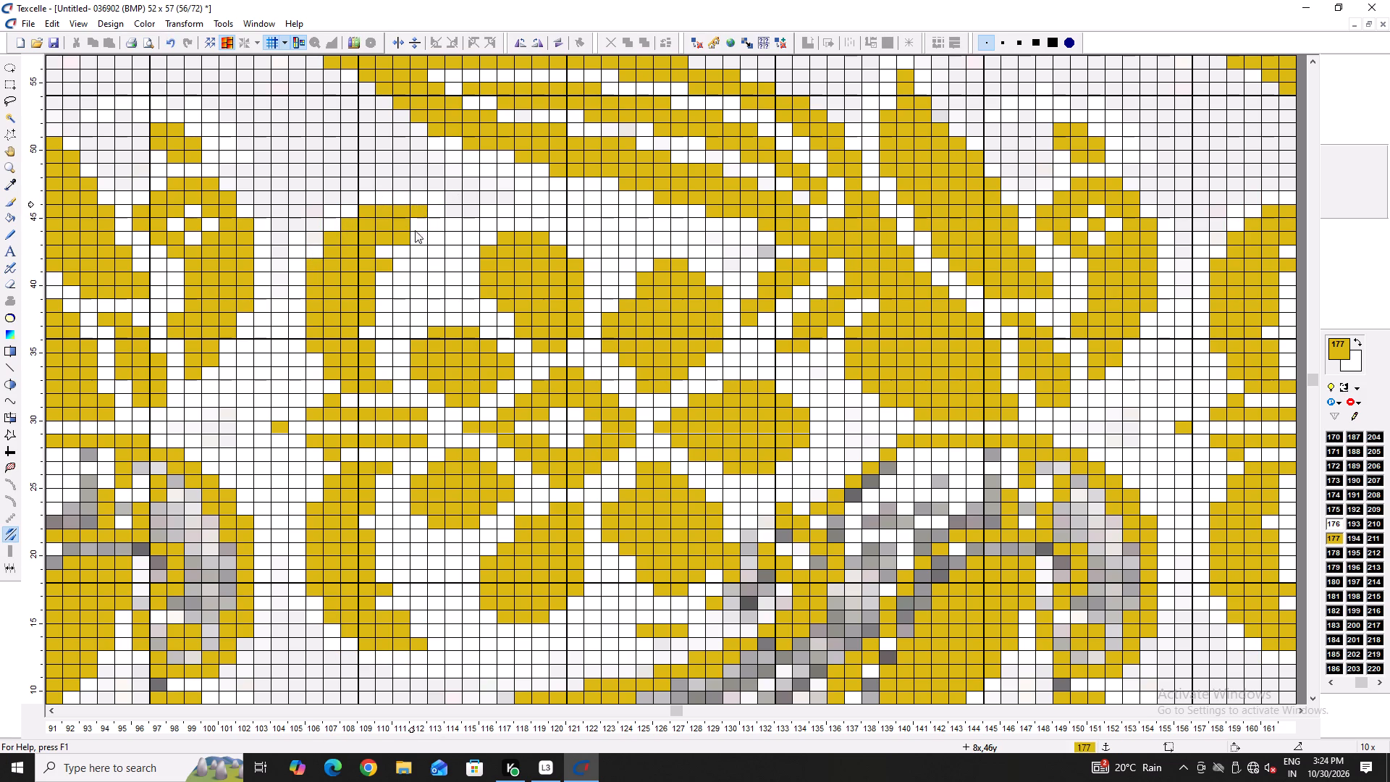
Clean the leaf tip's inner edge with white at columns 6 to 8, rows 44 to 41, keeping column 6, row 43 gold.
right_click(409, 247)
right_click(404, 250)
right_click(400, 234)
right_click(397, 235)
right_drag(384, 249, 381, 256)
double_click(381, 256)
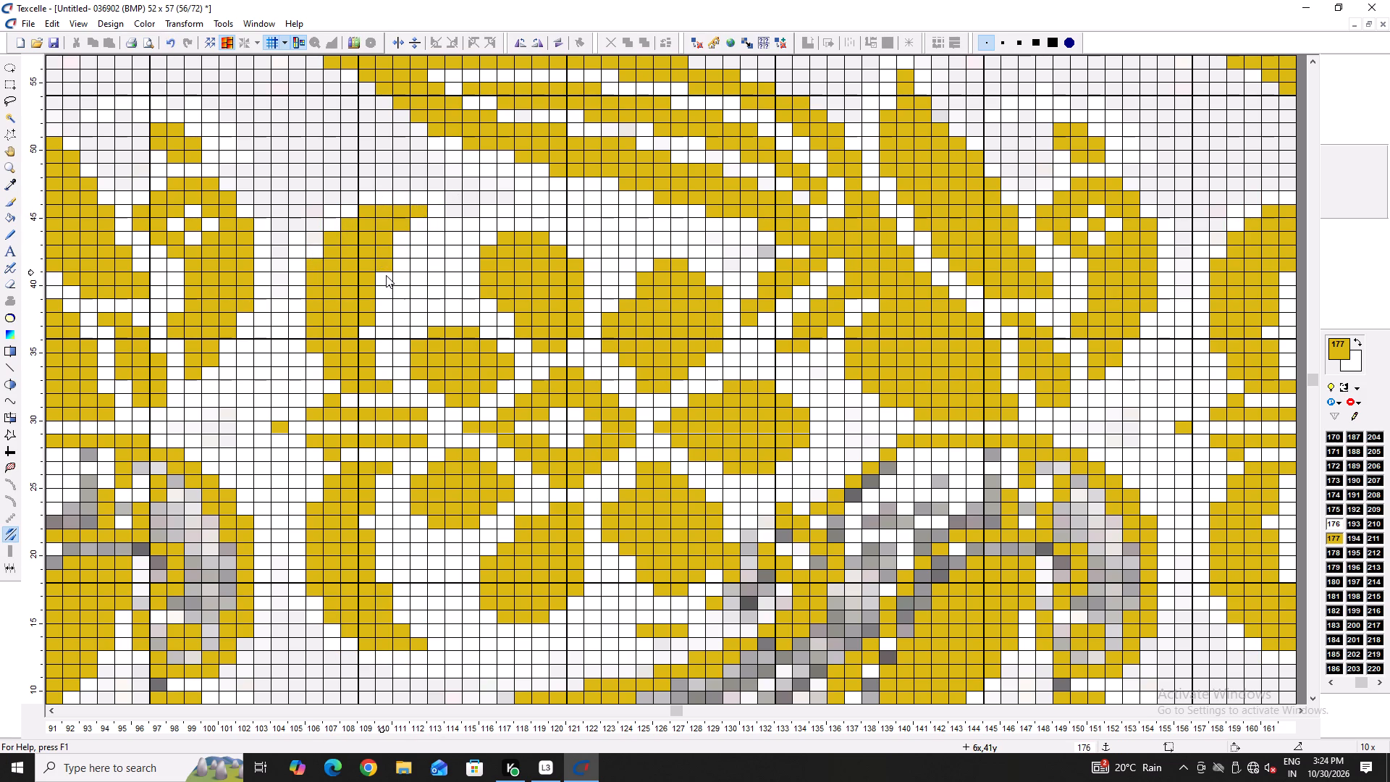
right_click(386, 275)
right_click(400, 260)
right_click(400, 260)
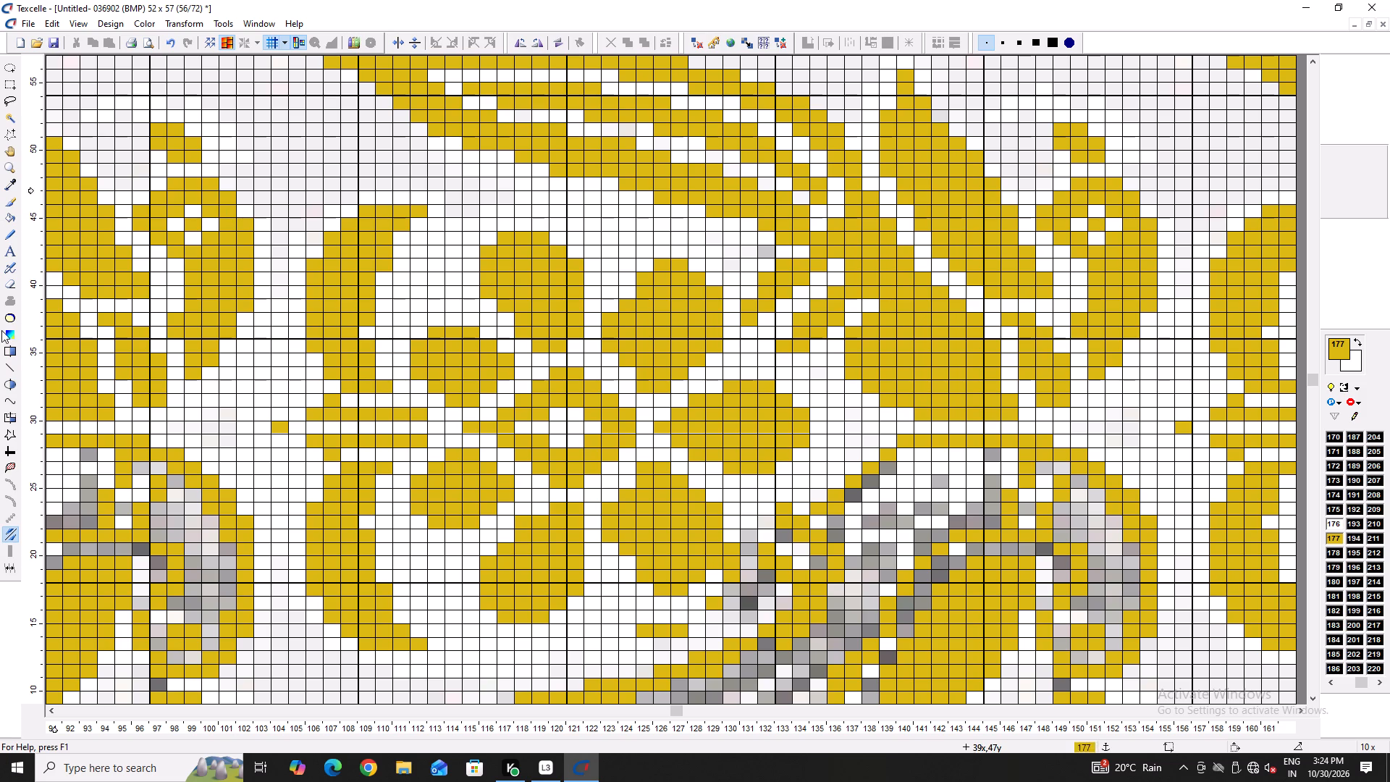
Hollow the crescent leaf with white from its tip at column 7, row 47 down to column 4, row 37 and back to column 8, row 46.
right_drag(407, 202, 373, 239)
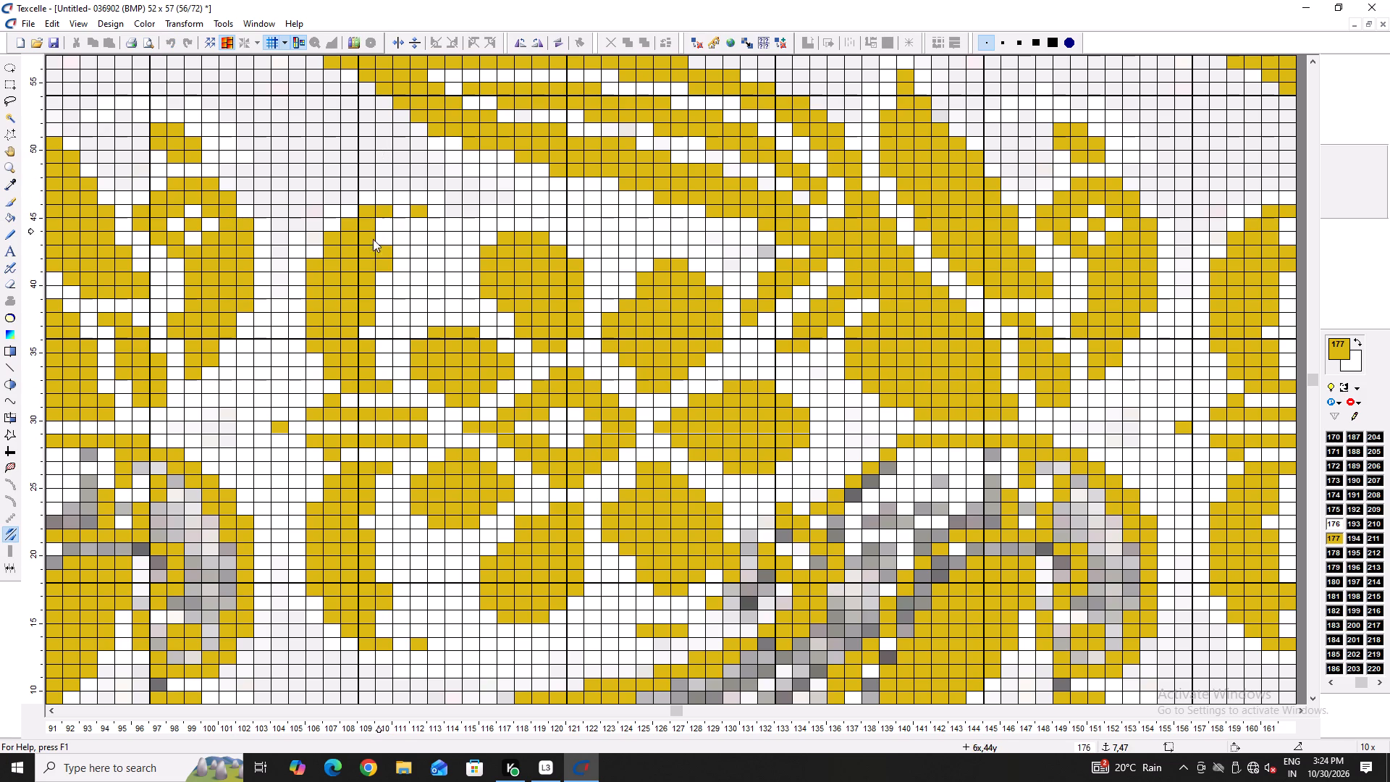
right_drag(373, 239, 348, 316)
right_click(348, 316)
right_click(348, 317)
right_click(348, 320)
right_drag(353, 327, 421, 207)
right_click(421, 207)
Clear the remaining gold inside the leaf from column 7, row 46 down to columns 5 to 6, rows 37 to 36, leaving a thin outer arc.
right_drag(395, 215, 371, 306)
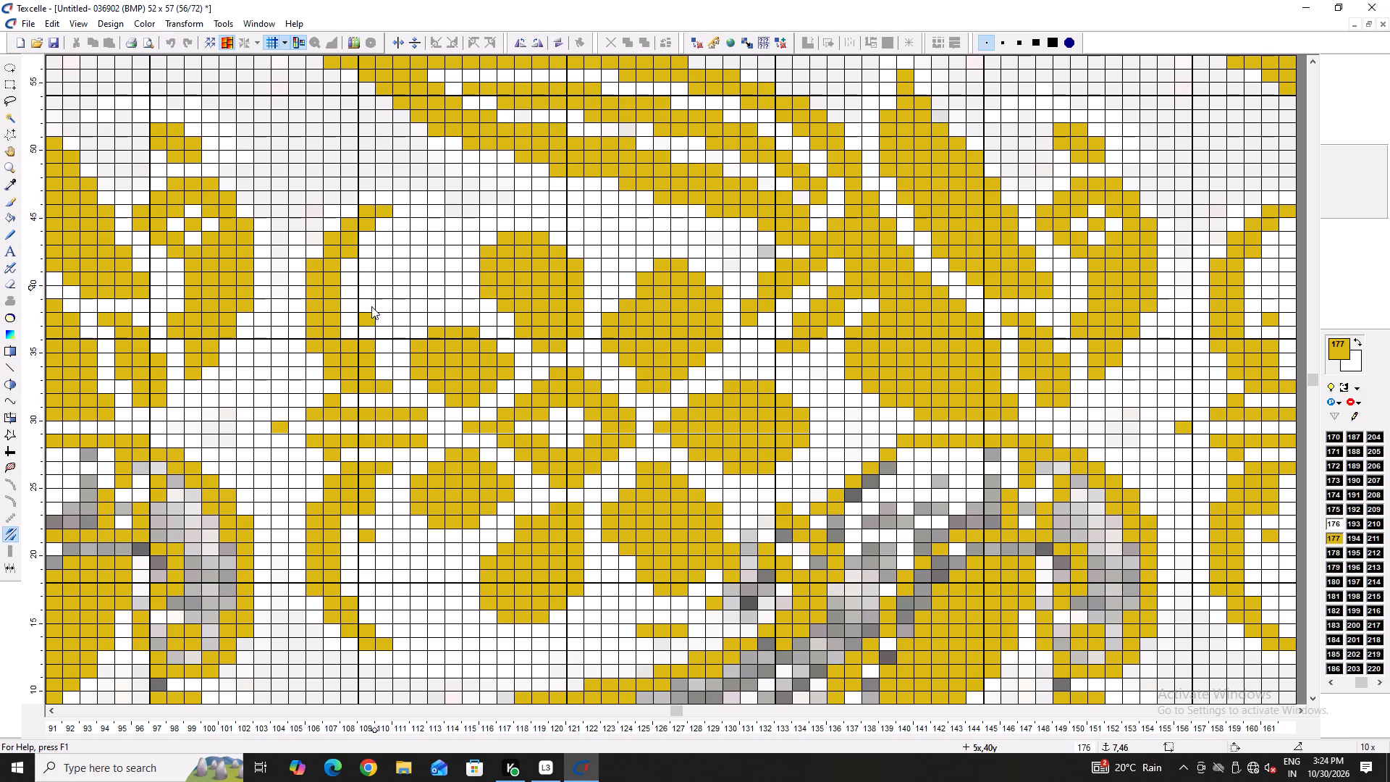
right_drag(371, 306, 371, 316)
right_click(371, 319)
click(368, 331)
right_click(368, 331)
right_click(382, 350)
right_click(374, 348)
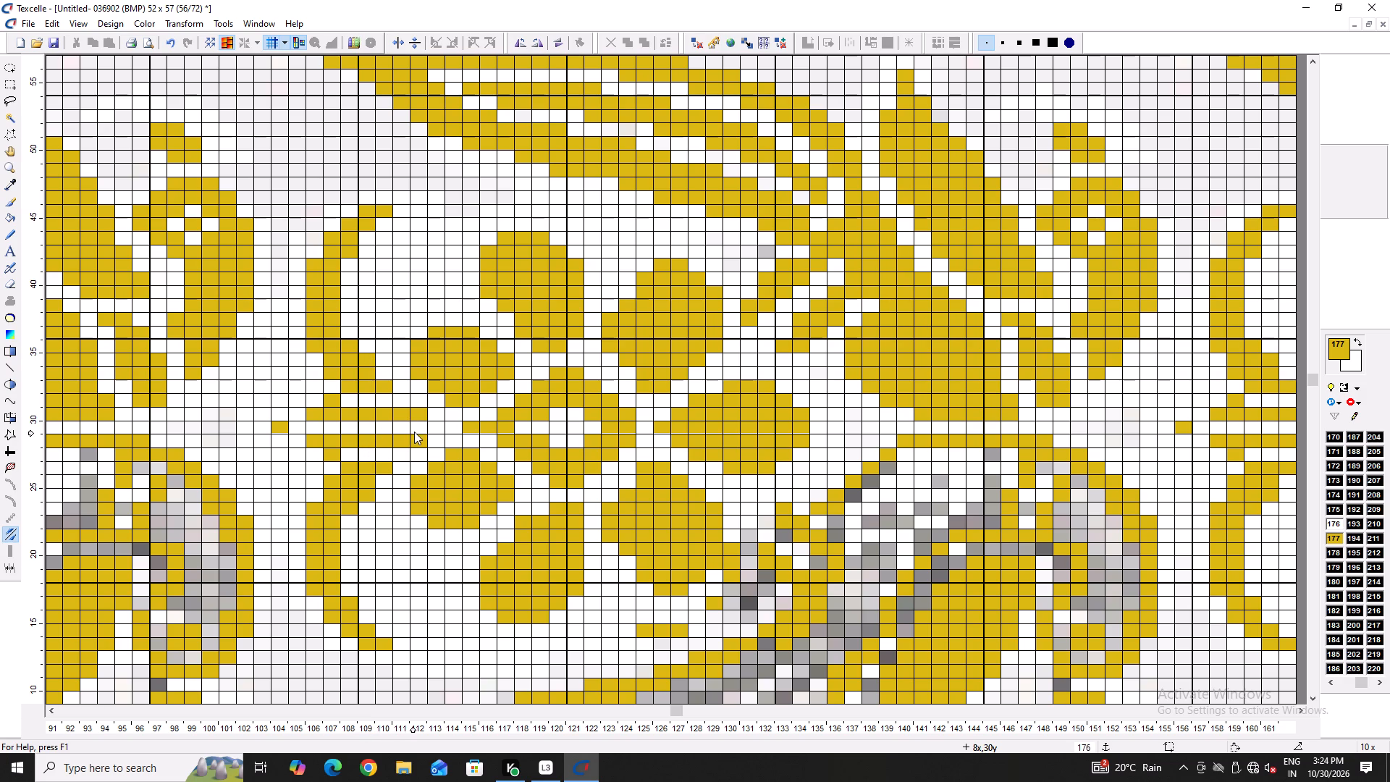
Fill the horizontal side stem in gold along row 30 from column 8 out to column 50, tapering its outer end with white on row 31.
drag(414, 432, 241, 434)
drag(328, 427, 240, 426)
right_drag(240, 420, 264, 412)
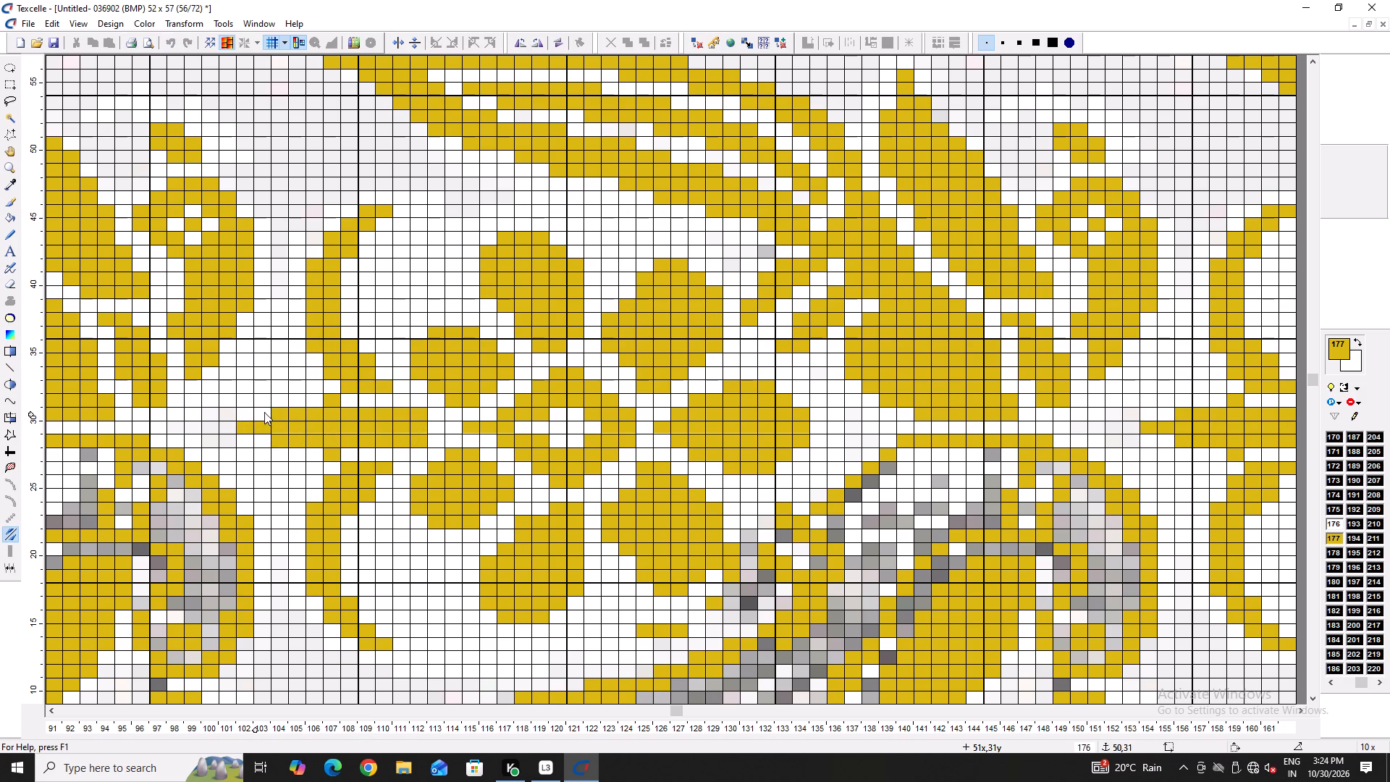
right_drag(264, 412, 271, 412)
right_drag(349, 396, 327, 409)
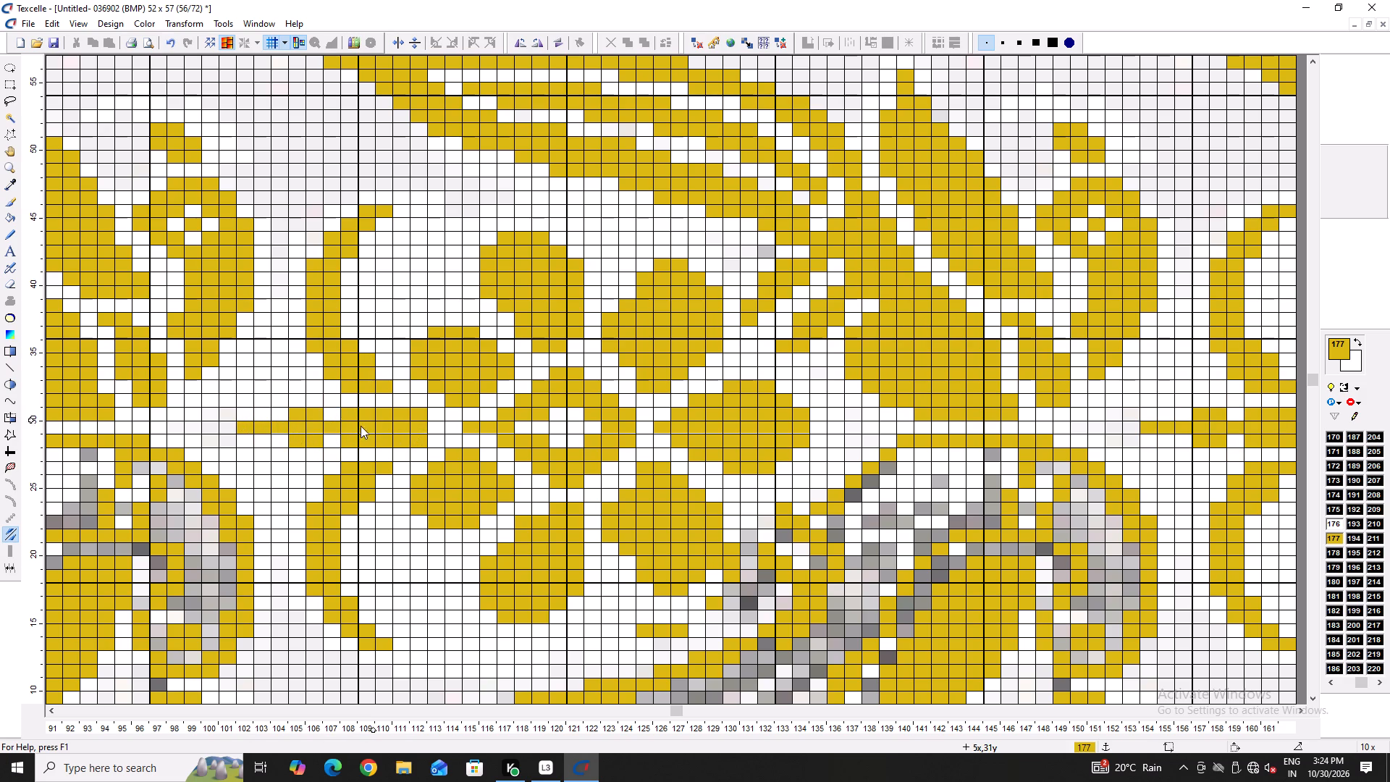
click(321, 415)
click(329, 418)
Shorten the side stem with white at columns 7 to 8, rows 31 to 29, and at column 50, row 30.
right_click(423, 415)
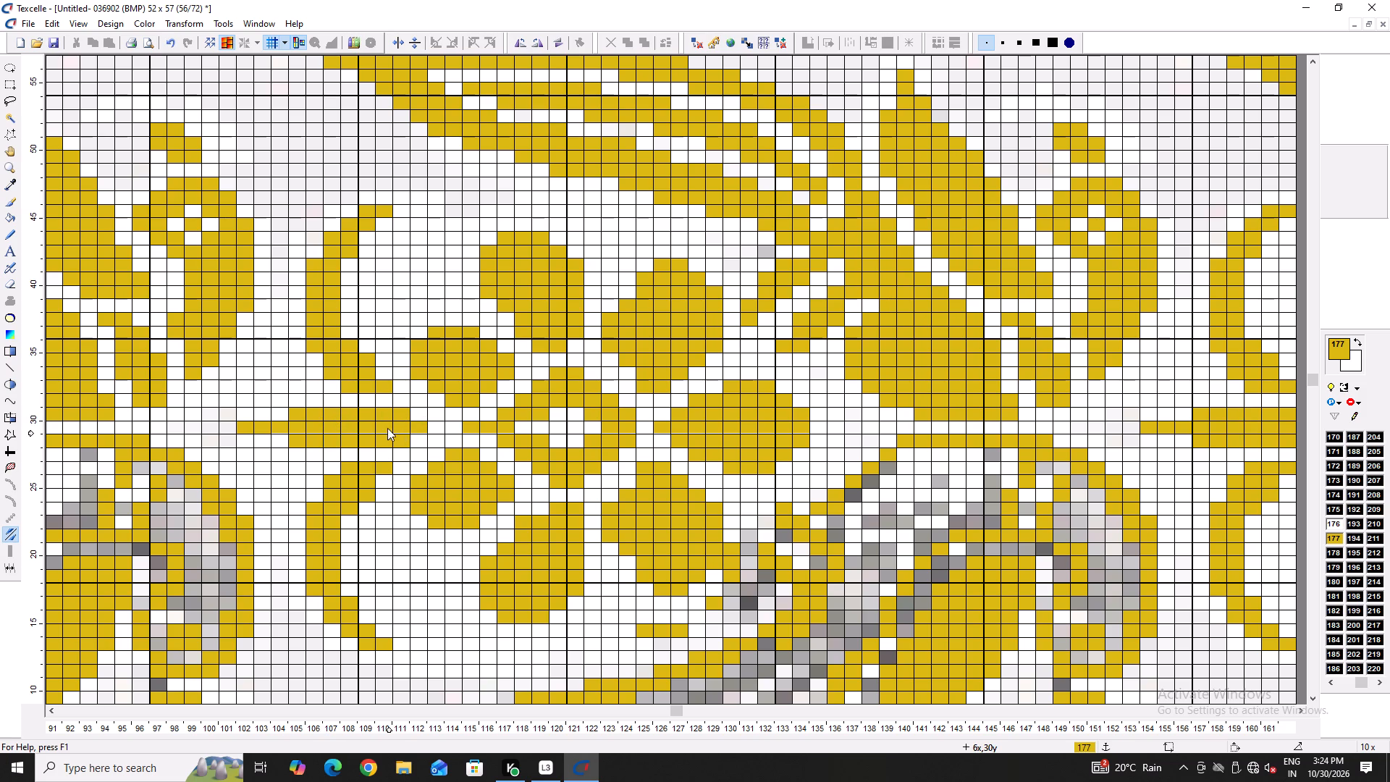
right_drag(410, 418, 410, 437)
right_click(403, 416)
right_click(401, 428)
right_click(250, 426)
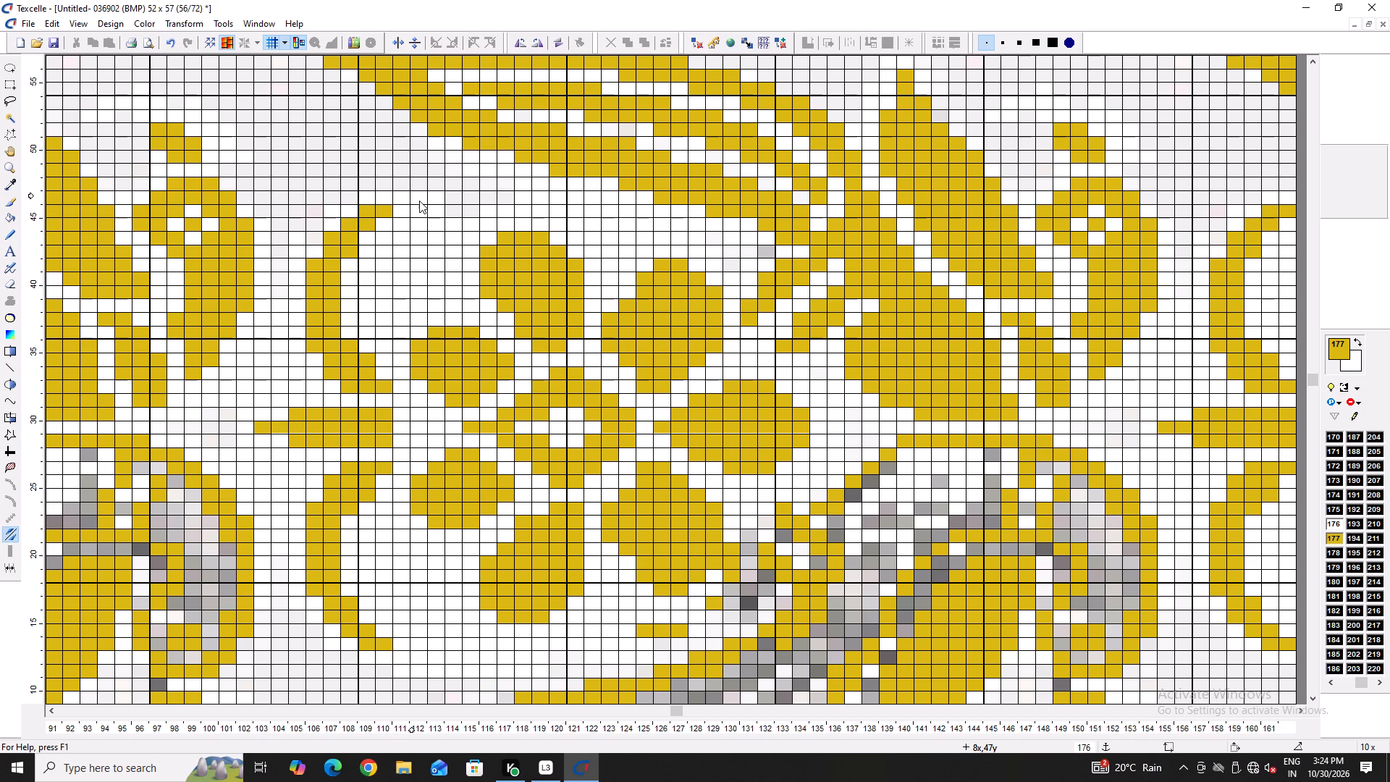
Extend the thin arc's upper end in gold between column 8, row 47 and column 3, row 42, whitening its inside up to column 7, row 46.
click(422, 203)
drag(422, 203, 355, 267)
click(413, 203)
drag(413, 203, 368, 251)
click(368, 251)
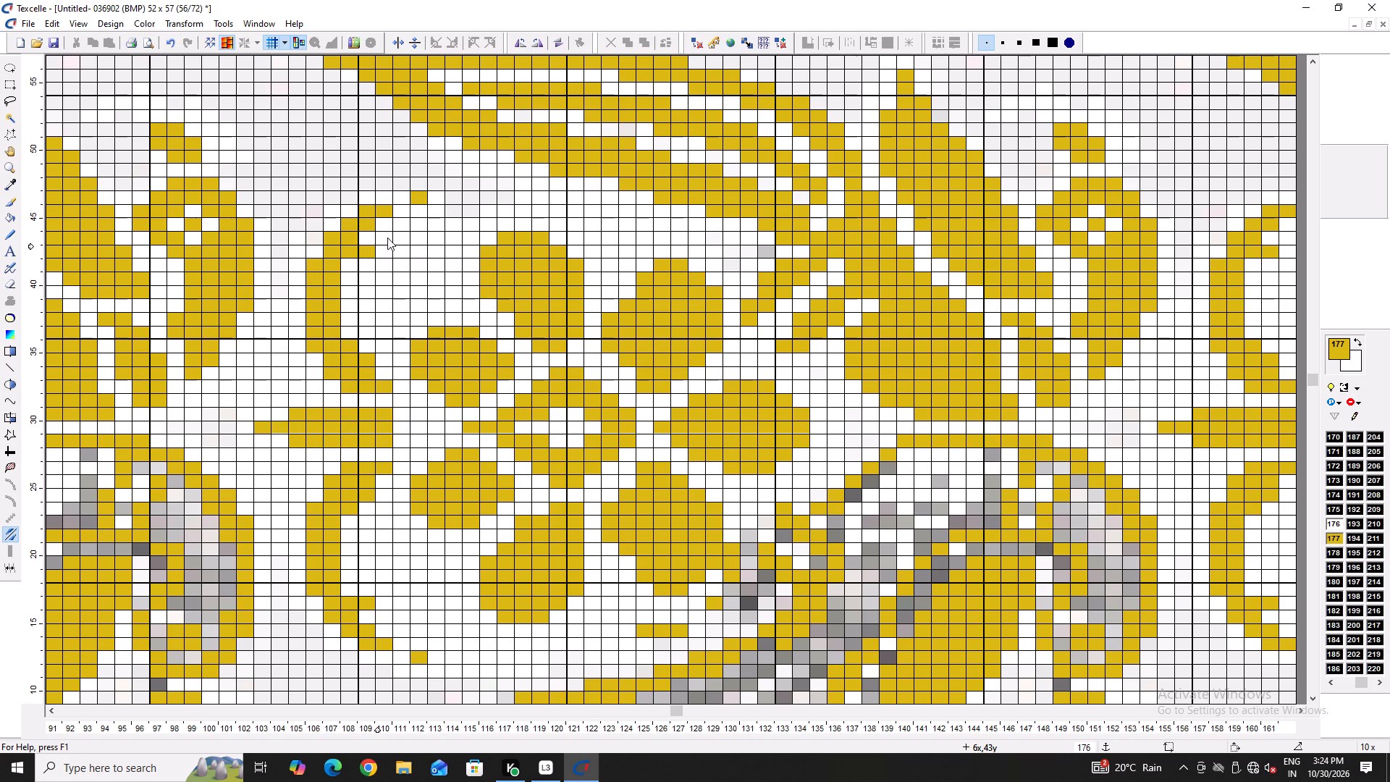
drag(399, 205, 375, 217)
click(405, 198)
drag(396, 198, 327, 269)
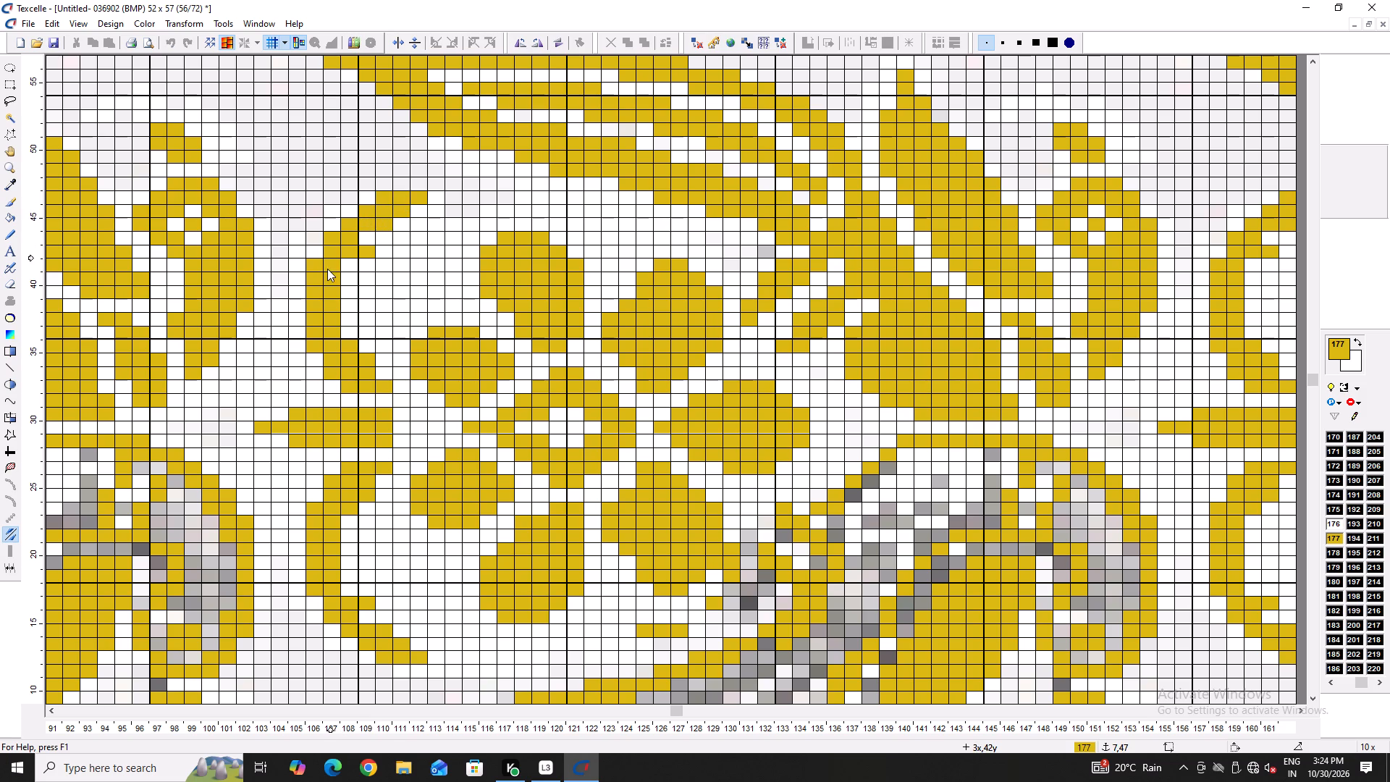
right_drag(373, 240, 399, 223)
right_click(405, 215)
Draw a gold band along the arc's inner side from column 6, row 44 down to columns 4 to 6, rows 39 to 38.
drag(382, 234, 377, 244)
click(377, 246)
click(373, 255)
drag(370, 261, 353, 313)
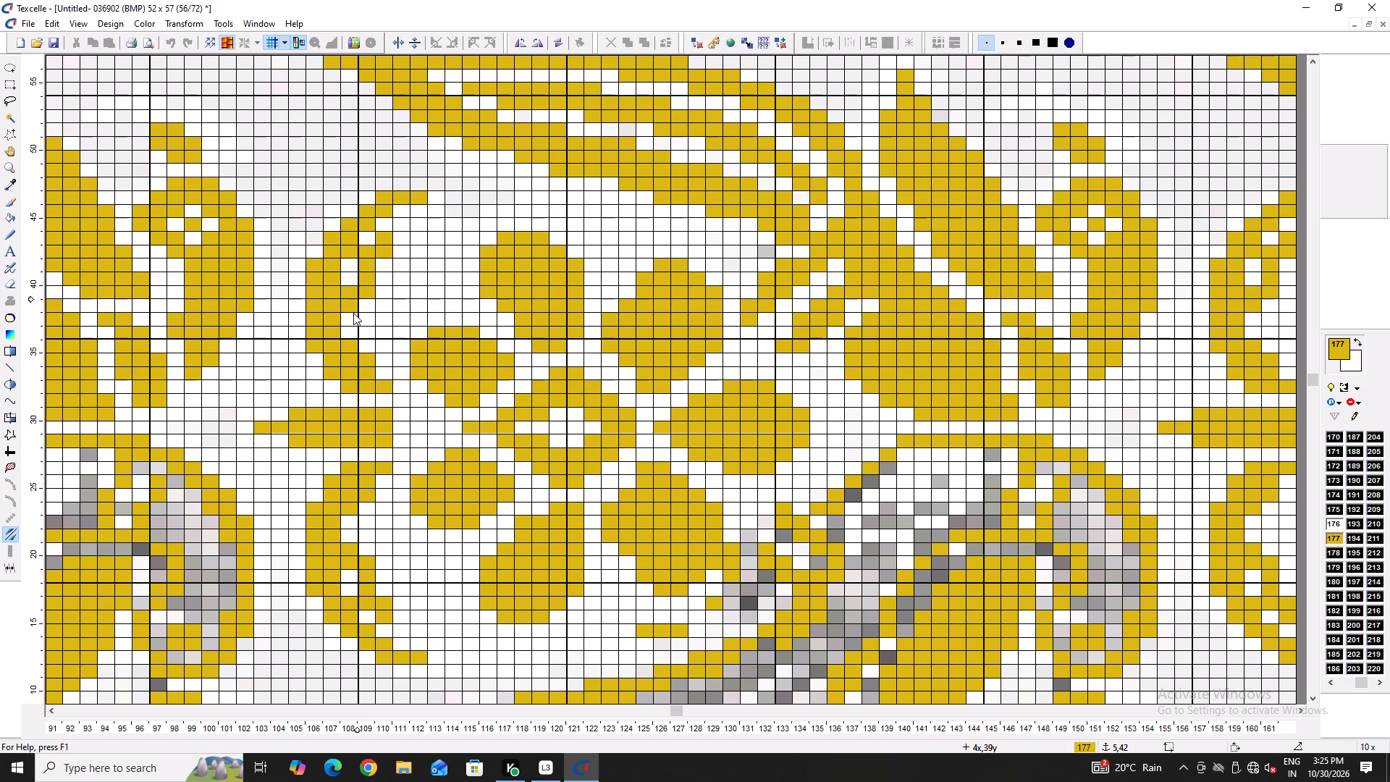
drag(353, 313, 377, 308)
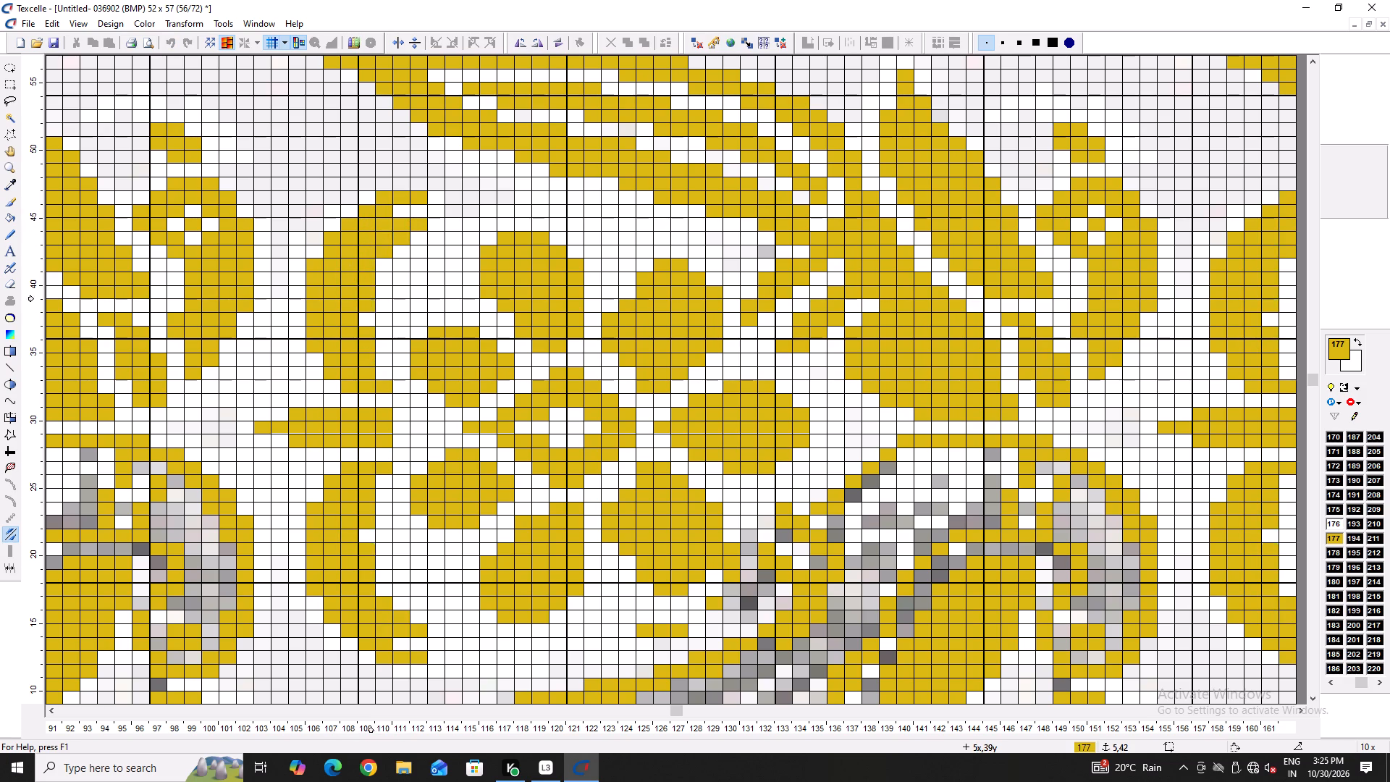
drag(377, 308, 391, 323)
click(391, 323)
Fill the arc's remaining inner gaps in gold from column 8, row 46 down to columns 4 to 5, row 39.
click(417, 209)
click(389, 274)
click(383, 295)
double_click(382, 300)
drag(410, 229, 392, 244)
drag(389, 247, 382, 262)
click(405, 201)
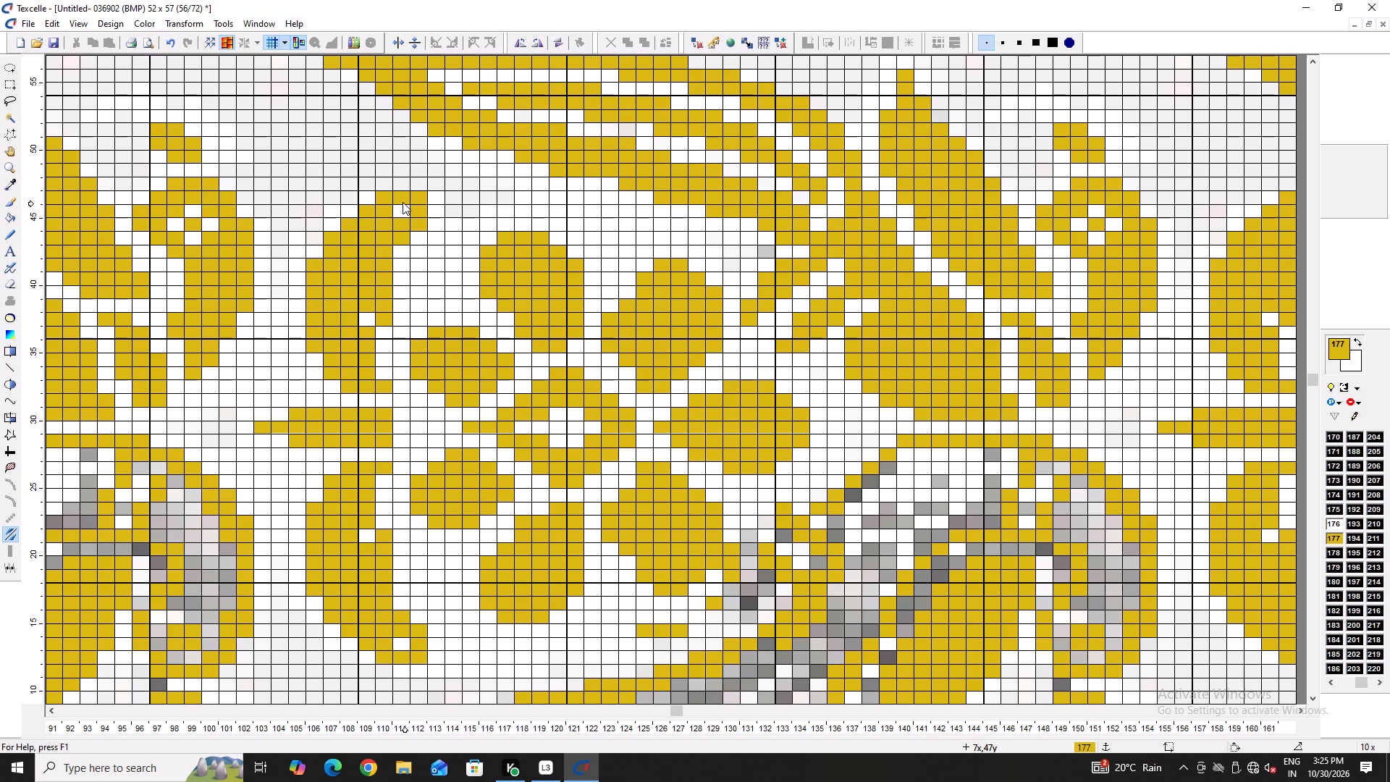
drag(400, 204, 381, 238)
drag(379, 243, 351, 306)
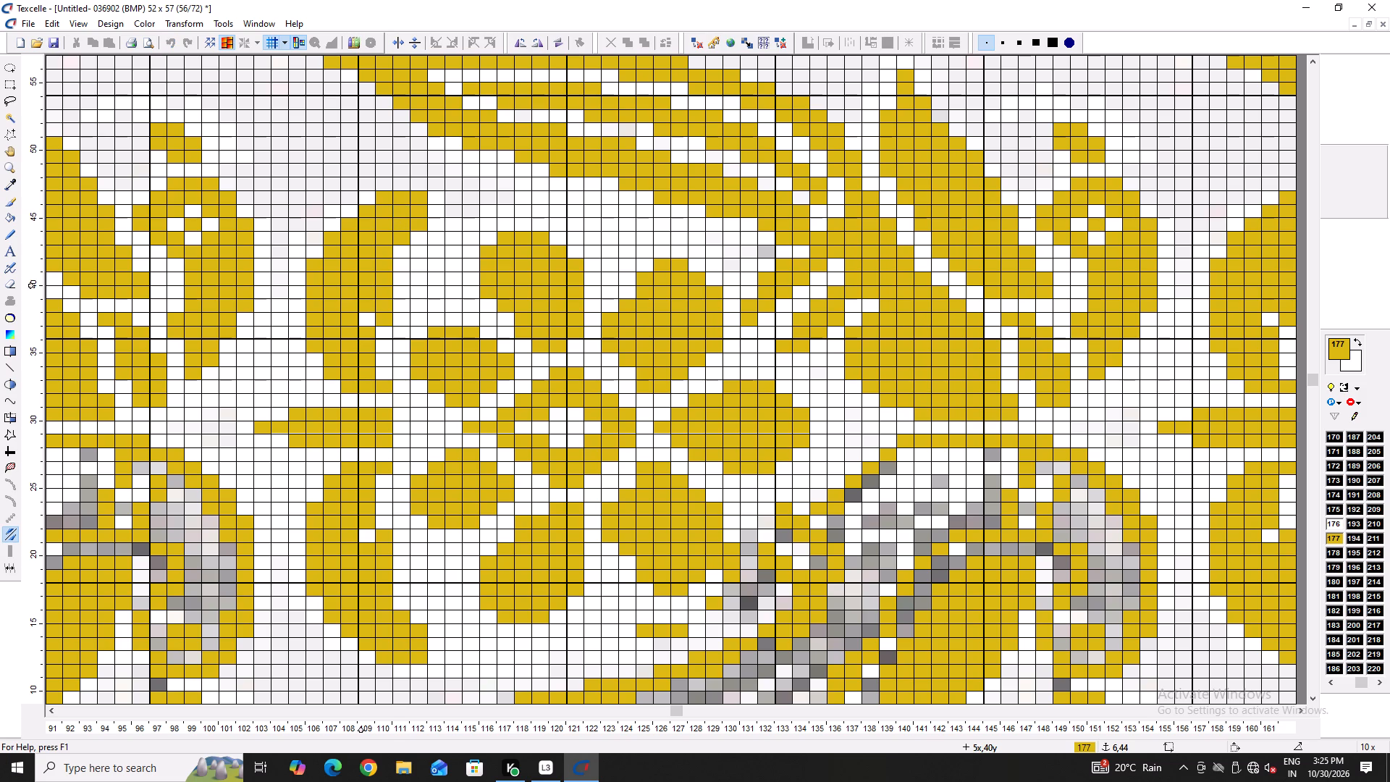
drag(351, 306, 363, 308)
click(364, 307)
Trim the arc's inner edge with white from column 9, row 46 down to column 5, row 36, shaping a crescent.
right_click(425, 240)
right_drag(435, 215, 413, 227)
right_click(419, 212)
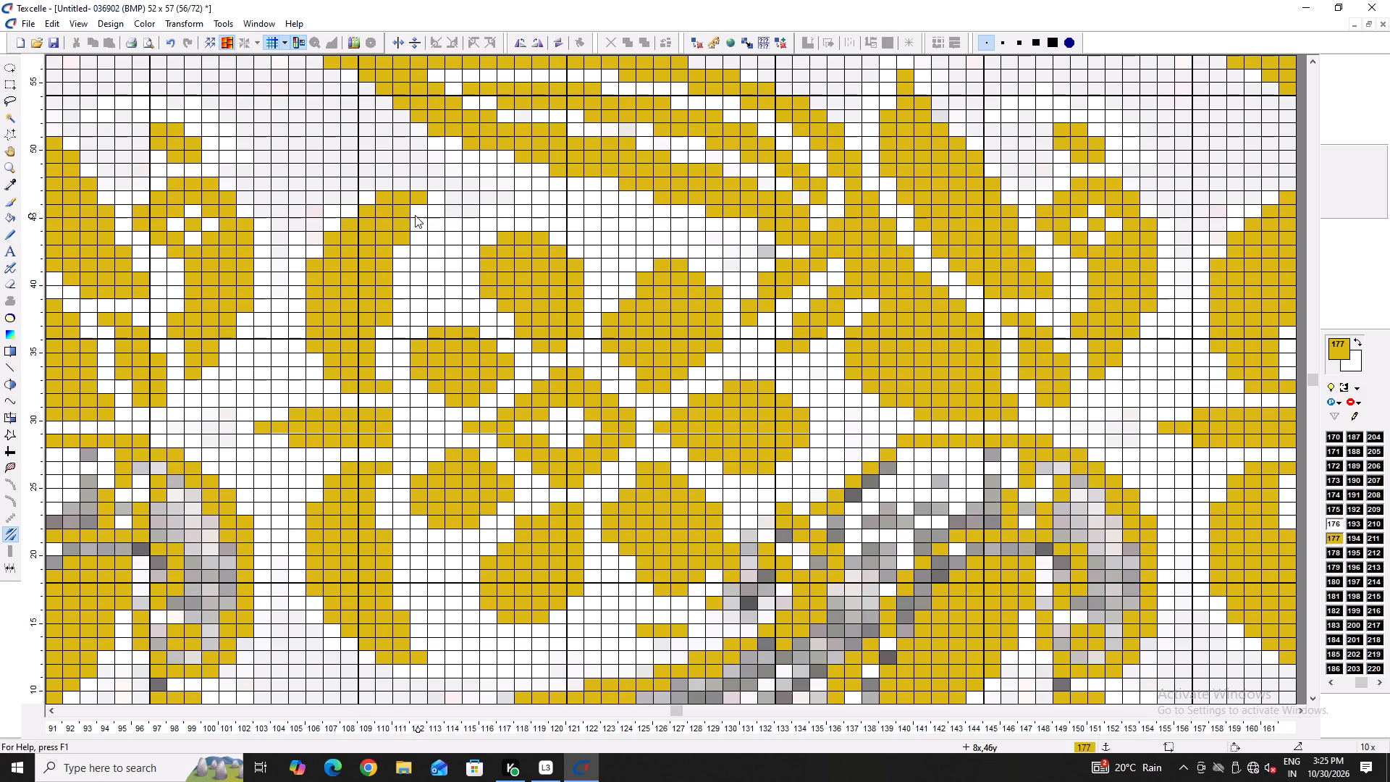
right_drag(405, 232, 401, 238)
right_drag(388, 267, 376, 327)
right_drag(375, 328, 361, 290)
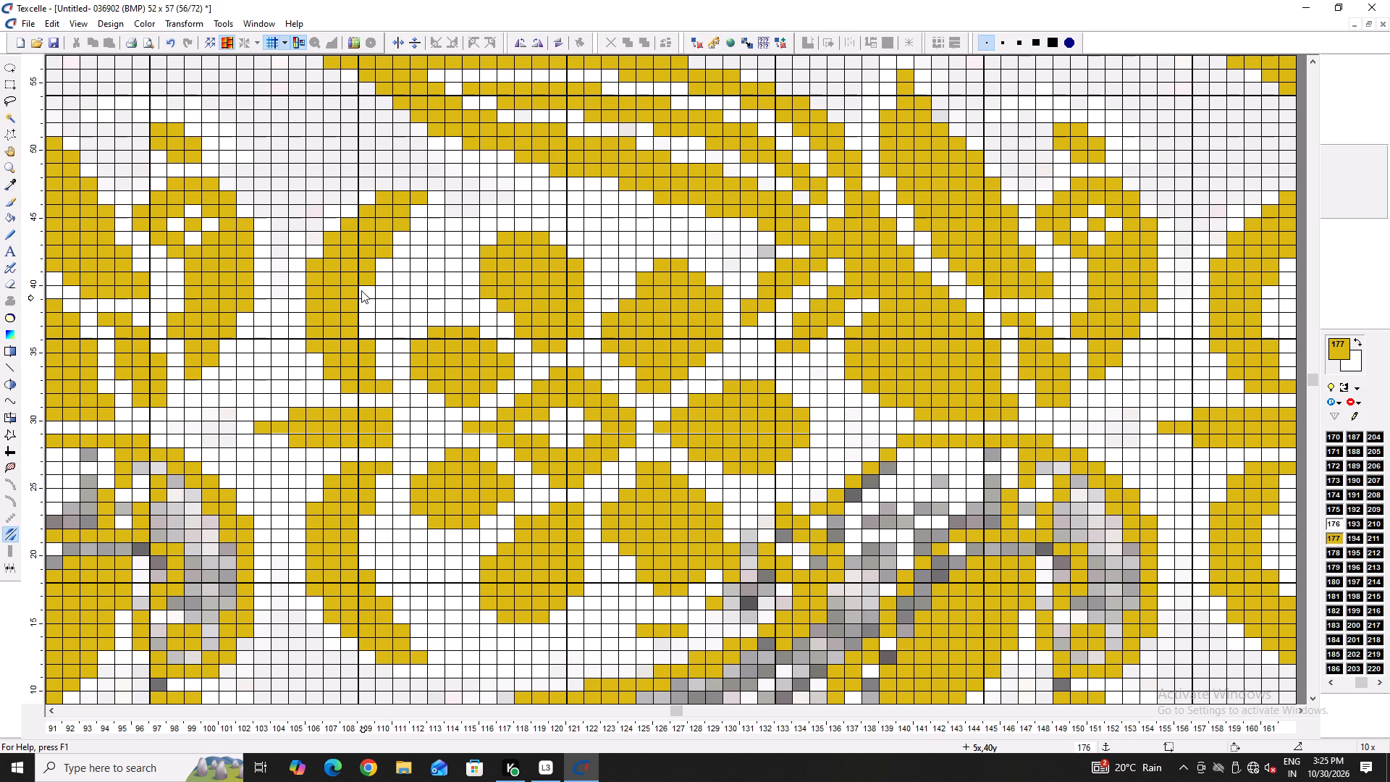
right_click(366, 279)
right_click(361, 348)
right_click(368, 357)
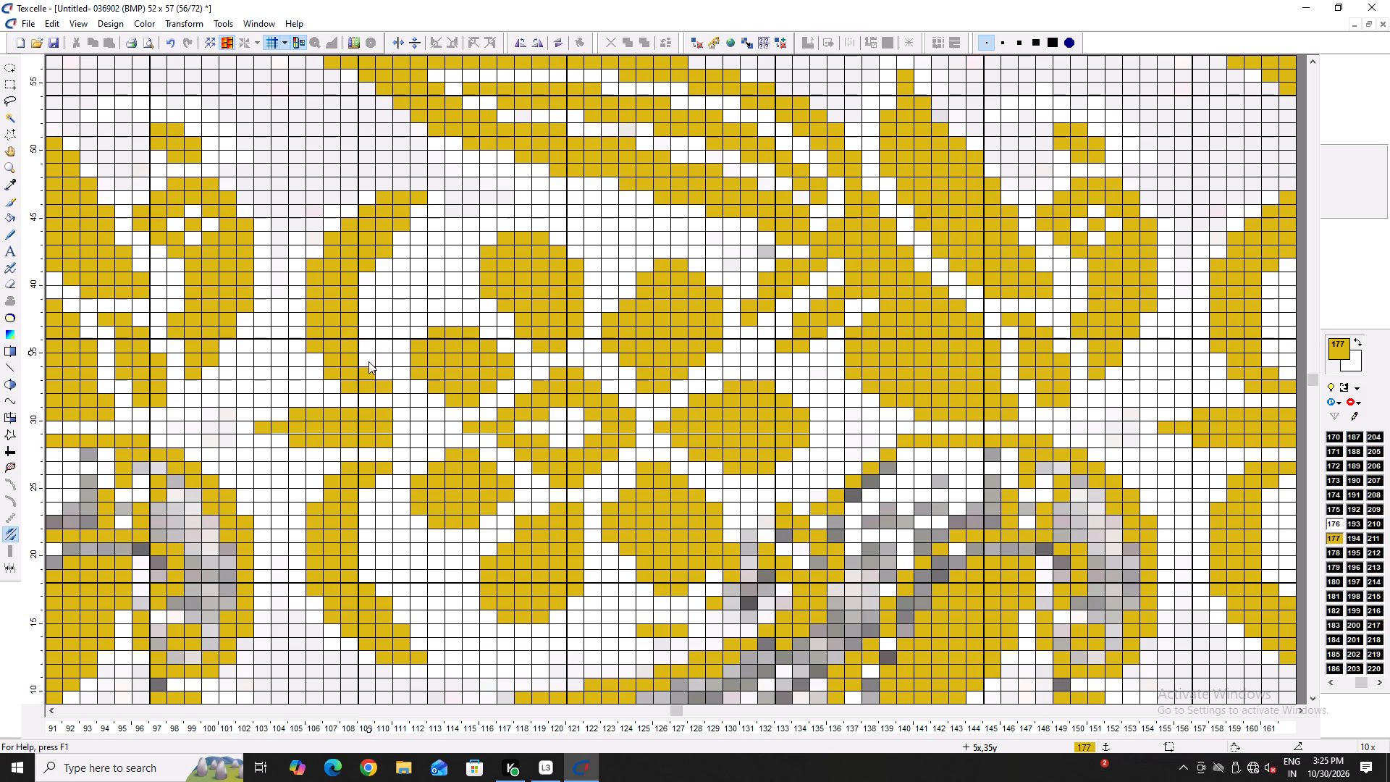
Taper the crescent's lower end with white at columns 3 to 4, rows 34 to 33, and whiten its upper tip at columns 5 to 6, row 47.
click(368, 365)
right_click(346, 386)
right_click(288, 345)
right_drag(311, 338, 310, 353)
click(316, 337)
right_click(327, 383)
right_click(334, 380)
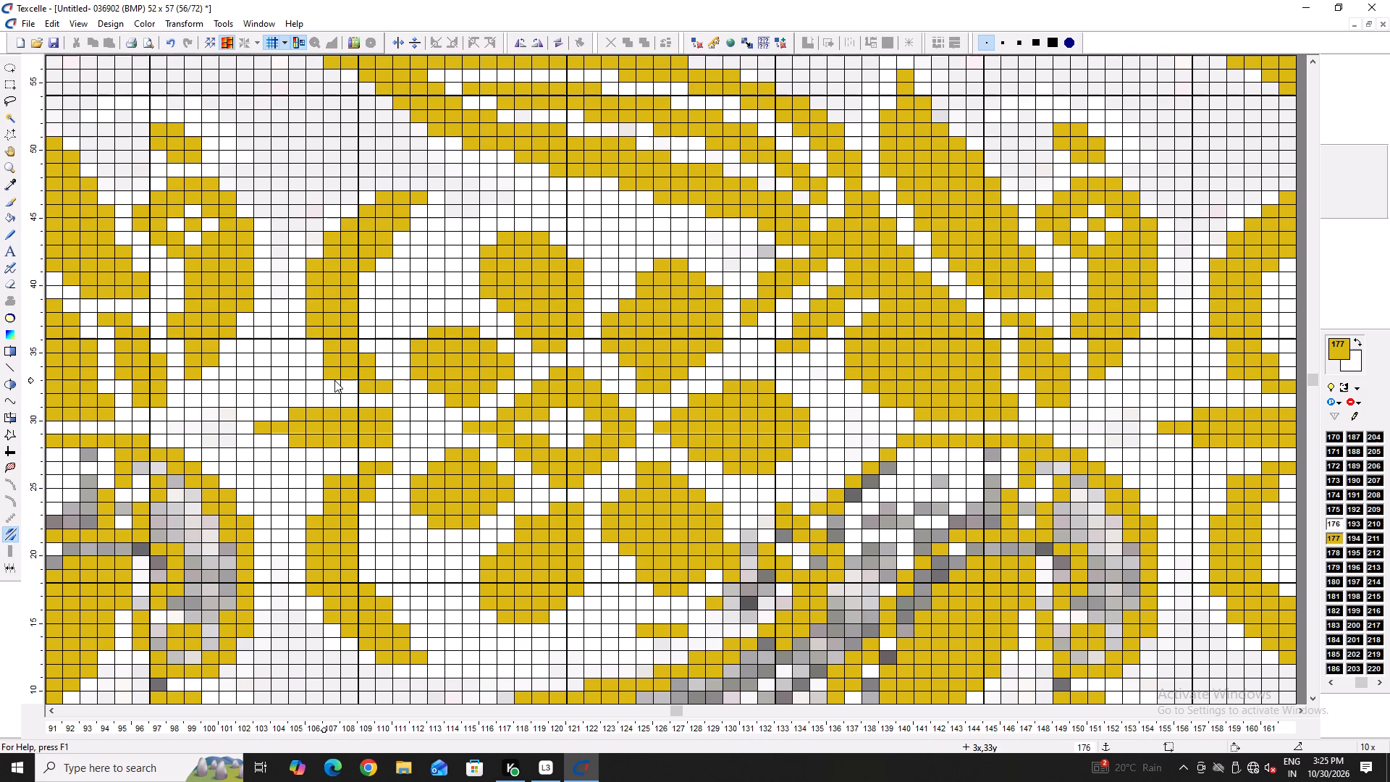
right_click(334, 369)
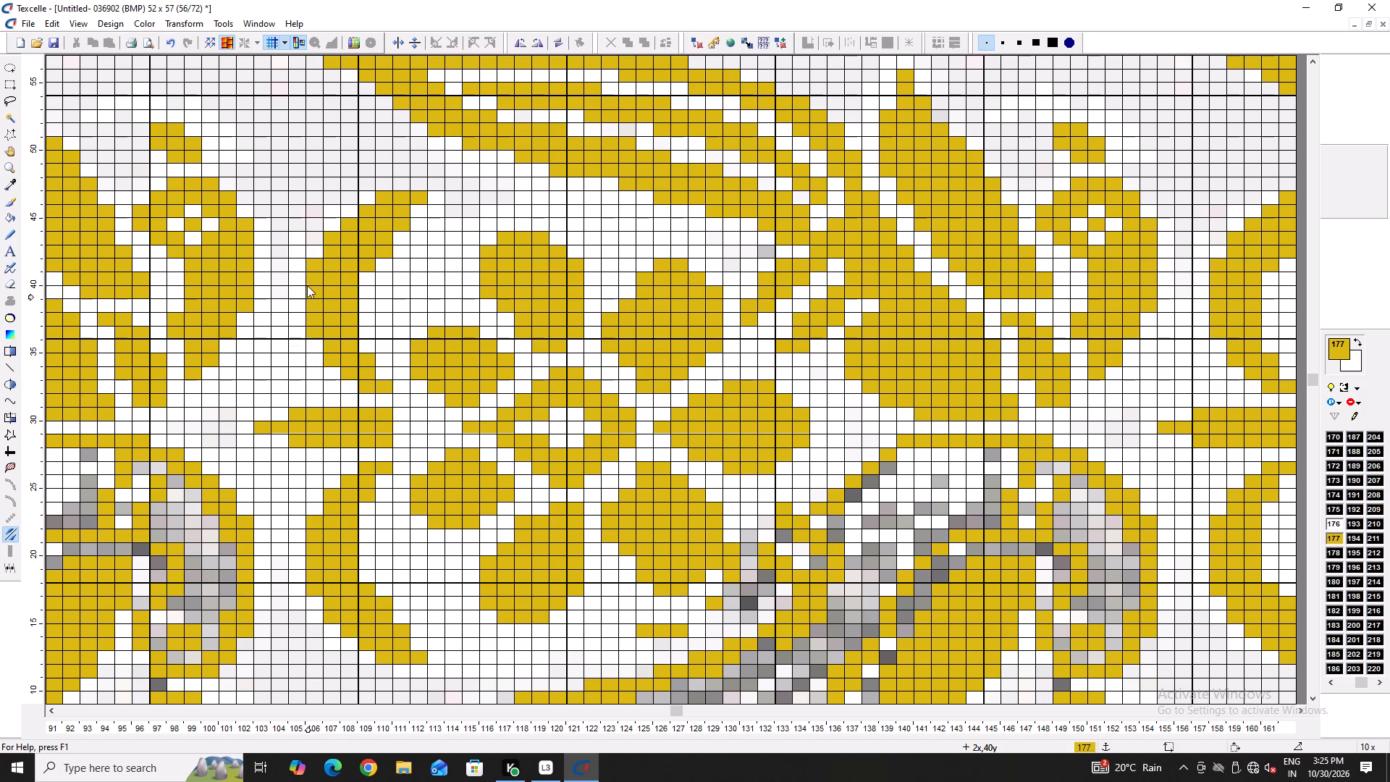
right_click(372, 195)
right_click(378, 198)
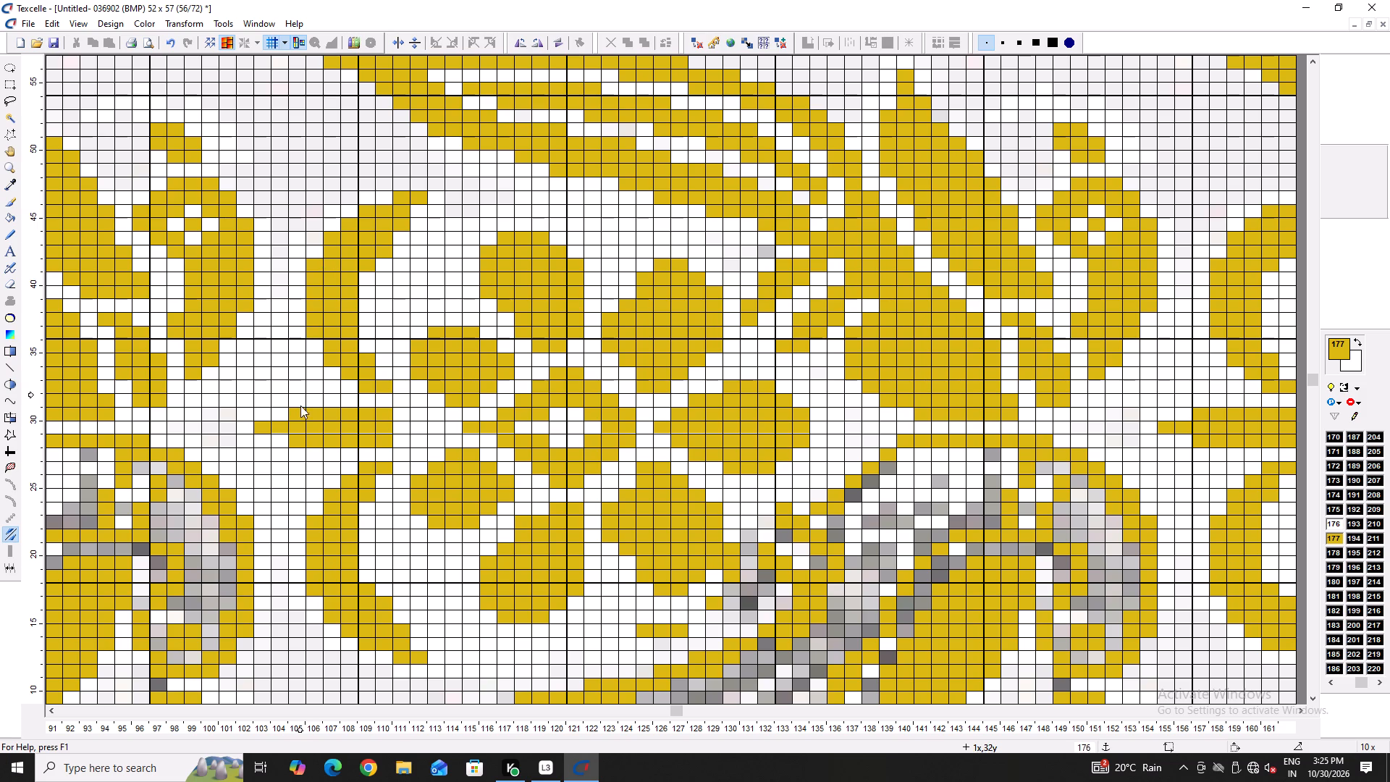
Extend the side stem's two thin ends in gold along row 30, out to column 50 and in to column 8.
right_click(271, 429)
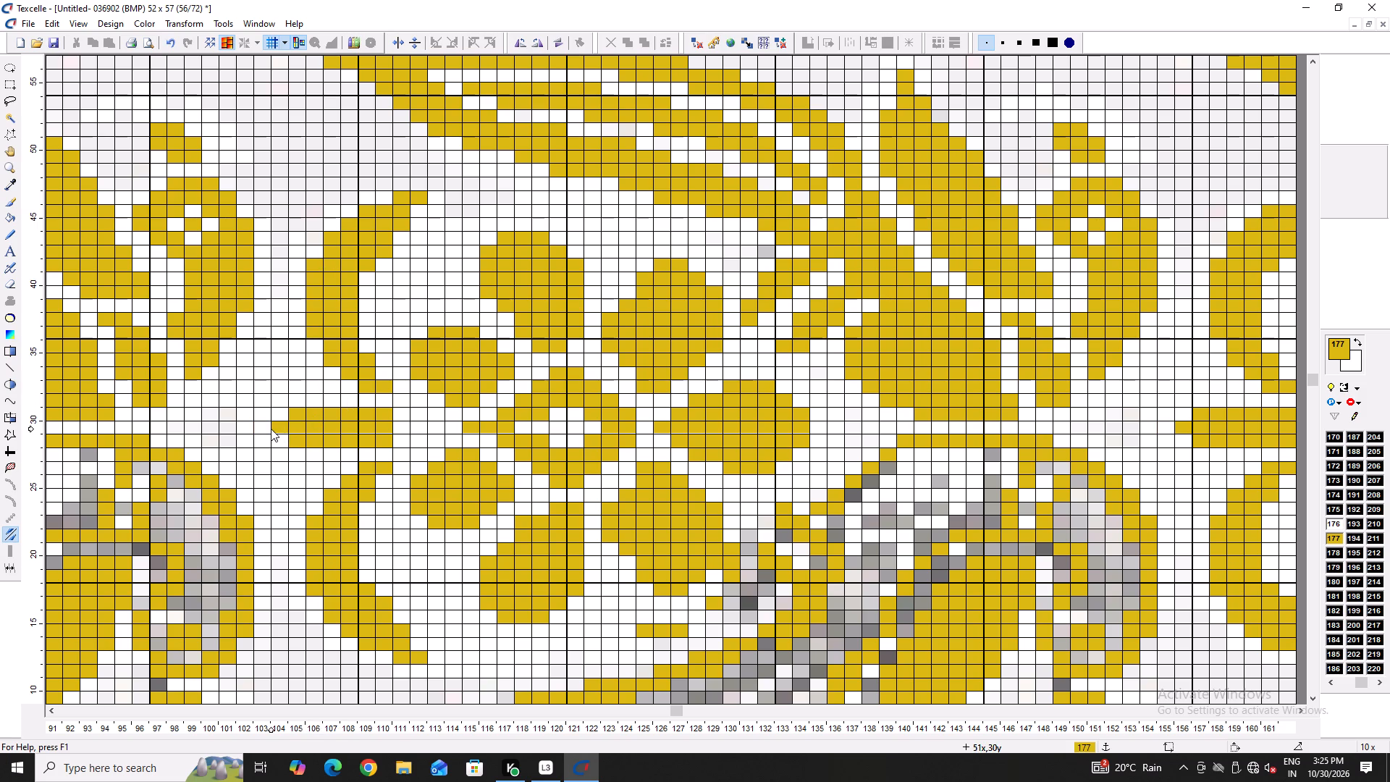
click(261, 429)
click(253, 432)
double_click(410, 429)
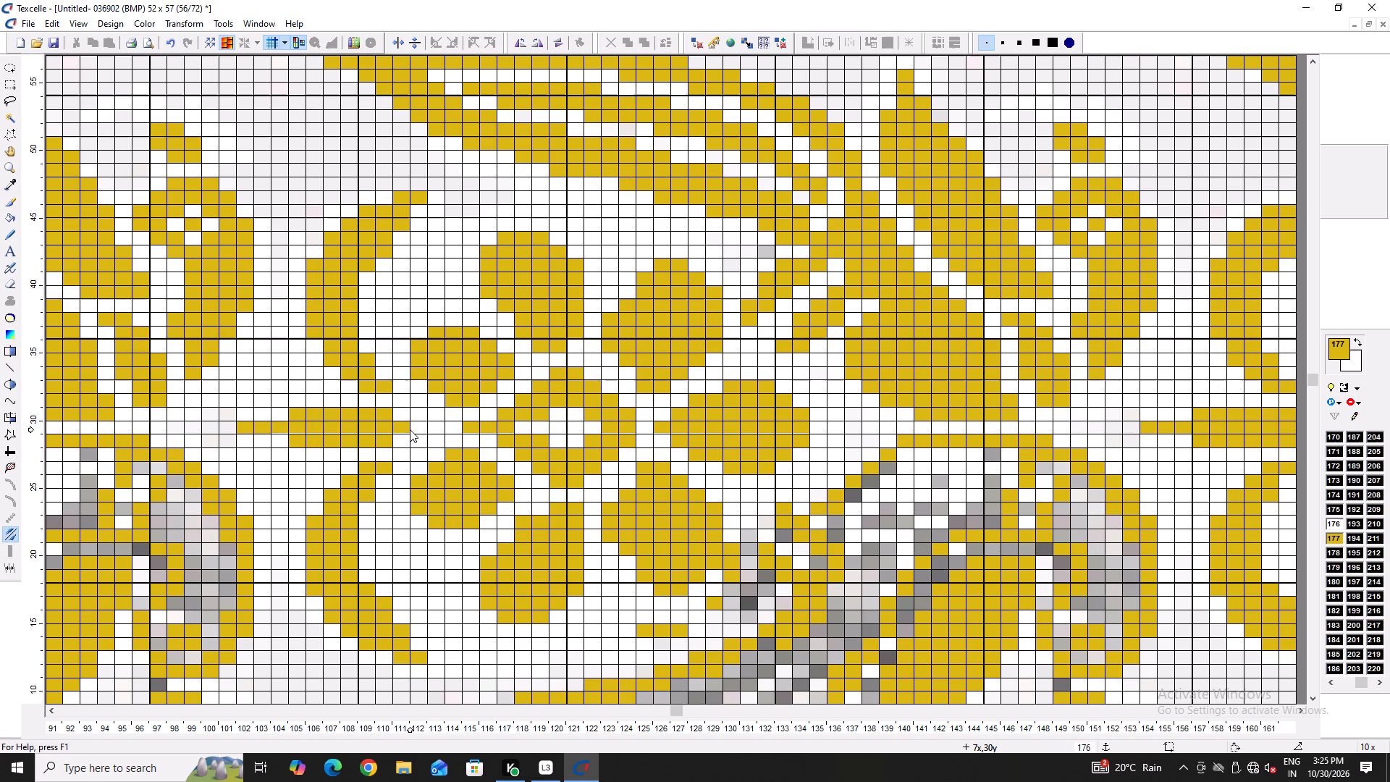
click(421, 429)
Clear the crescent's lower tip at column 6, row 33, and widen the side stem in gold at columns 4 to 5, rows 32 to 31.
right_drag(366, 384, 384, 387)
drag(360, 399, 292, 405)
double_click(292, 405)
triple_click(280, 409)
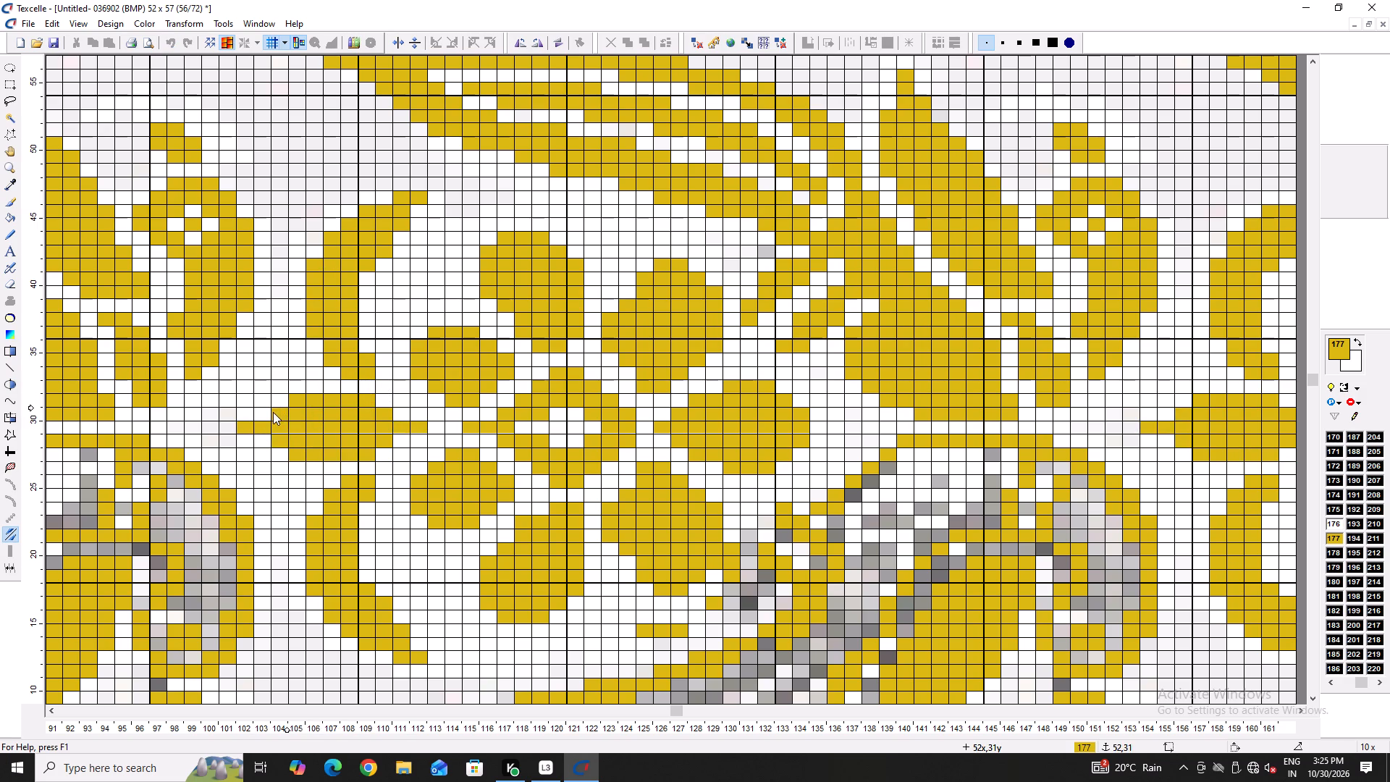
click(271, 413)
right_drag(271, 413, 364, 400)
click(362, 402)
triple_click(349, 408)
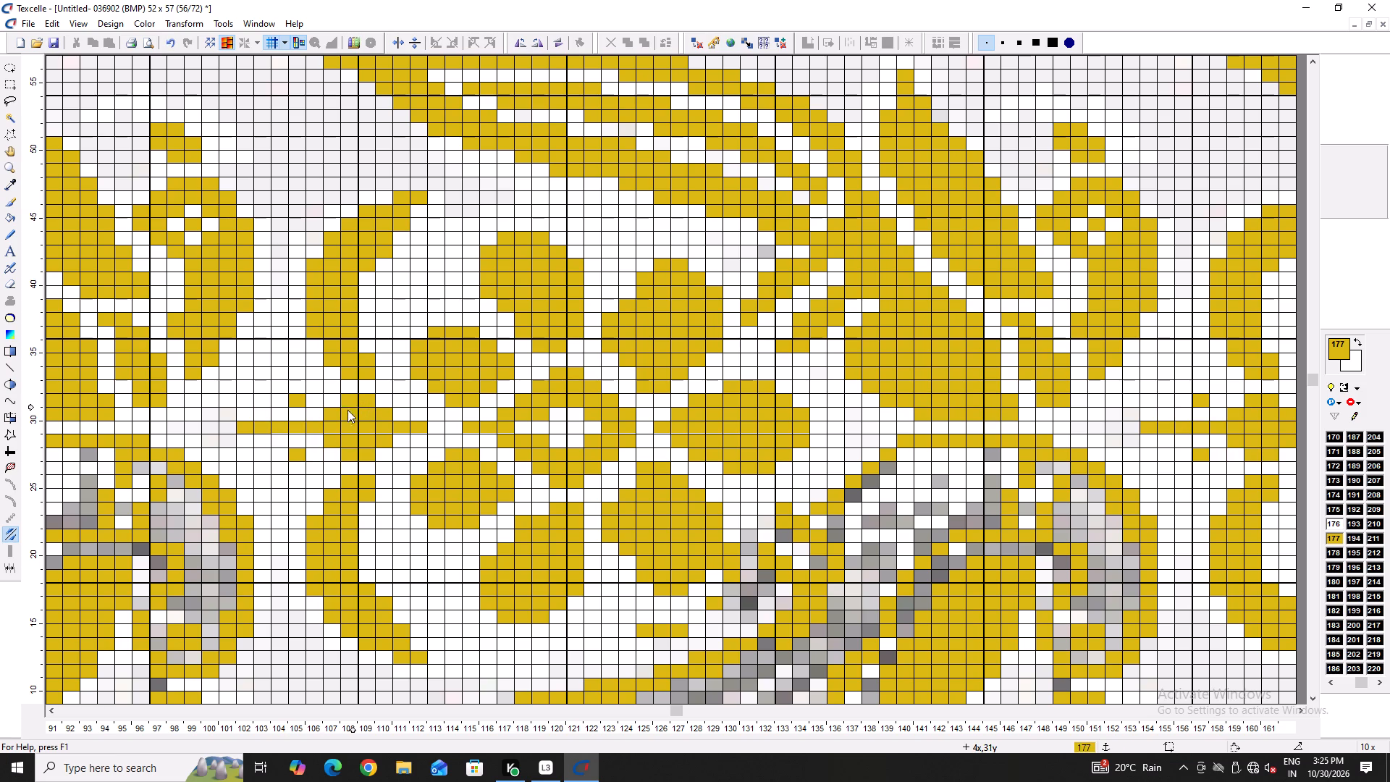
click(347, 410)
Whiten the side stem's row 32 at columns 2 to 1, and fill row 31 from column 3 to 1 plus column 3, row 32 in gold.
right_drag(318, 401, 303, 408)
triple_click(325, 411)
triple_click(317, 413)
drag(313, 415, 306, 418)
click(306, 418)
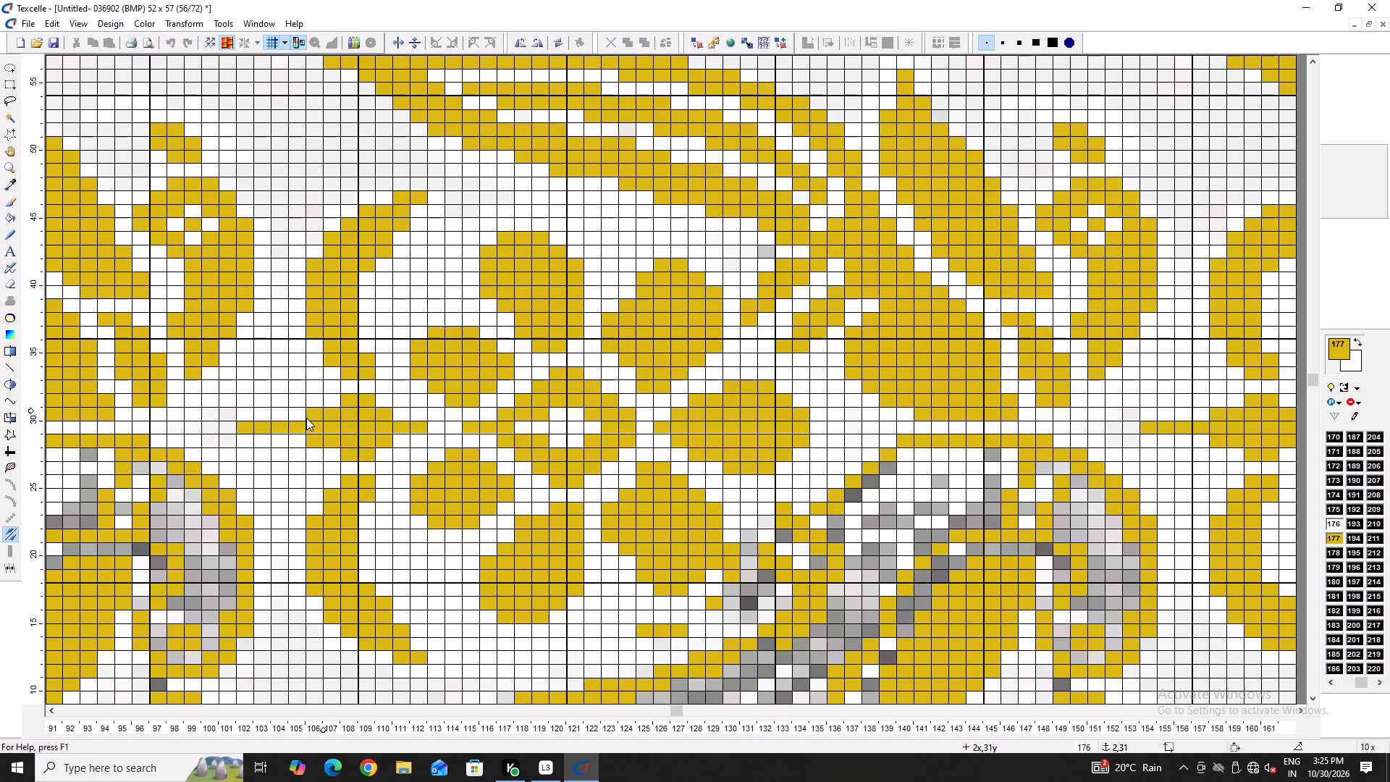
click(299, 419)
right_click(415, 421)
click(332, 403)
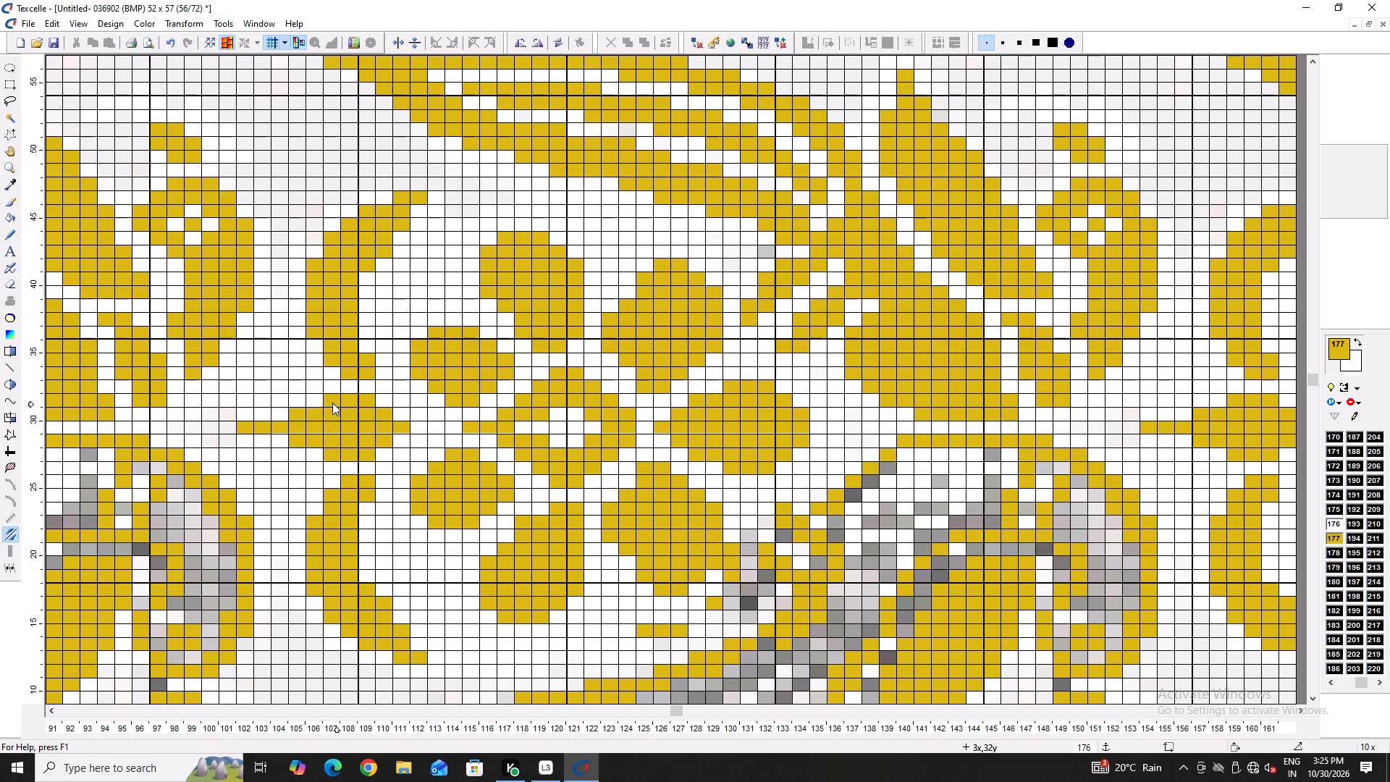
Taper the side stem with white at column 52, row 31 and columns 50 and 8, row 30, keeping row 31 gold at columns 1 to 2.
click(412, 425)
right_click(292, 403)
right_drag(295, 413, 285, 419)
right_click(248, 431)
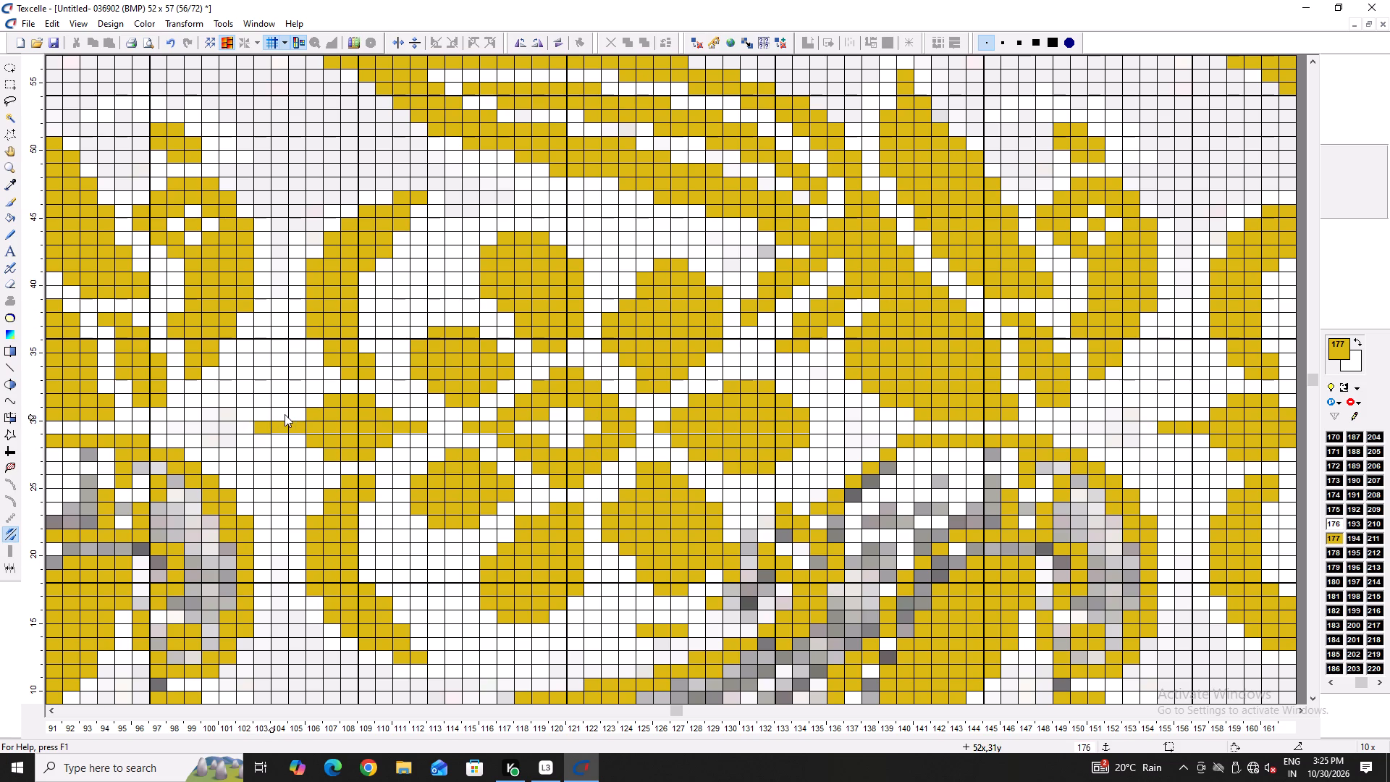
click(299, 421)
click(301, 417)
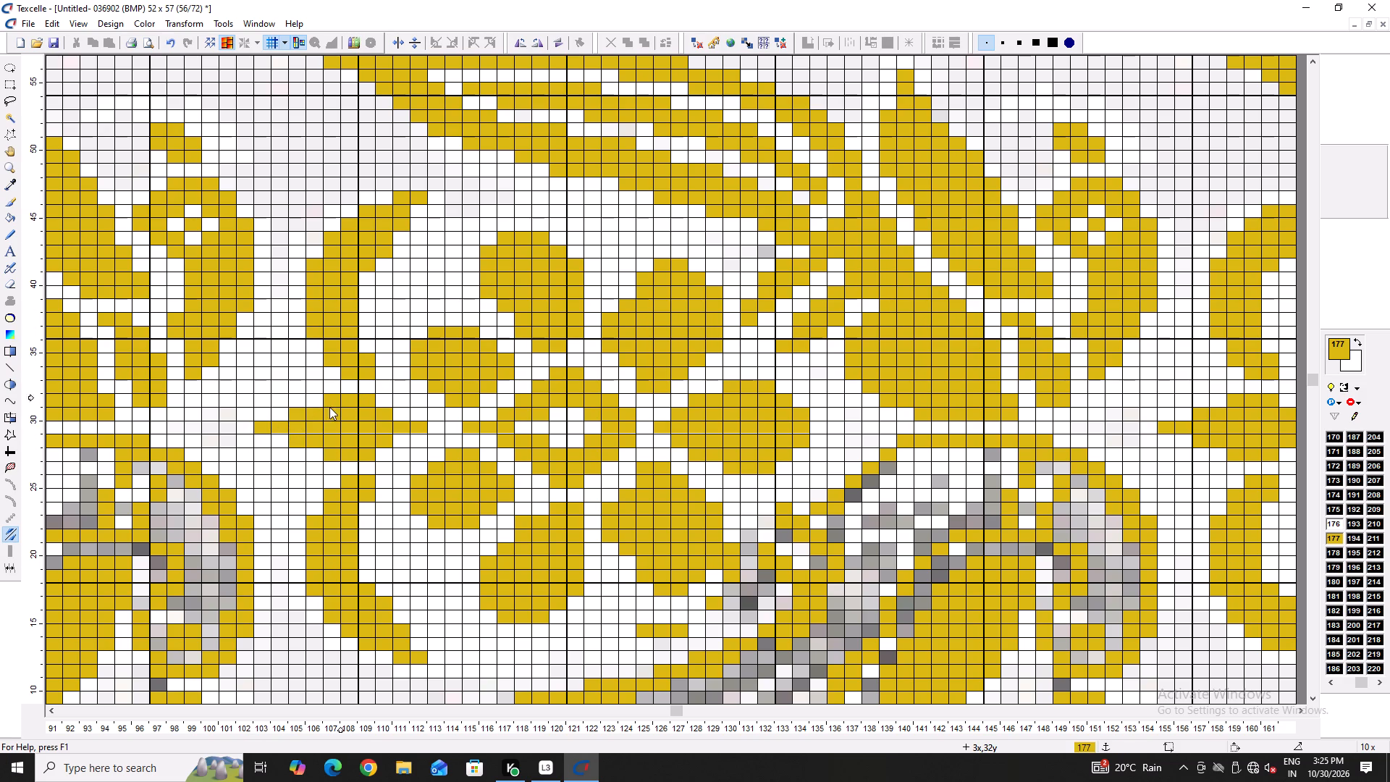
double_click(318, 411)
right_click(432, 430)
right_click(422, 428)
Enlarge the petal beside the flower centre in gold at columns 7 to 9, rows 35 to 32.
right_click(463, 398)
click(463, 398)
click(402, 385)
triple_click(395, 374)
click(403, 367)
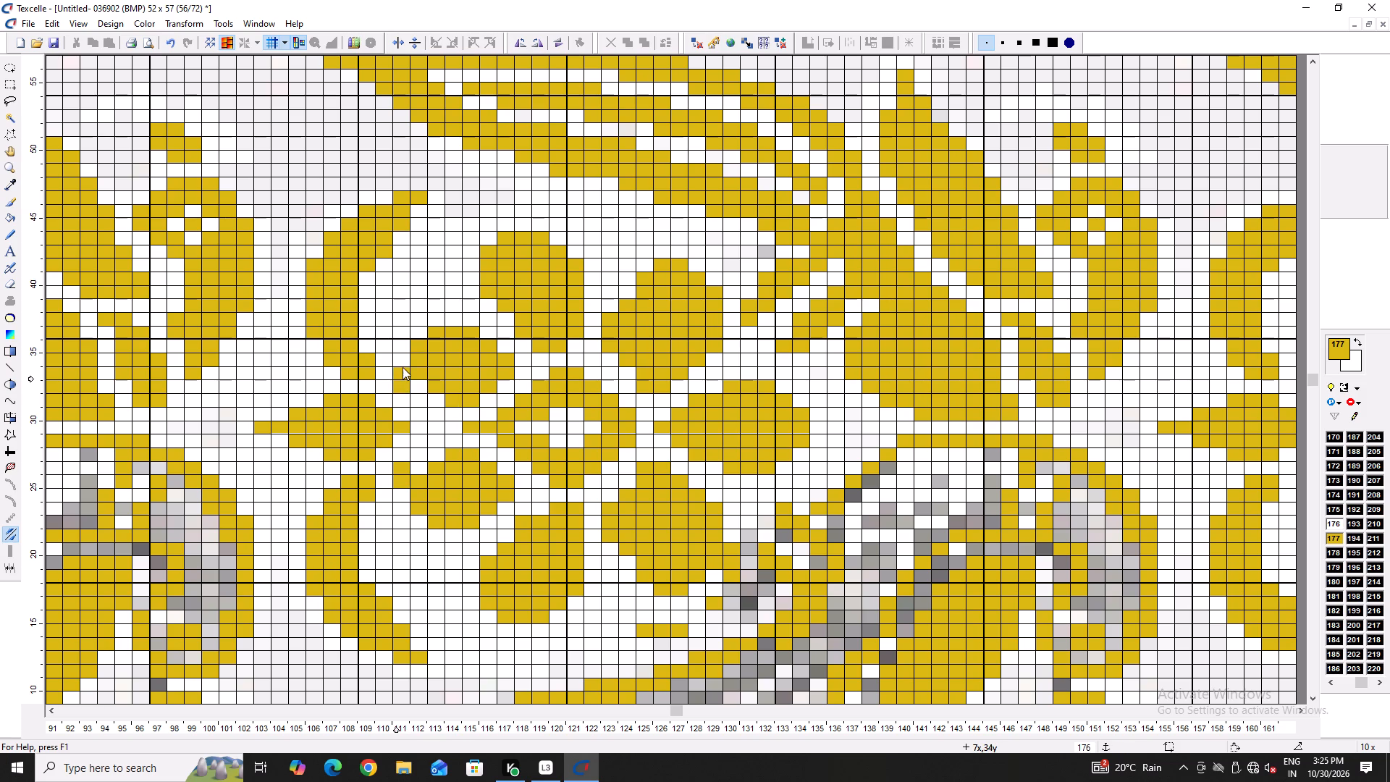
click(403, 360)
double_click(422, 374)
click(416, 386)
double_click(433, 396)
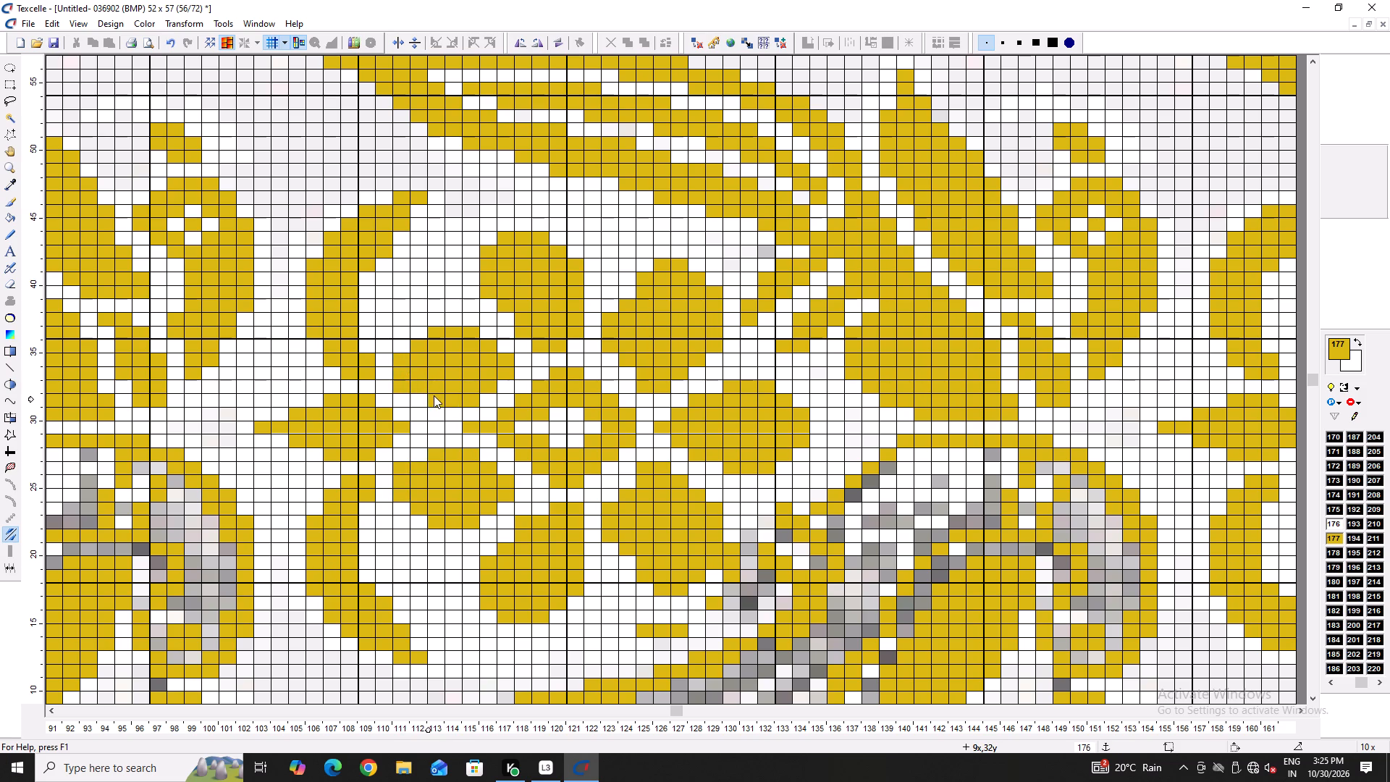
click(426, 398)
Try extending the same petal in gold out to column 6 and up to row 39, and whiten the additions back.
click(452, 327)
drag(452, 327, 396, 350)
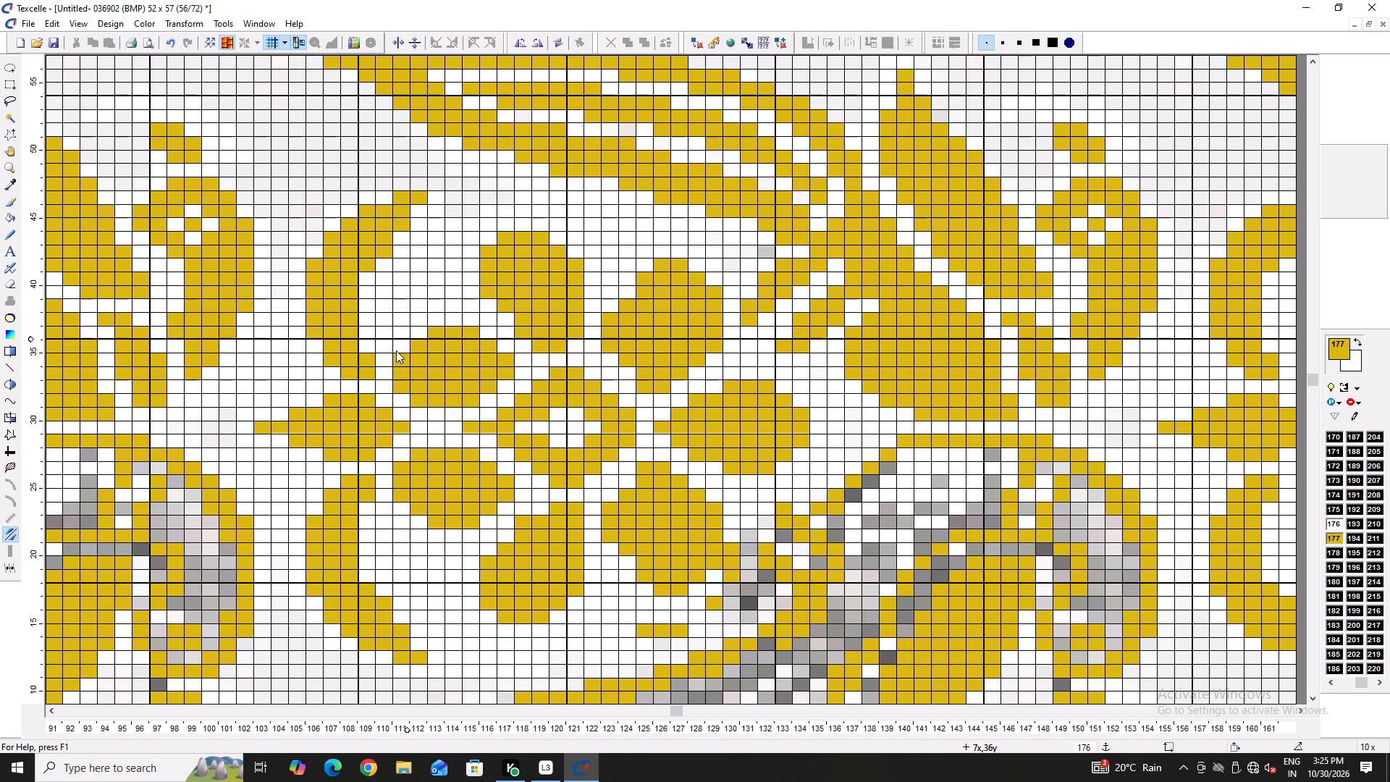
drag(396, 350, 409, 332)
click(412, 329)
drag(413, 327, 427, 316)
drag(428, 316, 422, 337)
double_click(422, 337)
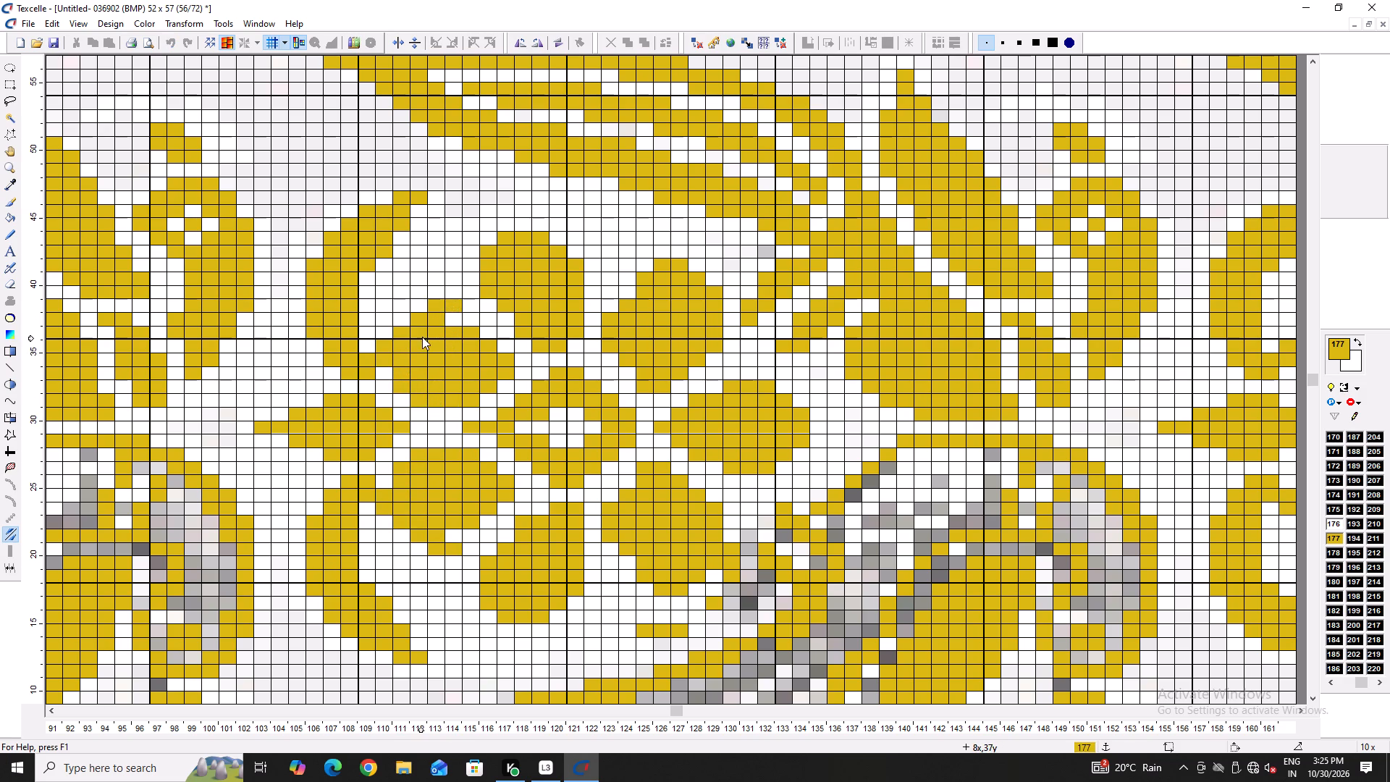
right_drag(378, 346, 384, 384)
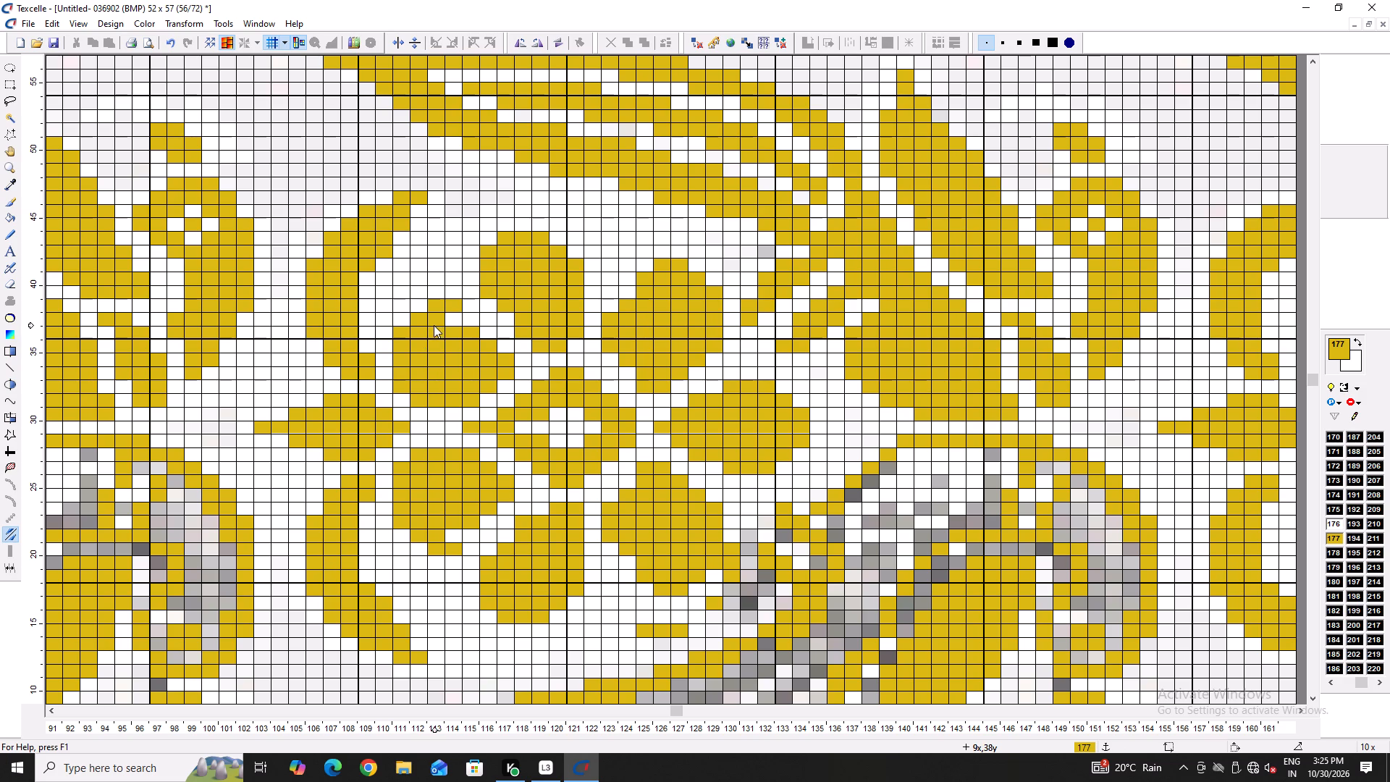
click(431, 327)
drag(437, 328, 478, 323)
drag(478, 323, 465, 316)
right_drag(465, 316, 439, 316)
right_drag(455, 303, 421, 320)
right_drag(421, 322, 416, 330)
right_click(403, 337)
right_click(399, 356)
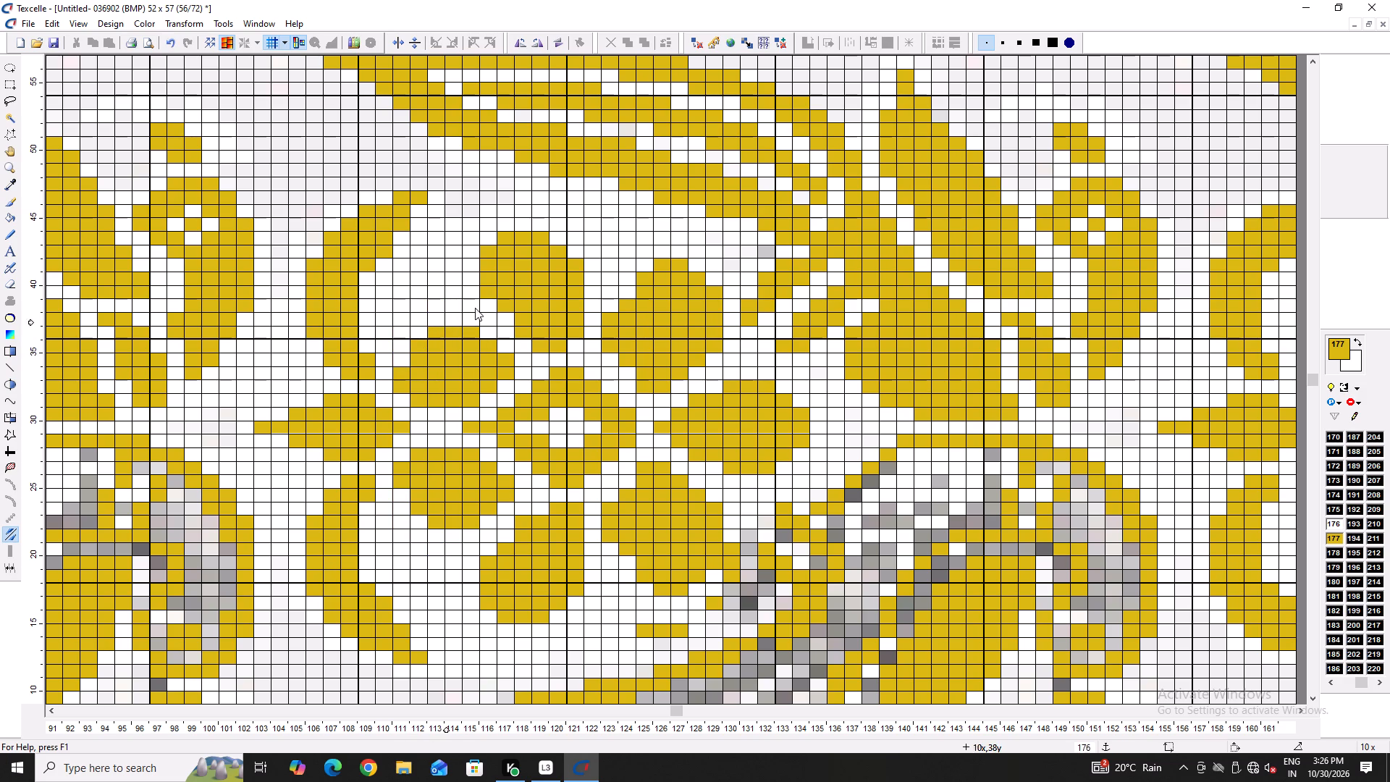
Round the petal's lower outer corner with white at column 8, row 32 and column 7, row 33.
click(397, 365)
right_click(424, 396)
right_click(404, 391)
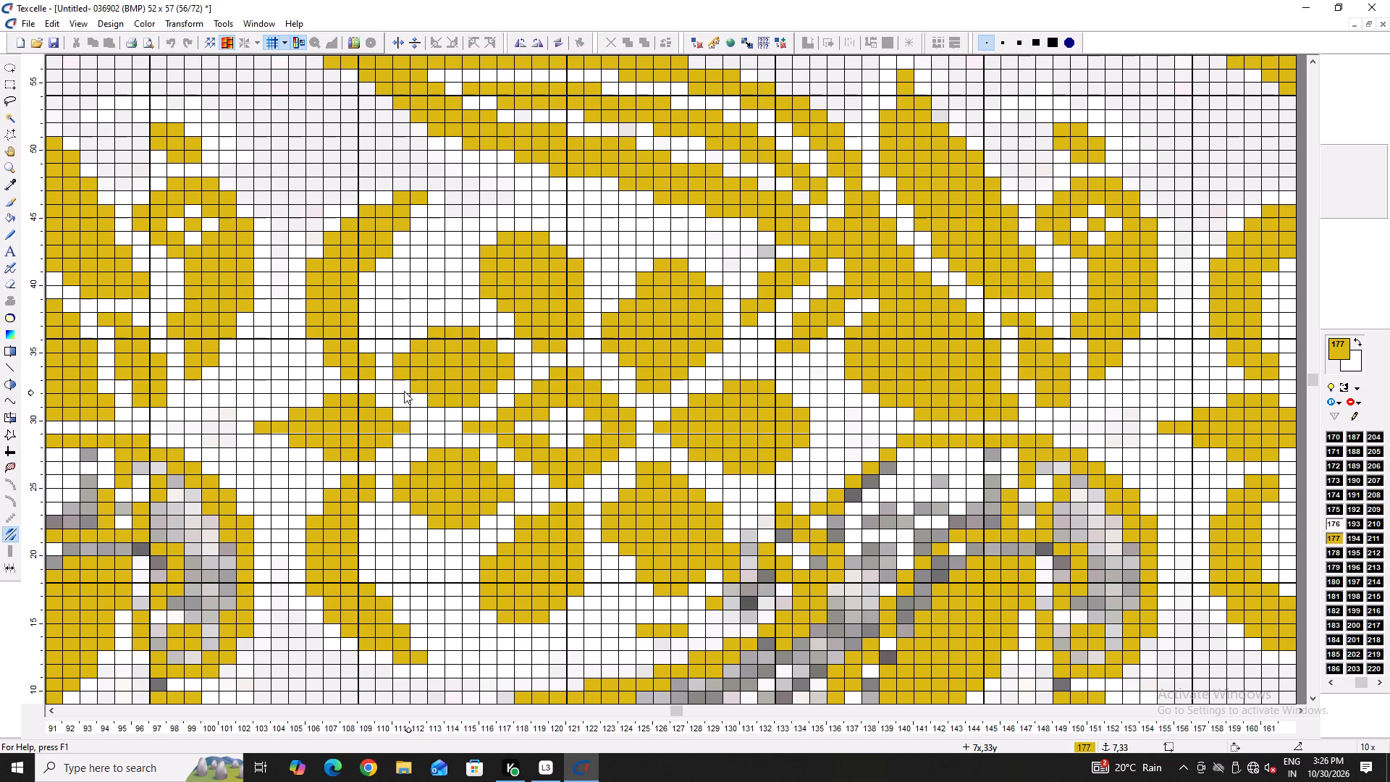
Widen the upper petal in gold to column 18 between rows 42 and 40, rounding its corner with white at columns 16 to 18, rows 45 to 44.
click(586, 284)
drag(586, 284, 568, 244)
double_click(568, 244)
drag(568, 244, 591, 301)
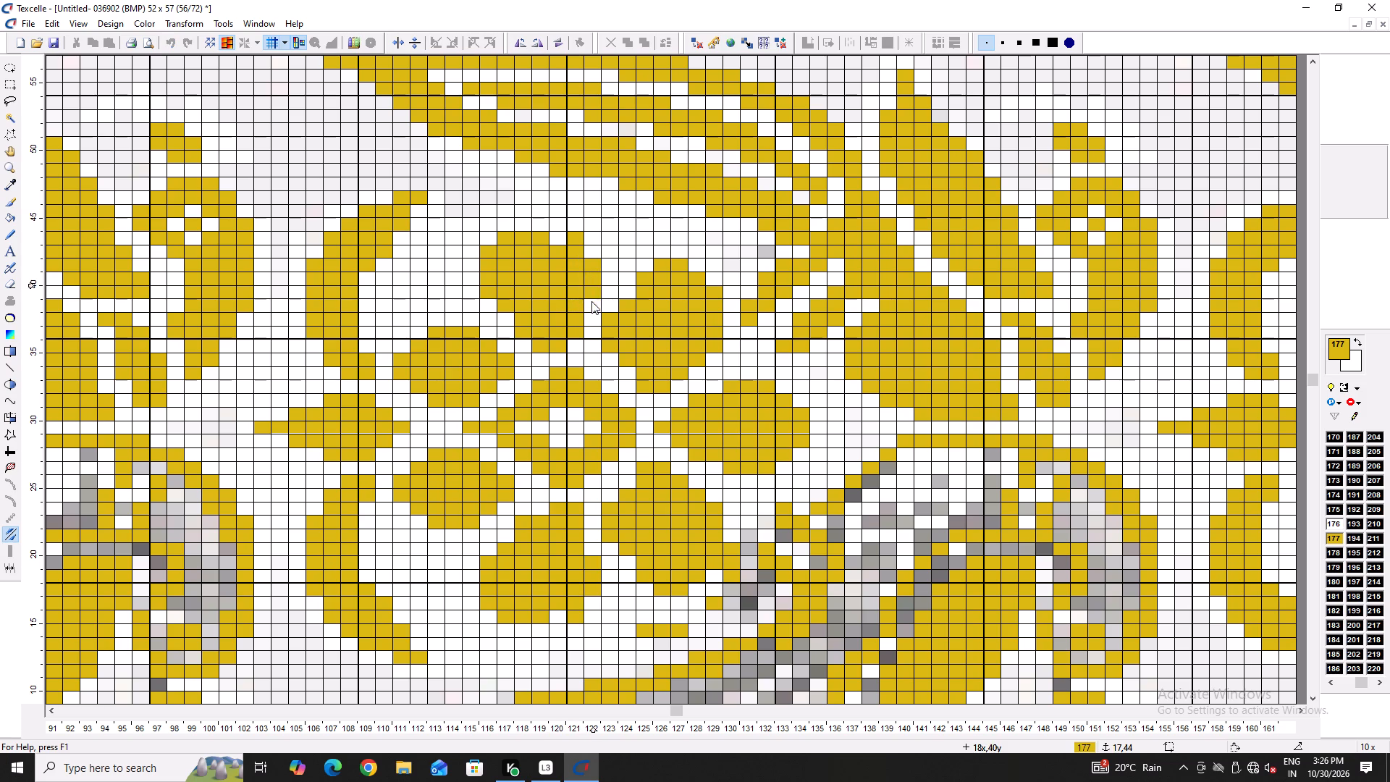
drag(591, 301, 591, 302)
click(591, 302)
drag(594, 261, 547, 236)
right_click(573, 229)
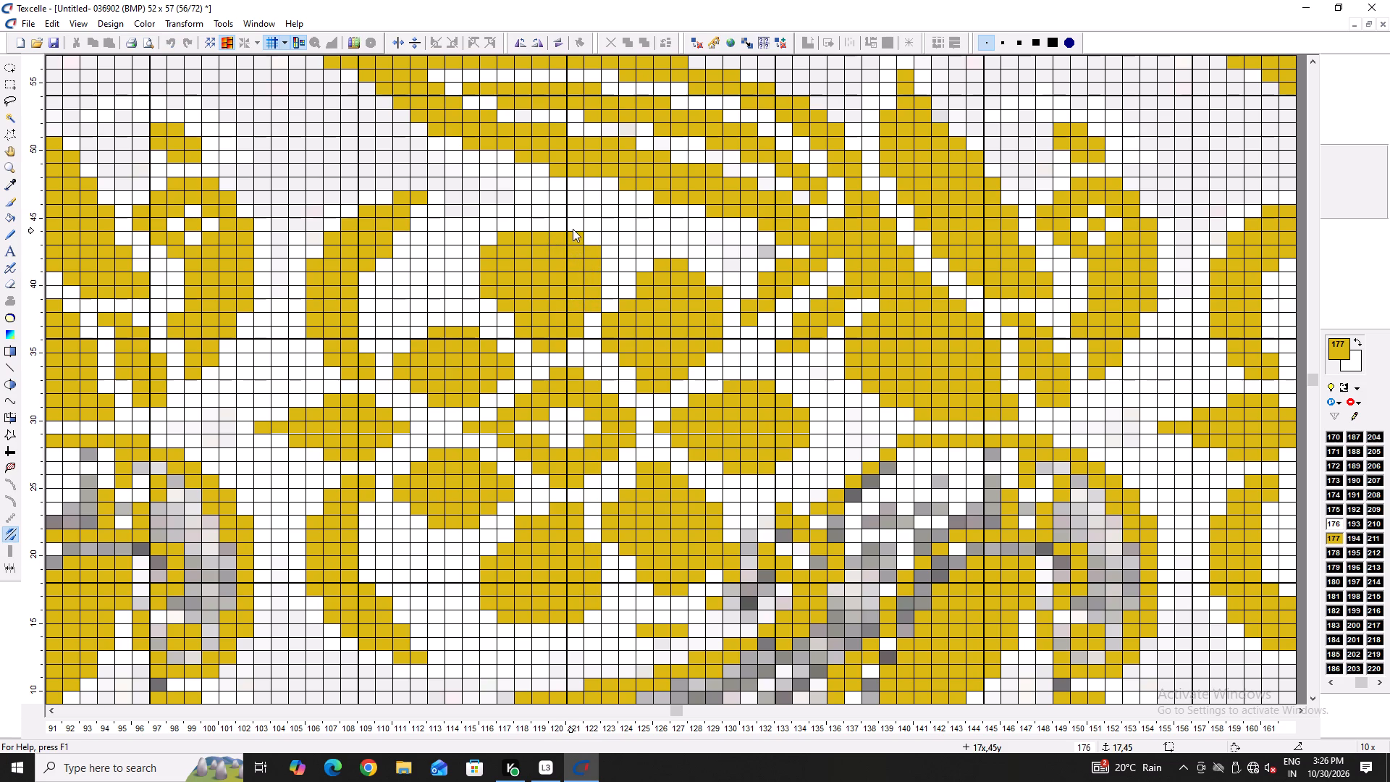
right_click(591, 245)
right_click(575, 239)
right_click(563, 232)
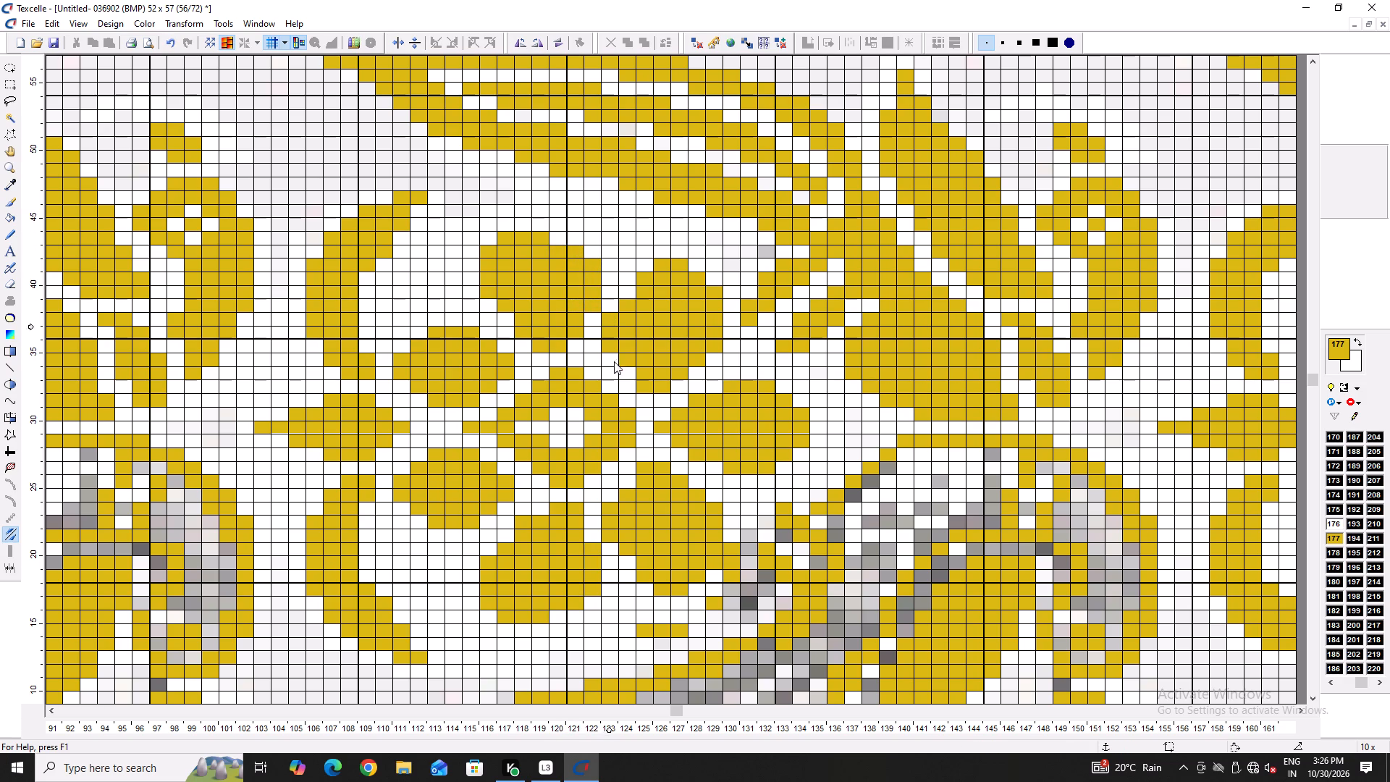
Fill the neighbouring petal's lower edge in gold at column 25, row 35, column 24, row 34 and column 23, row 33.
click(718, 357)
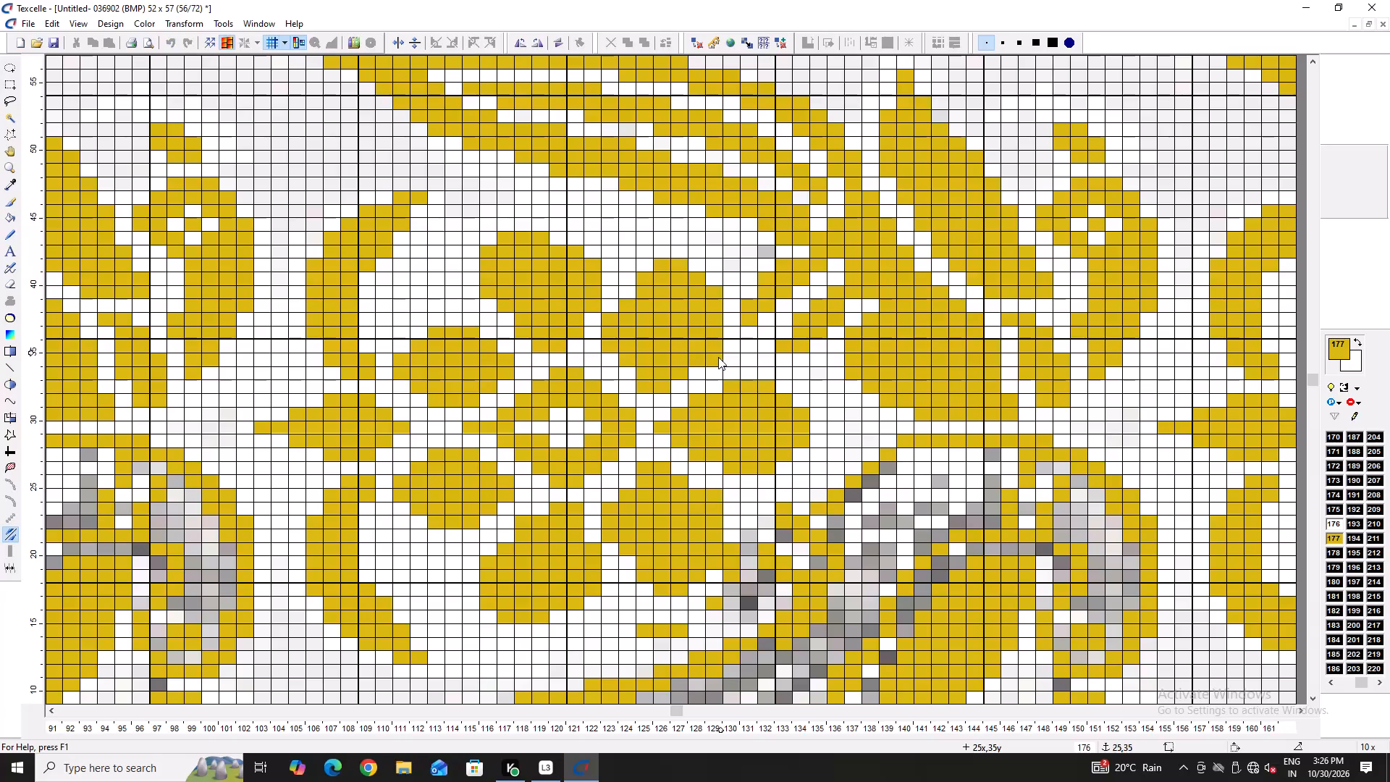
triple_click(704, 365)
click(680, 382)
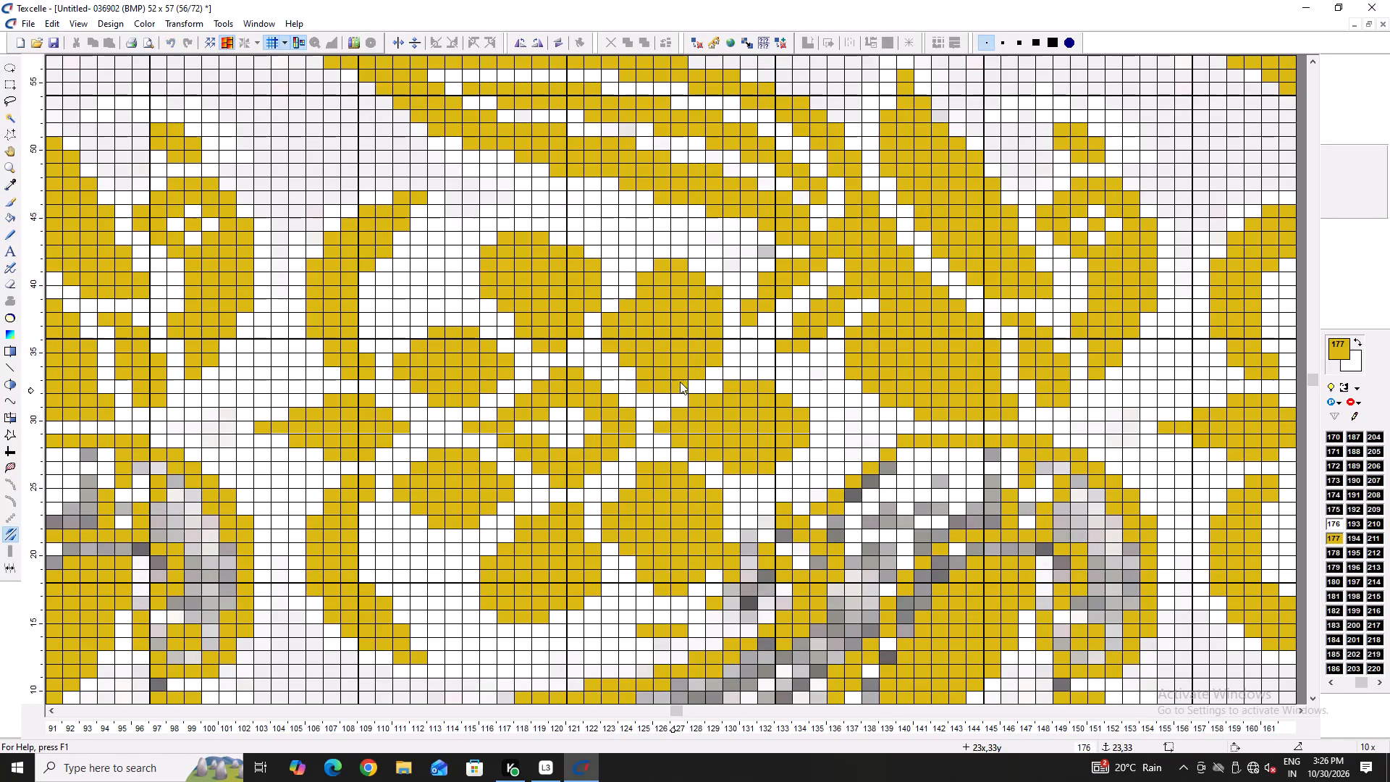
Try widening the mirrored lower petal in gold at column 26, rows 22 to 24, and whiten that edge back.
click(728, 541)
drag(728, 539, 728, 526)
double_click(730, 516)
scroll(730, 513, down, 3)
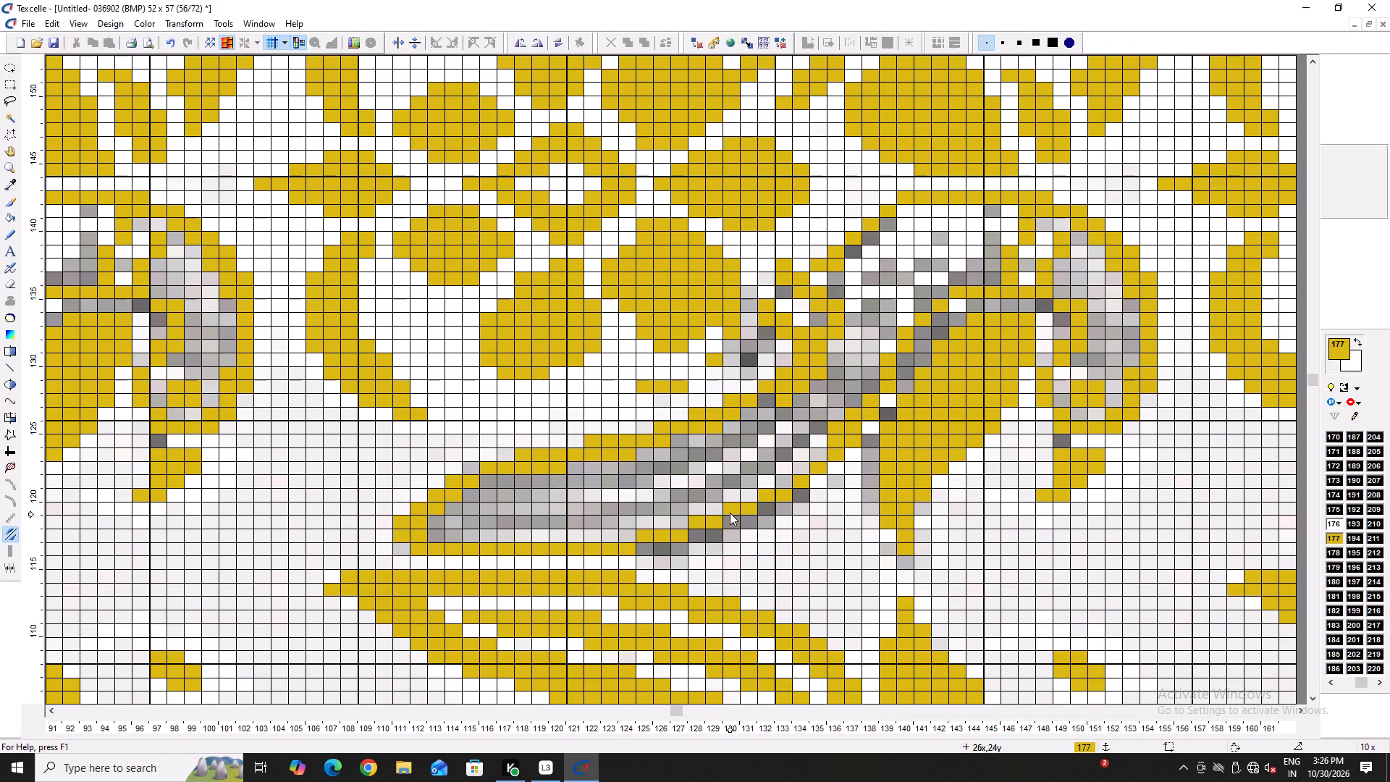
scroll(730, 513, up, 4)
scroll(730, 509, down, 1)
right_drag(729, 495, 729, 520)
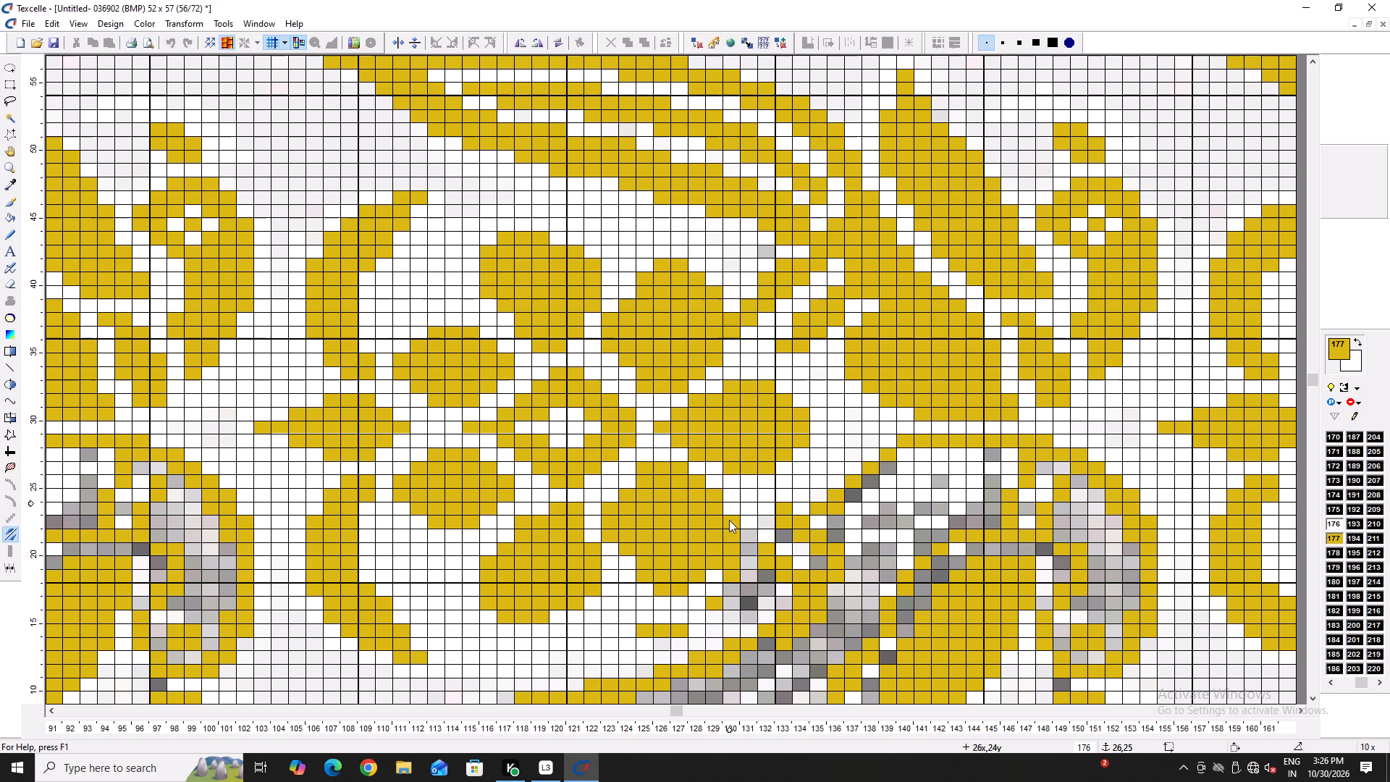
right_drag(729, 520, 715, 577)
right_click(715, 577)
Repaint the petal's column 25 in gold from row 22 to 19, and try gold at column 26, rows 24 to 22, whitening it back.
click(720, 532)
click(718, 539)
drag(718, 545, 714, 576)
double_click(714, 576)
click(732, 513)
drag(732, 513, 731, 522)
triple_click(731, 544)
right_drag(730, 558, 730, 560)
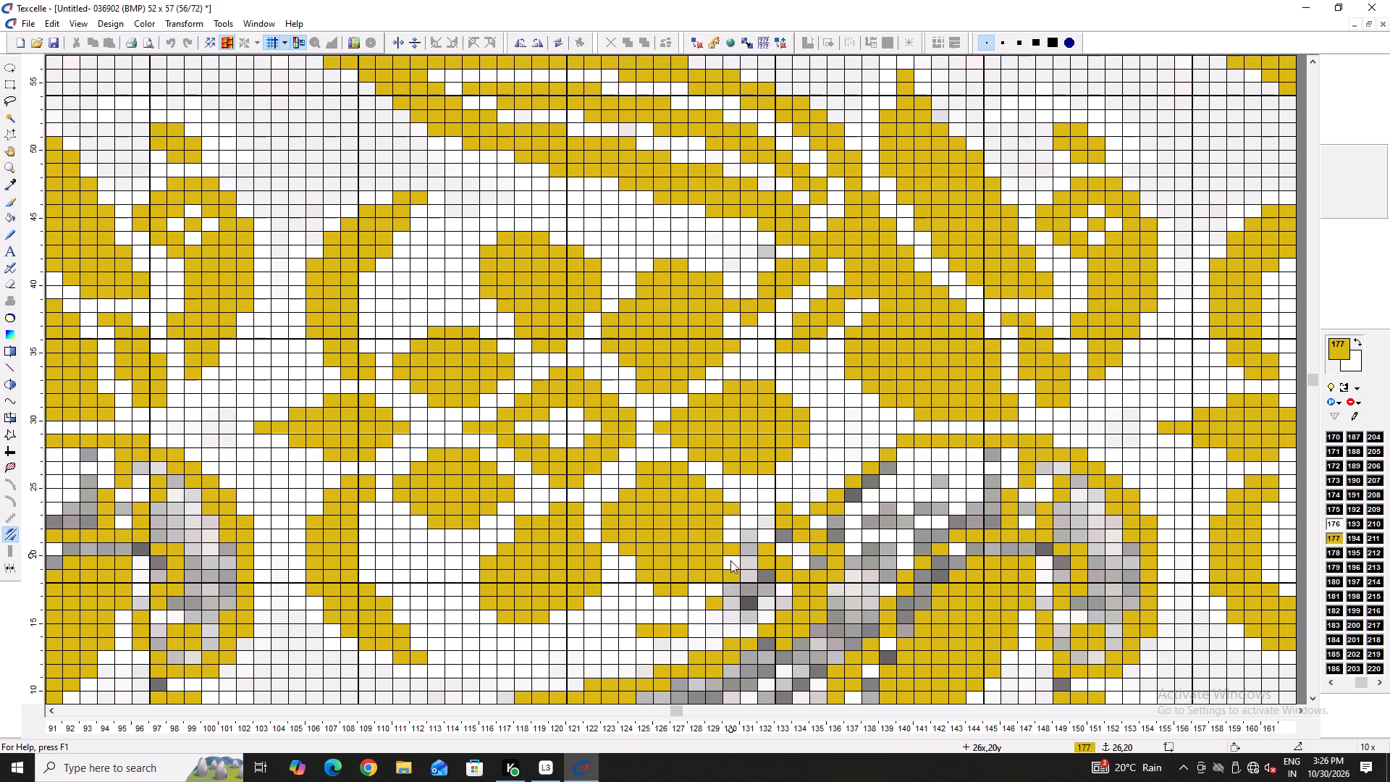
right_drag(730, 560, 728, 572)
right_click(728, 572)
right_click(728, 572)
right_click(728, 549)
Whiten the petal's upper outer corner at column 25, row 41.
right_click(717, 279)
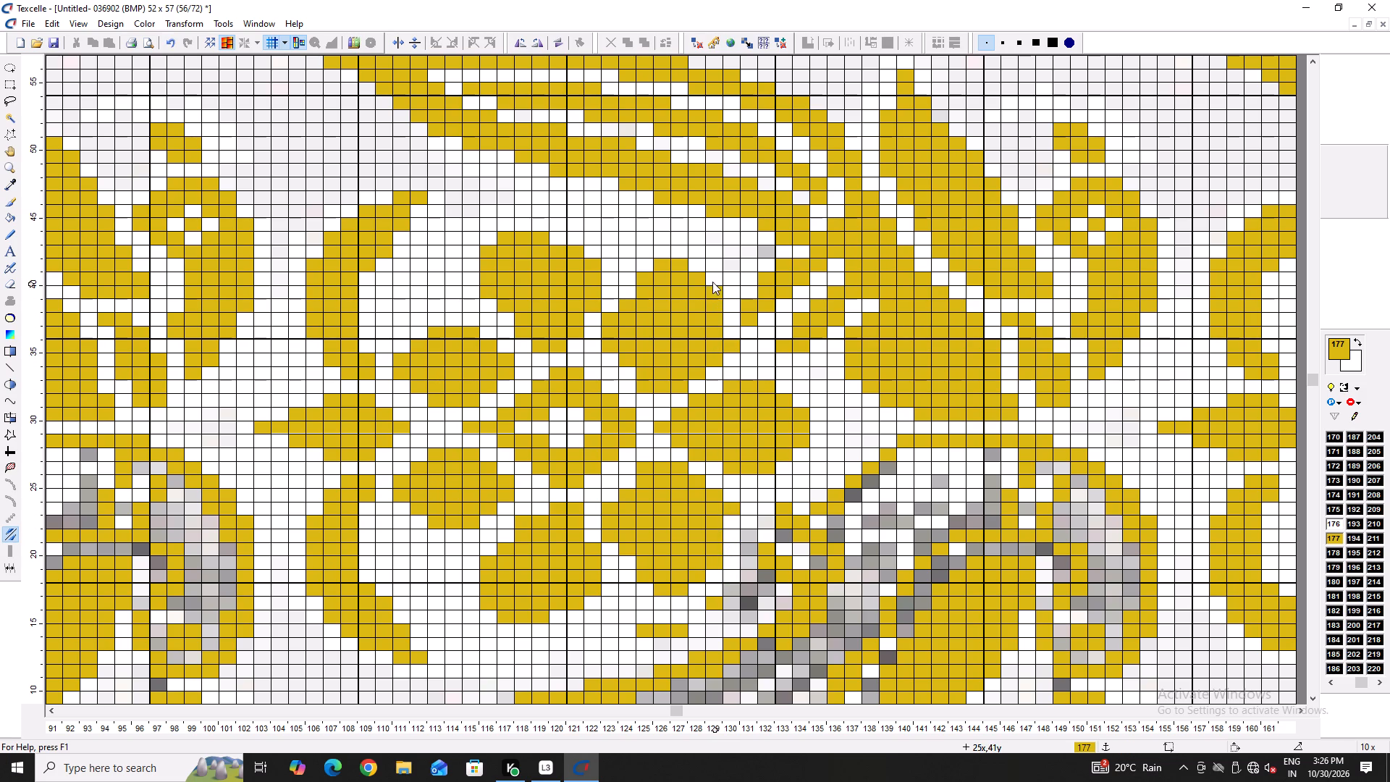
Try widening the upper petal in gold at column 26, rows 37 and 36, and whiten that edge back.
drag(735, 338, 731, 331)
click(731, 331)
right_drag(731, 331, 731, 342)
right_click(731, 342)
Whiten the petal's lower outer edge at column 25, row 35, column 24, row 34 and column 23, row 33.
right_click(719, 358)
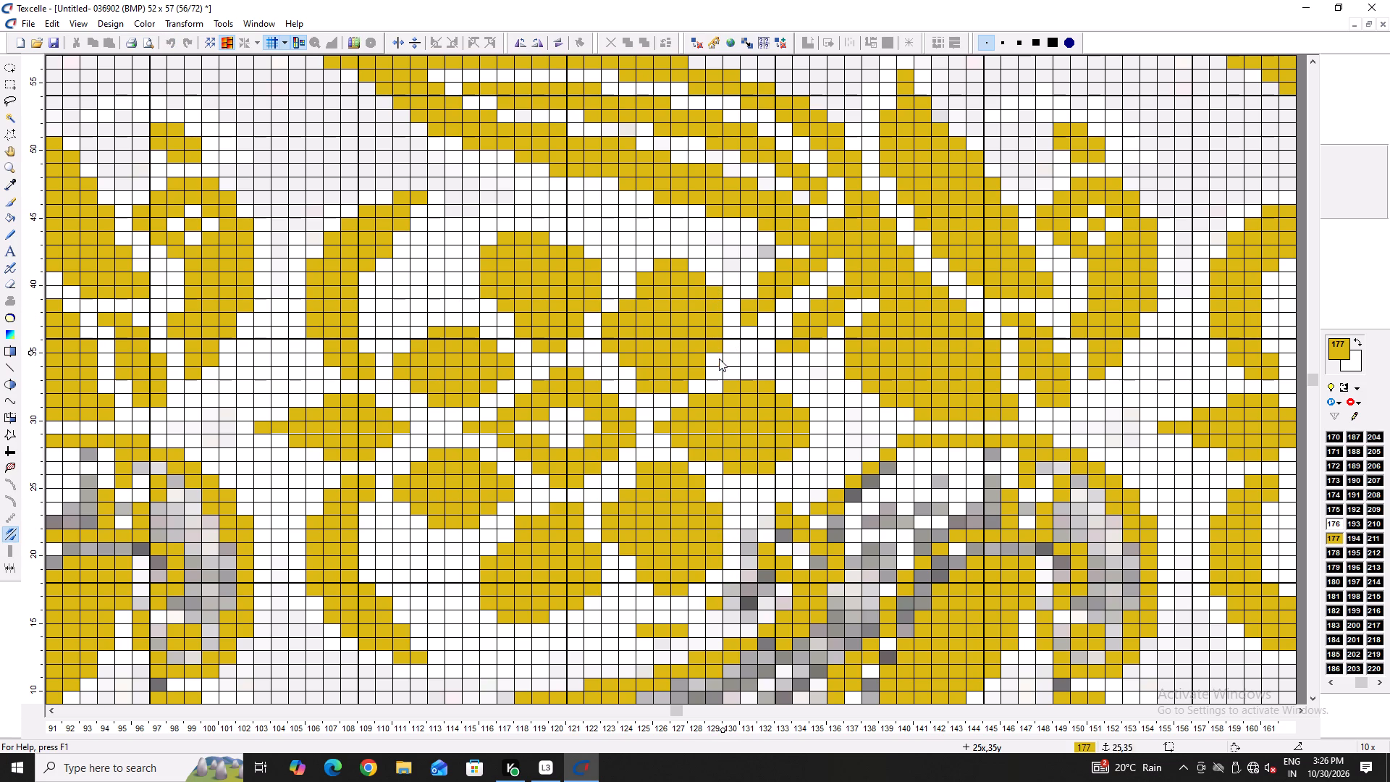
right_click(687, 392)
right_click(691, 379)
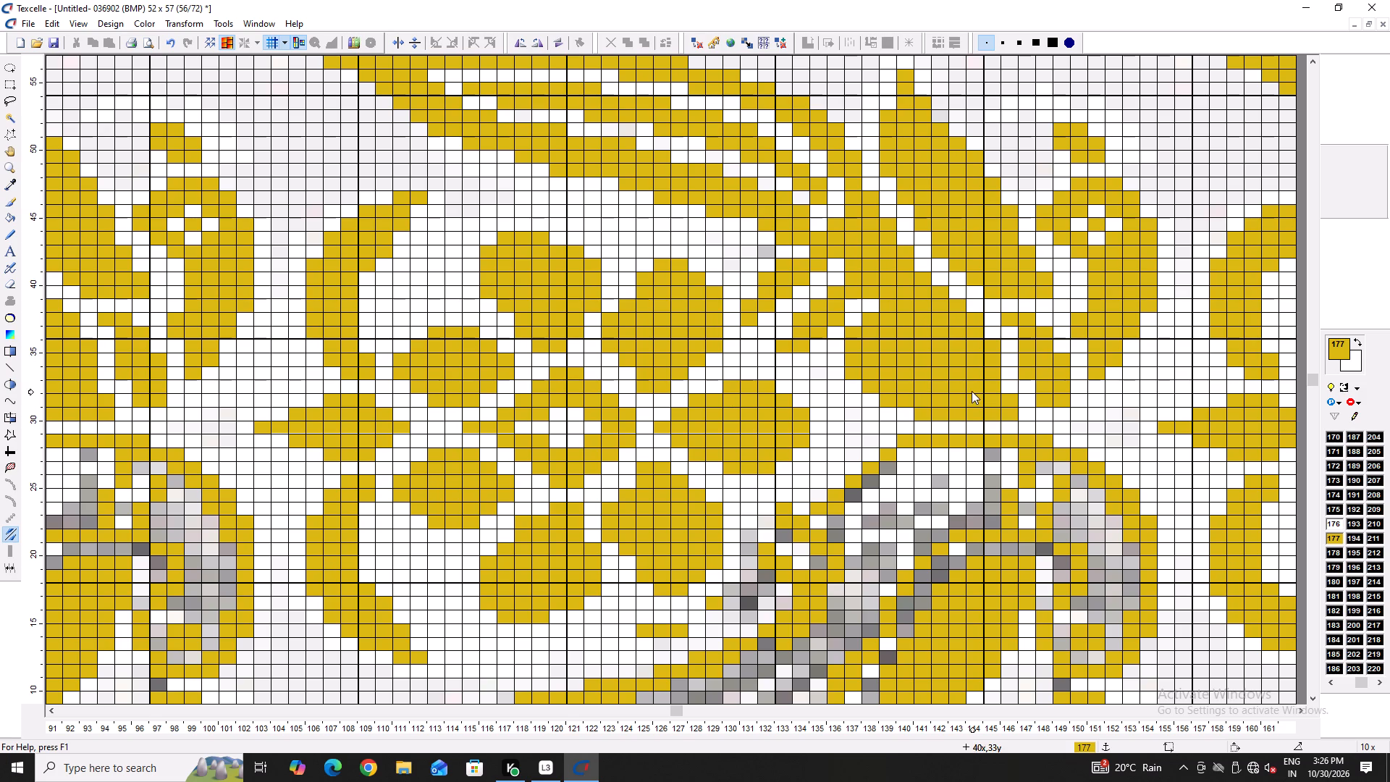
scroll(972, 391, up, 1)
scroll(751, 523, down, 1)
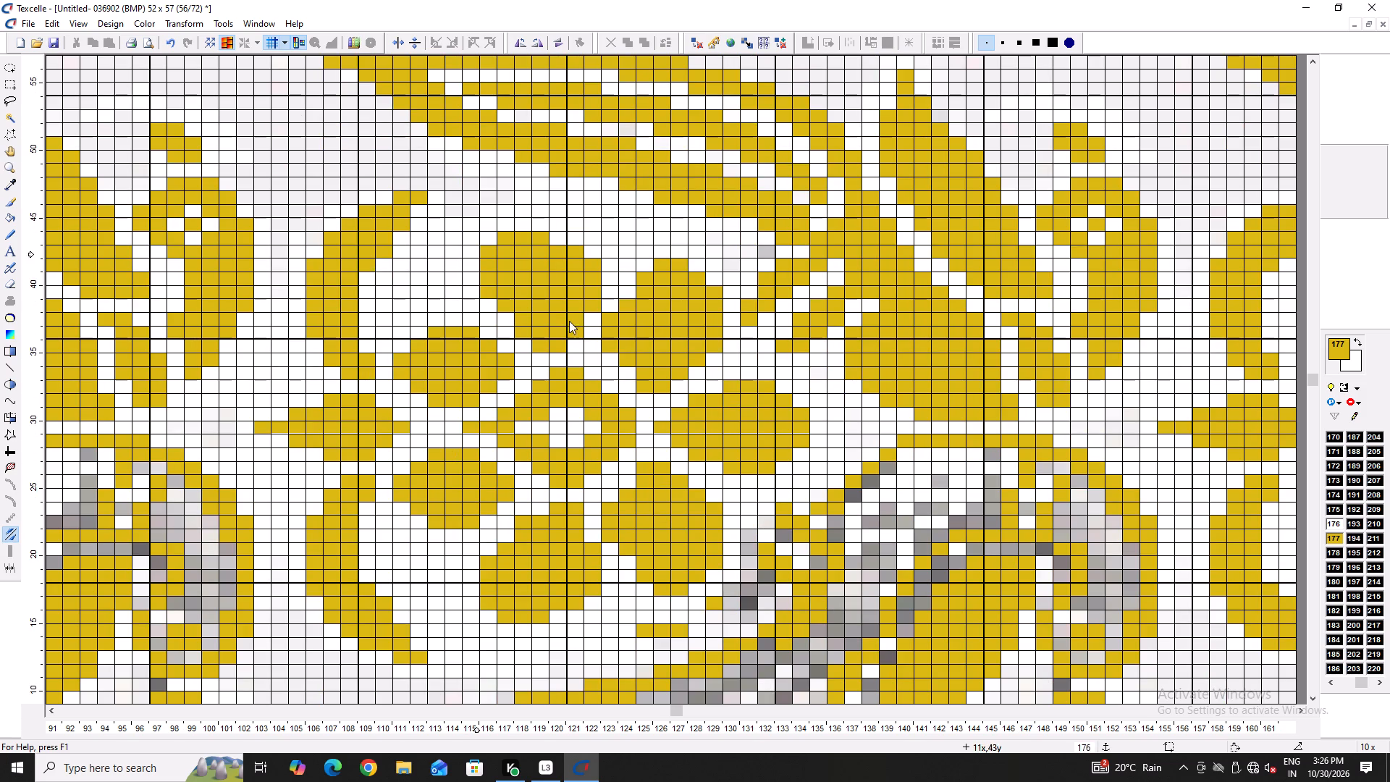
Trim the top petal's upper inner edge to white at column 18, row 42, column 17, row 43 and column 15, row 44.
right_click(584, 269)
click(580, 264)
right_click(590, 260)
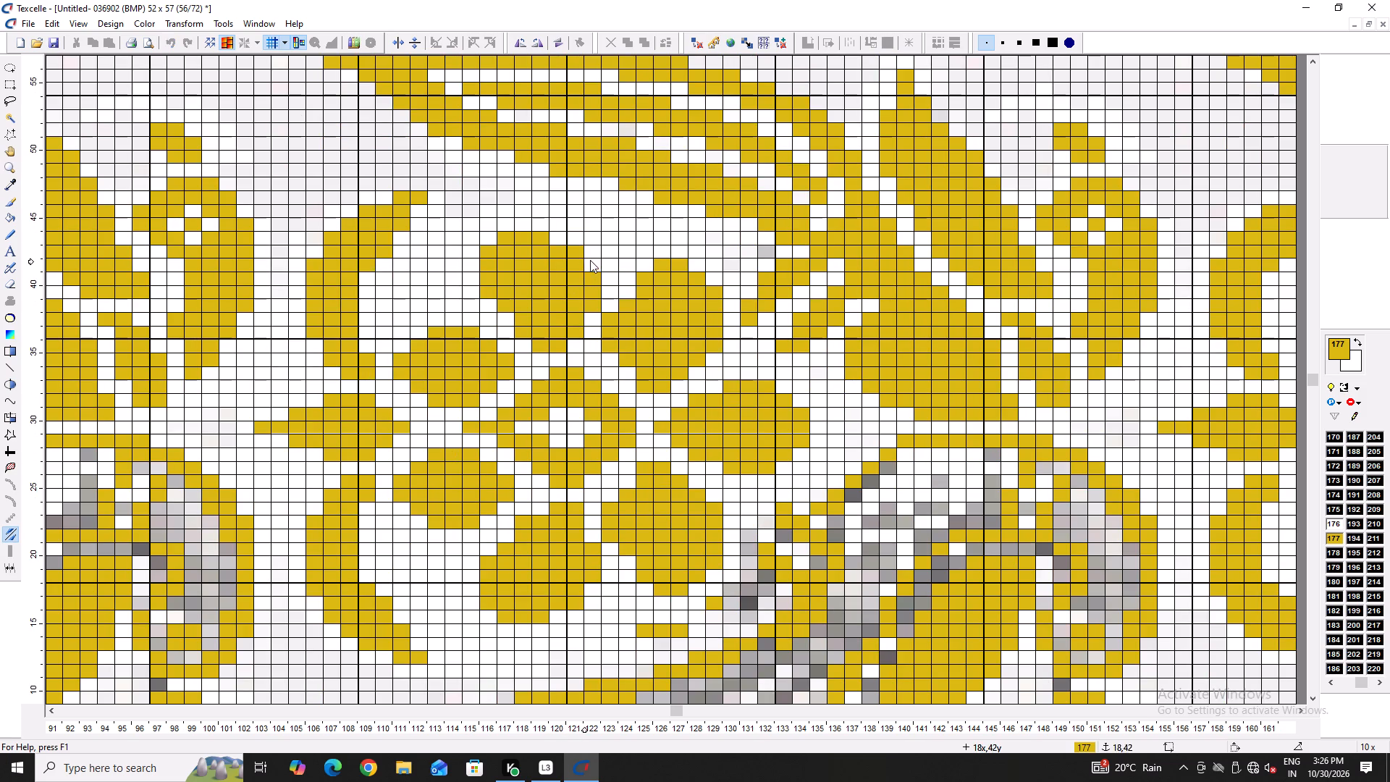
right_click(571, 246)
right_click(546, 240)
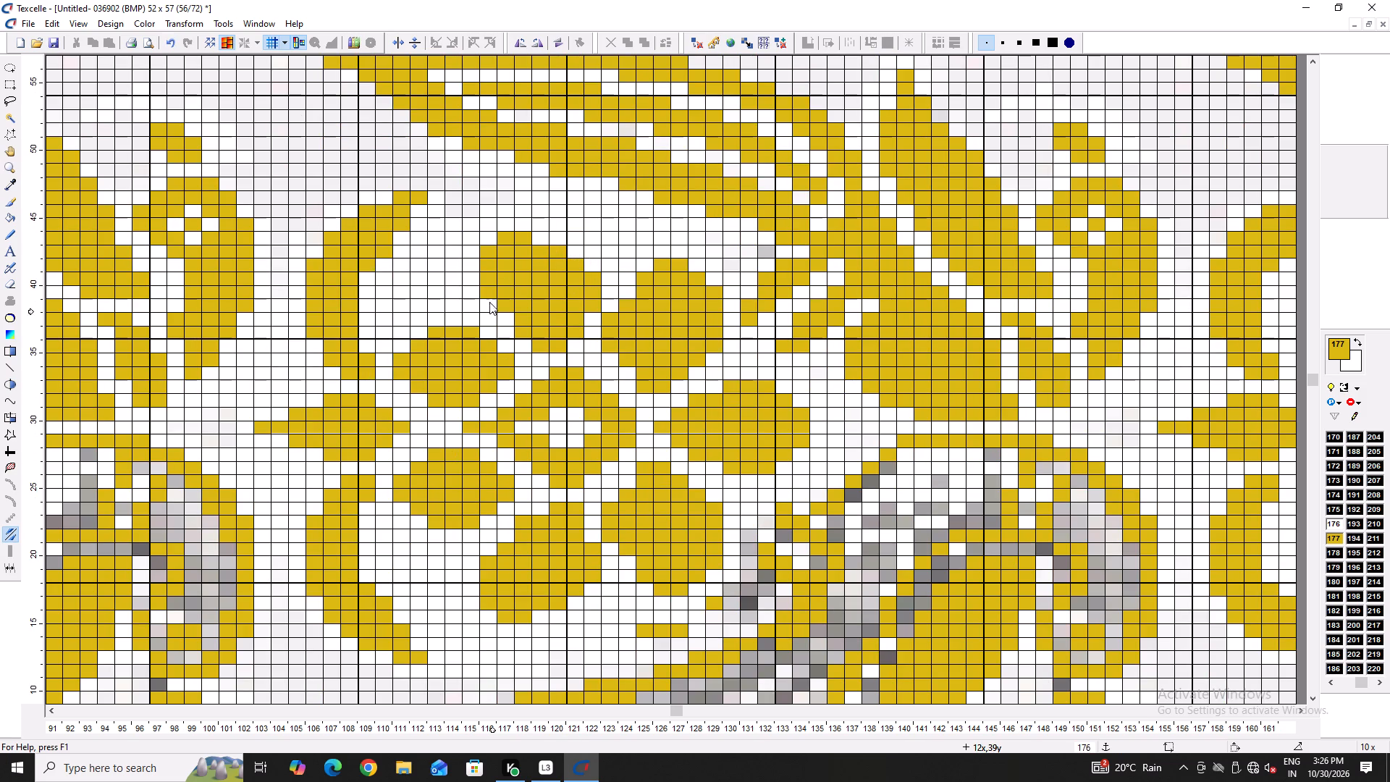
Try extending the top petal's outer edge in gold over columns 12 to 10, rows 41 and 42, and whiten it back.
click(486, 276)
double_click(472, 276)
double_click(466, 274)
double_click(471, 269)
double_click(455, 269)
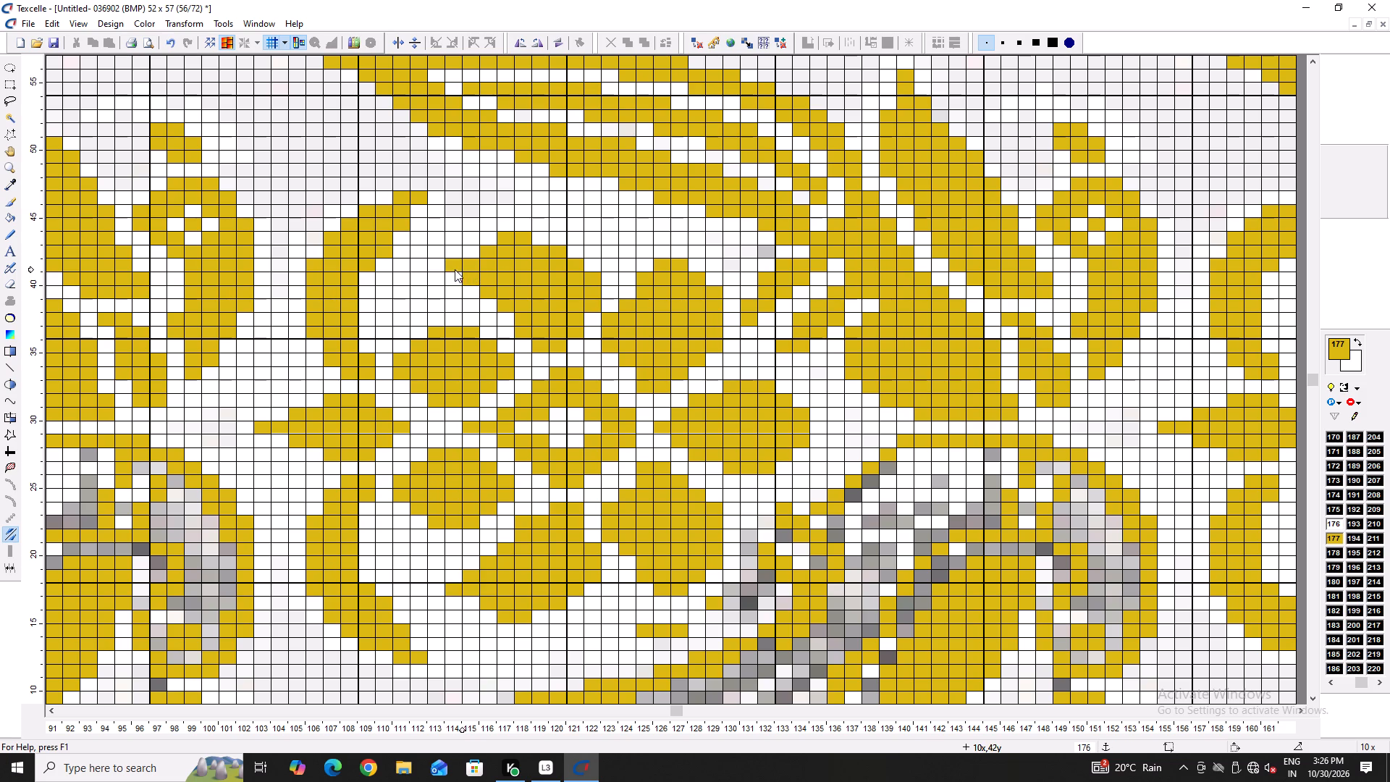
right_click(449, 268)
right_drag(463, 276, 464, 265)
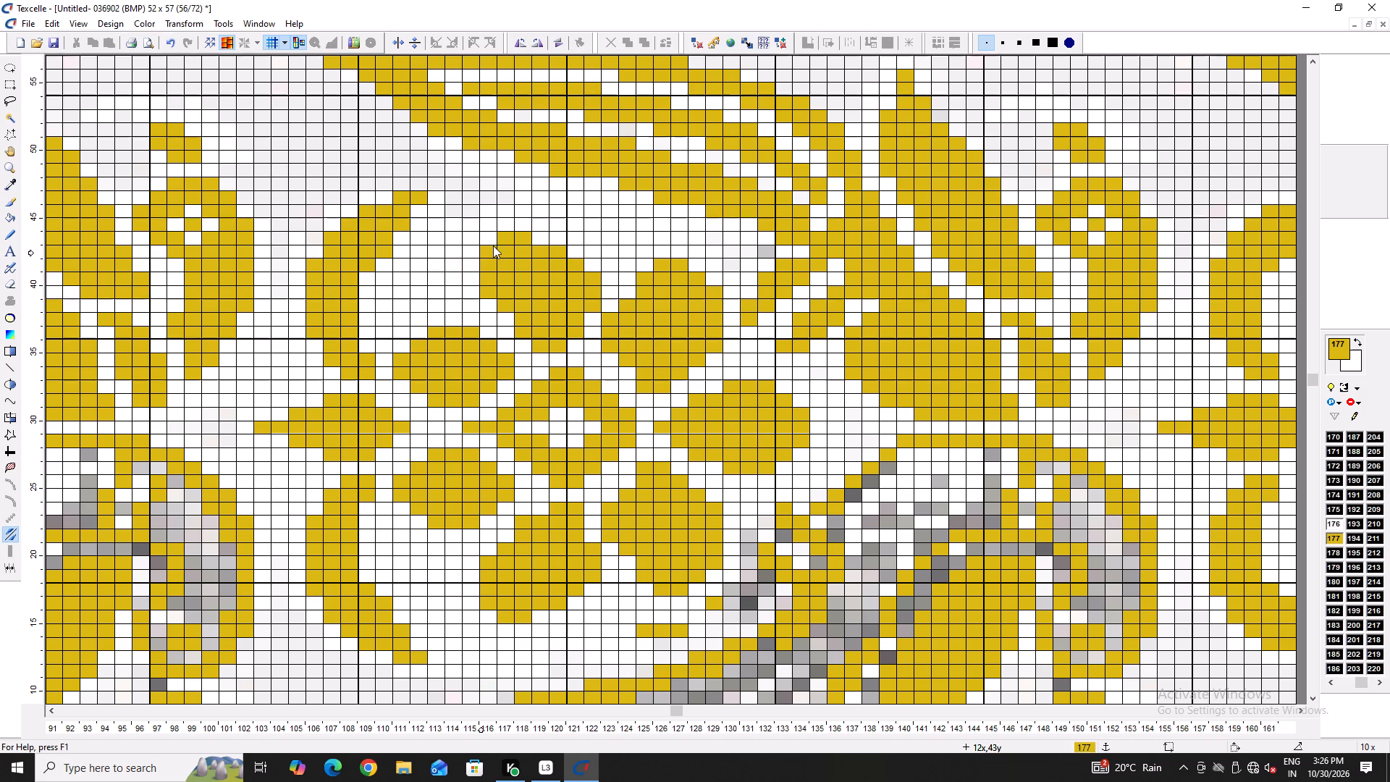
Whiten the top petal's remaining cells in row 44 and its outer corner at column 12, row 43.
right_drag(528, 236, 490, 244)
right_click(490, 244)
right_click(490, 244)
right_click(485, 247)
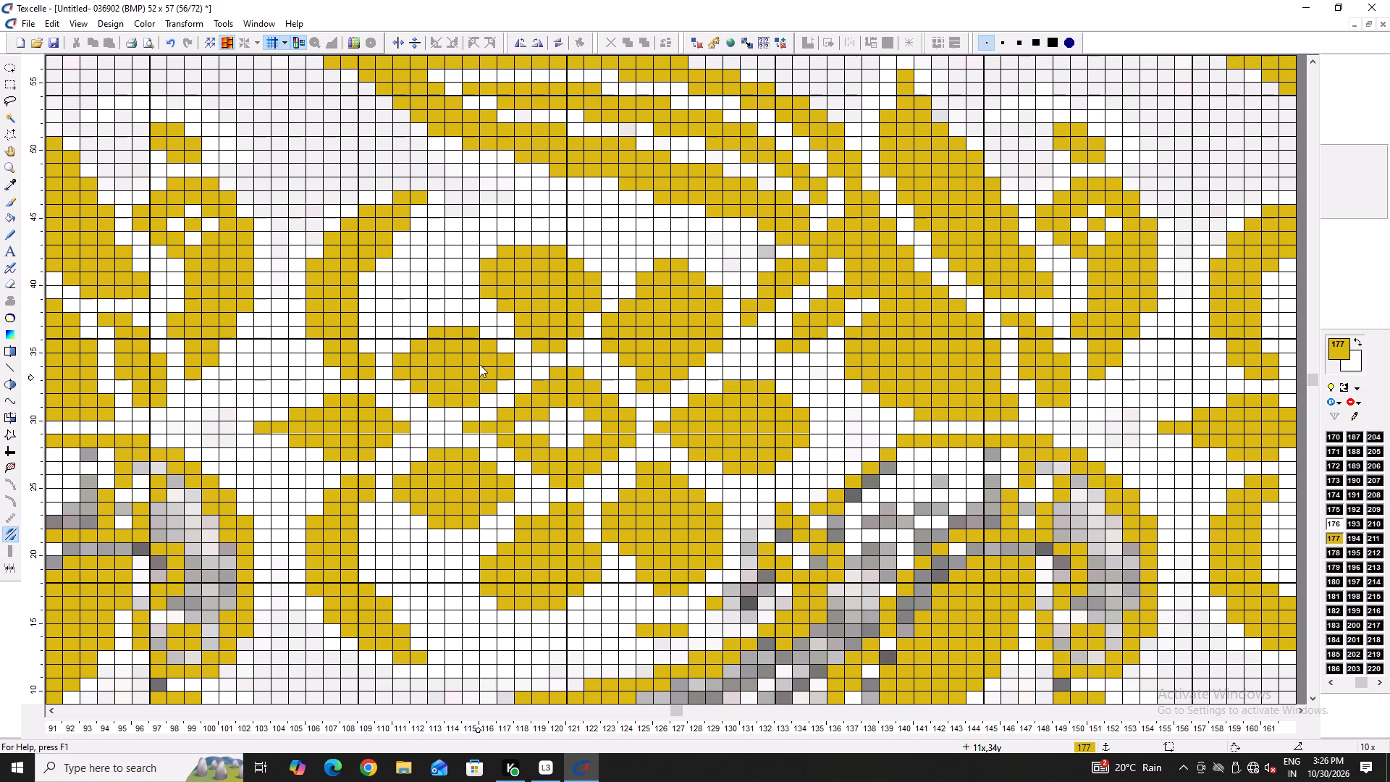
Extend the upper-left petal in gold along row 38 from column 11 to 7 and down column 7 from row 39 to 36.
click(476, 324)
drag(476, 322, 424, 324)
click(425, 324)
drag(437, 318, 410, 324)
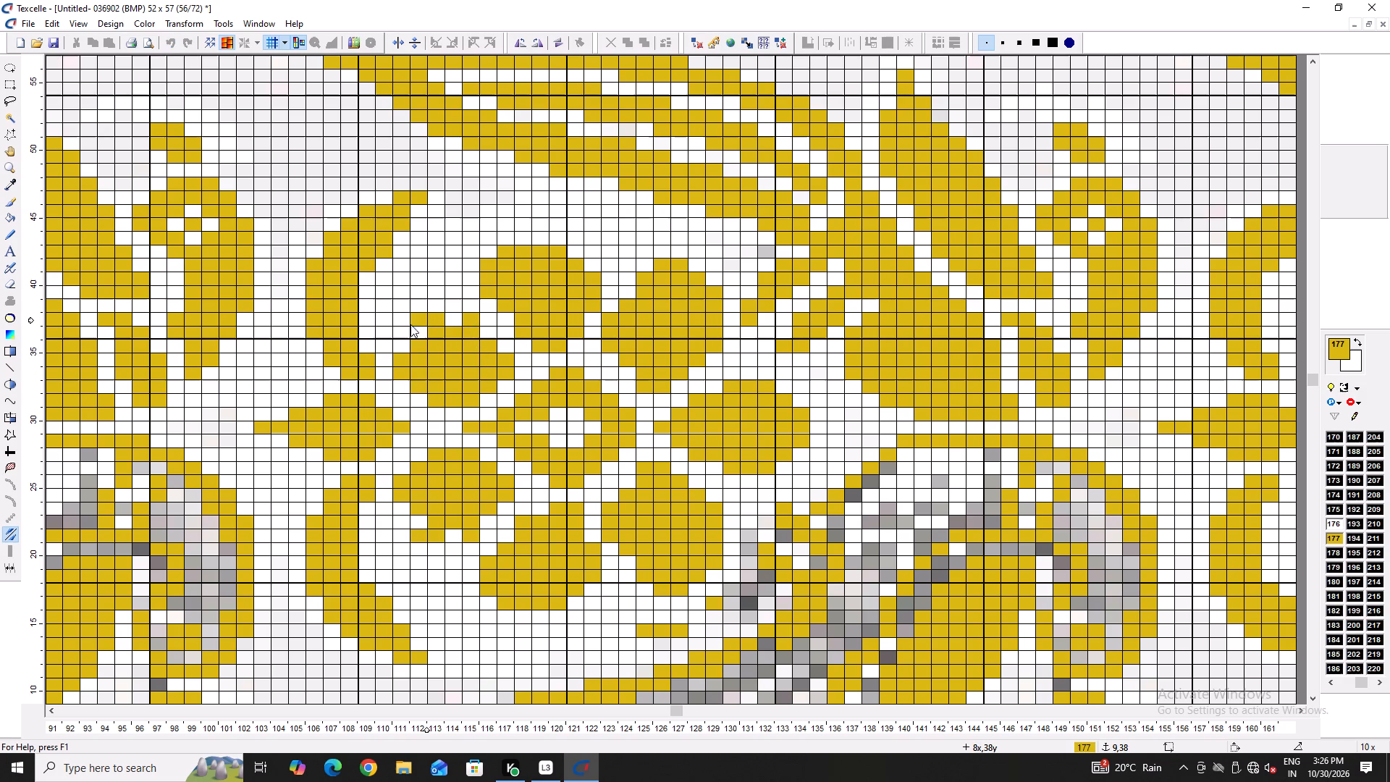
drag(410, 324, 408, 329)
click(408, 329)
drag(406, 334, 404, 348)
drag(405, 302, 407, 325)
drag(408, 326, 408, 342)
click(408, 342)
Fill the upper-left petal's top in gold through rows 37 to 39, reaching column 11 in row 38 and column 10 in row 39.
click(417, 318)
drag(437, 316, 452, 321)
click(453, 321)
drag(455, 322, 443, 331)
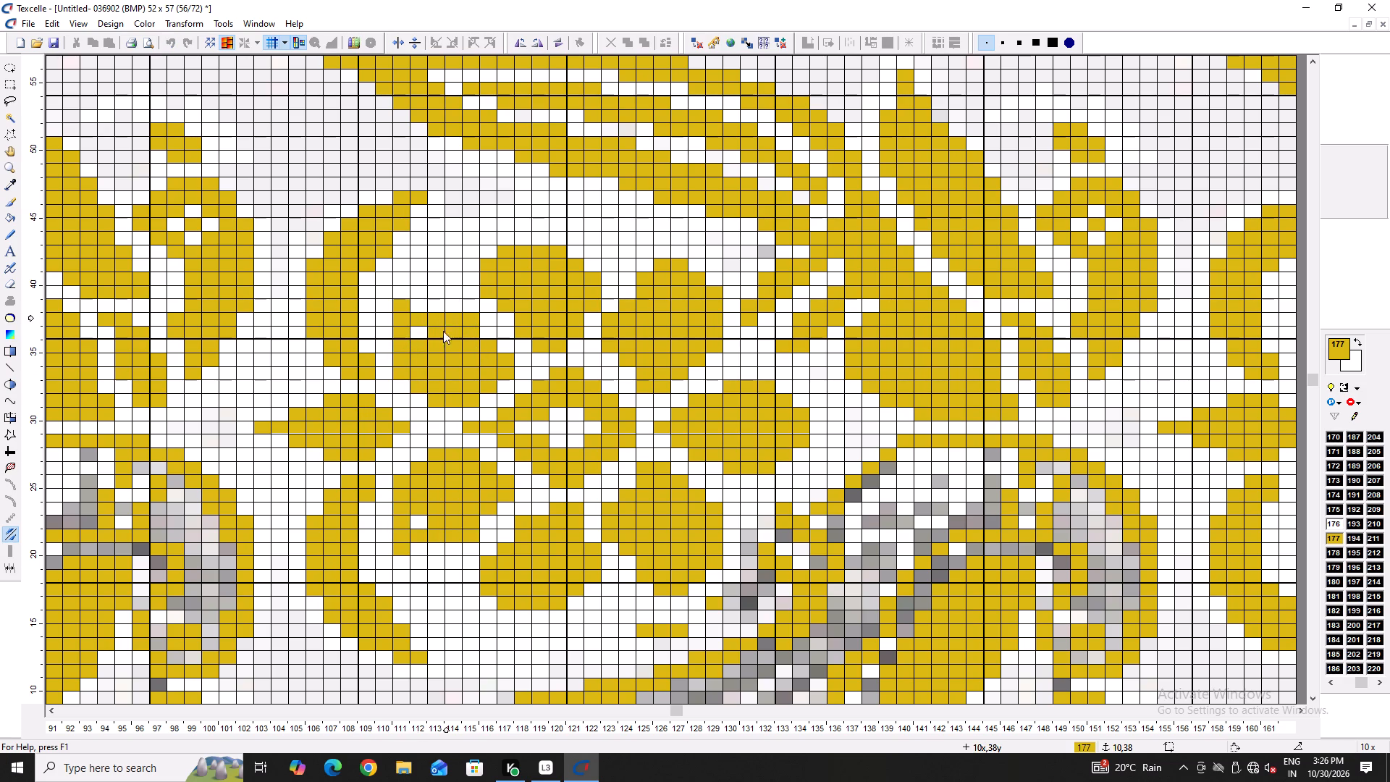
drag(443, 331, 417, 323)
click(417, 321)
double_click(418, 308)
drag(419, 308, 429, 313)
click(433, 315)
double_click(440, 316)
right_click(471, 316)
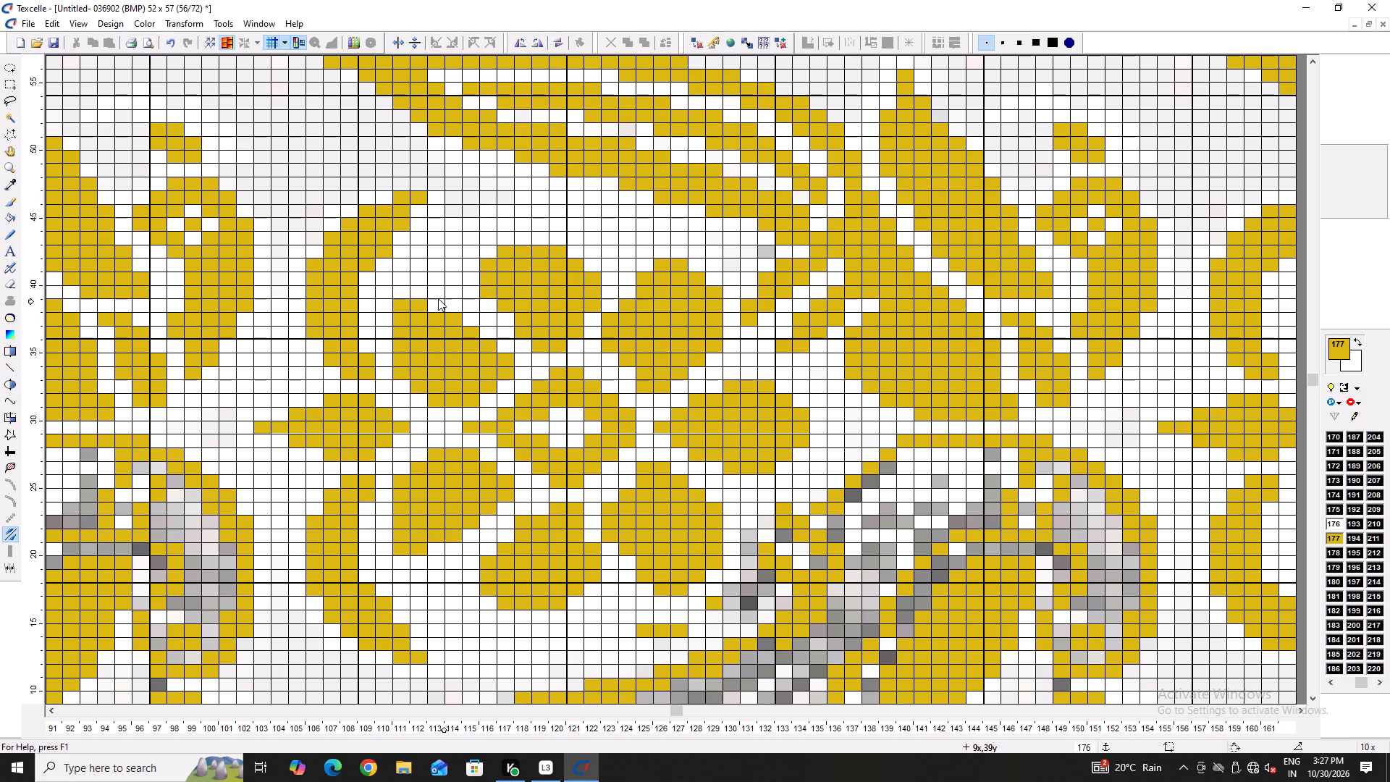
double_click(438, 298)
double_click(468, 319)
triple_click(450, 312)
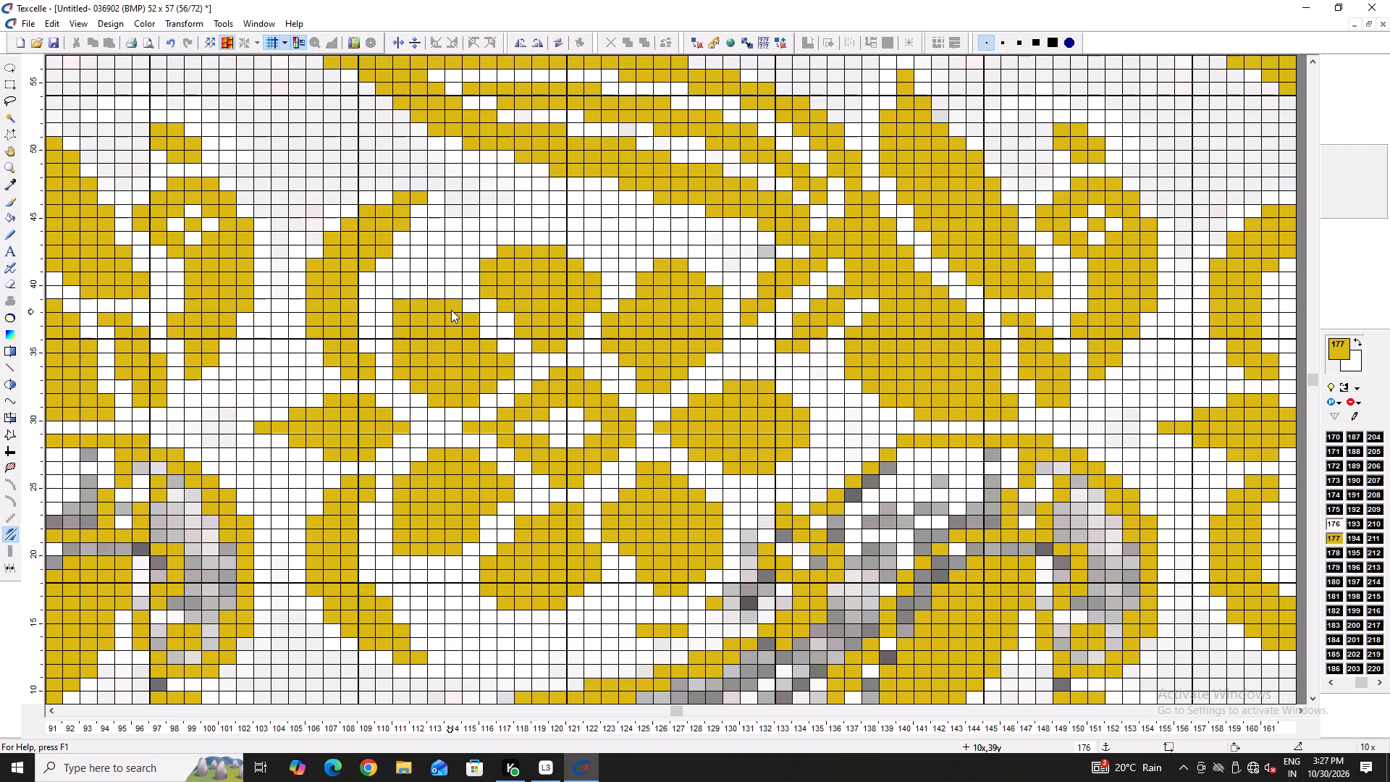
Add a gold cell near the tip of the large pointed leaf at column 35, row 54.
ctrl+scroll(451, 310, down, 5)
ctrl+scroll(491, 379, up, 1)
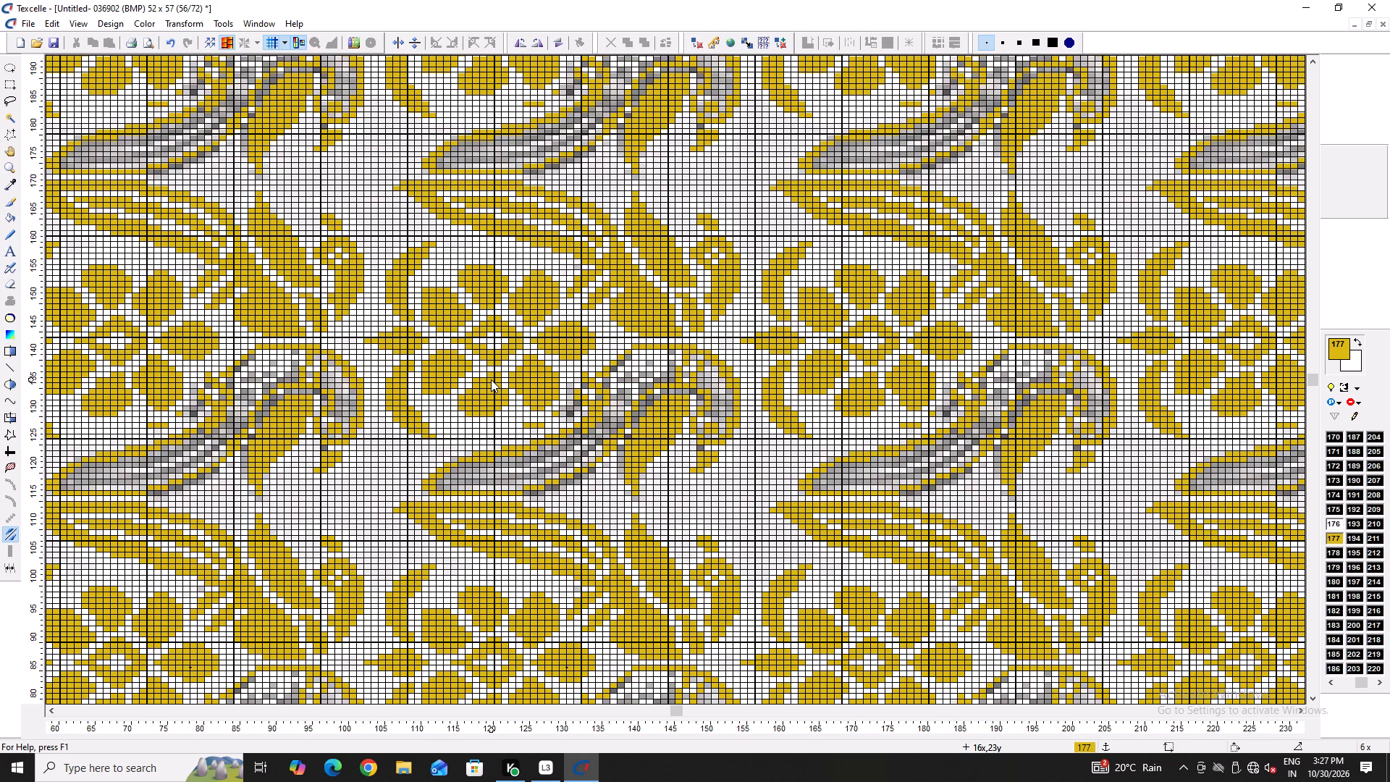
ctrl+scroll(491, 379, down, 2)
ctrl+scroll(516, 319, up, 2)
ctrl+scroll(663, 247, up, 3)
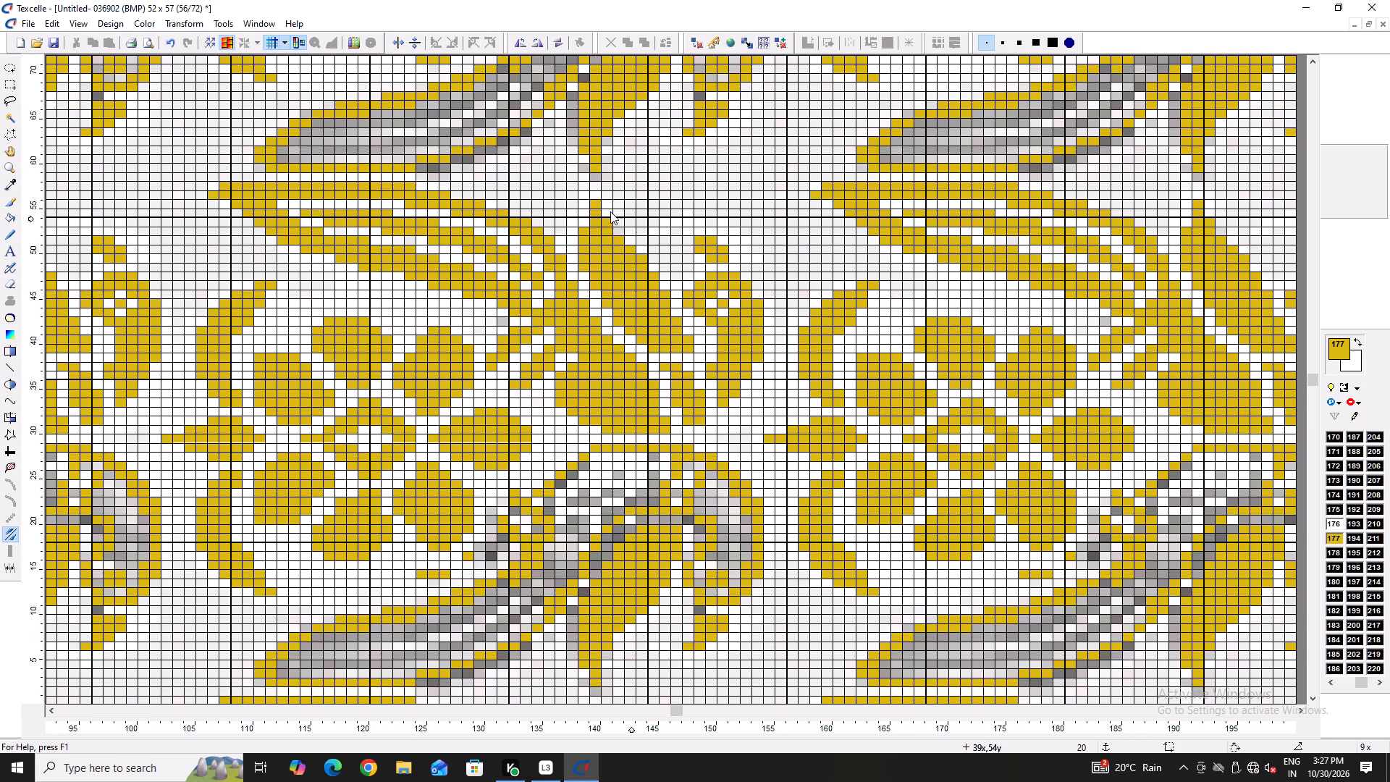
click(584, 221)
Round the upper-left petal's outer edge by whitening column 7 at rows 39 and 34, keeping column 7, row 35 gold.
ctrl+scroll(352, 285, up, 2)
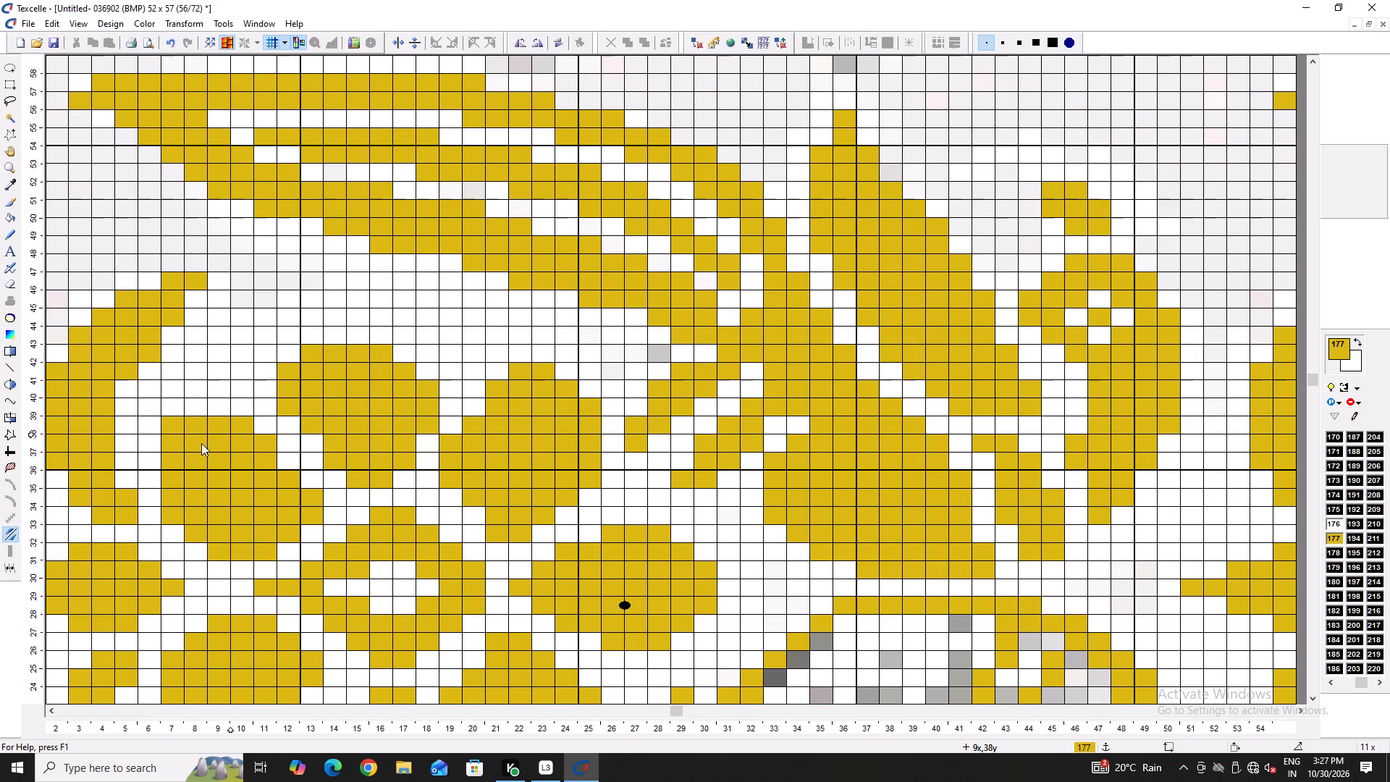
right_click(184, 433)
right_click(172, 426)
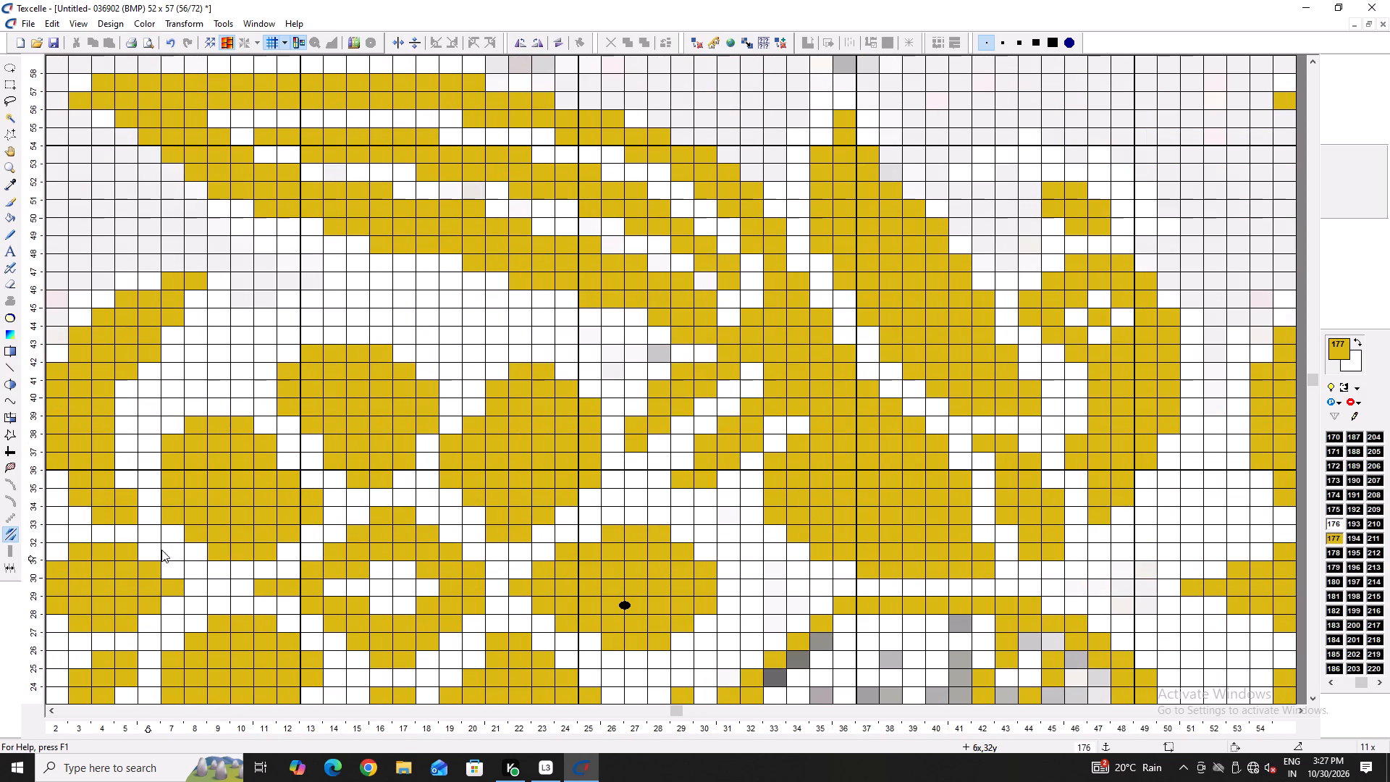
right_click(188, 513)
right_click(188, 513)
right_click(172, 505)
click(198, 516)
click(157, 507)
right_click(159, 513)
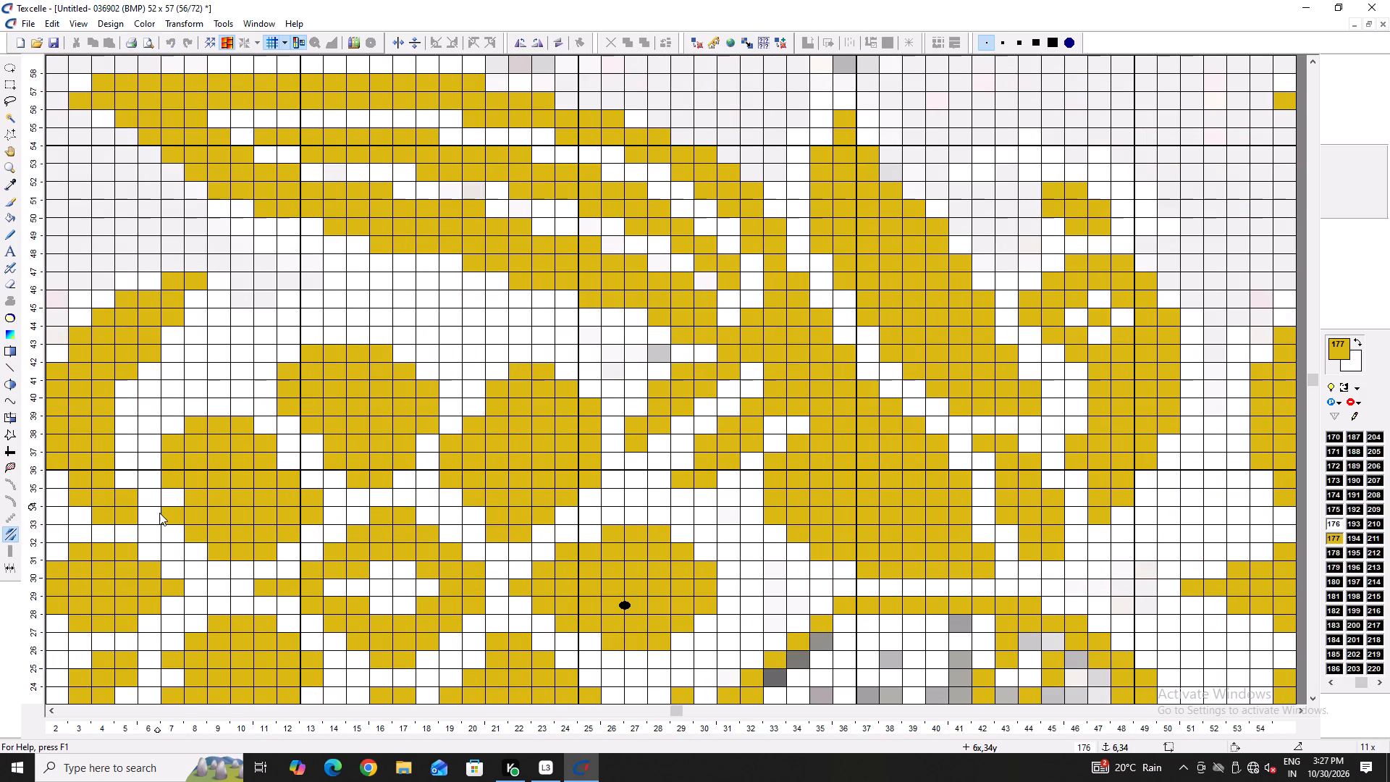
right_click(160, 518)
right_click(169, 510)
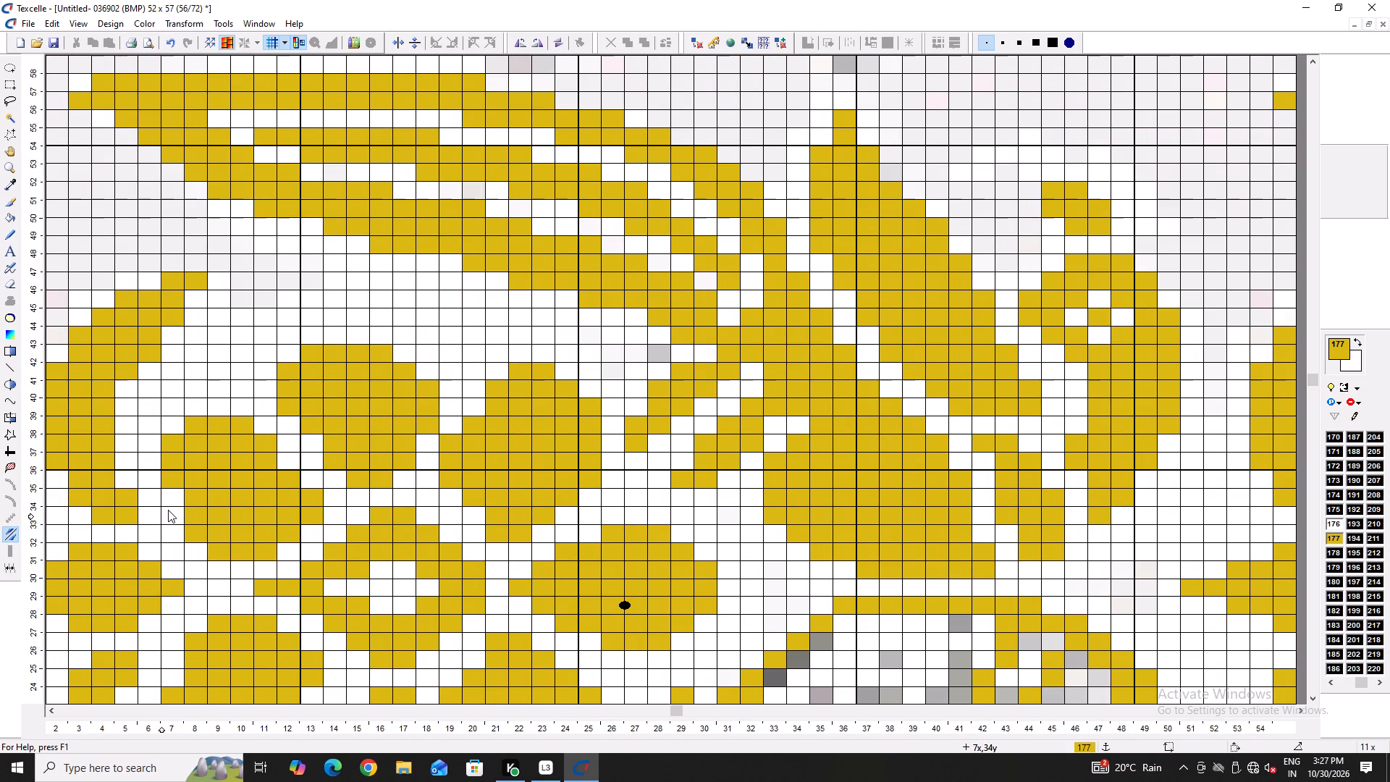
click(168, 510)
right_click(168, 510)
triple_click(169, 497)
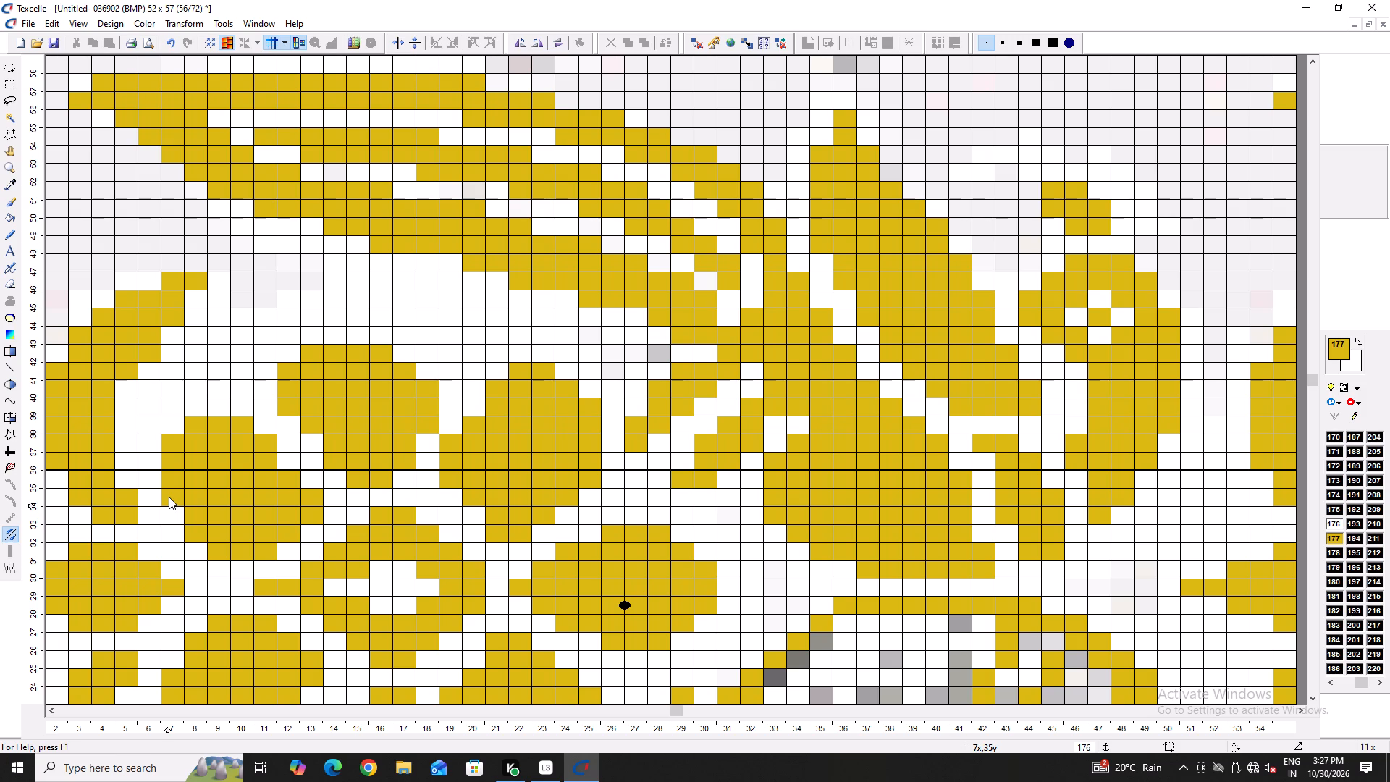
Whiten the upper-left petal's lower edge at column 8, row 33 and columns 9 and 10, row 32, keeping a tip at column 11.
scroll(127, 536, down, 1)
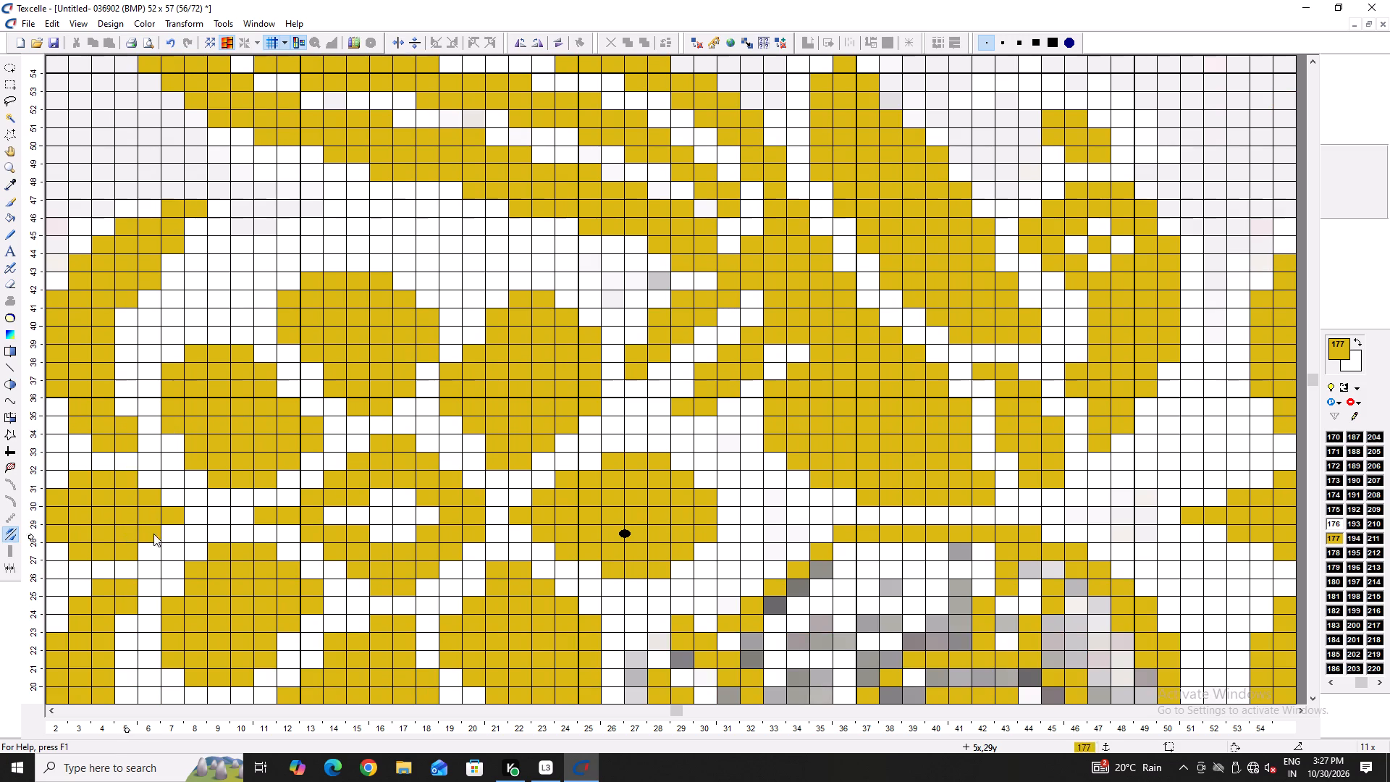
right_drag(183, 478, 198, 469)
right_click(202, 467)
right_click(204, 465)
right_click(218, 487)
right_click(218, 487)
right_click(218, 487)
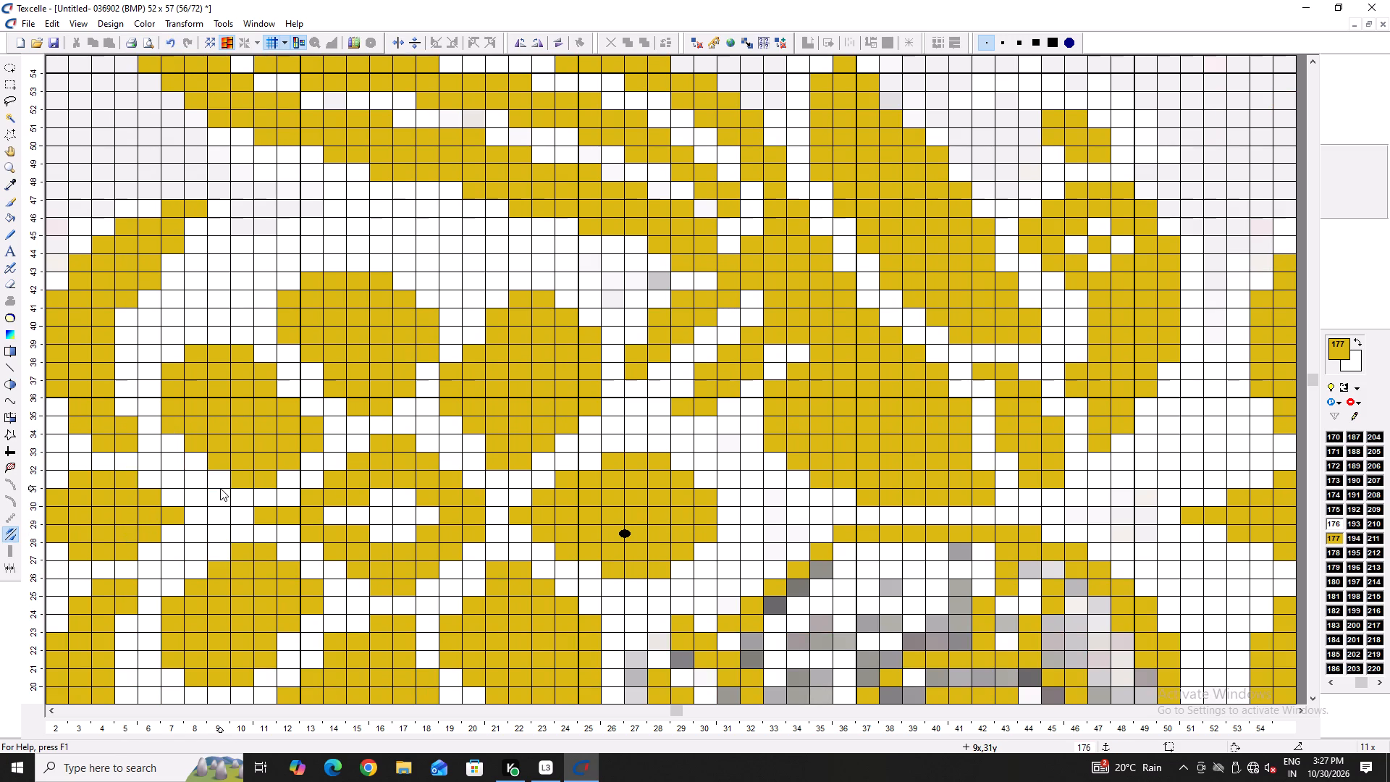
right_click(227, 484)
right_click(229, 483)
right_click(233, 481)
scroll(233, 481, down, 4)
scroll(233, 481, up, 3)
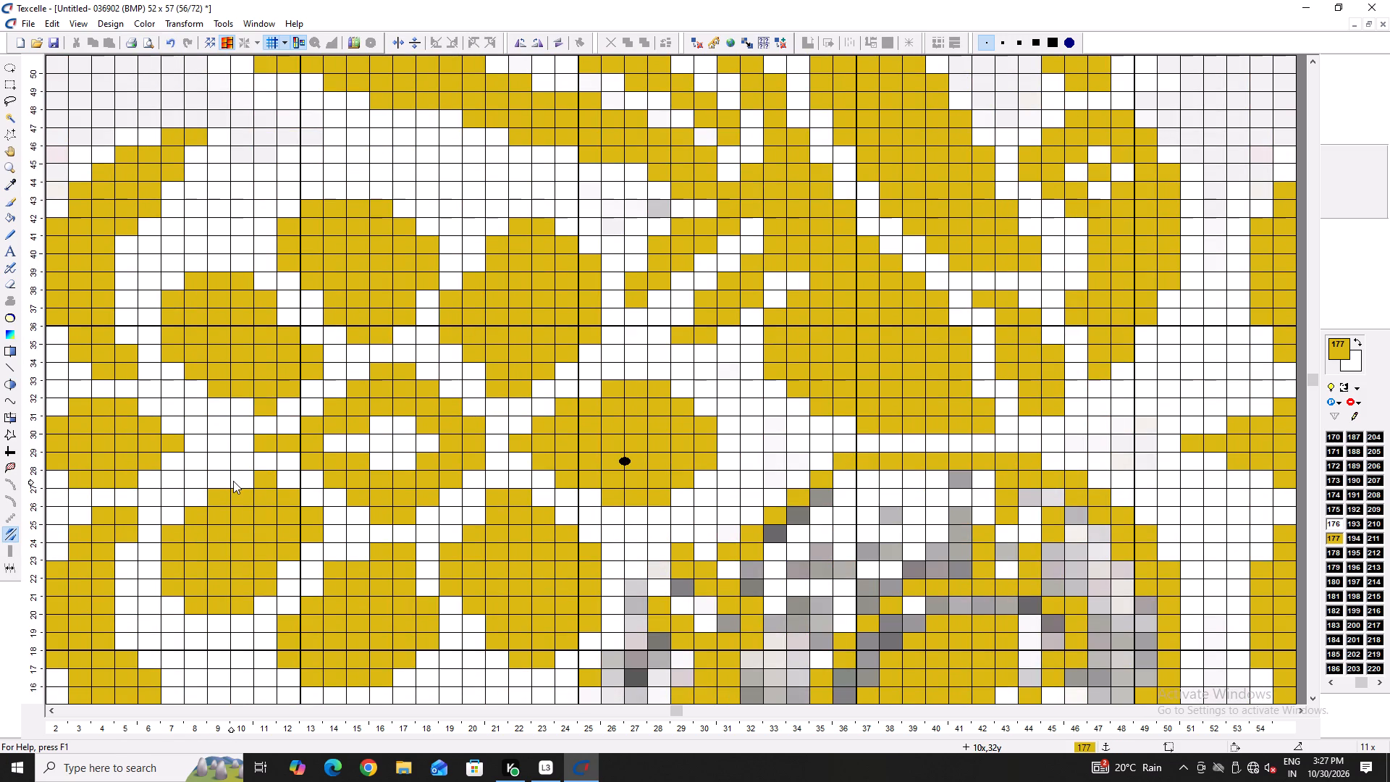
click(287, 413)
right_click(287, 413)
Whiten the top petal's lower outer edge diagonally from column 12, row 40 through column 14, row 37 to column 15, row 36.
scroll(285, 415, up, 1)
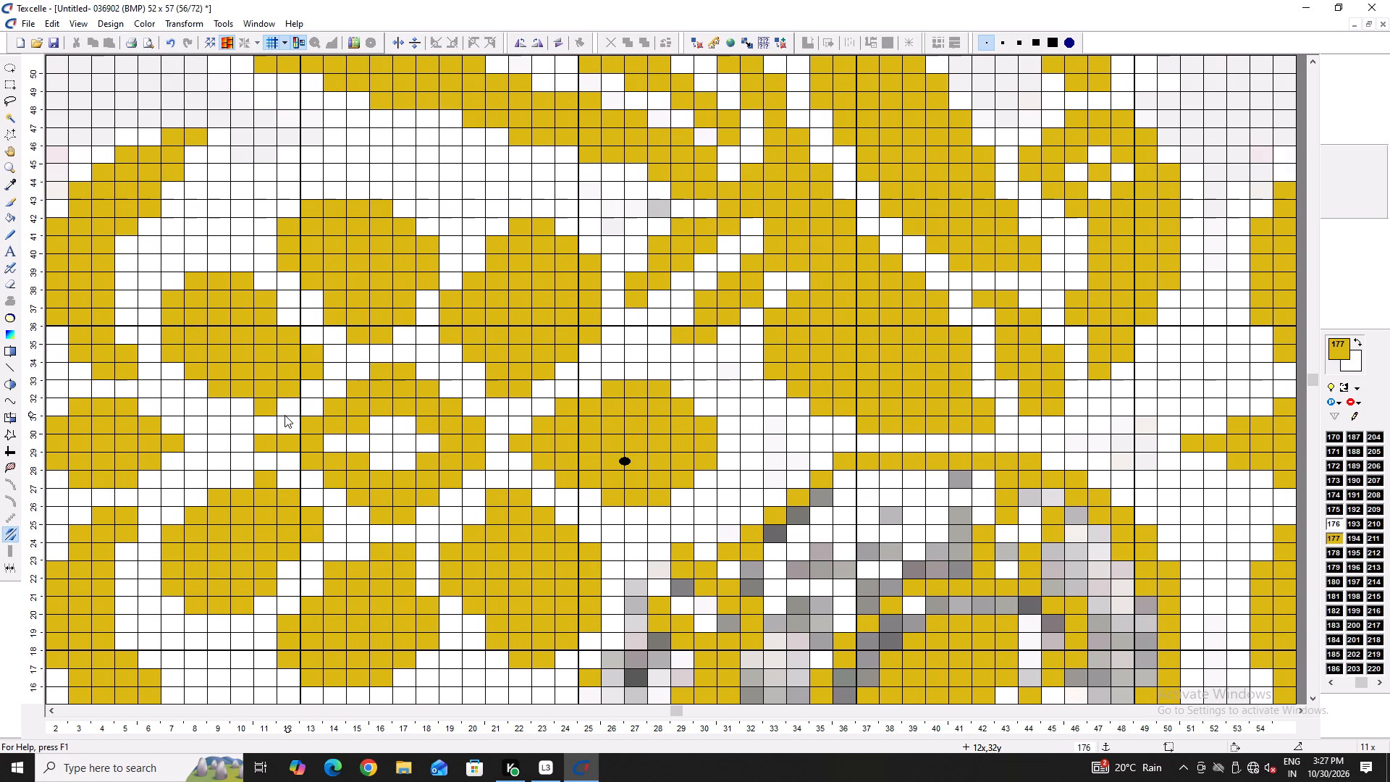
scroll(285, 415, up, 1)
right_click(281, 413)
right_click(298, 421)
right_drag(311, 431, 312, 438)
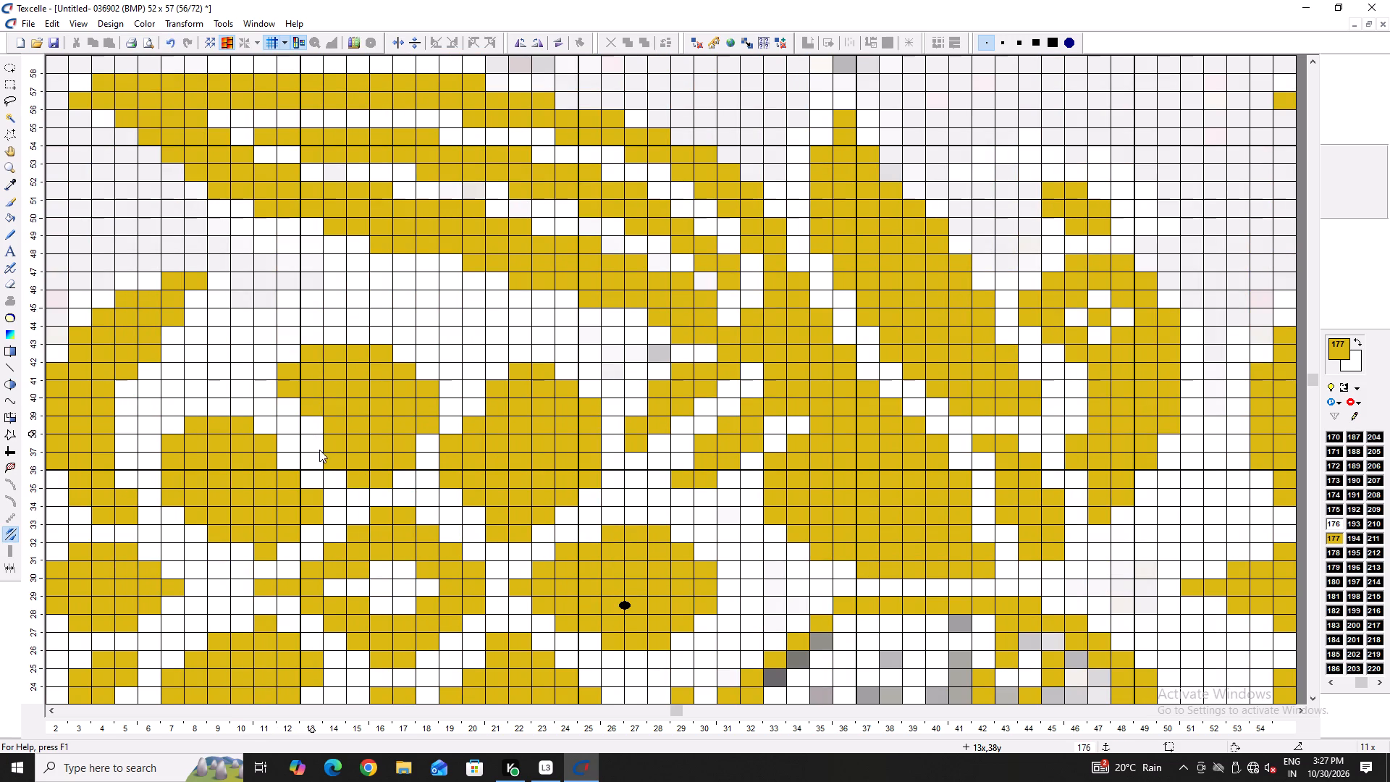
right_drag(321, 450, 322, 460)
right_click(332, 468)
right_click(359, 477)
scroll(366, 472, down, 4)
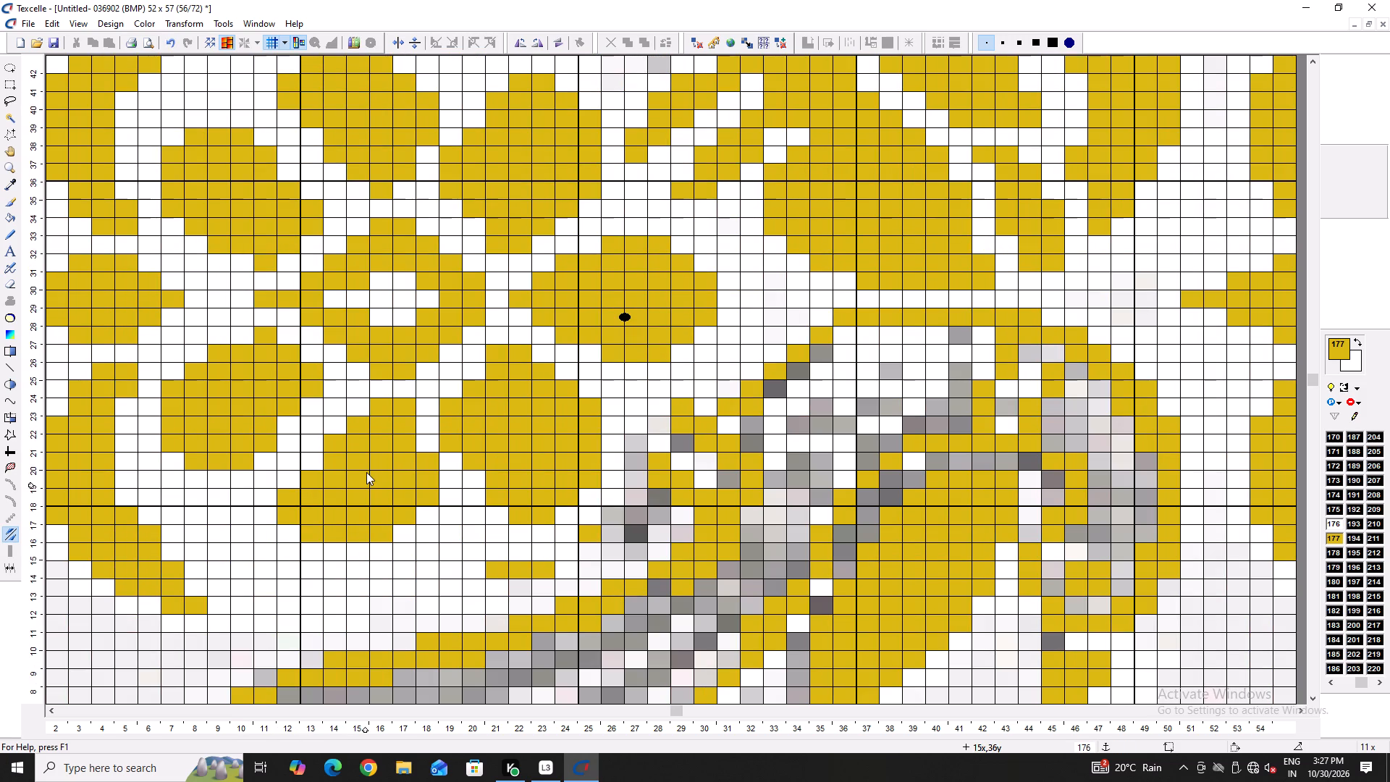
scroll(366, 472, up, 3)
scroll(366, 472, down, 3)
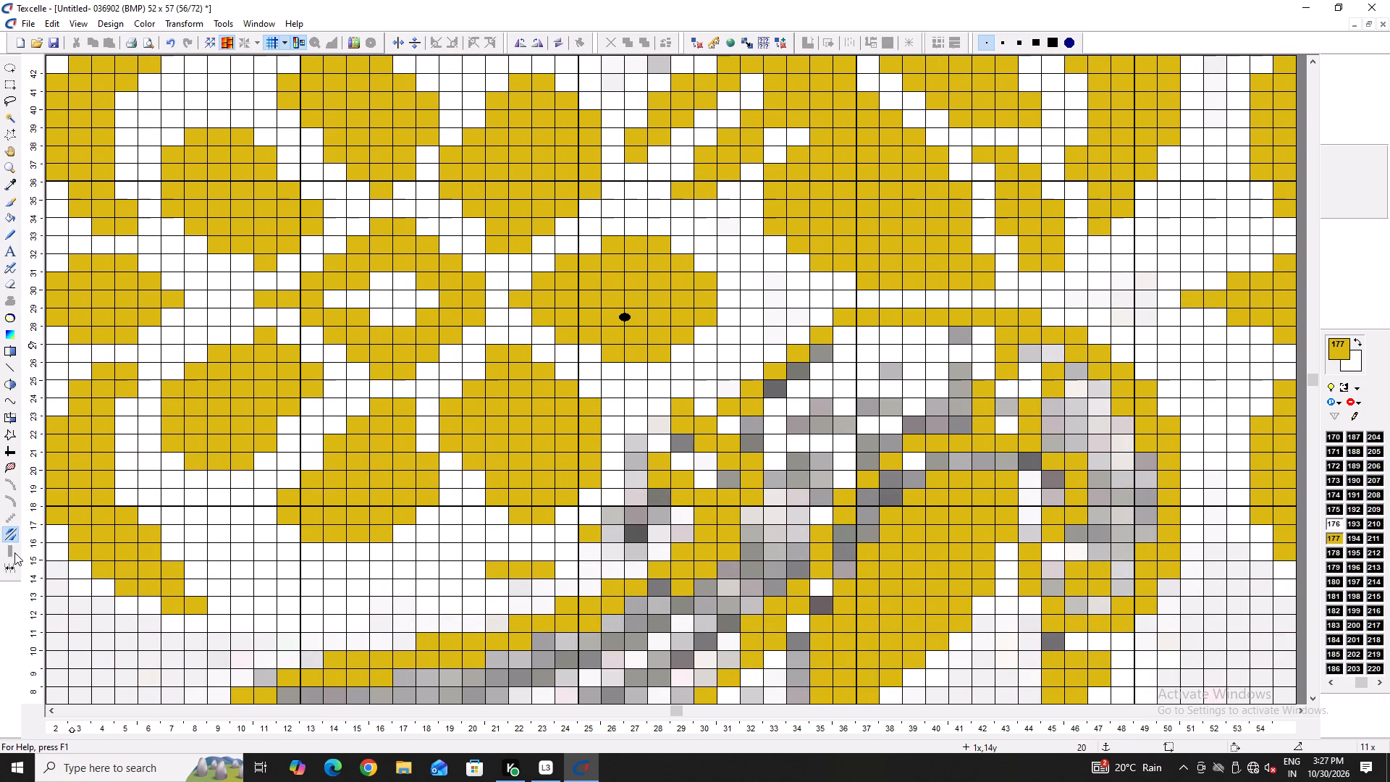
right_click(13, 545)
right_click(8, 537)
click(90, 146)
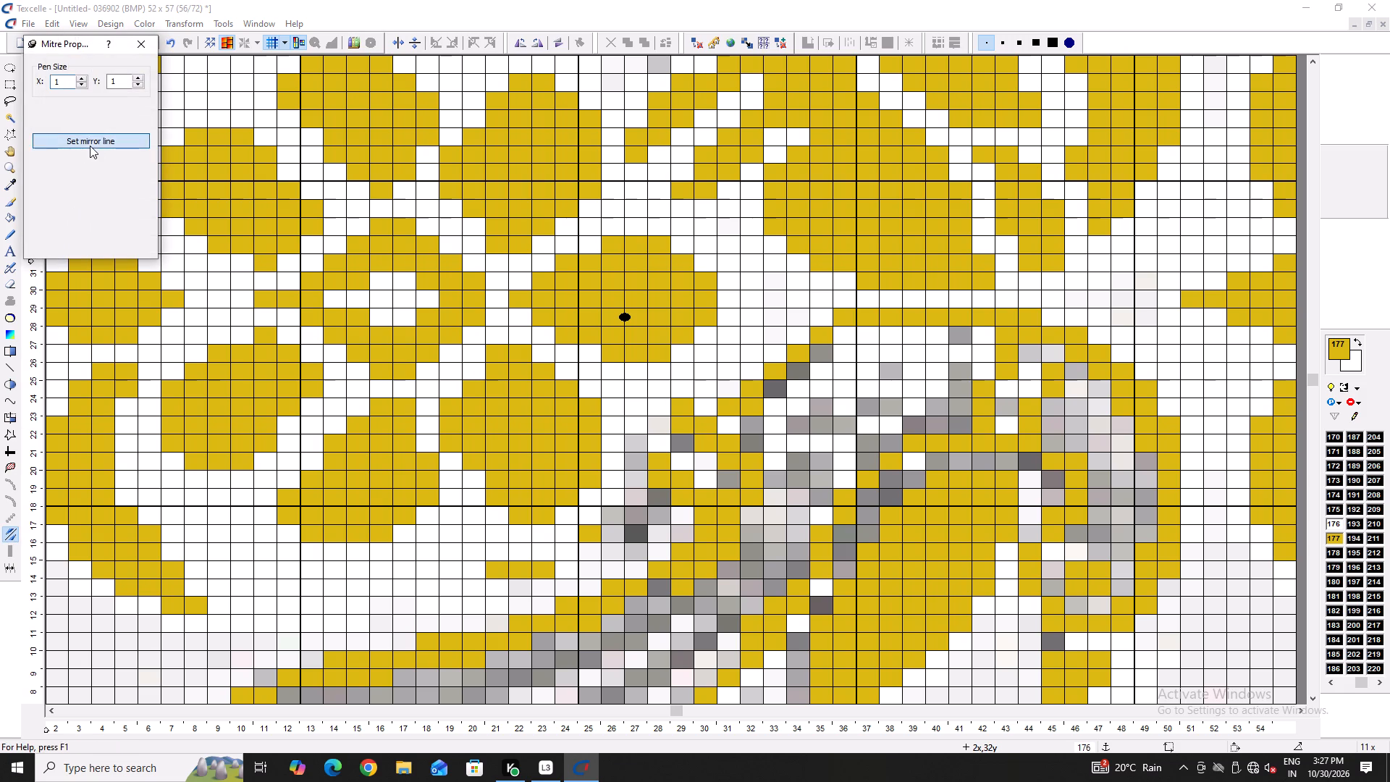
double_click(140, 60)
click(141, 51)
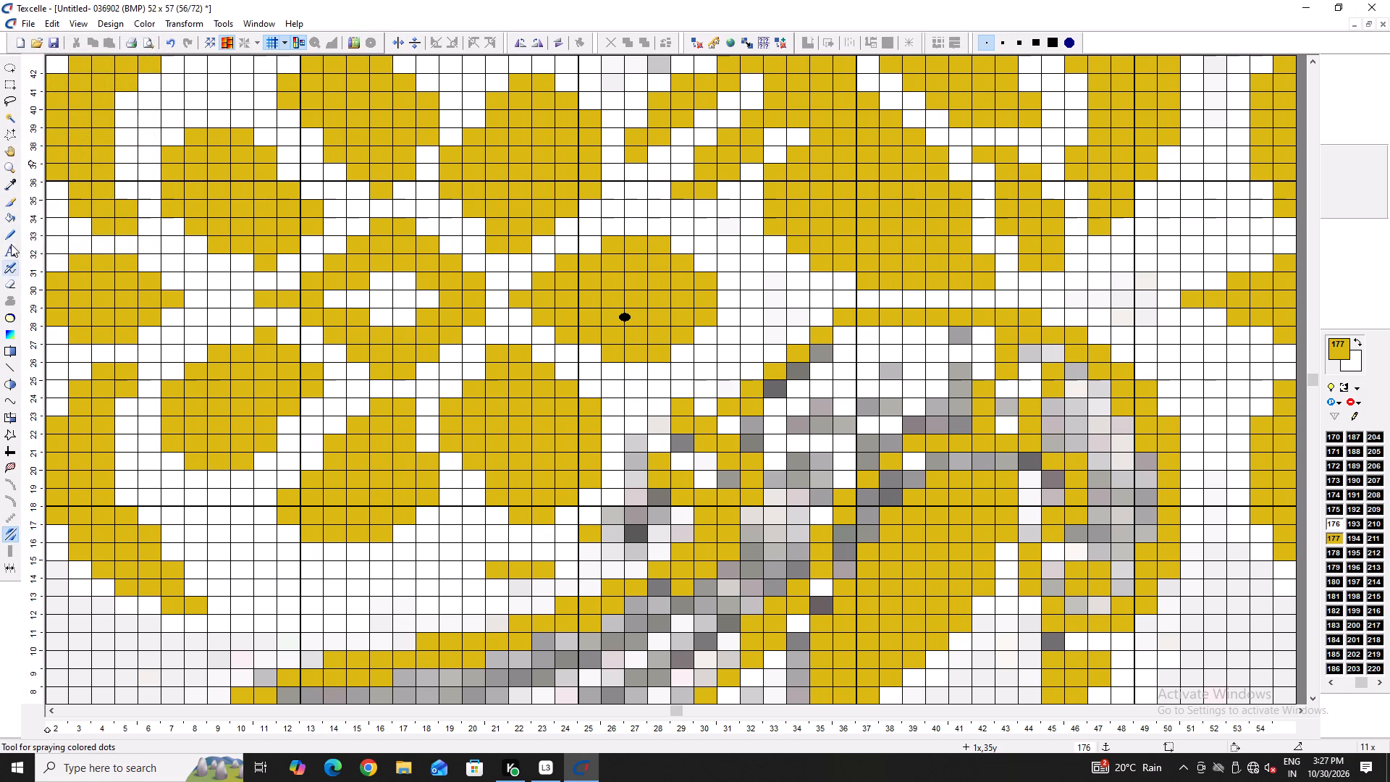
Flood-fill the three lower petals and the lower crescent leaf with white to clear them.
double_click(12, 206)
click(0, 213)
click(7, 215)
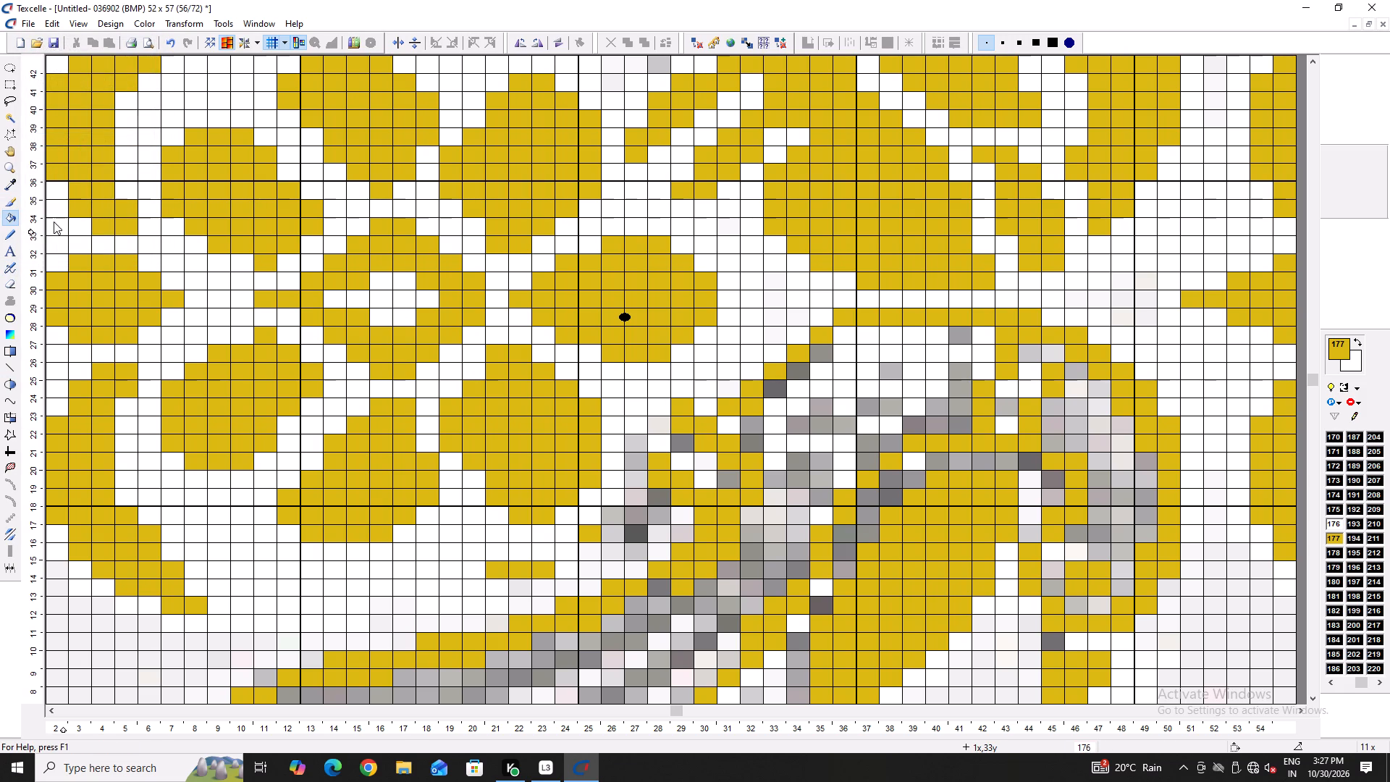
right_click(541, 414)
right_click(392, 485)
right_click(288, 421)
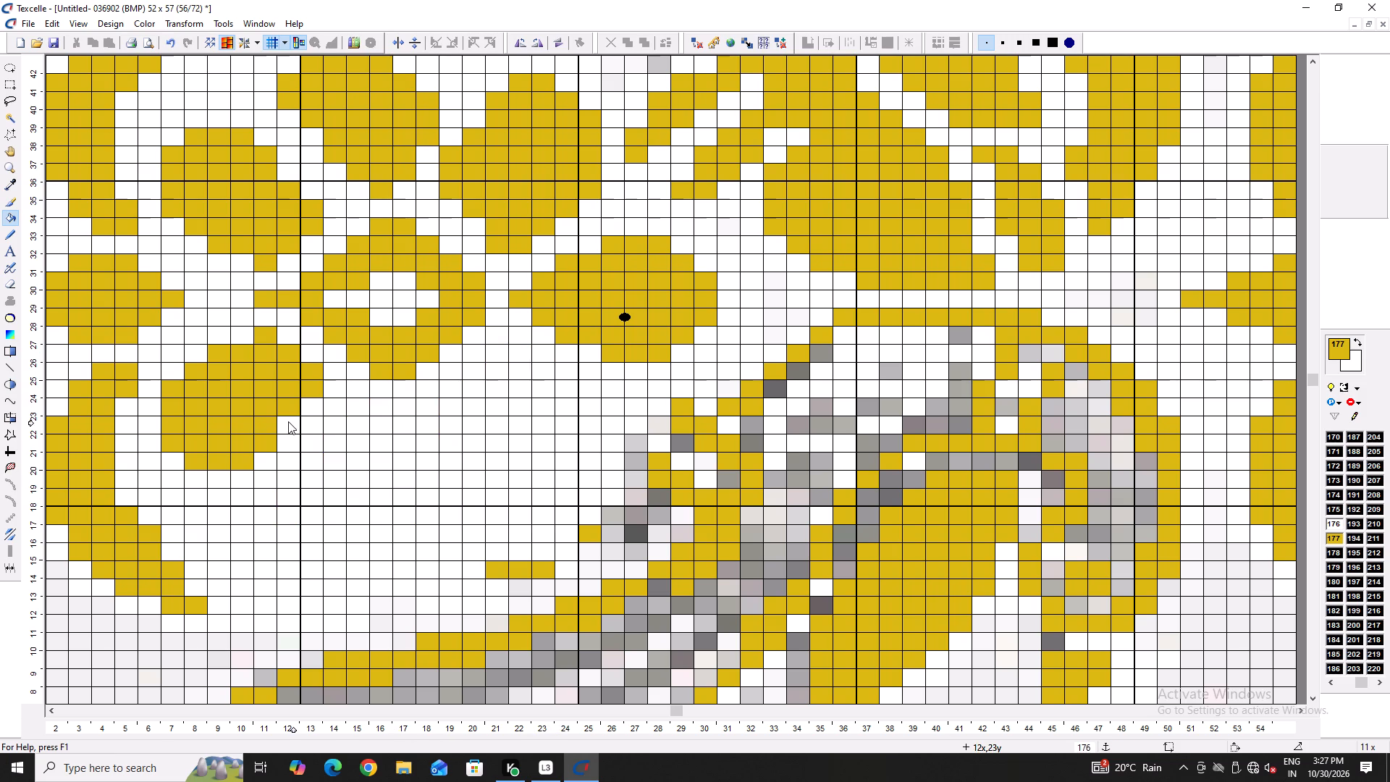
right_click(138, 380)
right_click(195, 403)
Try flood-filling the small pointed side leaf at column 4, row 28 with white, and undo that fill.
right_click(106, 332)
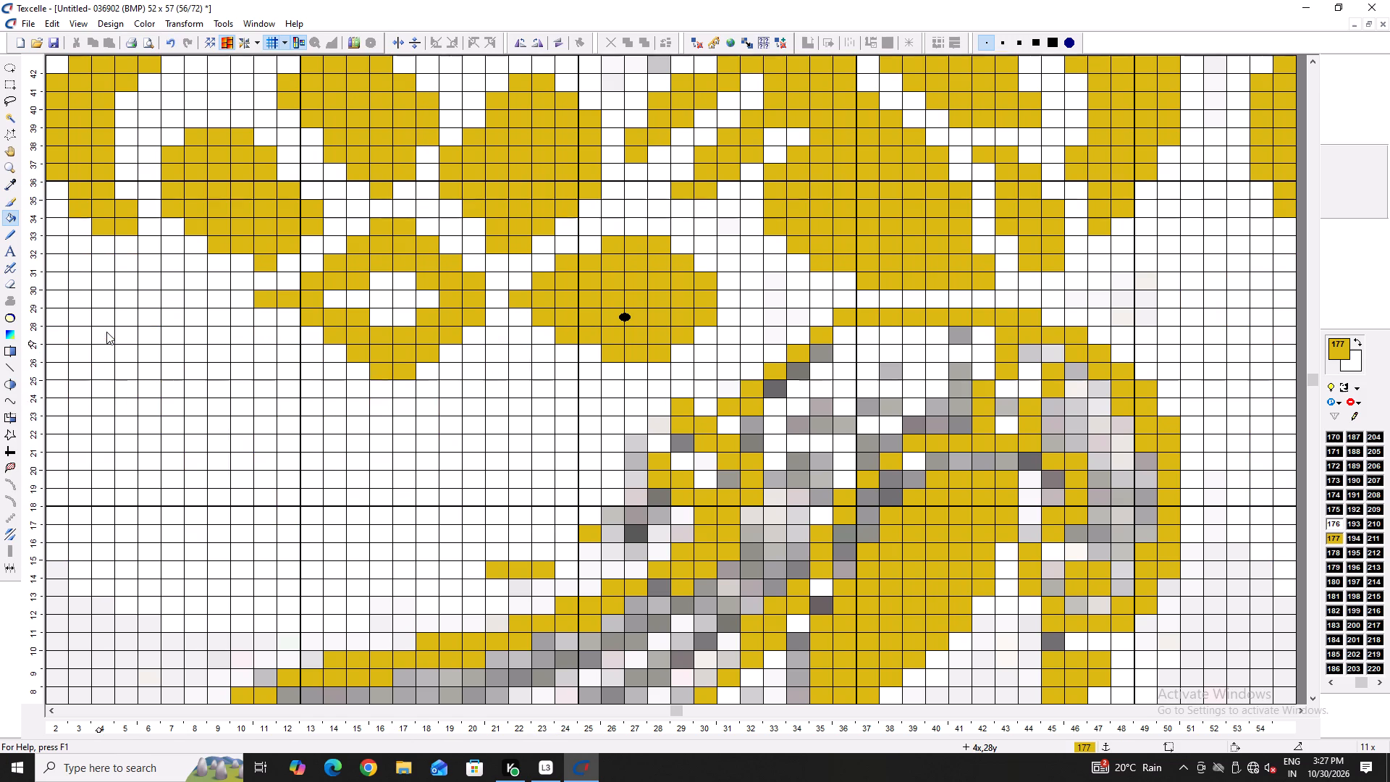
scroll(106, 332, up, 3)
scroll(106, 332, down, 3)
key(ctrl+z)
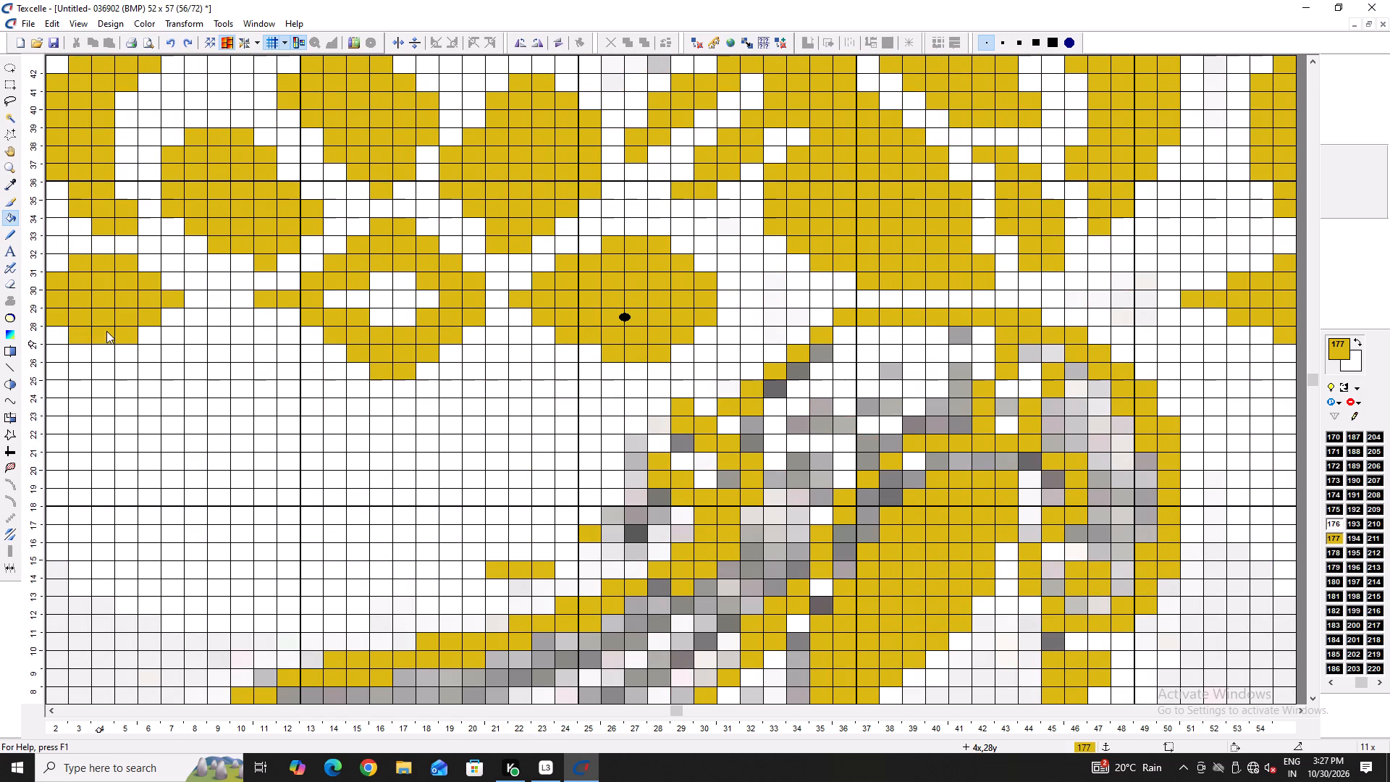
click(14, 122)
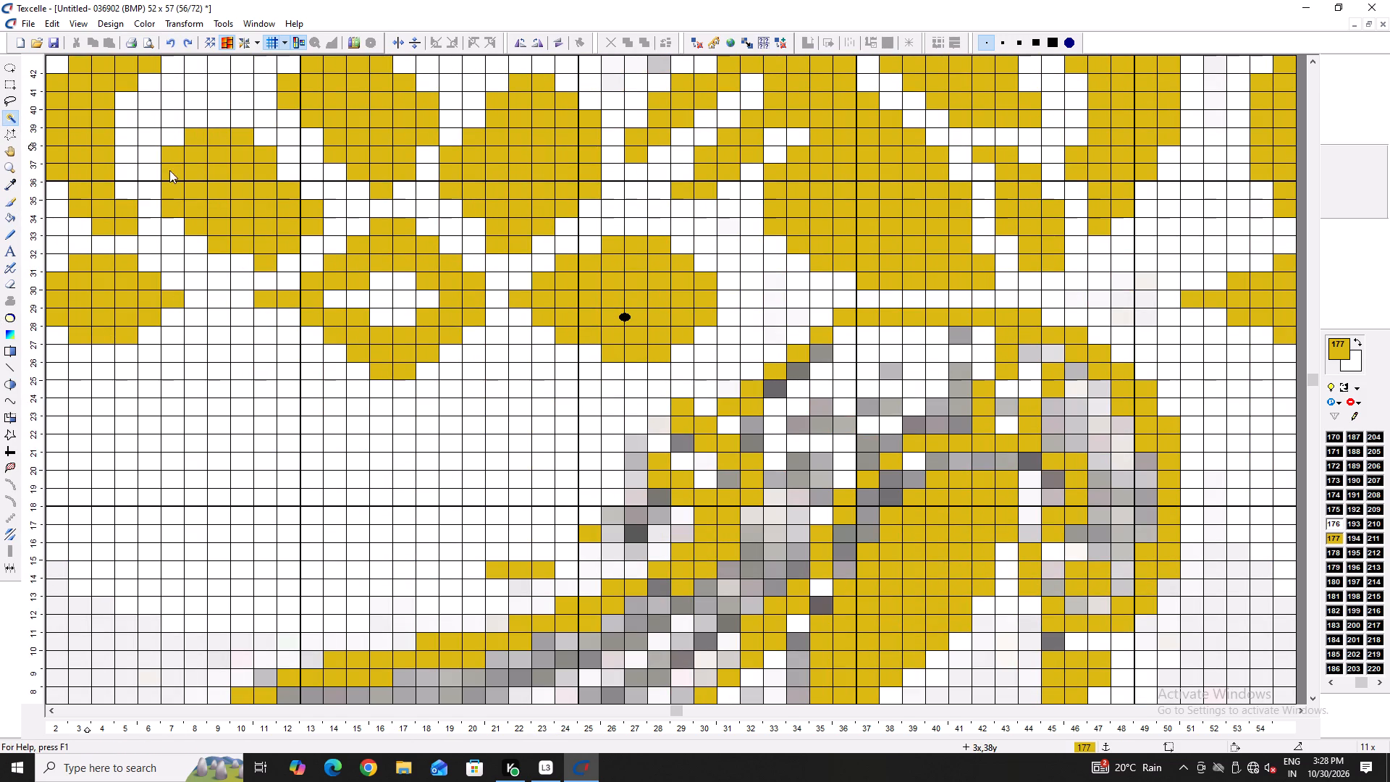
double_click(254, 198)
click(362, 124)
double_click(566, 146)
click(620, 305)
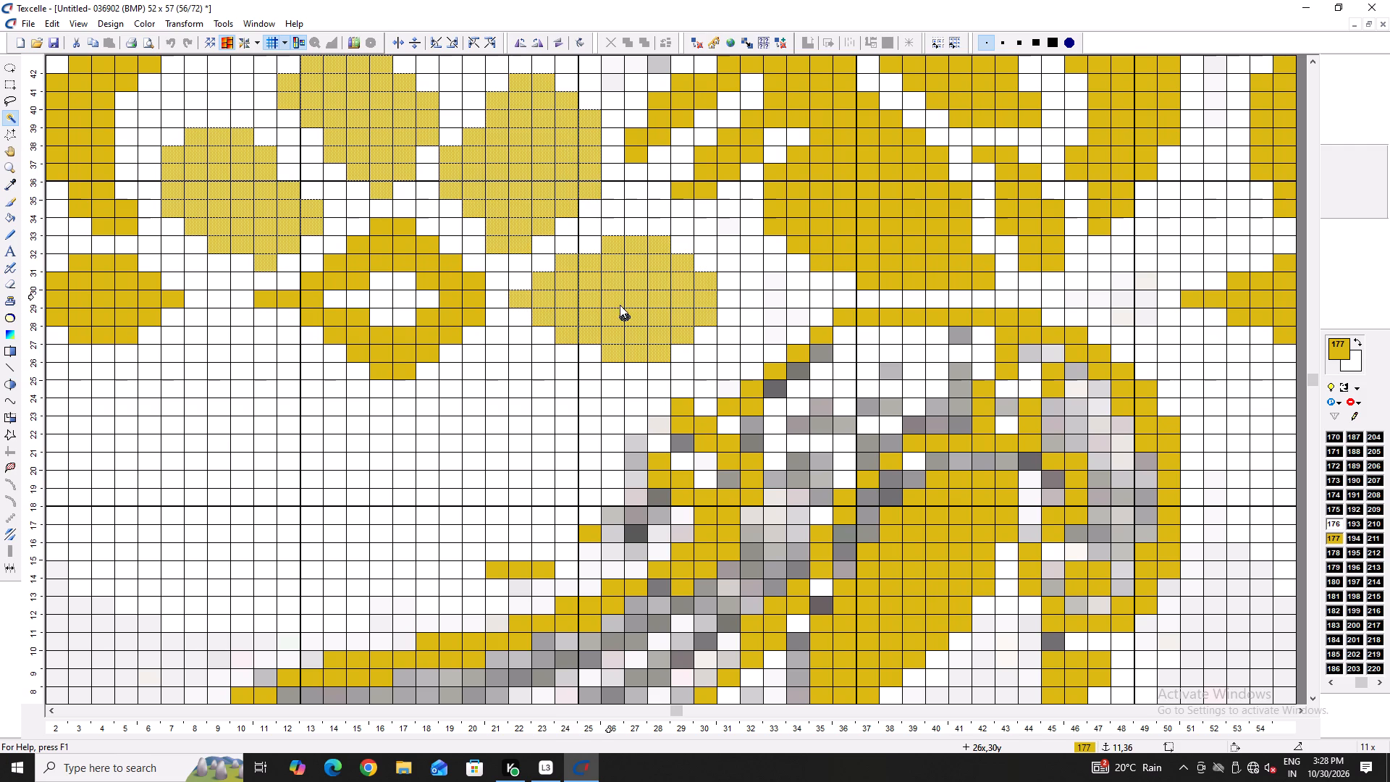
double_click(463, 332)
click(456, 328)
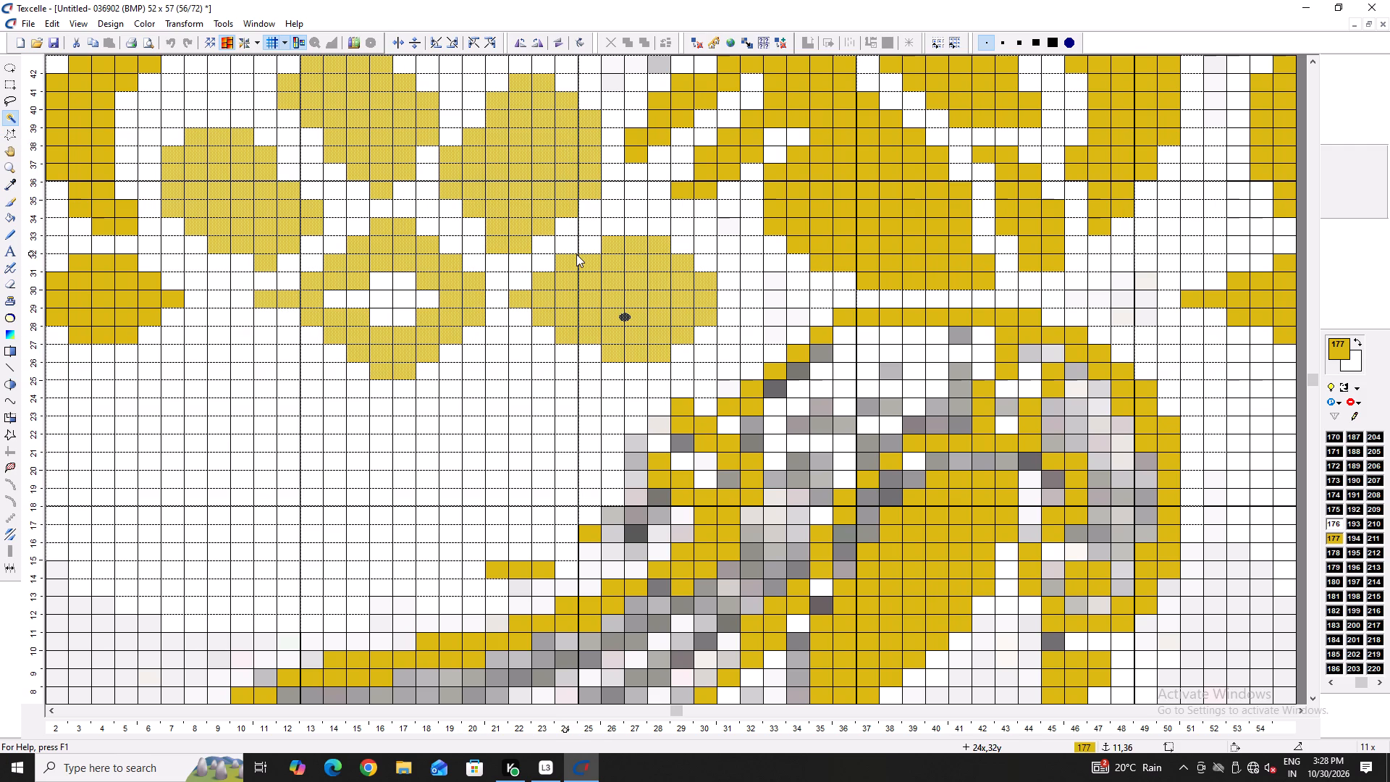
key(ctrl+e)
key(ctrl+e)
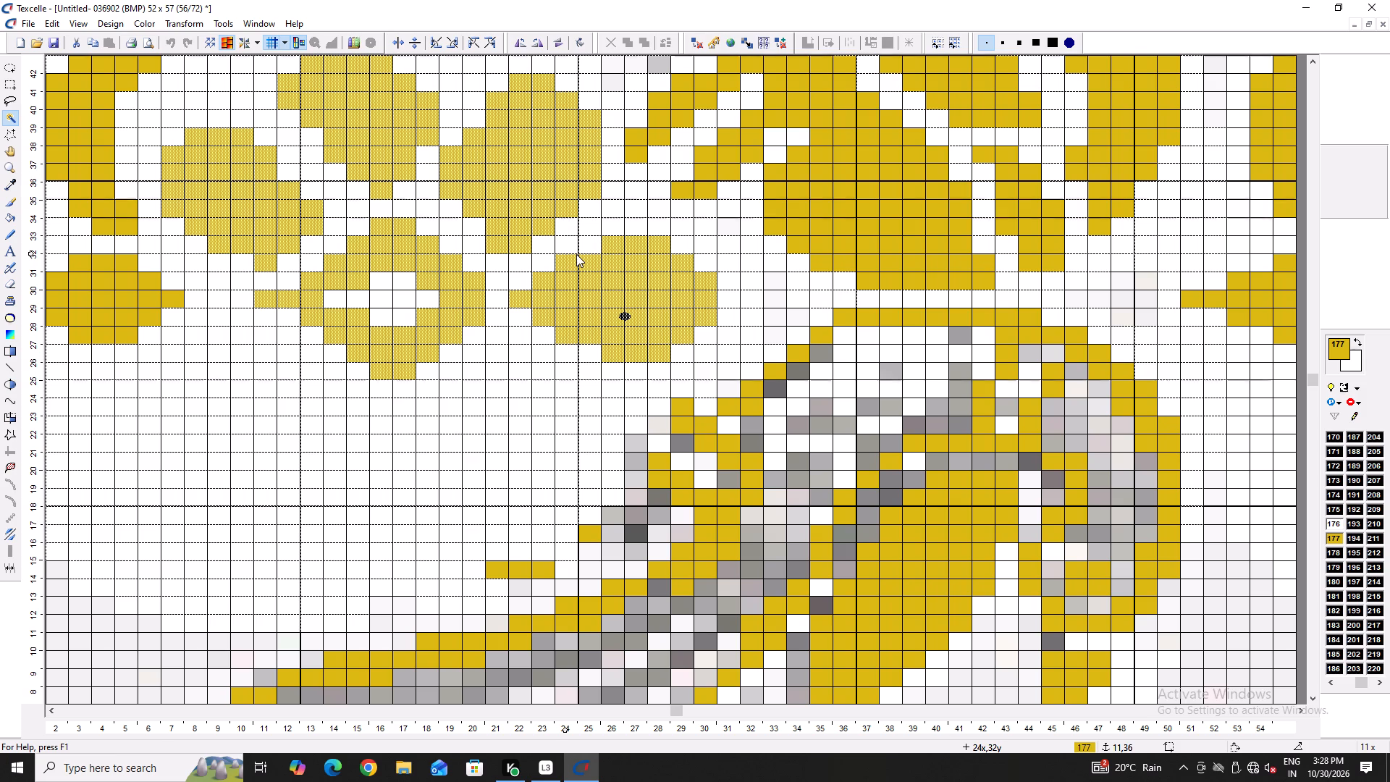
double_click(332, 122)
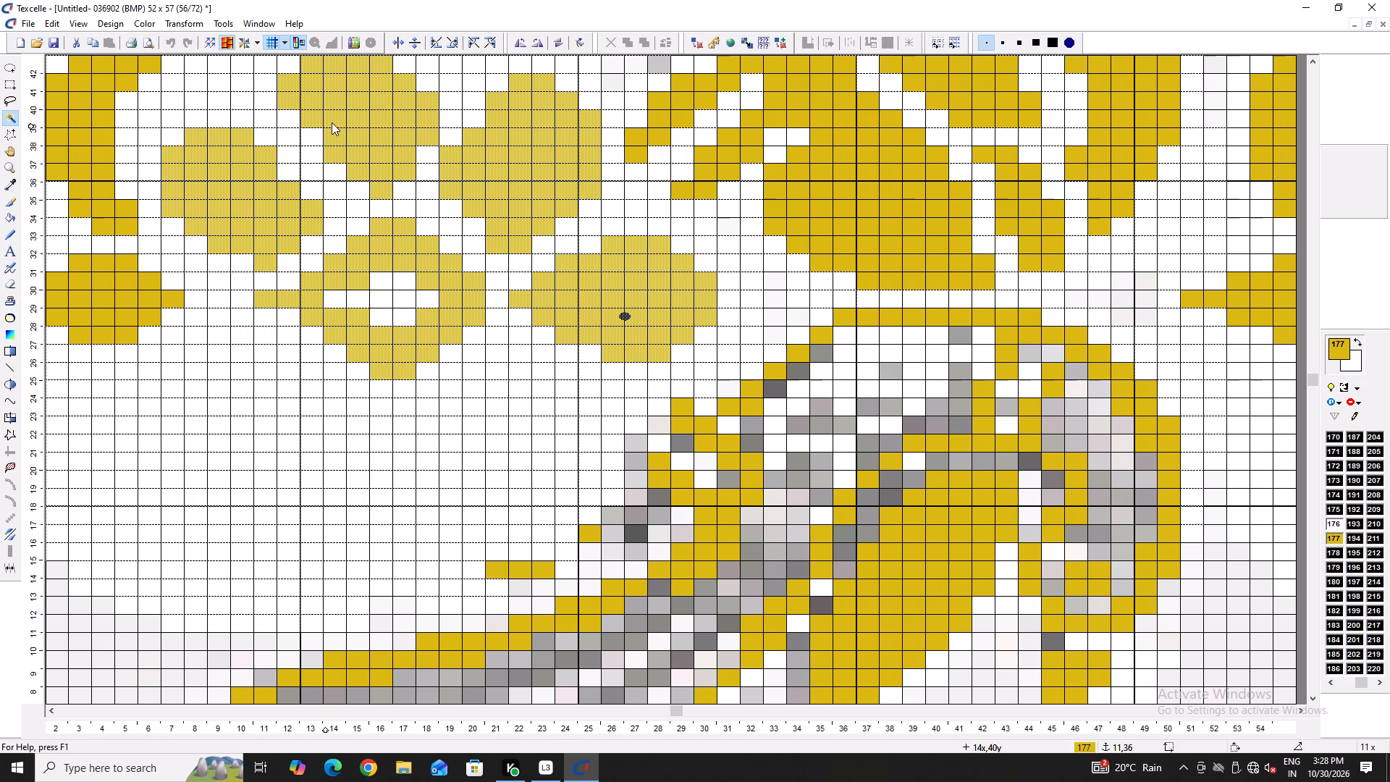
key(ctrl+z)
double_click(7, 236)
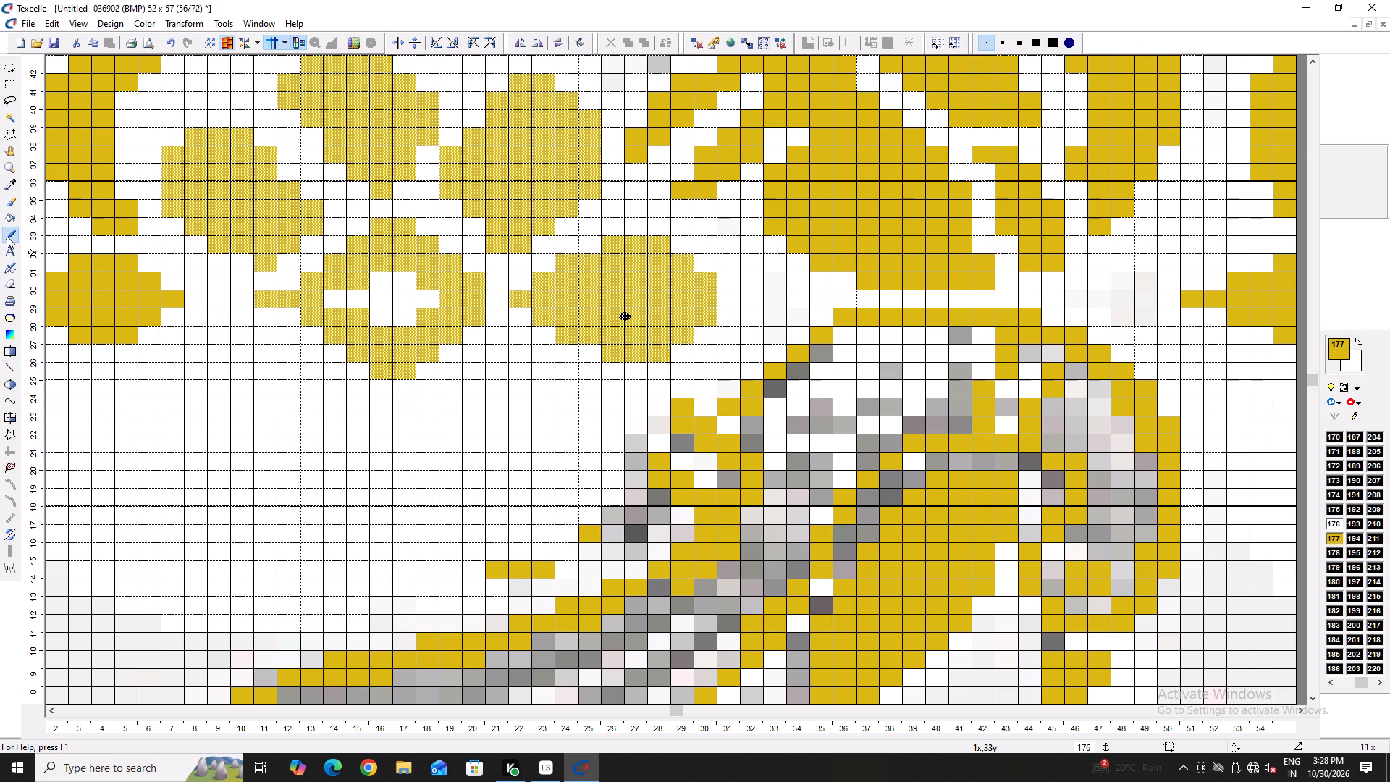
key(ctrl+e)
Copy the three upper petals, right petal and centre ring, flip the copy vertically, and place it to form the flower's three lower petals.
scroll(258, 199, up, 1)
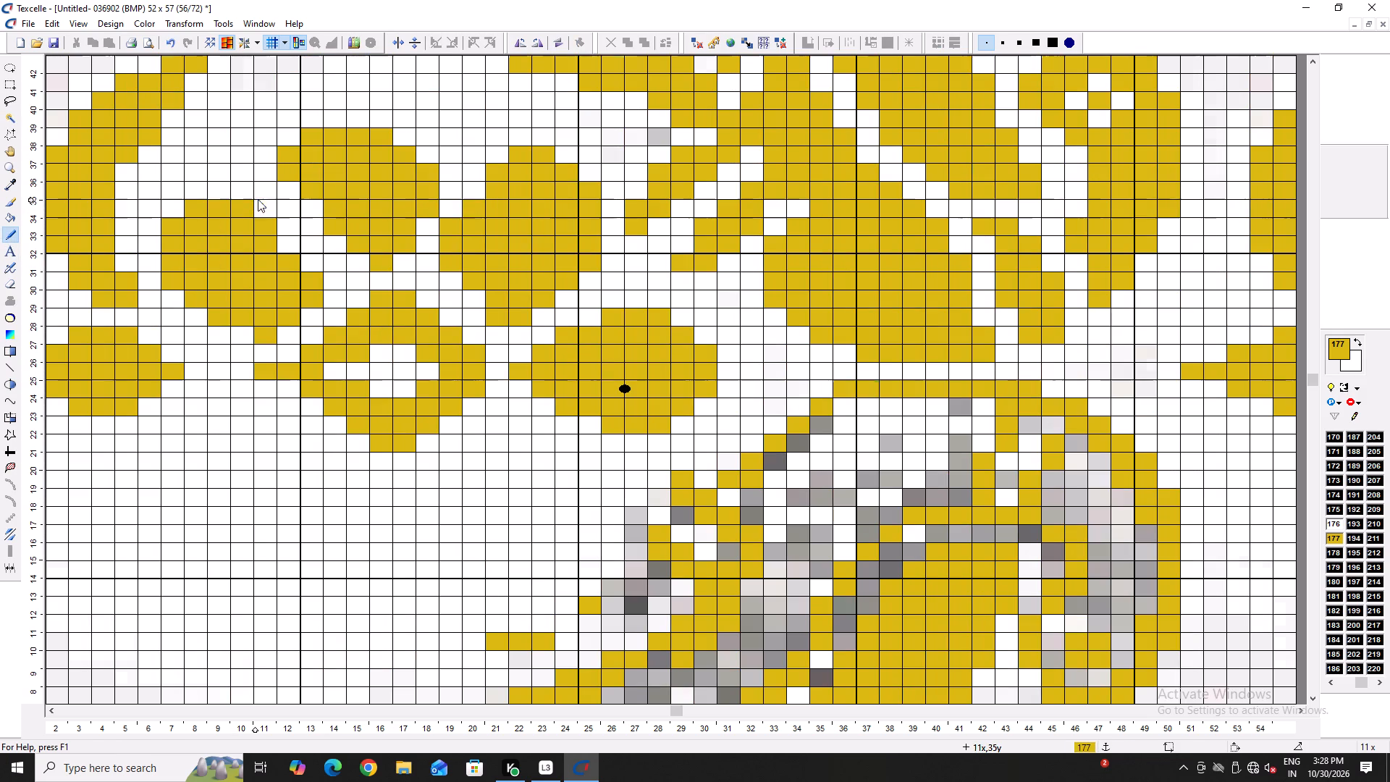
click(9, 117)
click(225, 277)
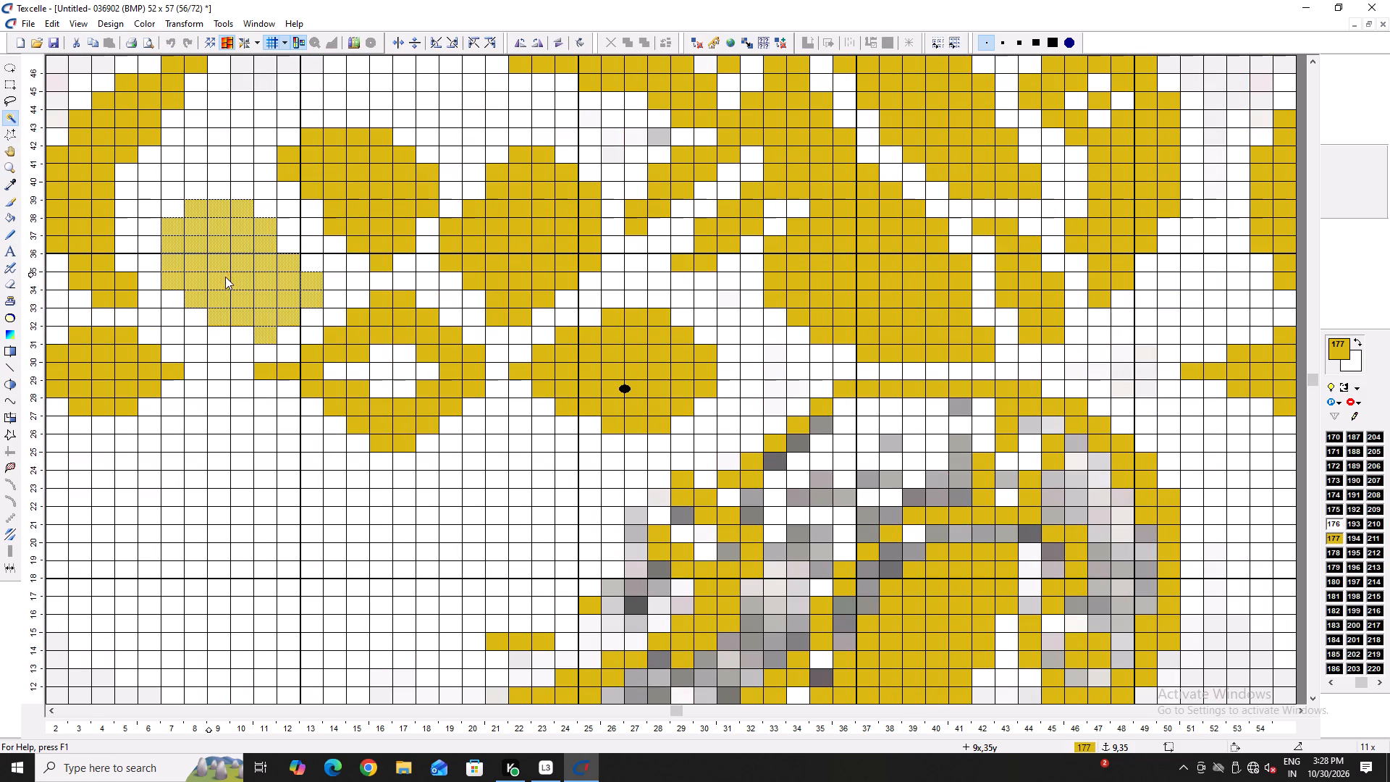
click(374, 180)
click(549, 223)
click(601, 348)
double_click(424, 387)
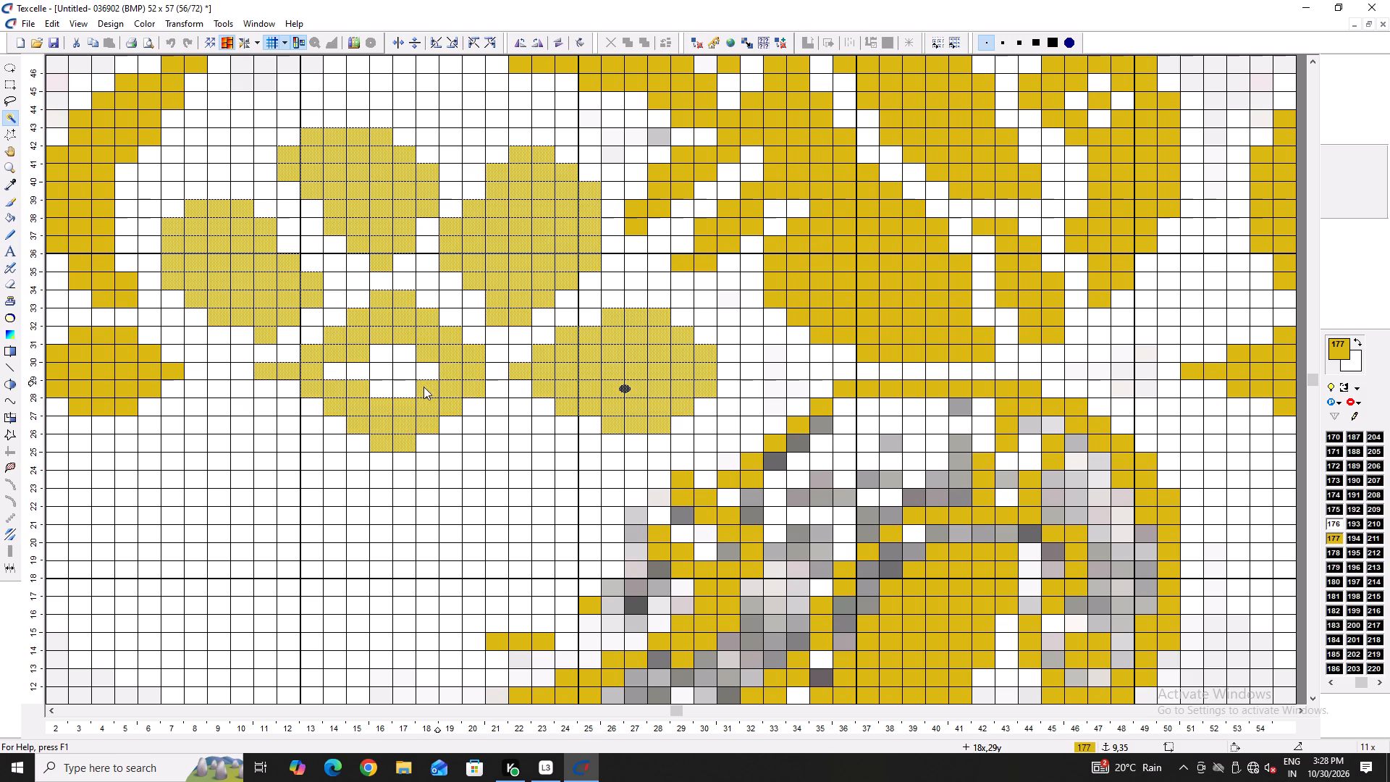
right_click(409, 322)
click(410, 396)
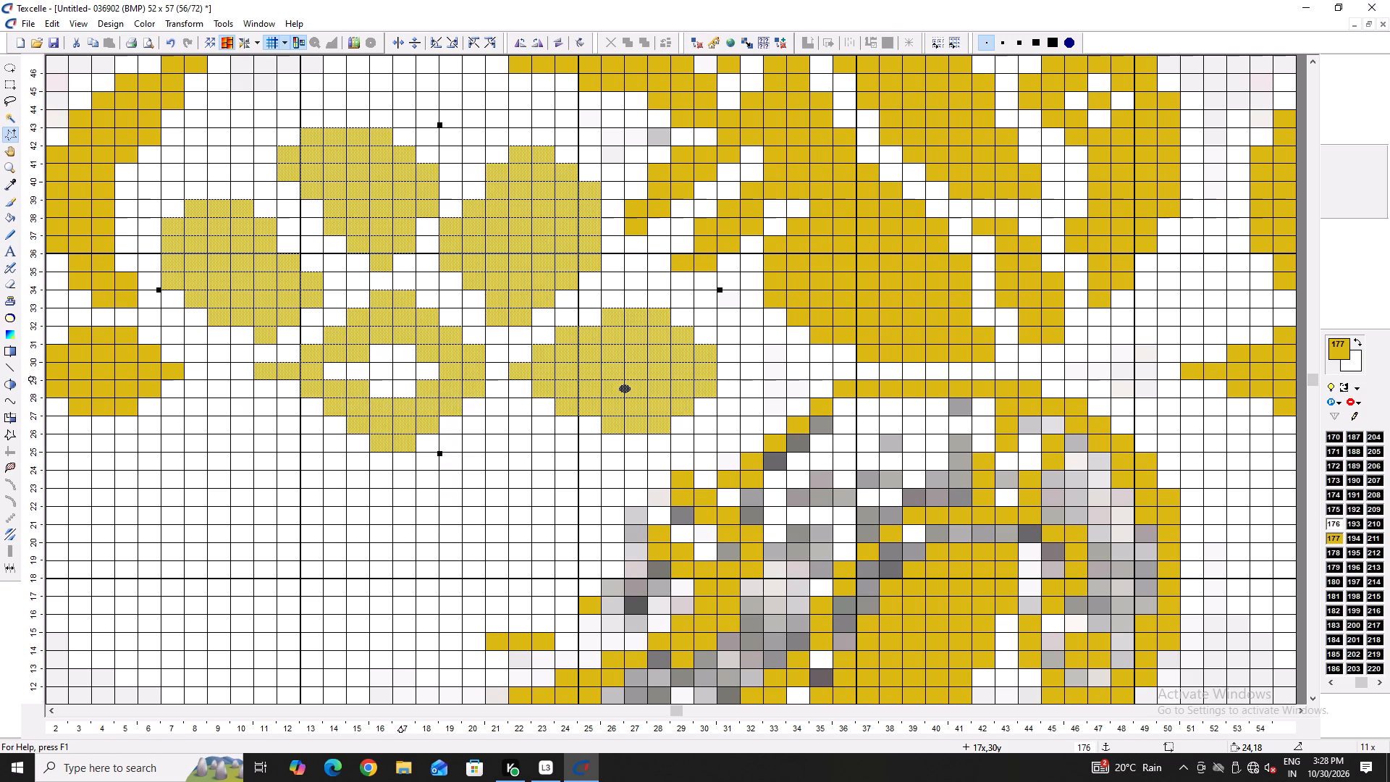
drag(368, 296, 385, 440)
click(416, 36)
drag(445, 440, 416, 463)
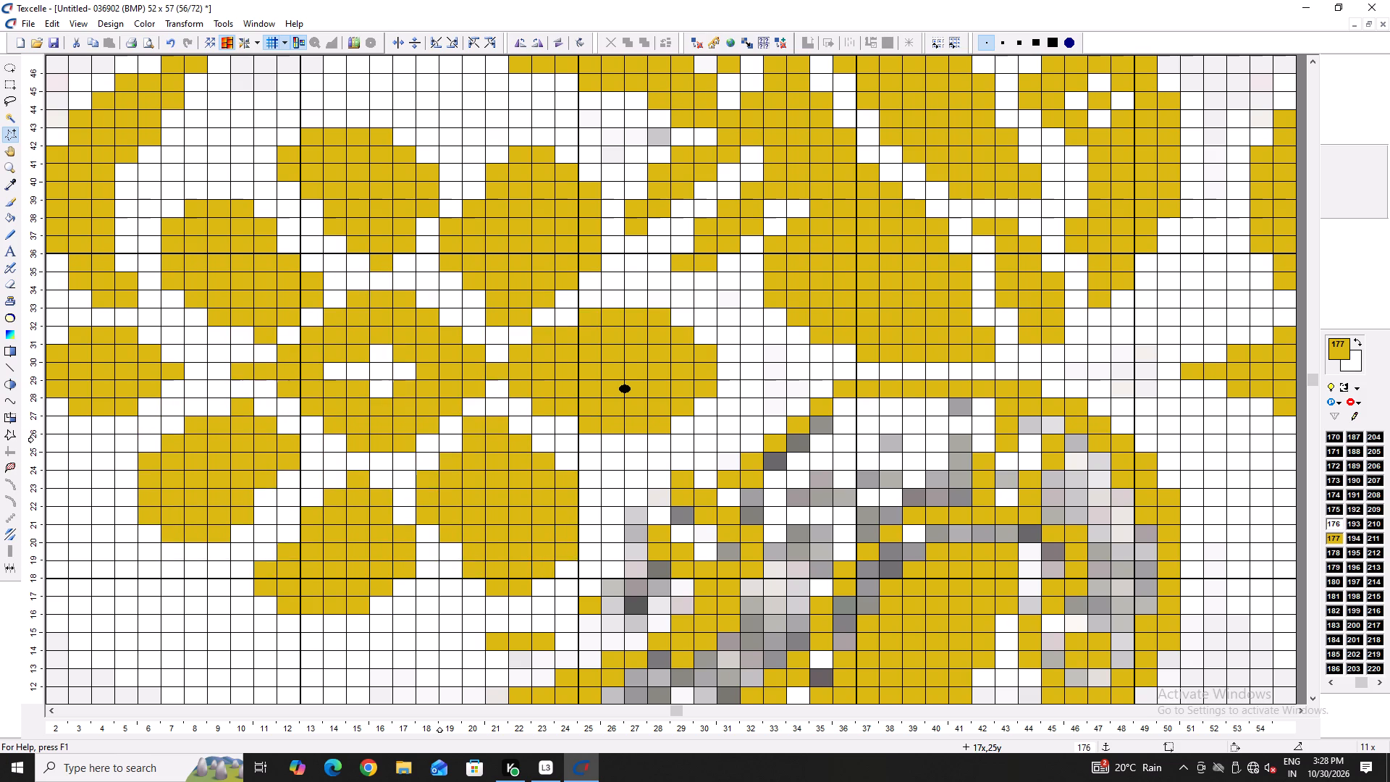
drag(416, 463, 417, 462)
double_click(417, 462)
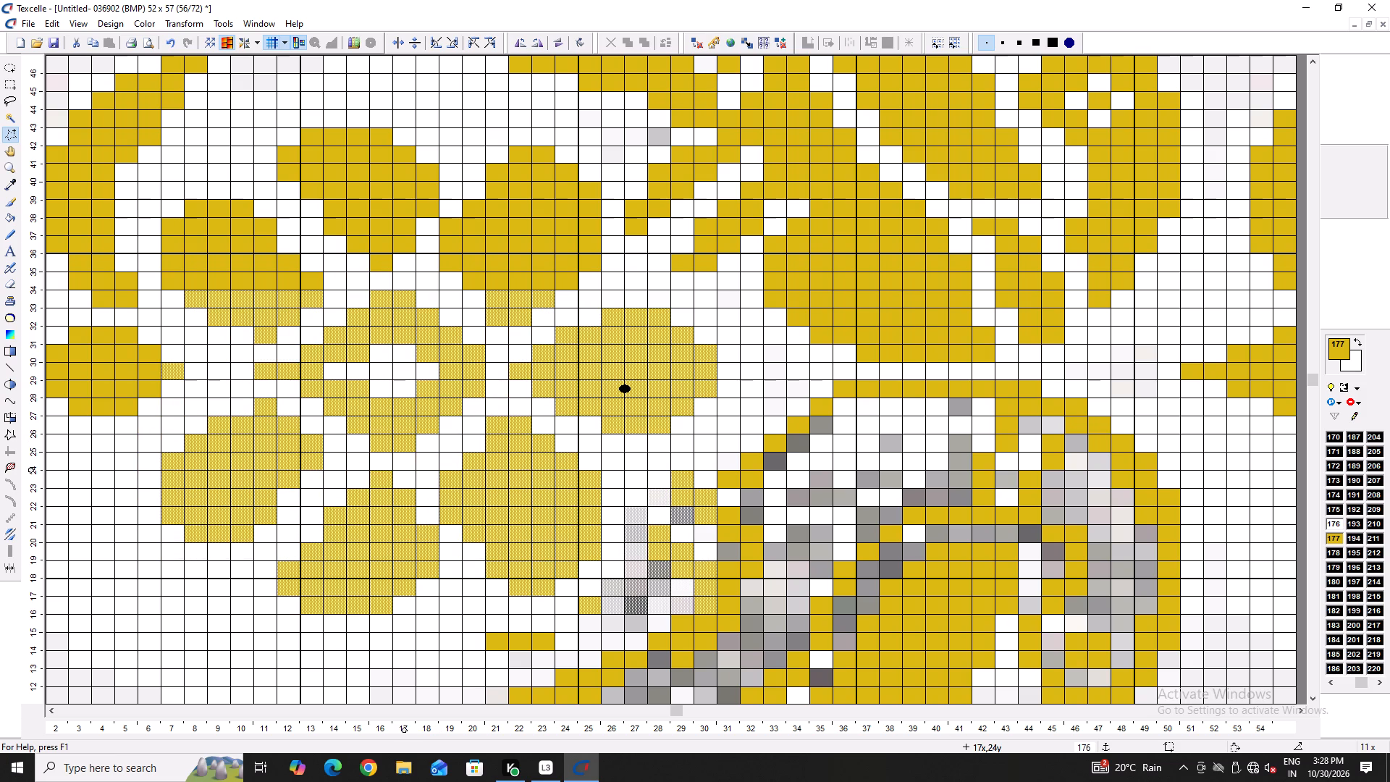
key(ctrl+e)
Turn off the repeat display to show only the single design tile, and clear the crescent leaf selection.
ctrl+scroll(405, 466, down, 5)
ctrl+scroll(337, 479, up, 3)
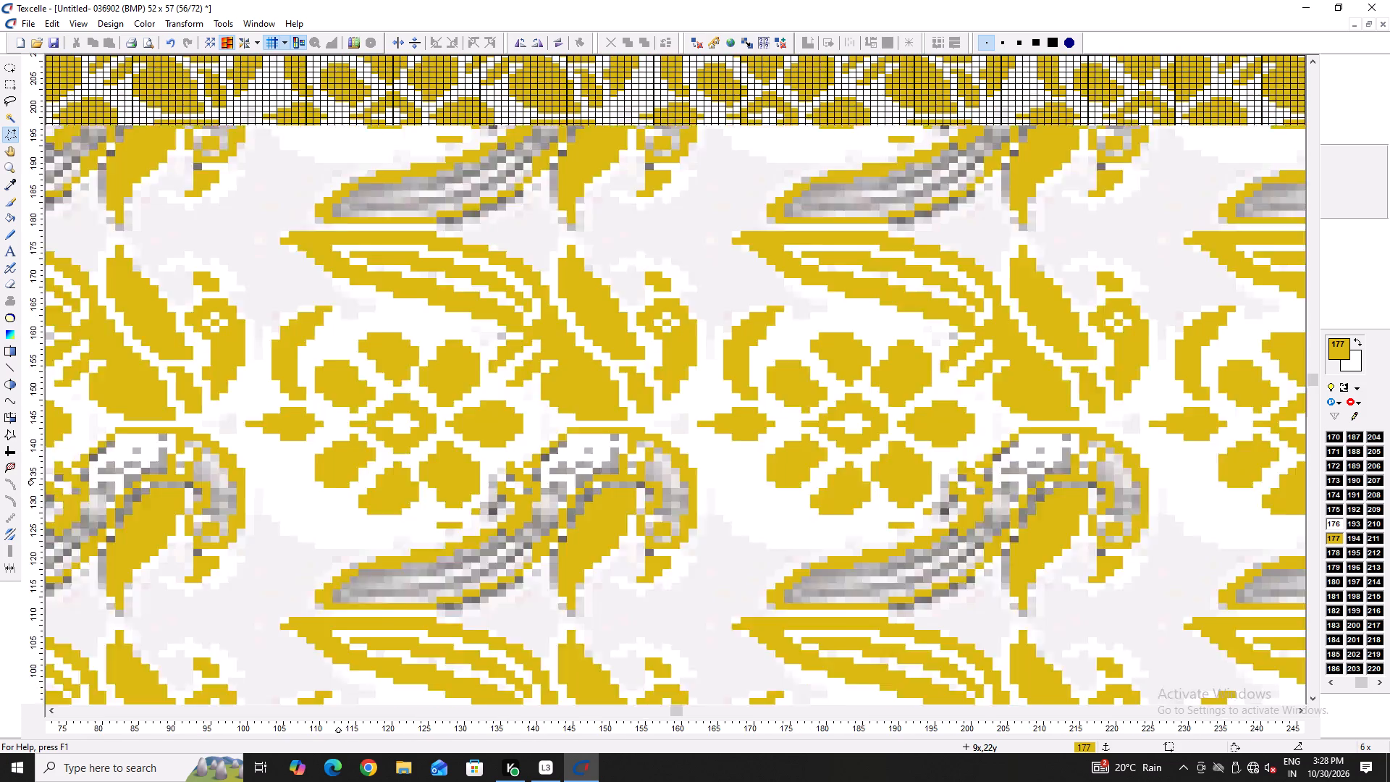
click(12, 123)
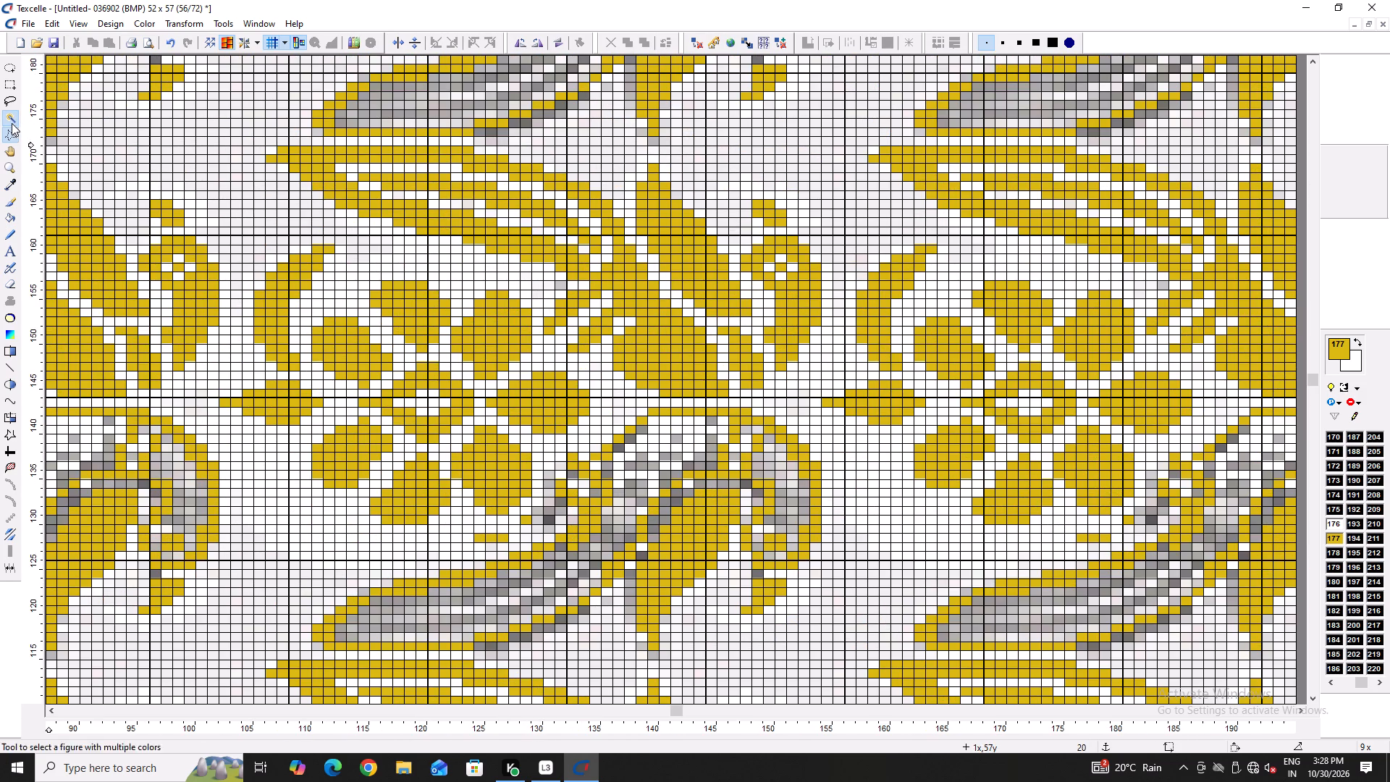
click(267, 346)
double_click(280, 336)
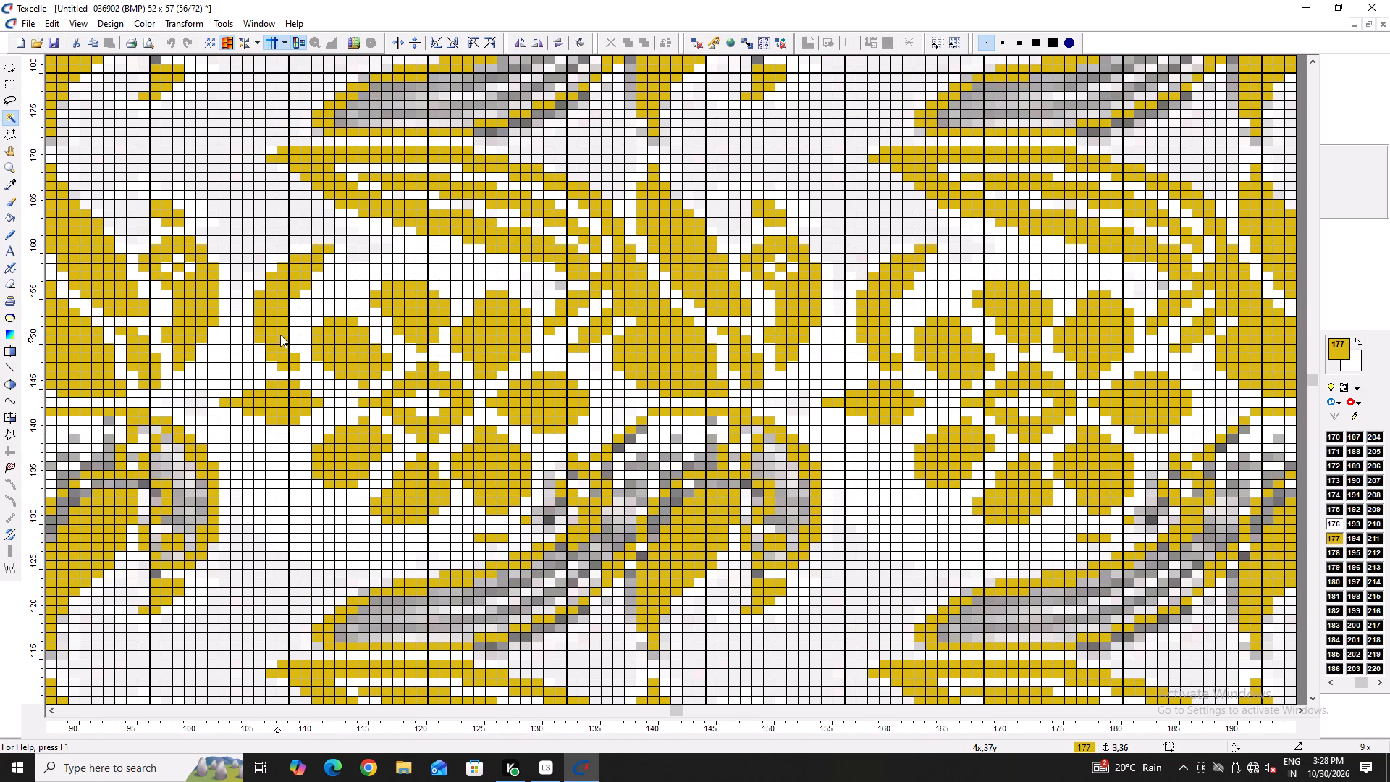
click(280, 335)
click(219, 41)
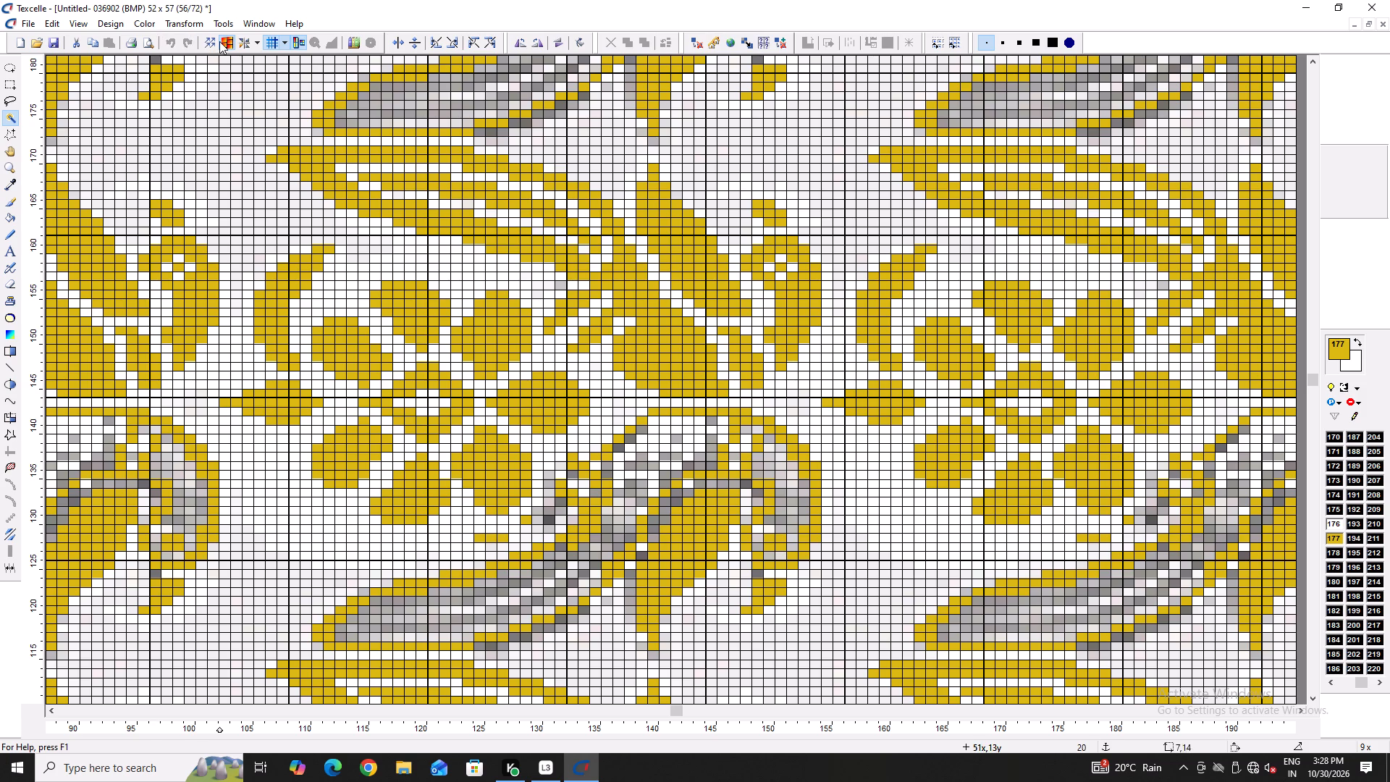
click(229, 41)
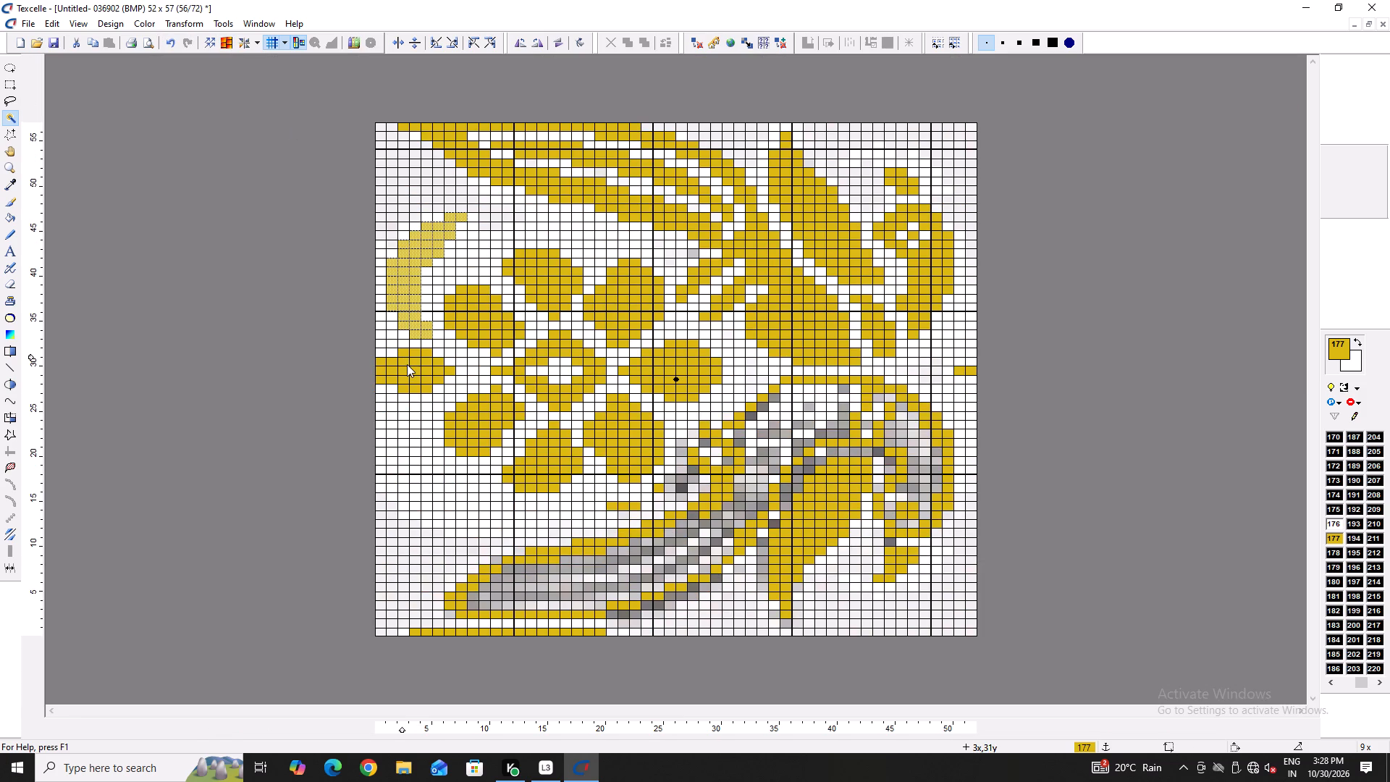
click(9, 228)
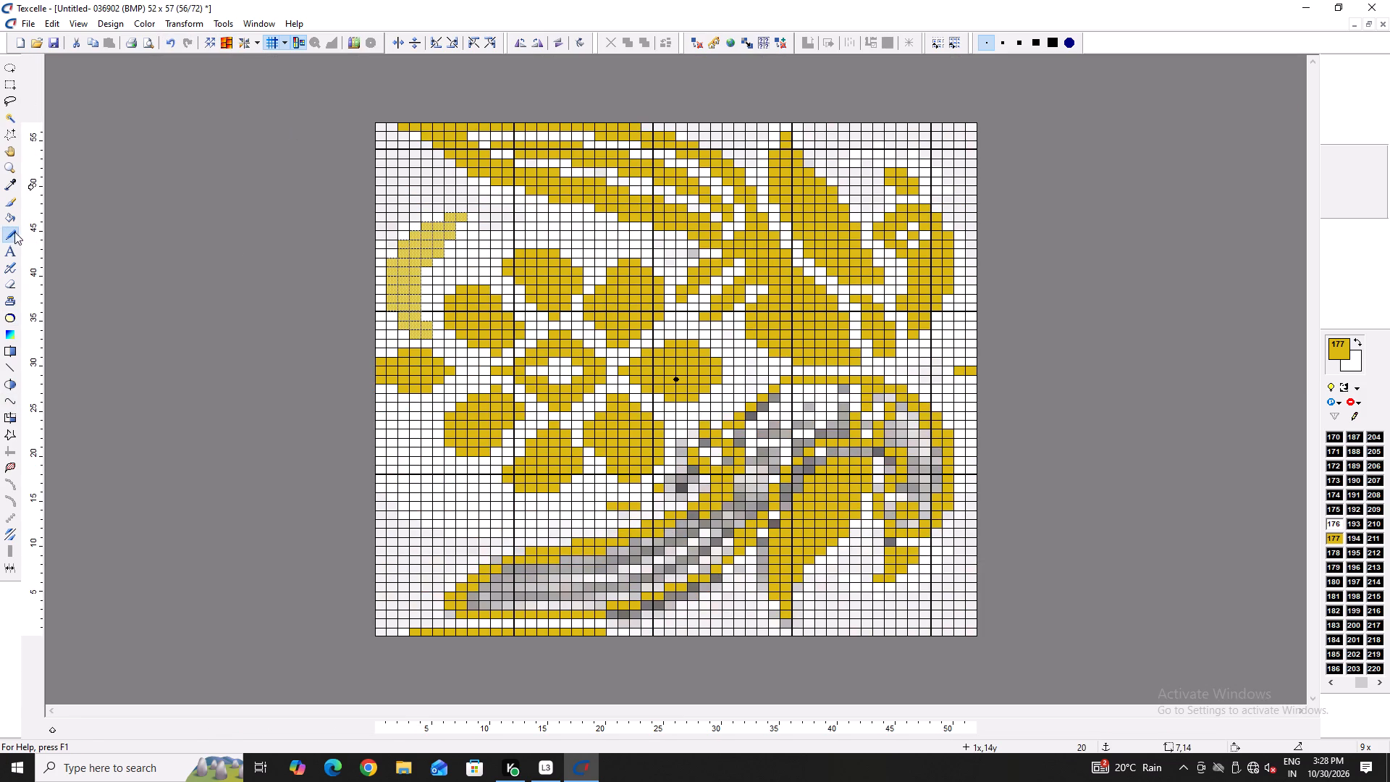
key(ctrl+e)
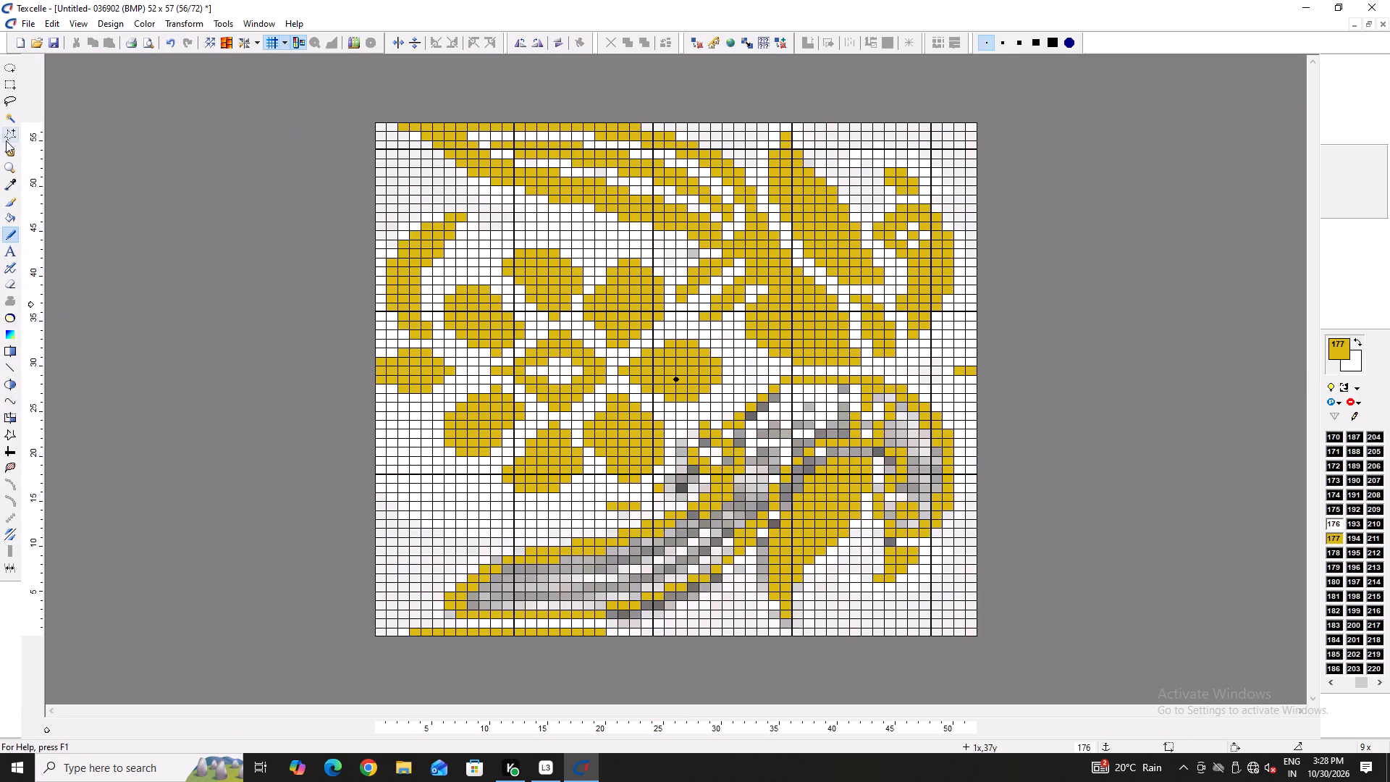
Copy the crescent leaf and small pointed side leaf, flip the copy vertically, and place it with the side leaves overlapping and the crescent below.
click(11, 124)
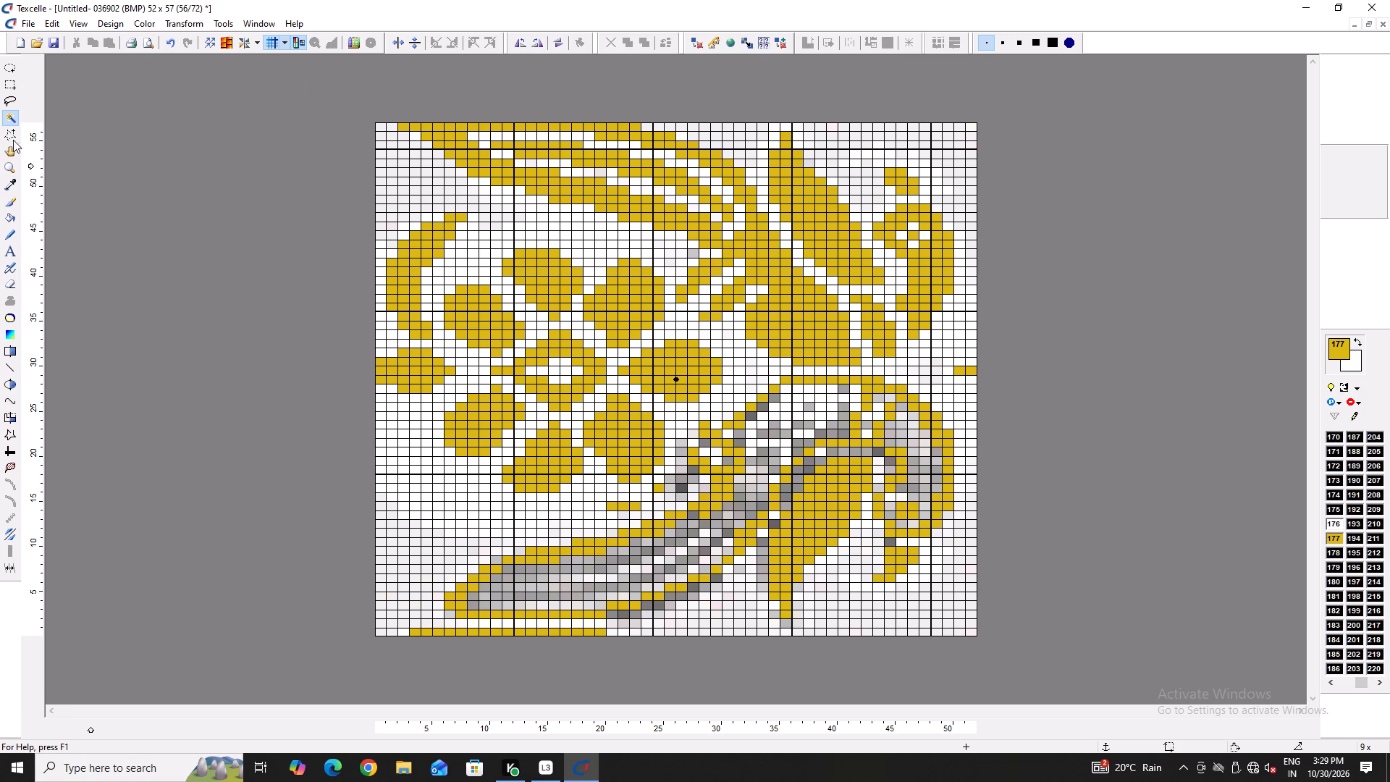
click(404, 309)
double_click(387, 369)
right_click(405, 287)
right_click(405, 287)
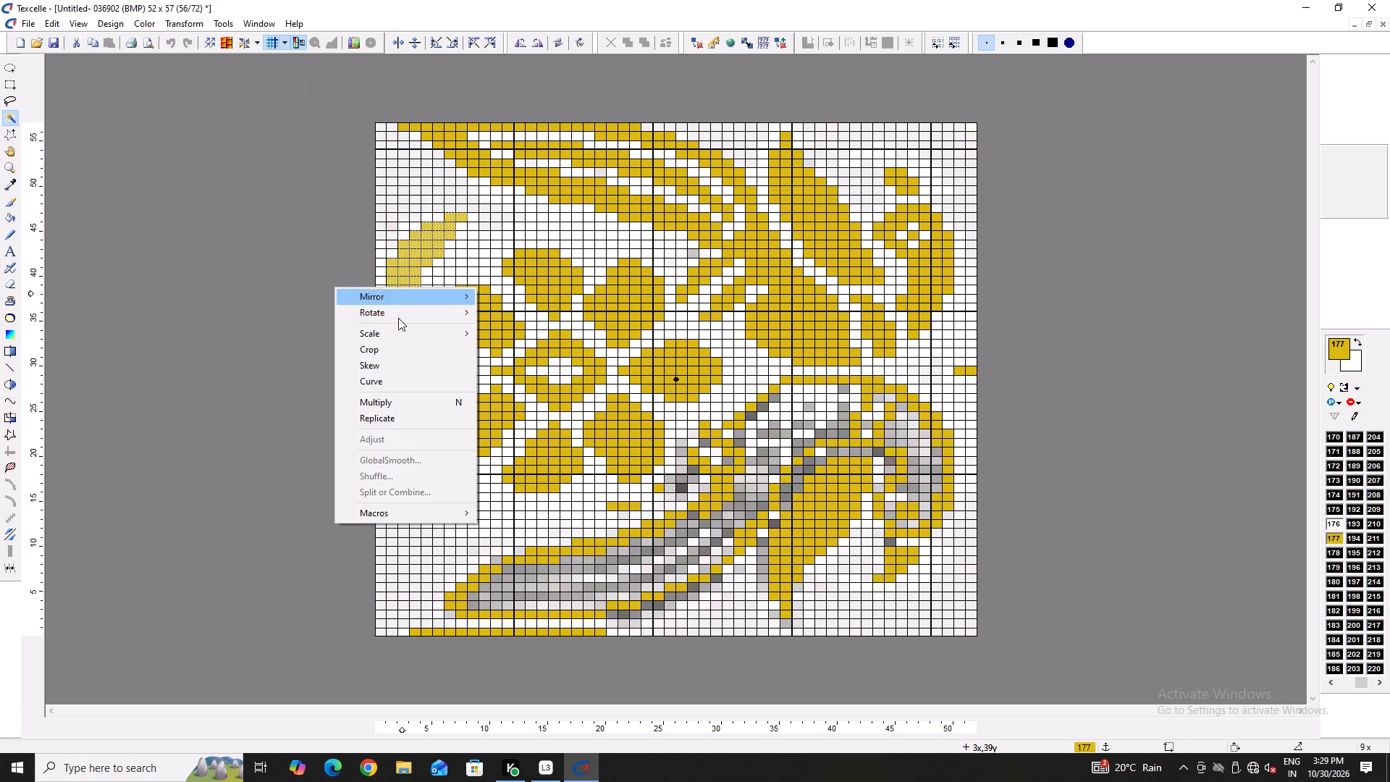
triple_click(370, 370)
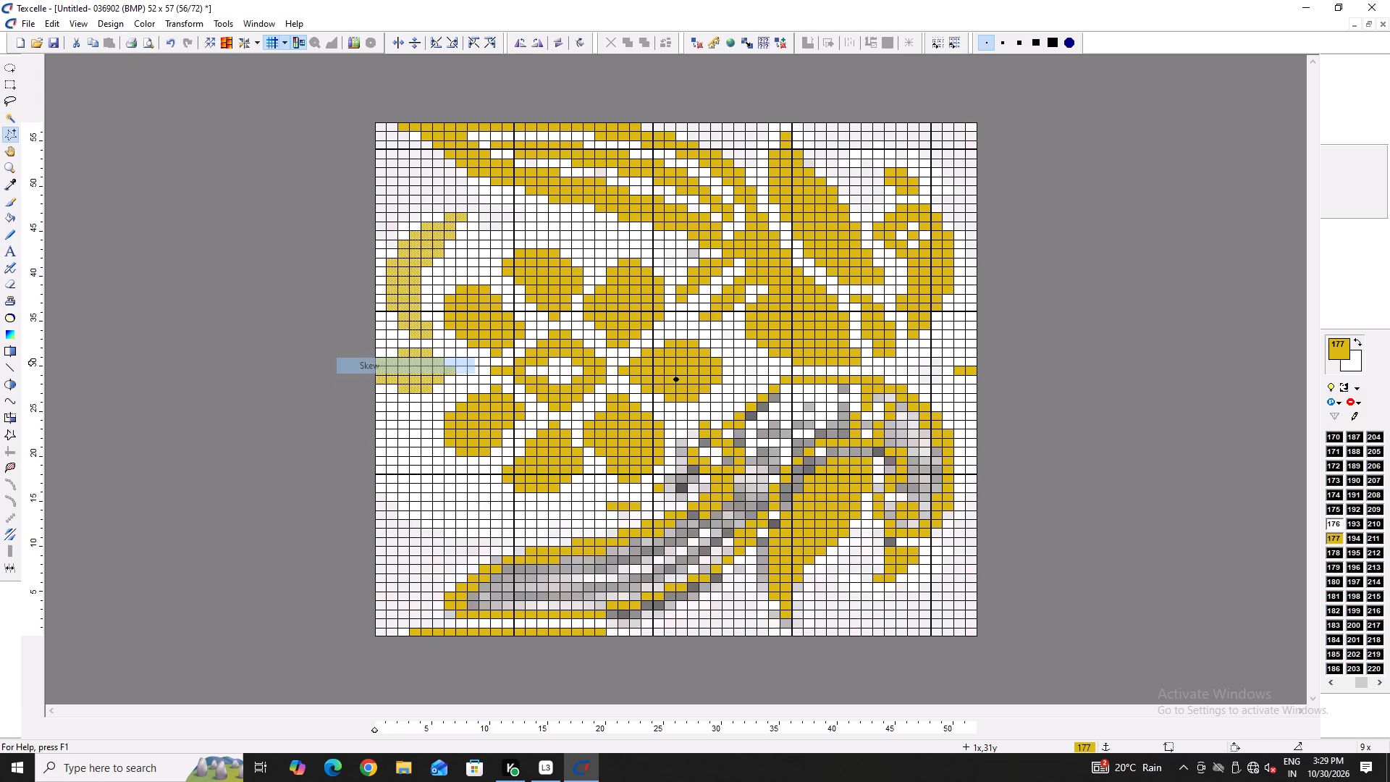
click(405, 297)
drag(406, 296, 406, 310)
drag(407, 317, 408, 424)
click(408, 424)
double_click(411, 46)
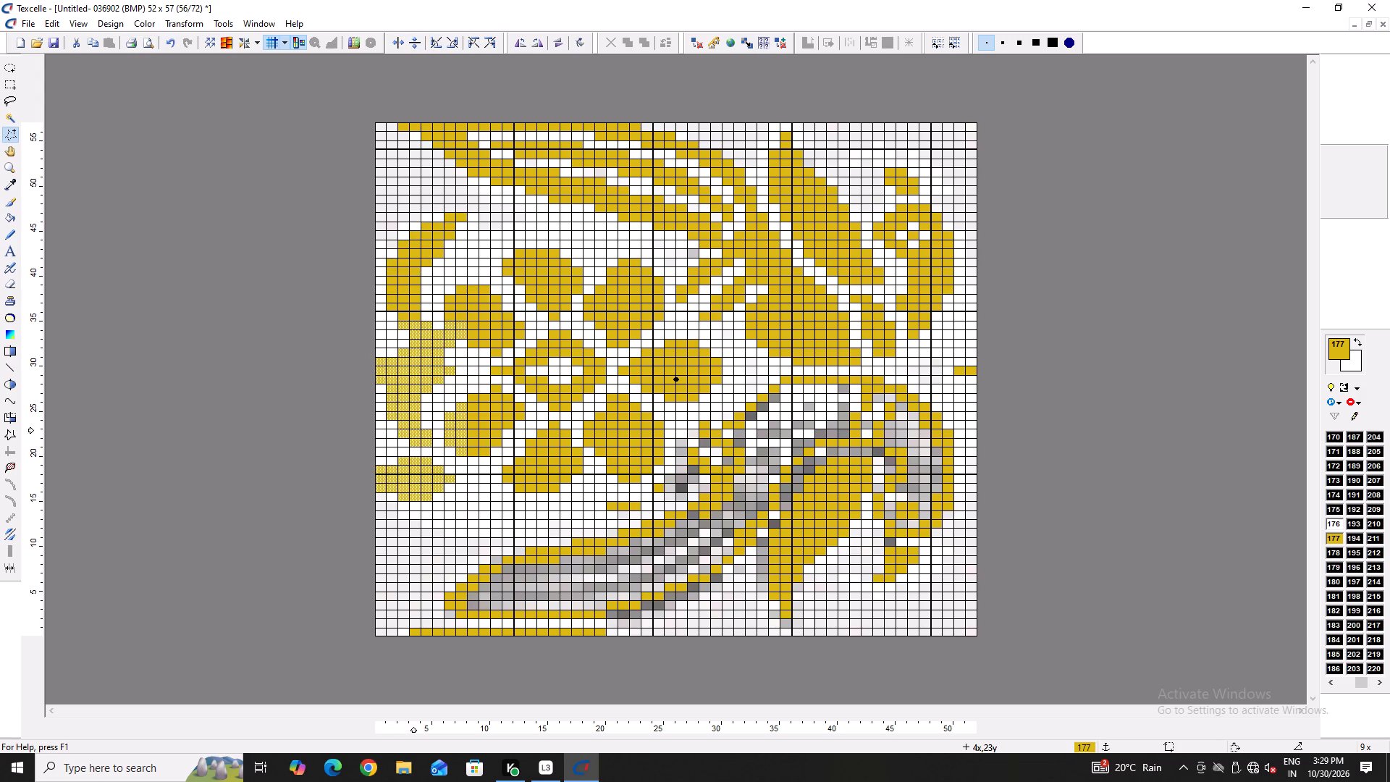
drag(410, 428, 390, 528)
drag(389, 528, 373, 497)
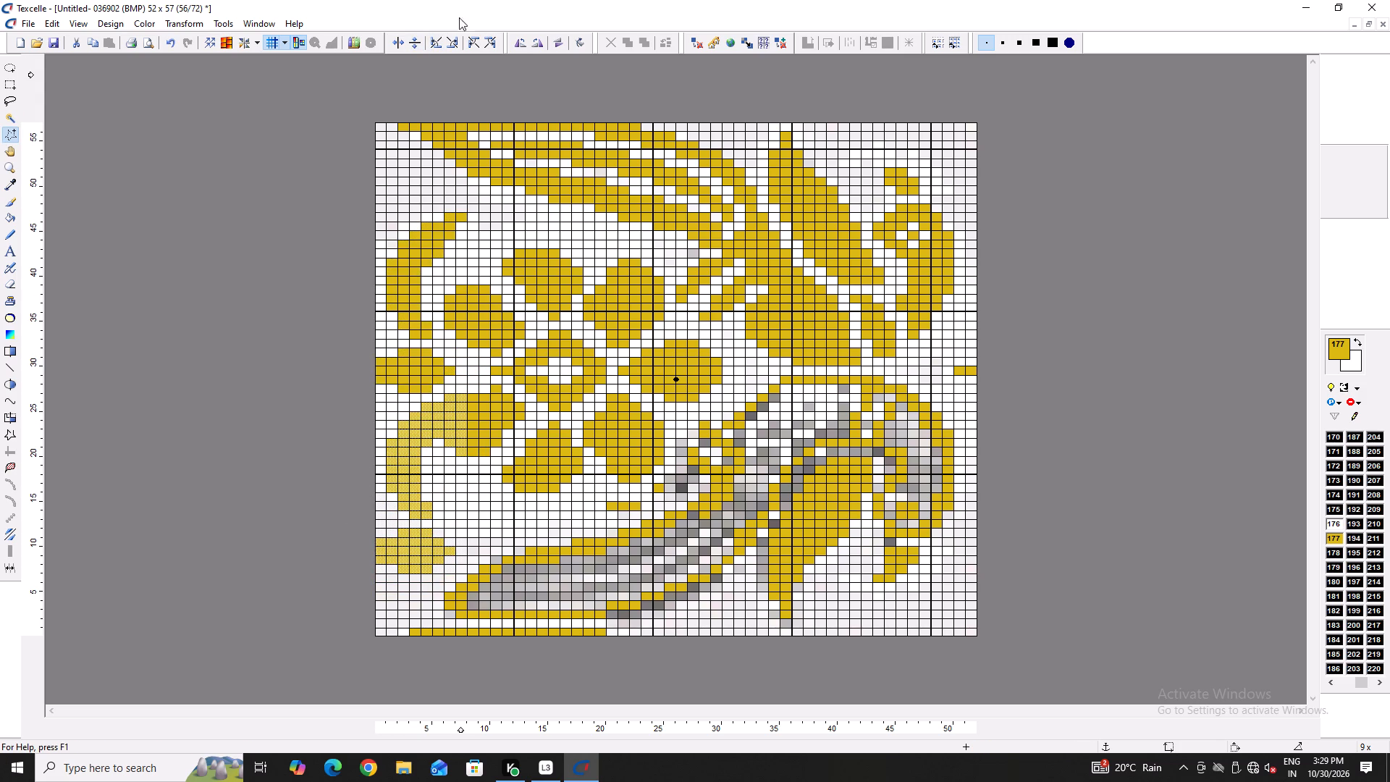
click(413, 39)
drag(413, 553, 410, 545)
drag(410, 544, 407, 516)
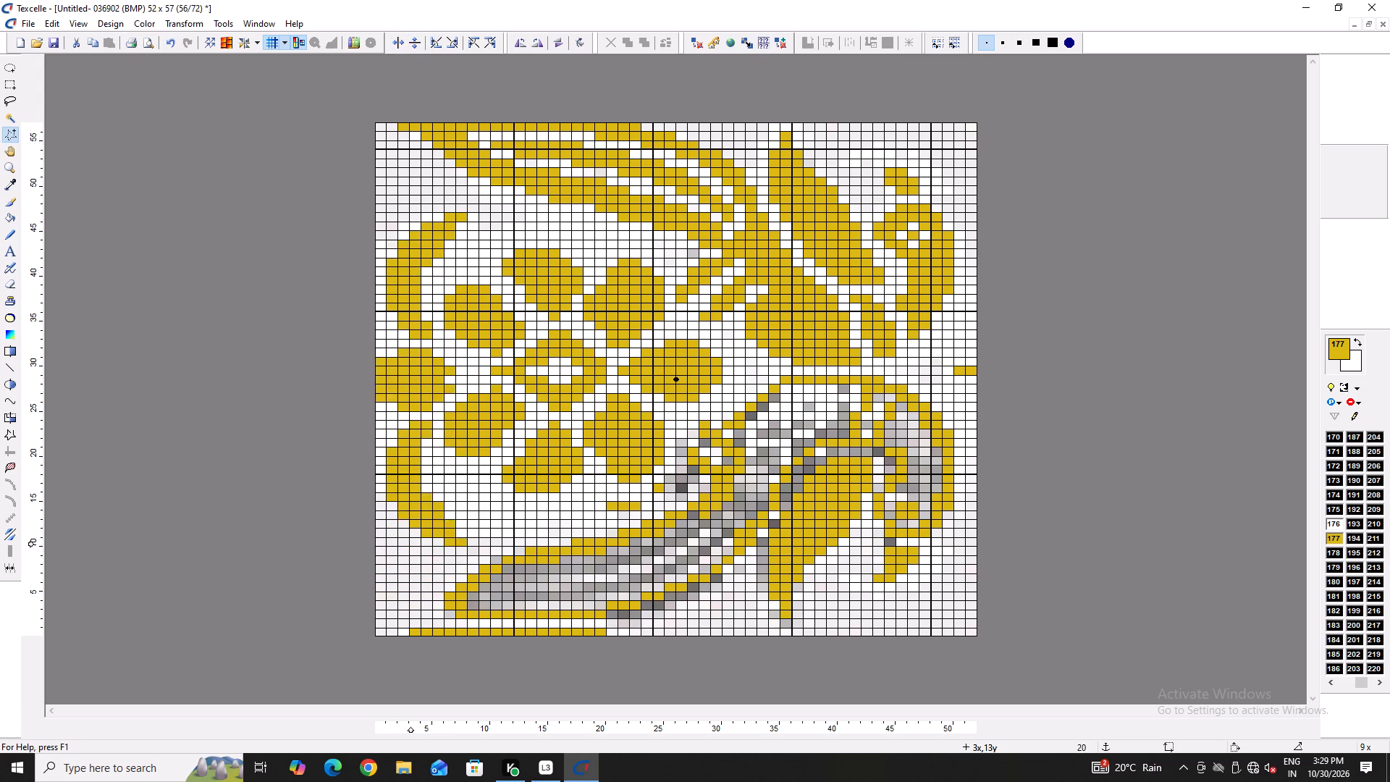
drag(407, 516, 395, 557)
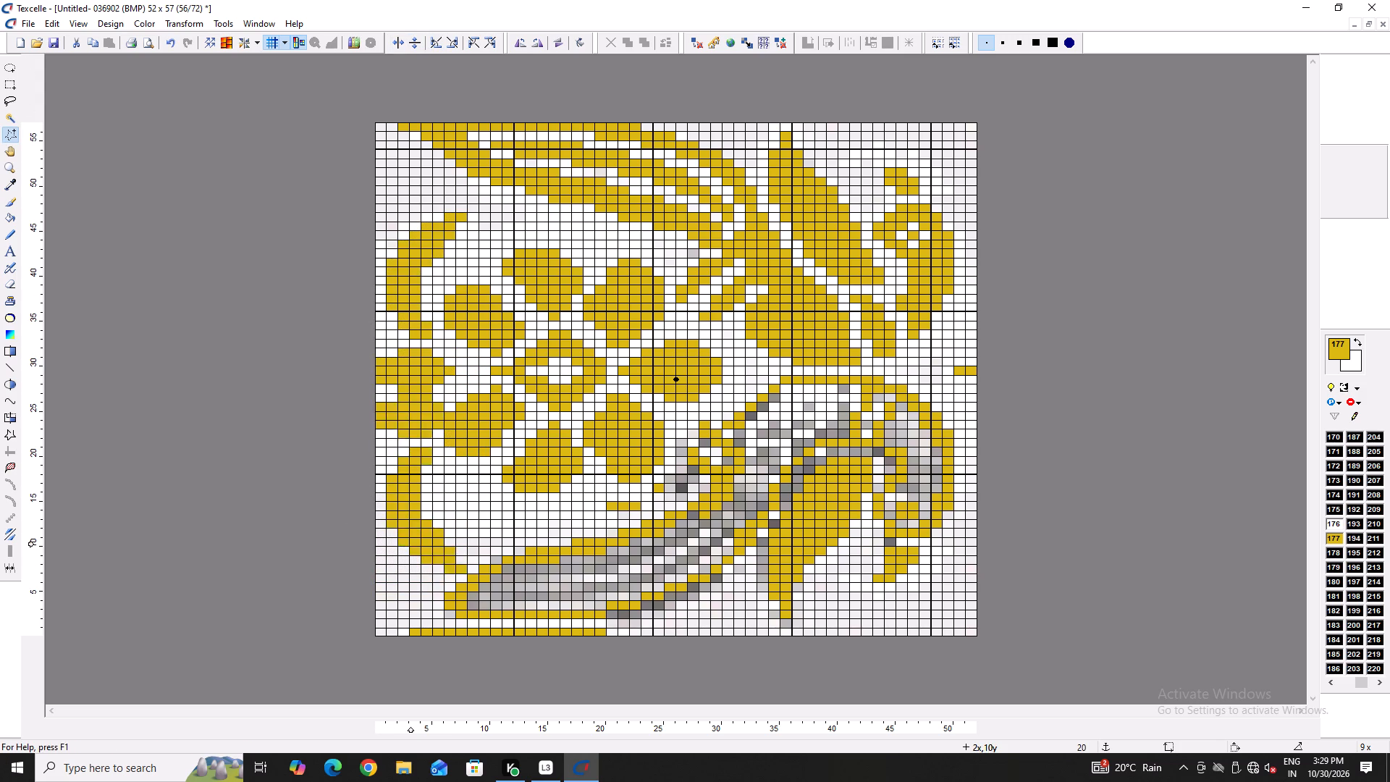
drag(395, 557, 389, 505)
click(389, 505)
key(ctrl+e)
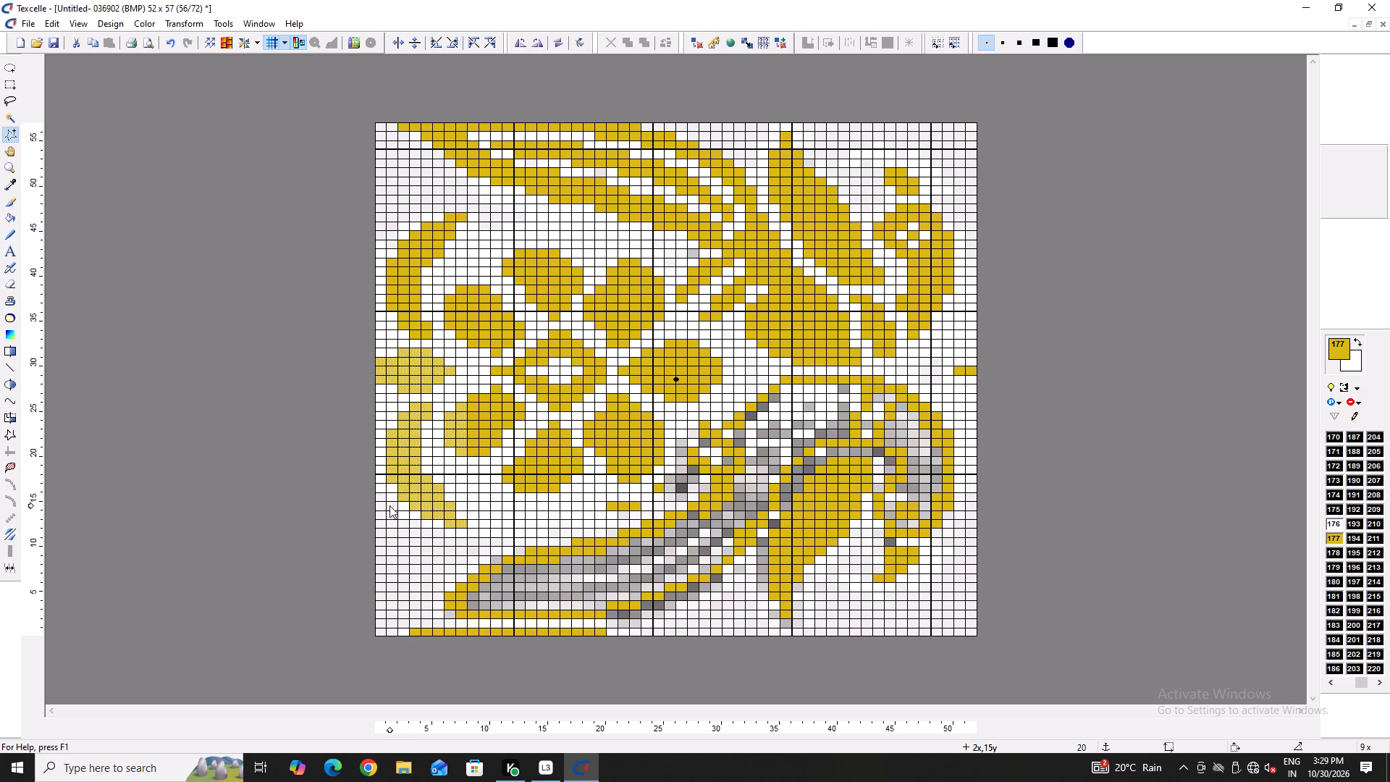
Turn the repeat display back on and examine the rebuilt flower and the neighbouring leaf motifs across the repeated tiles.
ctrl+scroll(395, 534, down, 2)
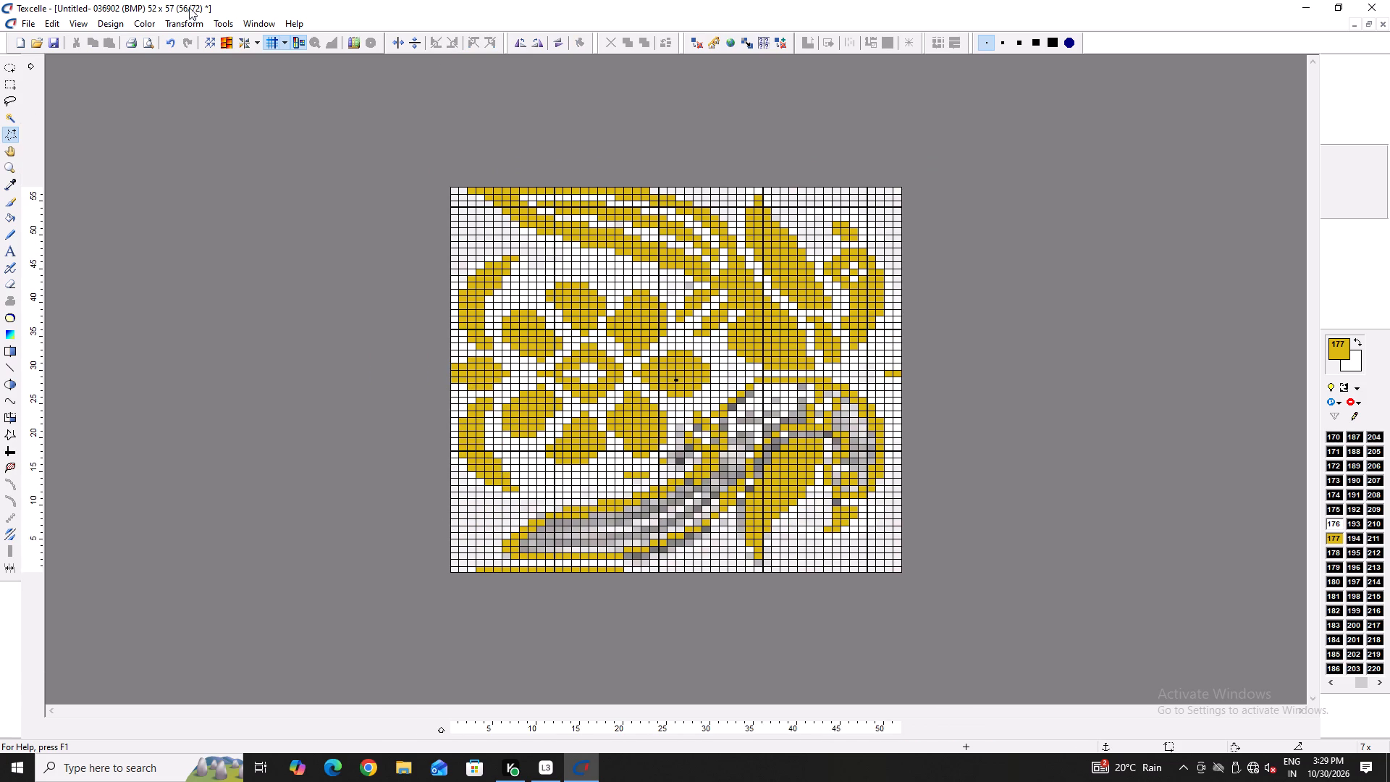
click(222, 46)
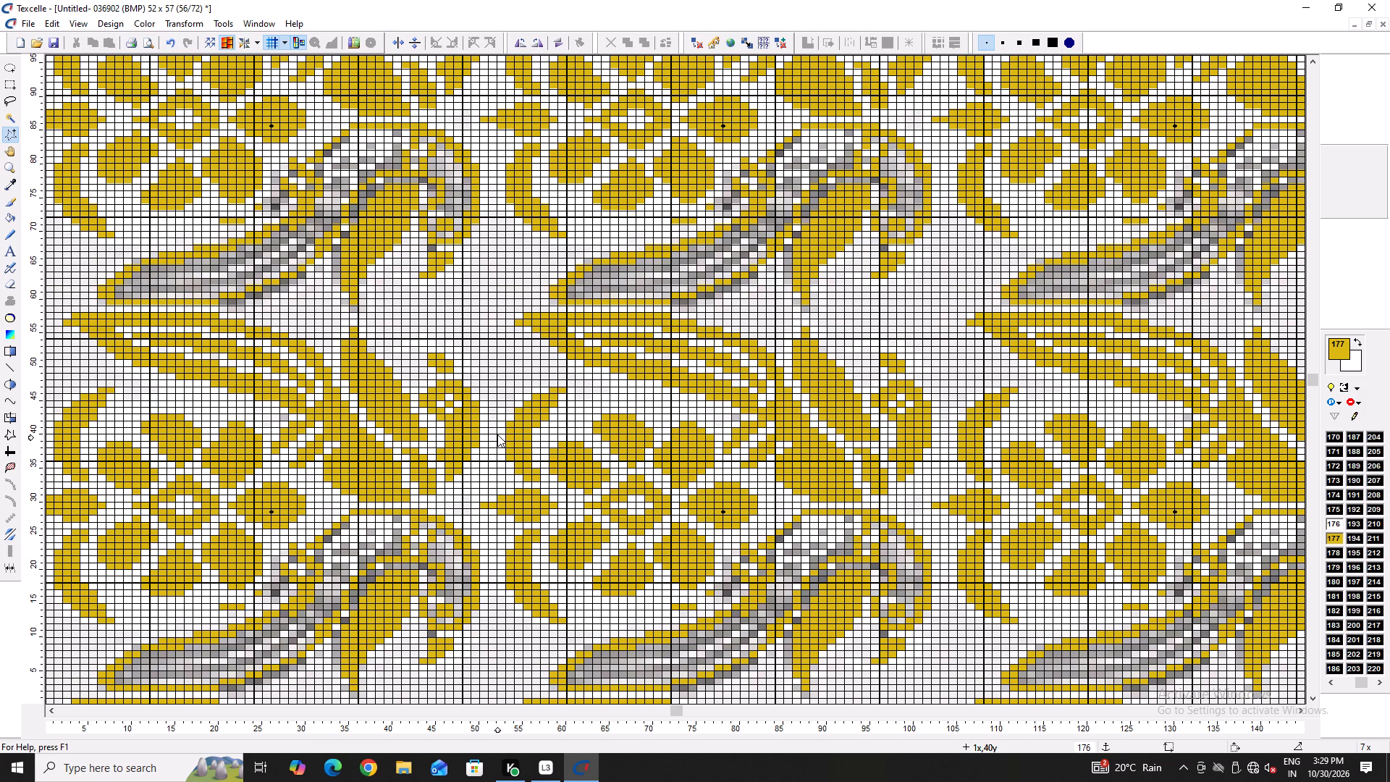
key(Up)
key(Up)
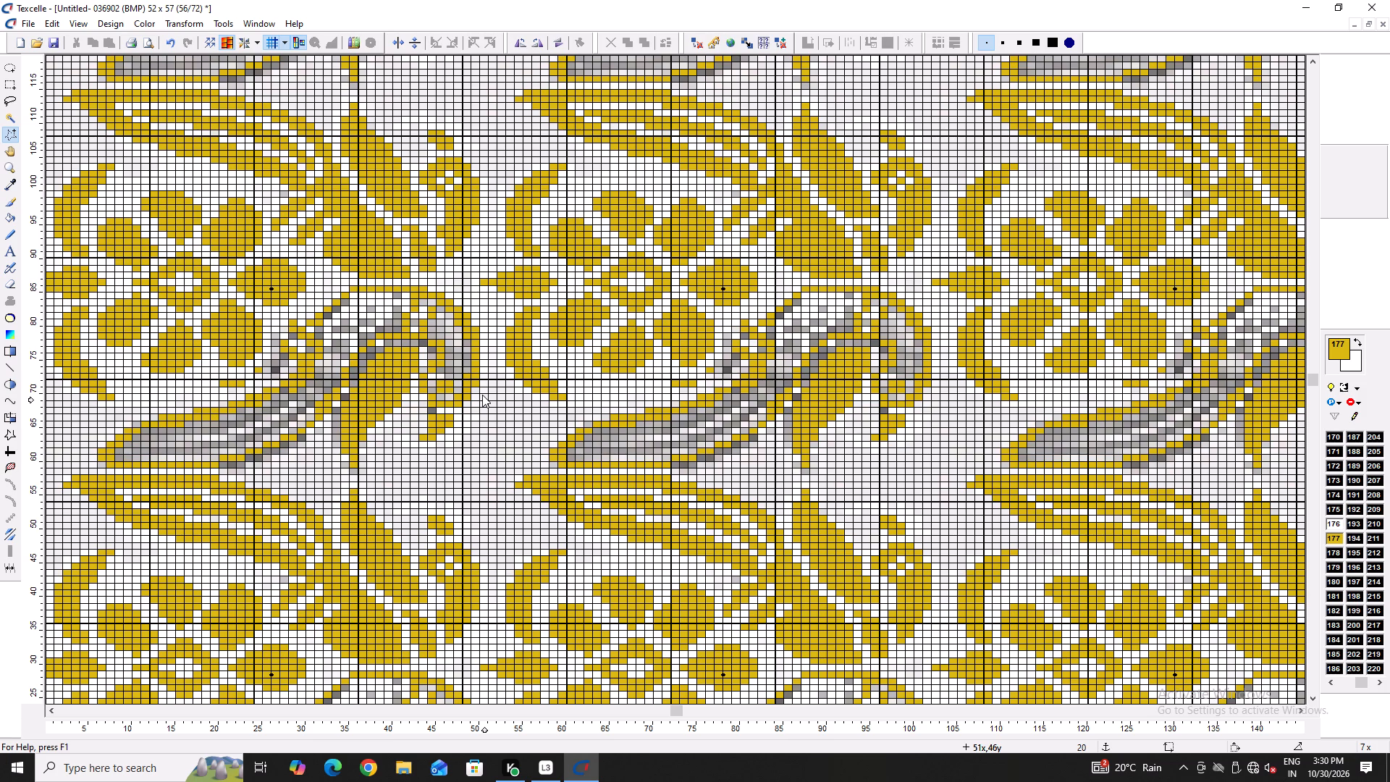
scroll(482, 393, down, 3)
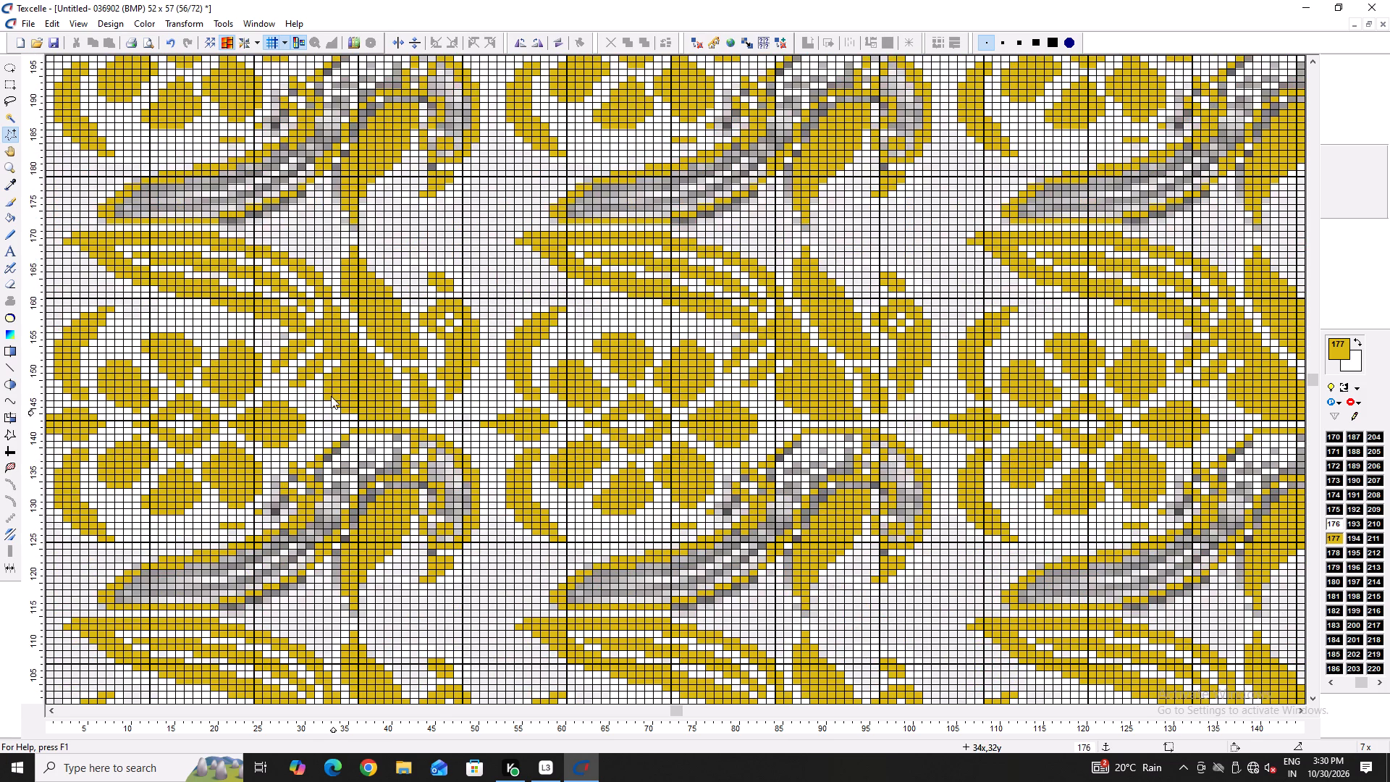
text(+++++)
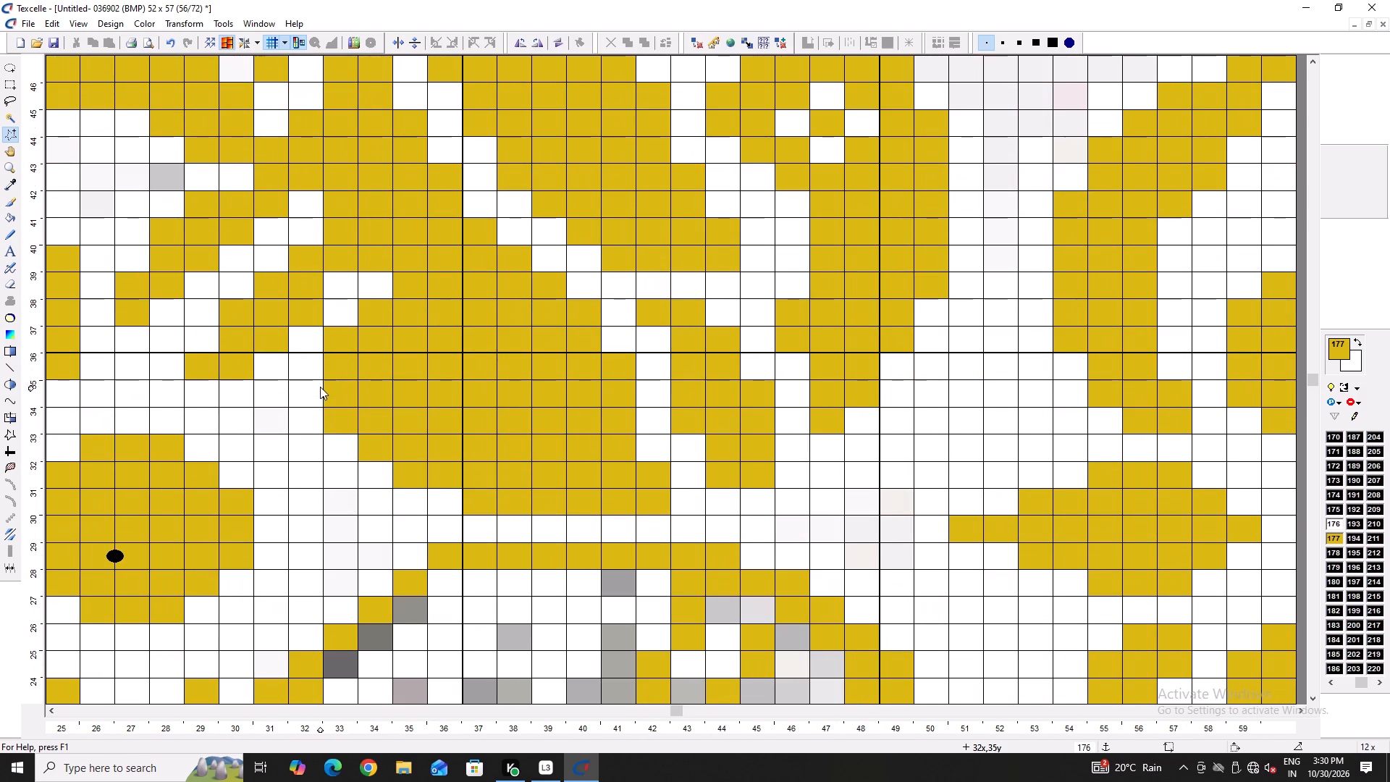
Switch to the Pen tool and dock the Draw Tools palette in a horizontal row with the standard tools.
key(Up)
key(Up)
key(Up)
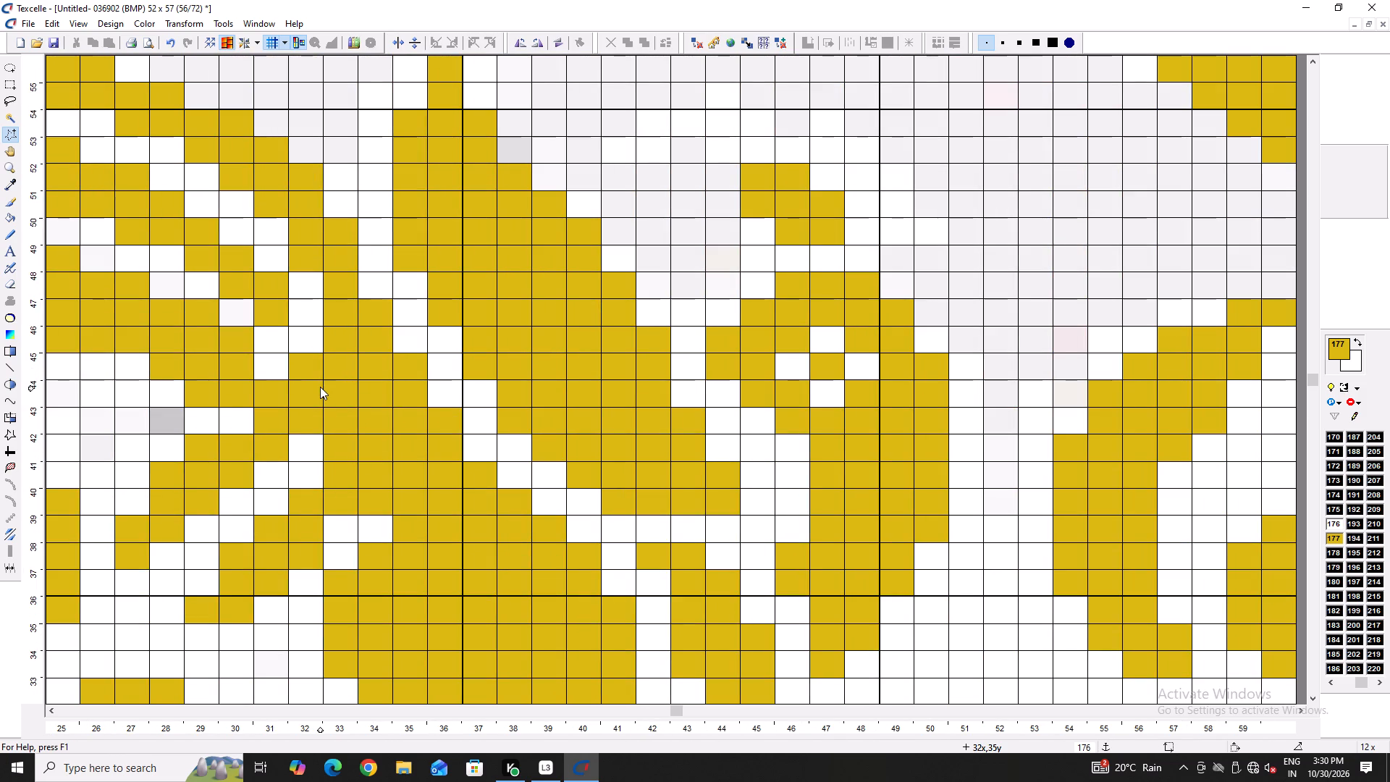
right_click(518, 155)
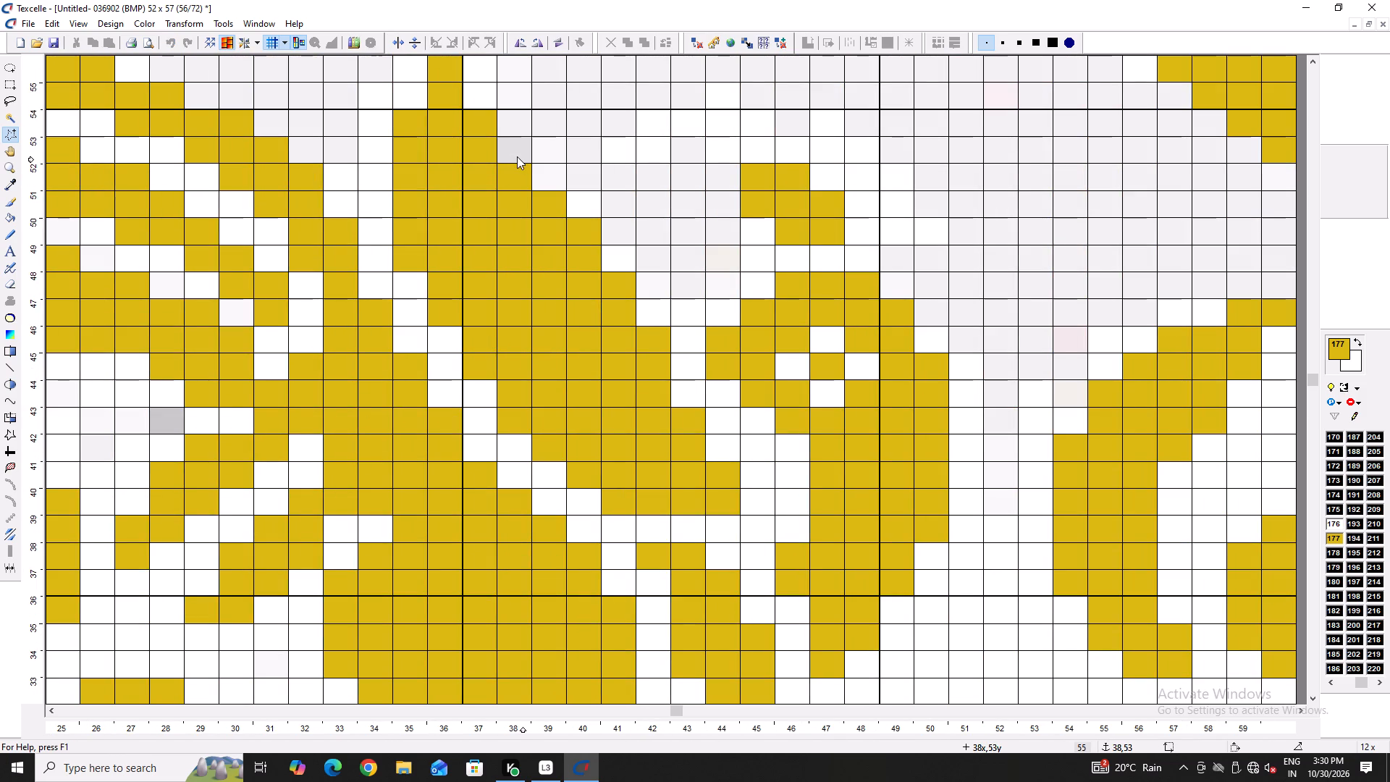
double_click(2, 232)
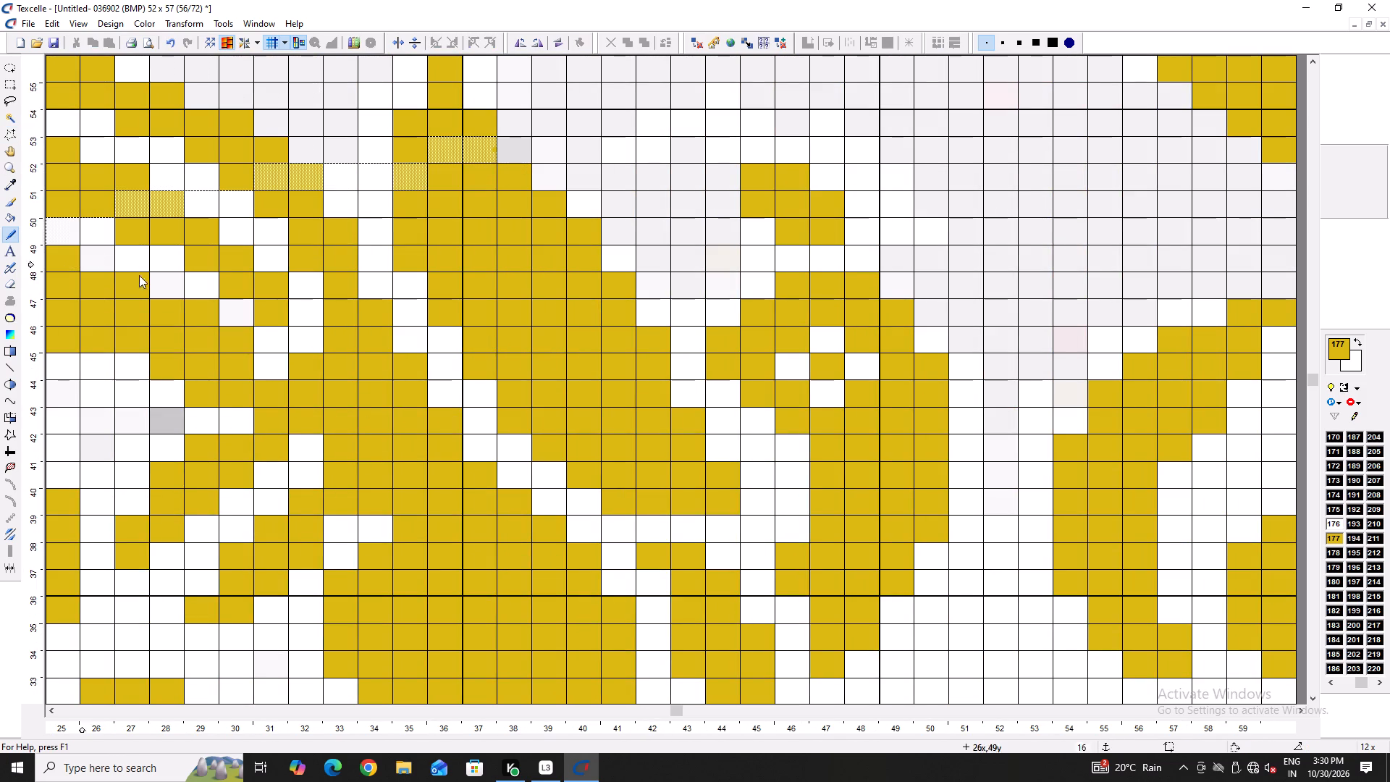
key(ctrl+e)
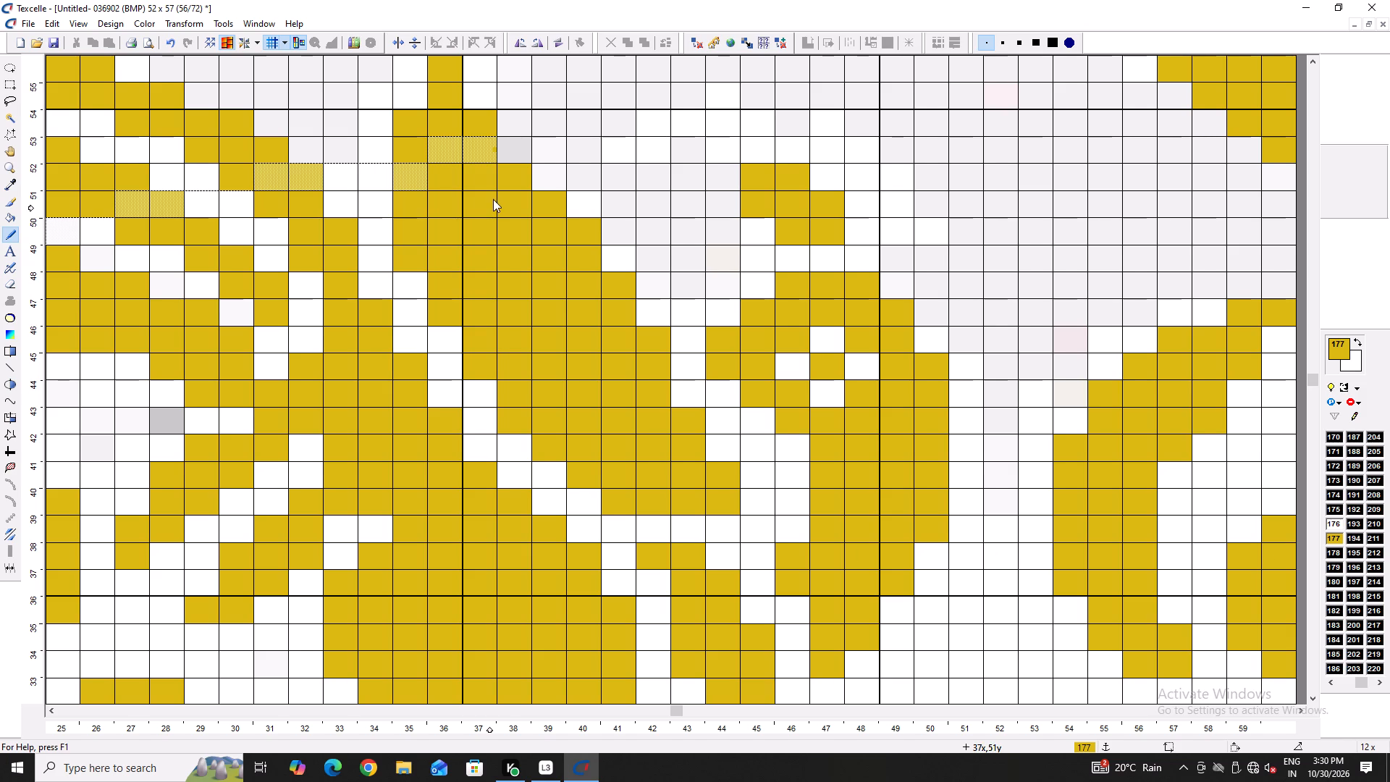
ctrl+scroll(493, 199, down, 1)
scroll(492, 170, up, 1)
triple_click(1, 235)
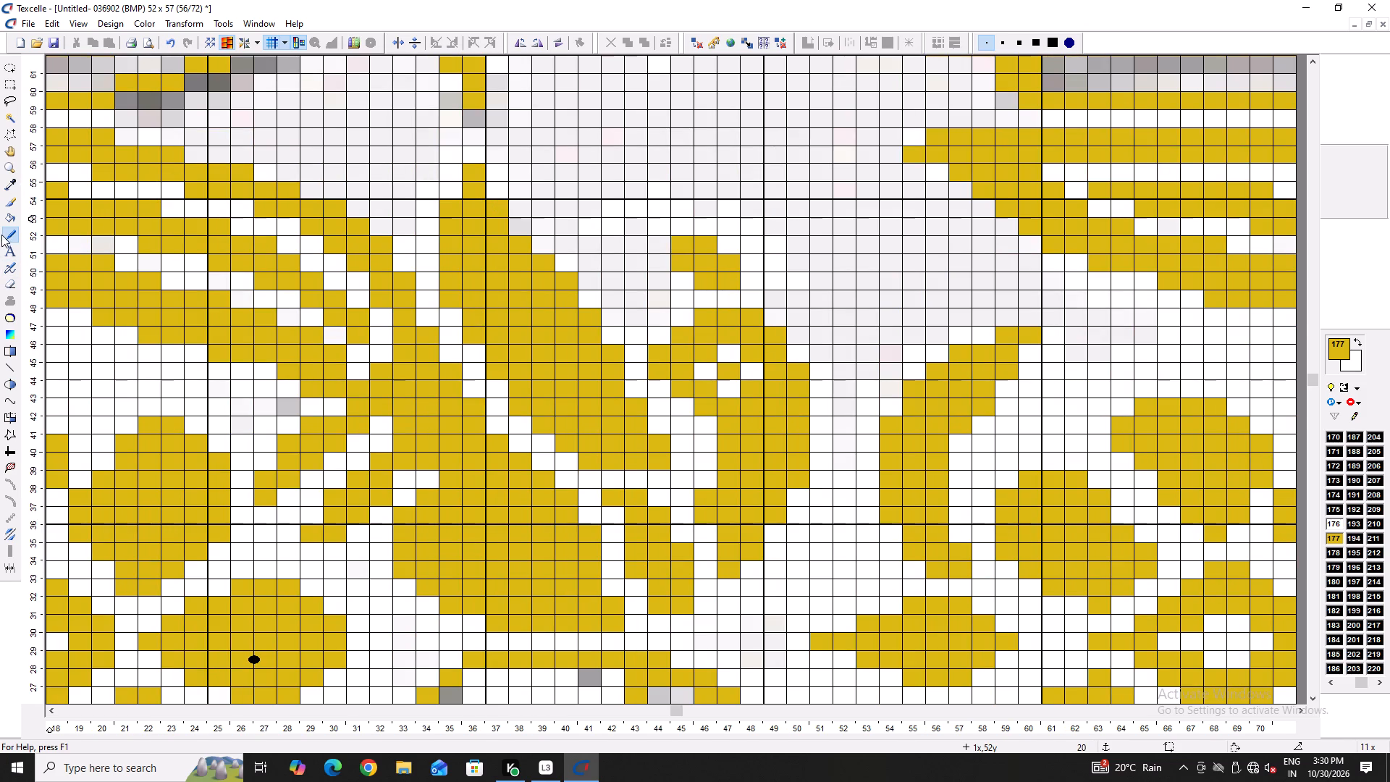
key(ctrl+e)
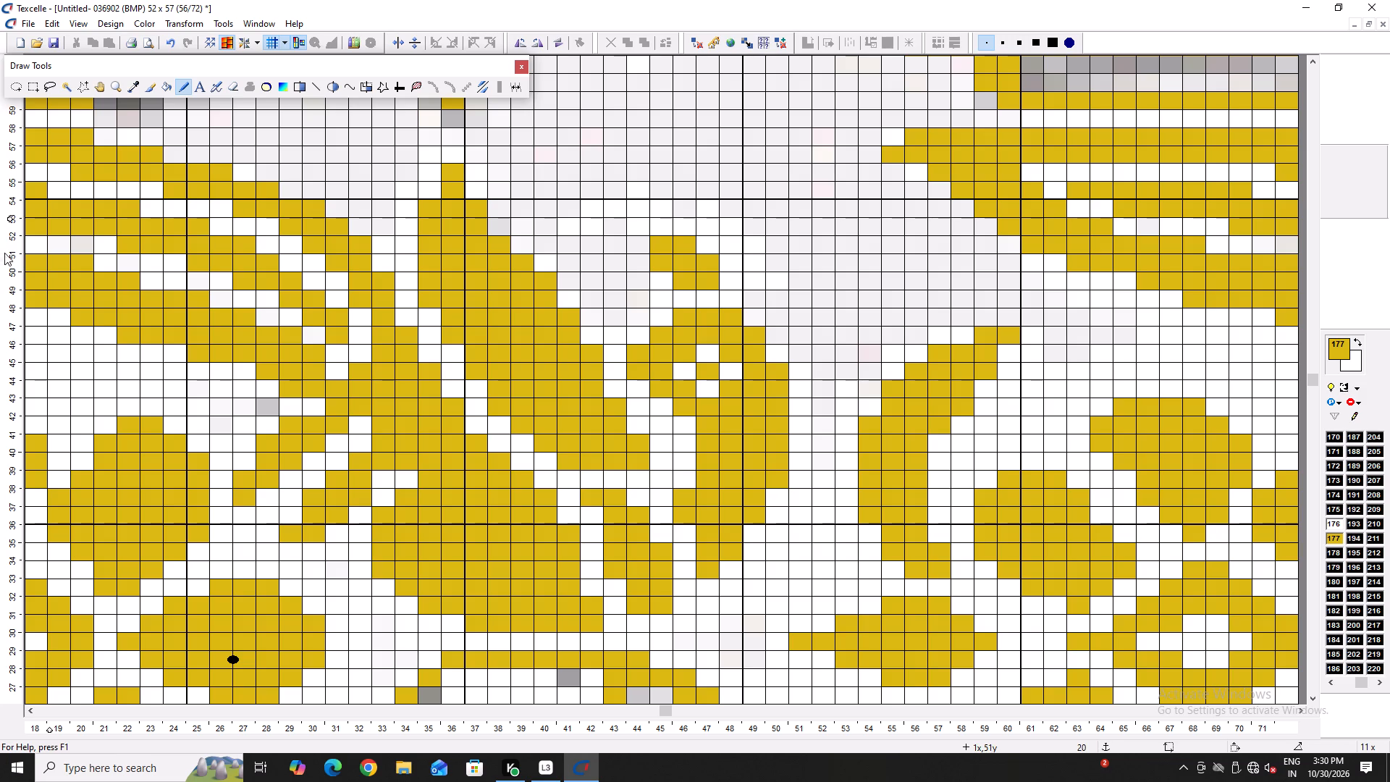
ctrl+scroll(499, 262, up, 1)
scroll(666, 521, down, 1)
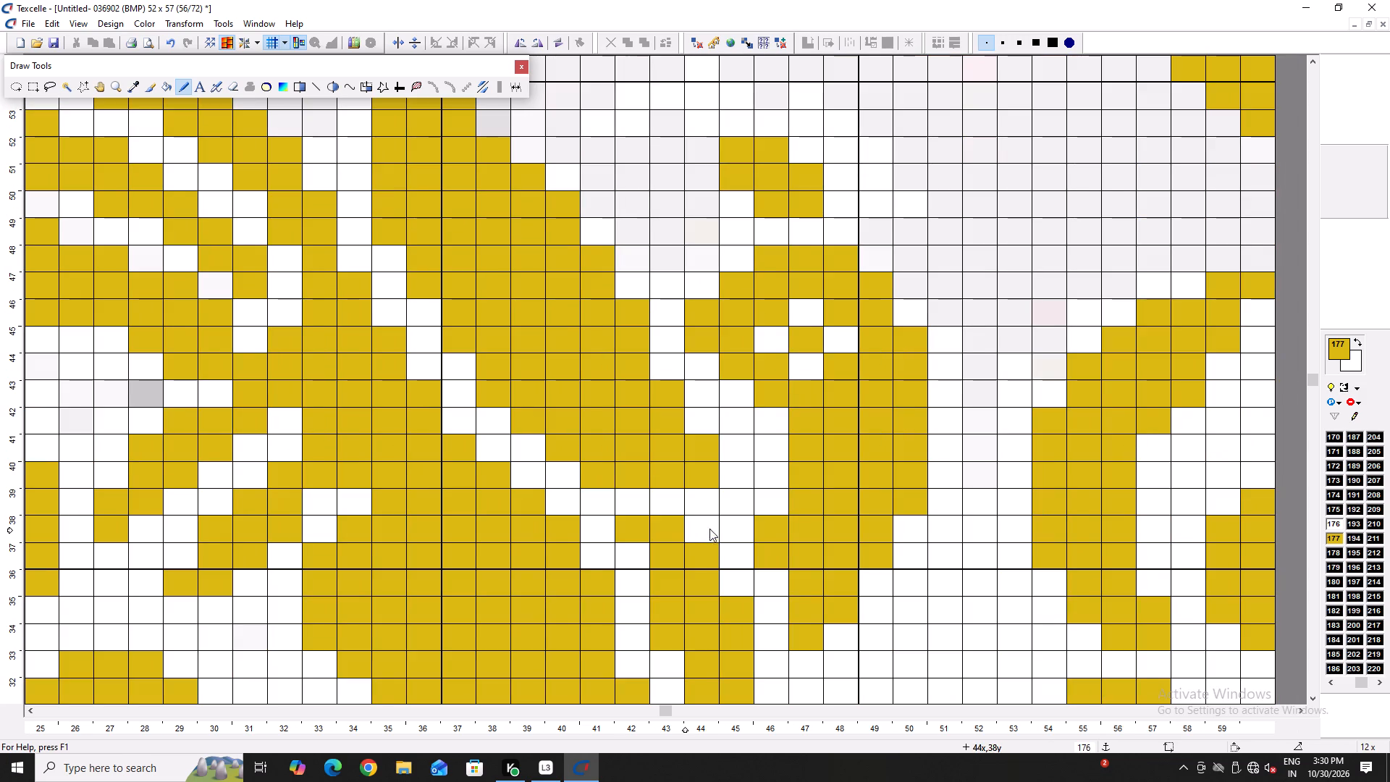
drag(216, 60, 285, 81)
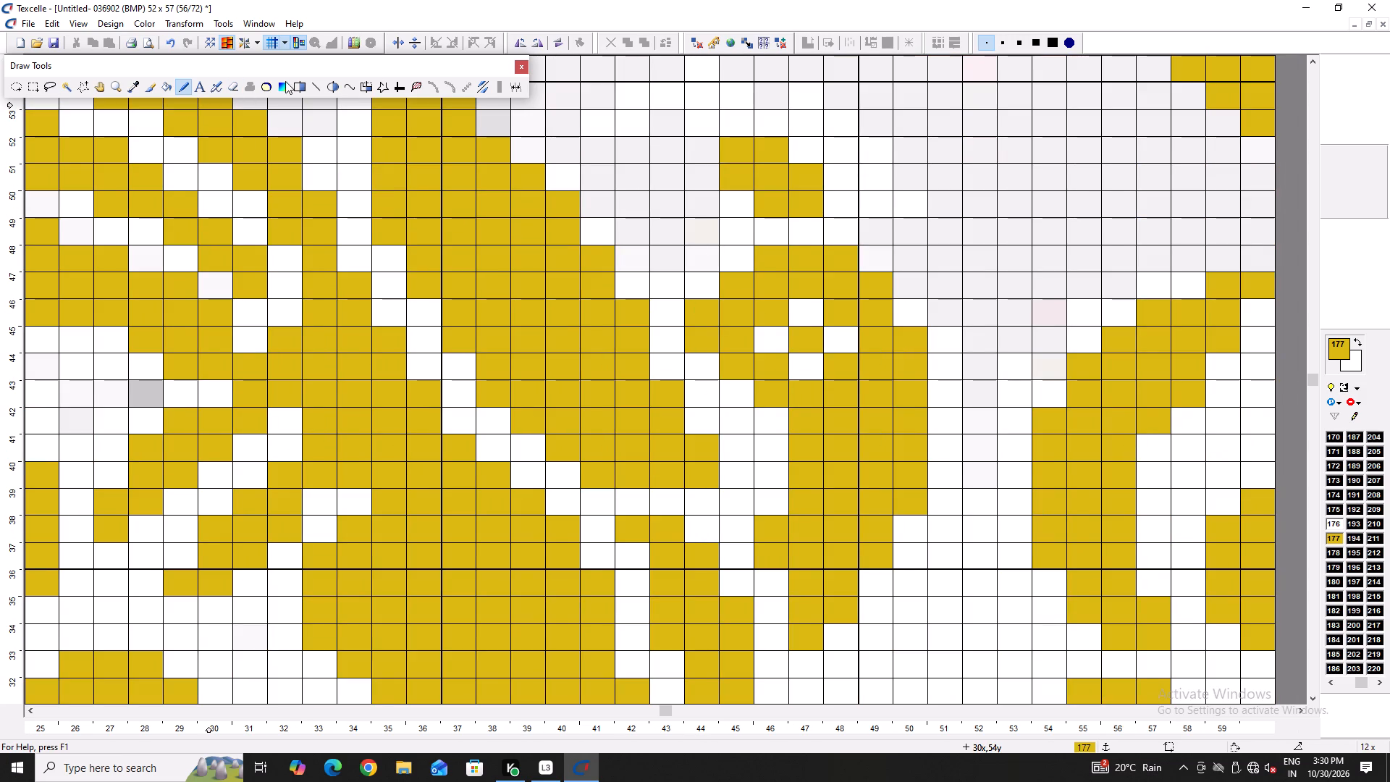
drag(285, 81, 969, 17)
drag(977, 18, 994, 26)
click(1006, 8)
Fill the white notch cell on the inner edge of the curled leaf, just below its dotted eye, with gold 177.
scroll(686, 459, down, 1)
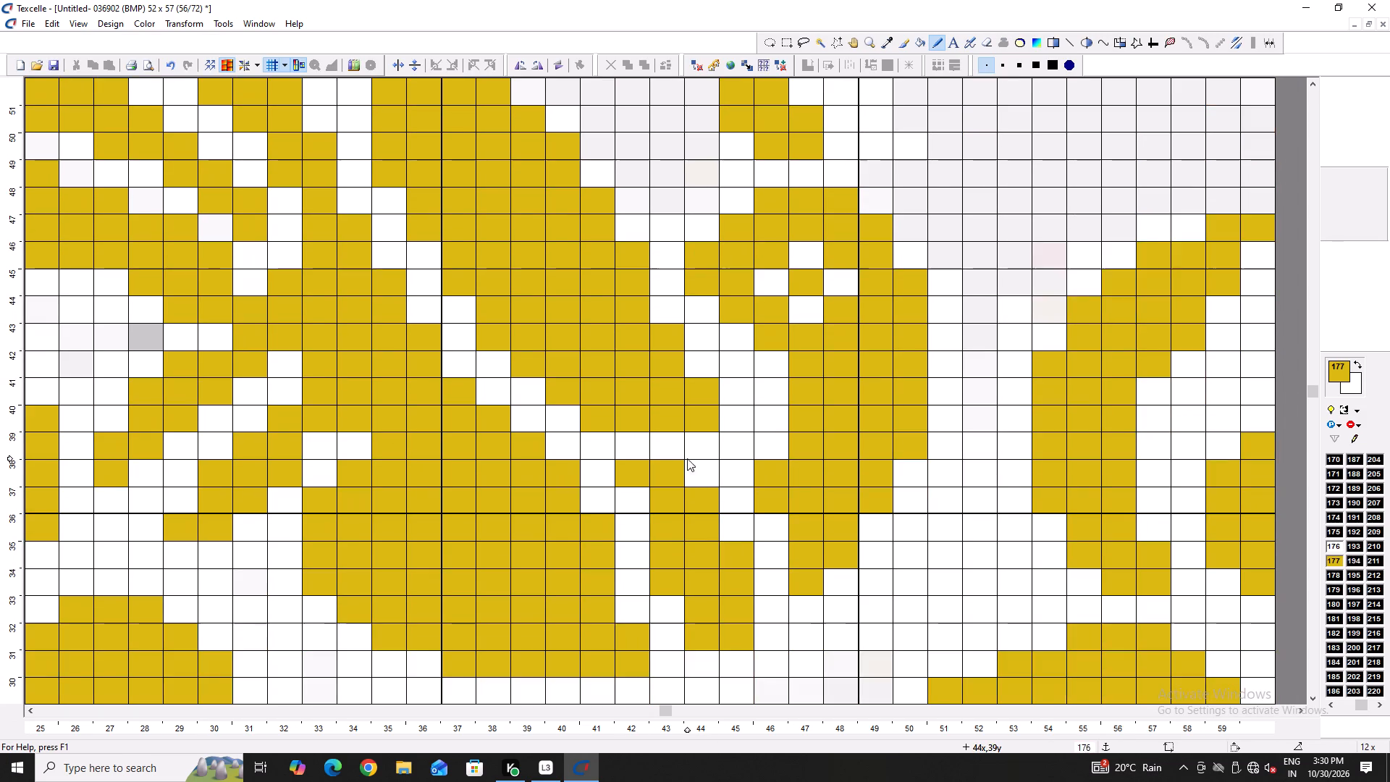
scroll(723, 374, up, 3)
scroll(739, 520, down, 3)
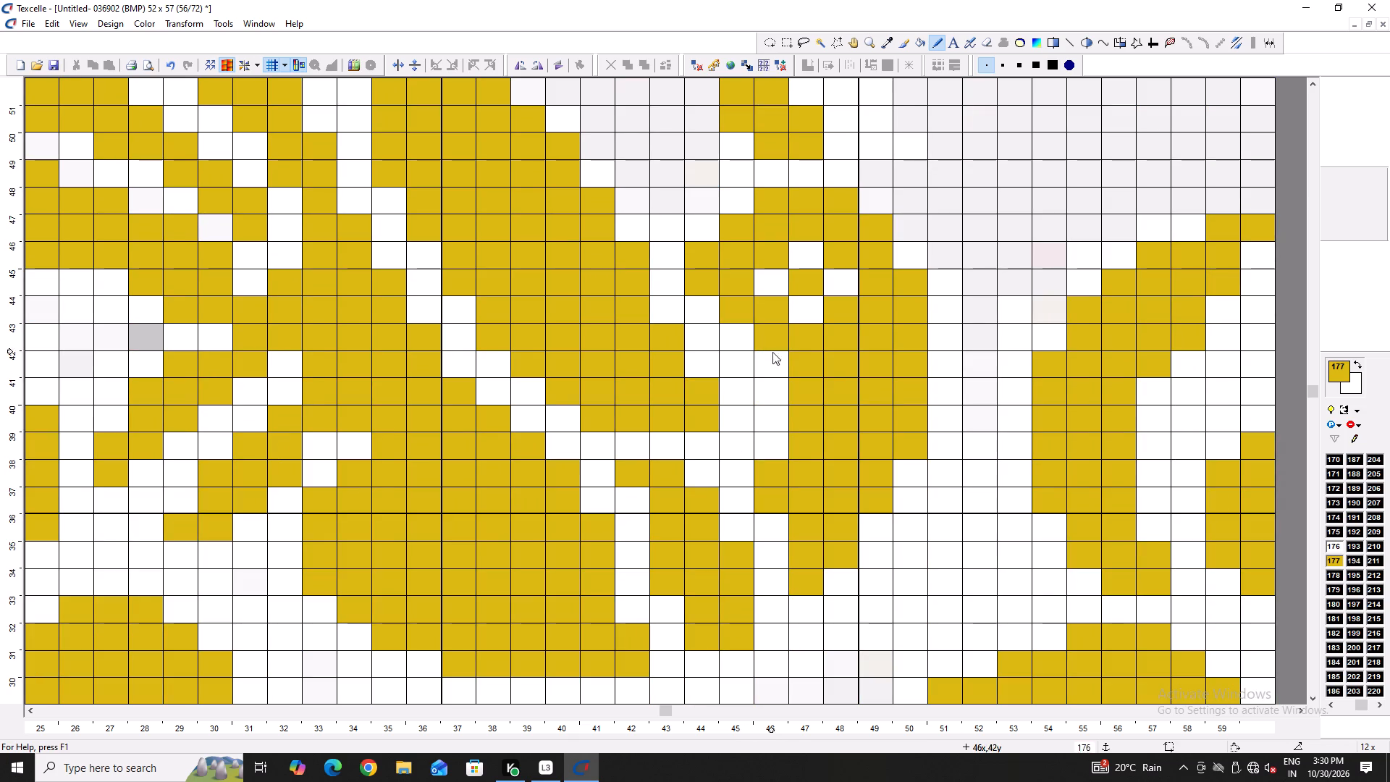
right_click(707, 251)
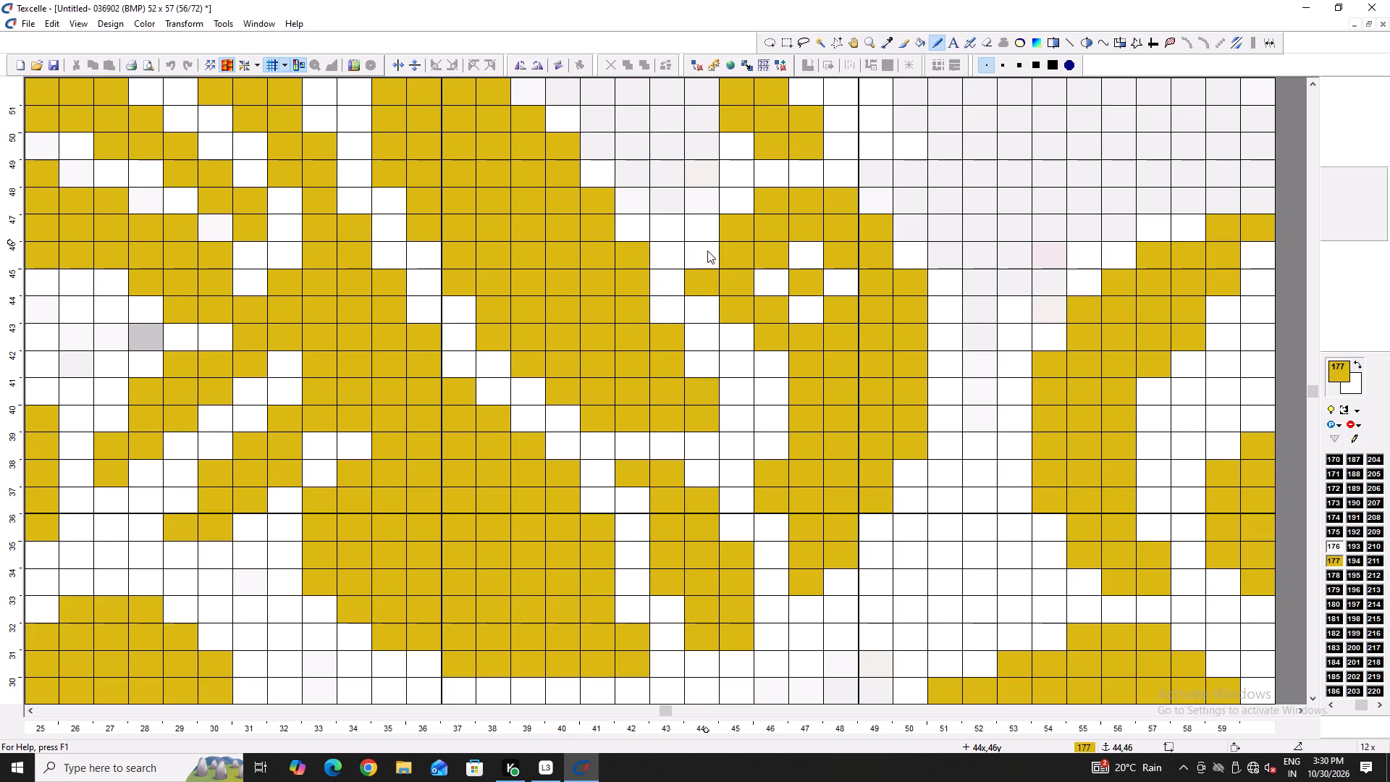
click(707, 251)
triple_click(778, 361)
click(757, 348)
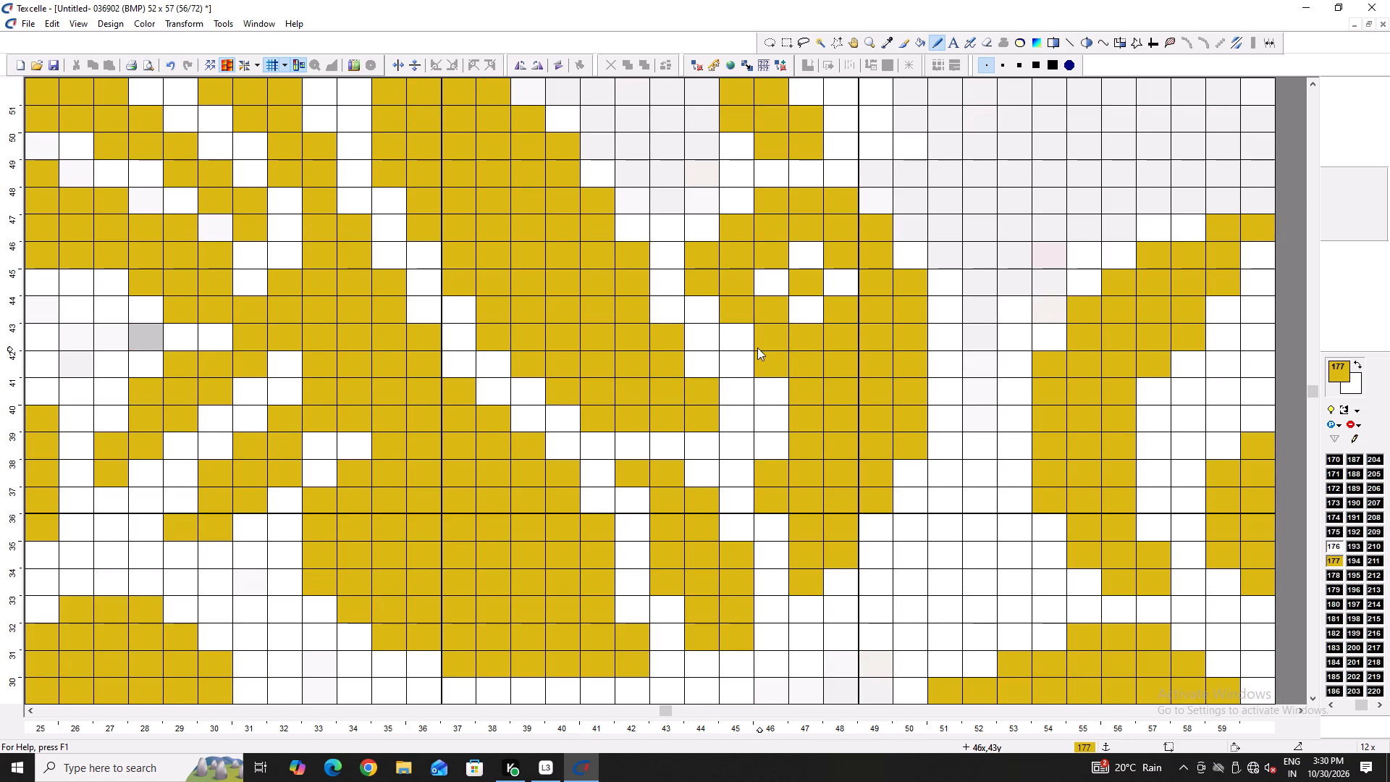
Examine the flower and leaf motifs across the repeated tiles for stray or uneven edge cells.
scroll(752, 345, down, 4)
scroll(618, 337, up, 2)
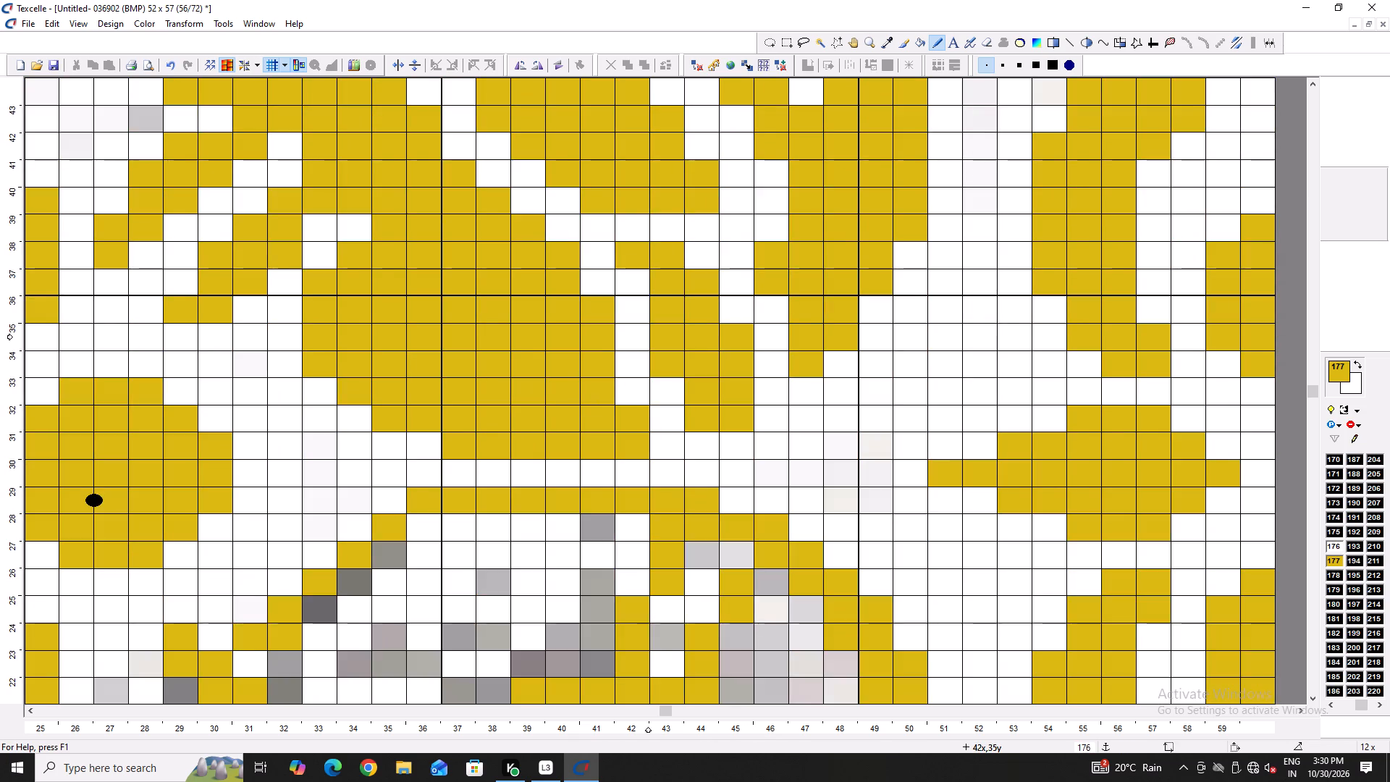
scroll(618, 337, up, 1)
ctrl+scroll(365, 416, down, 2)
ctrl+scroll(245, 442, down, 2)
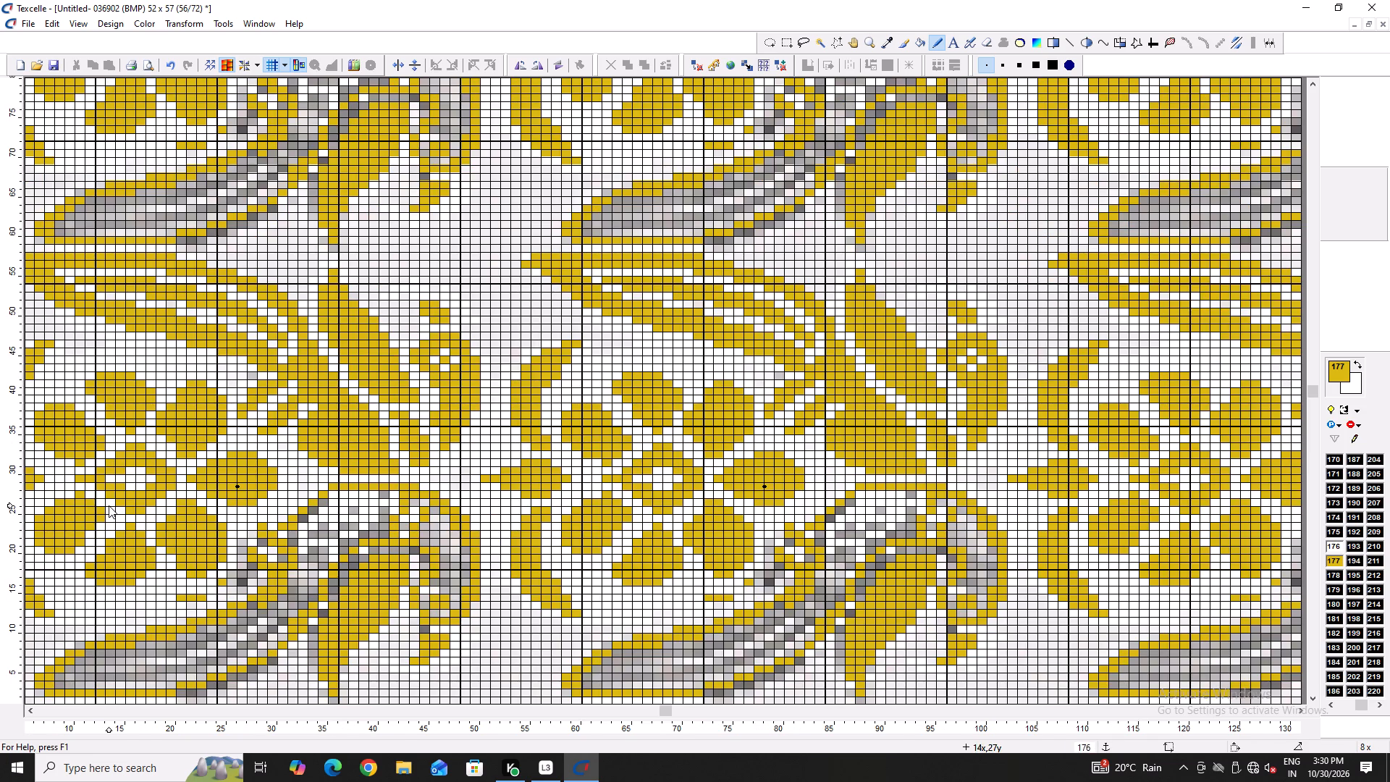
ctrl+scroll(109, 505, down, 1)
scroll(97, 430, up, 1)
key(Left)
key(Left)
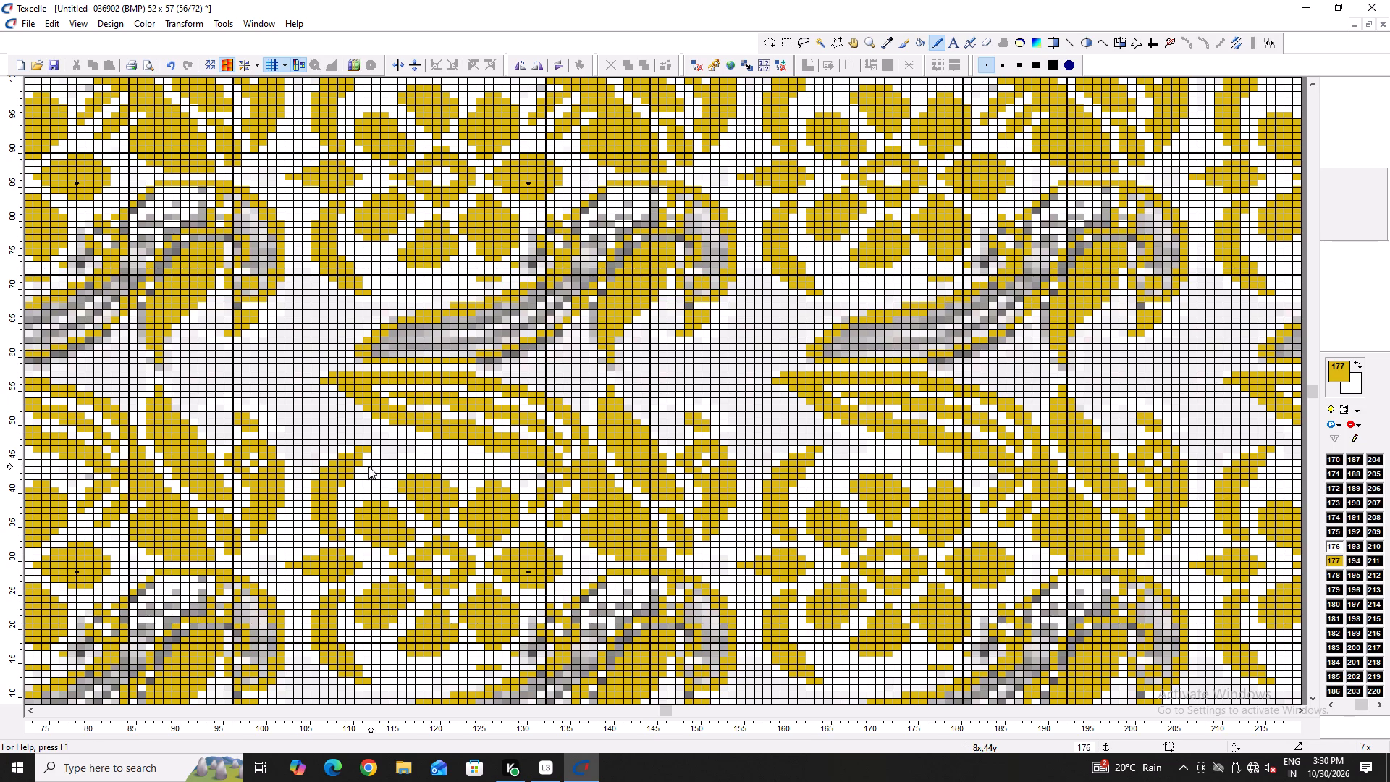
Trim the stepped lower edge of the long striped leaf by painting its protruding gold cells white.
ctrl+scroll(343, 413, up, 3)
ctrl+scroll(426, 461, up, 1)
right_click(447, 408)
right_click(447, 408)
right_click(447, 406)
right_click(393, 379)
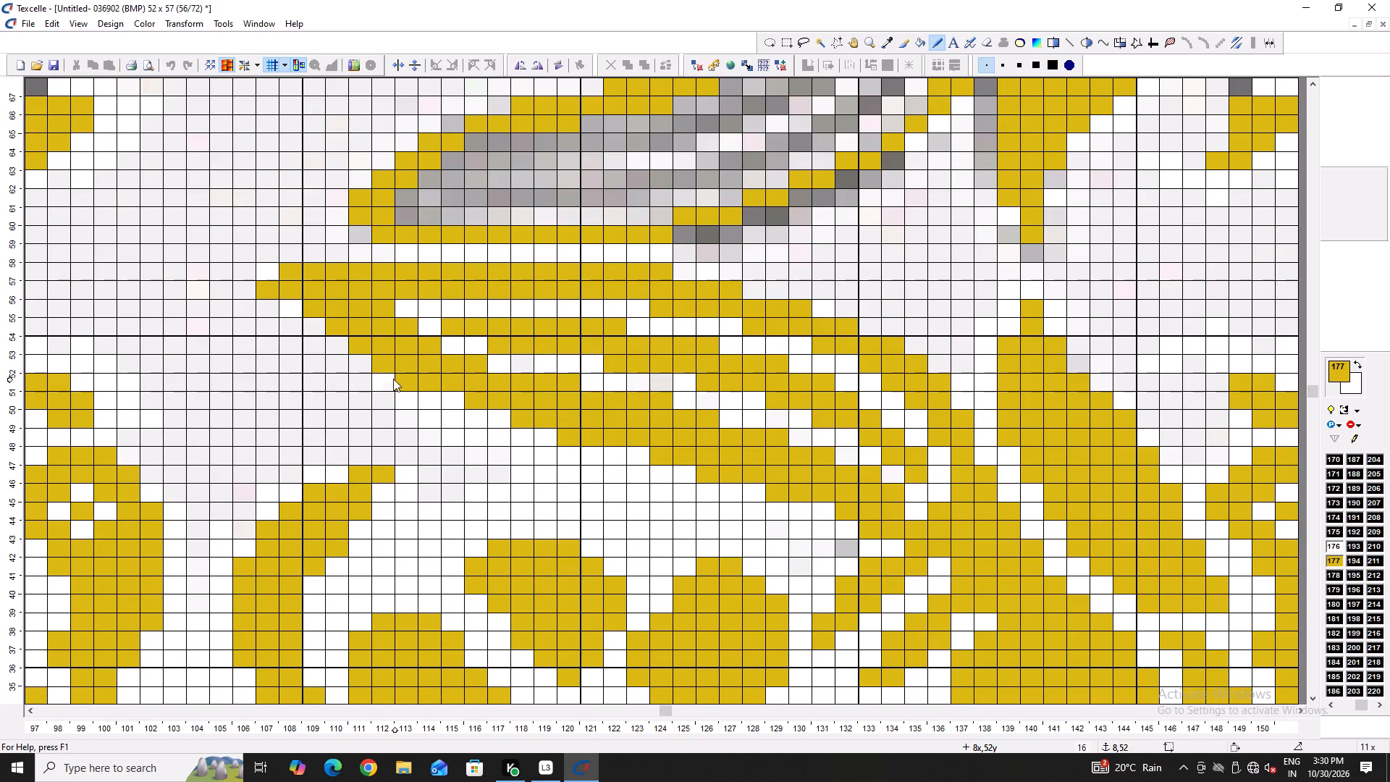
right_click(393, 379)
right_click(399, 376)
right_click(400, 376)
right_click(408, 380)
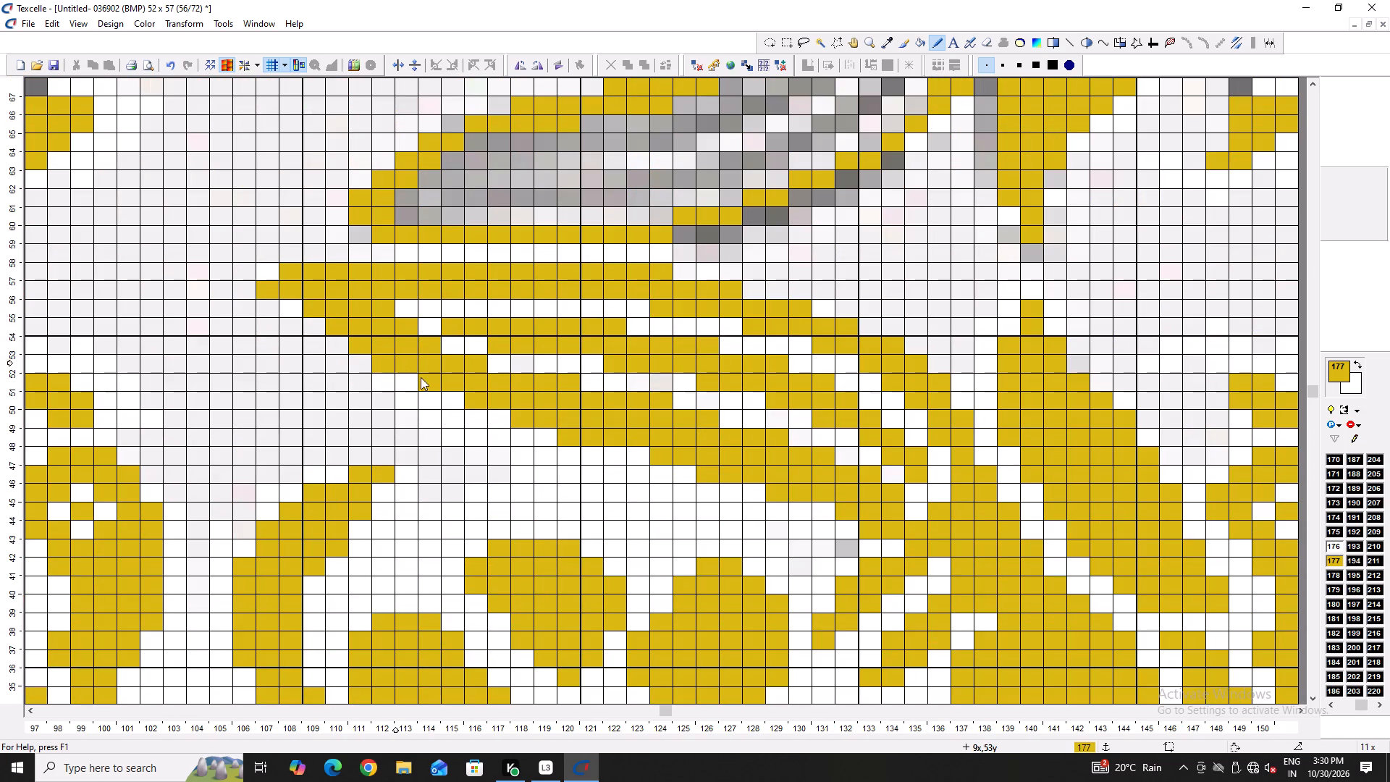
right_click(565, 444)
click(556, 439)
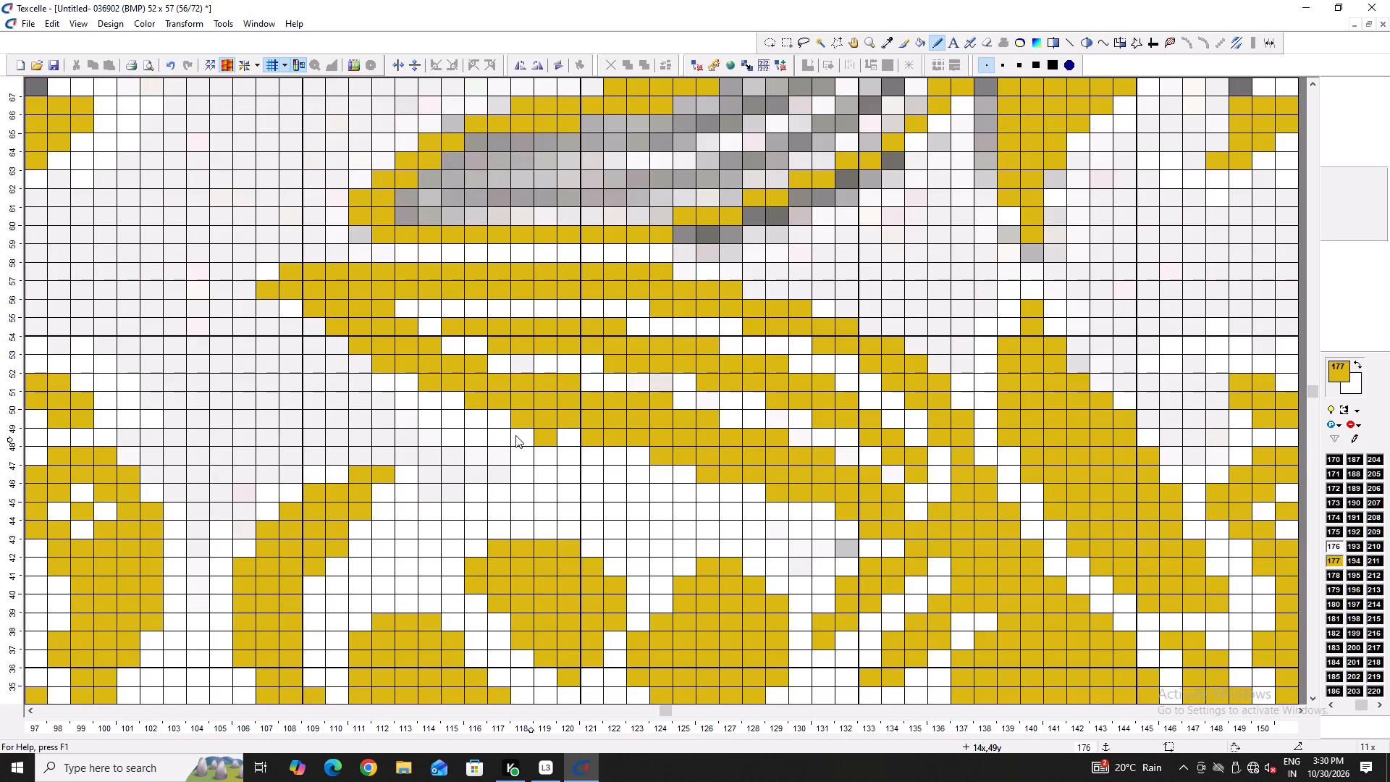
right_click(566, 456)
right_click(554, 453)
right_click(543, 444)
Examine the trimmed long leaf and the neighbouring motifs across the repeated tiles.
ctrl+scroll(543, 444, down, 3)
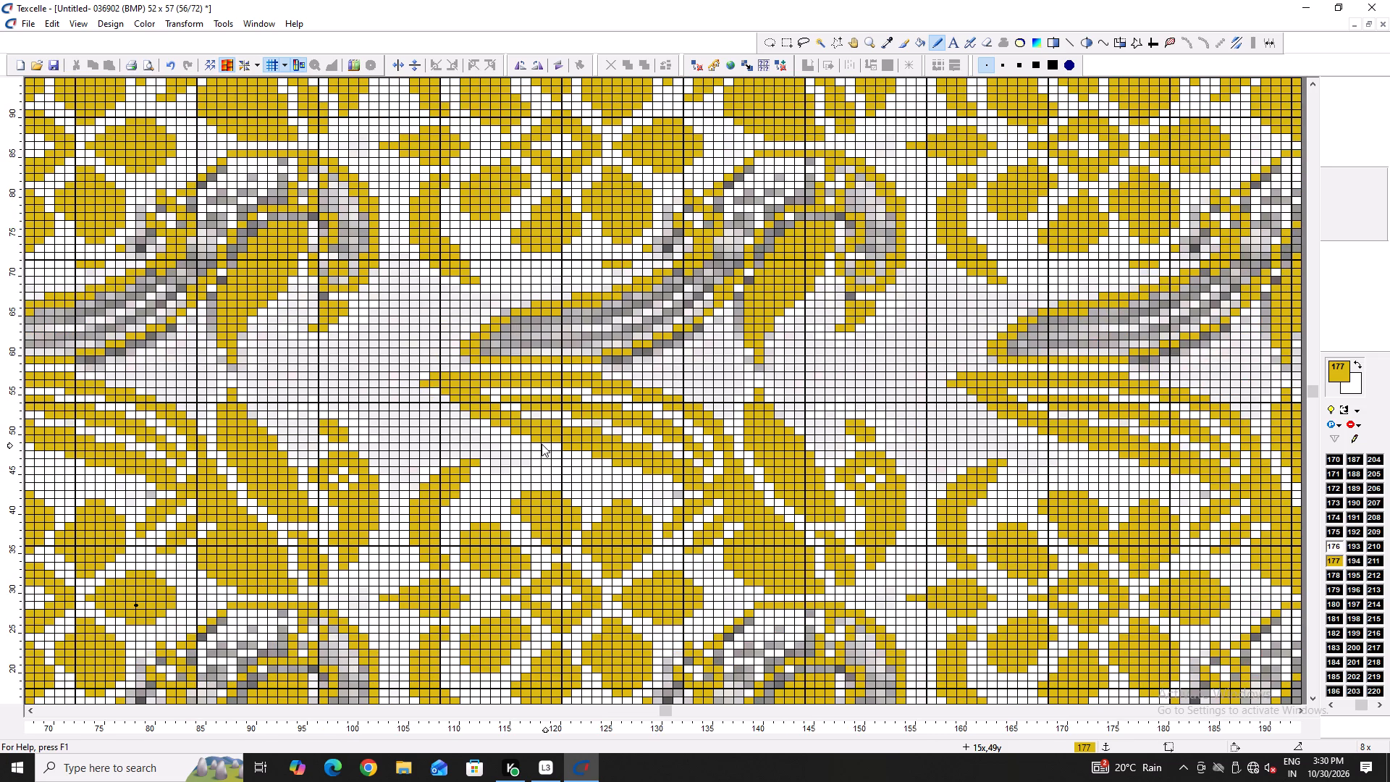
ctrl+scroll(572, 442, down, 2)
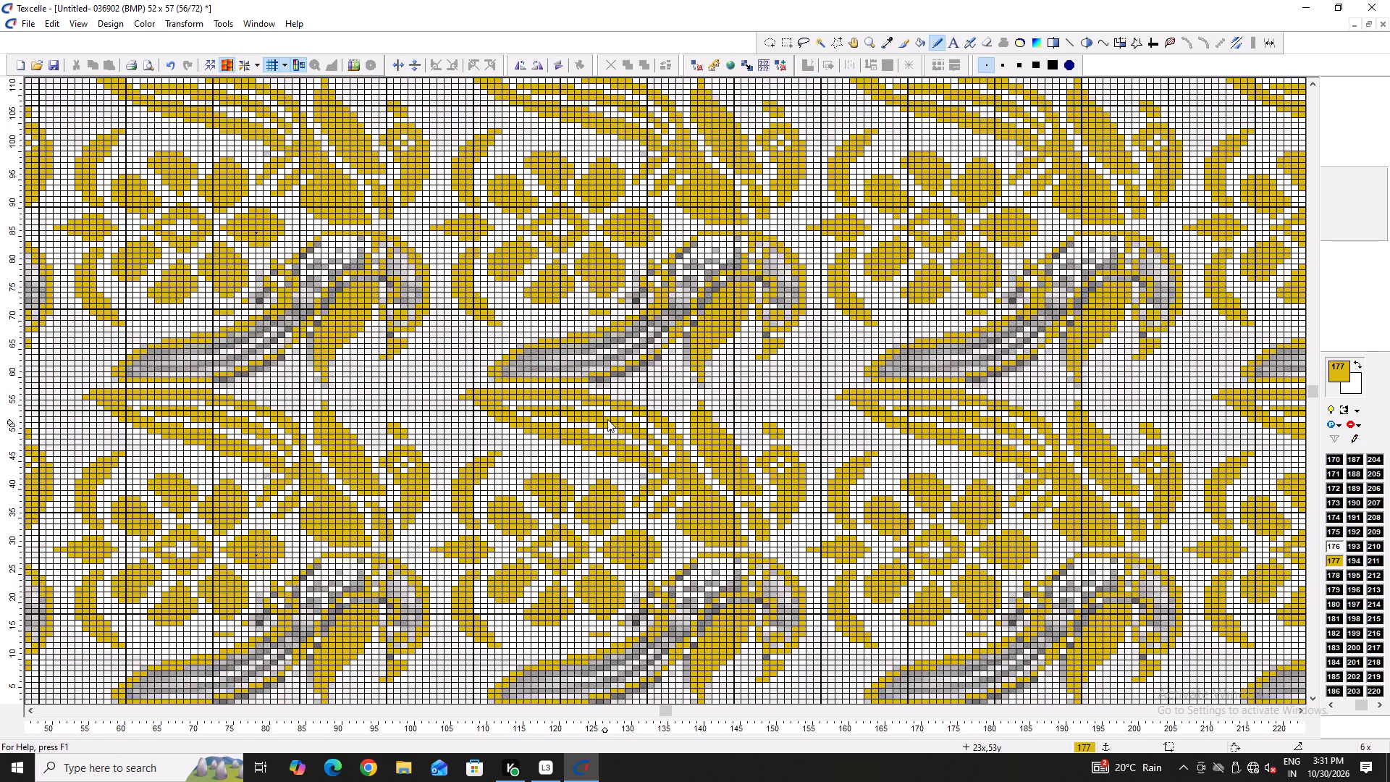
ctrl+scroll(617, 404, up, 1)
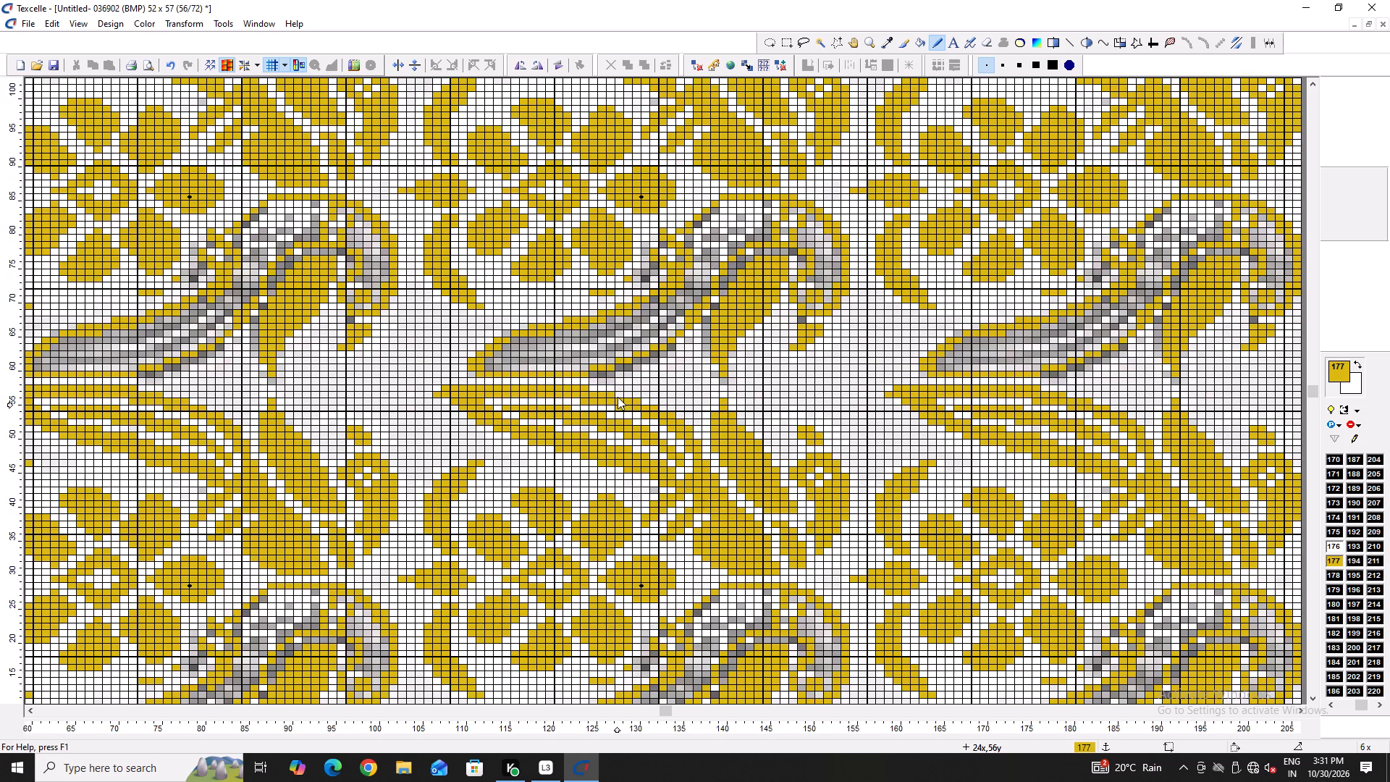
ctrl+scroll(606, 392, up, 2)
double_click(565, 393)
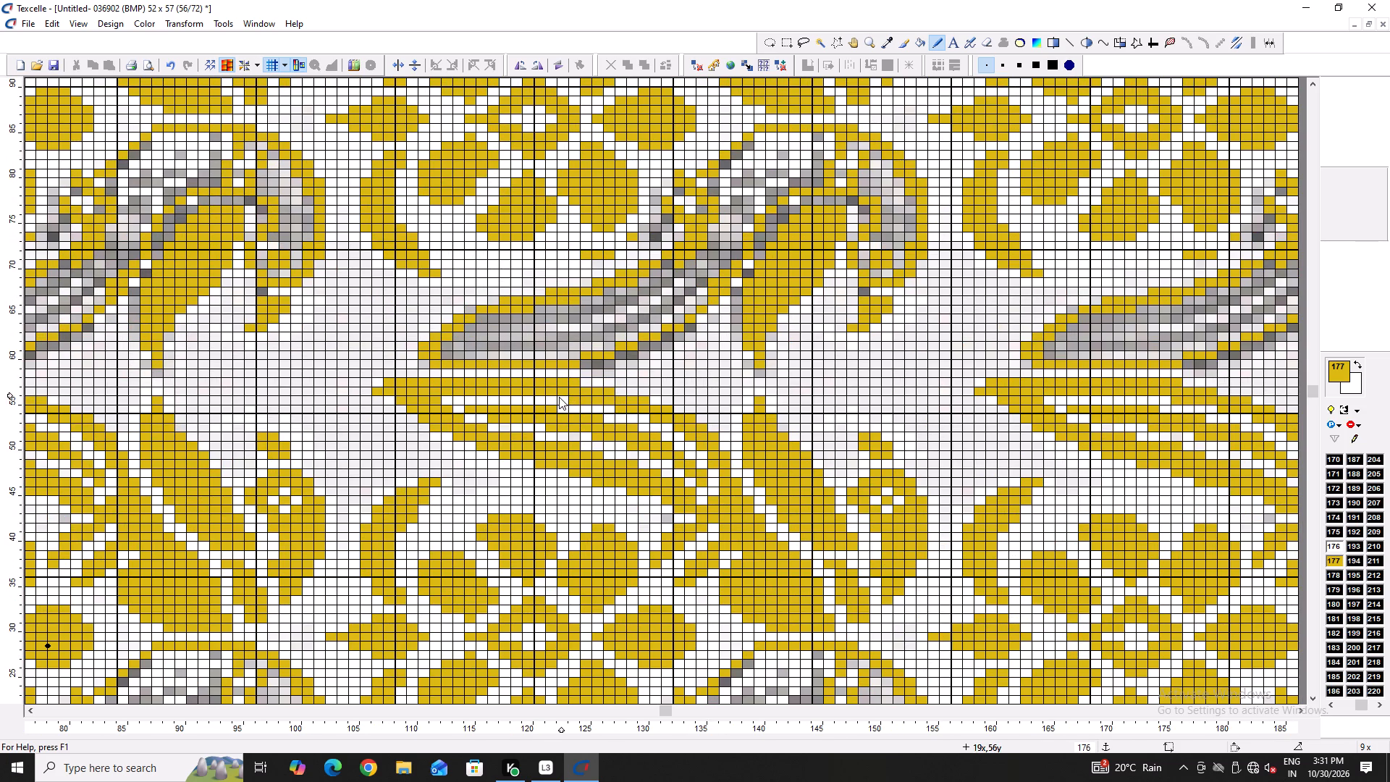
ctrl+scroll(557, 397, down, 2)
ctrl+scroll(379, 422, up, 2)
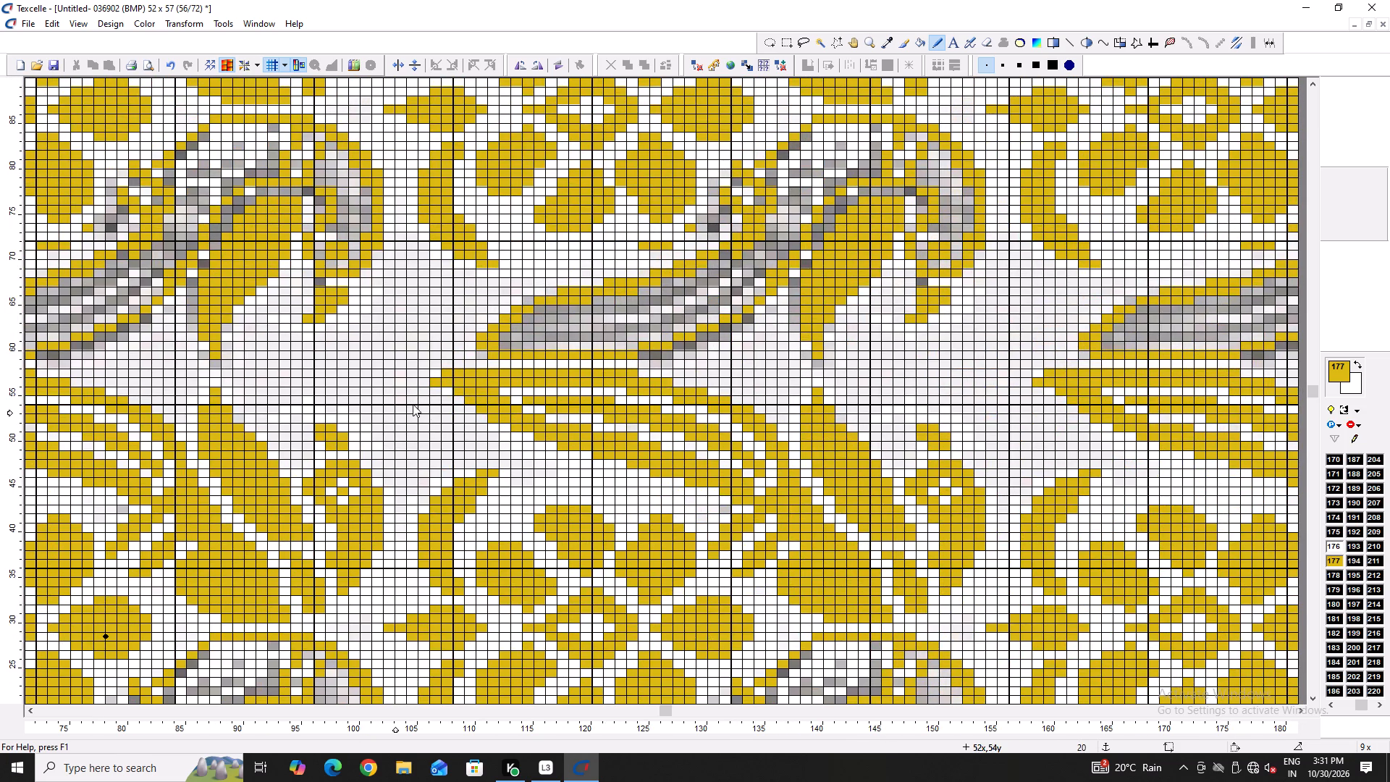
ctrl+scroll(334, 458, up, 2)
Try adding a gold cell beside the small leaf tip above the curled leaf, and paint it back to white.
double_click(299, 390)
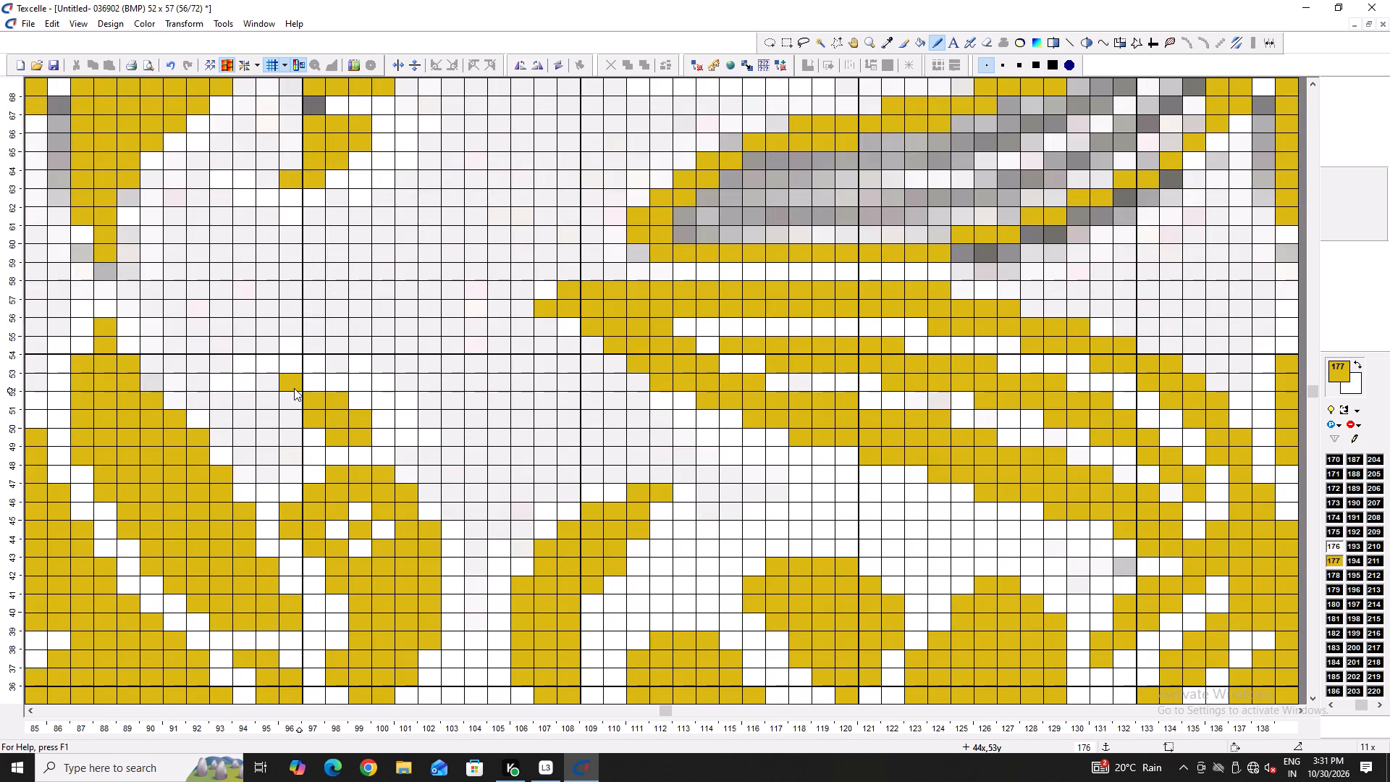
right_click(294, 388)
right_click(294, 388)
Turn off the repeat display to show only the single design tile.
scroll(500, 532, down, 7)
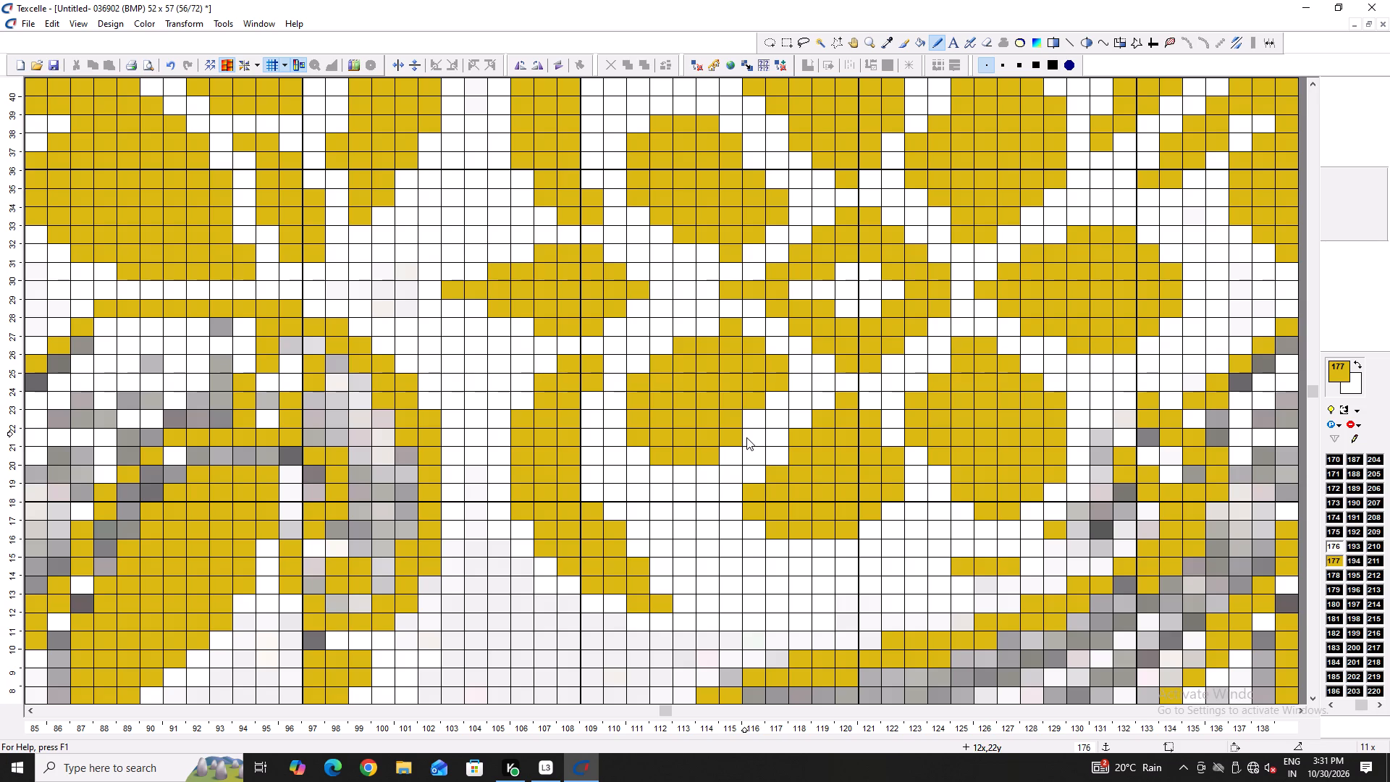
scroll(595, 196, up, 7)
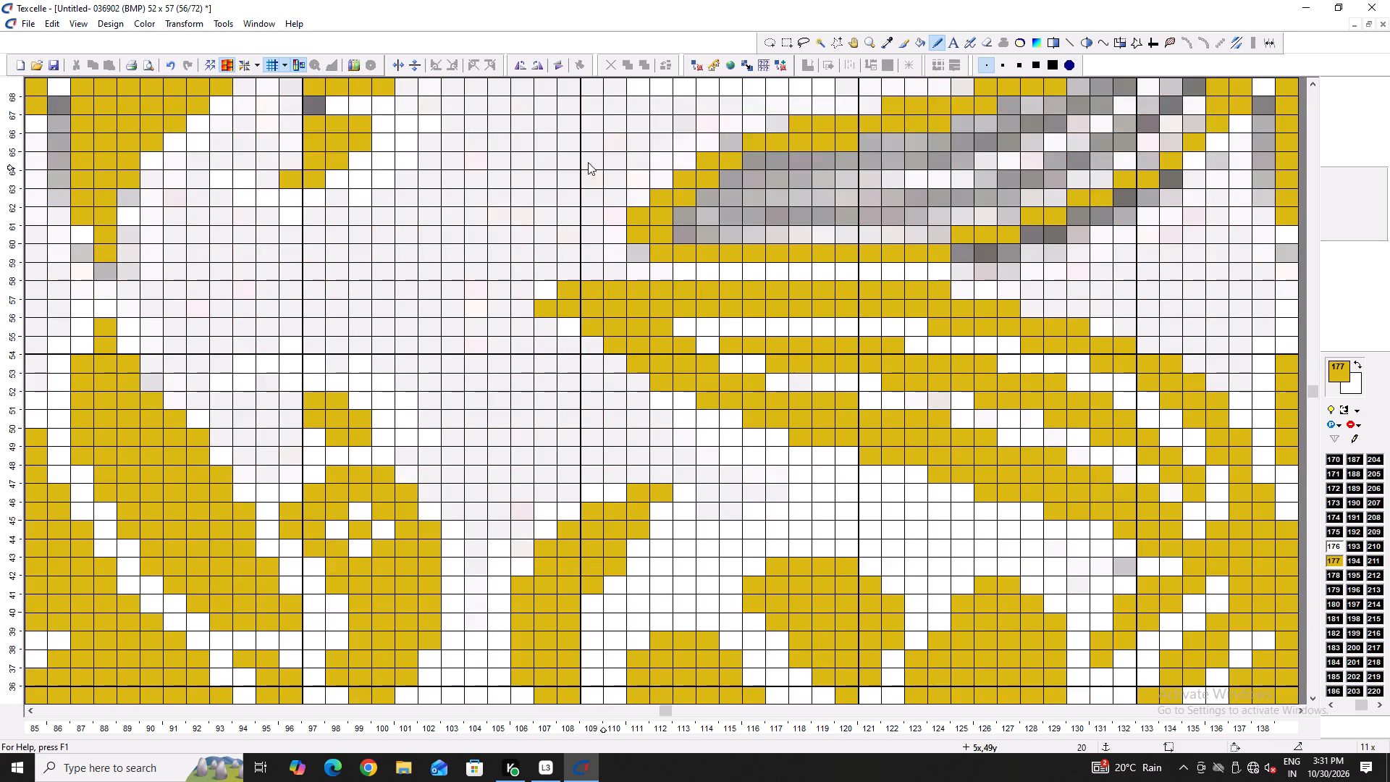
scroll(588, 162, down, 3)
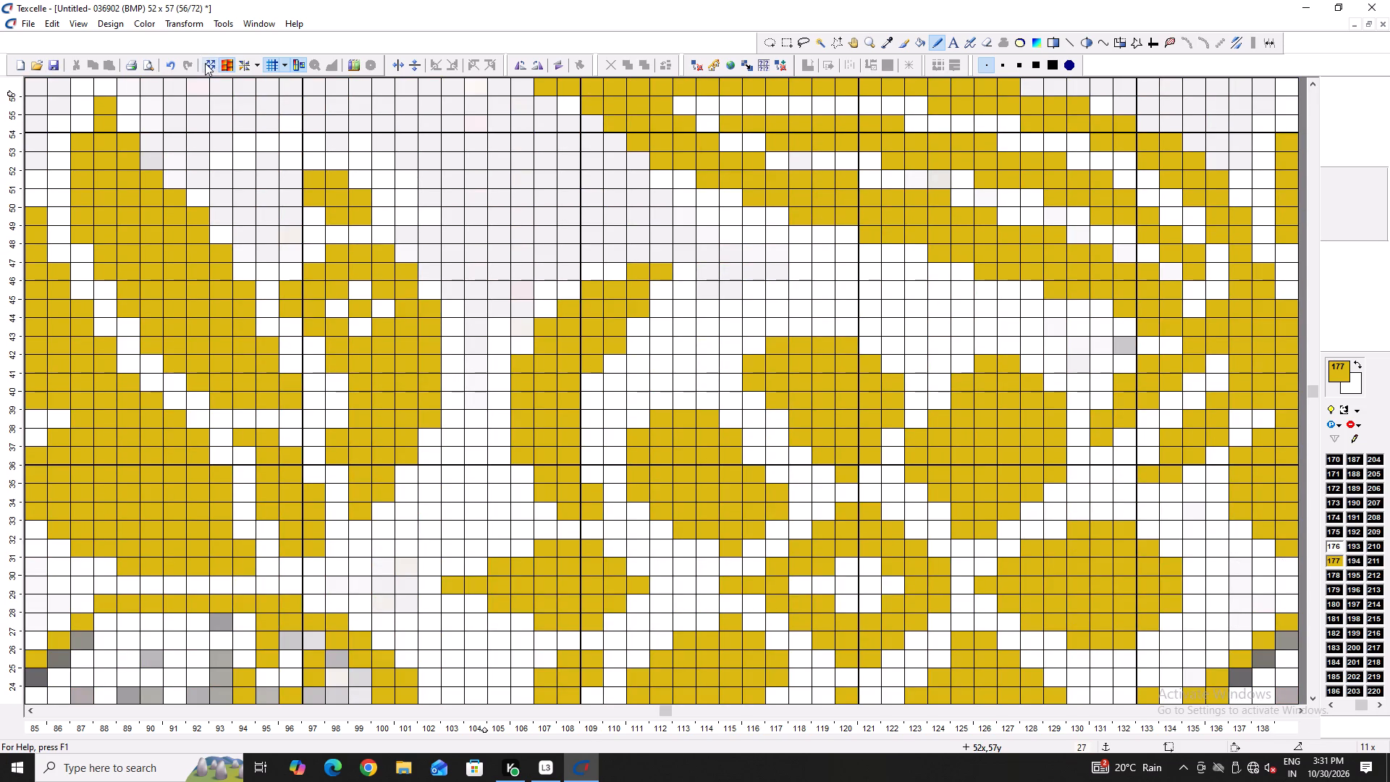
click(226, 59)
Examine the flower, crescent leaves and long leaf in the single design tile.
scroll(505, 300, down, 4)
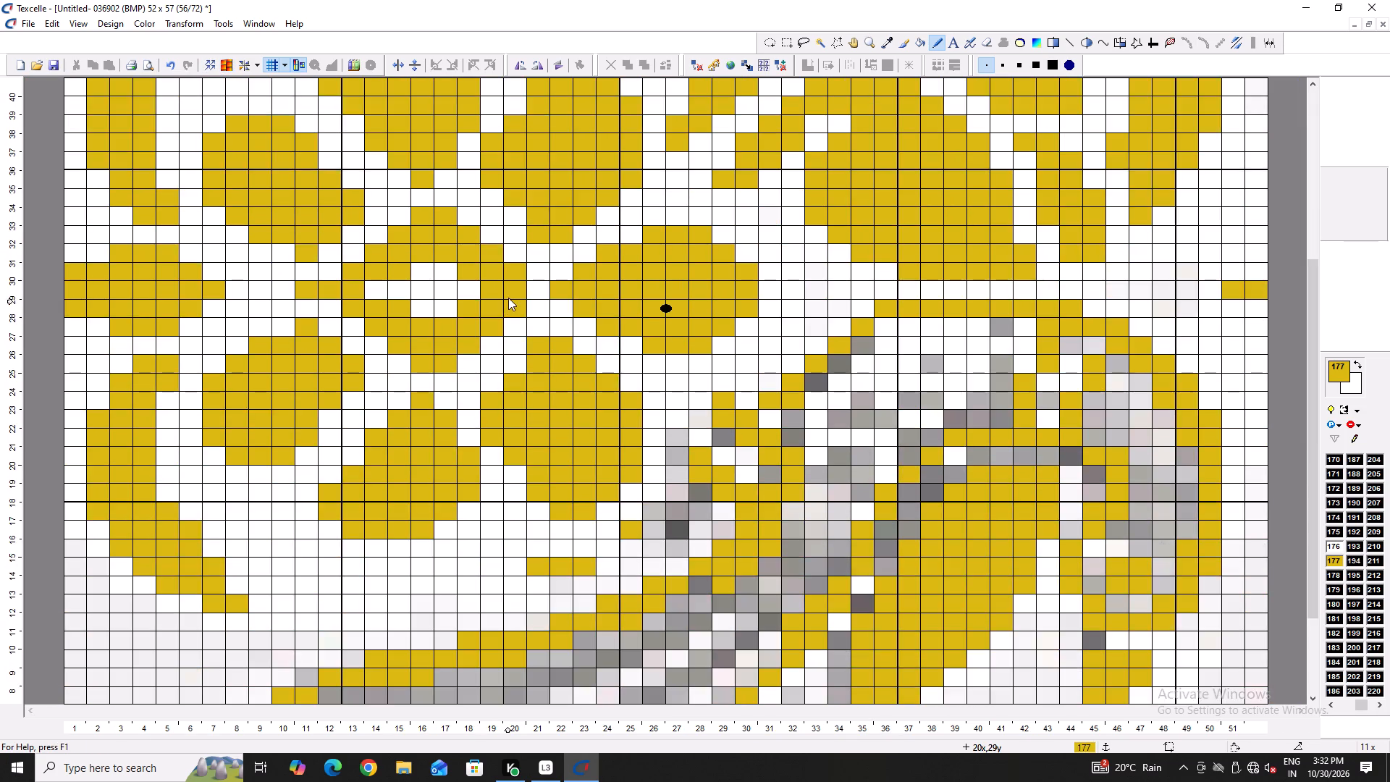
scroll(510, 293, up, 6)
scroll(516, 272, down, 2)
scroll(516, 272, up, 2)
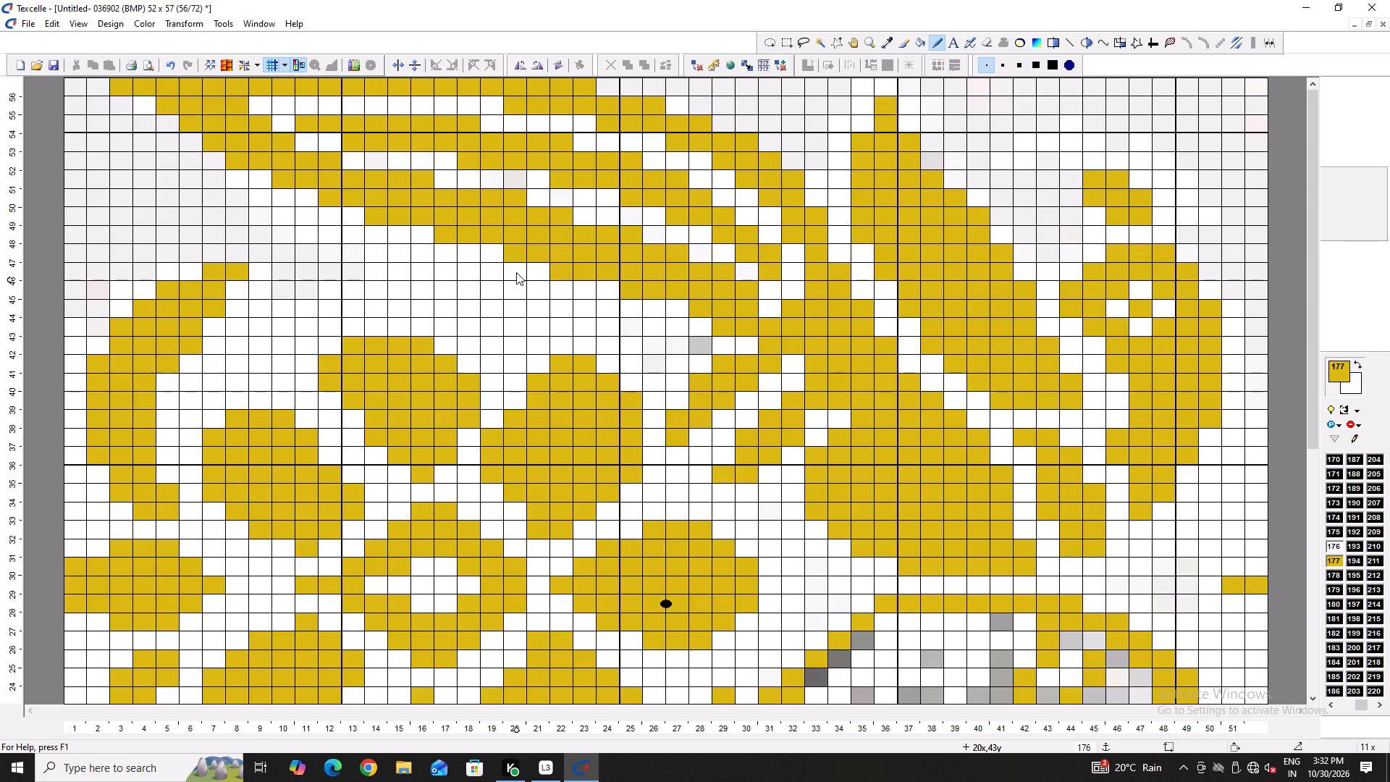
scroll(516, 272, down, 4)
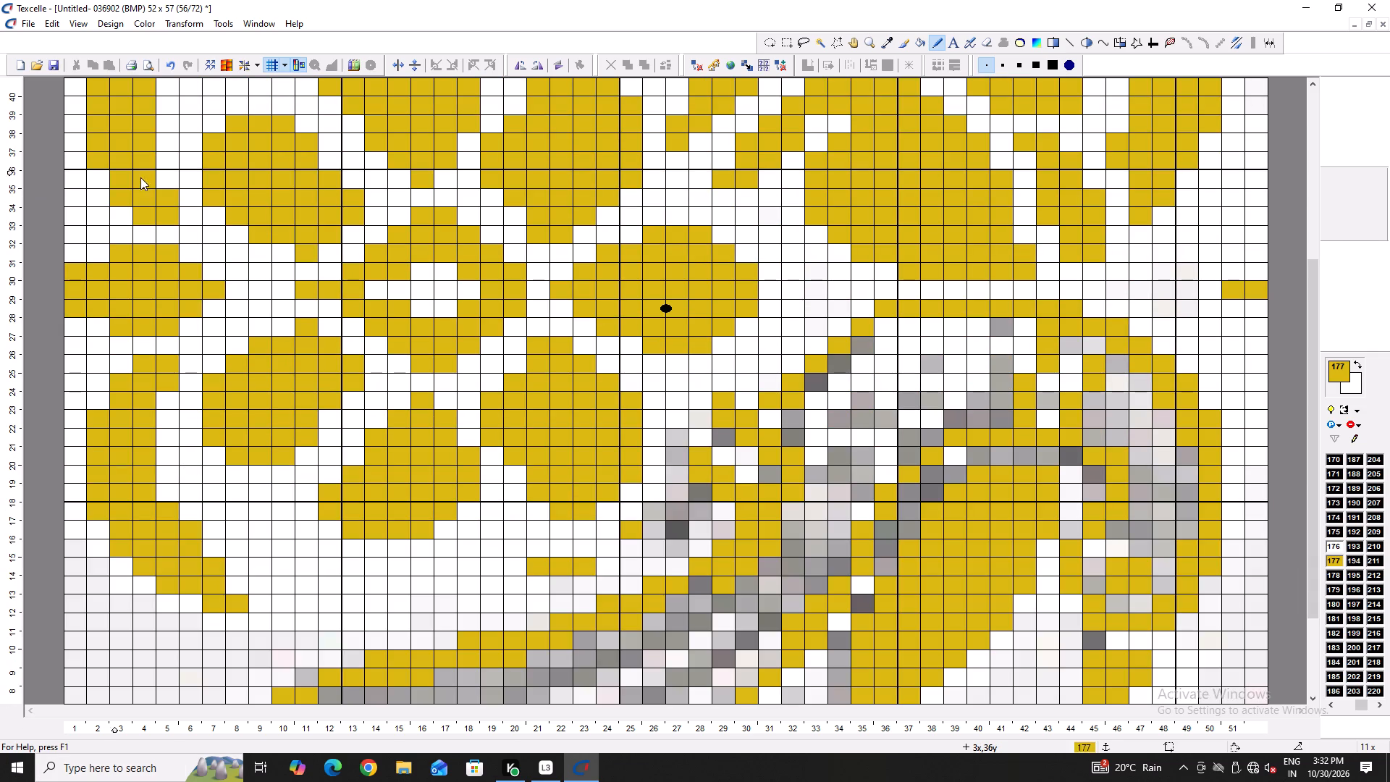
ctrl+scroll(0, 100, down, 5)
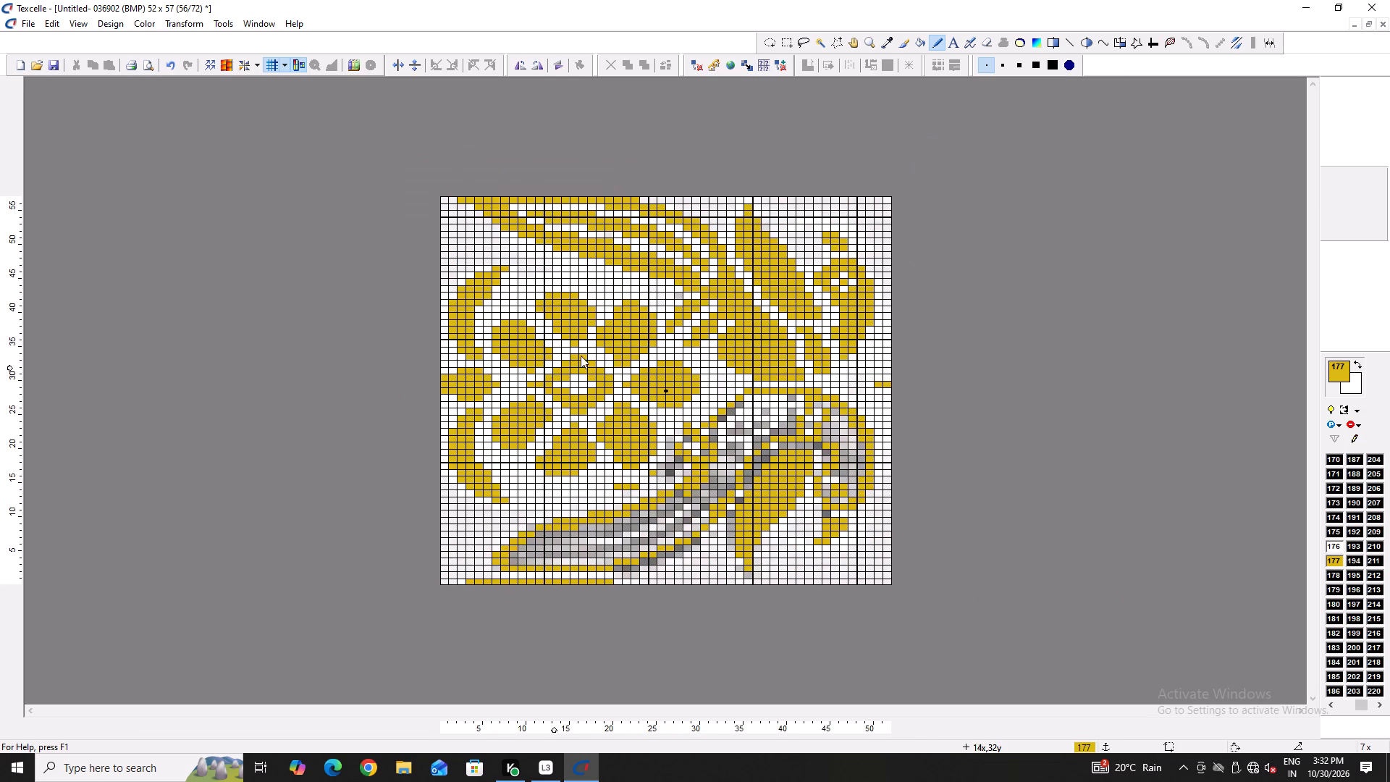
Fill the white hole in the flower's centre ring with gold 177 to make a solid centre.
ctrl+scroll(625, 343, up, 2)
scroll(875, 303, up, 1)
ctrl+scroll(515, 369, up, 4)
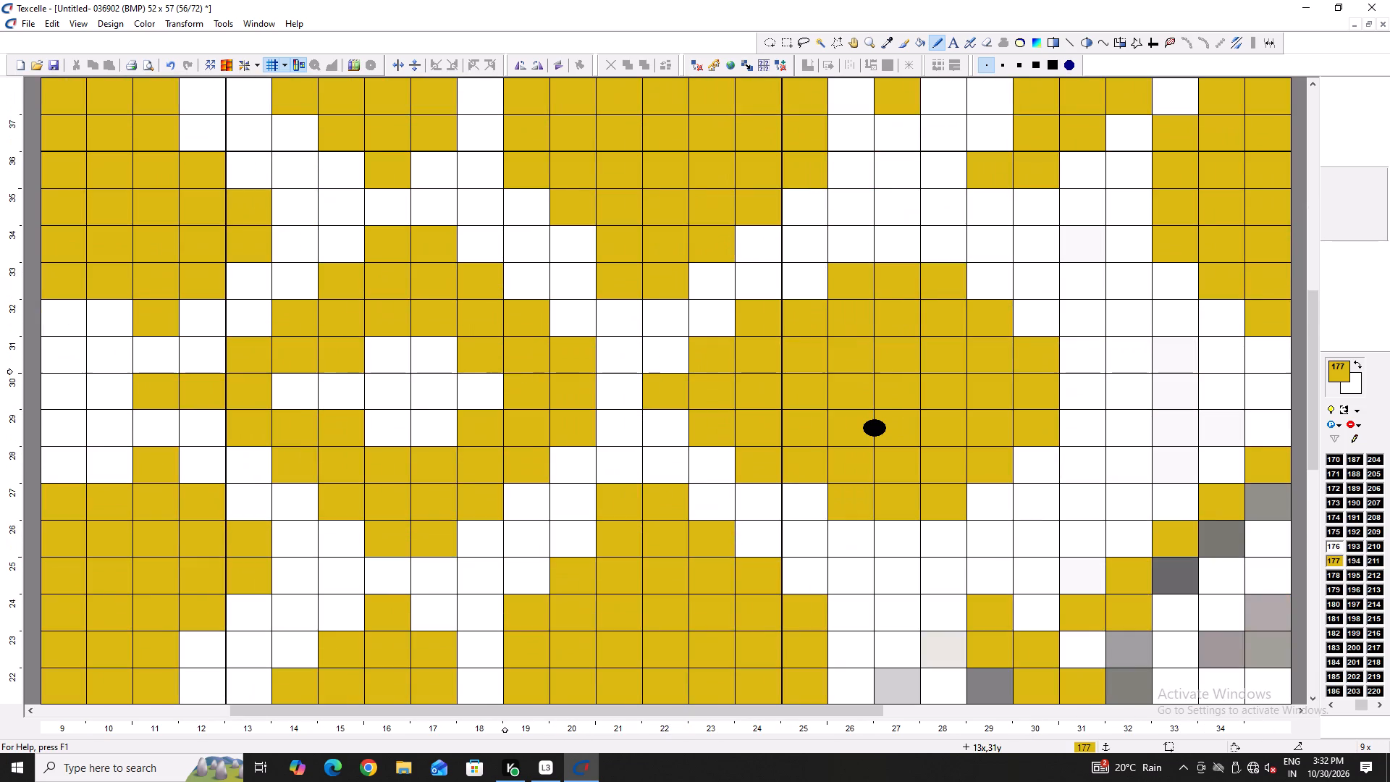
key(space)
key(Left)
key(Left)
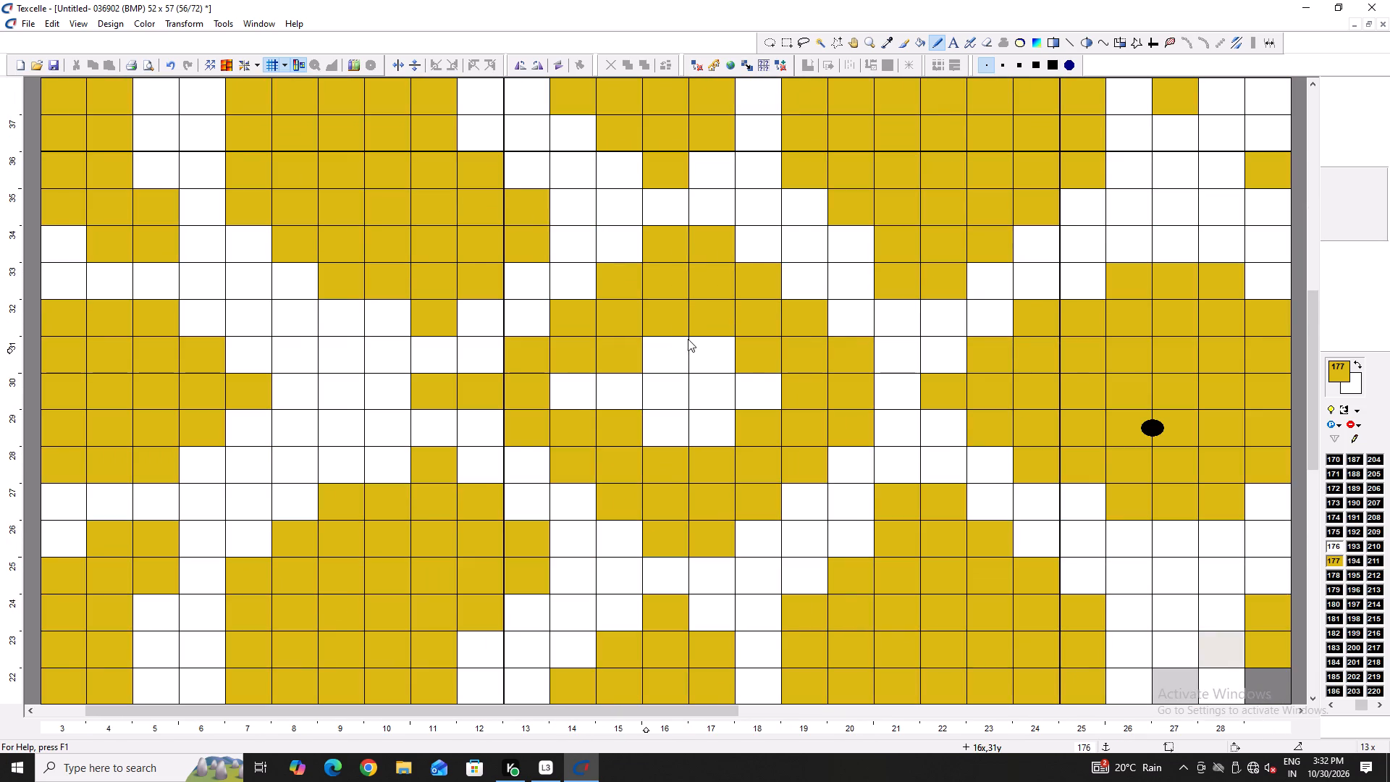
drag(688, 339, 757, 408)
ctrl+drag(729, 389, 725, 389)
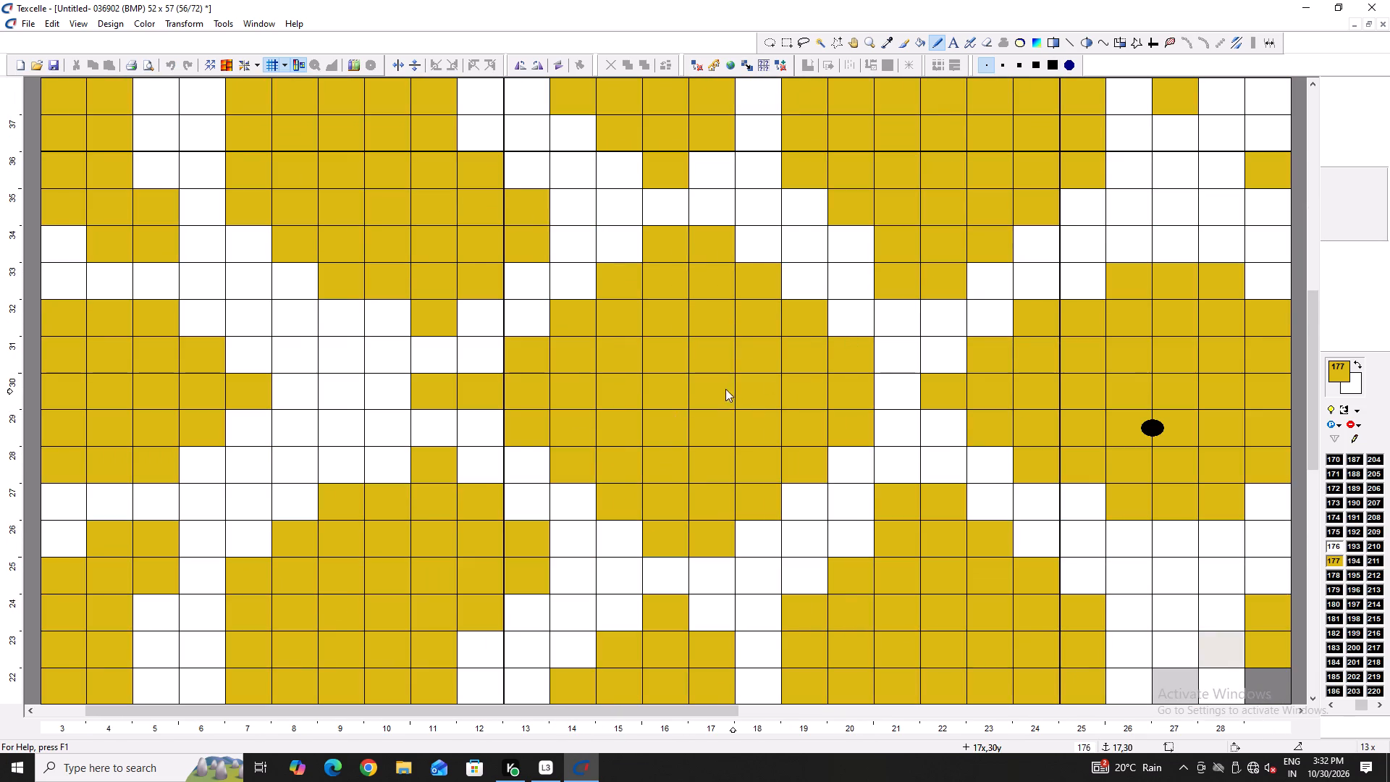
ctrl+drag(725, 389, 699, 396)
ctrl+scroll(696, 396, down, 4)
ctrl+scroll(669, 366, up, 2)
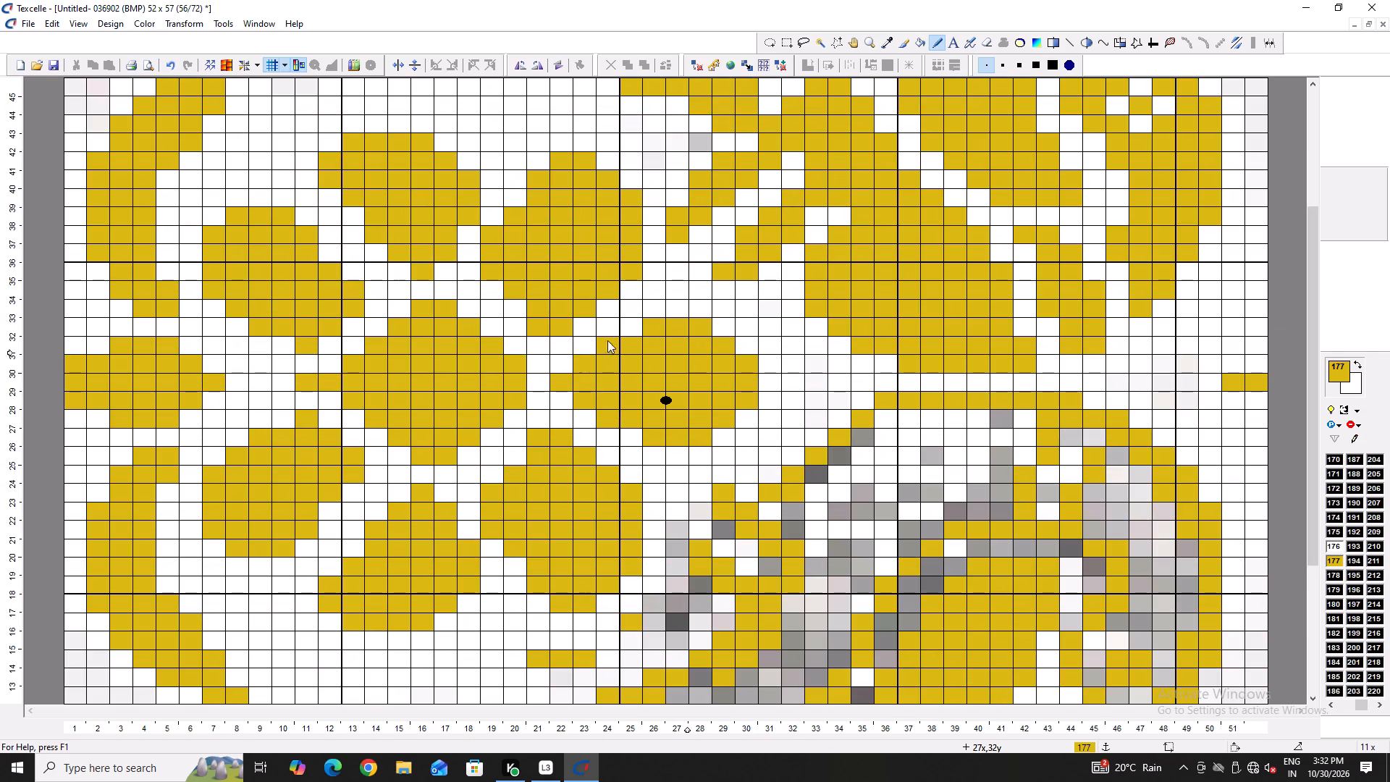
Paint the protruding gold cells above and below the solid flower centre white.
right_drag(409, 296, 418, 311)
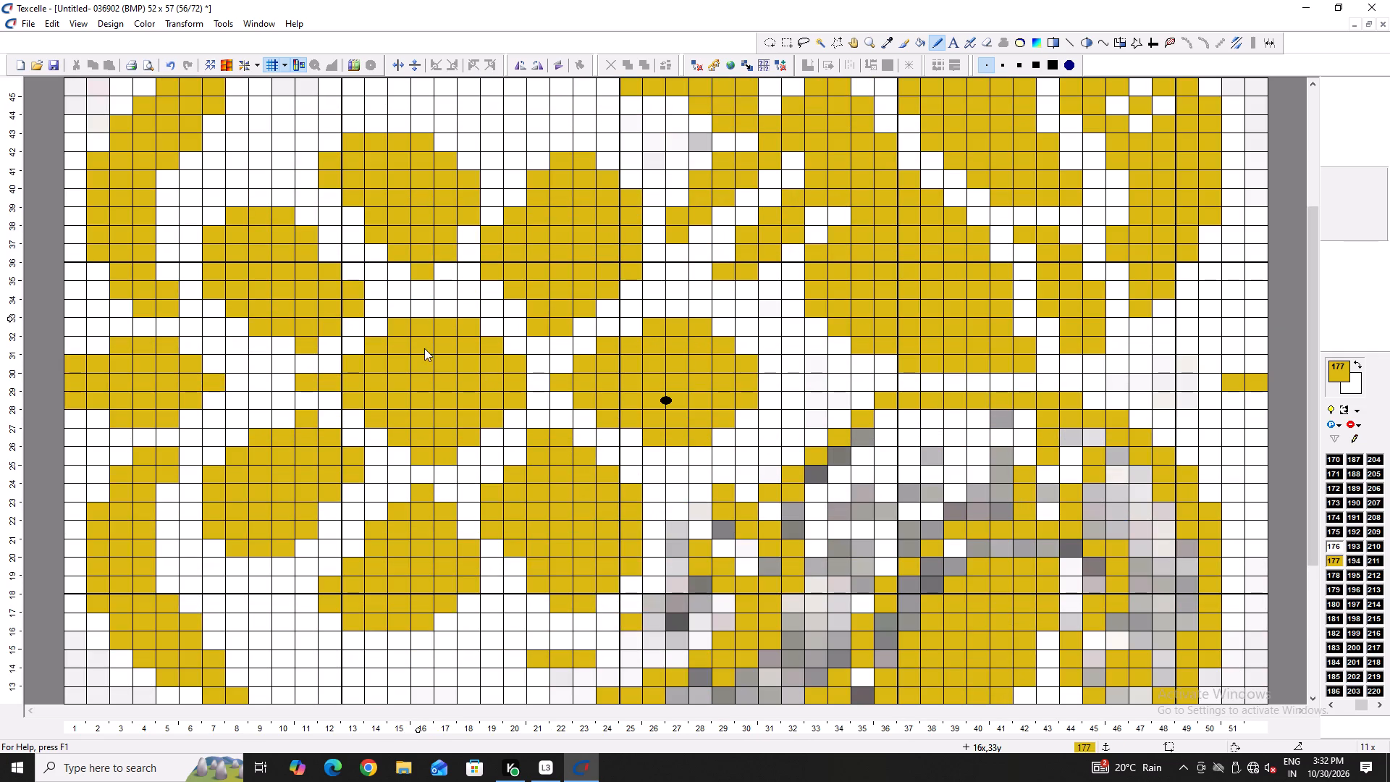
right_drag(458, 473, 451, 458)
Dock the drawing tools vertically alongside the canvas.
key(Left)
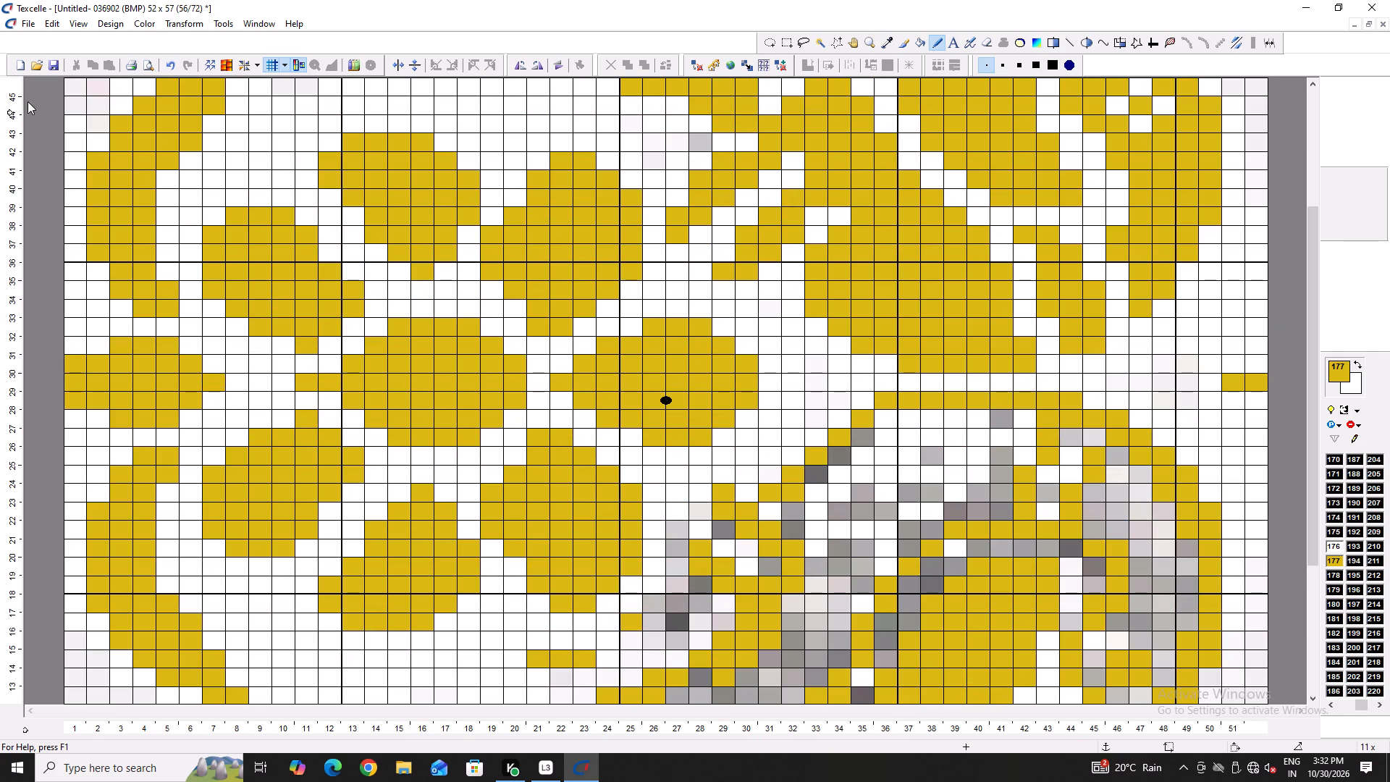
scroll(392, 137, up, 5)
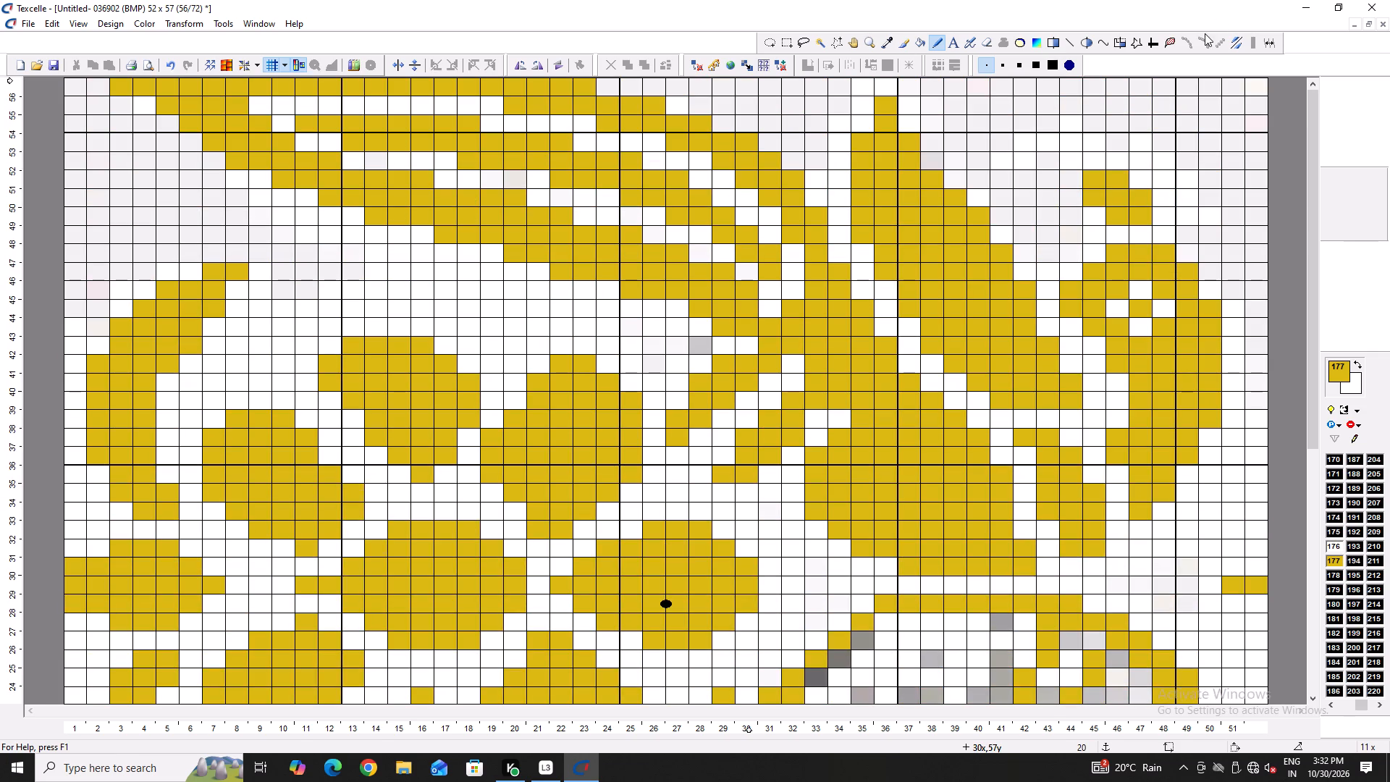
drag(1214, 35, 881, 123)
drag(1079, 33, 17, 75)
drag(17, 75, 21, 85)
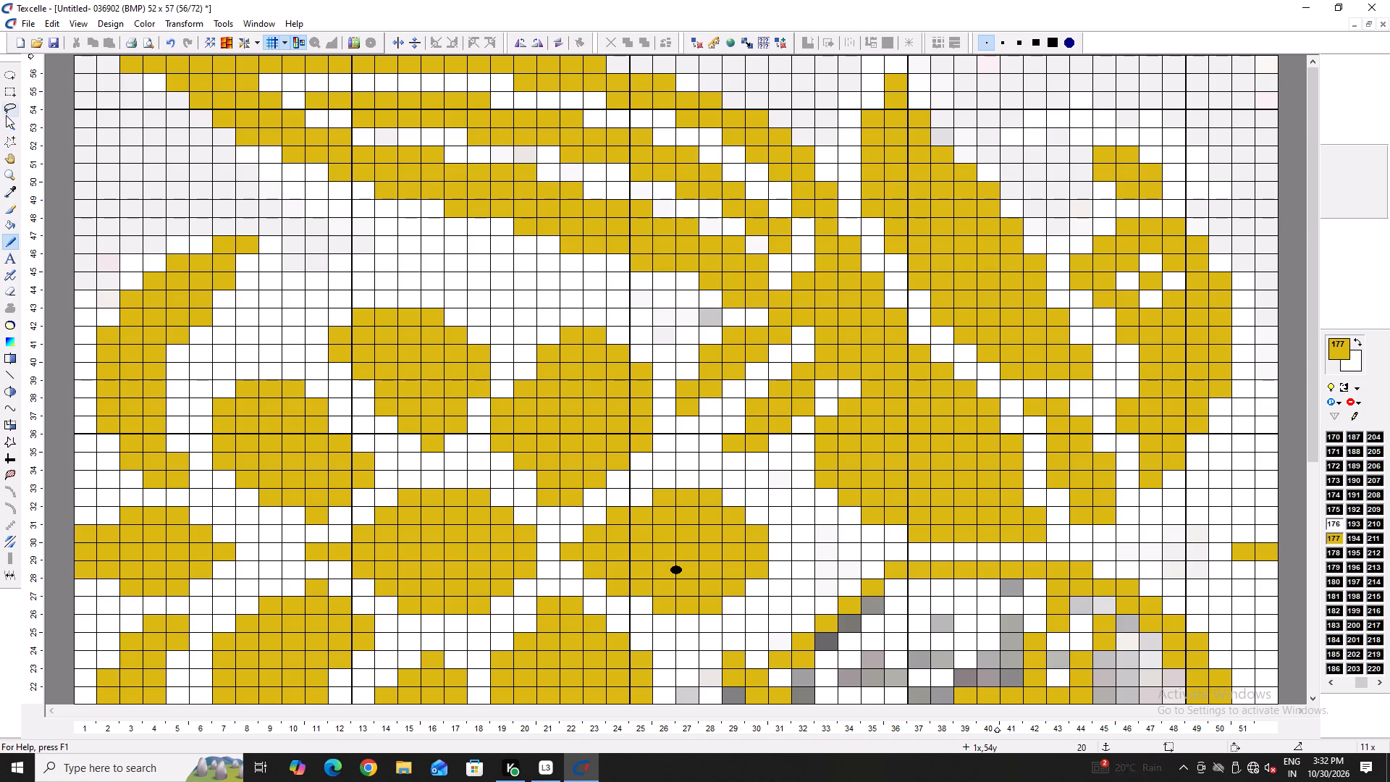
Set a horizontal mirror line for the Mitre tool through the middle of the flower centre, keeping pen size 1, and undo the stray white cell.
click(13, 550)
right_click(12, 547)
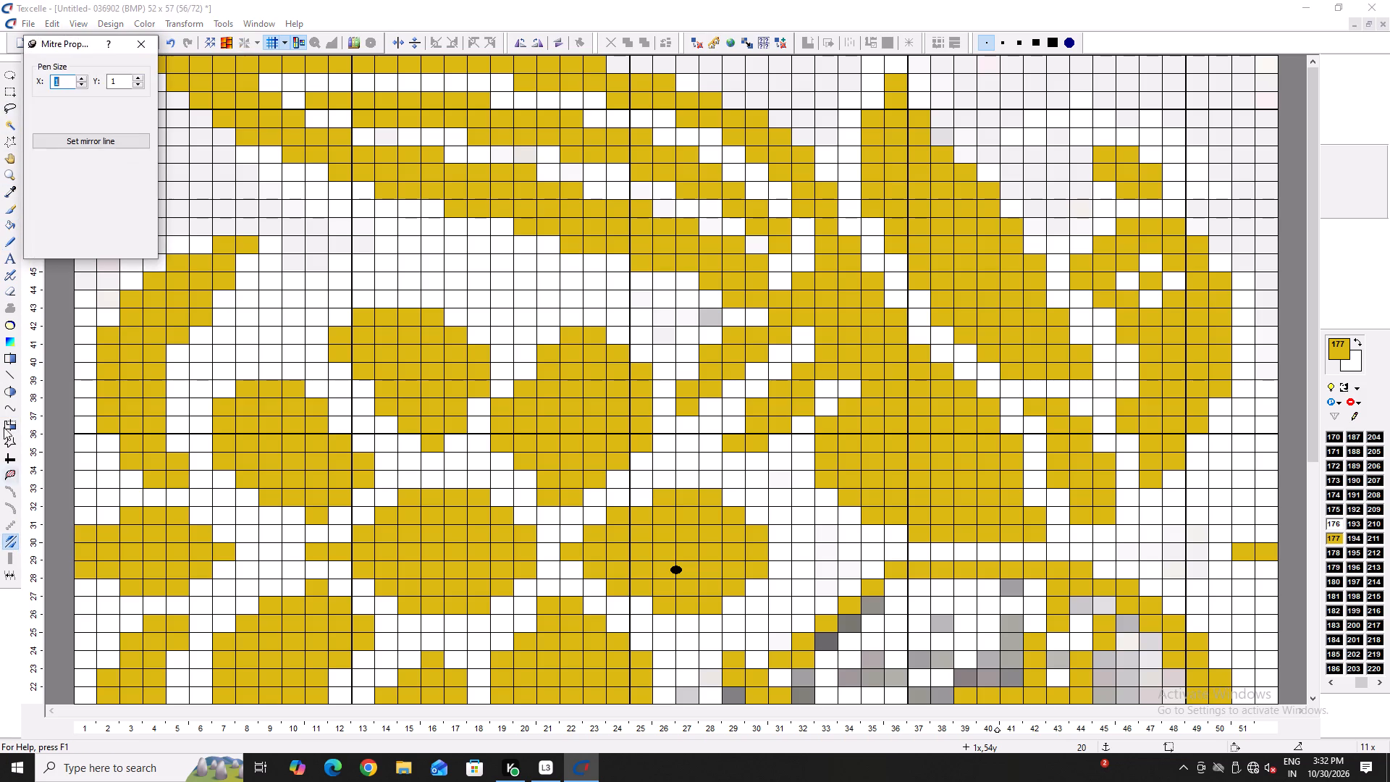
click(79, 138)
click(146, 40)
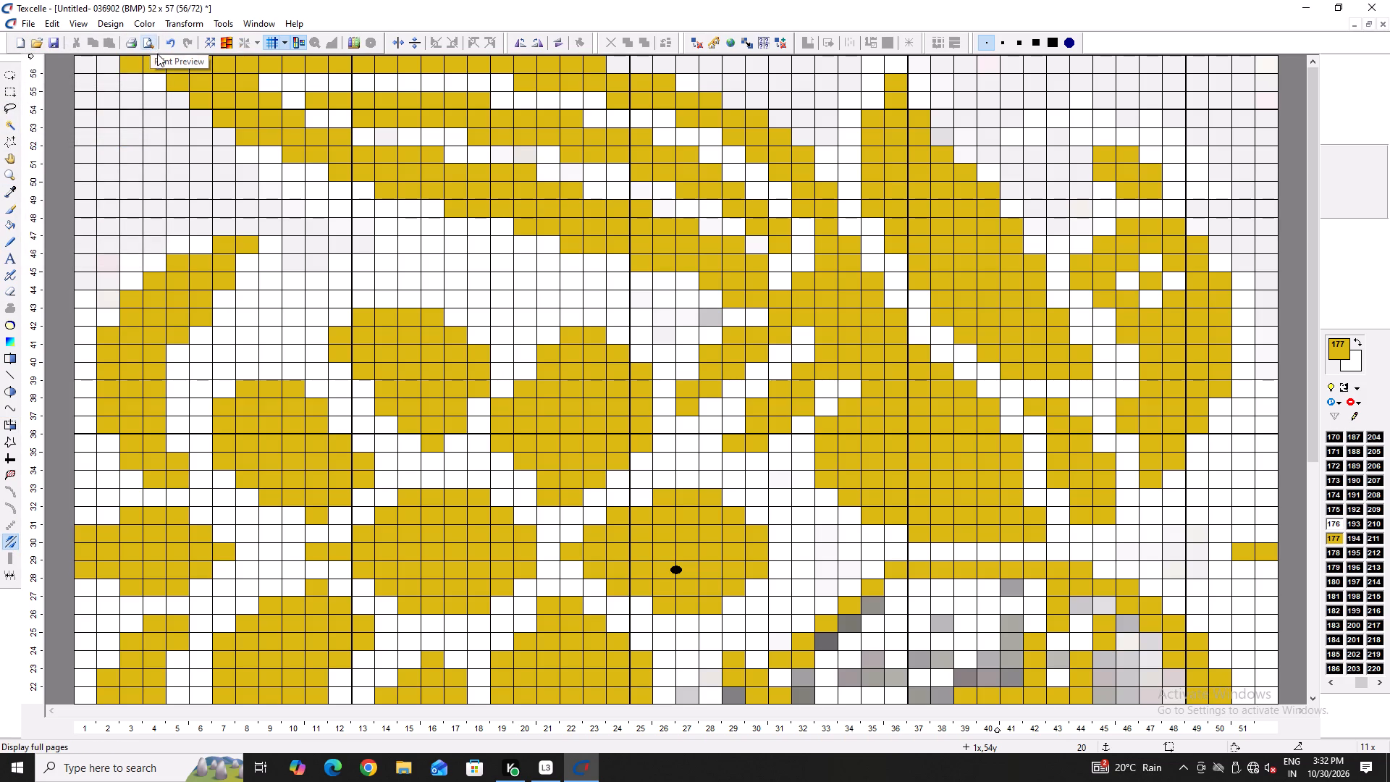
ctrl+scroll(872, 521, down, 3)
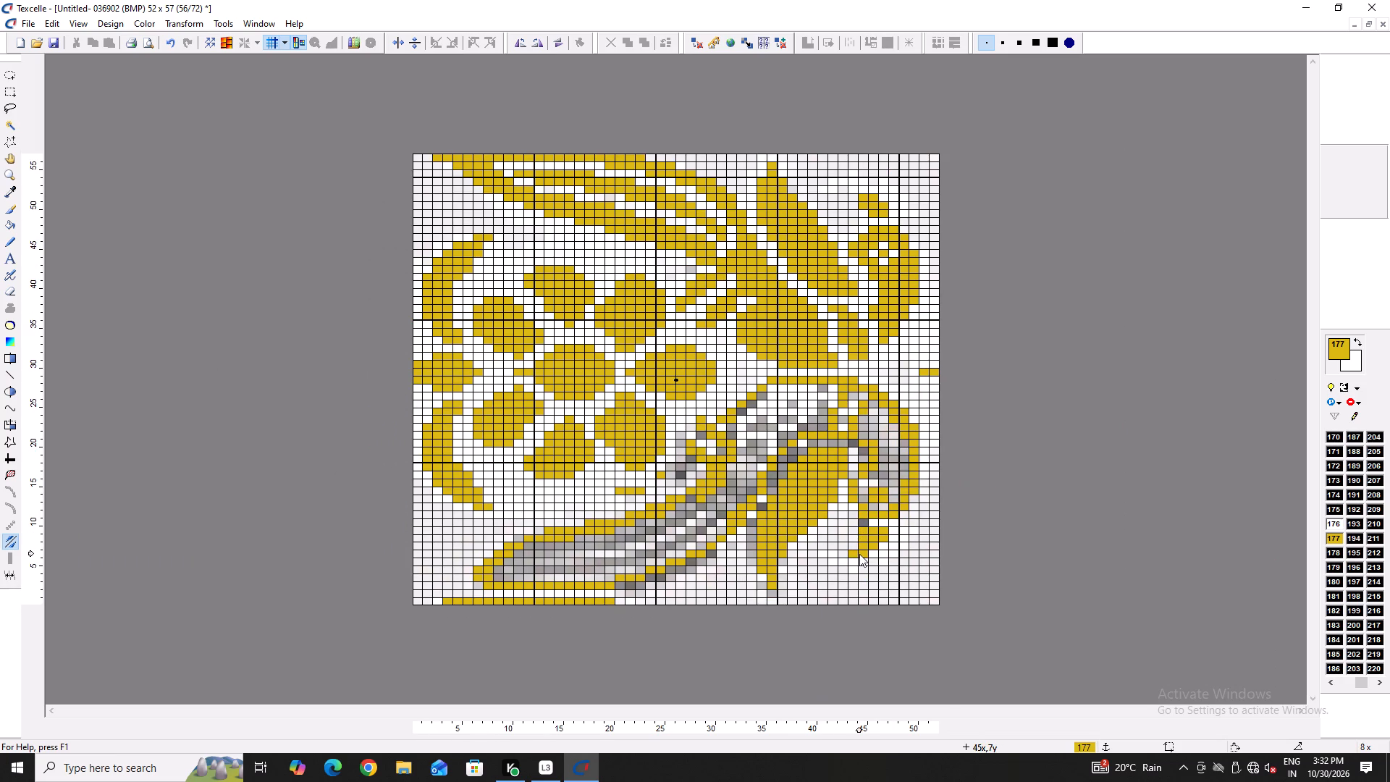
scroll(839, 549, down, 1)
ctrl+scroll(397, 366, up, 3)
drag(318, 386, 408, 386)
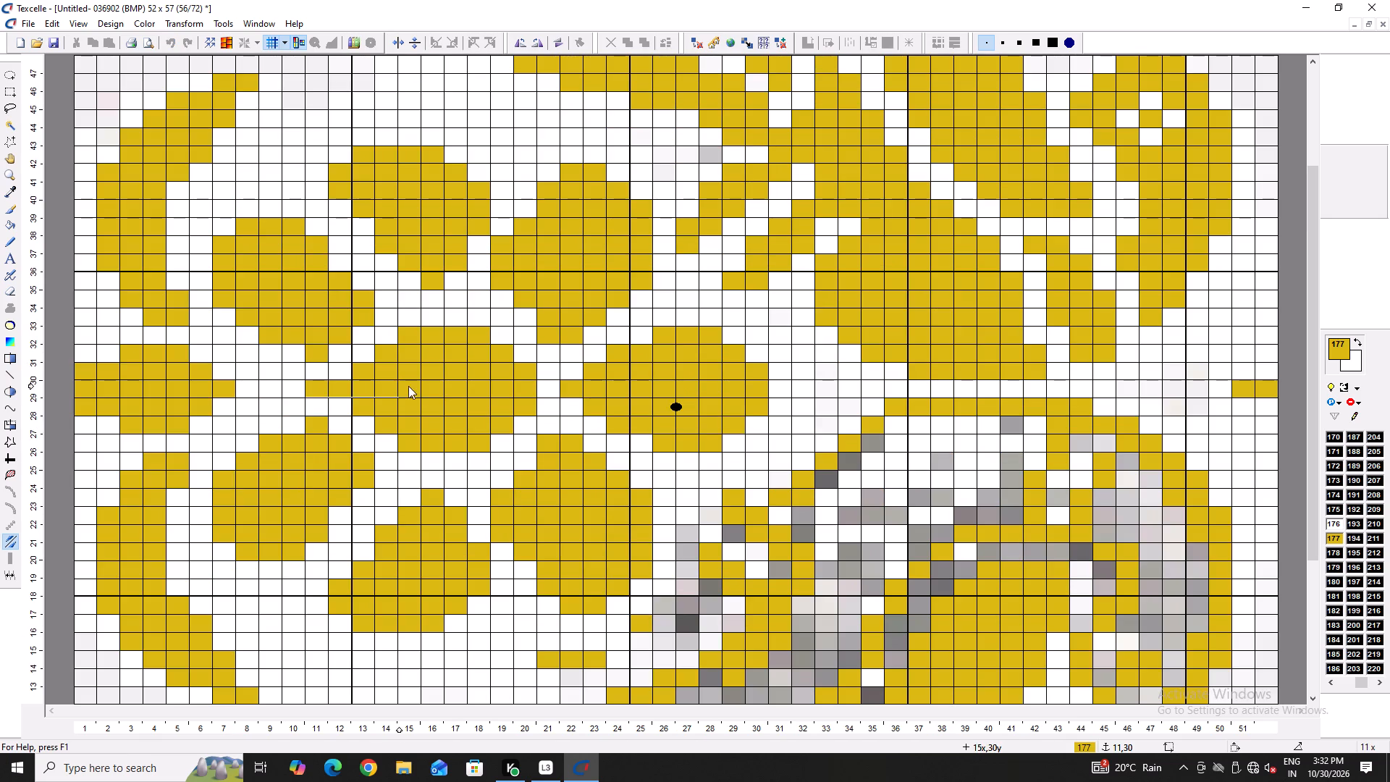
drag(408, 386, 463, 386)
right_click(411, 409)
key(ctrl+z)
Trim the start of the inner gold stripe in the upper long leaf to white and touch up the outline cells beside it.
ctrl+scroll(572, 400, down, 2)
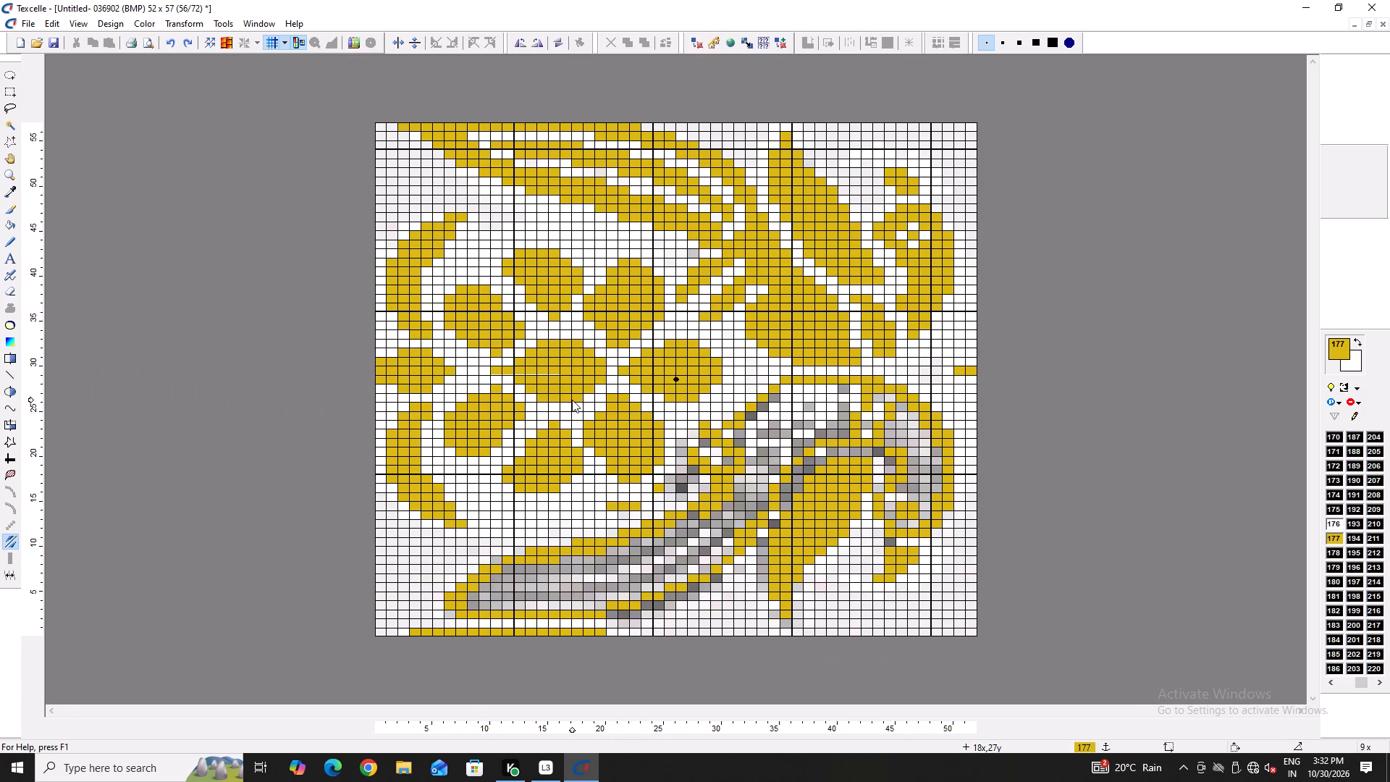
ctrl+scroll(443, 335, up, 1)
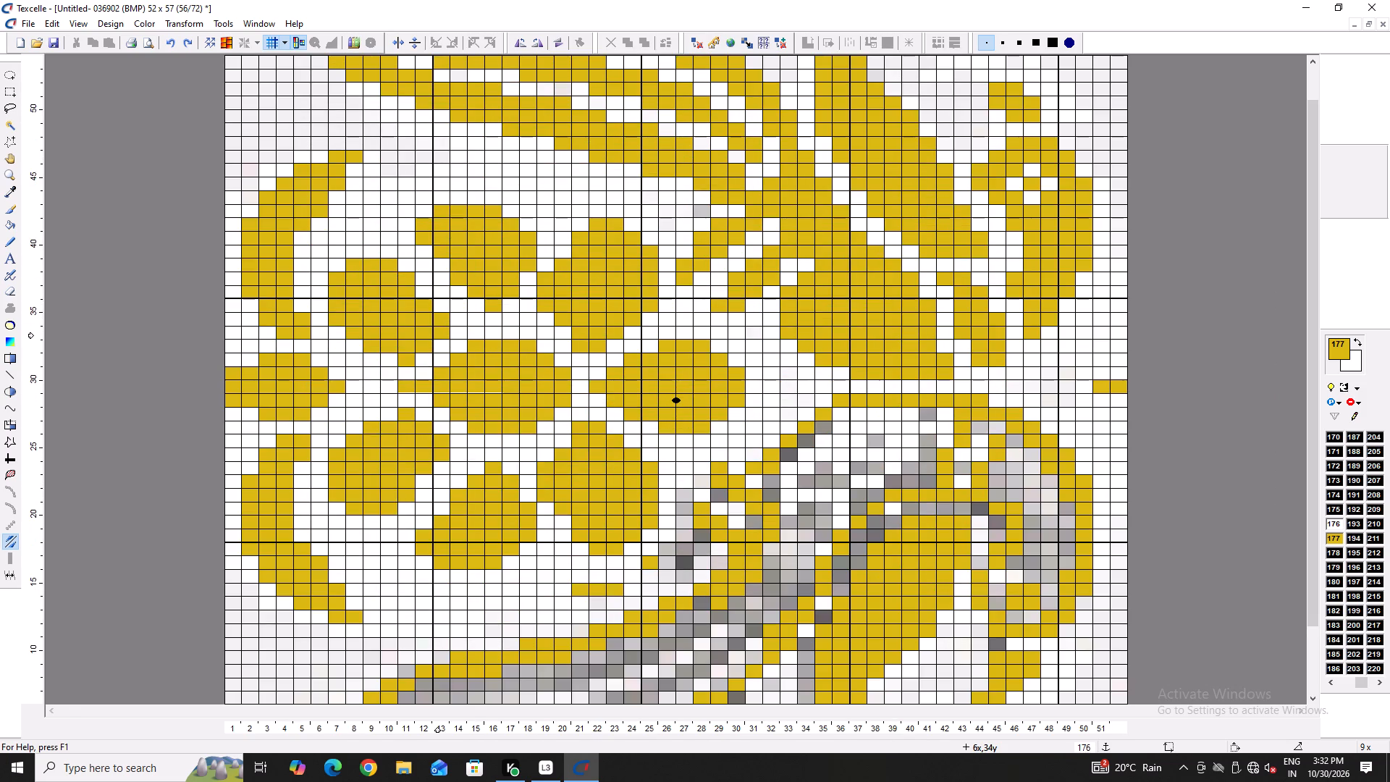
scroll(823, 370, up, 5)
scroll(449, 196, up, 7)
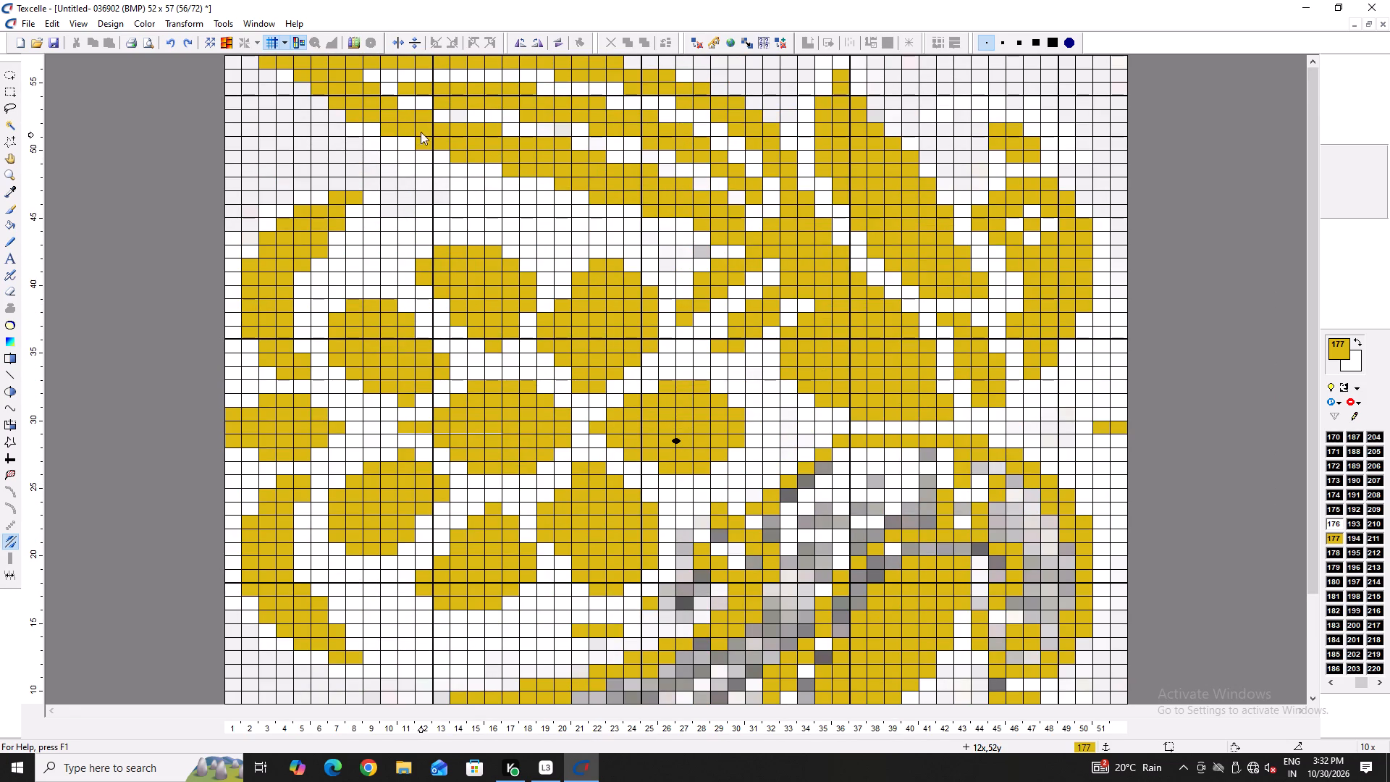
right_click(443, 107)
right_click(443, 107)
right_click(384, 99)
right_click(366, 87)
right_click(347, 76)
click(355, 76)
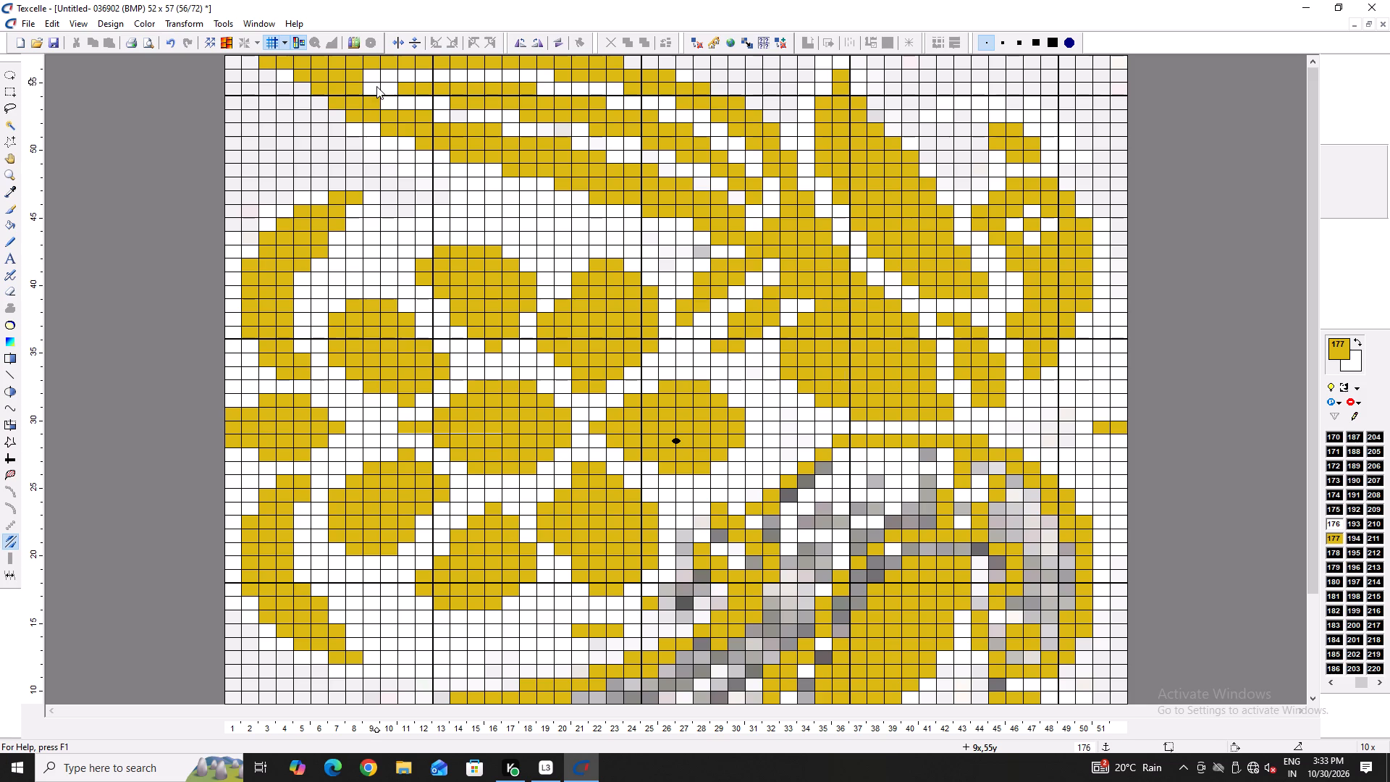
click(376, 88)
click(384, 101)
Shorten the upper long leaf's inner gold stripes further with white and add gold cells along the band just below them.
right_click(465, 102)
right_click(465, 102)
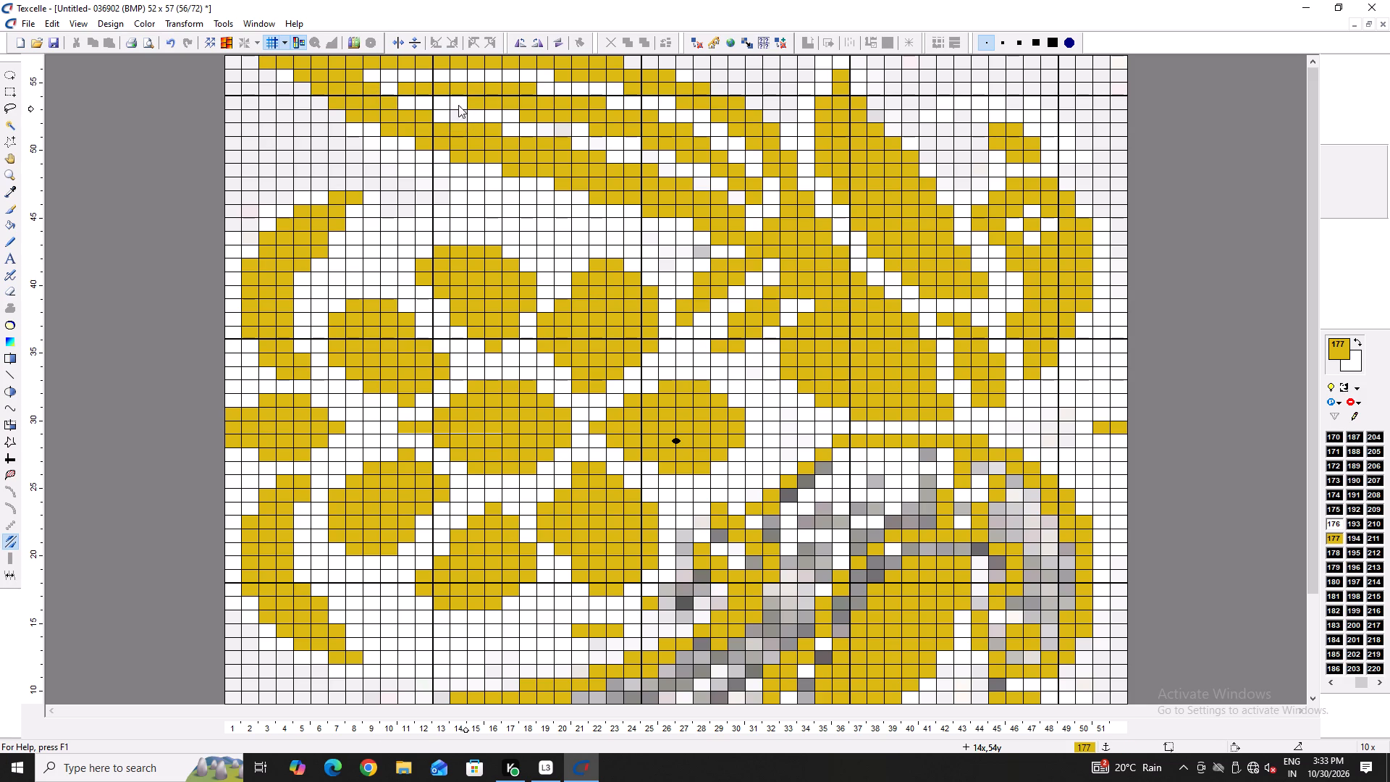
click(445, 120)
right_click(397, 89)
right_click(403, 91)
right_click(403, 91)
click(404, 104)
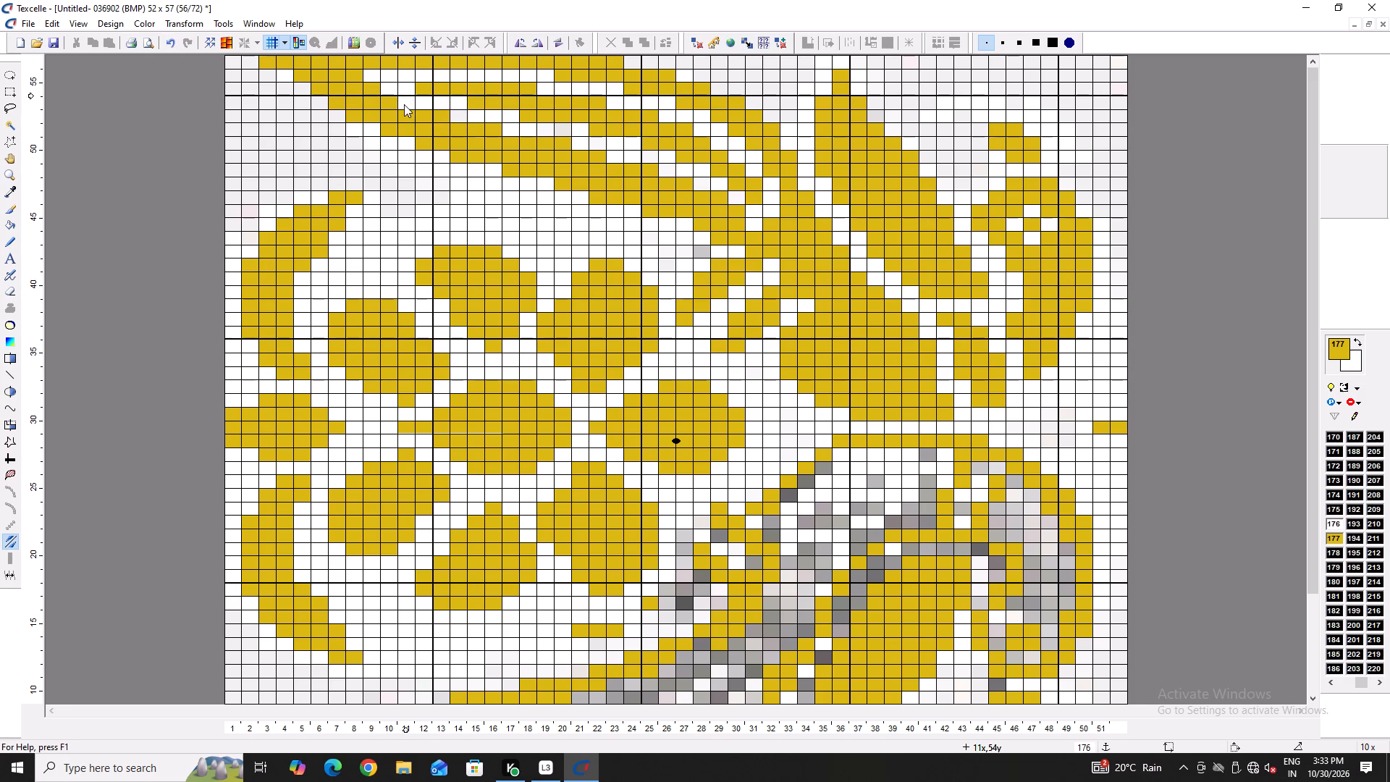
right_click(423, 91)
right_click(481, 106)
right_click(481, 106)
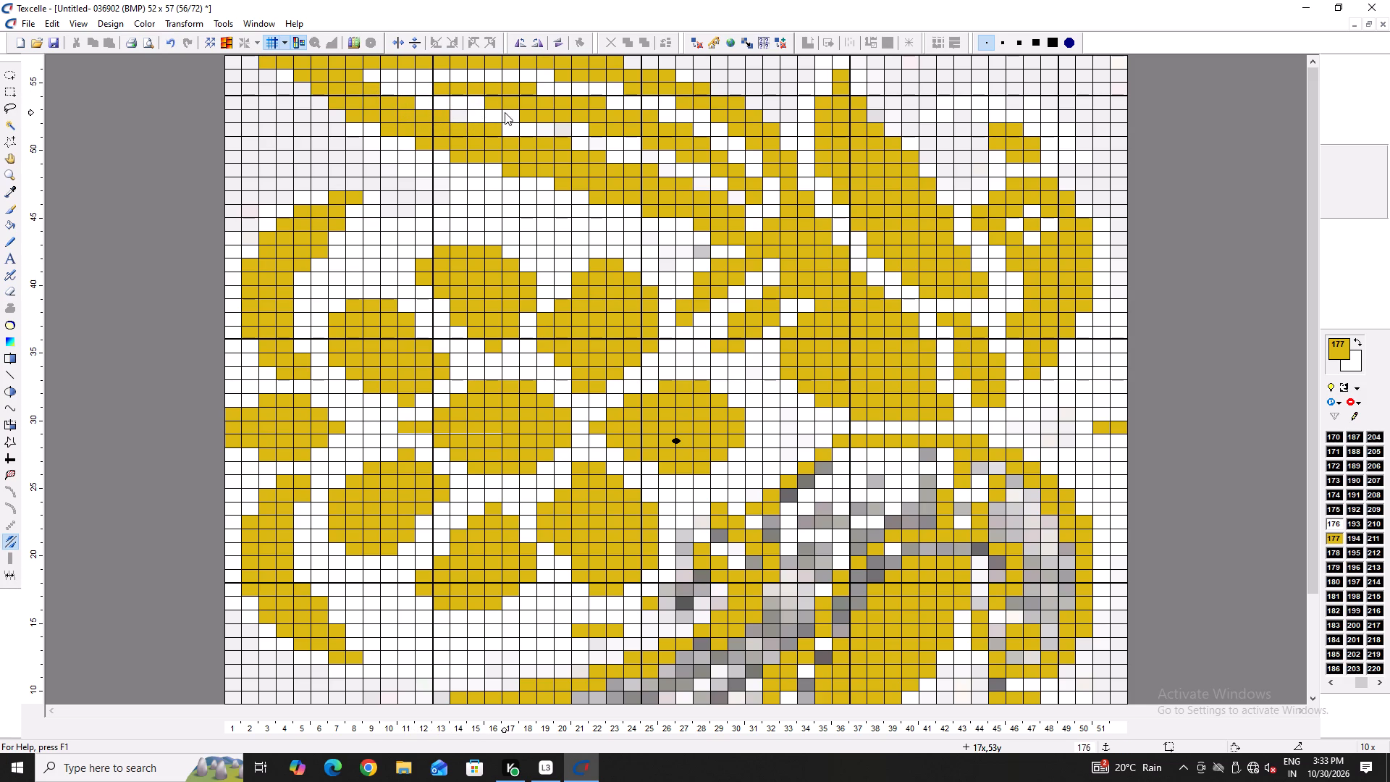
click(456, 116)
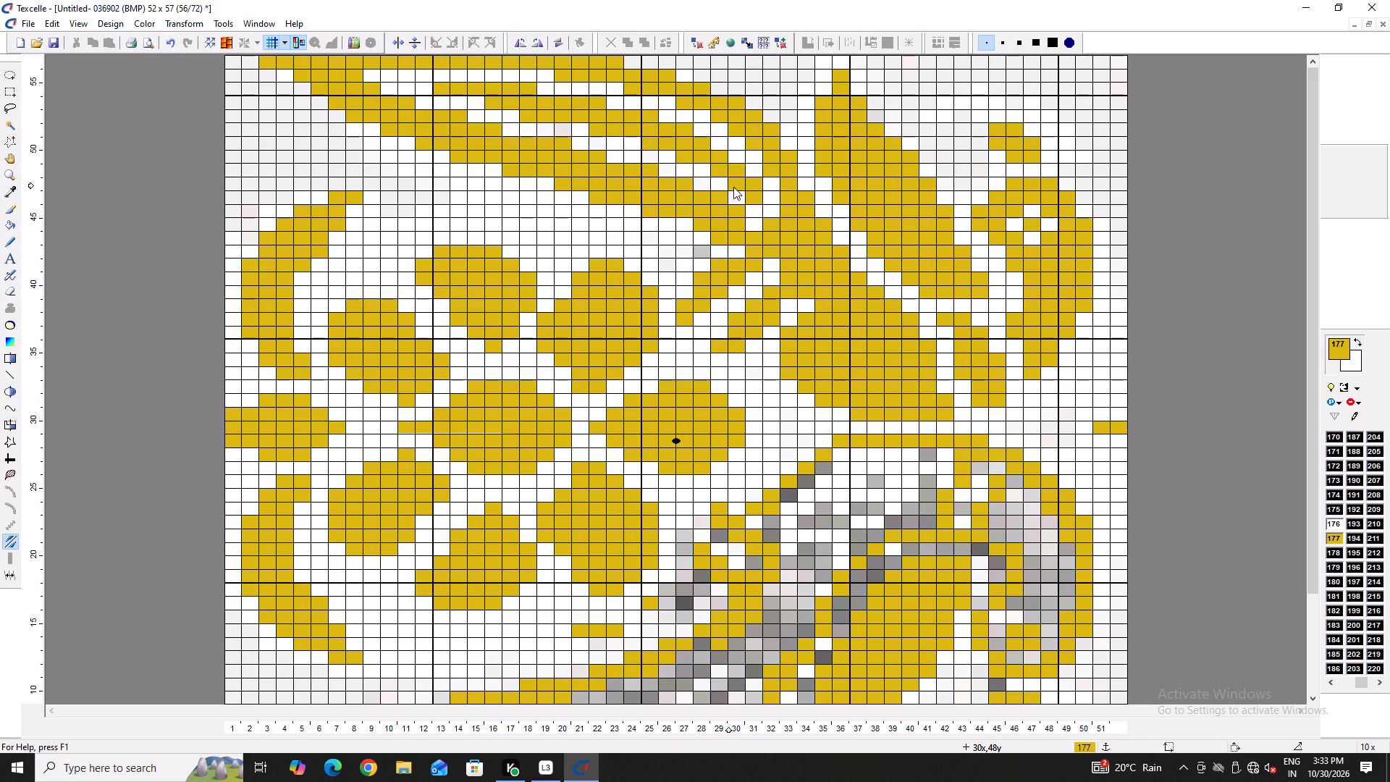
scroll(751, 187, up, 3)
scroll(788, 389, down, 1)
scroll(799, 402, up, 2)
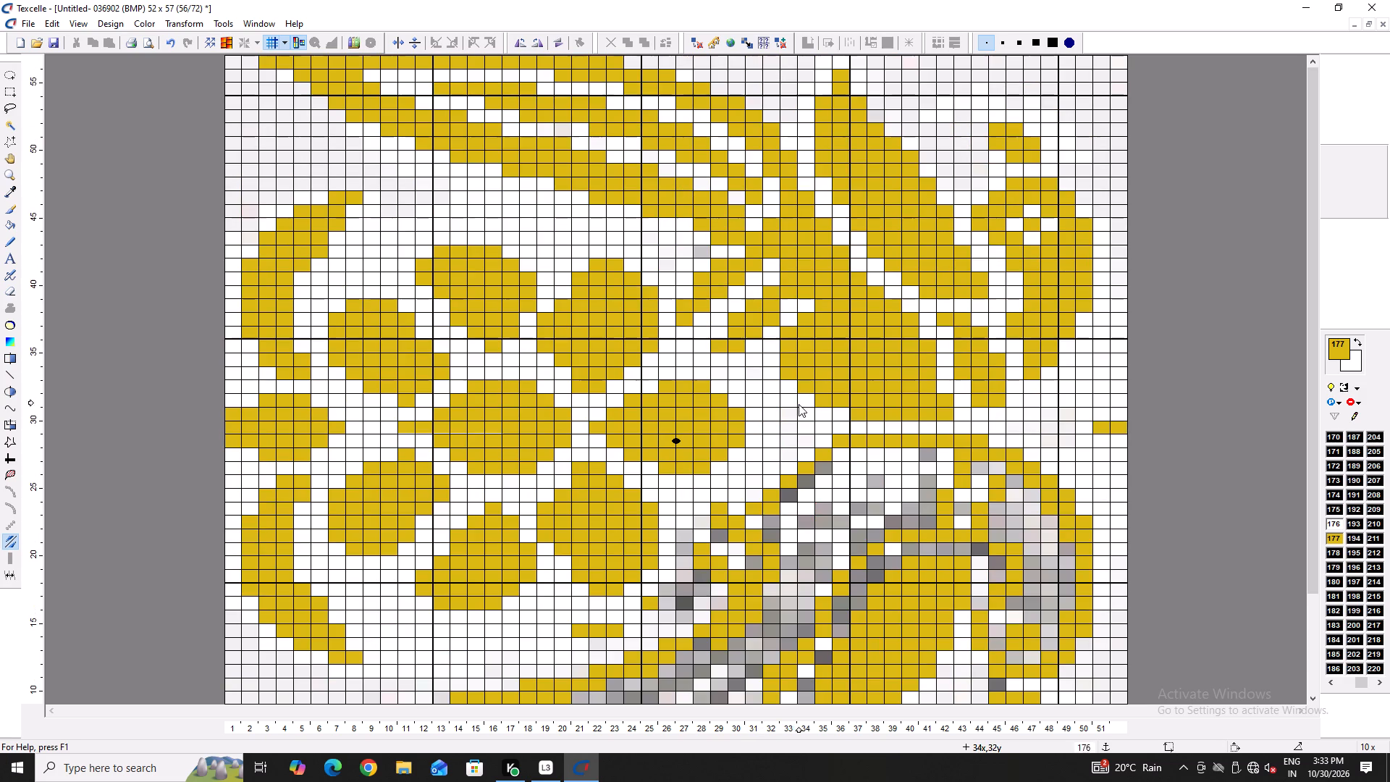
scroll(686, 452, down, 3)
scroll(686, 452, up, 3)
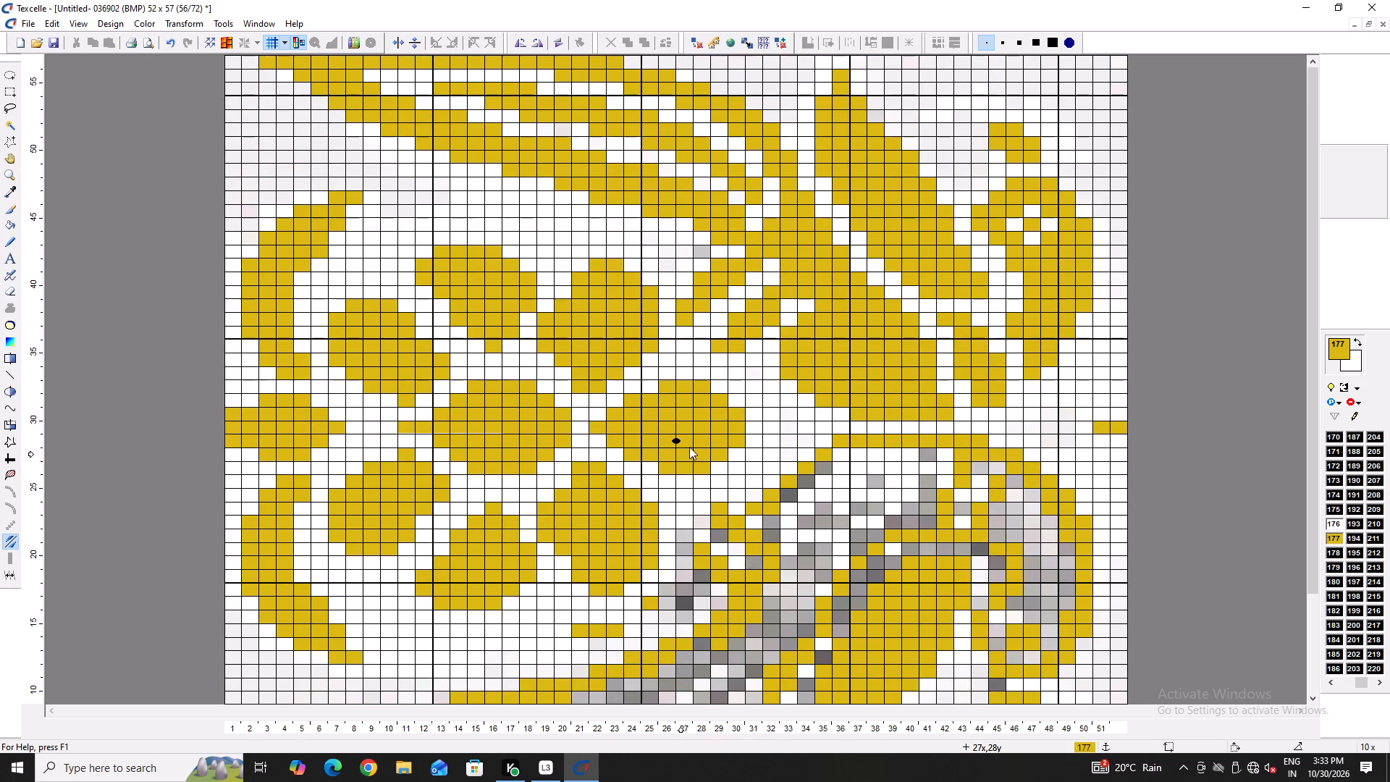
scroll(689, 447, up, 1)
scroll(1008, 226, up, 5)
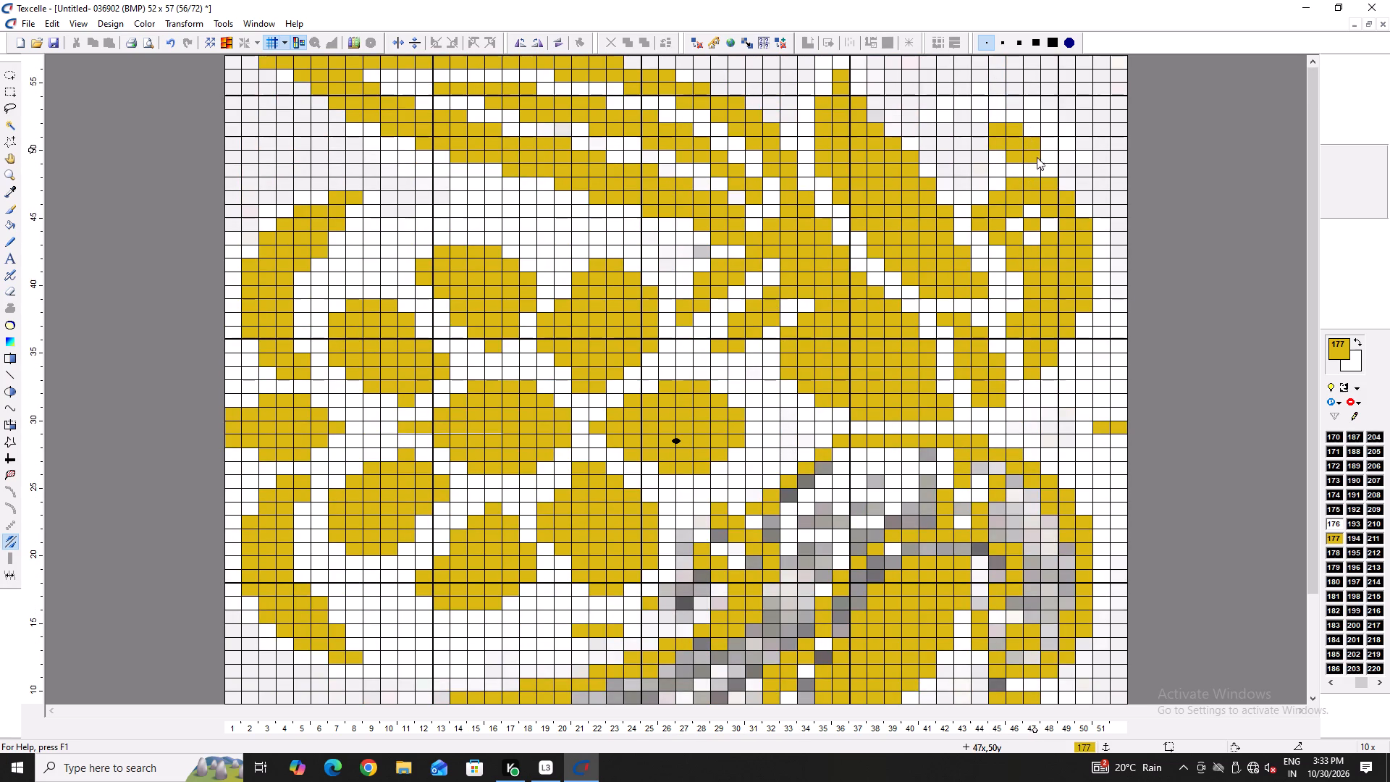
Erase the small detached tip above the curled leaf and the gold cells protruding from the leaf's inner side to white.
right_drag(1040, 154, 1007, 133)
right_click(1006, 133)
right_drag(1001, 130, 987, 133)
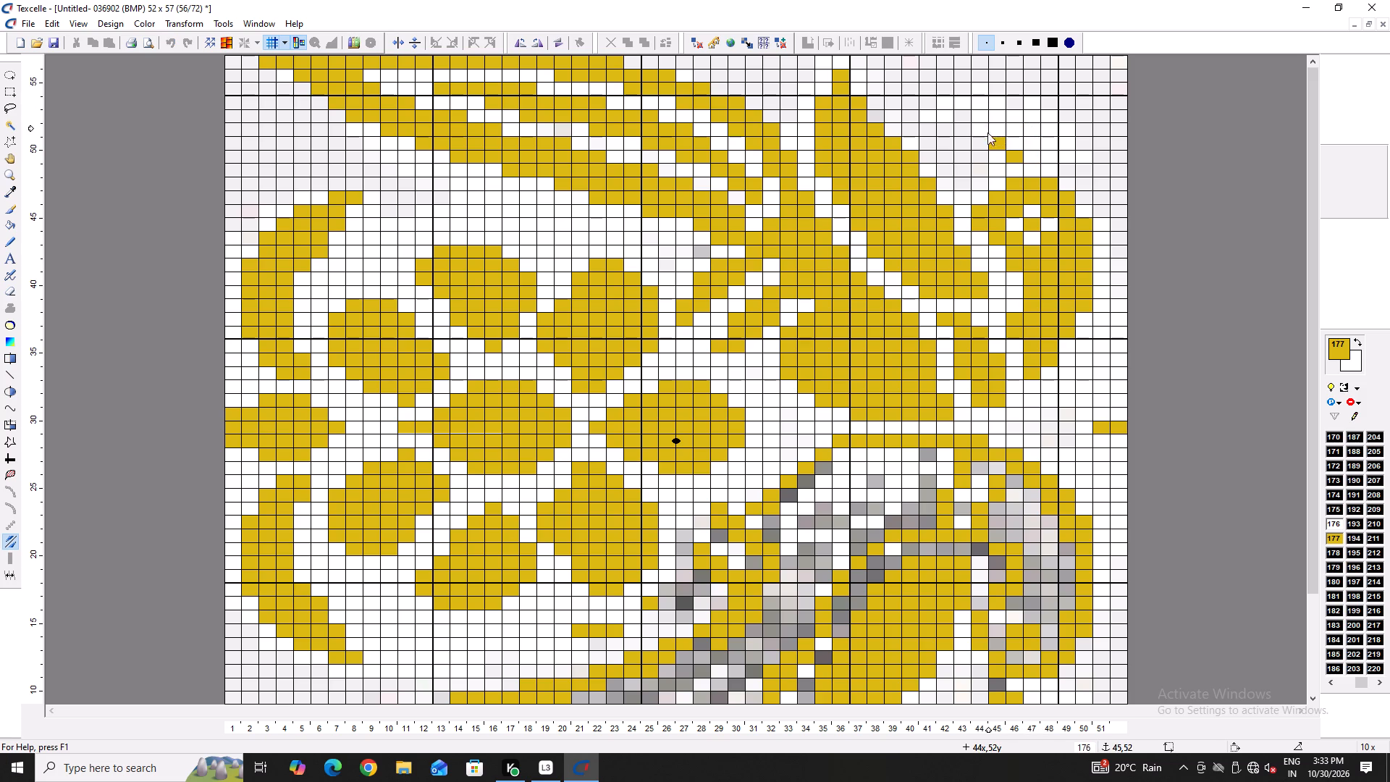
right_drag(987, 133, 999, 159)
right_drag(980, 195, 969, 224)
right_drag(987, 180, 982, 232)
right_drag(1017, 146, 1021, 139)
right_drag(1008, 153, 1006, 159)
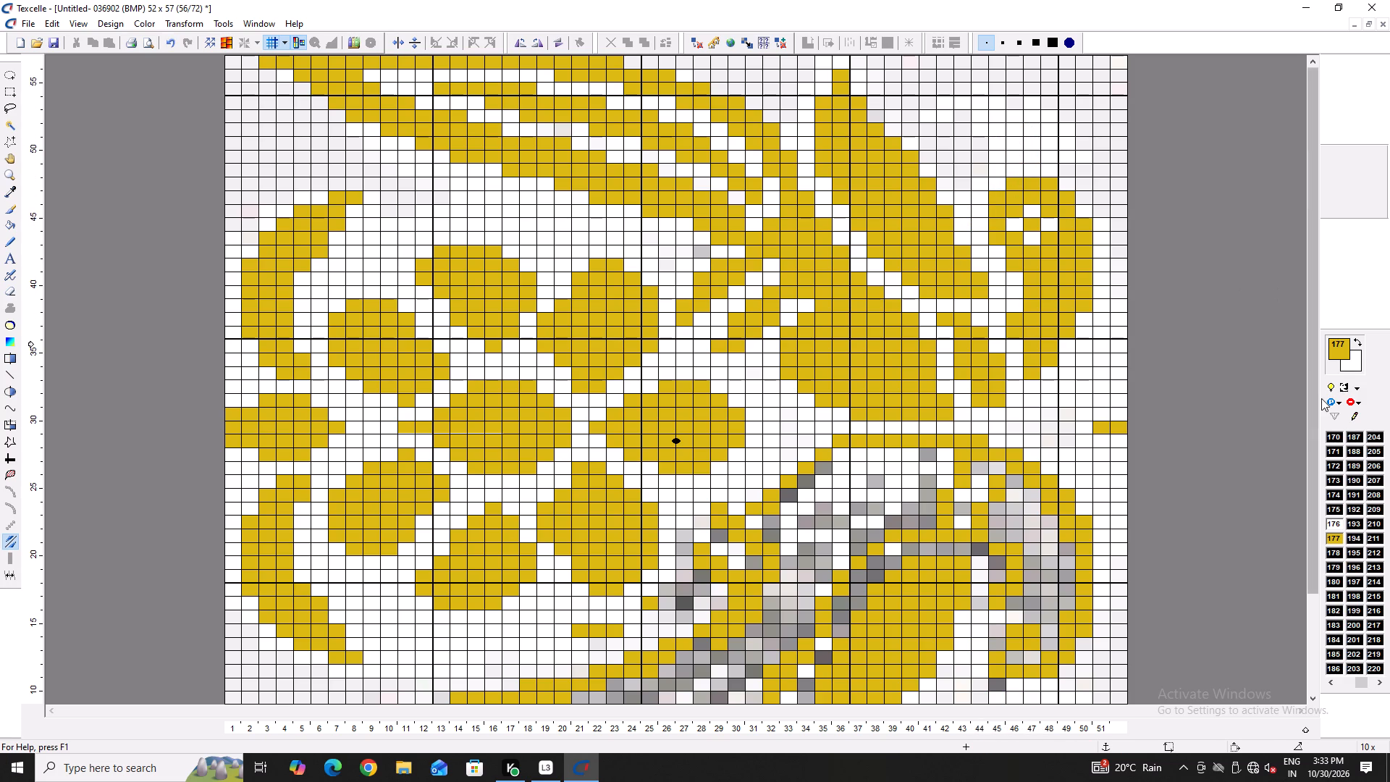
Display only gold 177 and black out all other colours in the design.
click(1347, 384)
click(1364, 386)
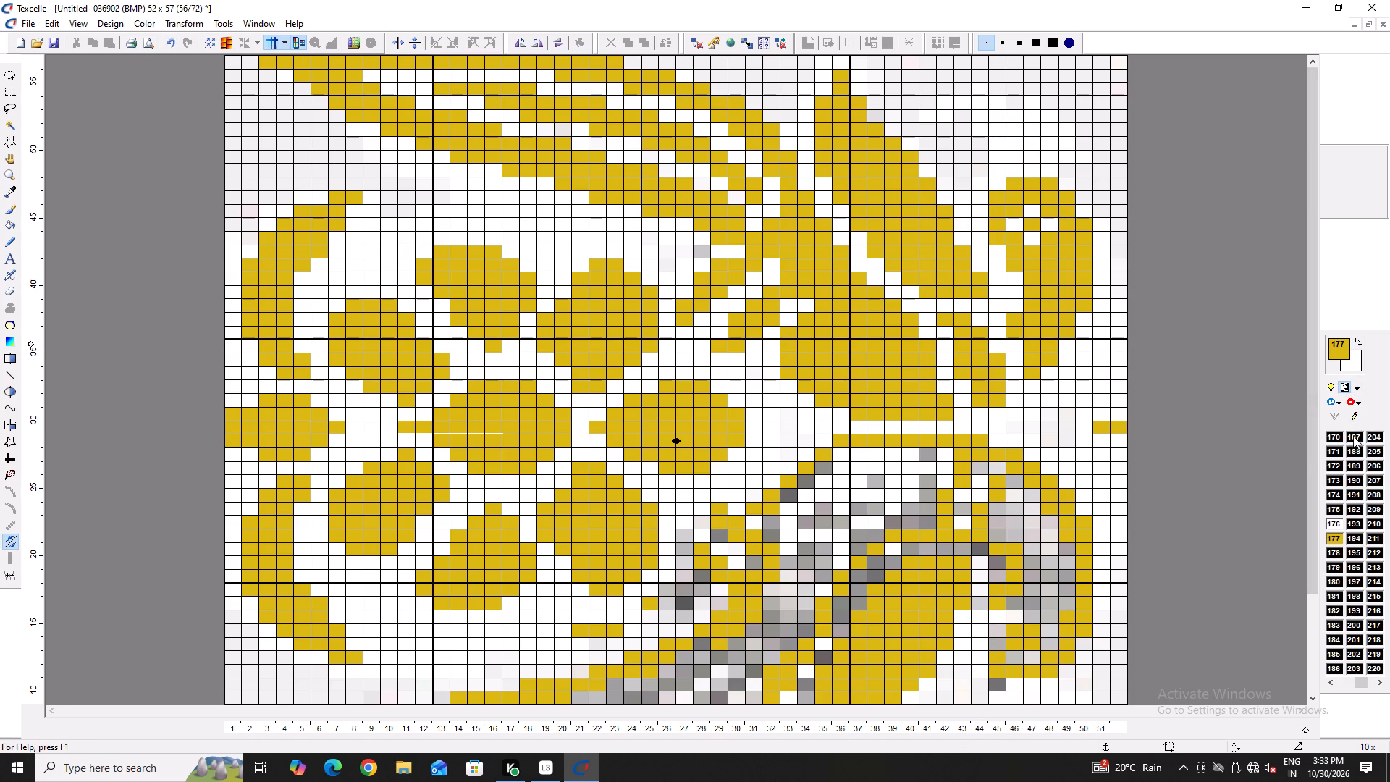
click(1355, 385)
click(1353, 442)
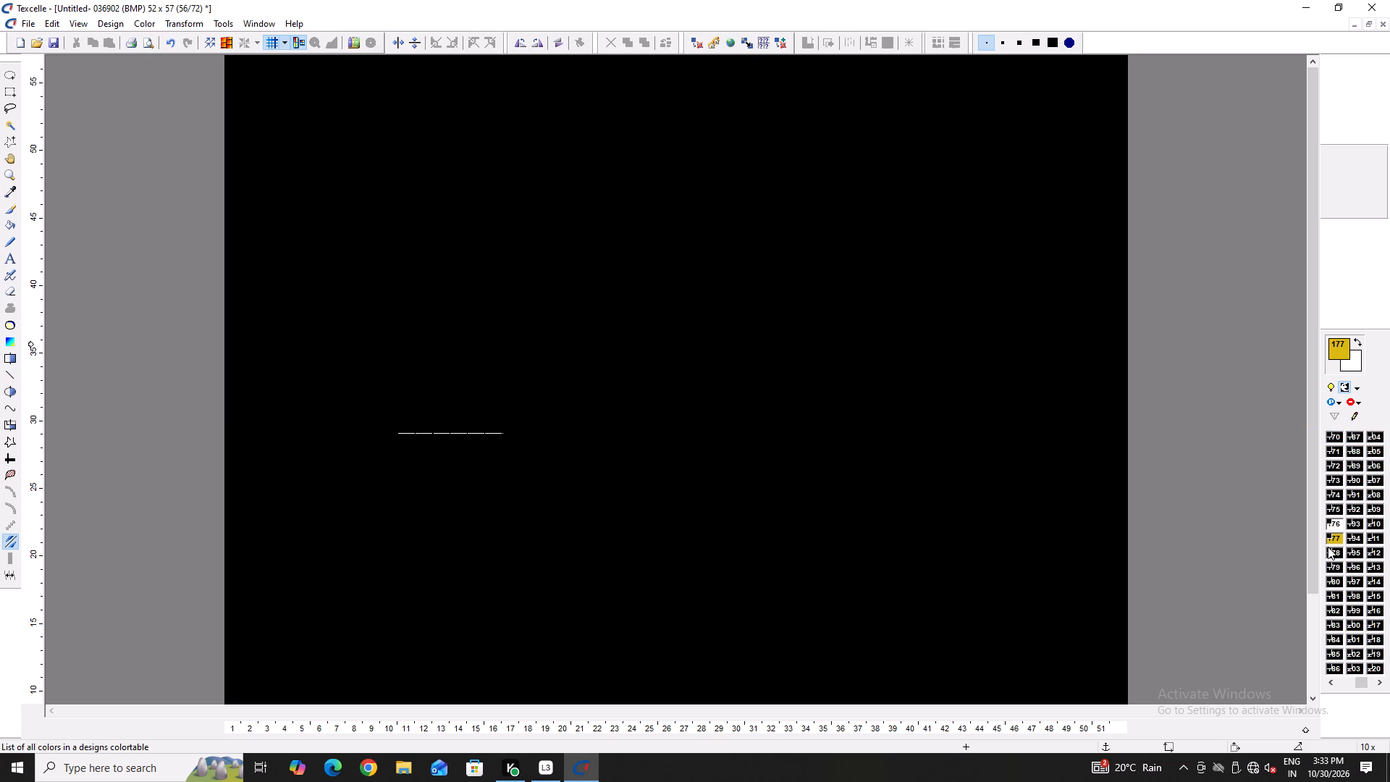
shift+click(1326, 539)
Paint a short gold tip branching from the inner side of the curled leaf's head, around columns 43 to 45, rows 48 to 50.
scroll(1063, 283, up, 1)
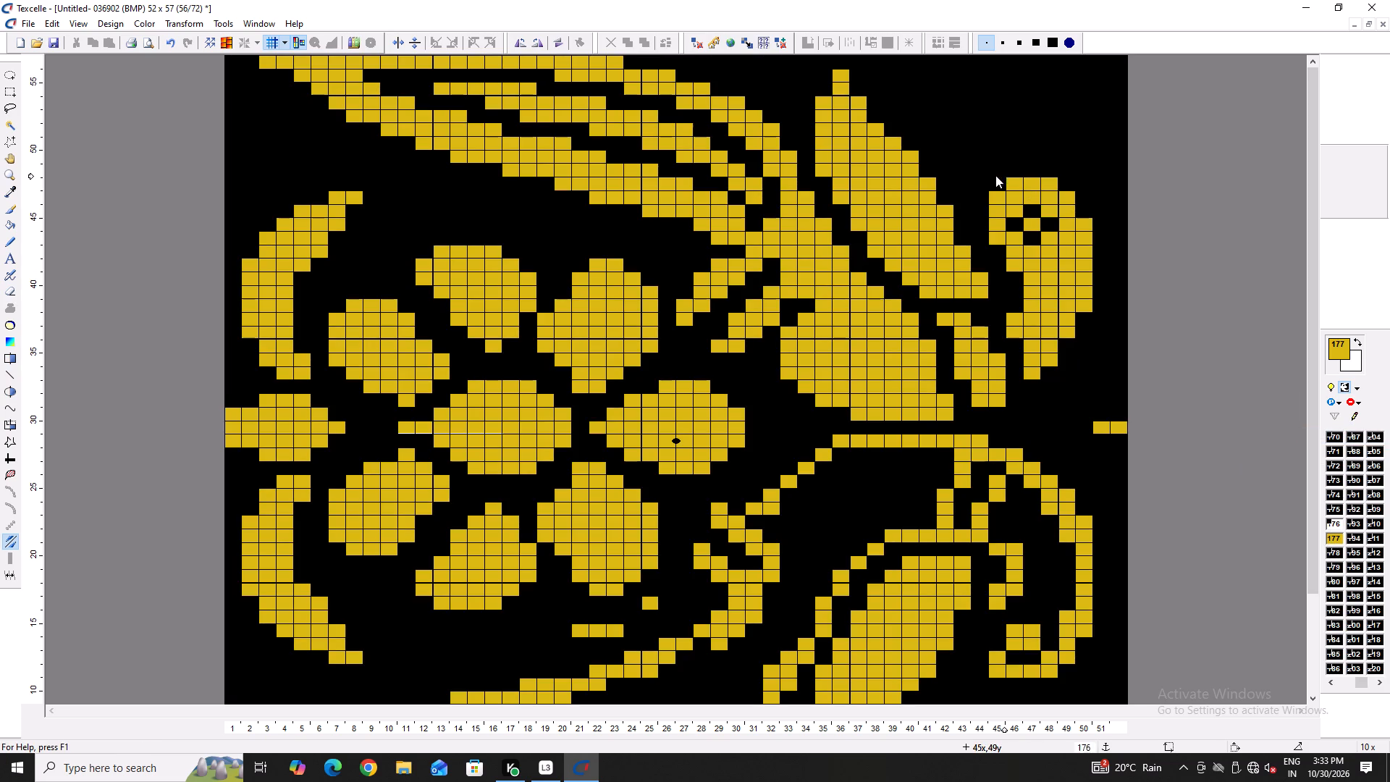
drag(977, 177, 995, 168)
right_click(994, 156)
Paint a diagonal gold tip on the curled leaf's outer side from column 49, row 49 to column 51, row 51, and erase the surplus cells.
drag(1070, 170, 1075, 167)
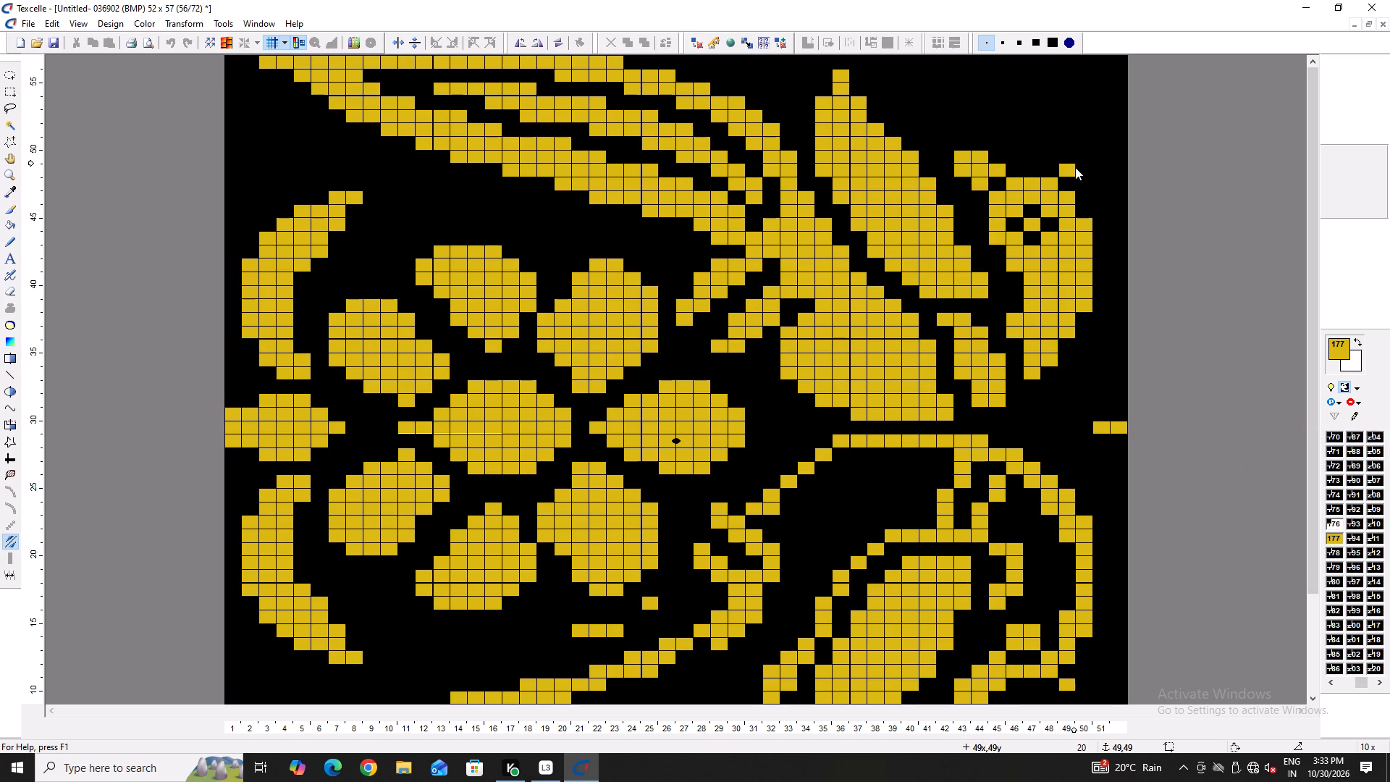
drag(1075, 167, 1107, 143)
double_click(1108, 141)
drag(1111, 120, 1091, 172)
right_drag(1118, 141, 1119, 117)
right_click(1102, 173)
drag(1087, 193, 1105, 177)
click(1107, 176)
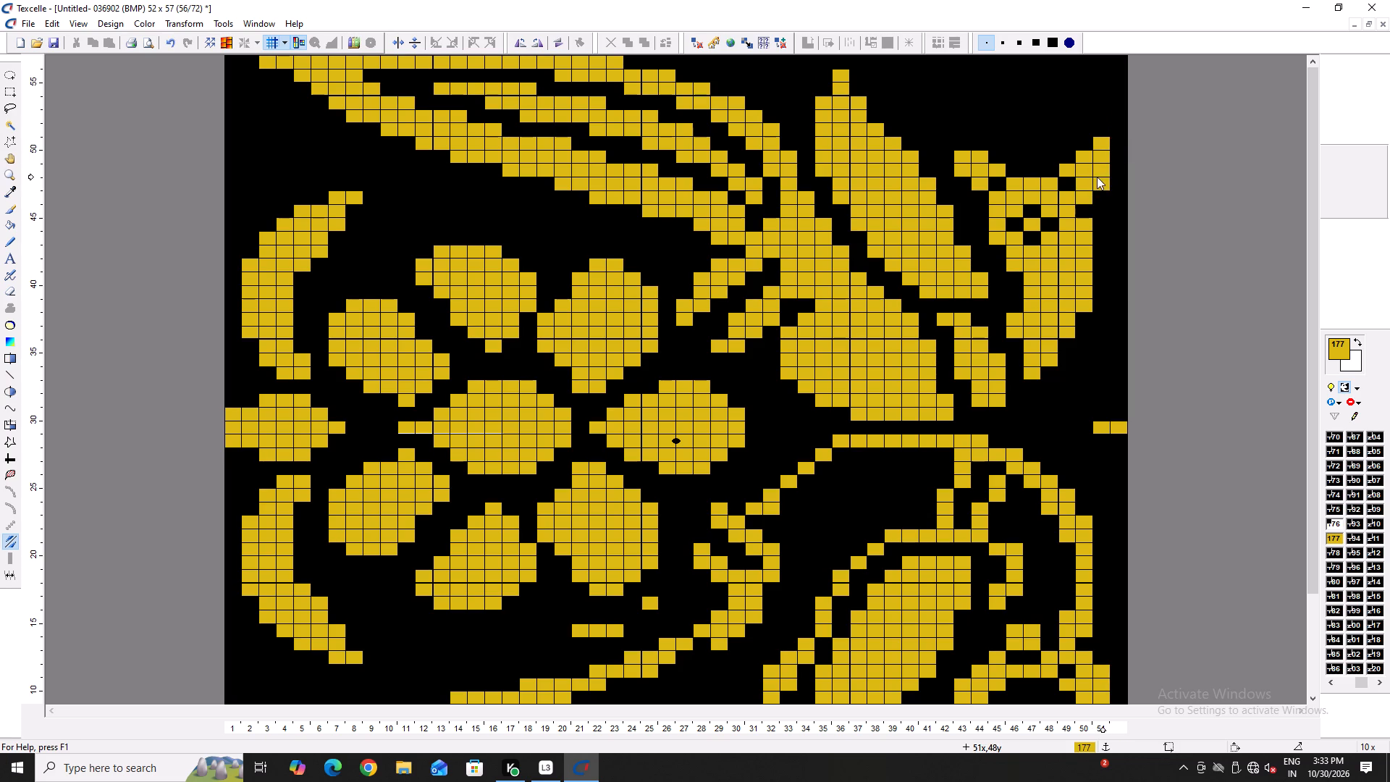
right_drag(1098, 172, 1091, 175)
right_click(1085, 185)
double_click(1082, 172)
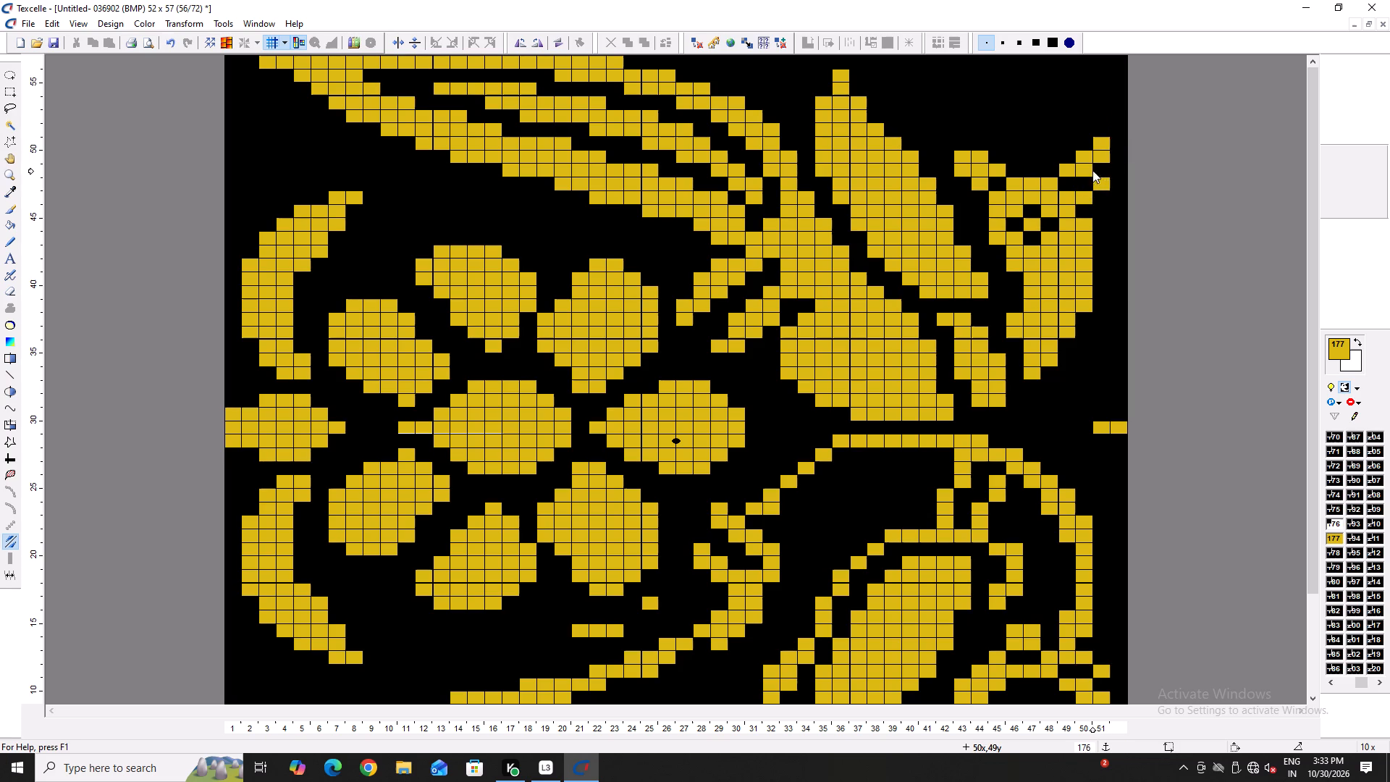
right_drag(1092, 201, 1082, 198)
right_click(1108, 174)
right_click(1104, 183)
right_click(1103, 184)
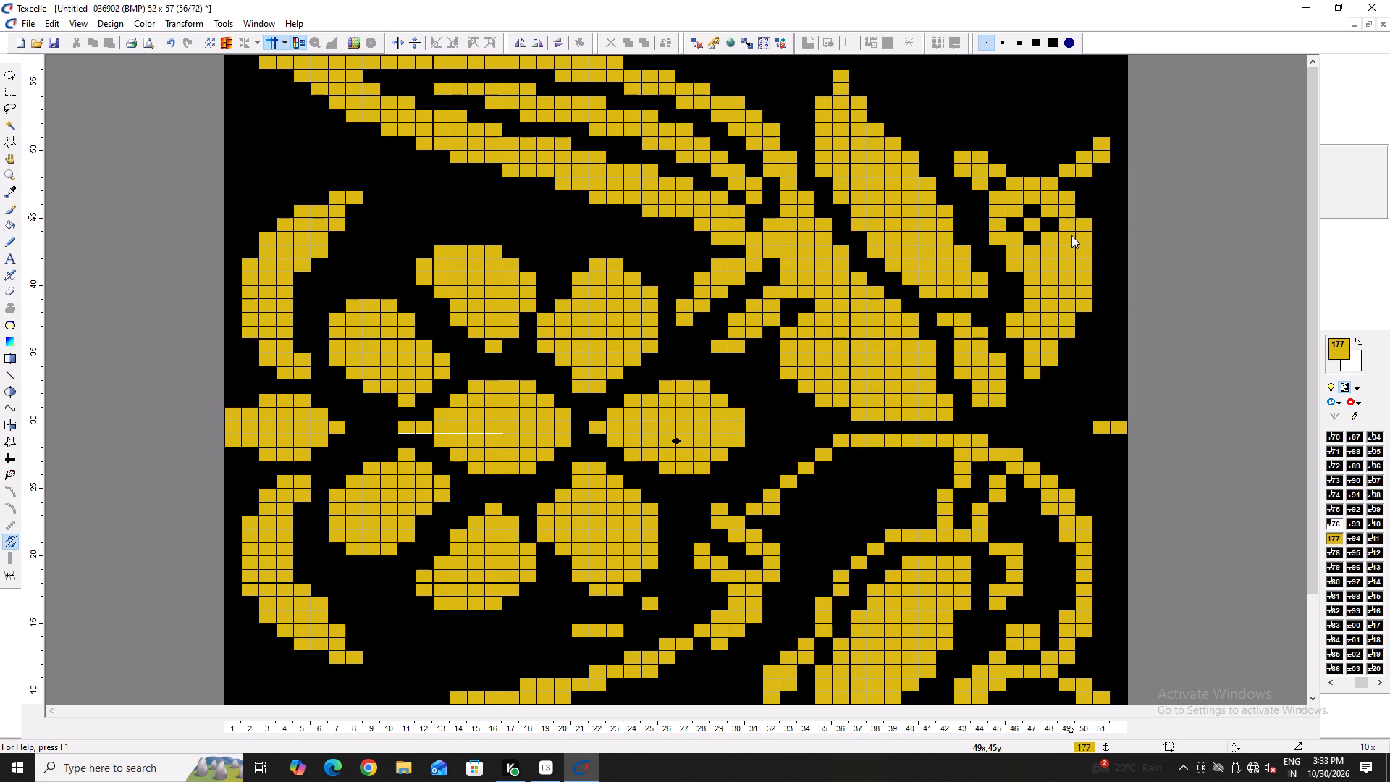
Fill the gap between the large rounded leaf and the small leaf beside it with gold cells in columns 33 and 34.
scroll(1006, 348, up, 2)
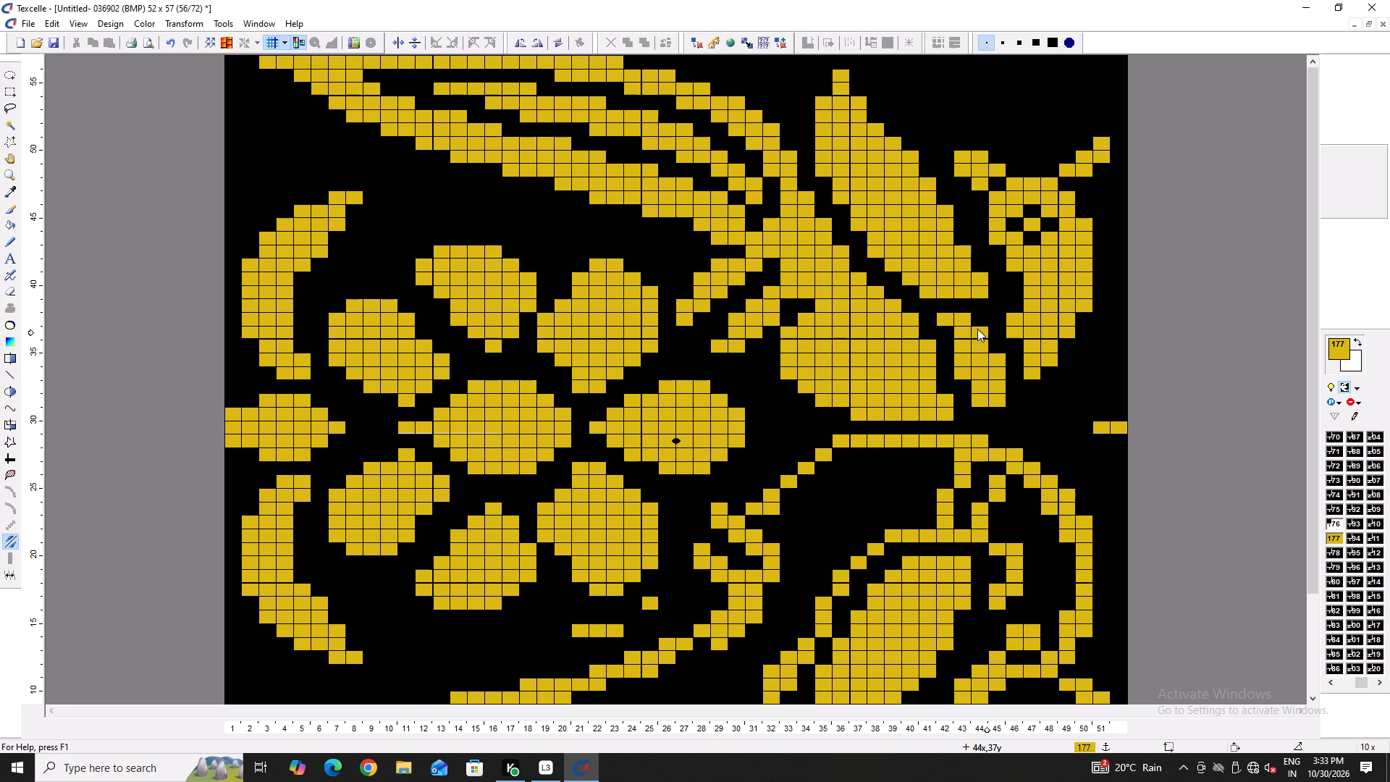
scroll(889, 271, up, 1)
scroll(833, 308, up, 2)
drag(799, 298, 801, 316)
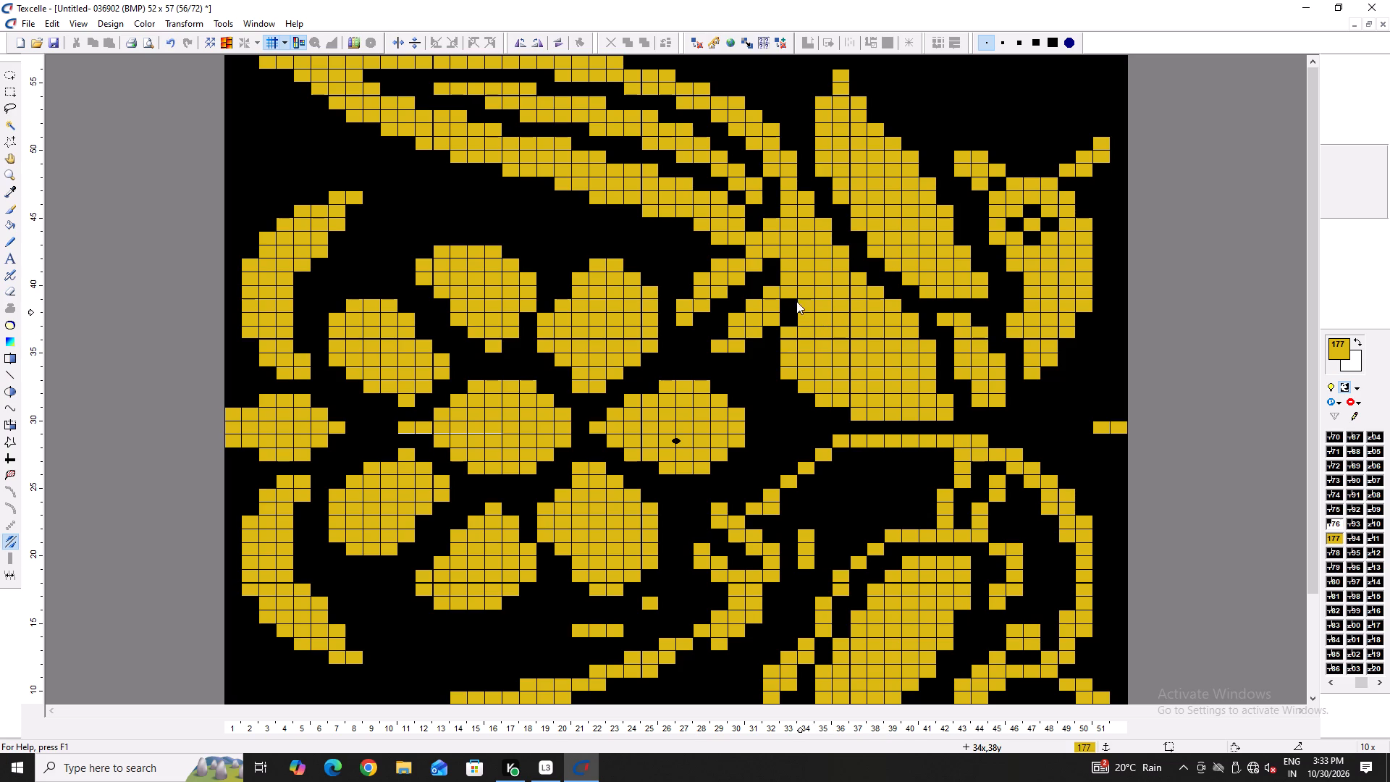
drag(793, 298, 793, 324)
Trim cells from the large rounded leaf's lower-left edge, and repaint its stepped border cells in gold.
right_click(785, 375)
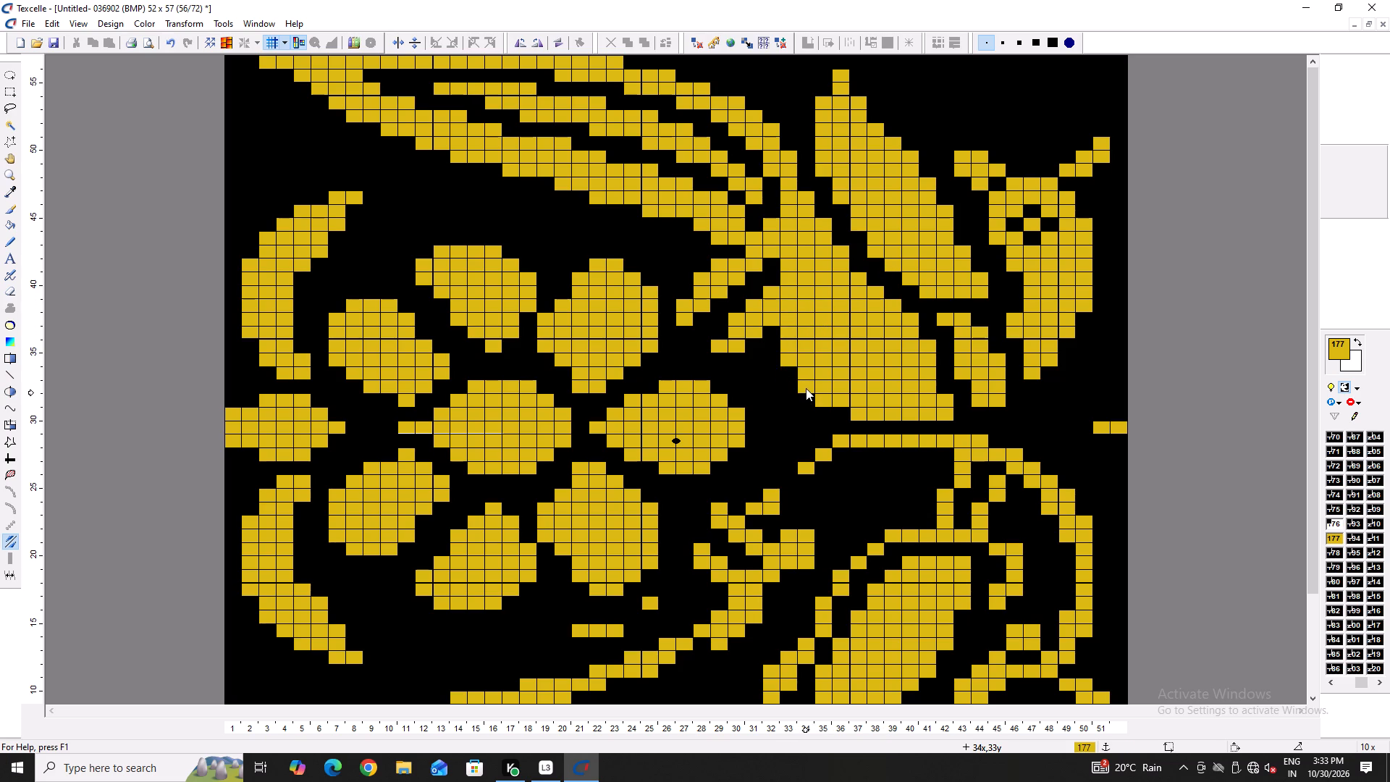
right_click(780, 358)
right_click(793, 361)
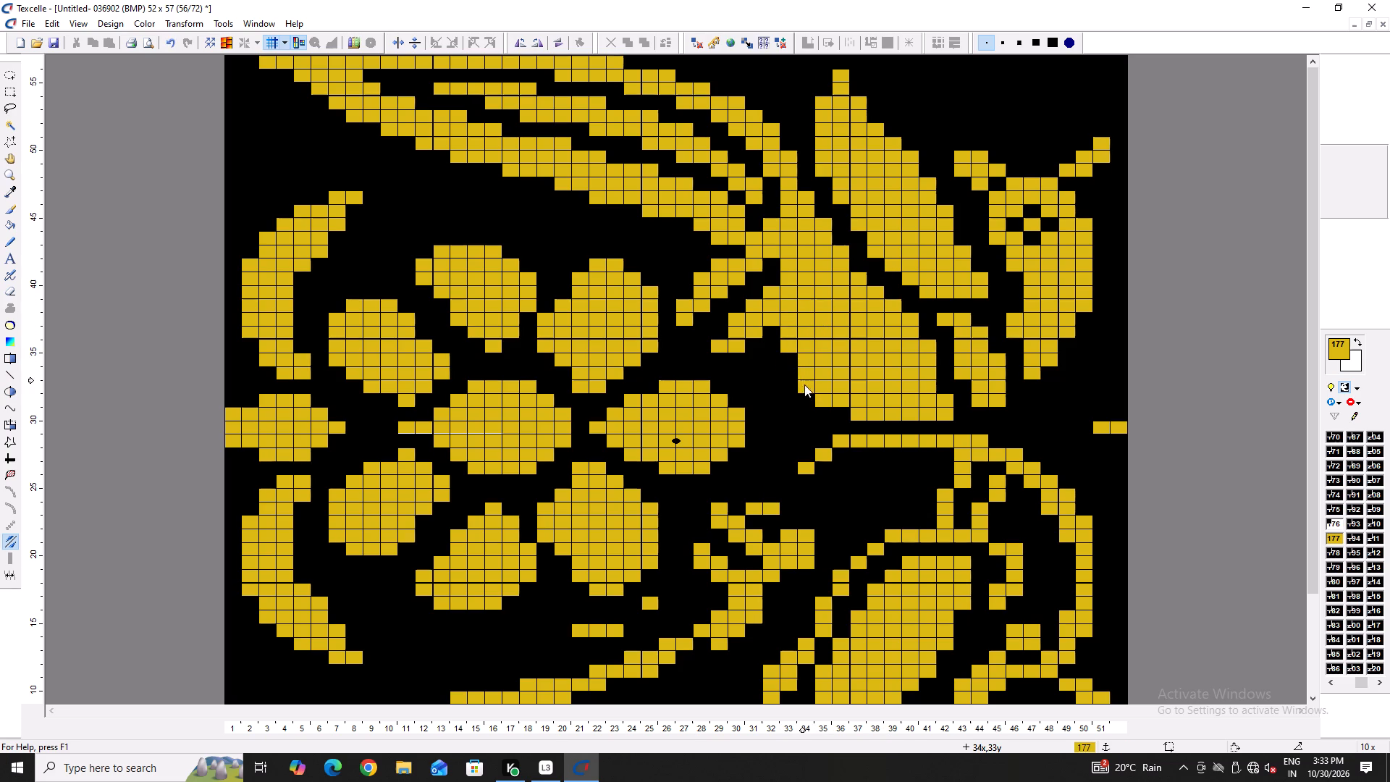
right_click(805, 387)
right_click(805, 389)
right_click(814, 404)
right_click(859, 412)
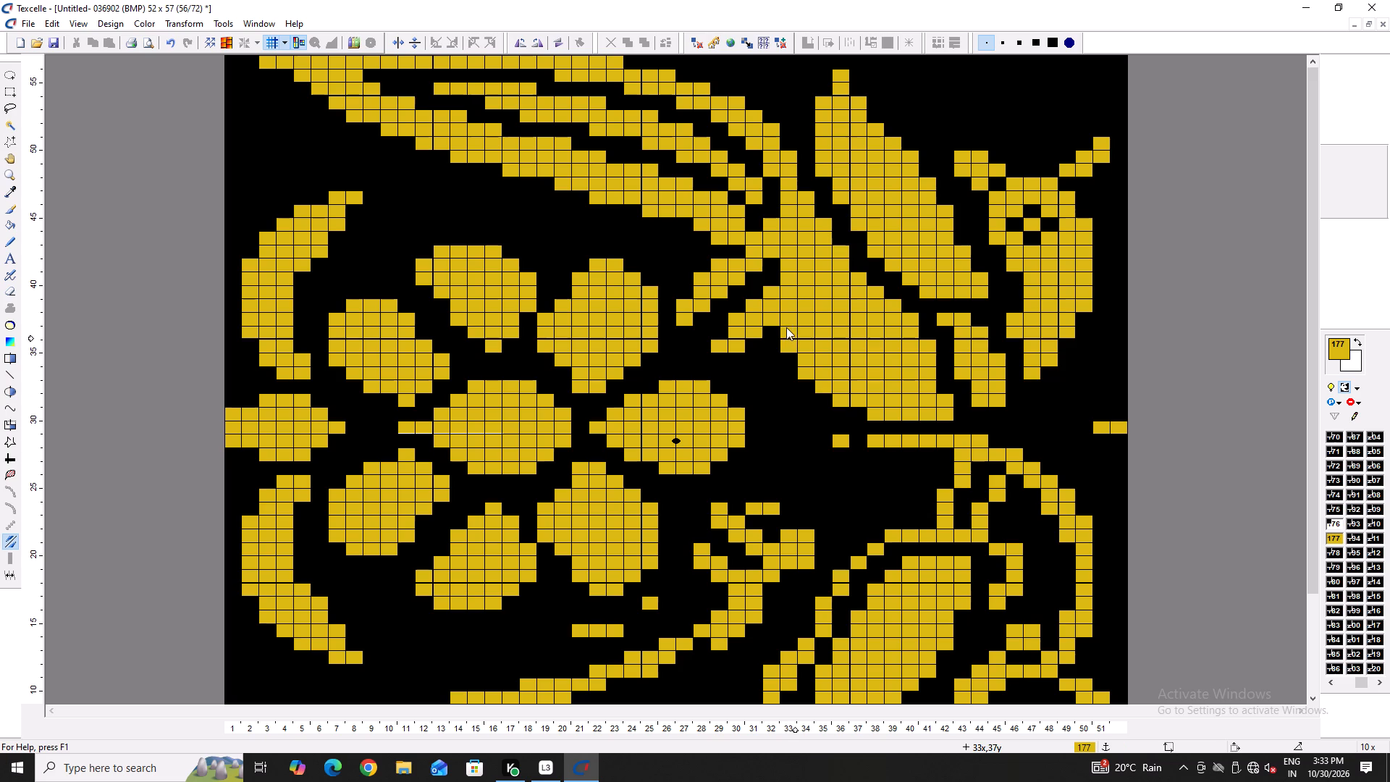
click(785, 358)
click(796, 382)
click(807, 381)
click(819, 394)
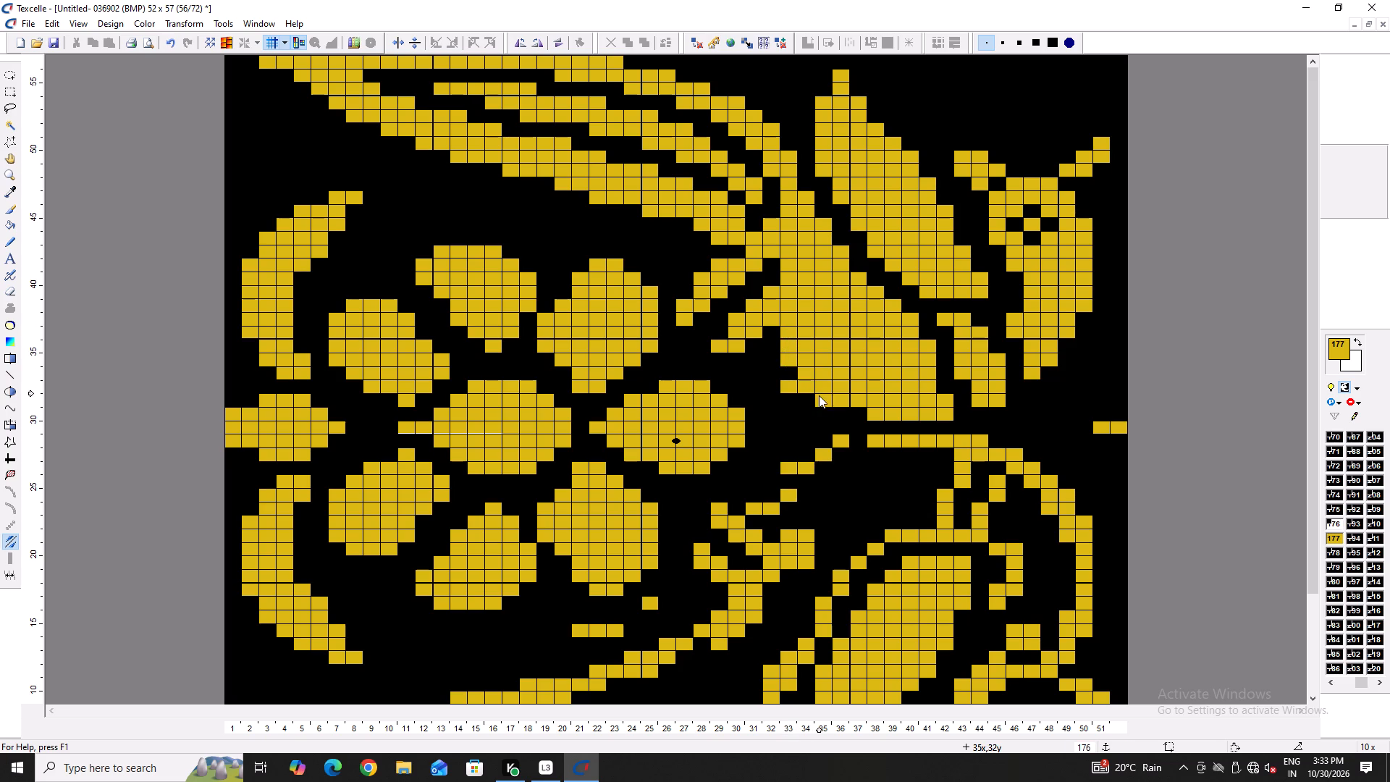
click(854, 409)
triple_click(859, 410)
click(862, 410)
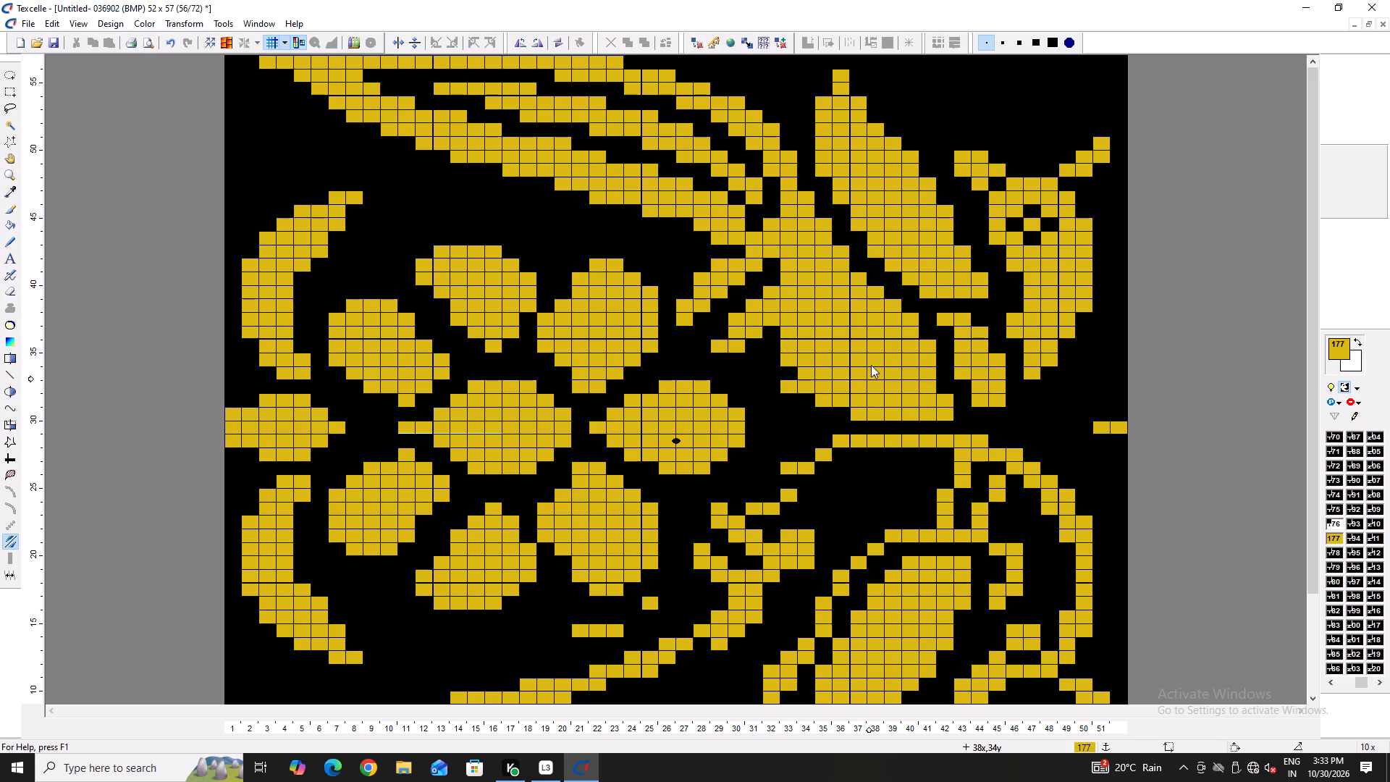
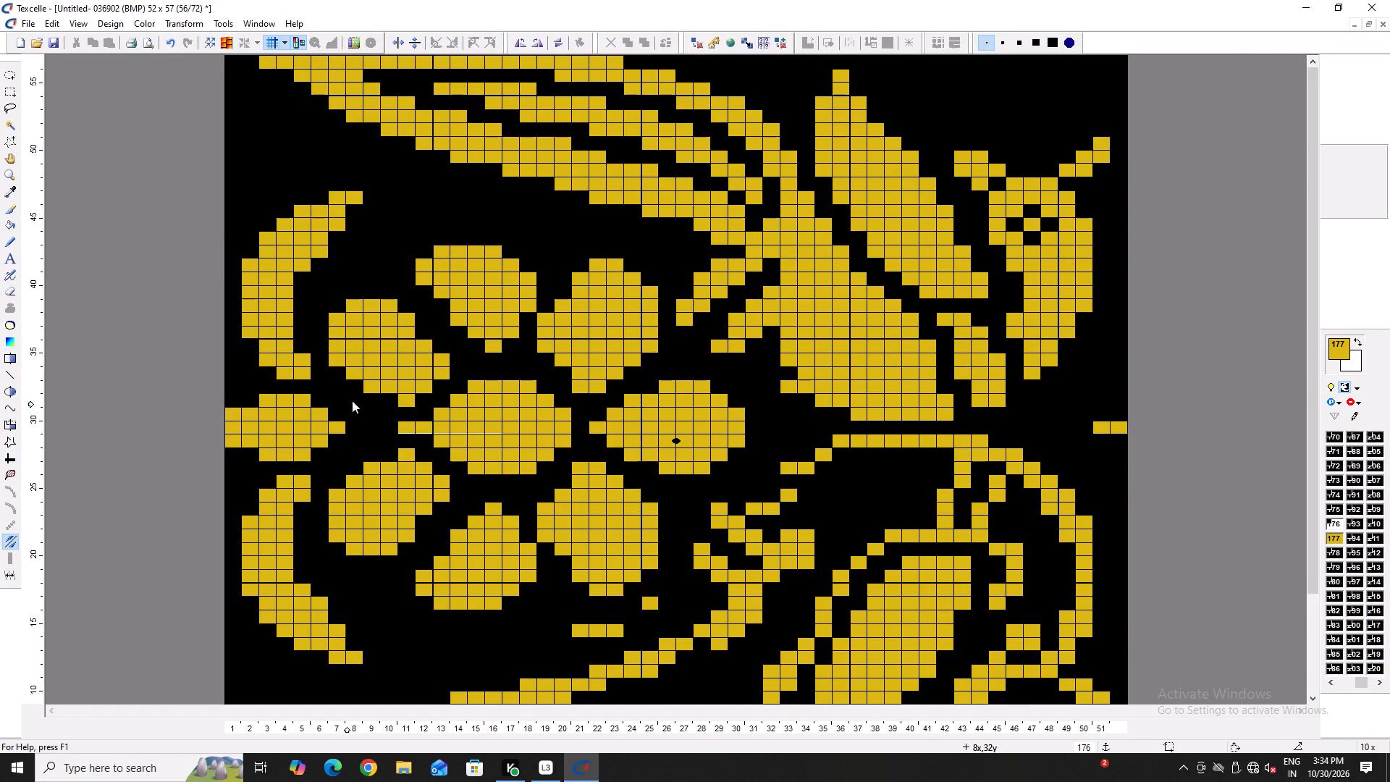
Extend the flower's outermost side petal toward the centre with gold cells in columns 6 to 9, rows 29 to 32, forming a tapered end.
ctrl+scroll(352, 400, up, 2)
key(Left)
key(Left)
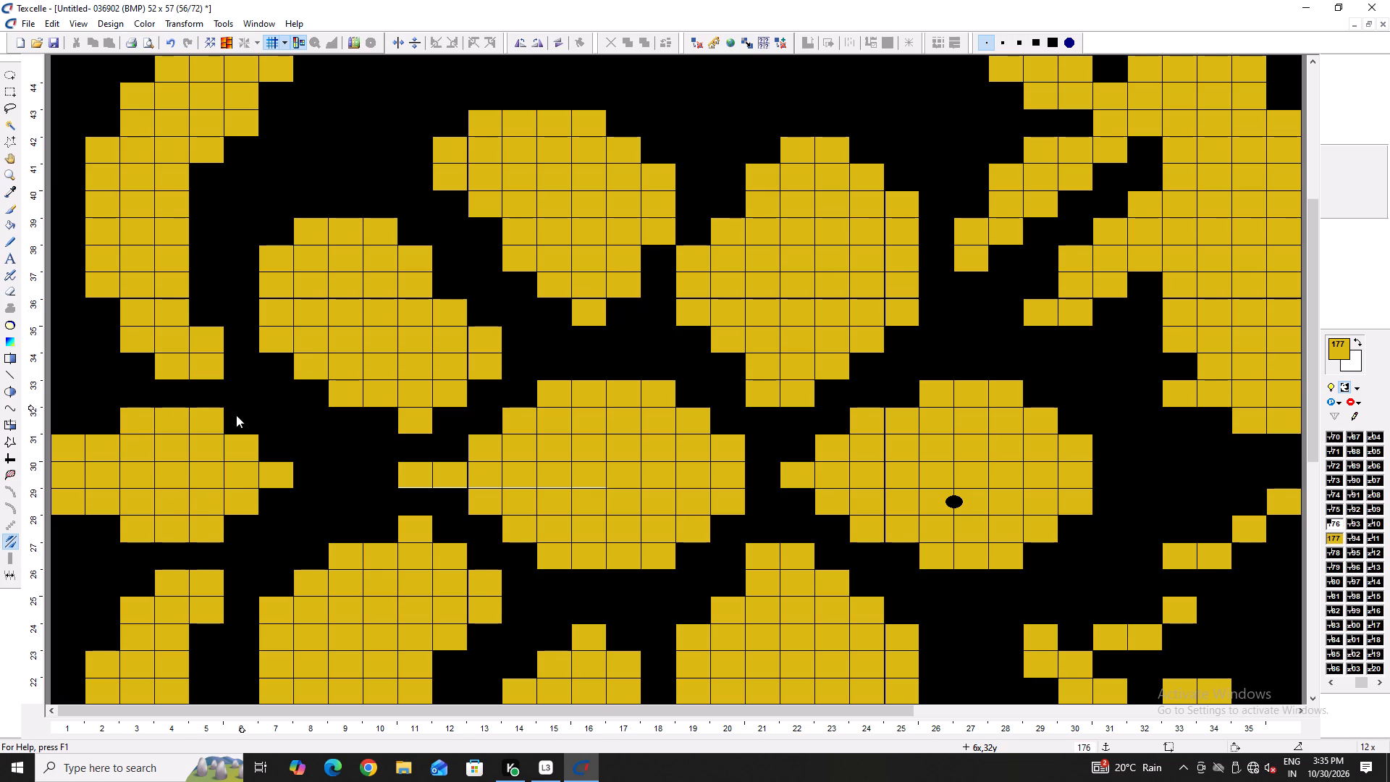
drag(225, 414, 231, 421)
click(264, 440)
double_click(298, 468)
click(338, 482)
click(313, 498)
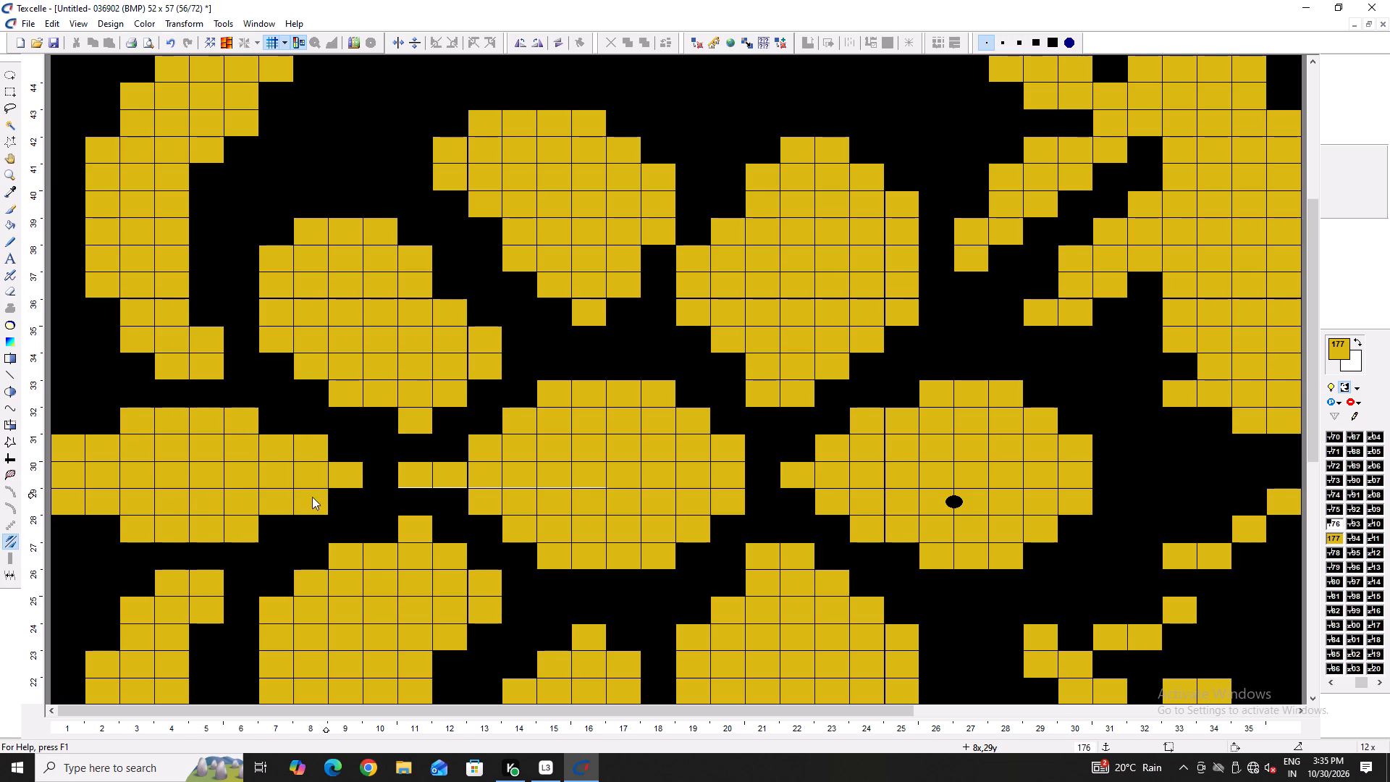
click(268, 416)
Round out the lower petal in columns 7 to 14 with gold cells at columns 11 to 14, rows 21 to 25, erasing surplus cells below it.
ctrl+scroll(244, 498, down, 2)
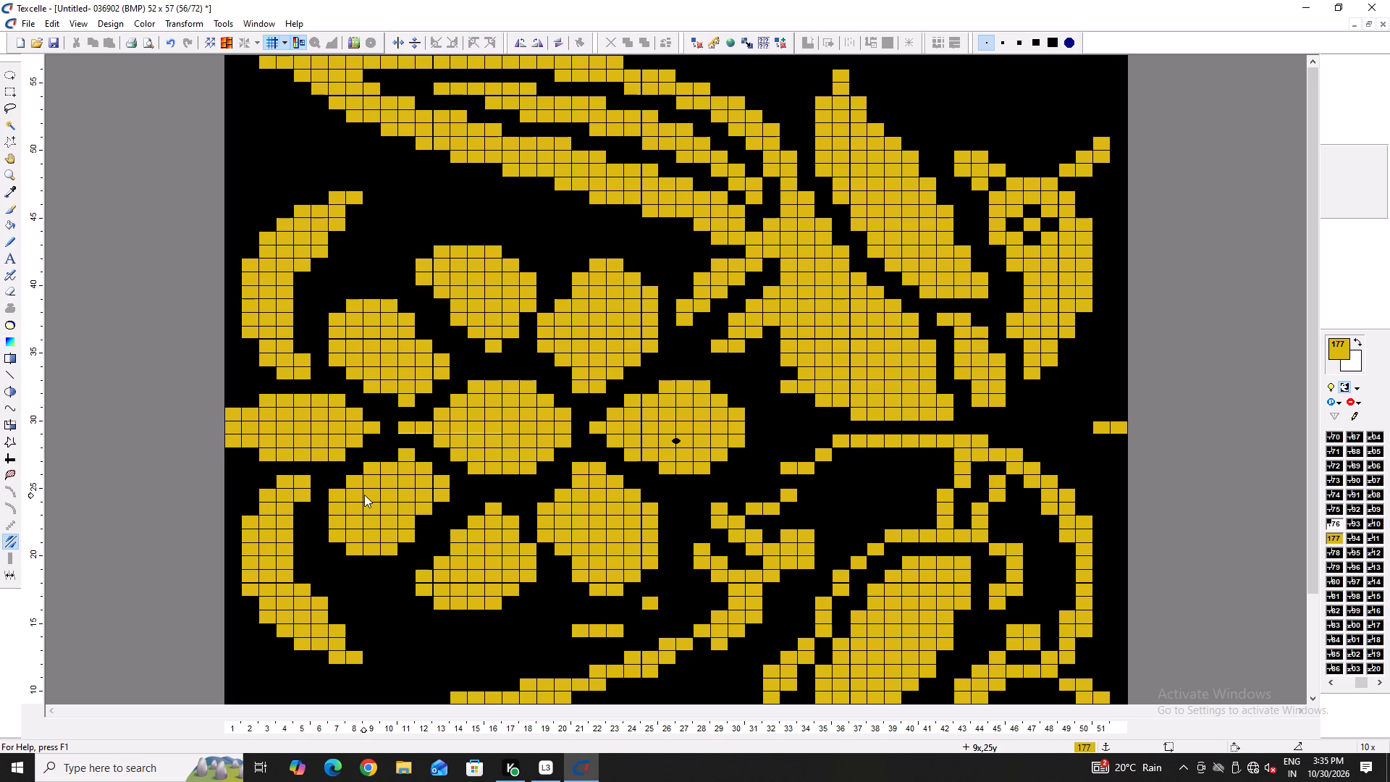
ctrl+scroll(376, 479, up, 2)
click(310, 547)
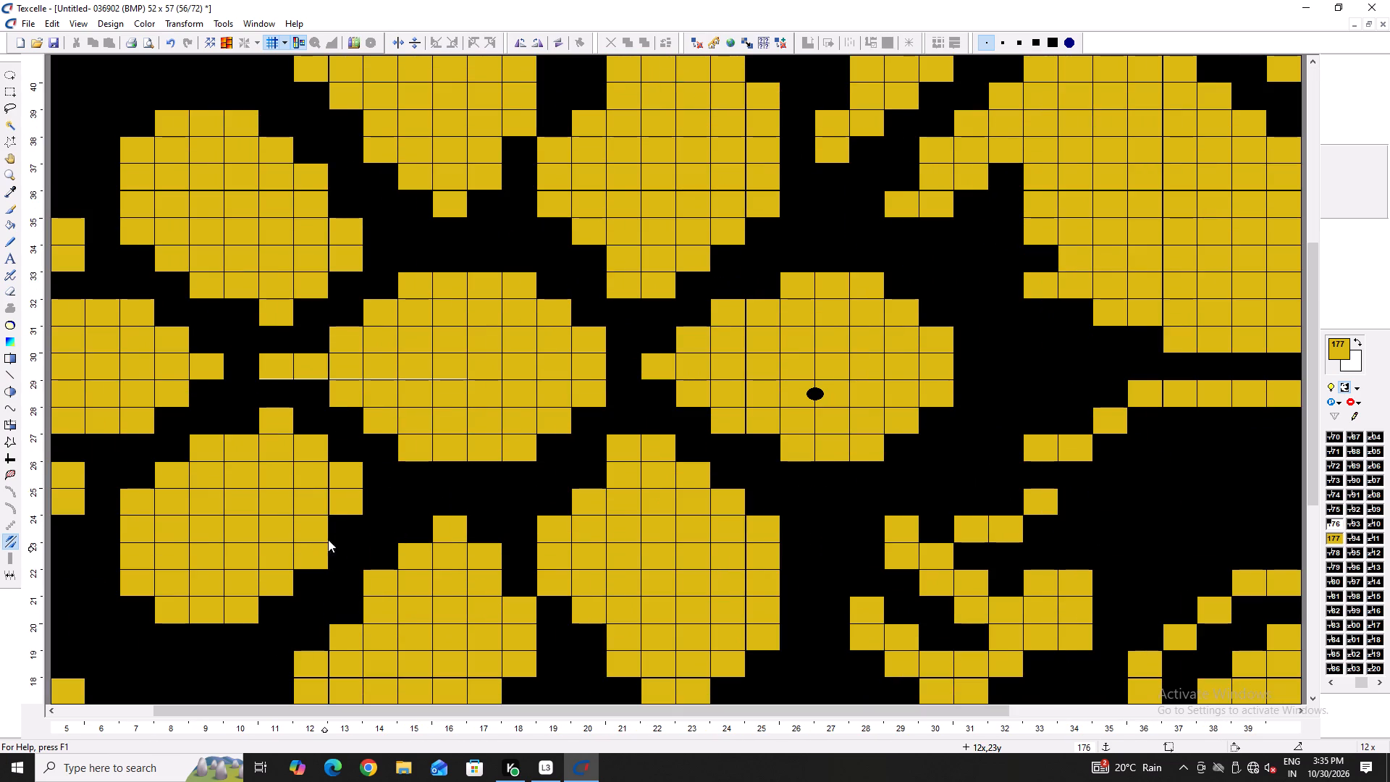
click(340, 523)
click(392, 492)
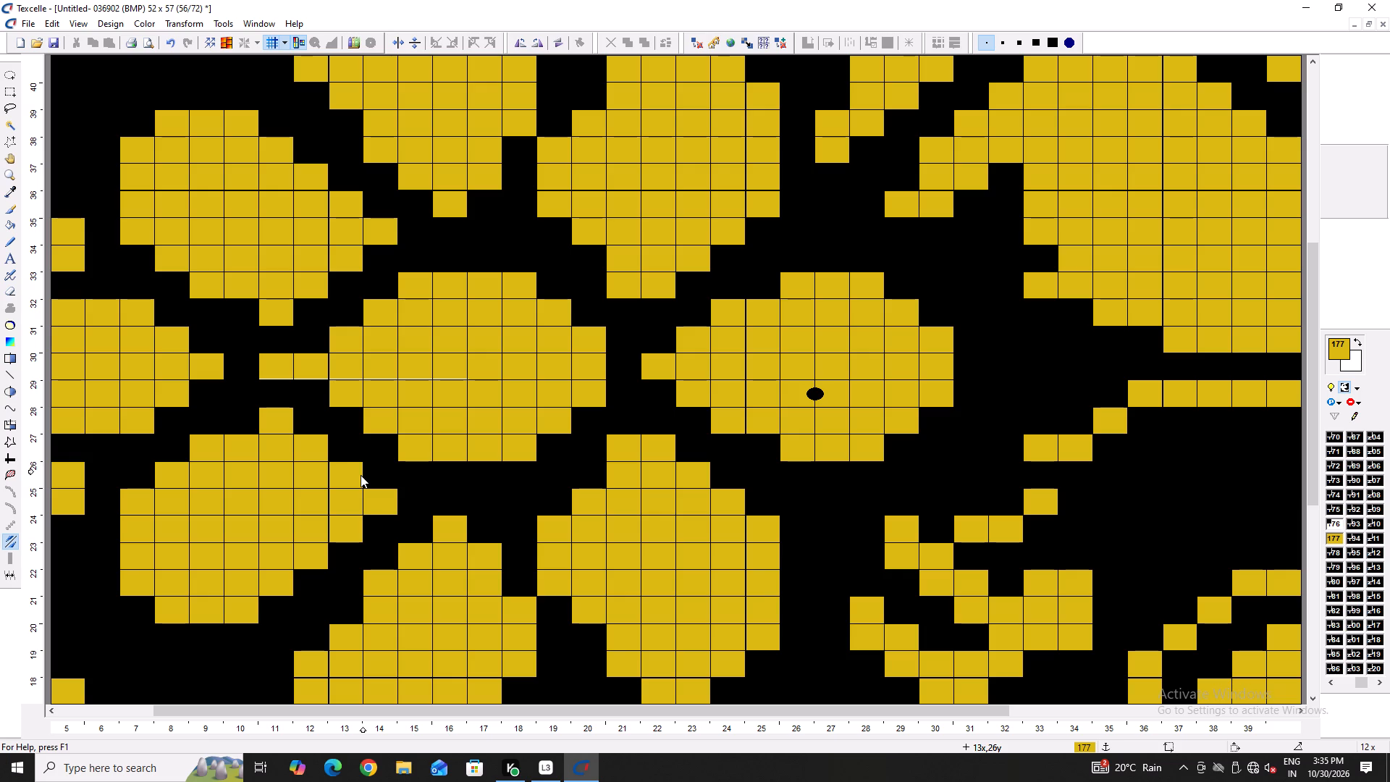
scroll(342, 448, down, 3)
click(274, 356)
click(300, 328)
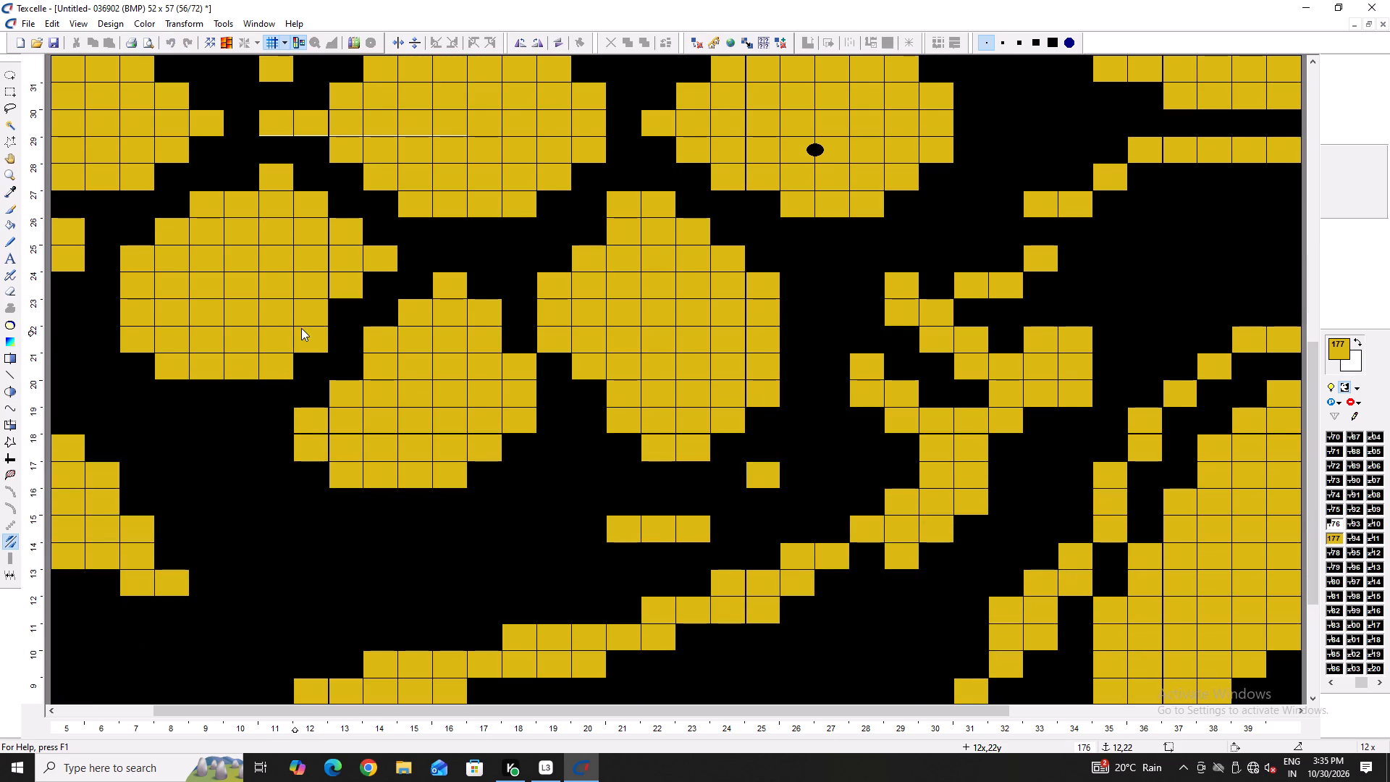
drag(231, 390, 136, 367)
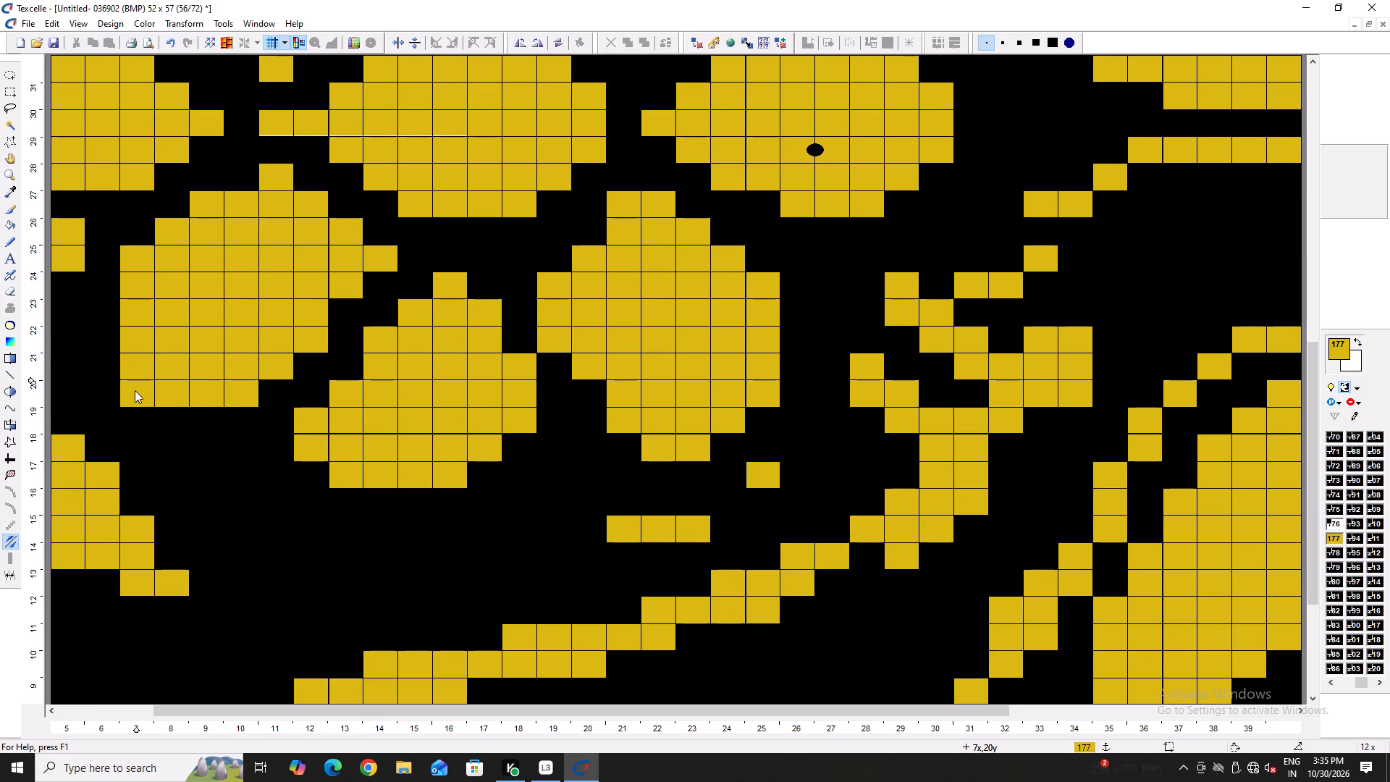
right_click(133, 397)
right_drag(161, 400, 235, 394)
right_click(139, 367)
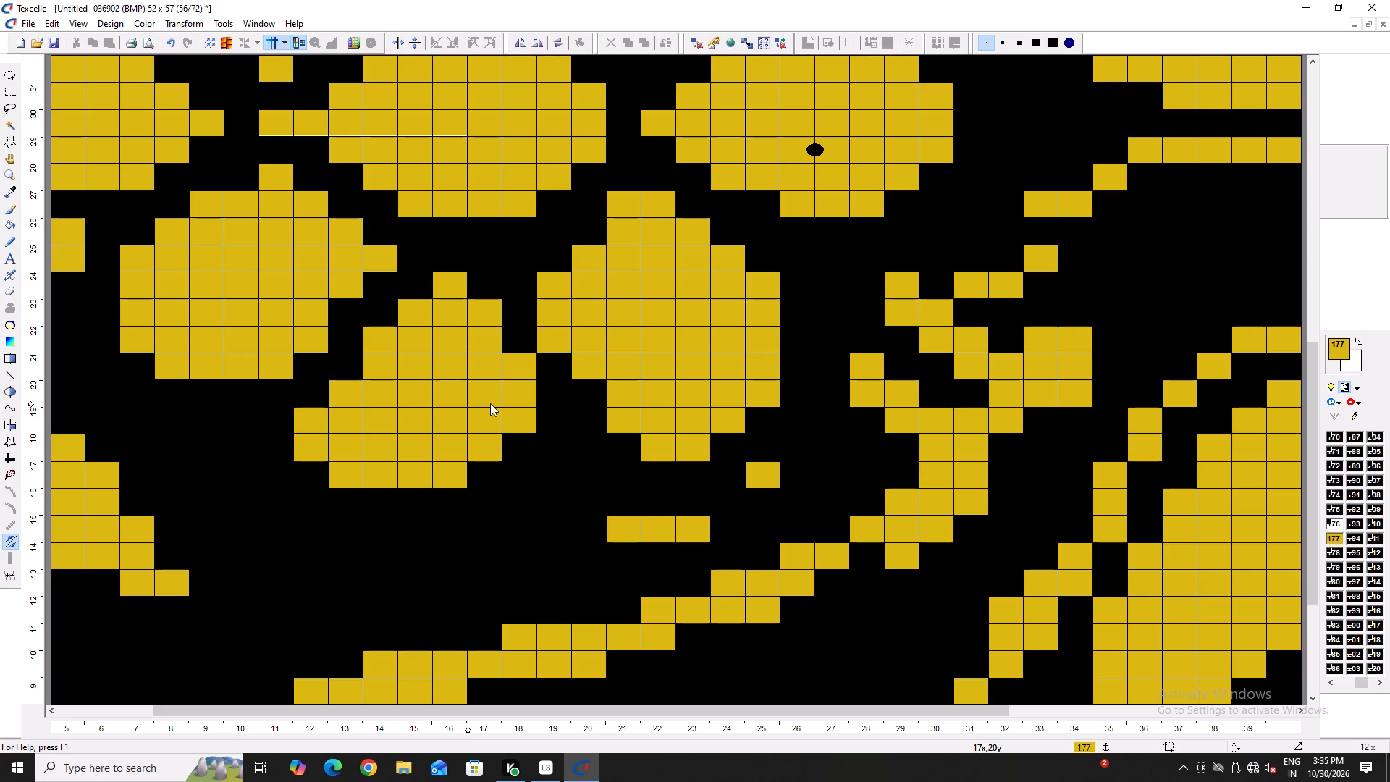
Trim the outer edge of the narrow lower petal by erasing its column 12 cells and bottom corner, and paint column 13, row 21 gold.
drag(327, 363, 332, 371)
click(332, 372)
right_click(314, 366)
right_drag(311, 408, 311, 471)
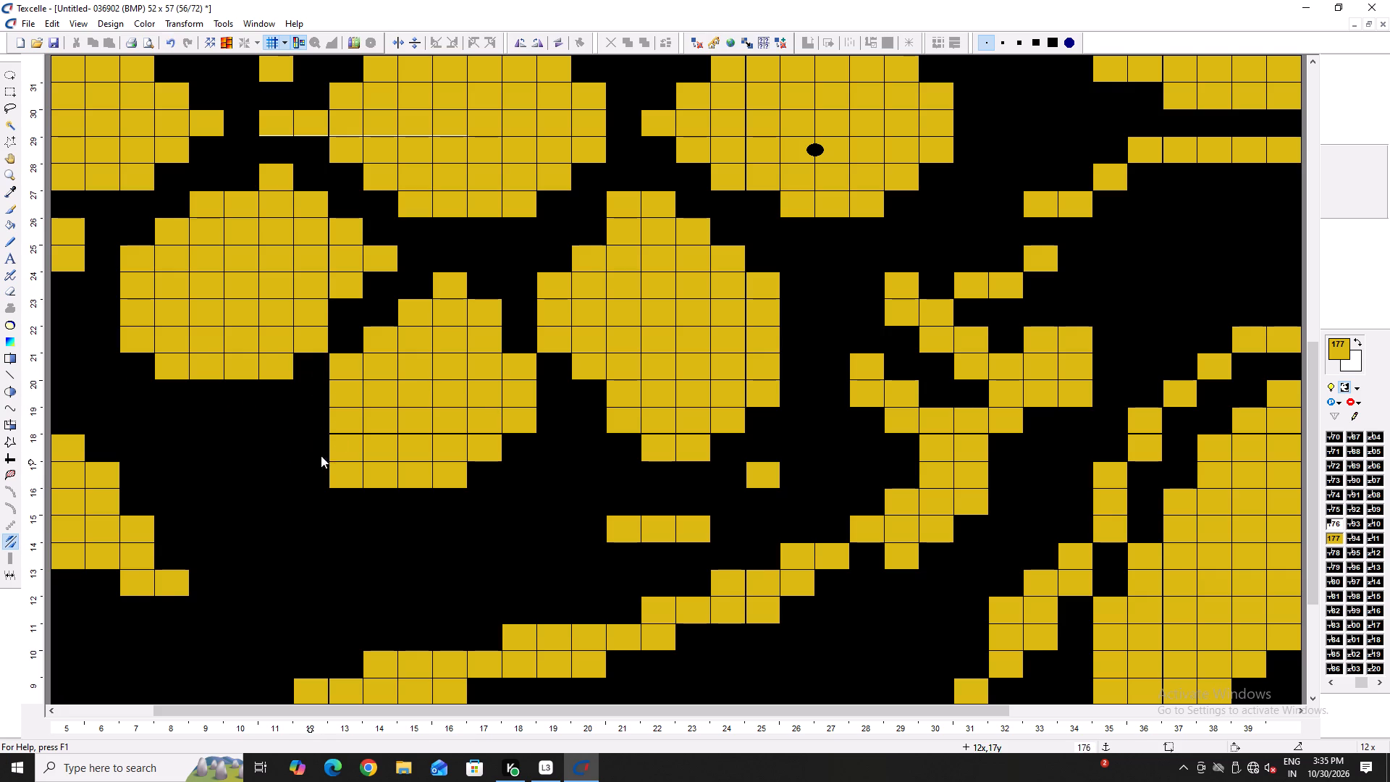
right_click(347, 474)
right_click(347, 477)
Paint gold cells at column 19, row 25 and column 20, row 26 on the inner shoulder of the adjacent lower petal.
ctrl+scroll(482, 446, down, 1)
ctrl+scroll(528, 313, up, 2)
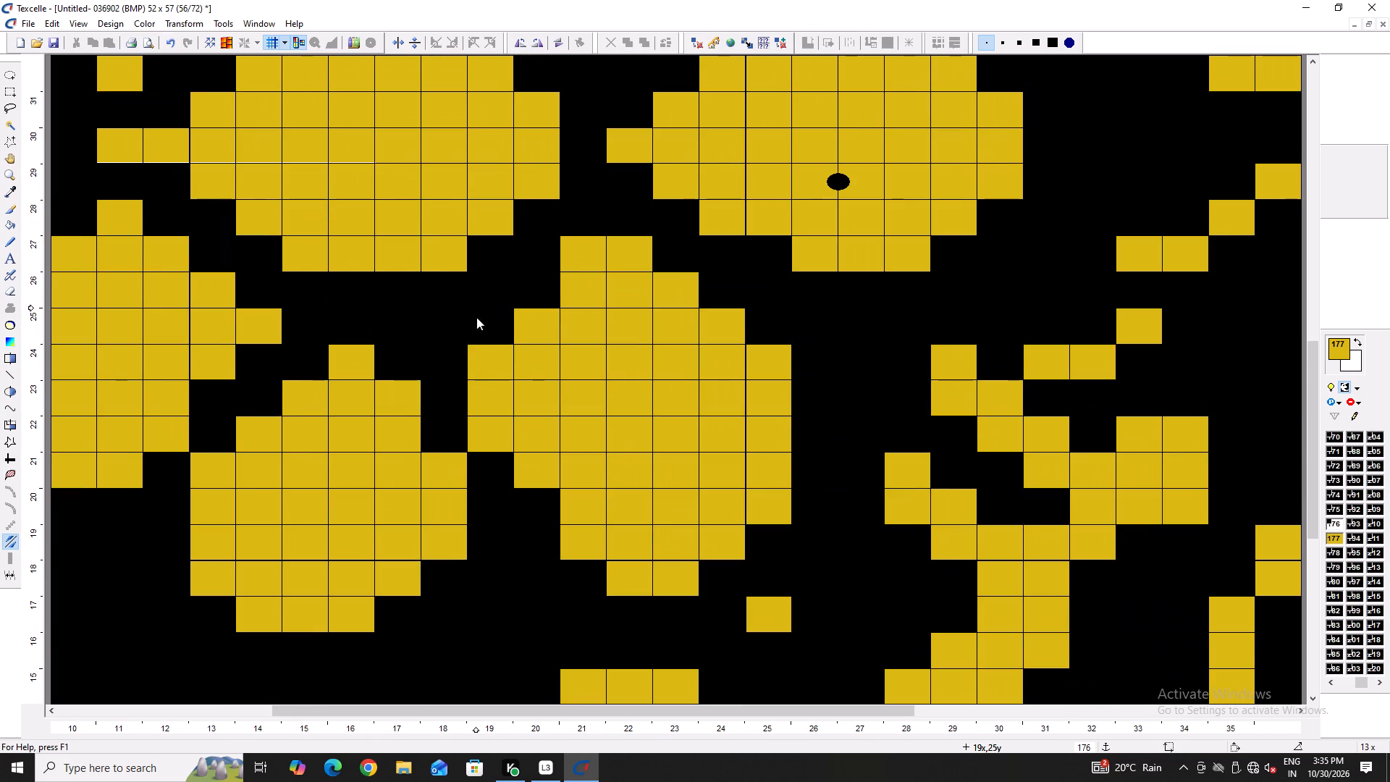
click(484, 327)
click(543, 287)
Widen the narrow petals' inner ends to columns 16 and 17, and erase the surplus cells at column 13, row 39 and column 14, row 35.
drag(393, 338, 393, 354)
ctrl+scroll(393, 358, down, 4)
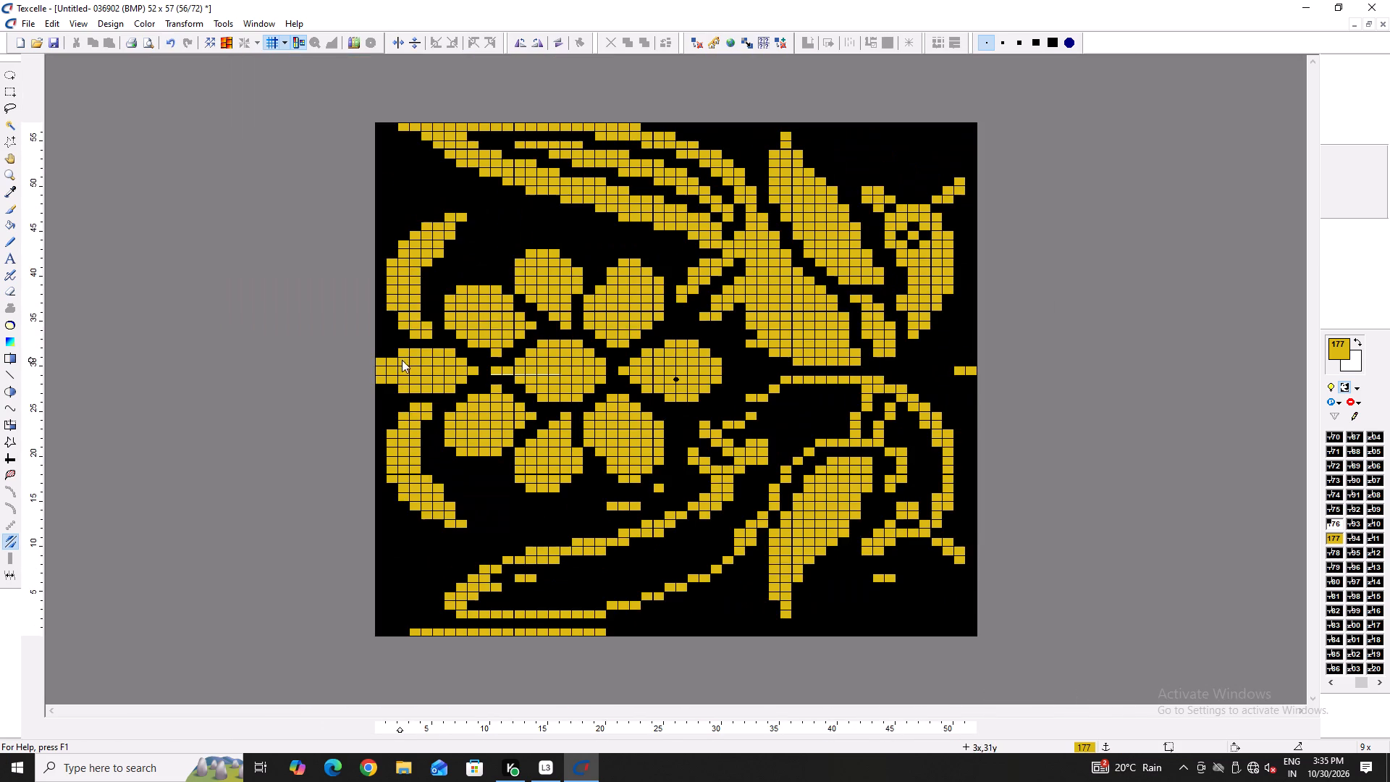
ctrl+scroll(612, 266, up, 3)
drag(377, 444, 380, 453)
right_click(276, 342)
right_click(276, 341)
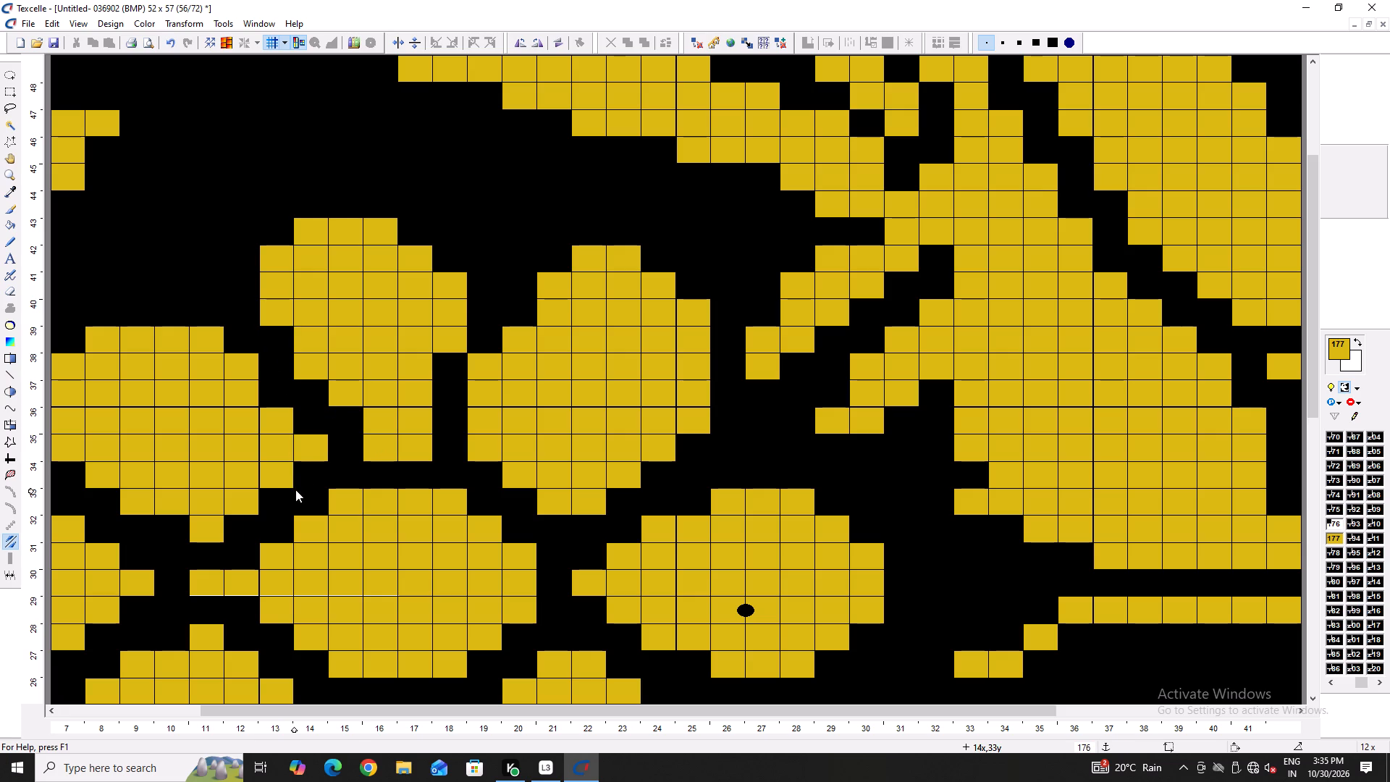
right_click(316, 443)
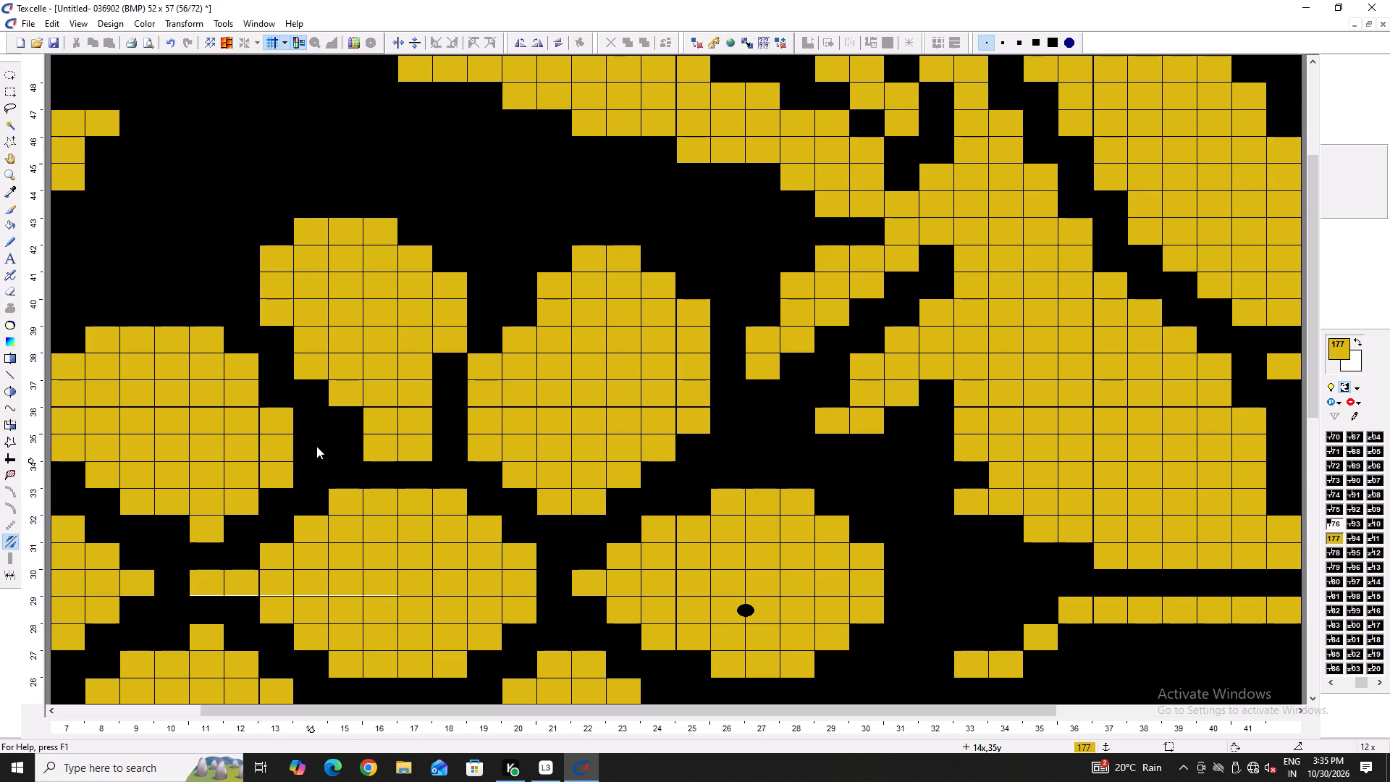
Erase the top two rows and shoulder cells of the upper petal in columns 19 to 25 to give it a rounded top at row 40.
ctrl+scroll(317, 446, down, 2)
ctrl+scroll(697, 230, up, 4)
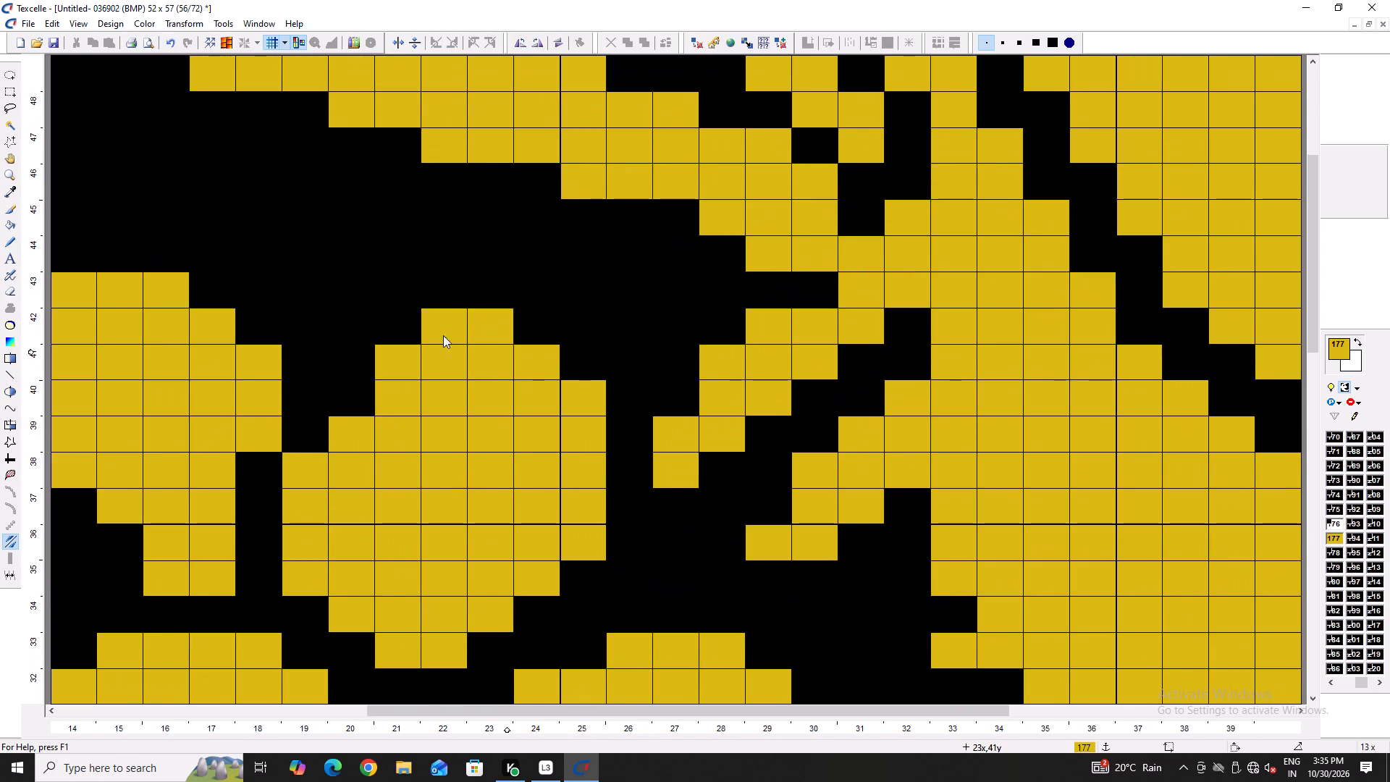
right_drag(418, 331, 523, 325)
right_click(558, 356)
right_click(558, 356)
right_click(377, 359)
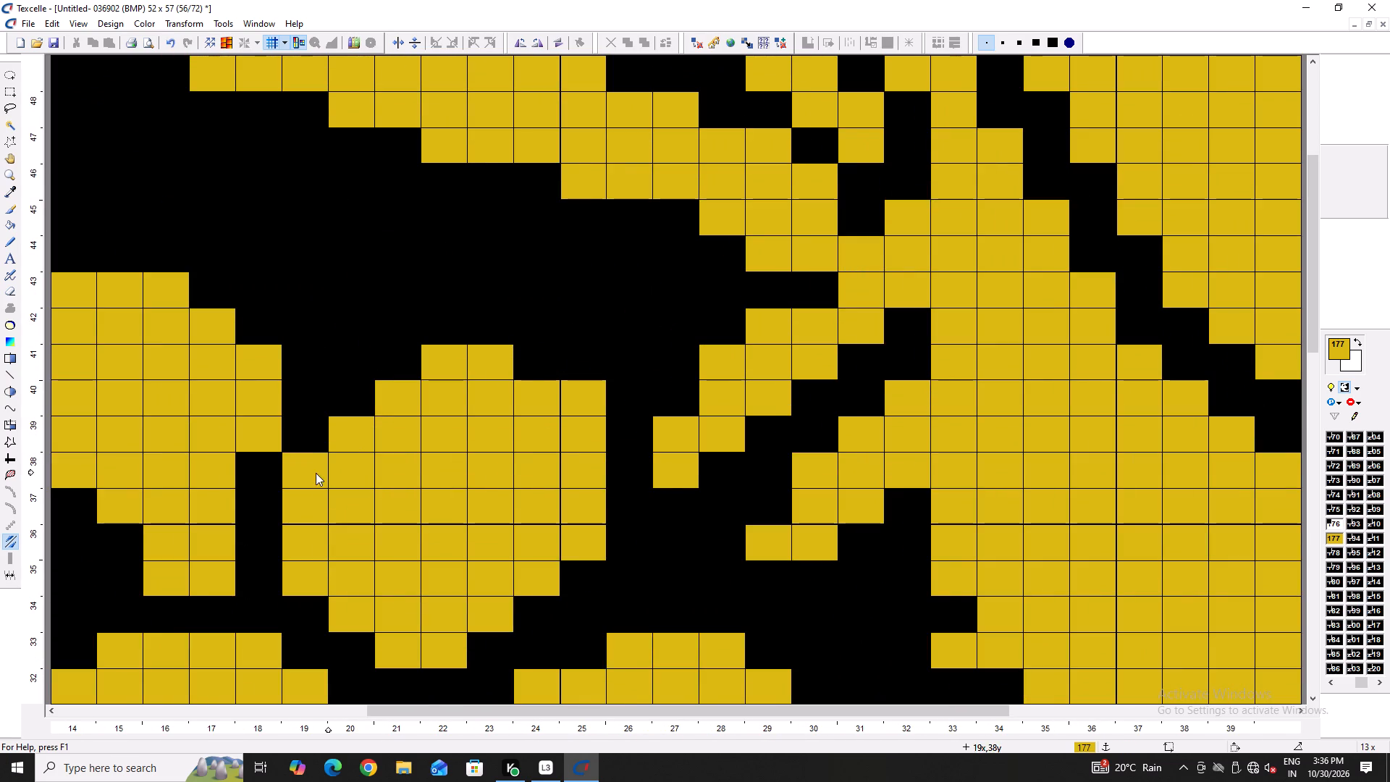
right_click(313, 473)
right_drag(523, 366, 454, 366)
right_click(454, 366)
right_click(573, 389)
right_click(549, 387)
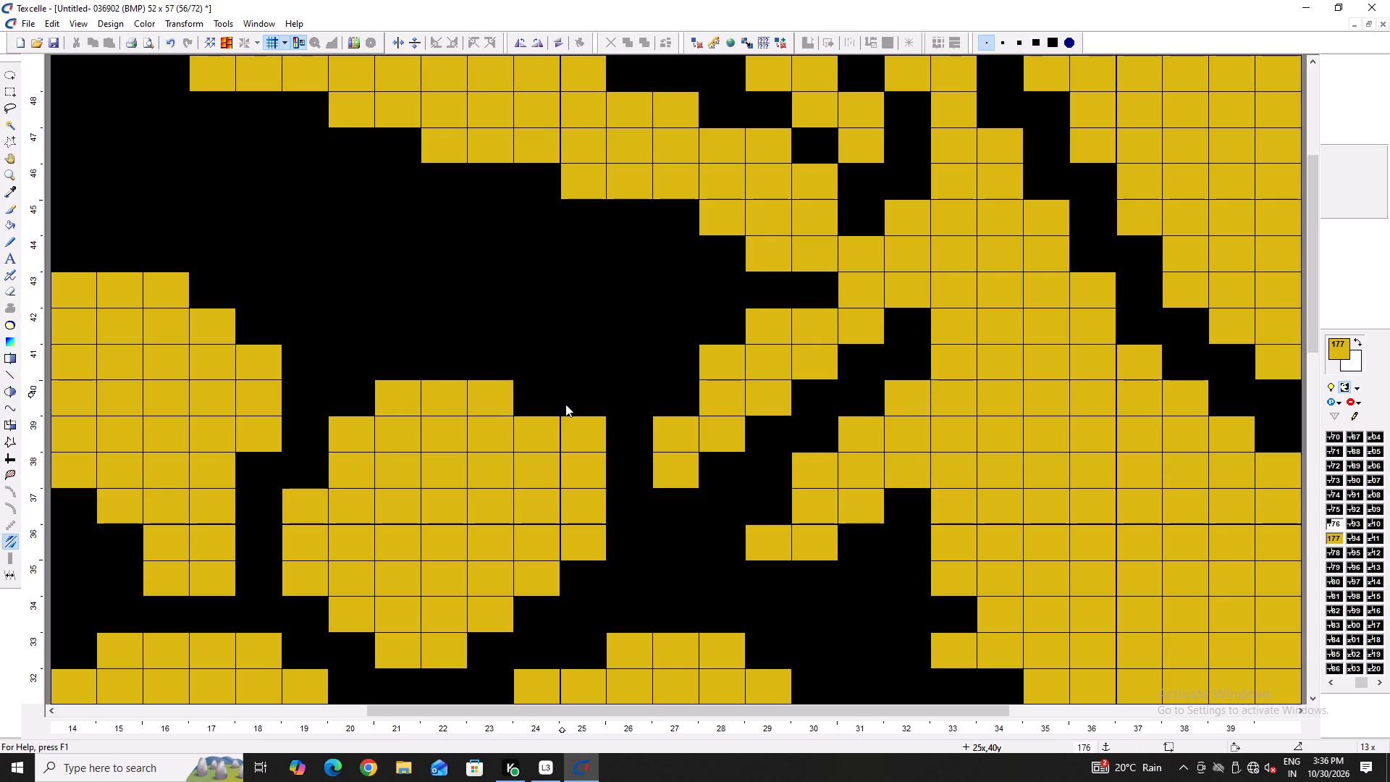
right_click(572, 417)
Round the same petal's lower edge with gold cells at column 25, row 35 and column 24, row 34, erasing the surplus ones.
ctrl+scroll(473, 429, down, 3)
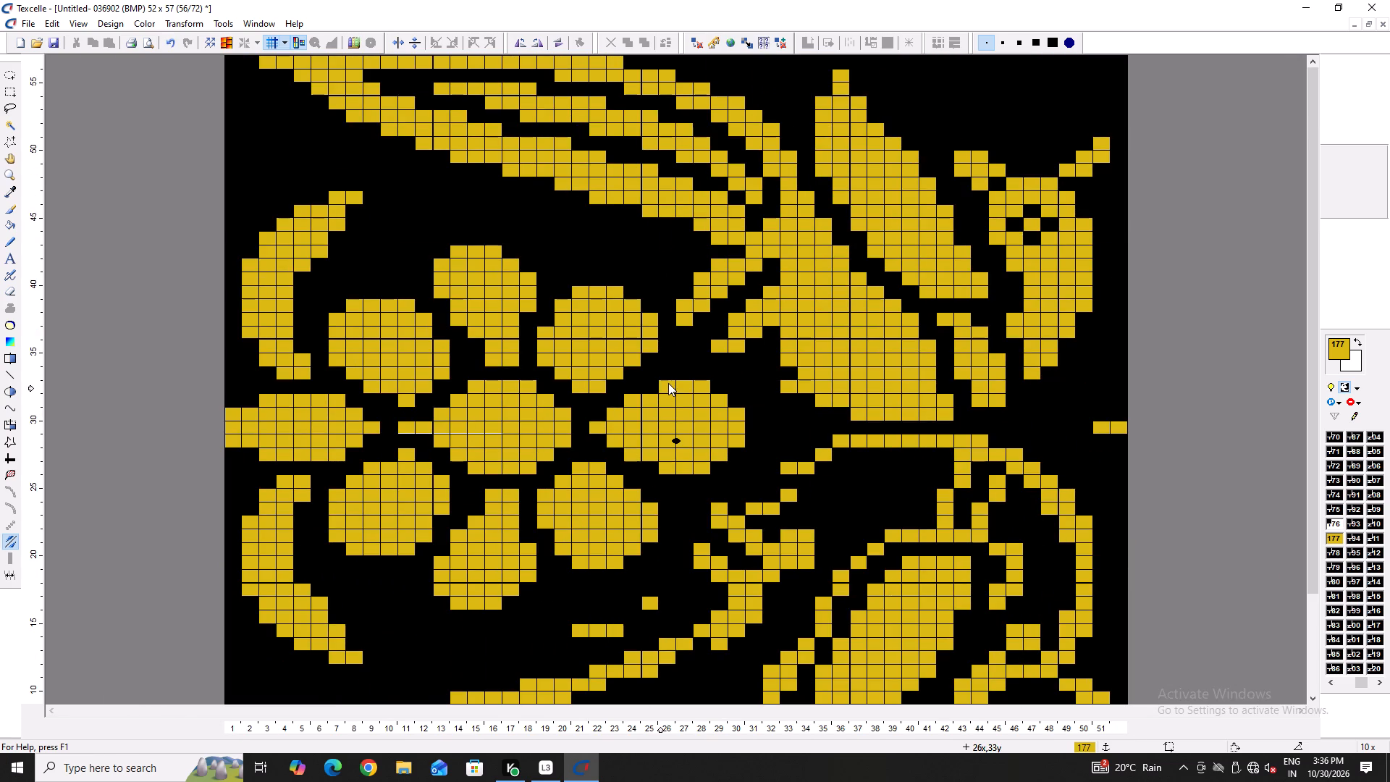
ctrl+scroll(727, 338, up, 3)
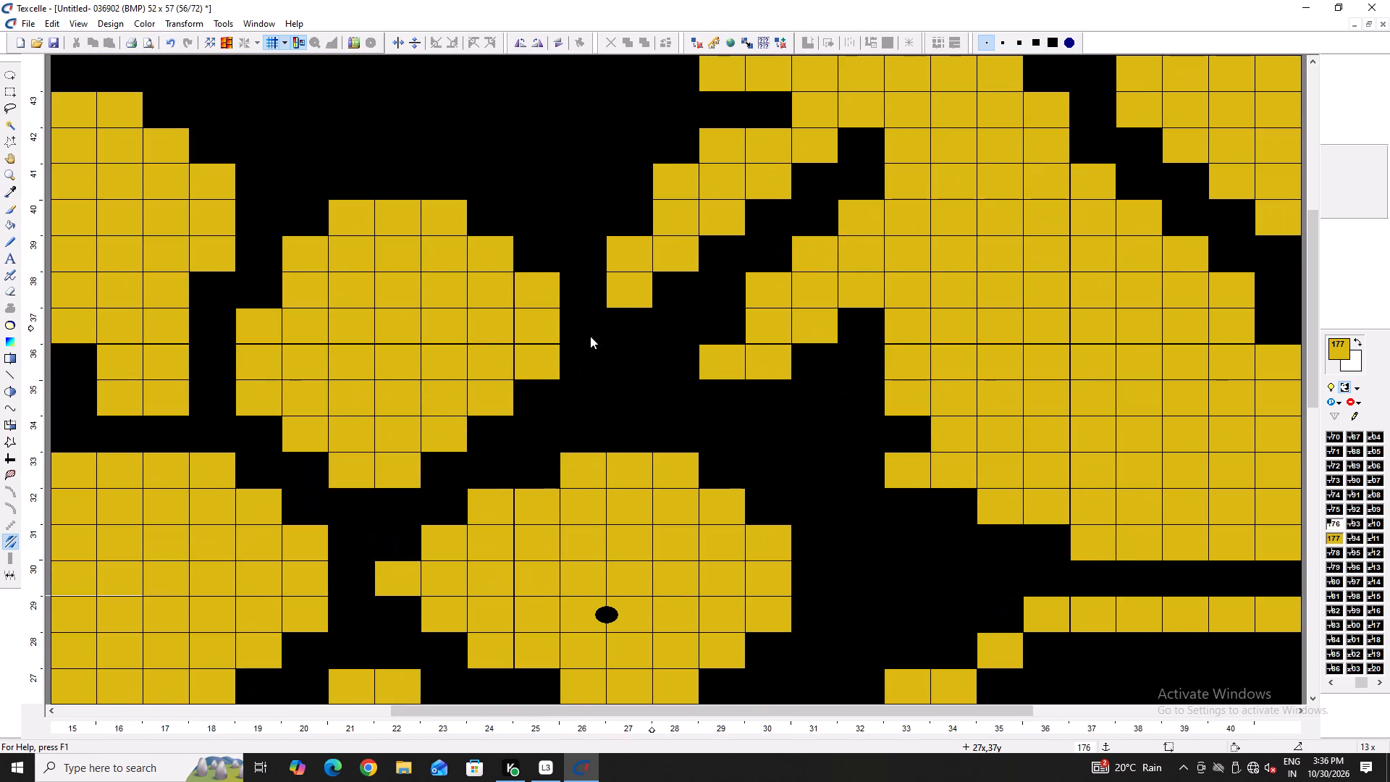
click(557, 390)
click(520, 426)
click(473, 446)
right_click(548, 444)
right_click(548, 444)
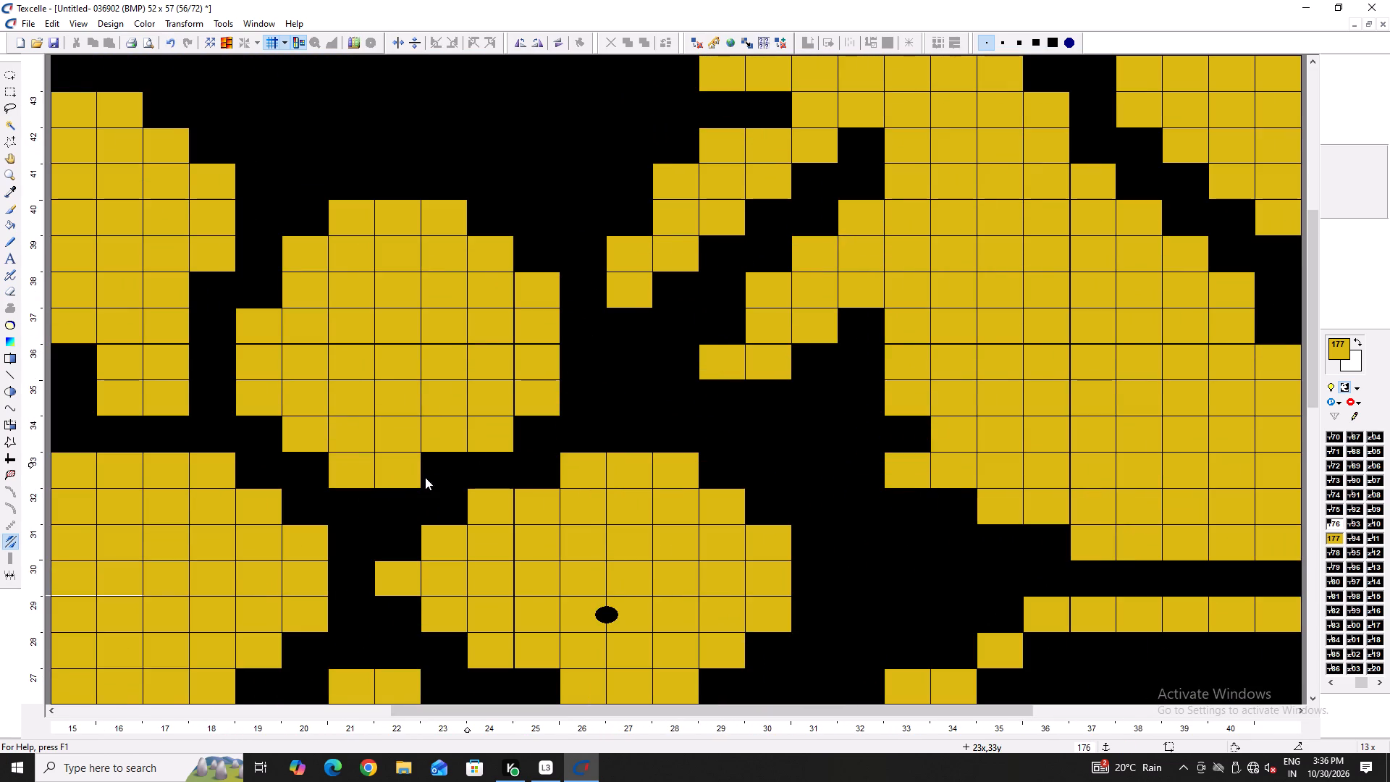
click(425, 477)
right_click(441, 482)
right_click(500, 453)
Erase the outermost side petal's end in columns 1 and 2, and repaint column 2, rows 29 to 31 in gold.
key(Right)
scroll(778, 485, down, 2)
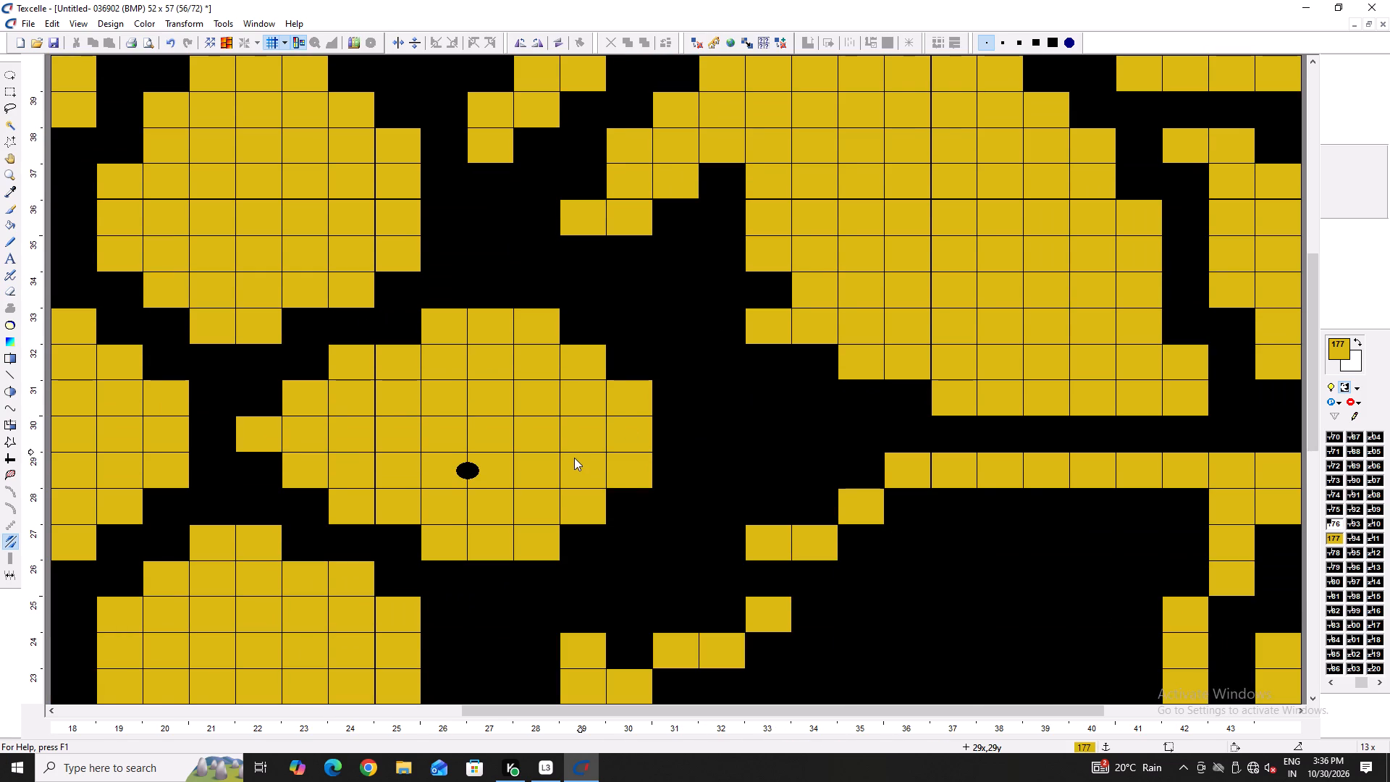
ctrl+scroll(574, 457, down, 3)
ctrl+scroll(459, 401, up, 2)
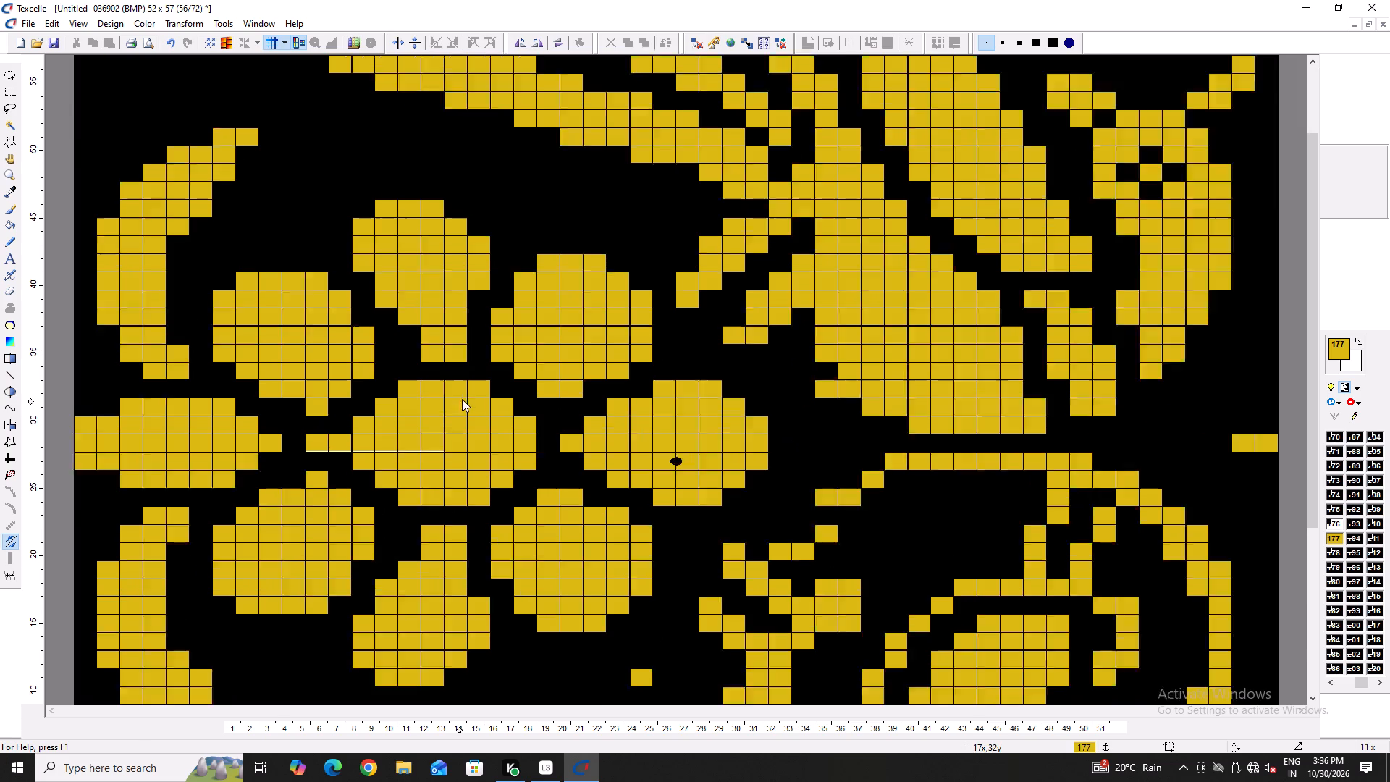
ctrl+scroll(485, 398, up, 1)
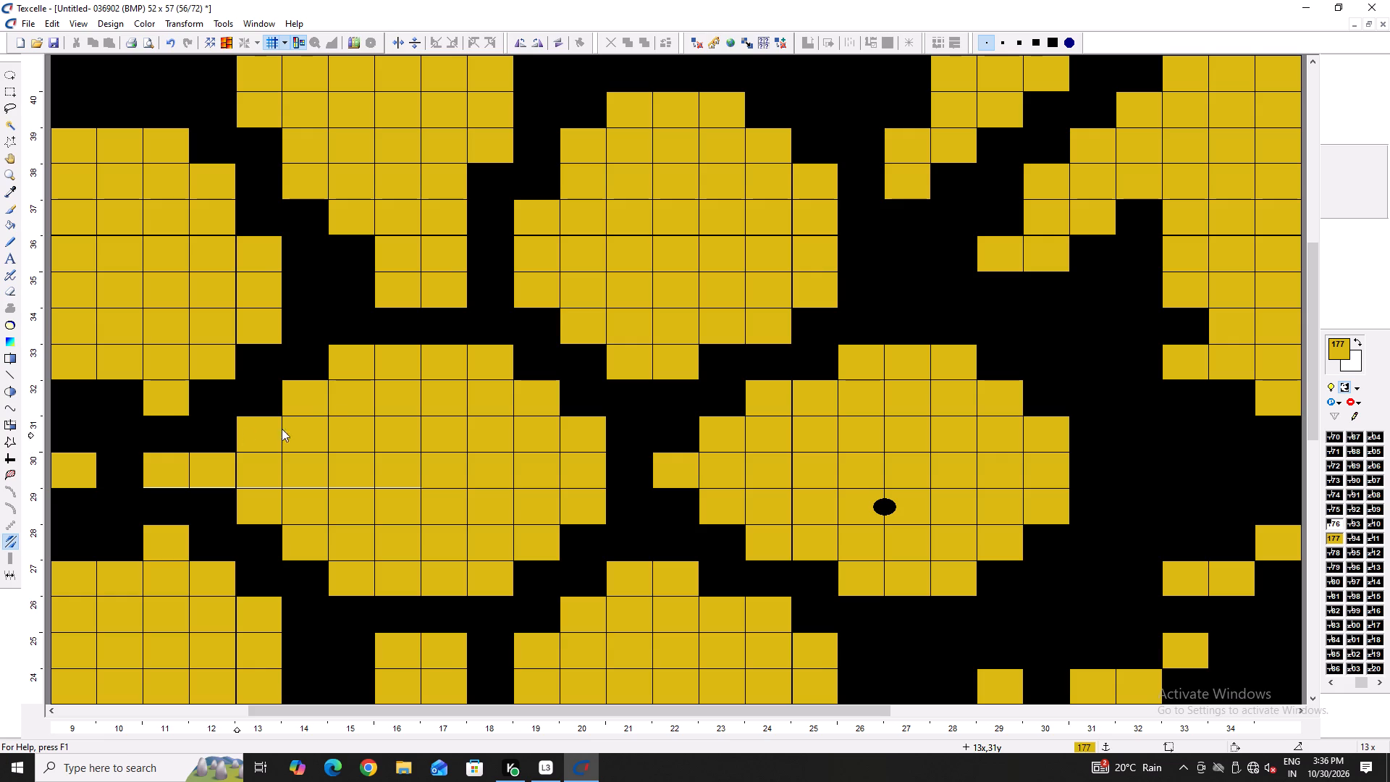
ctrl+scroll(211, 430, down, 4)
ctrl+scroll(456, 347, up, 3)
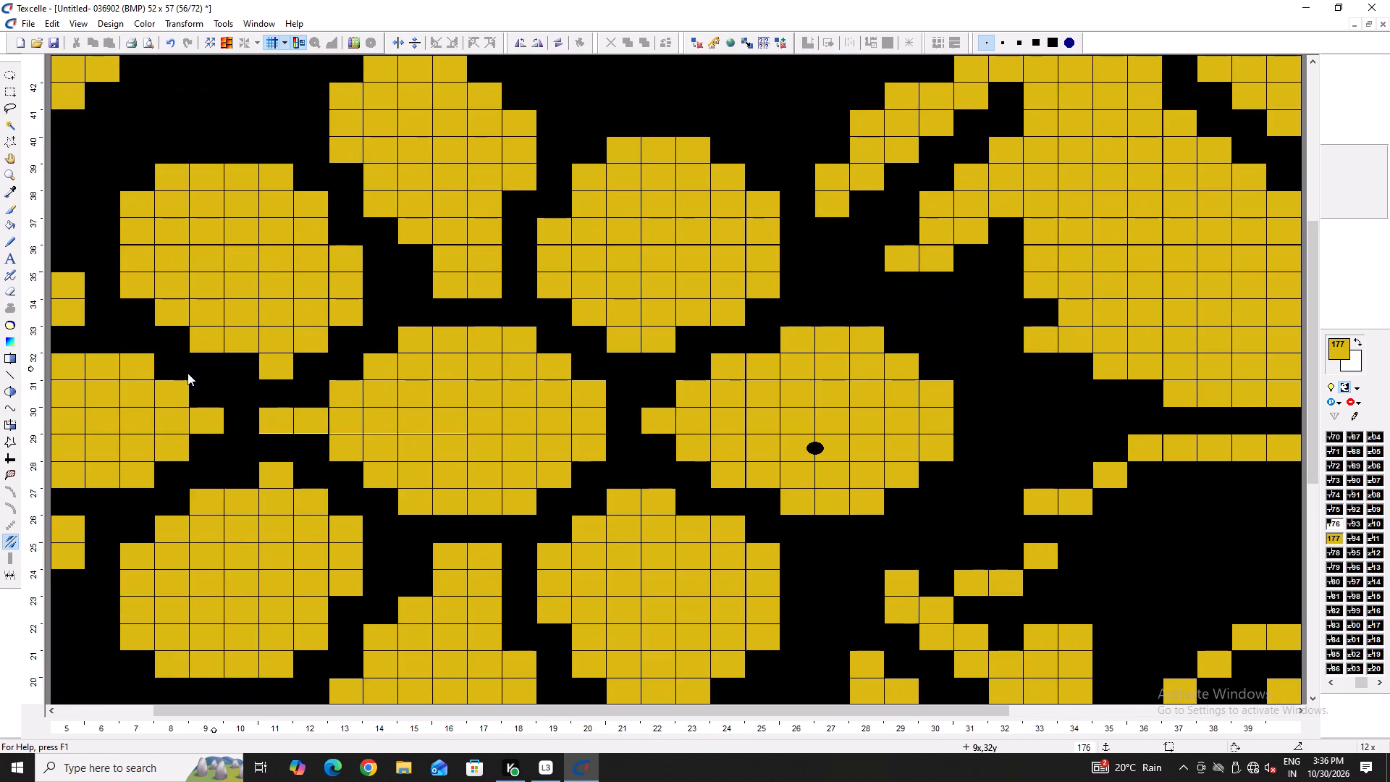
key(Left)
key(Left)
right_drag(70, 382, 86, 454)
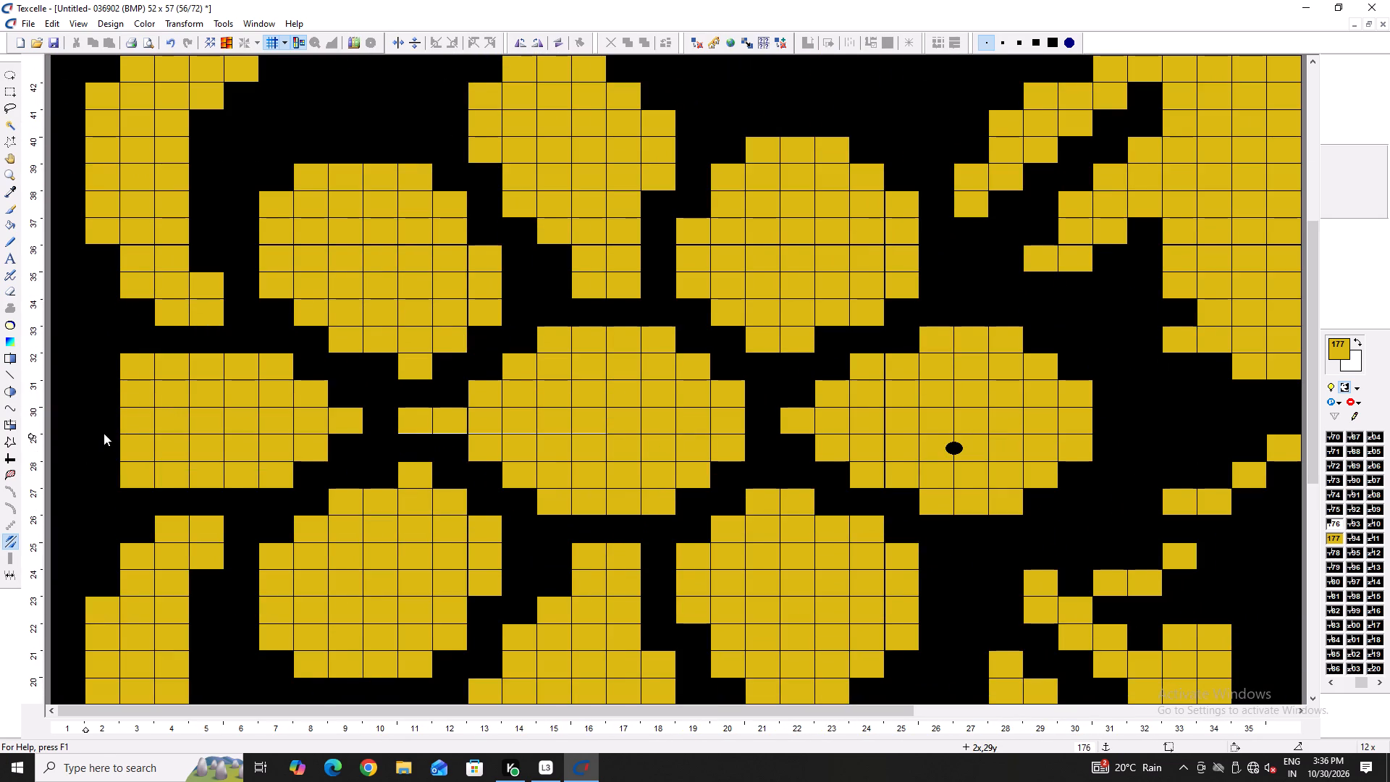
click(90, 403)
drag(91, 405, 93, 416)
click(93, 417)
ctrl+scroll(565, 463, down, 1)
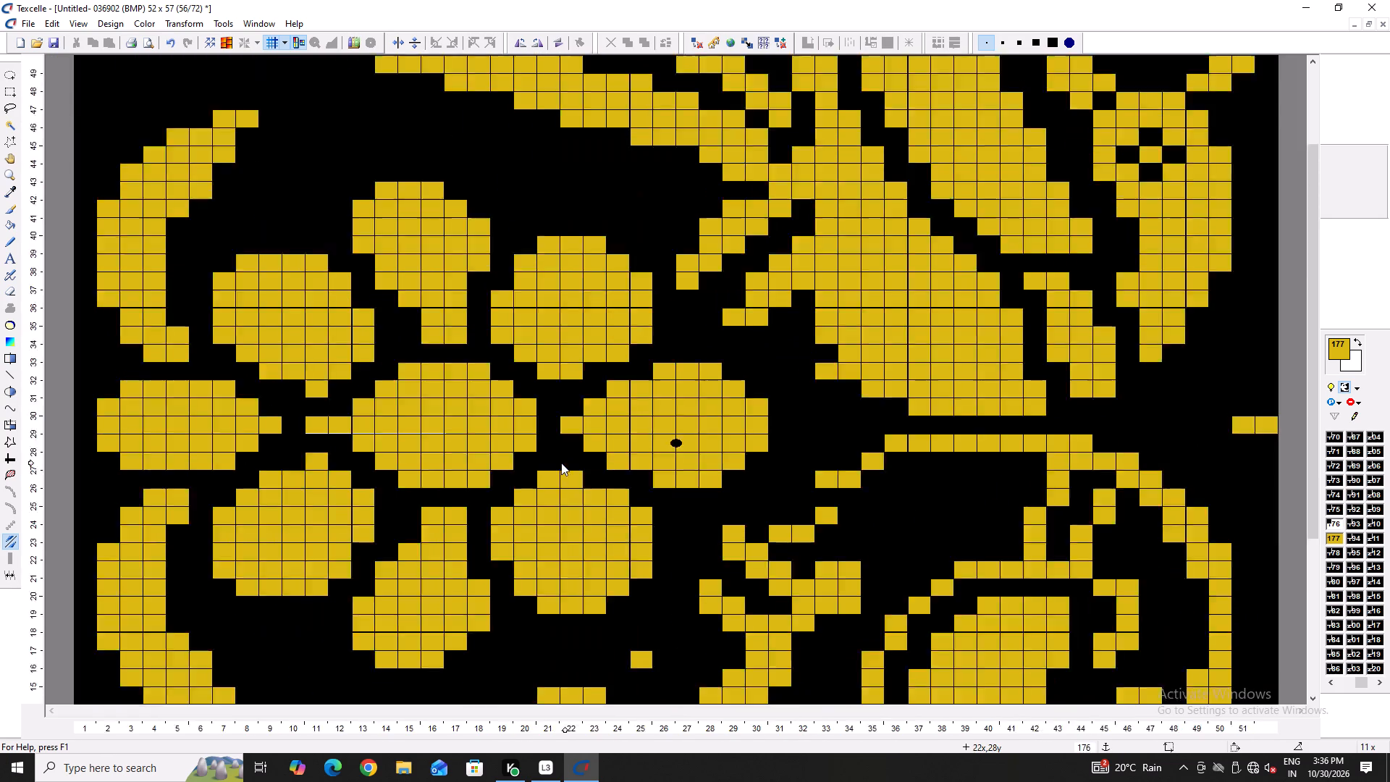
Fill the column 33 notch in the large central leaf's lower edge, and trim cells in columns 33 to 35 into a stepped diagonal.
ctrl+scroll(561, 463, down, 2)
ctrl+scroll(667, 284, up, 4)
ctrl+scroll(467, 314, down, 5)
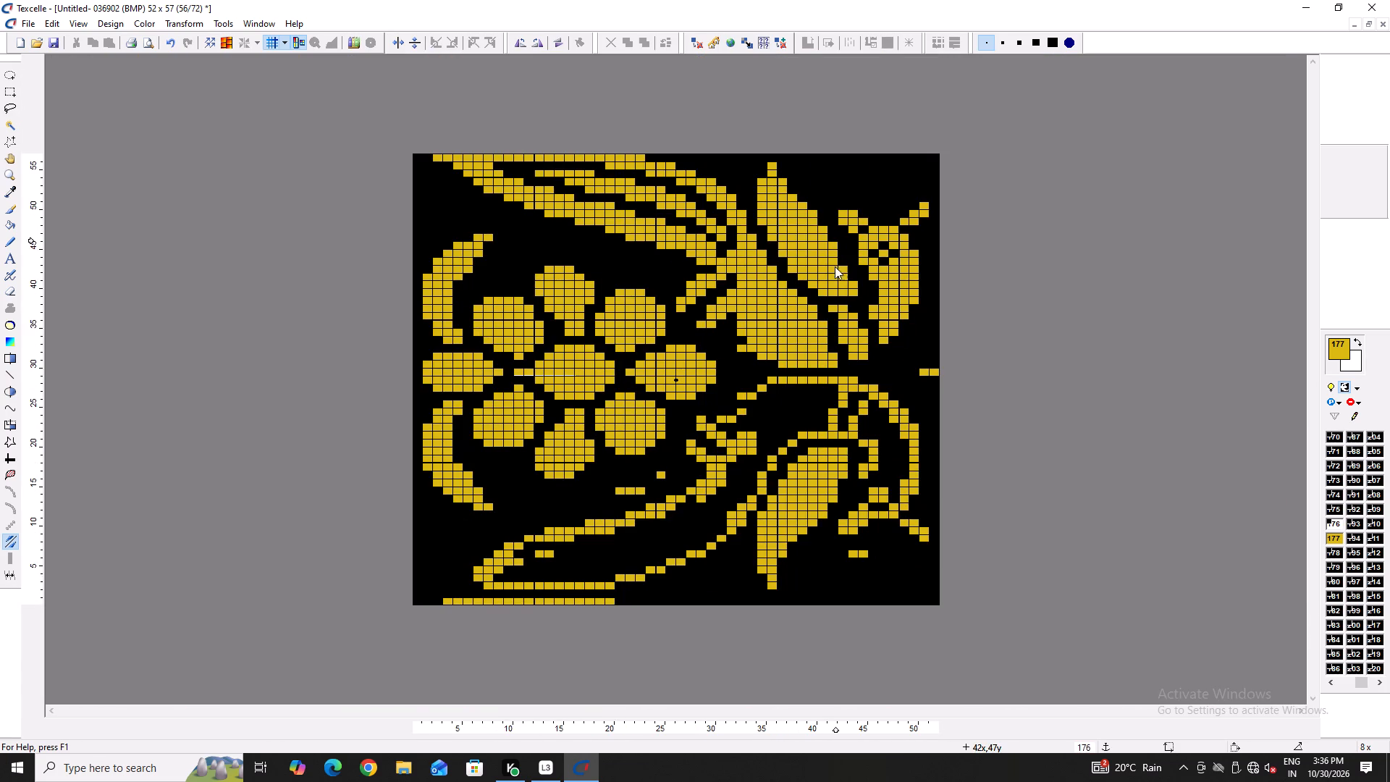
ctrl+scroll(597, 338, up, 2)
key(Right)
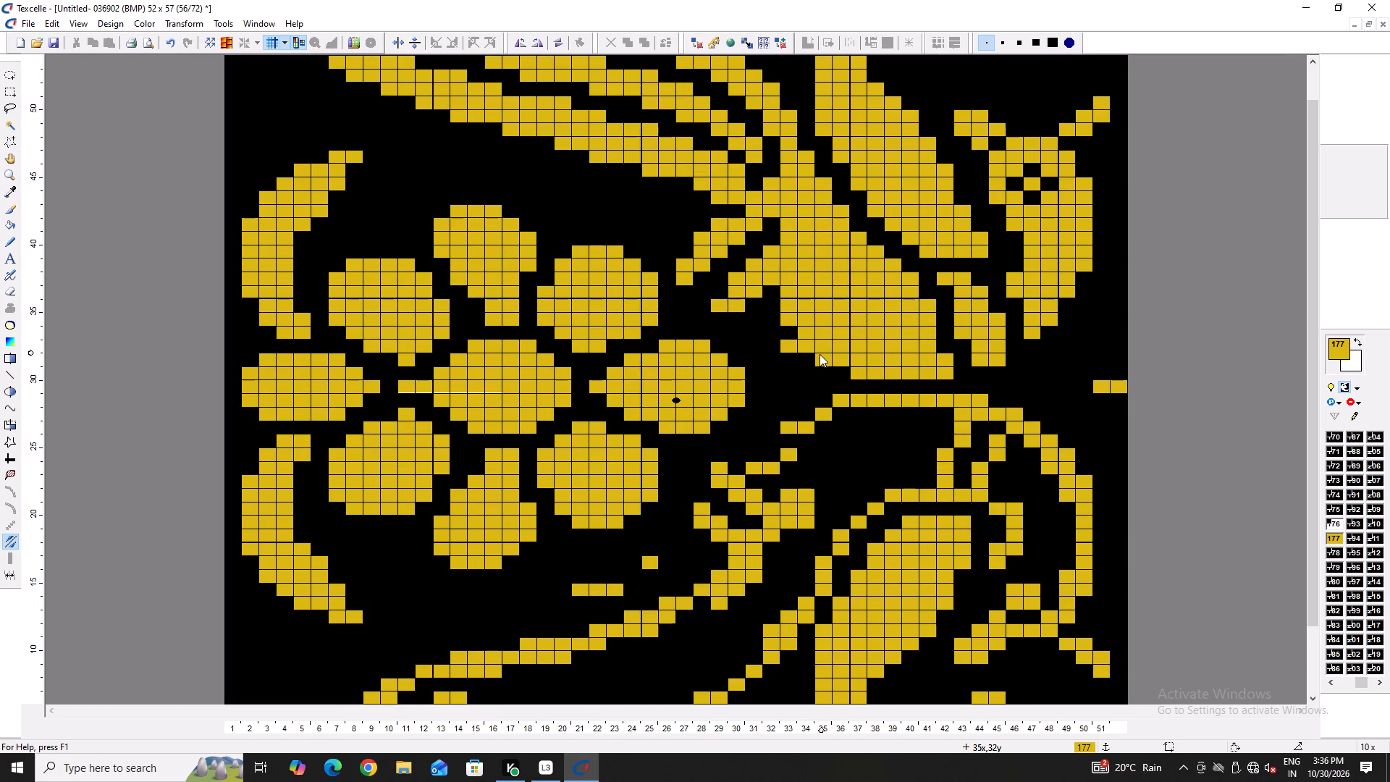
key(Right)
drag(787, 316, 789, 337)
right_click(787, 341)
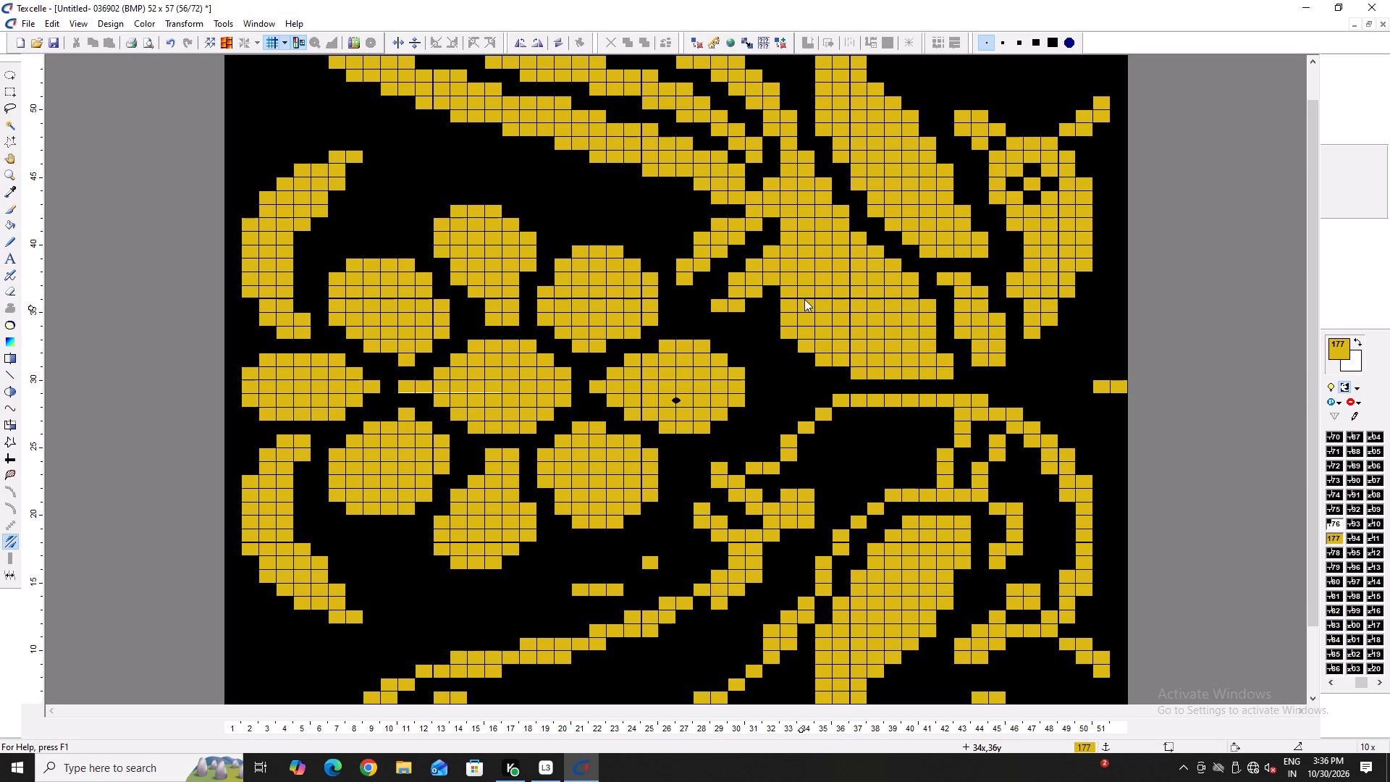
key(Right)
key(Right)
scroll(1017, 335, up, 2)
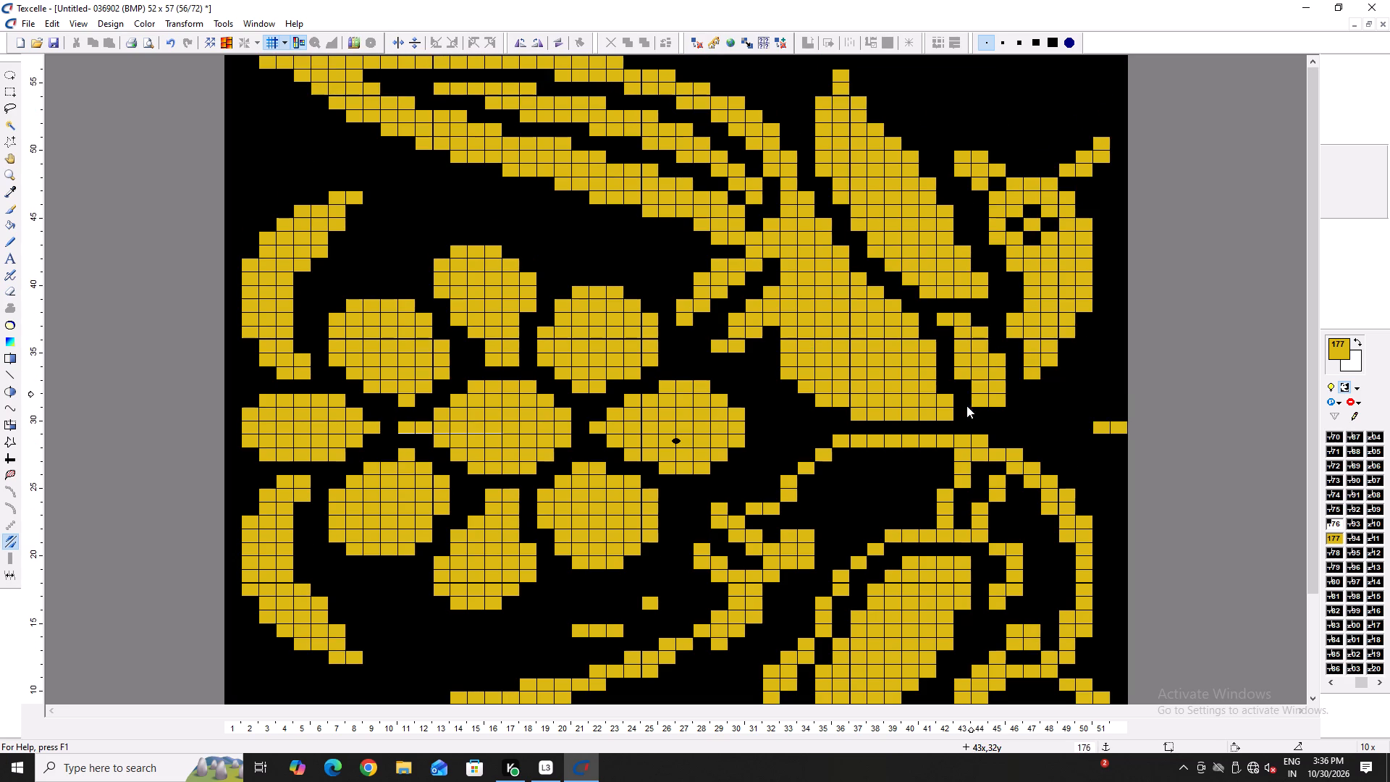
right_click(775, 369)
right_click(780, 365)
right_click(799, 382)
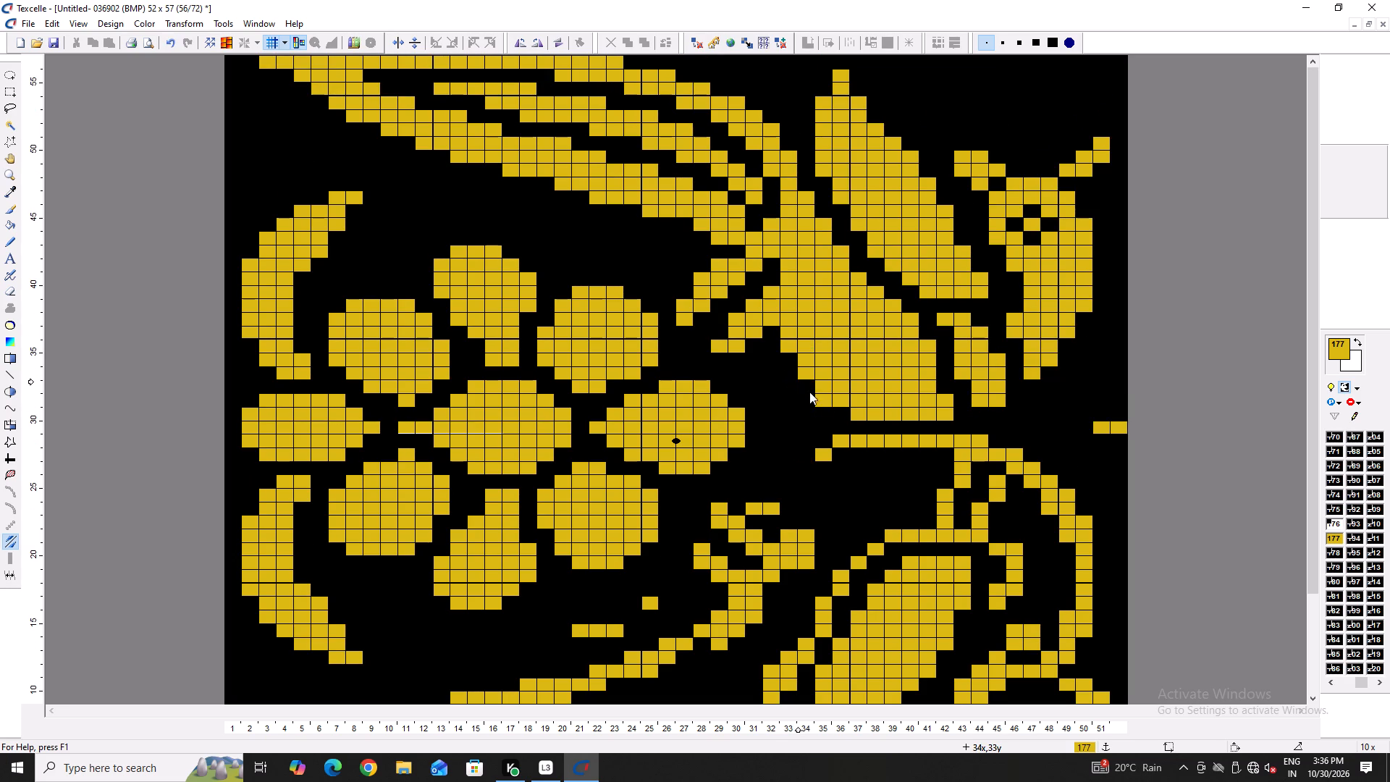
right_click(825, 401)
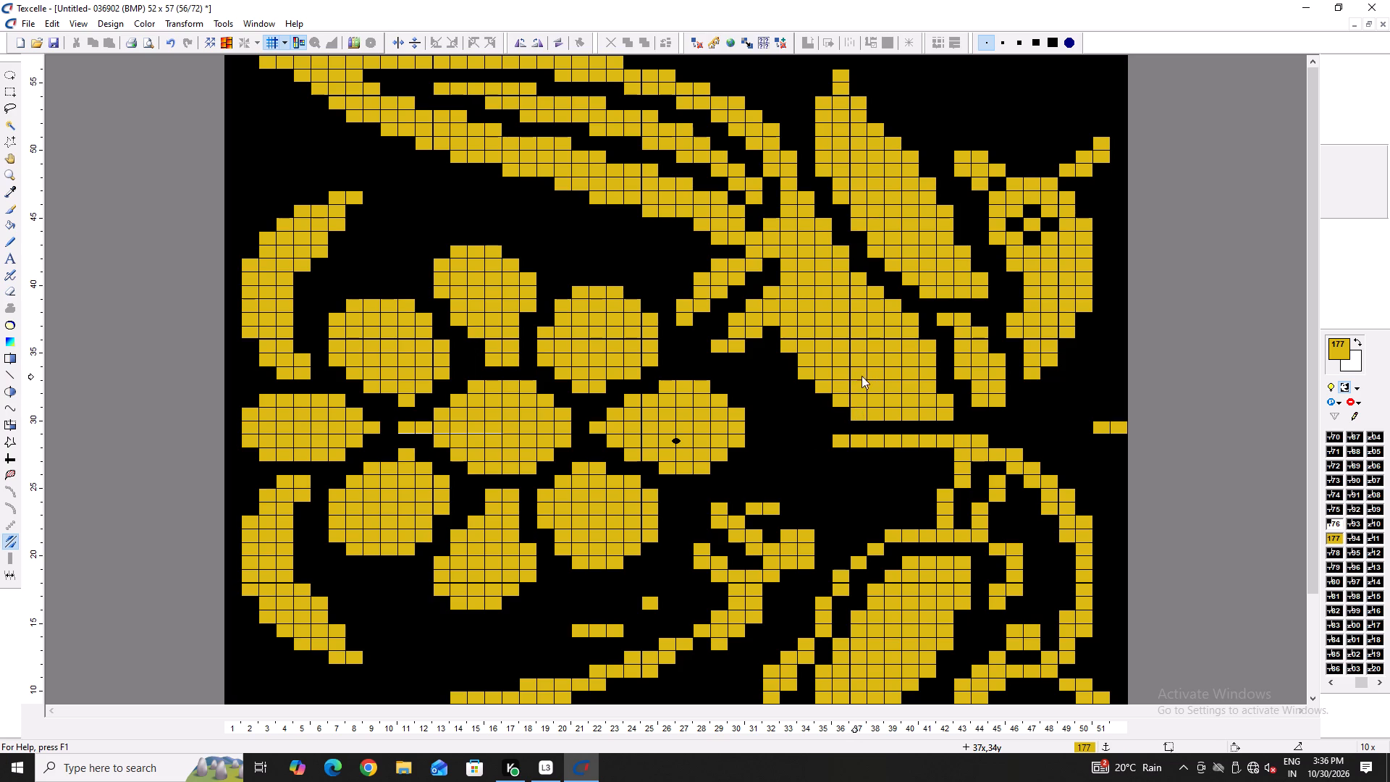
Widen the upper pointed leaf along its inner edge with single gold cells stepping from column 35, row 48 to column 40, row 40.
scroll(869, 390, up, 4)
ctrl+scroll(901, 174, up, 1)
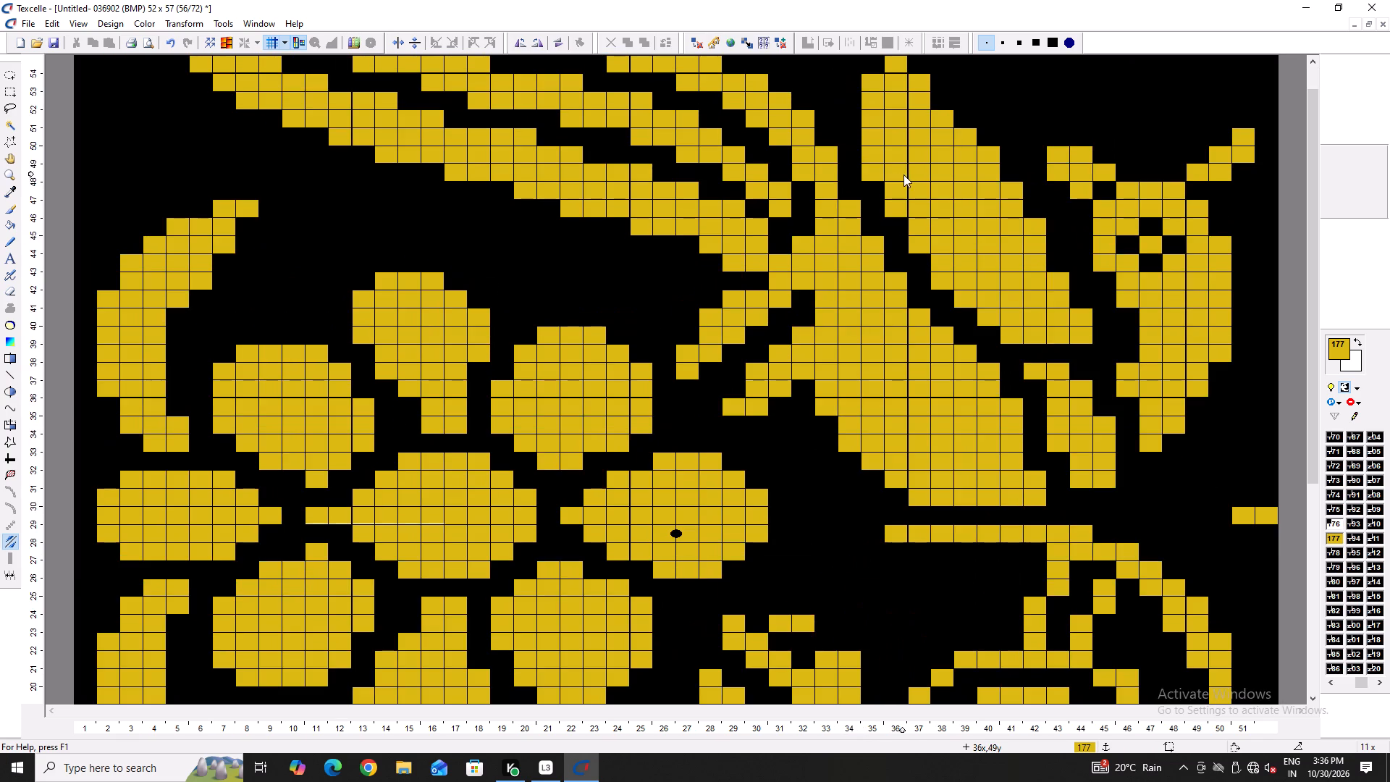
scroll(998, 240, up, 1)
key(Right)
key(Right)
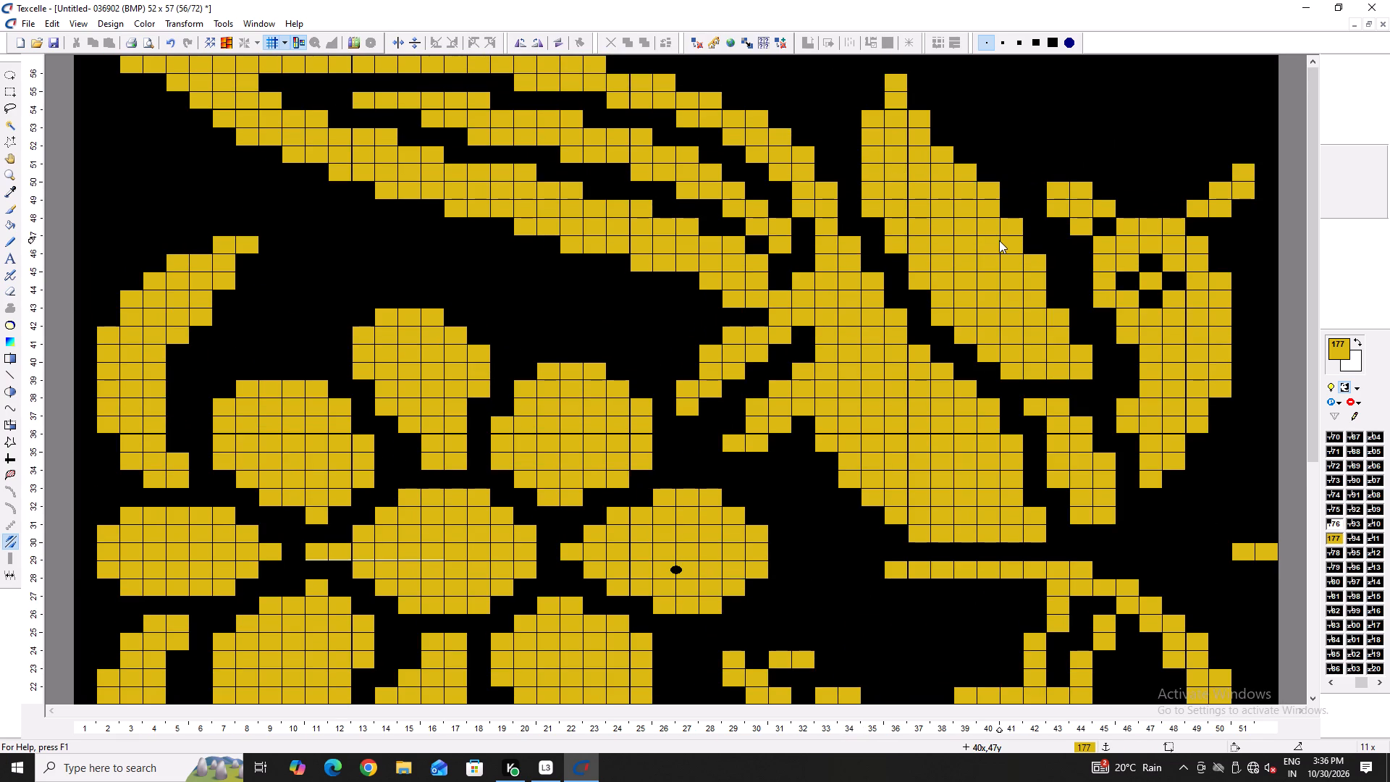
key(Right)
click(873, 222)
click(894, 260)
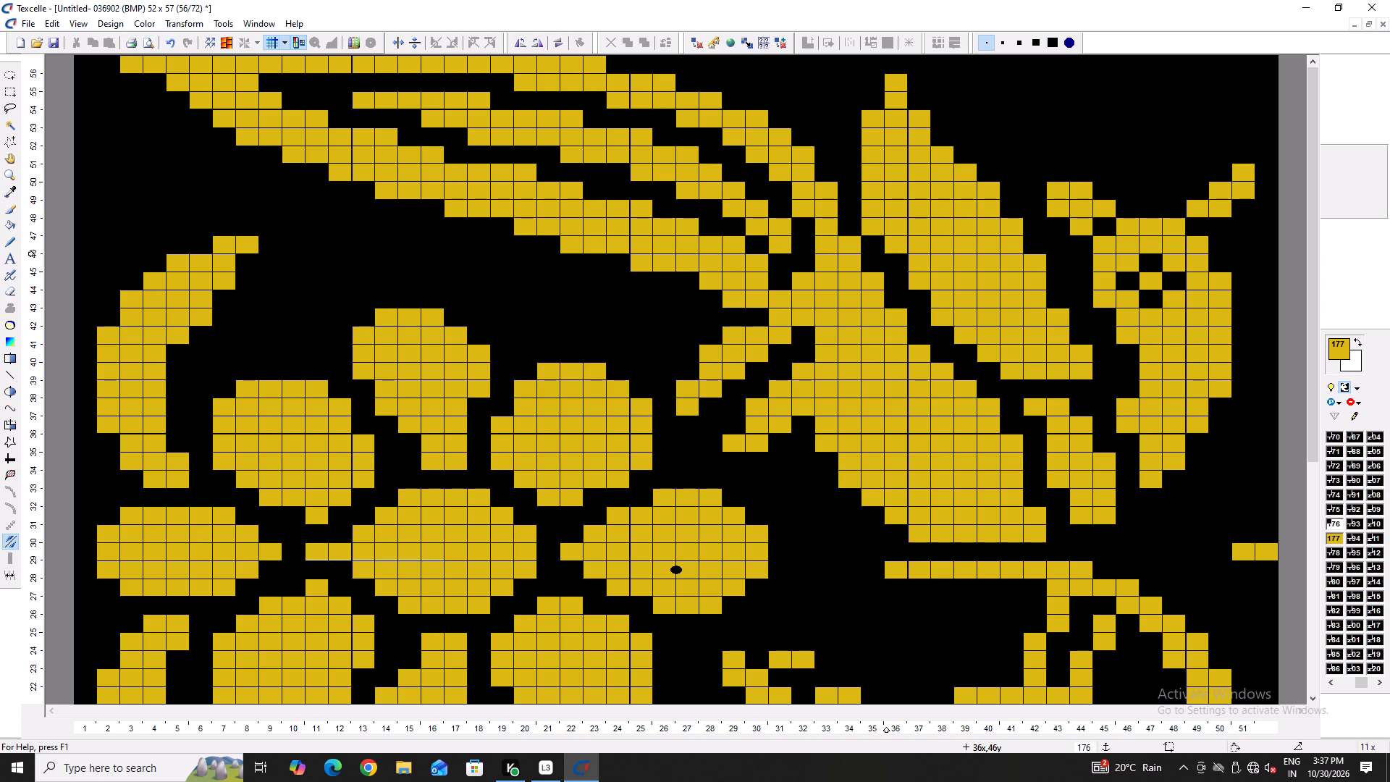
click(925, 299)
click(936, 331)
click(963, 350)
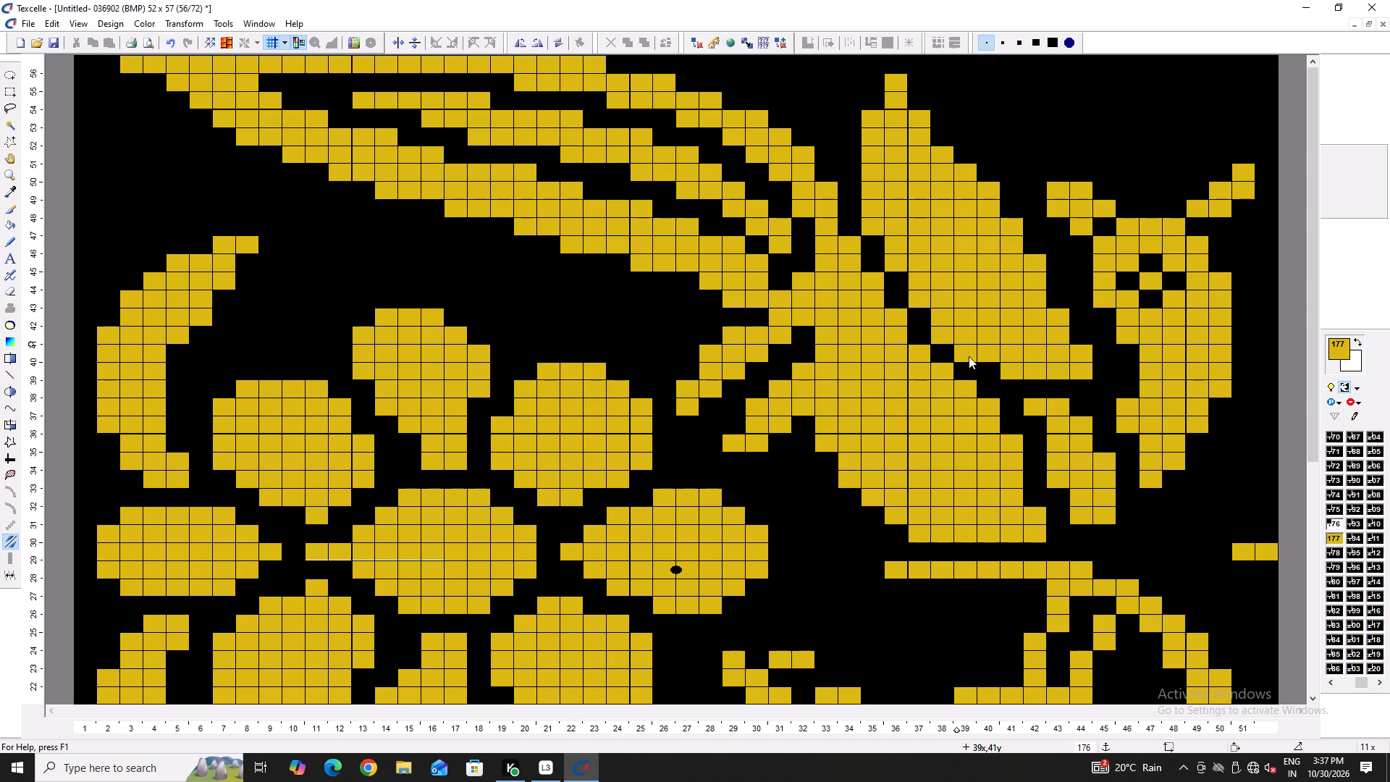
click(990, 371)
Trim the upper pointed leaf's lower tip by erasing gold cells in columns 43 and 44, rows 40 and 41.
right_drag(1081, 376, 1084, 344)
right_click(1084, 343)
right_click(1084, 341)
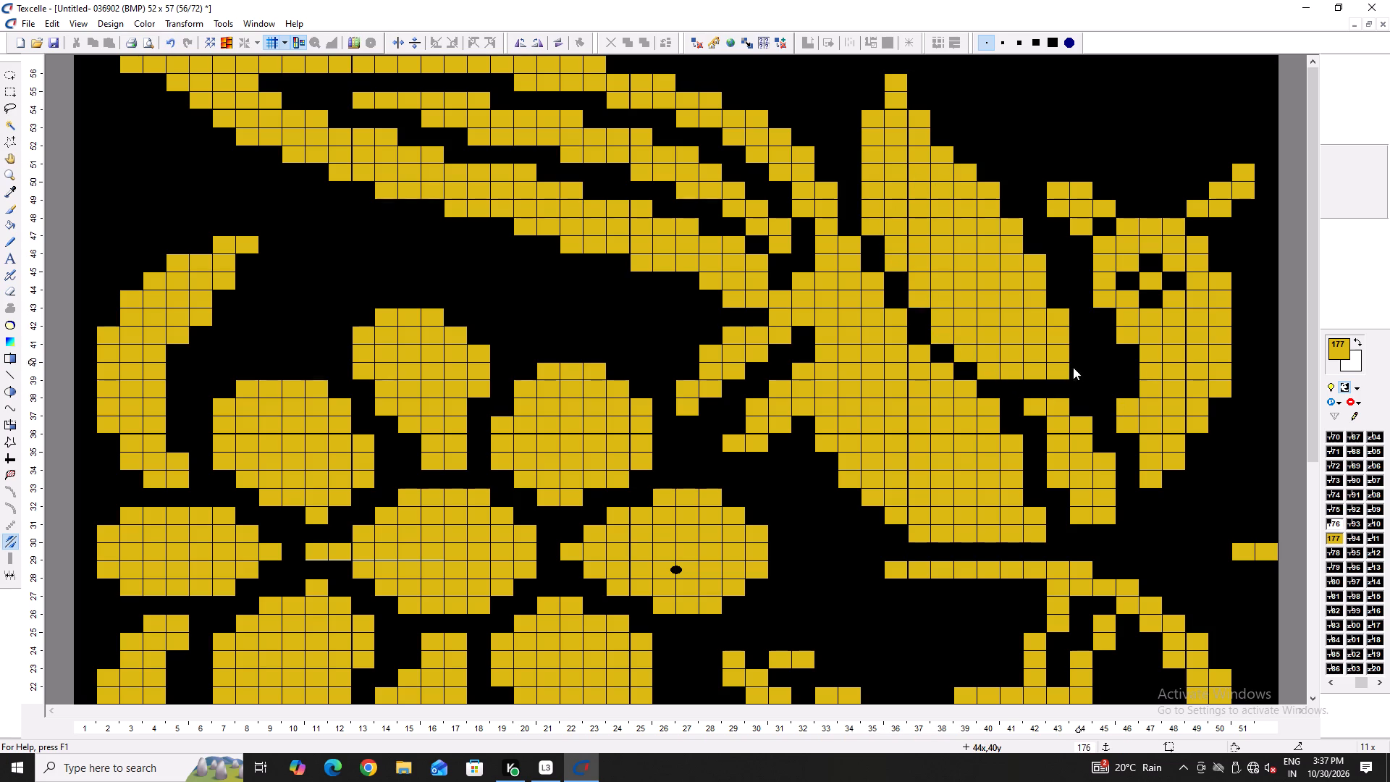
right_click(1063, 377)
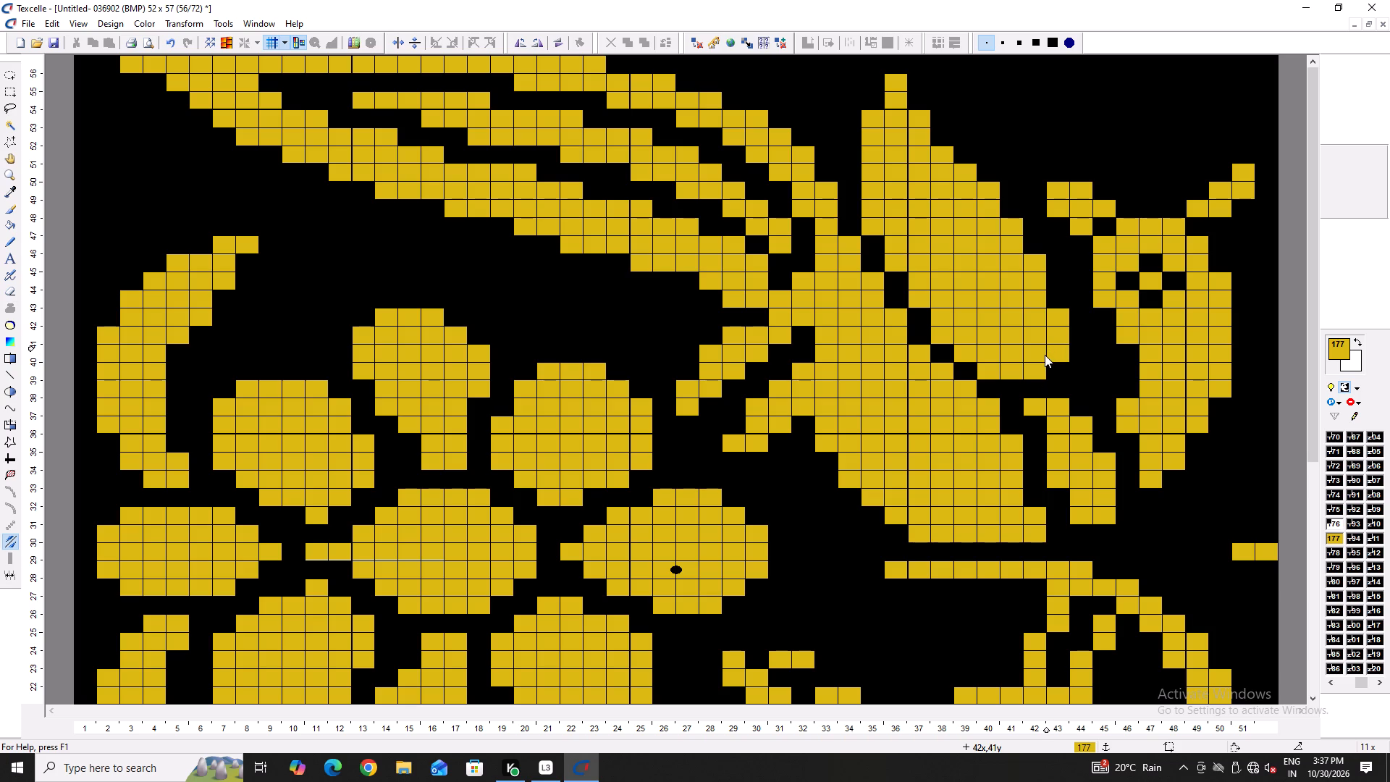
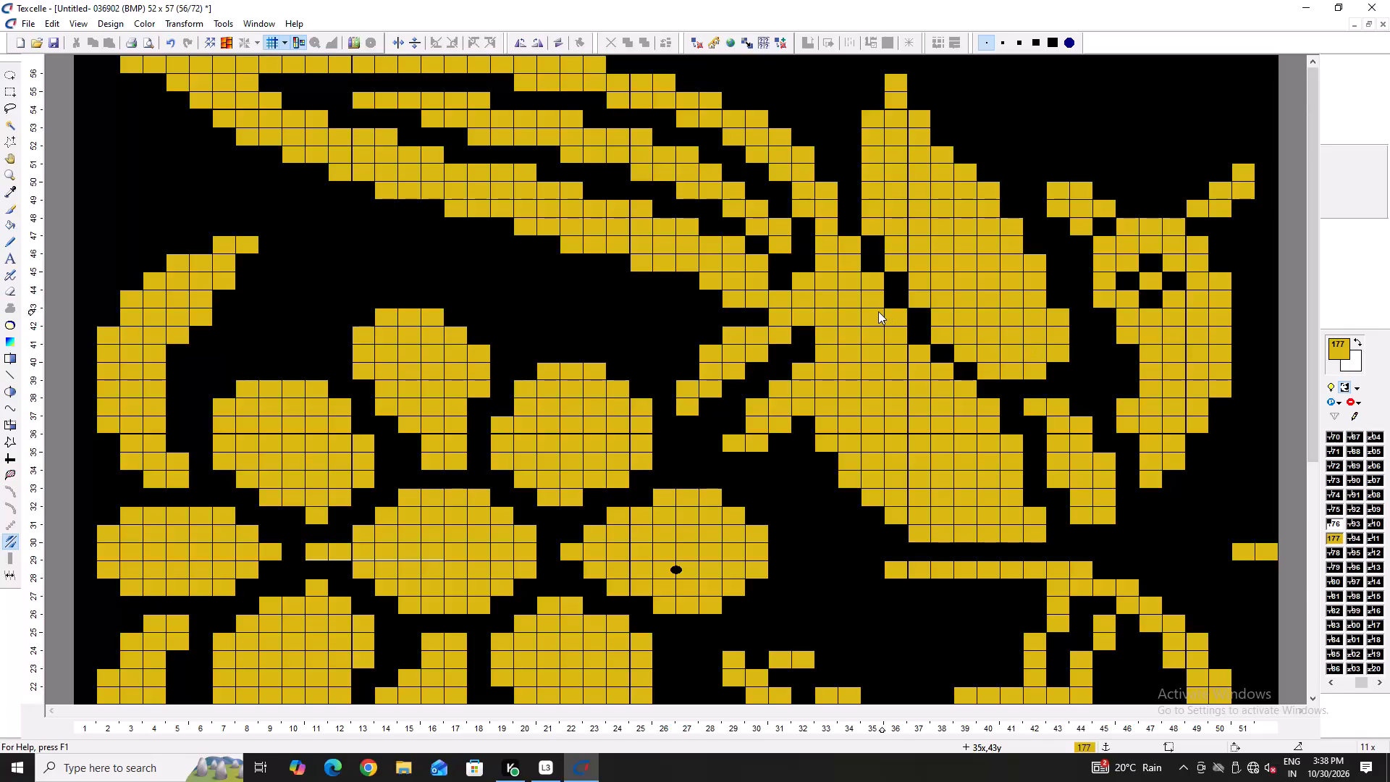
Add gold cells at column 45, row 38 and column 46, row 36 on the inner edge of the bird's head shape.
ctrl+scroll(796, 290, down, 1)
scroll(747, 266, up, 3)
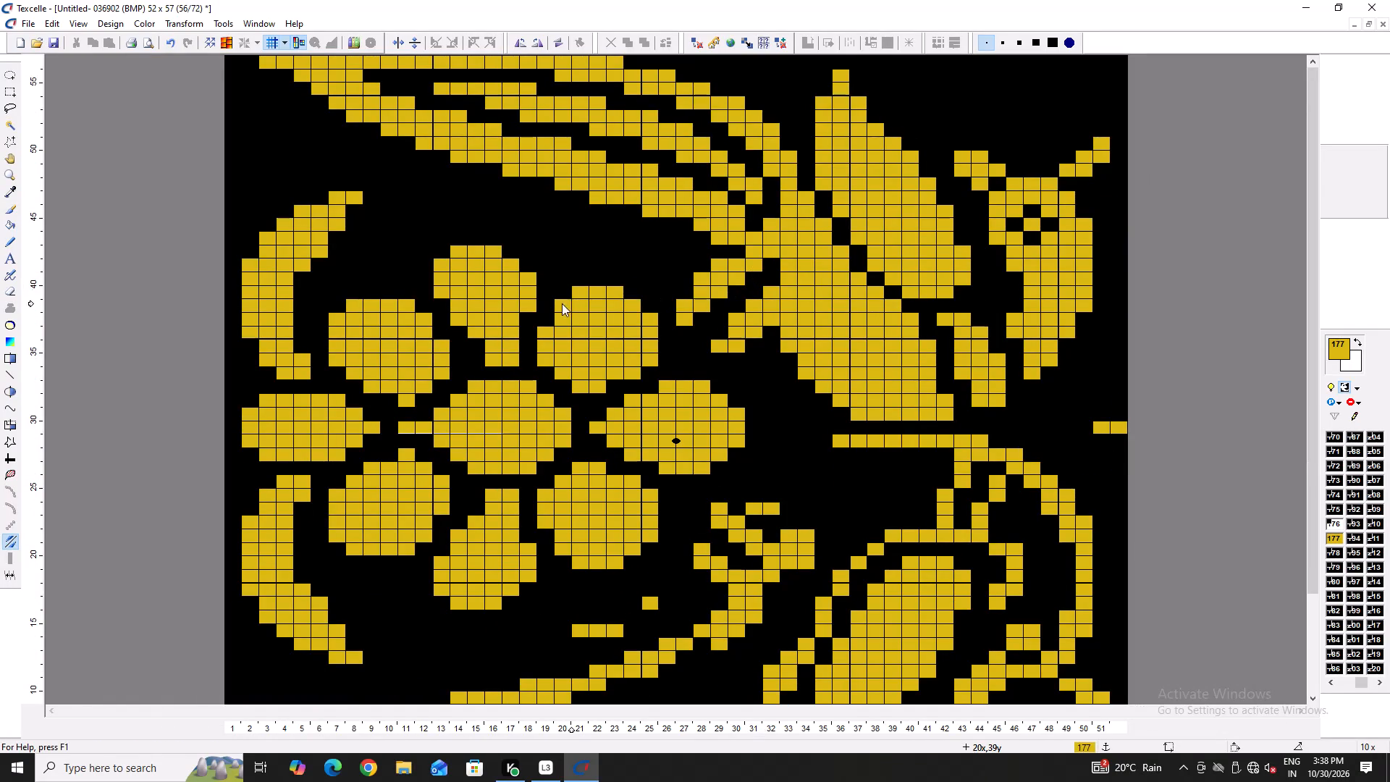
ctrl+scroll(548, 320, down, 2)
ctrl+scroll(858, 256, up, 4)
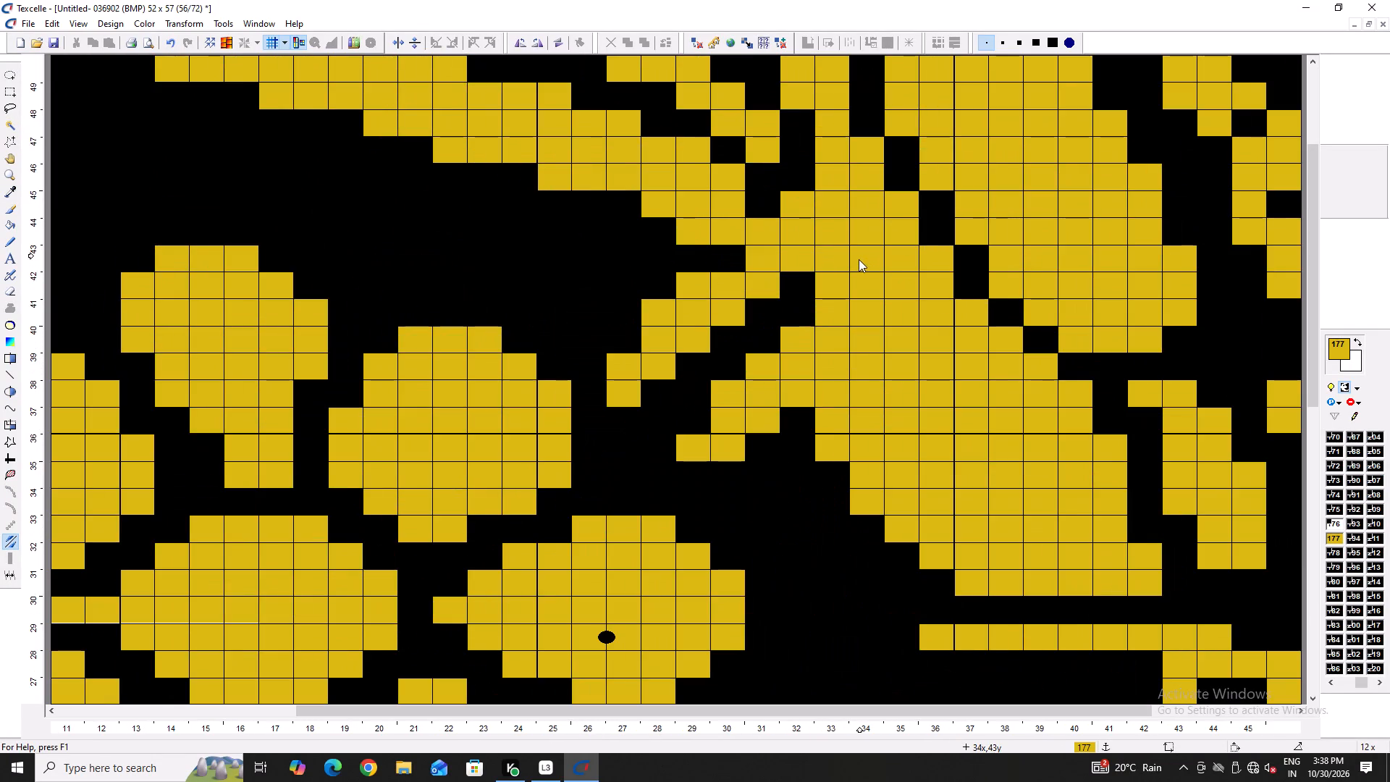
key(Right)
key(Right)
key(Right)
key(Right)
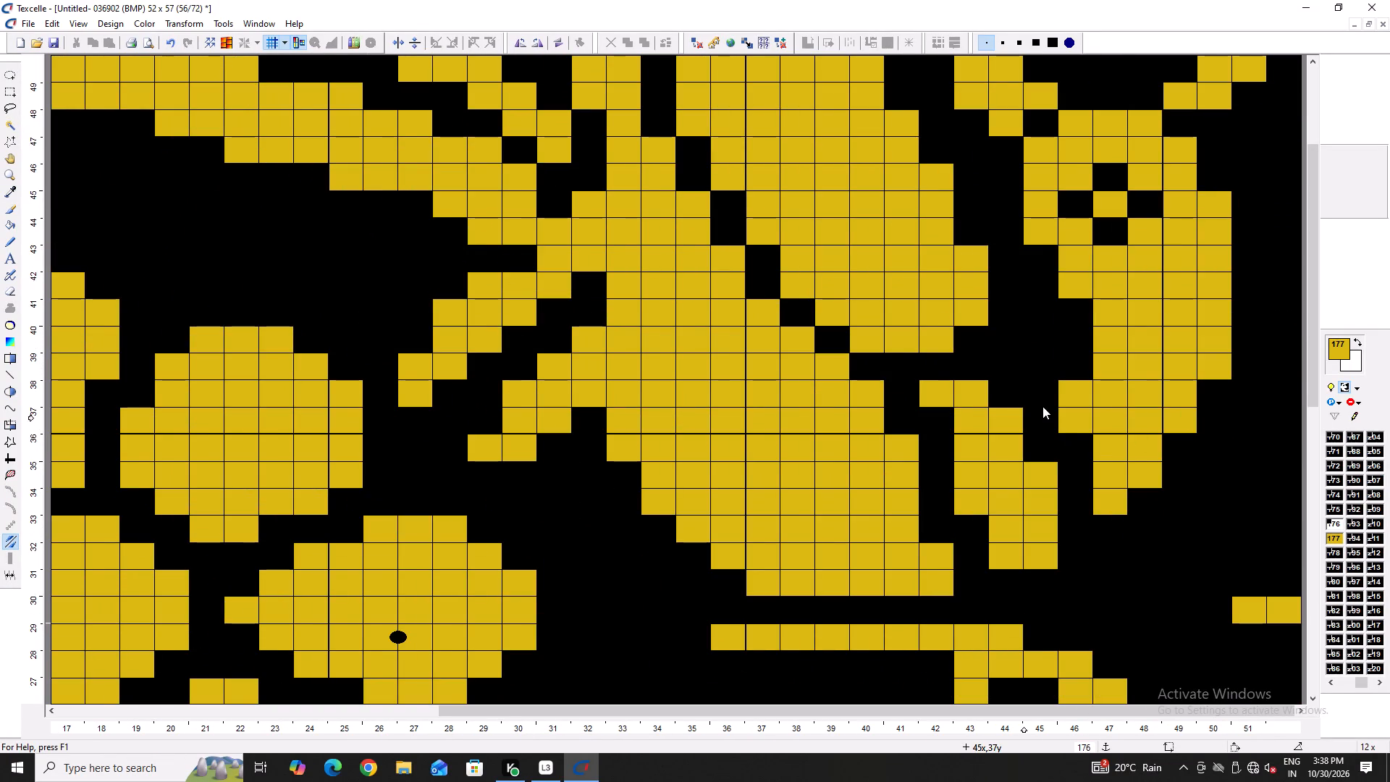
click(1043, 404)
click(1082, 437)
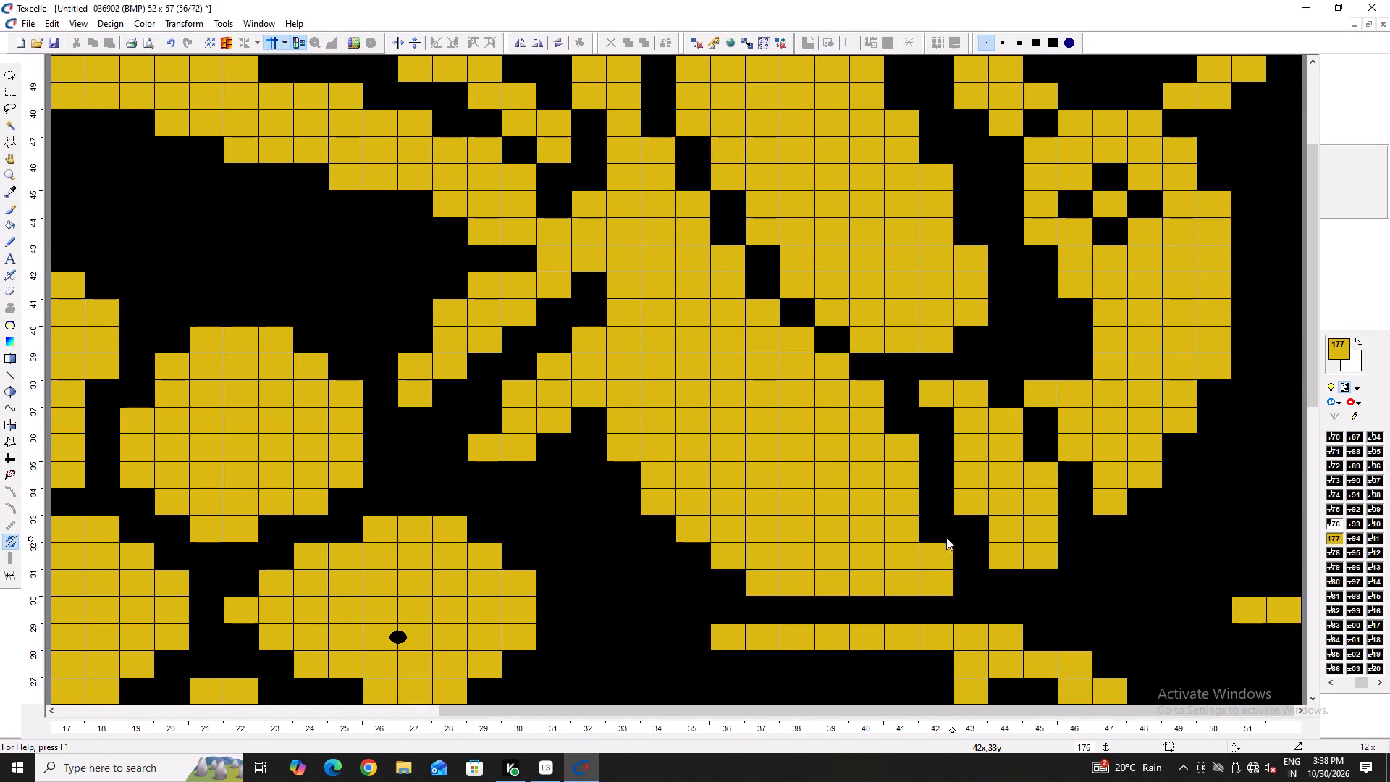
Extend the large central leaf's lower end with gold cells at column 42, row 33 and column 43, row 31.
click(945, 537)
click(968, 586)
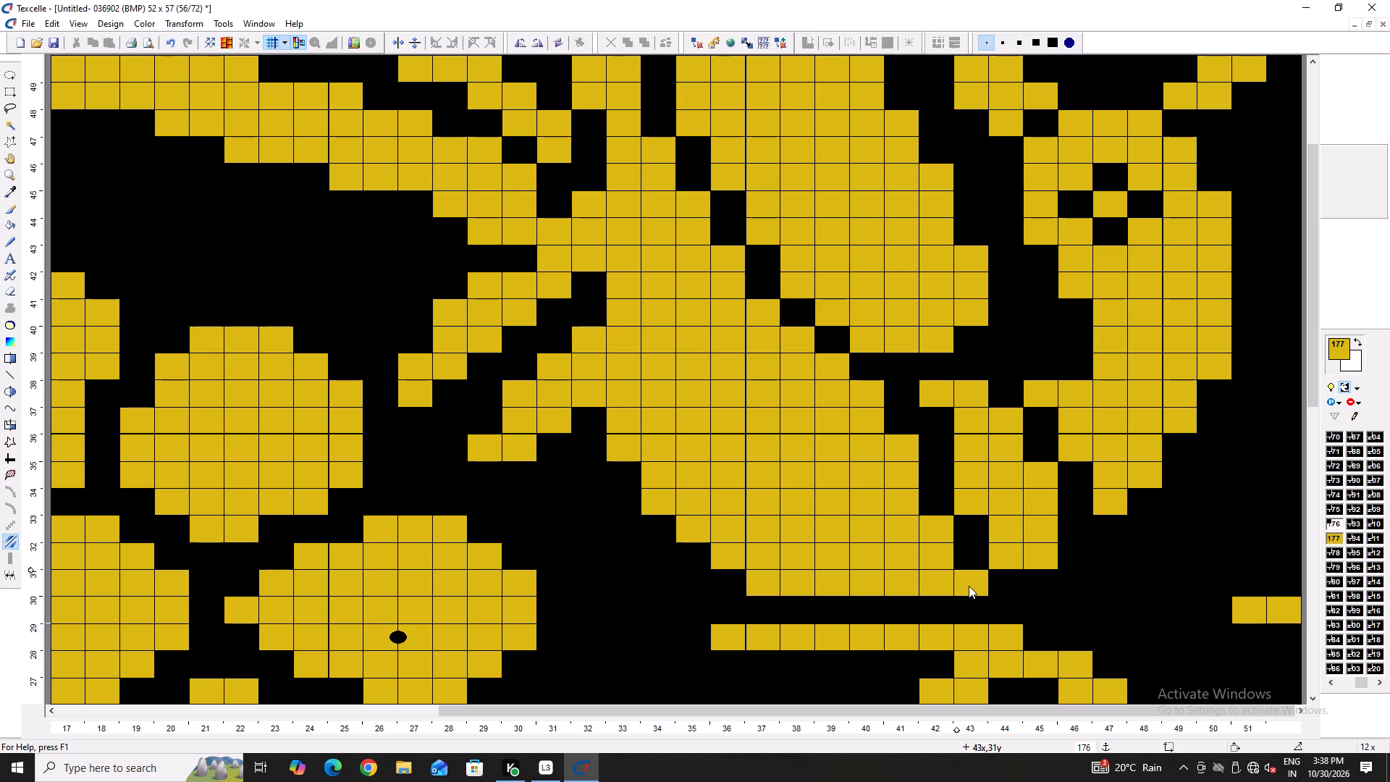
Add a short diagonal of gold cells beside the bird's head at column 51, row 47 and column 52, row 48.
key(Right)
key(Right)
key(Right)
scroll(711, 513, up, 5)
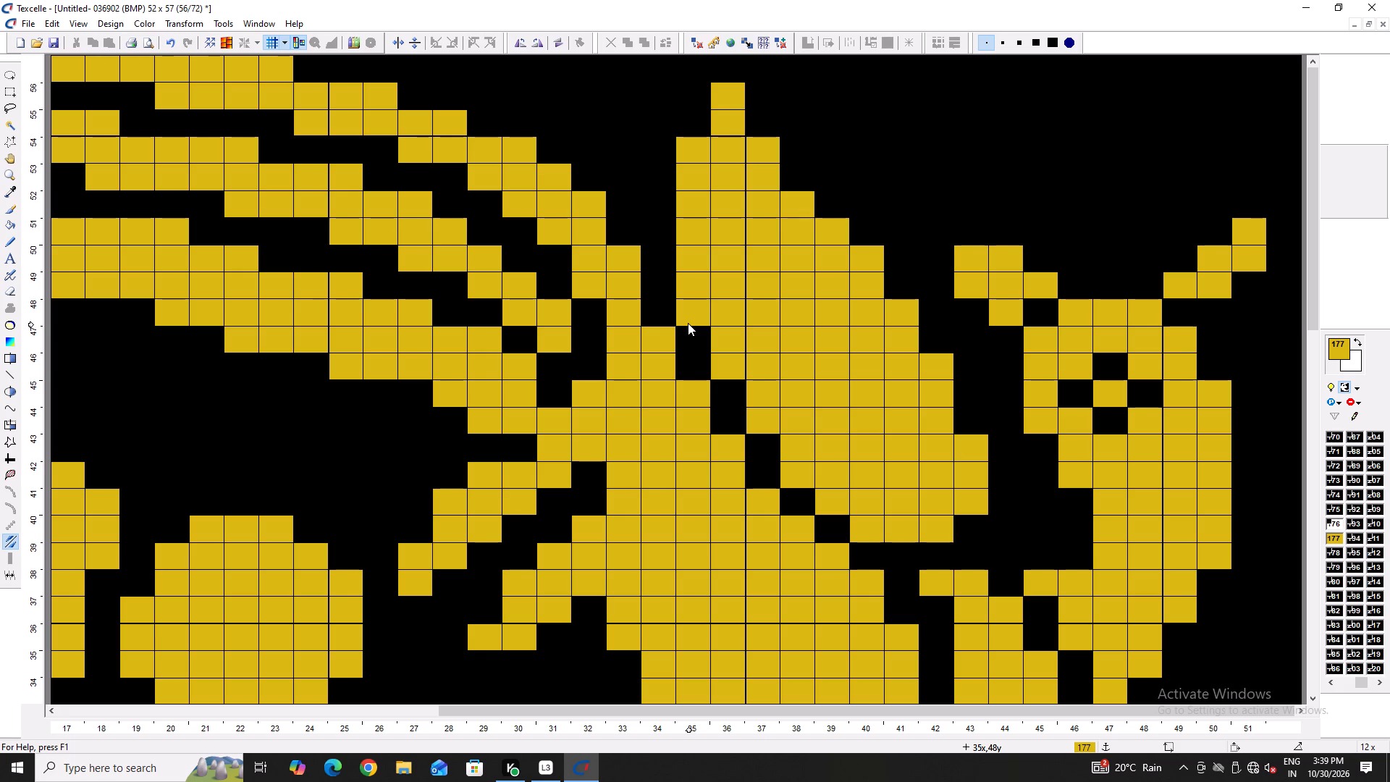
ctrl+scroll(337, 338, down, 4)
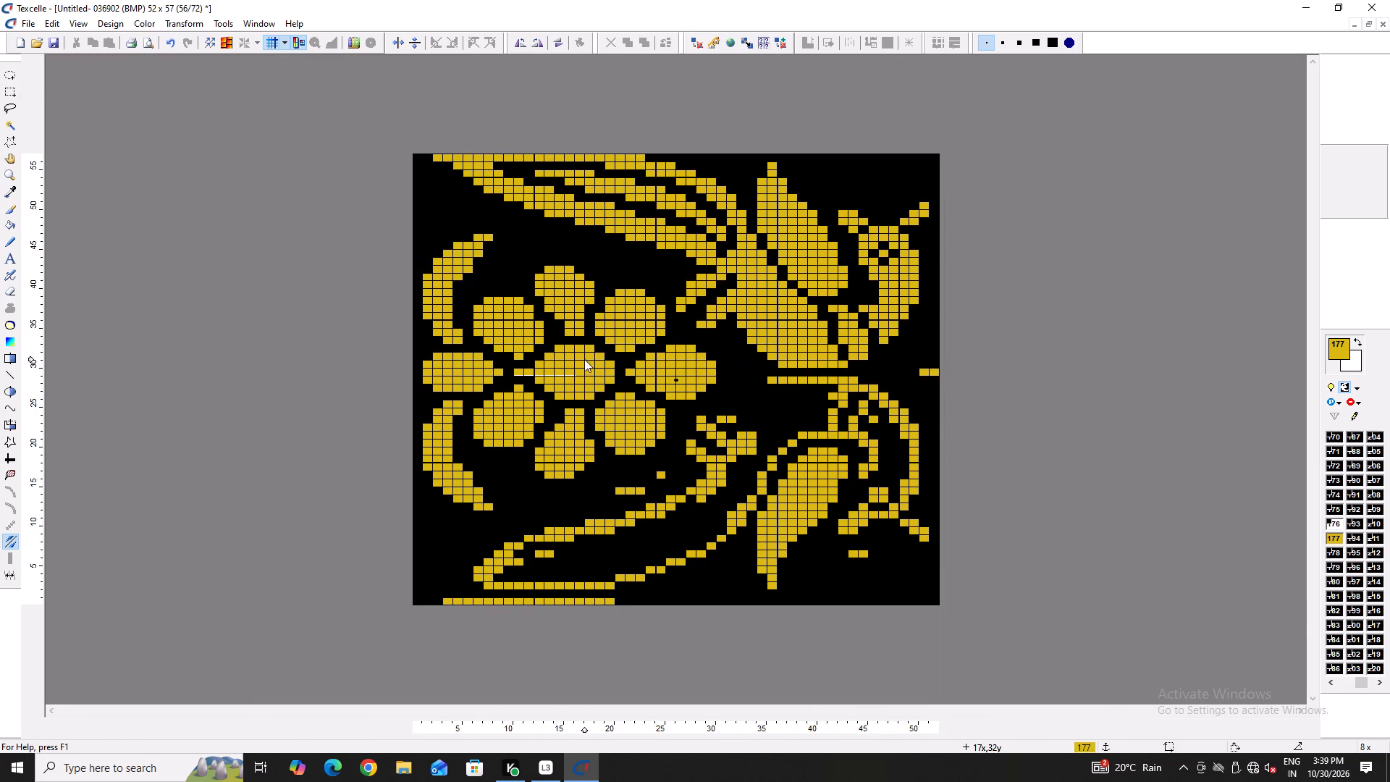
ctrl+scroll(1029, 343, up, 2)
key(Right)
key(Right)
key(Right)
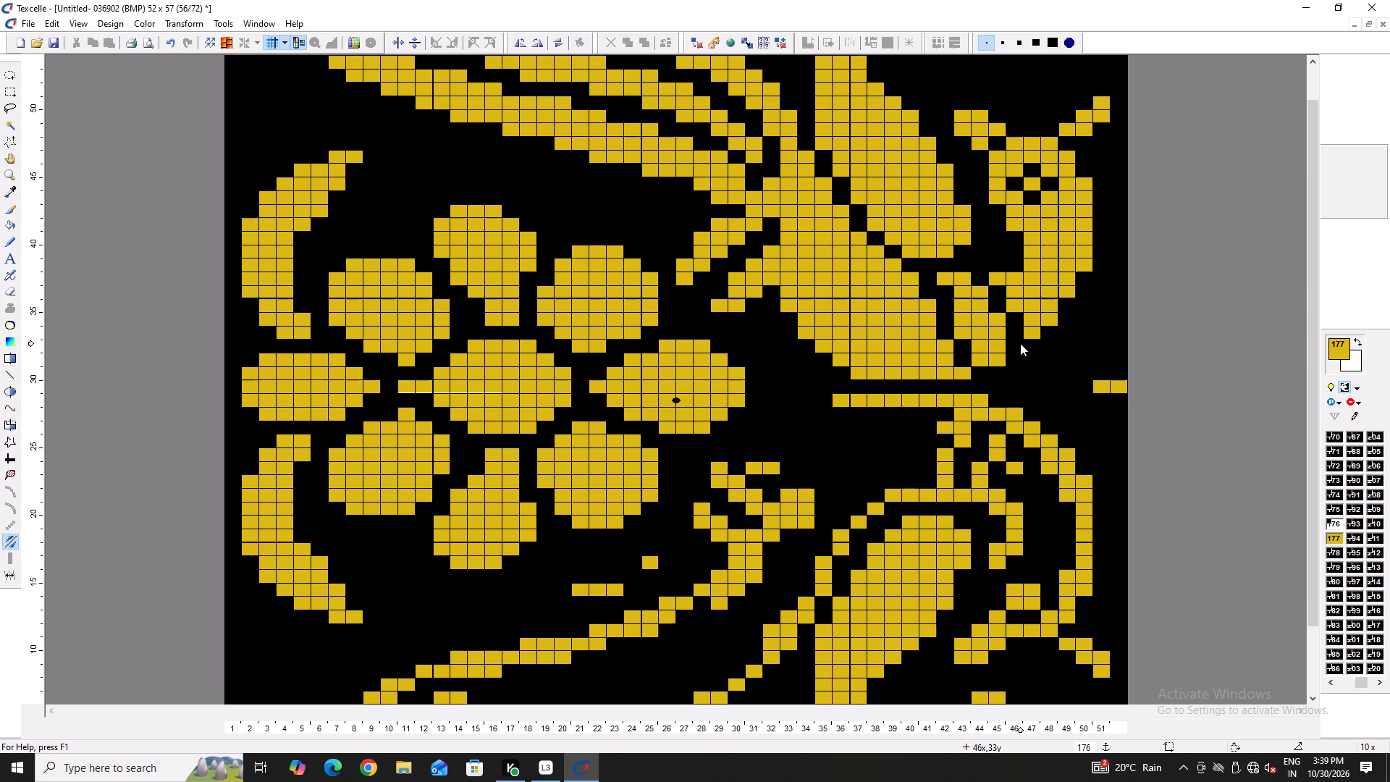
scroll(1042, 286, up, 5)
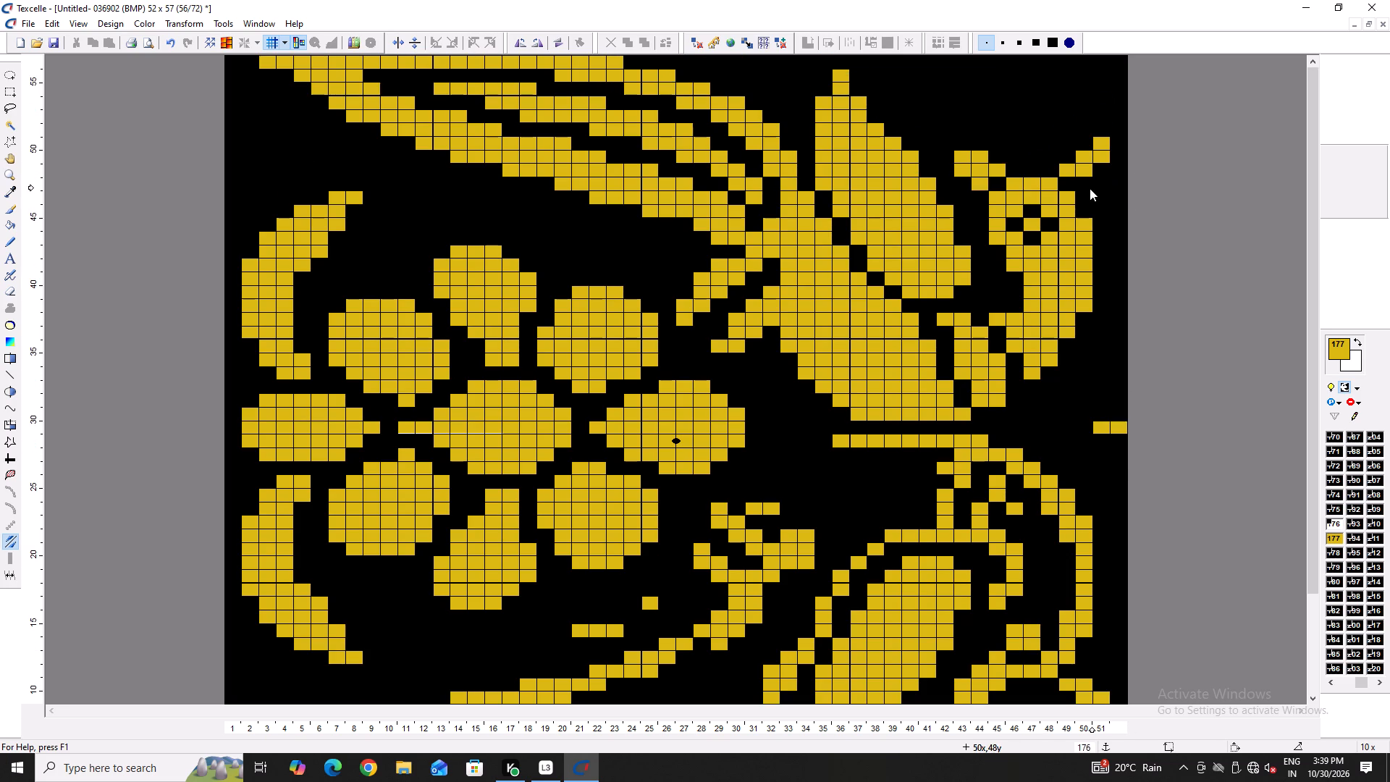
click(1096, 193)
click(1107, 185)
right_click(1106, 183)
right_click(1107, 193)
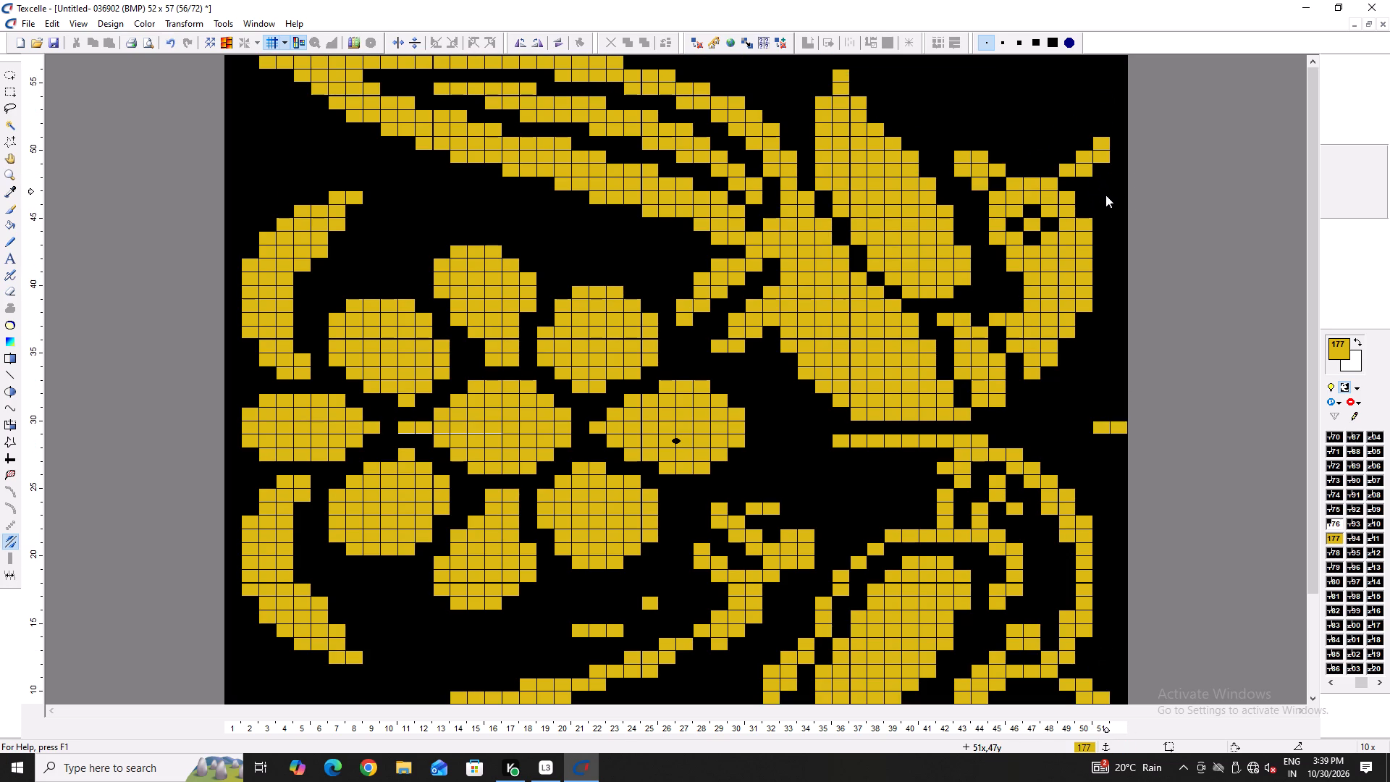
double_click(1096, 191)
click(1112, 183)
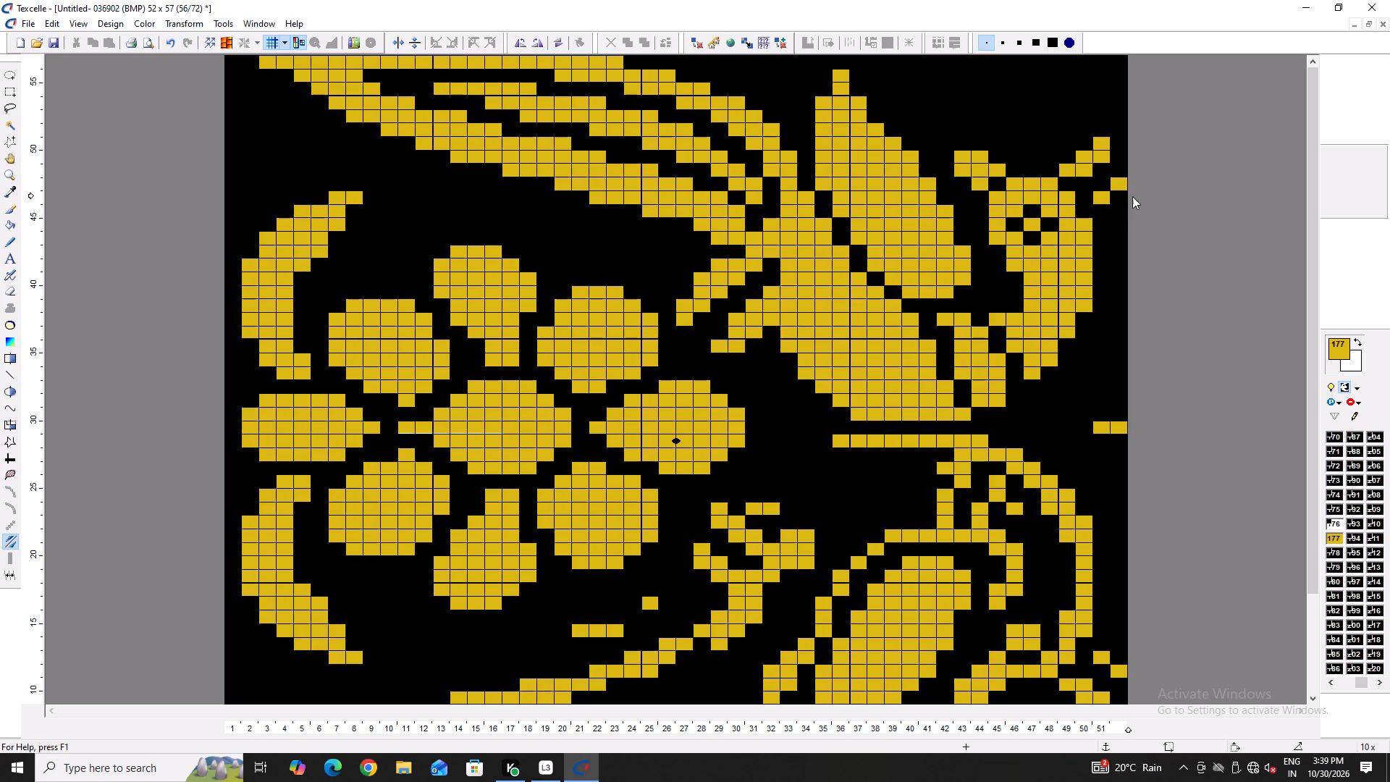
Erase column 29, row 44, fill the body's notch along column 32, rows 44 to 39, and add gold at column 27, row 40.
scroll(1163, 286, up, 6)
scroll(590, 248, up, 6)
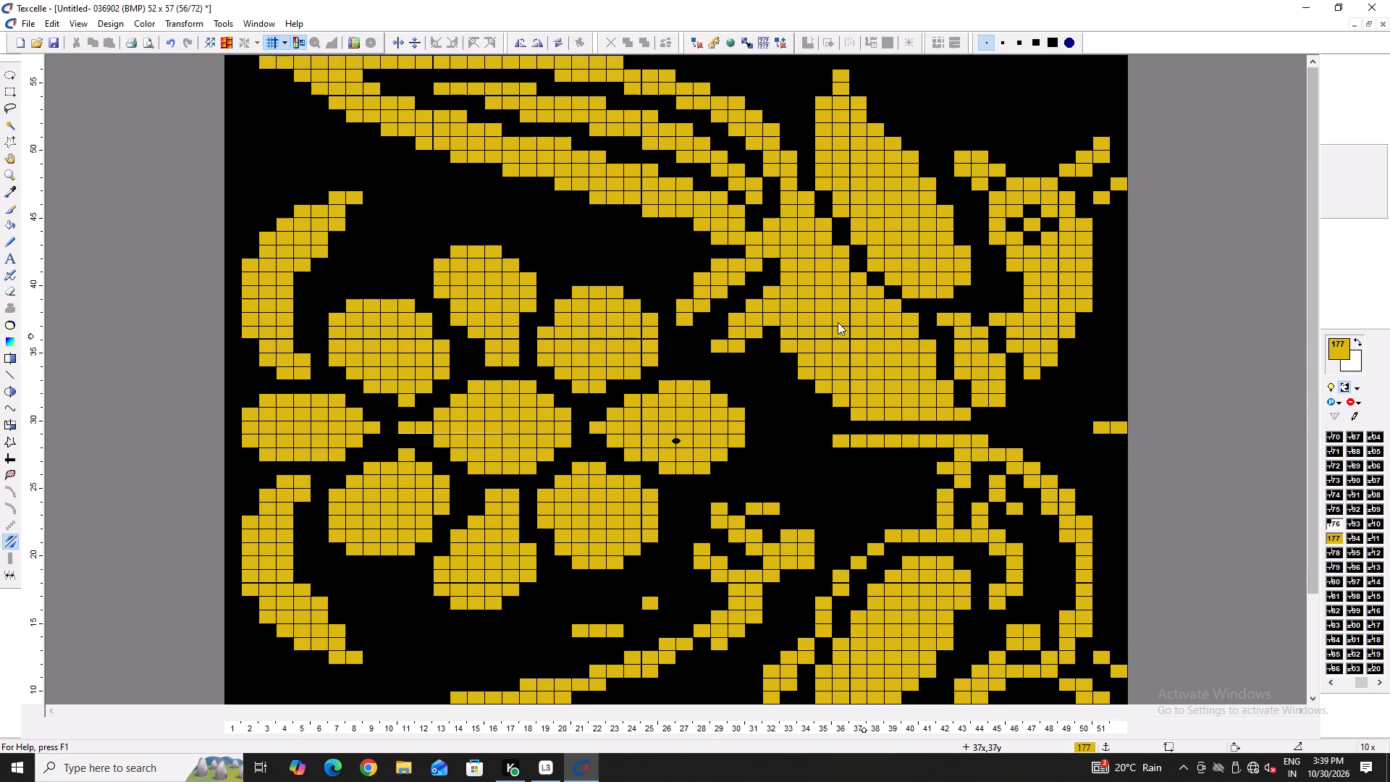
right_click(716, 238)
right_click(717, 238)
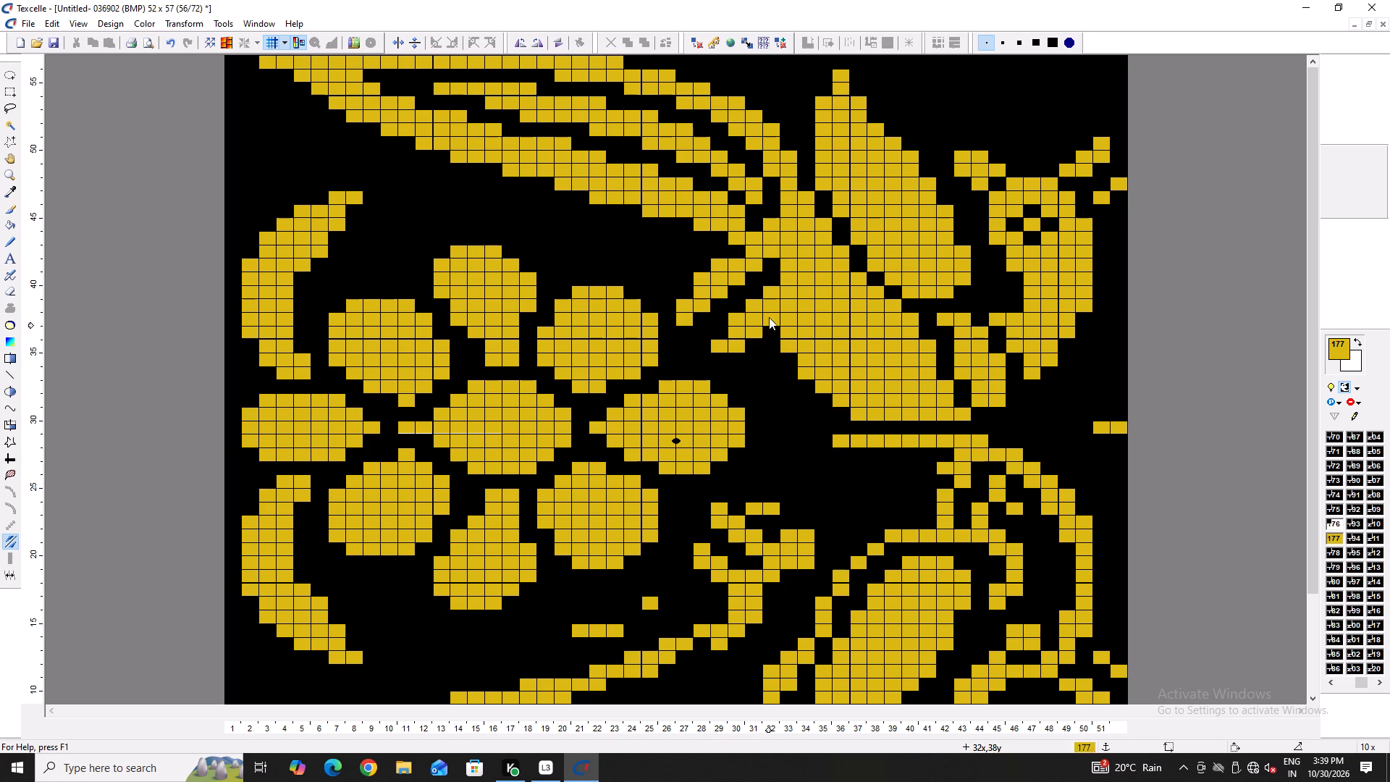
drag(772, 237, 765, 303)
double_click(678, 295)
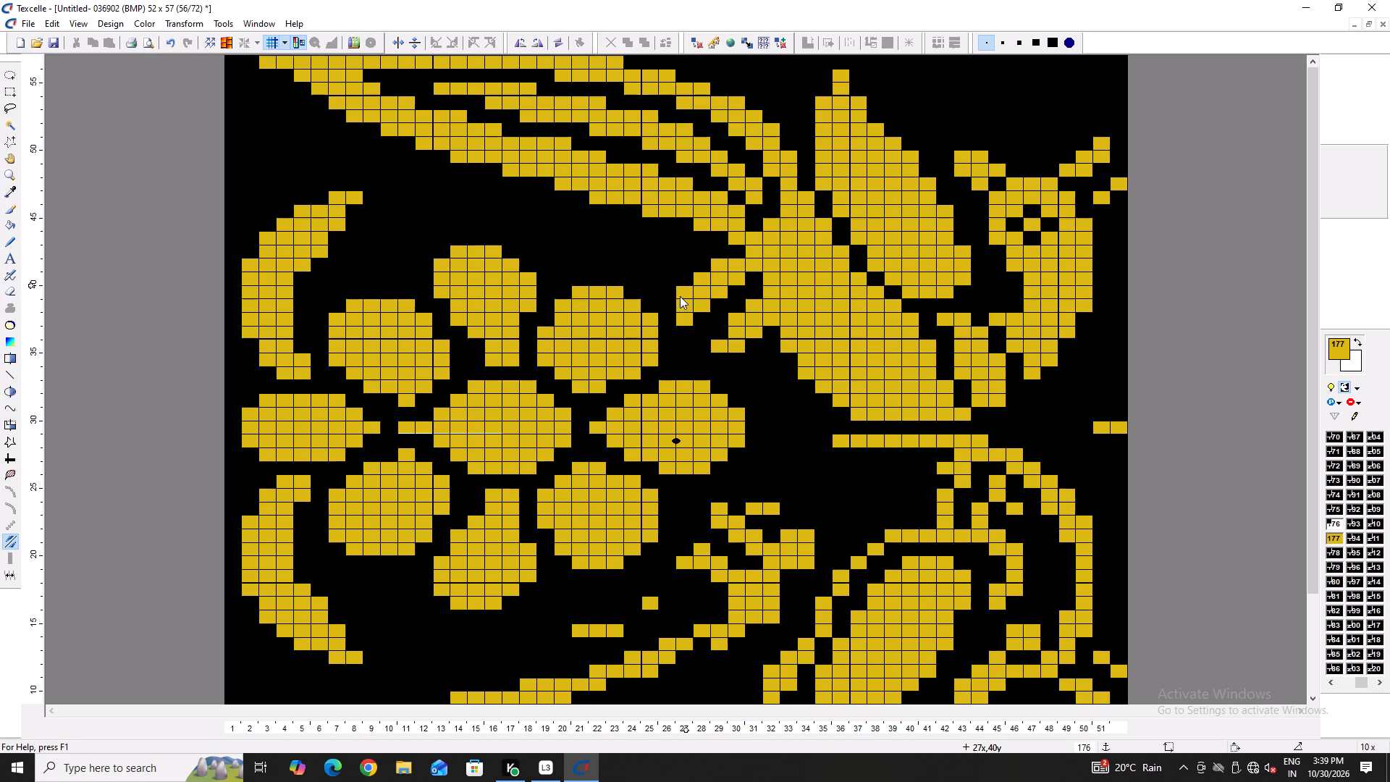
Reshape the lower prong's tip with gold at column 28, rows 35 and 36, and column 29, row 37, erasing column 30, row 35.
double_click(729, 356)
triple_click(710, 356)
triple_click(710, 356)
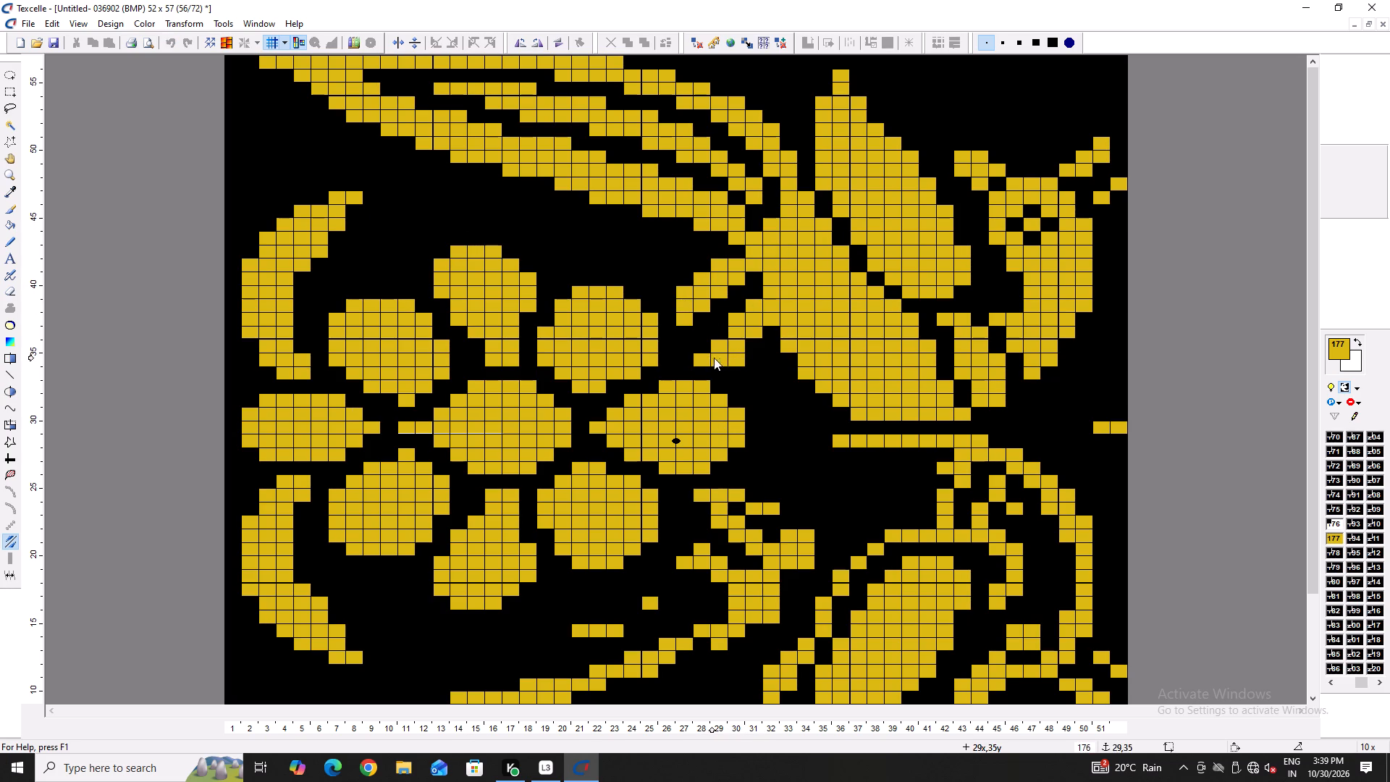
right_click(743, 363)
click(716, 338)
click(703, 350)
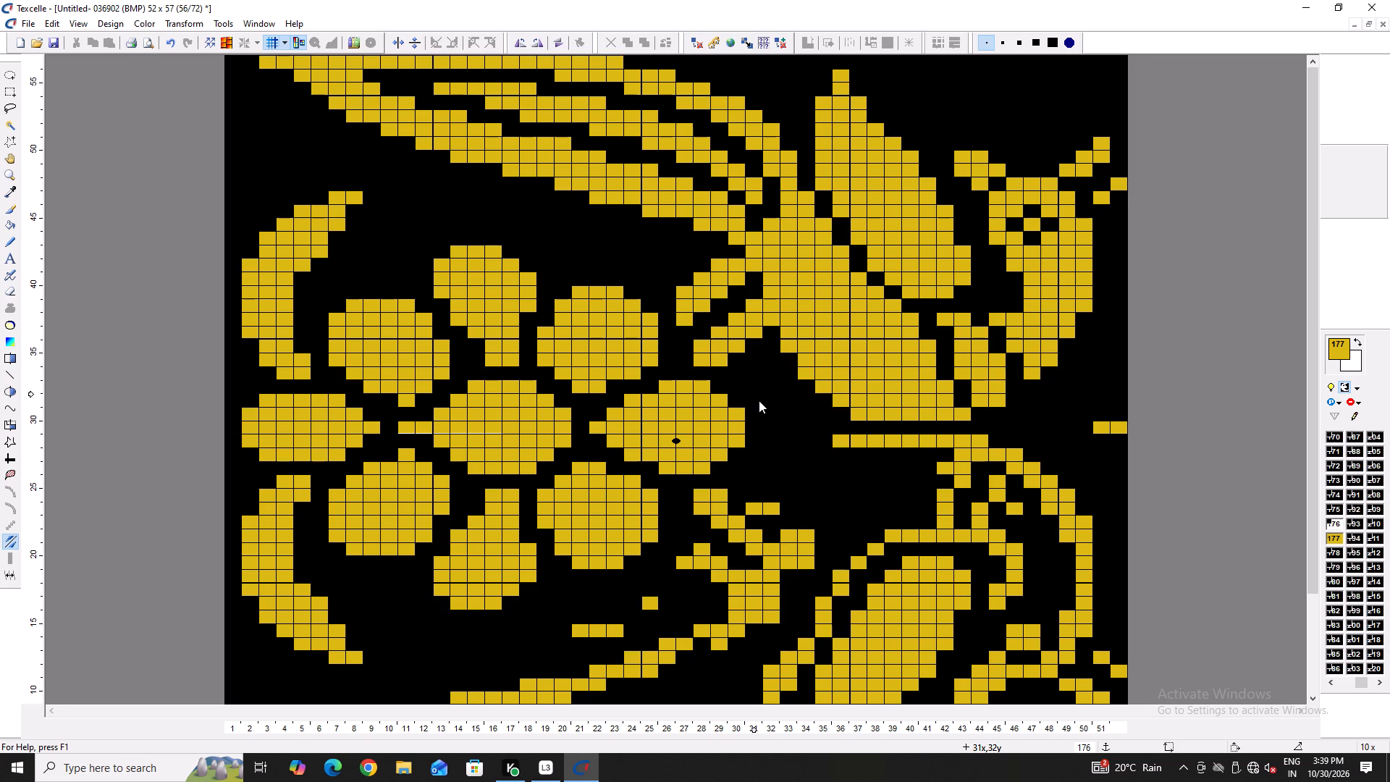
Widen the upper flower petal's stem by filling column 15, rows 36 and 35 in gold.
drag(483, 339, 480, 358)
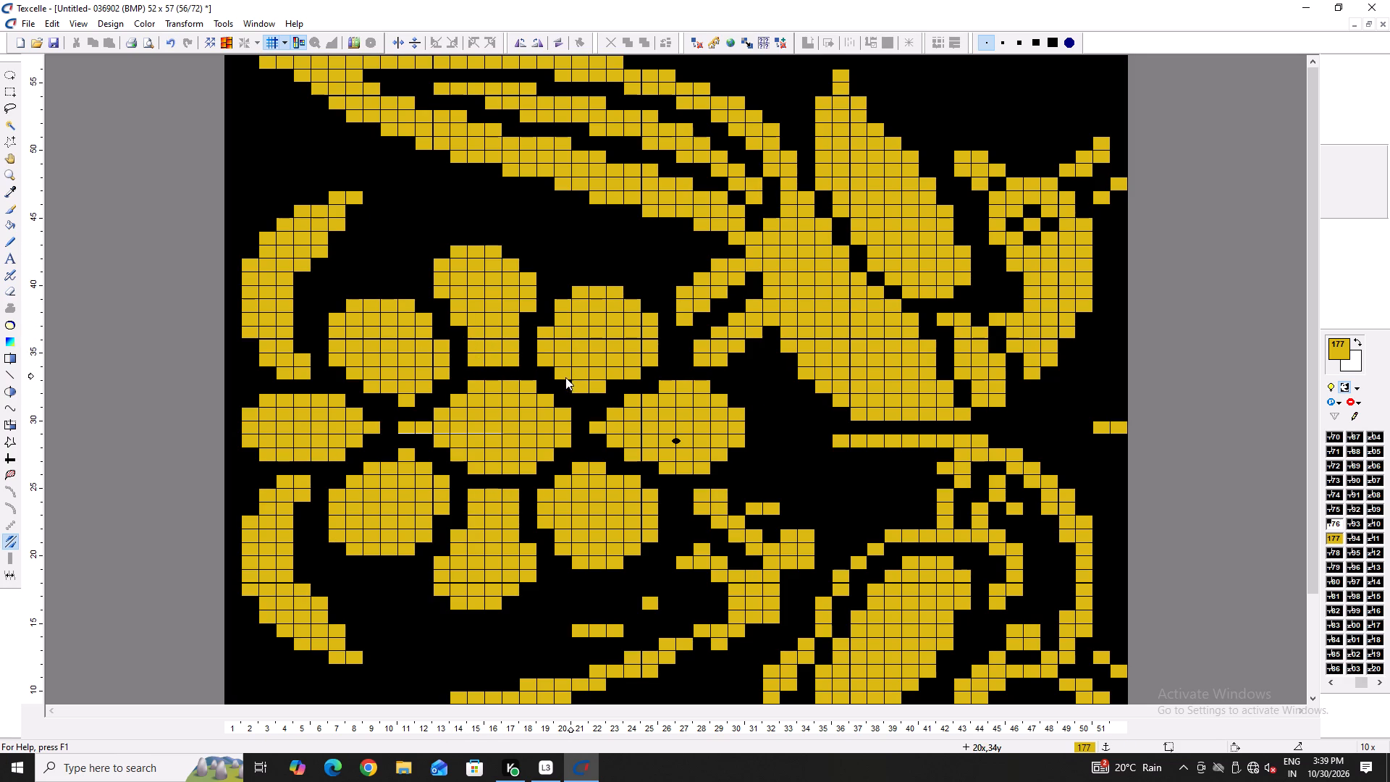
Erase the curved outer petal's end cells in row 34, columns 4 to 6.
right_drag(322, 369, 304, 378)
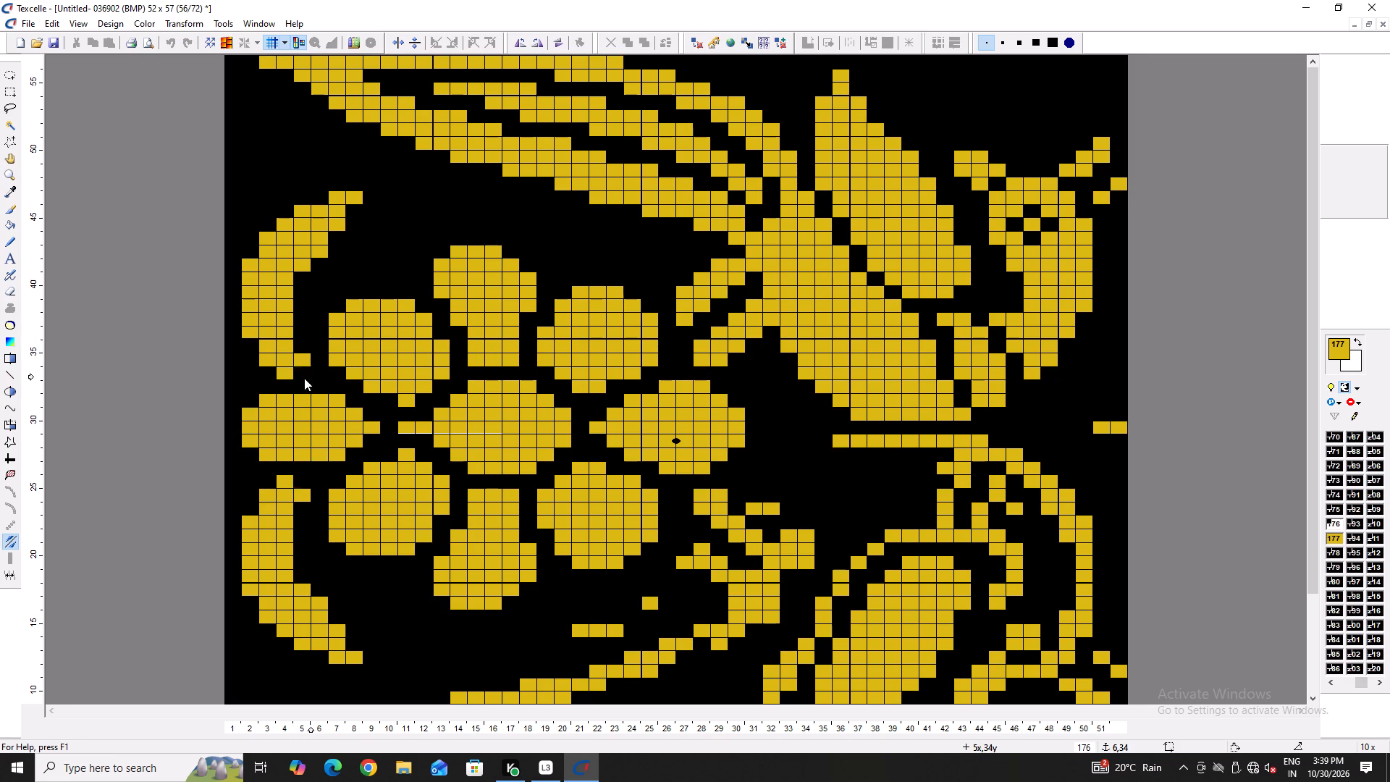
right_drag(304, 378, 285, 378)
Round off the outermost side petal with gold cells in row 33, columns 4 to 6.
drag(282, 390, 300, 391)
click(304, 391)
double_click(313, 391)
click(318, 392)
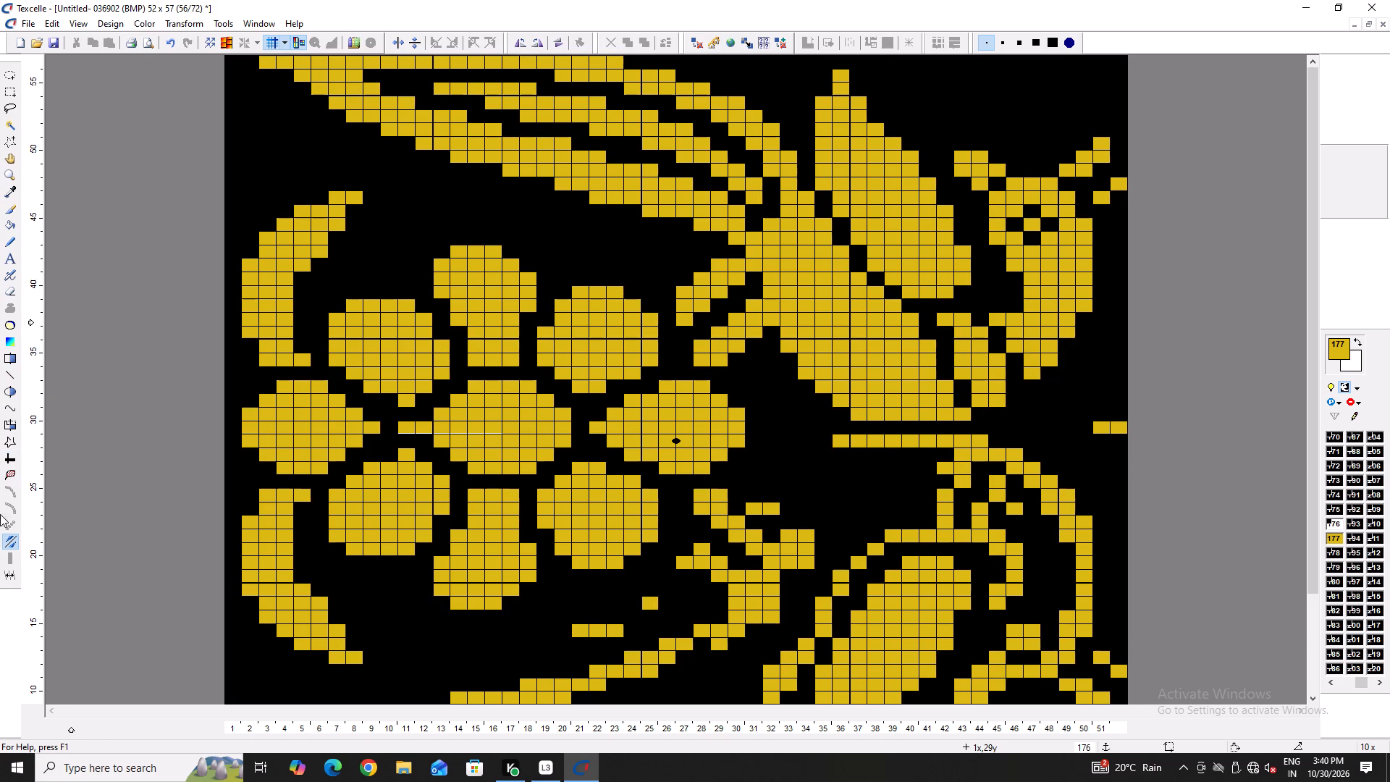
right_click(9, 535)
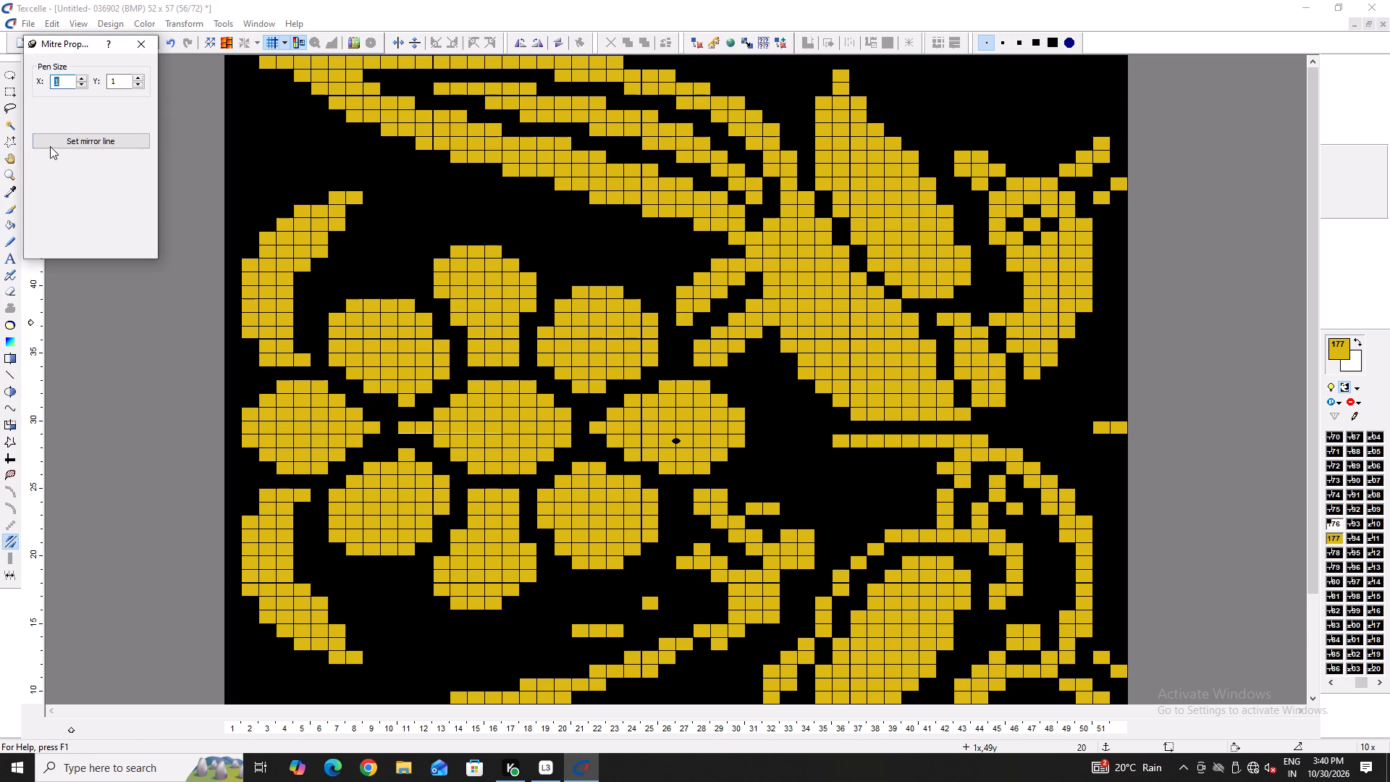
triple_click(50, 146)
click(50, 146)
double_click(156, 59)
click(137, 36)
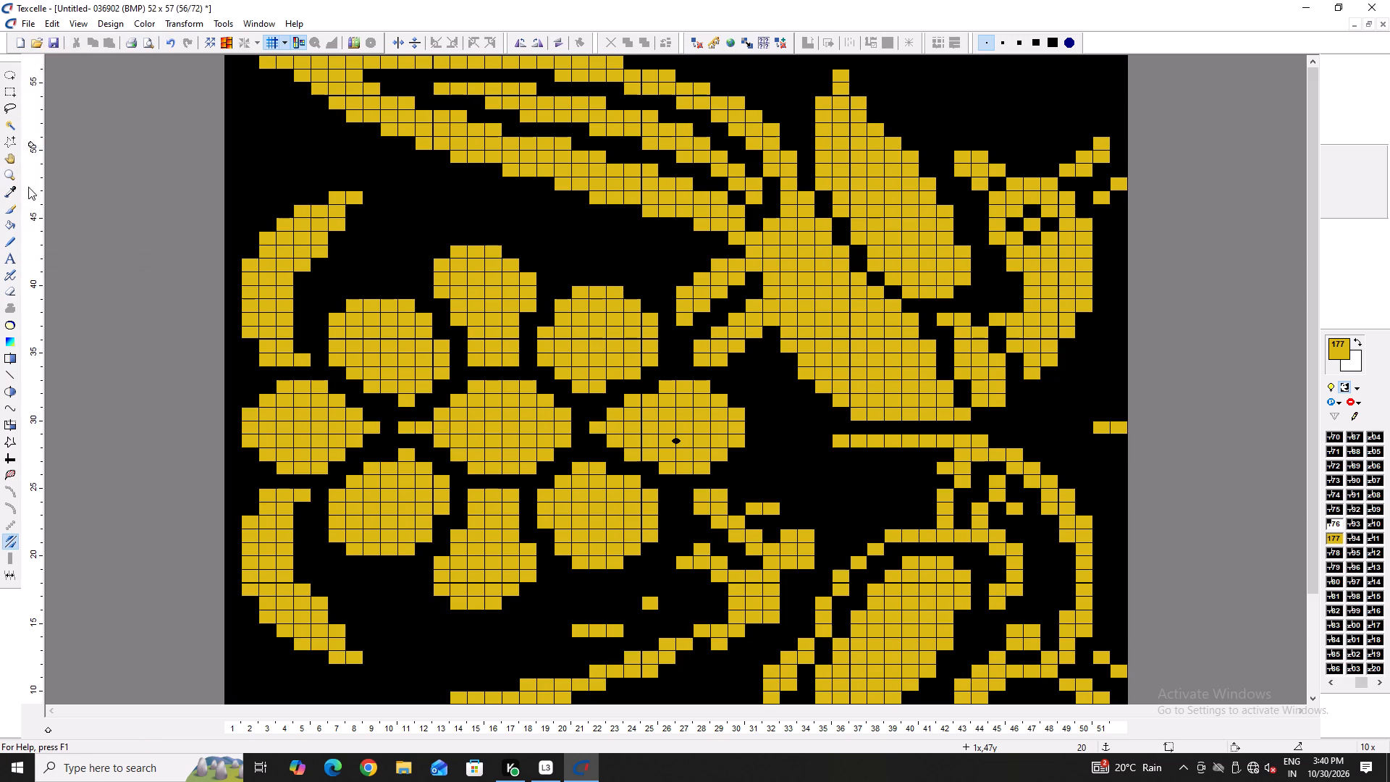
Select all gold parts of the upper bird motif with the magic wand: tail feathers, body, wing, head, eye, crest cells and foot.
click(7, 130)
click(565, 151)
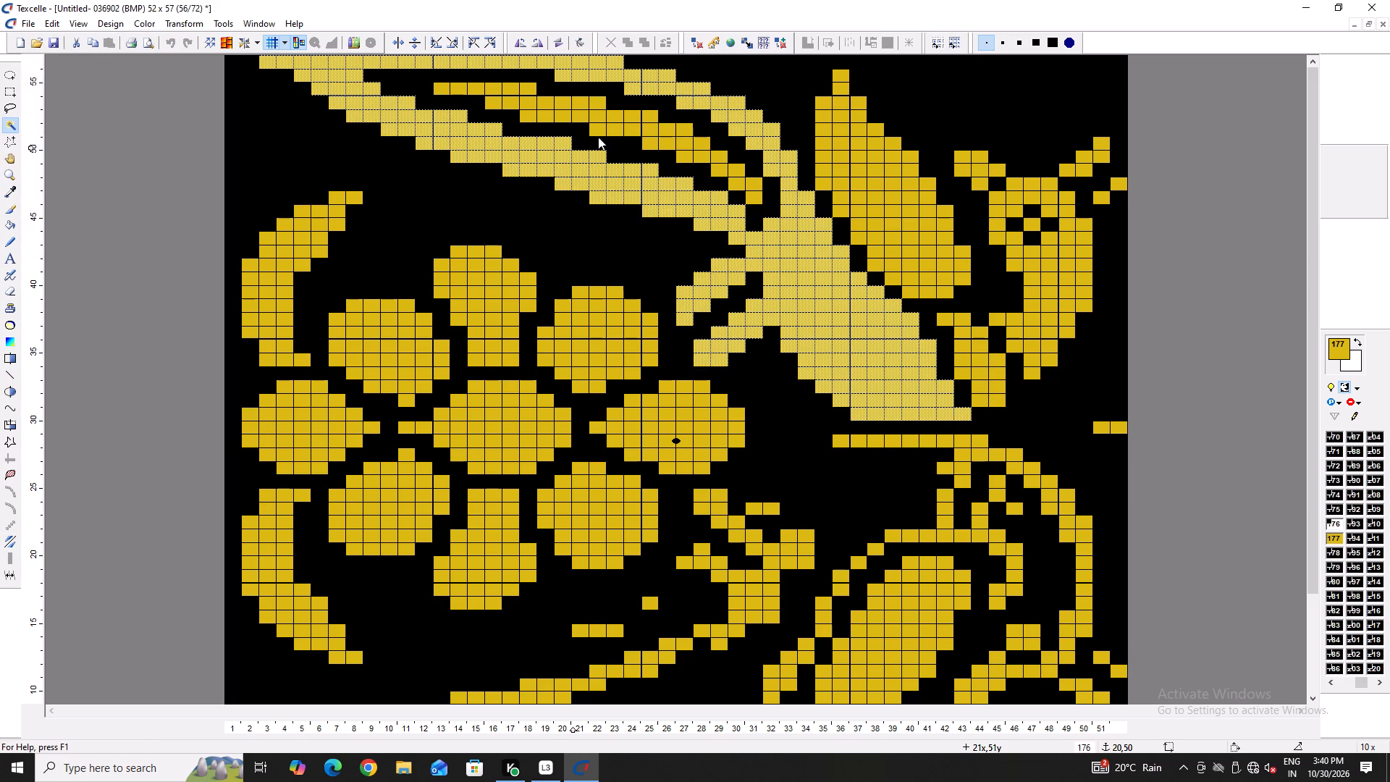
double_click(618, 132)
double_click(843, 165)
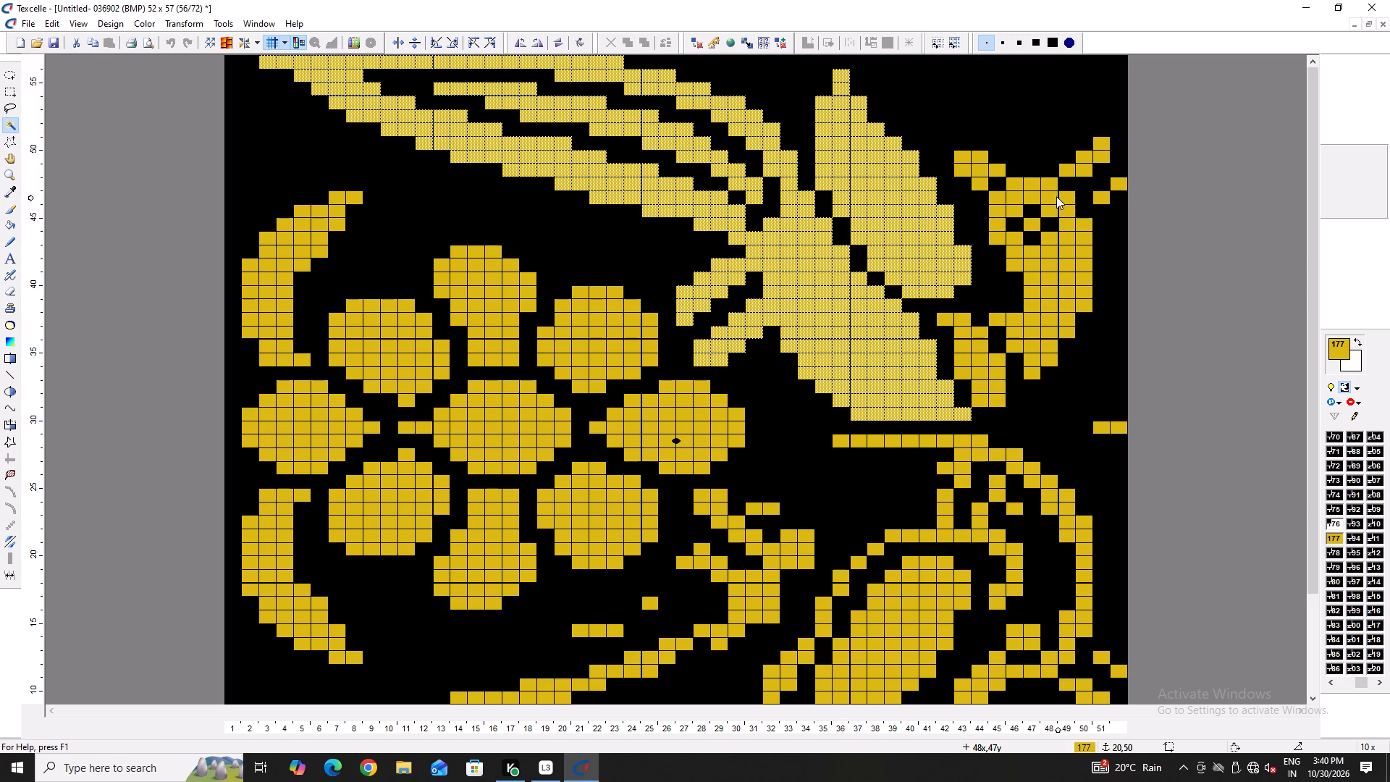
click(1058, 208)
click(966, 166)
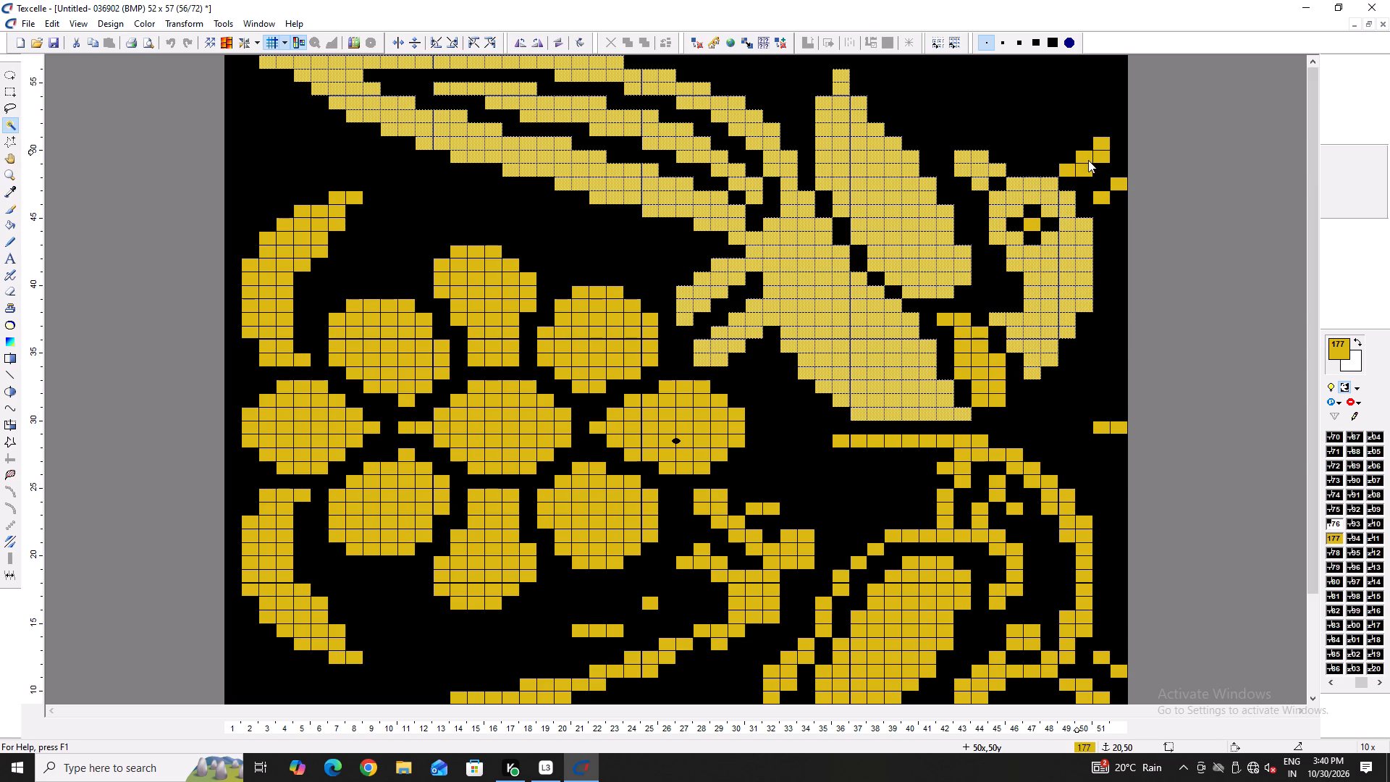
click(1088, 160)
double_click(1103, 192)
click(1118, 186)
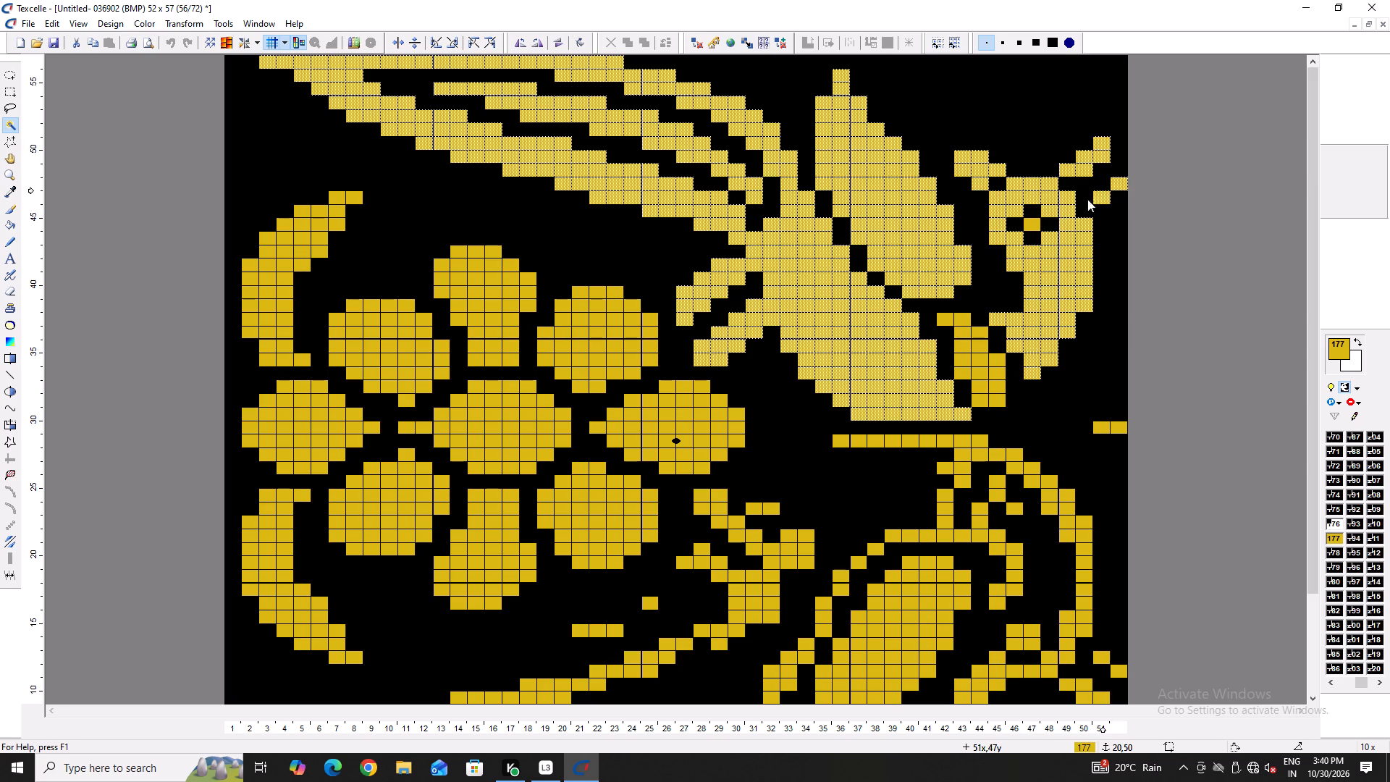
click(1032, 219)
click(980, 378)
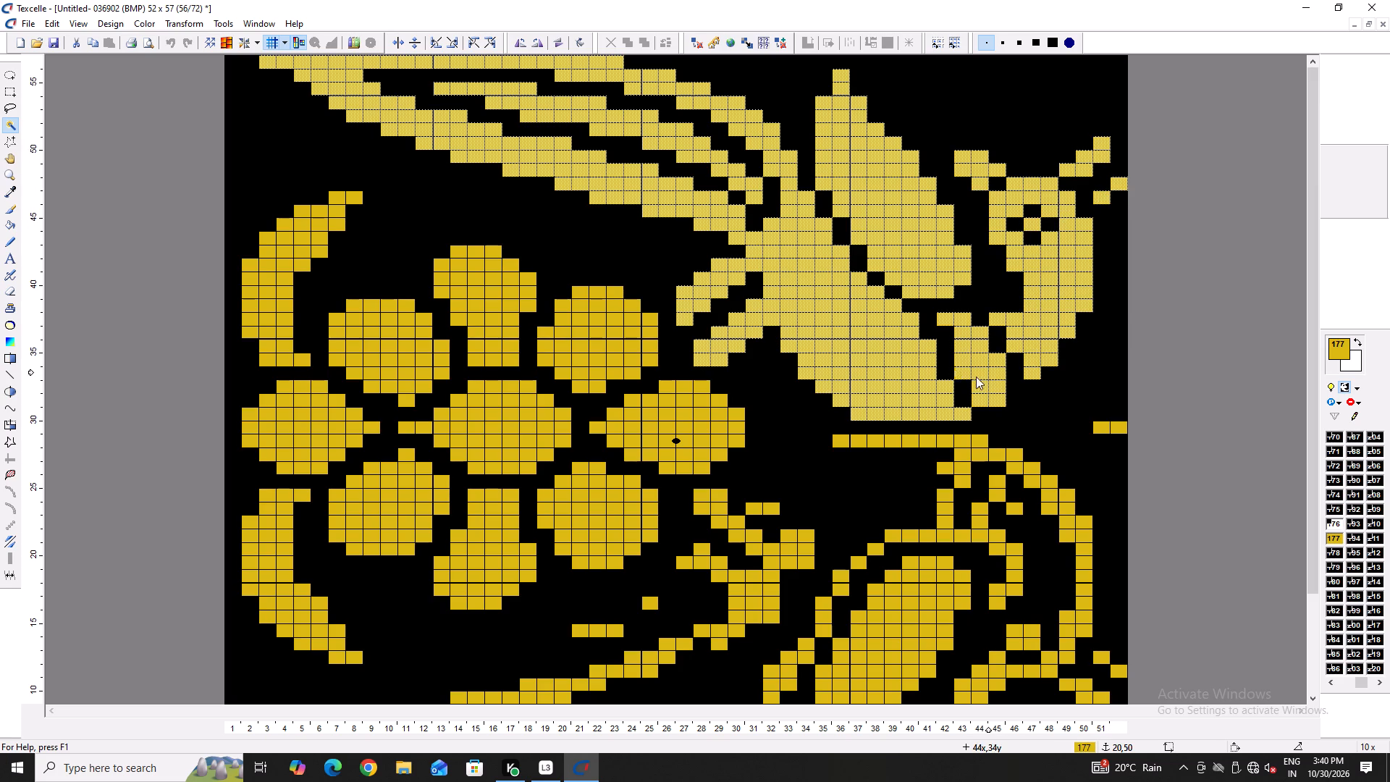
Replicate the selected bird motif downward over the flower and the lower half of the design.
scroll(890, 354, down, 4)
right_click(841, 180)
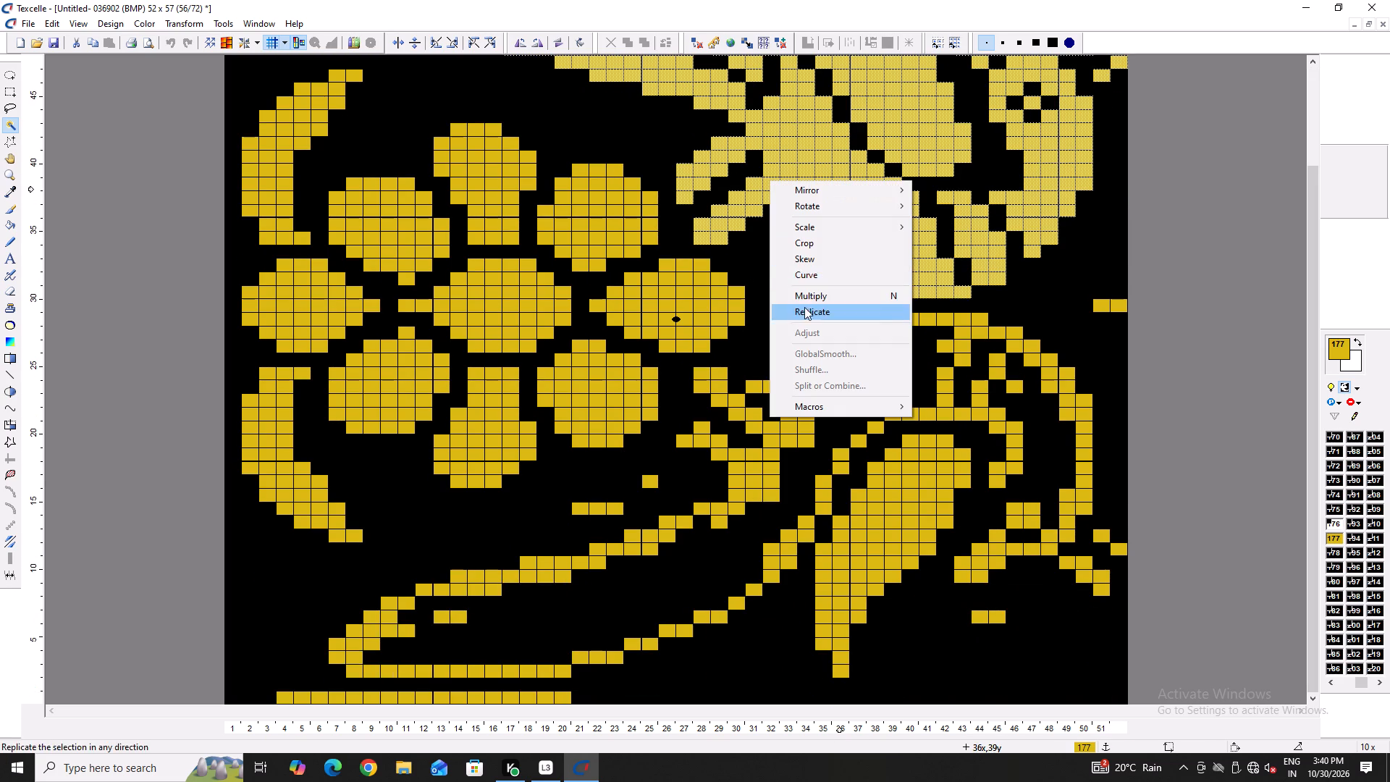
click(786, 266)
click(825, 204)
drag(844, 206, 1263, 216)
drag(1332, 213, 1344, 229)
click(1344, 229)
drag(1352, 218, 1357, 211)
click(1358, 209)
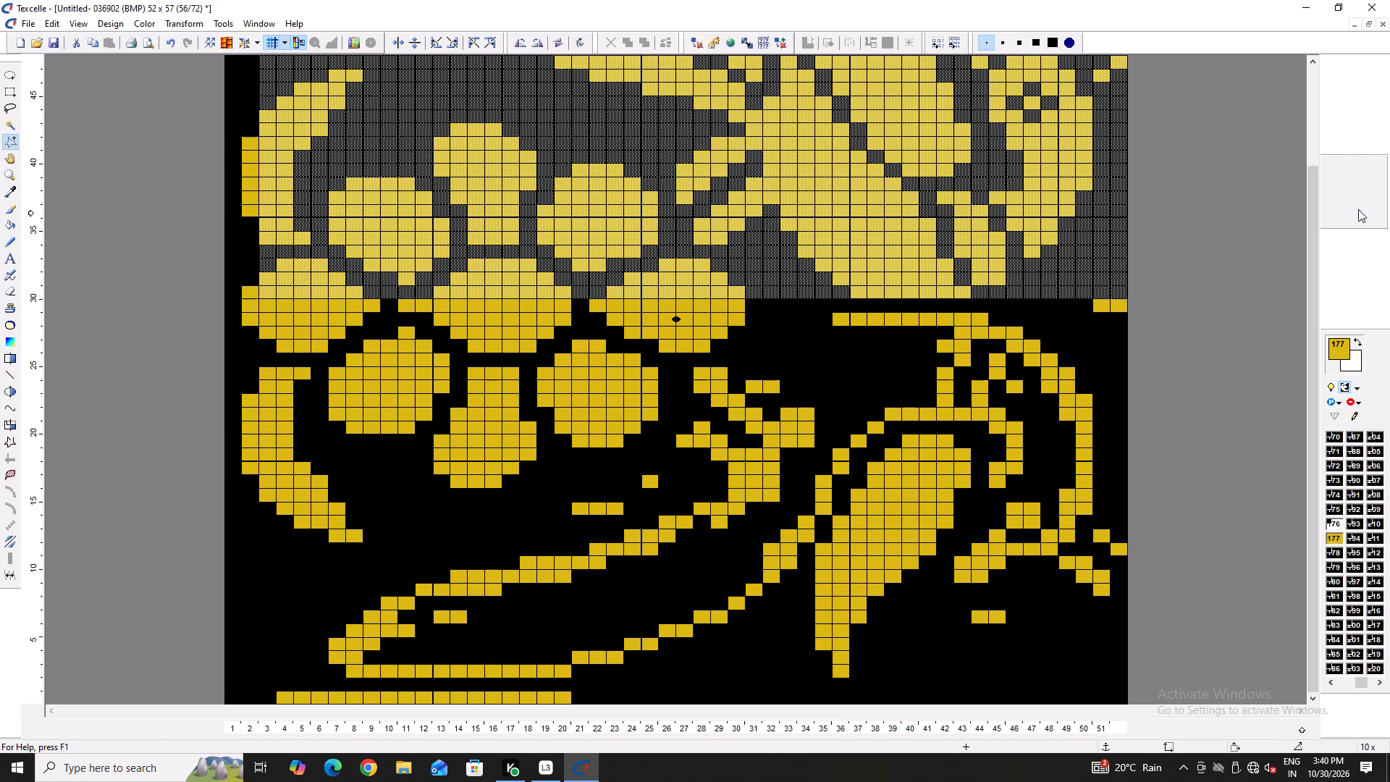
drag(912, 244, 913, 261)
drag(916, 277, 918, 285)
click(920, 293)
drag(925, 306, 959, 340)
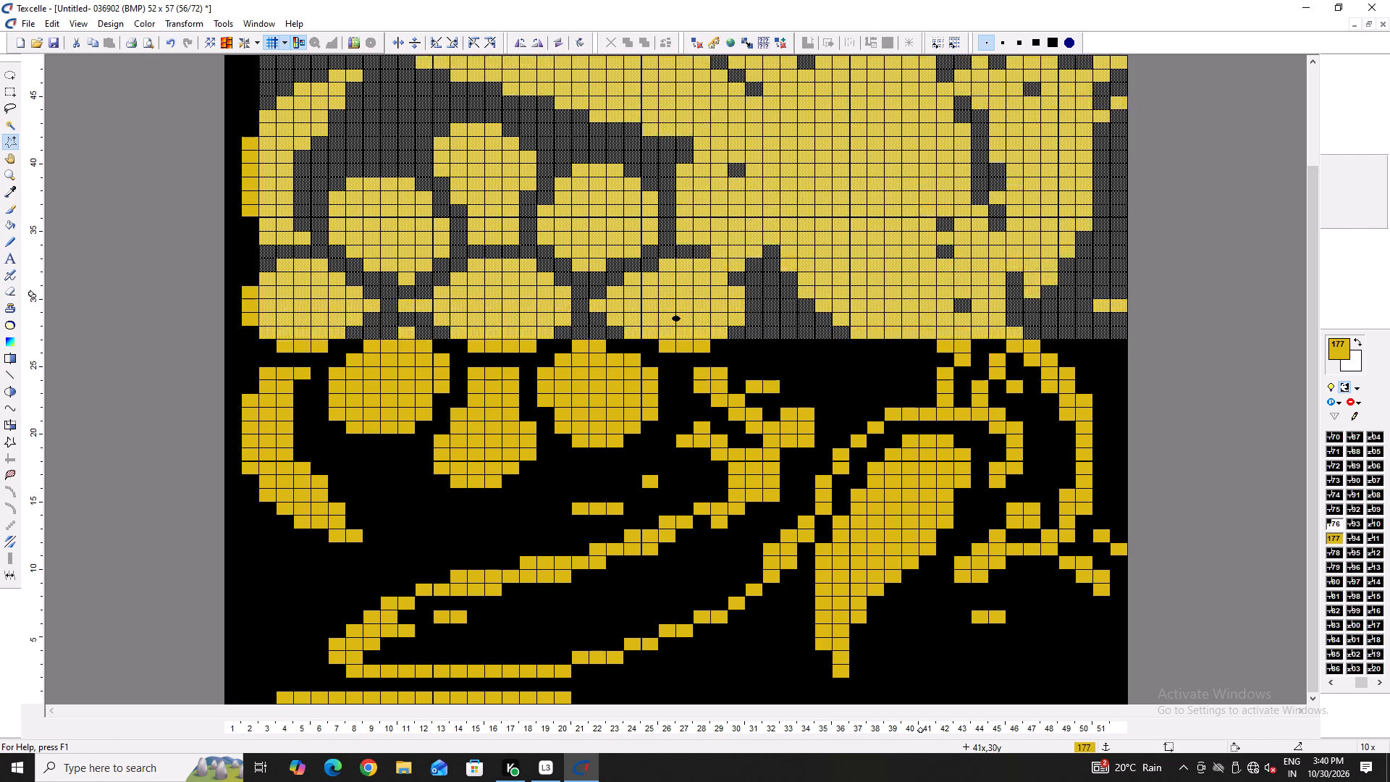
drag(959, 340, 1050, 313)
drag(1174, 272, 1200, 266)
triple_click(1357, 219)
click(1353, 198)
drag(762, 148, 762, 185)
drag(769, 267, 770, 322)
drag(770, 328, 700, 369)
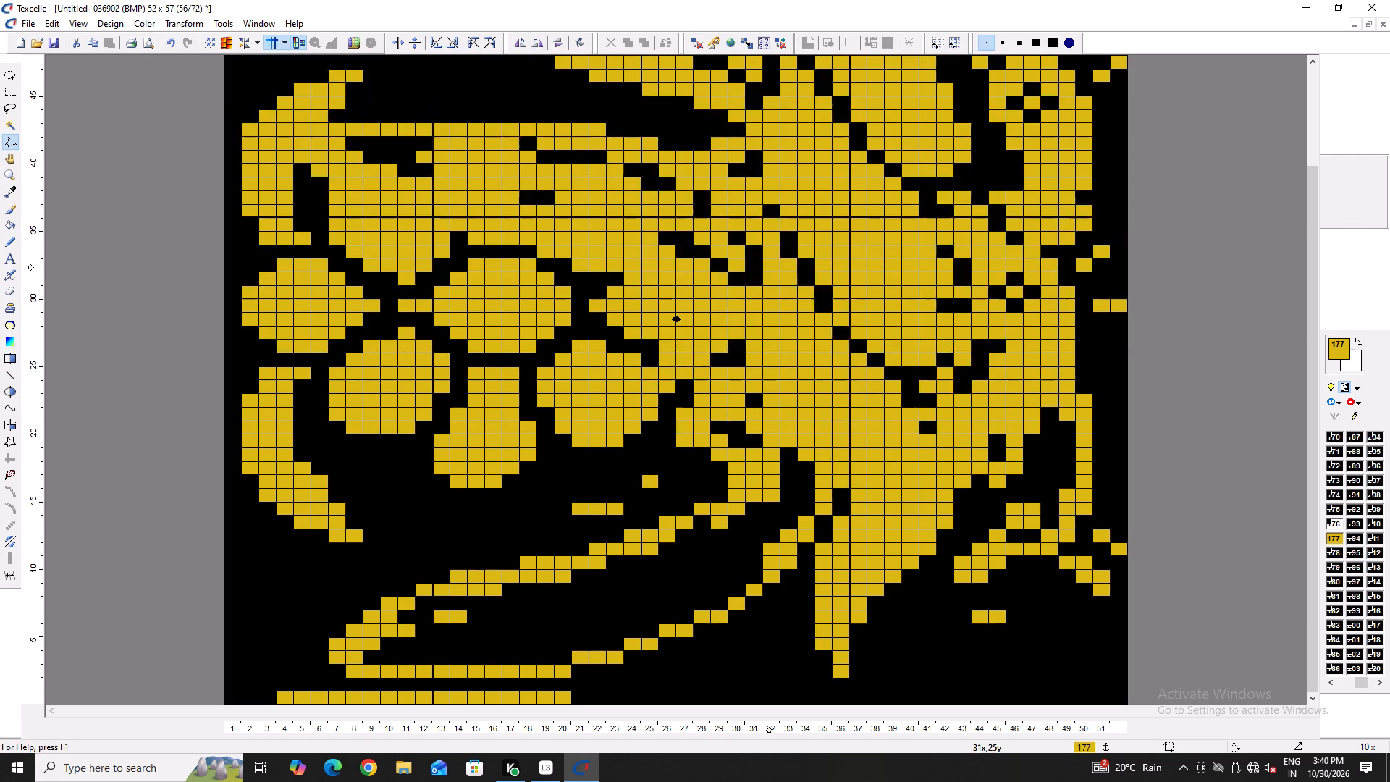
Create a new pattern design from the selected bird motif.
drag(700, 369, 730, 37)
click(730, 40)
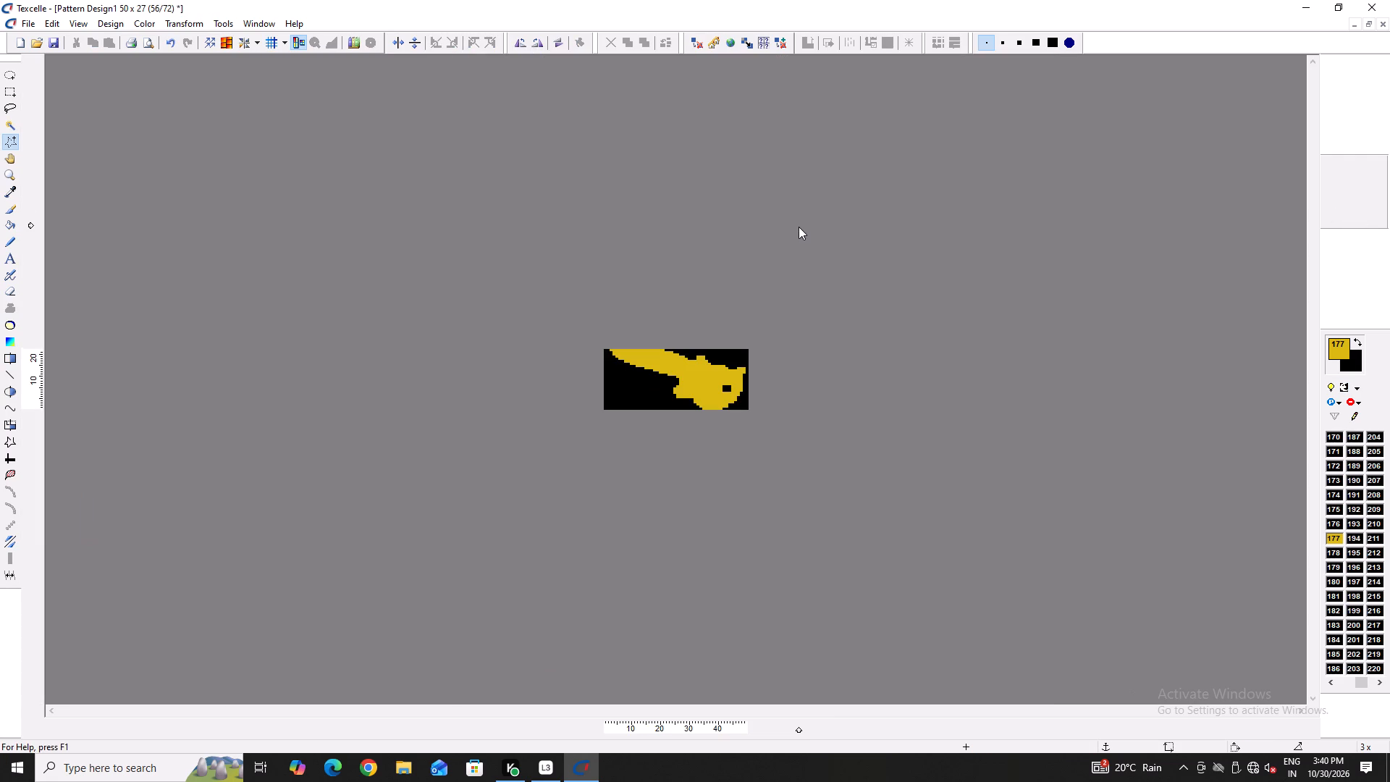
Undo the overlapping bird copies in the Pattern Design1 window.
key(ctrl+z)
key(ctrl+z)
key(ctrl+z)
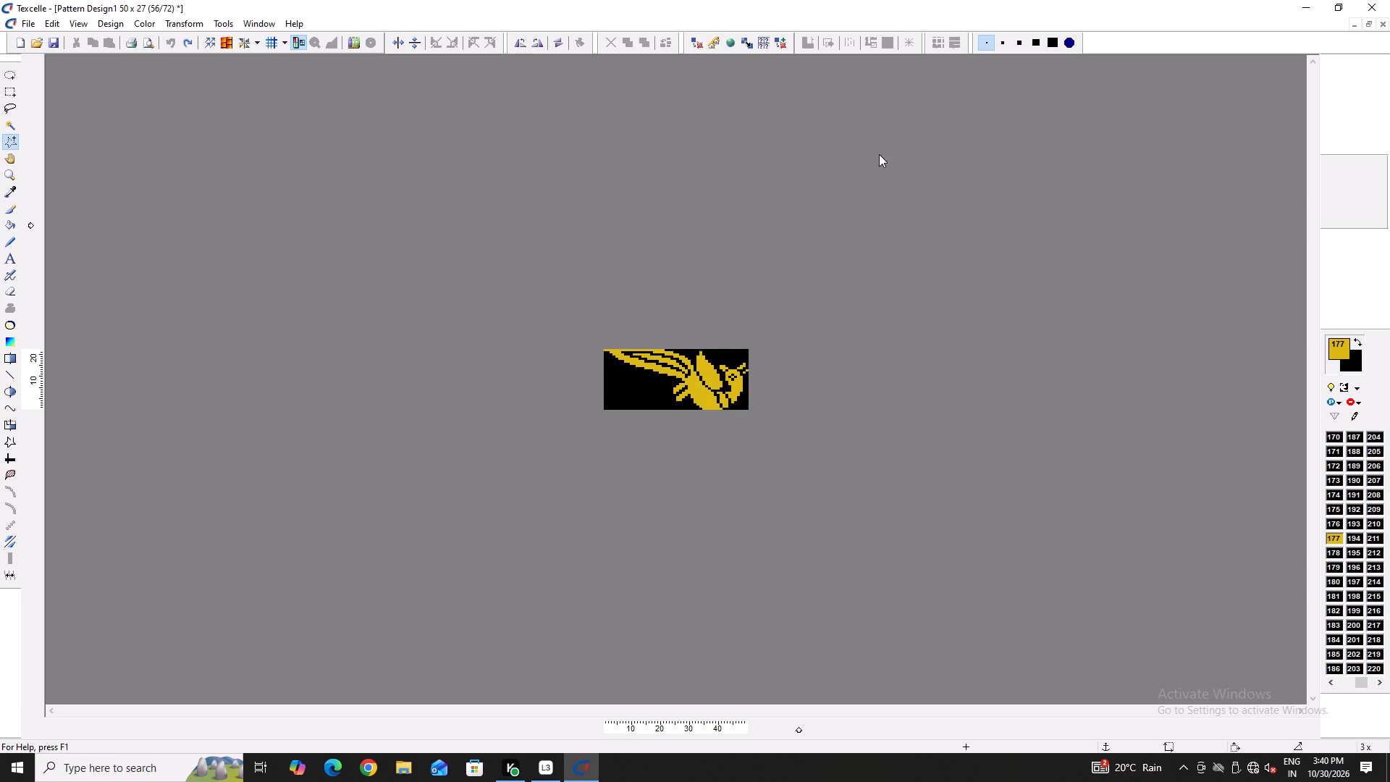
key(ctrl+z)
Switch back to the Untitled- 036902 design and maximize its window.
click(1368, 26)
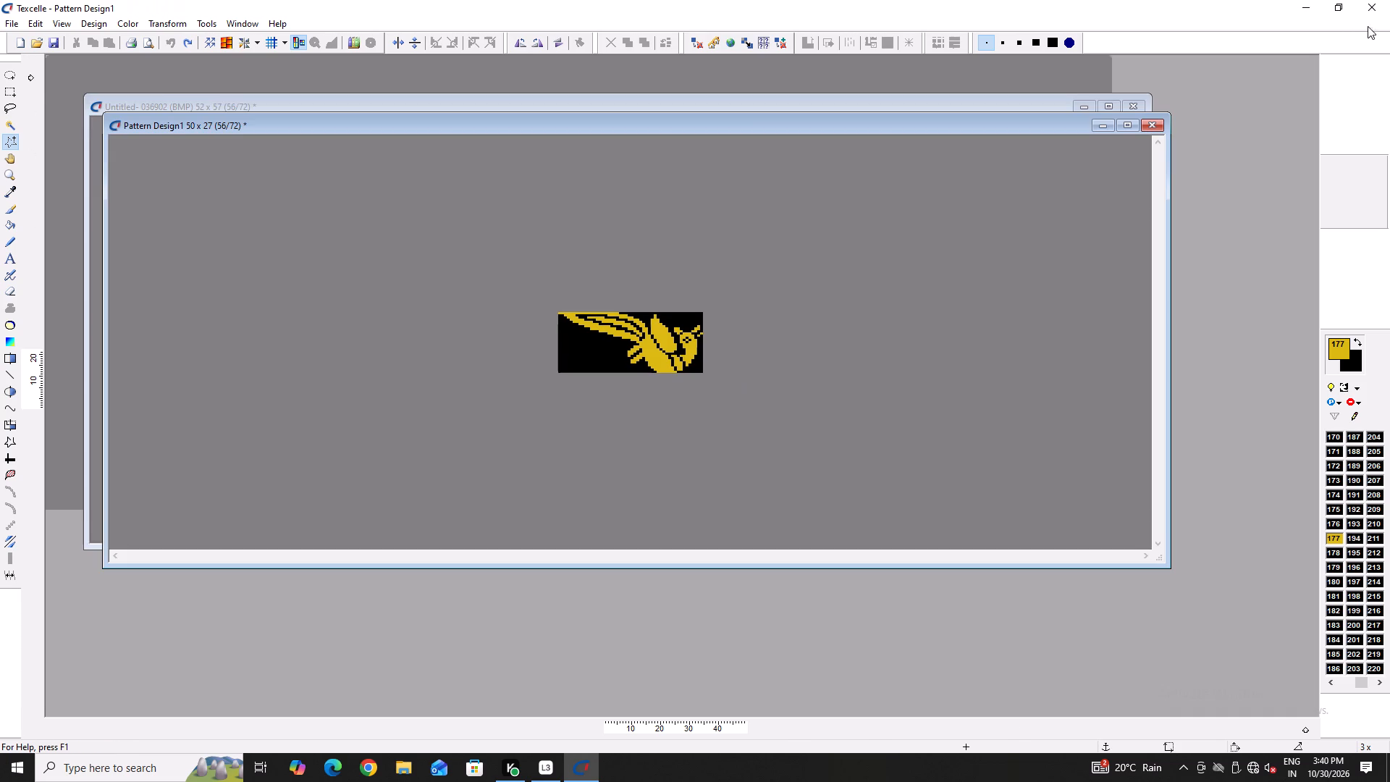
click(1111, 105)
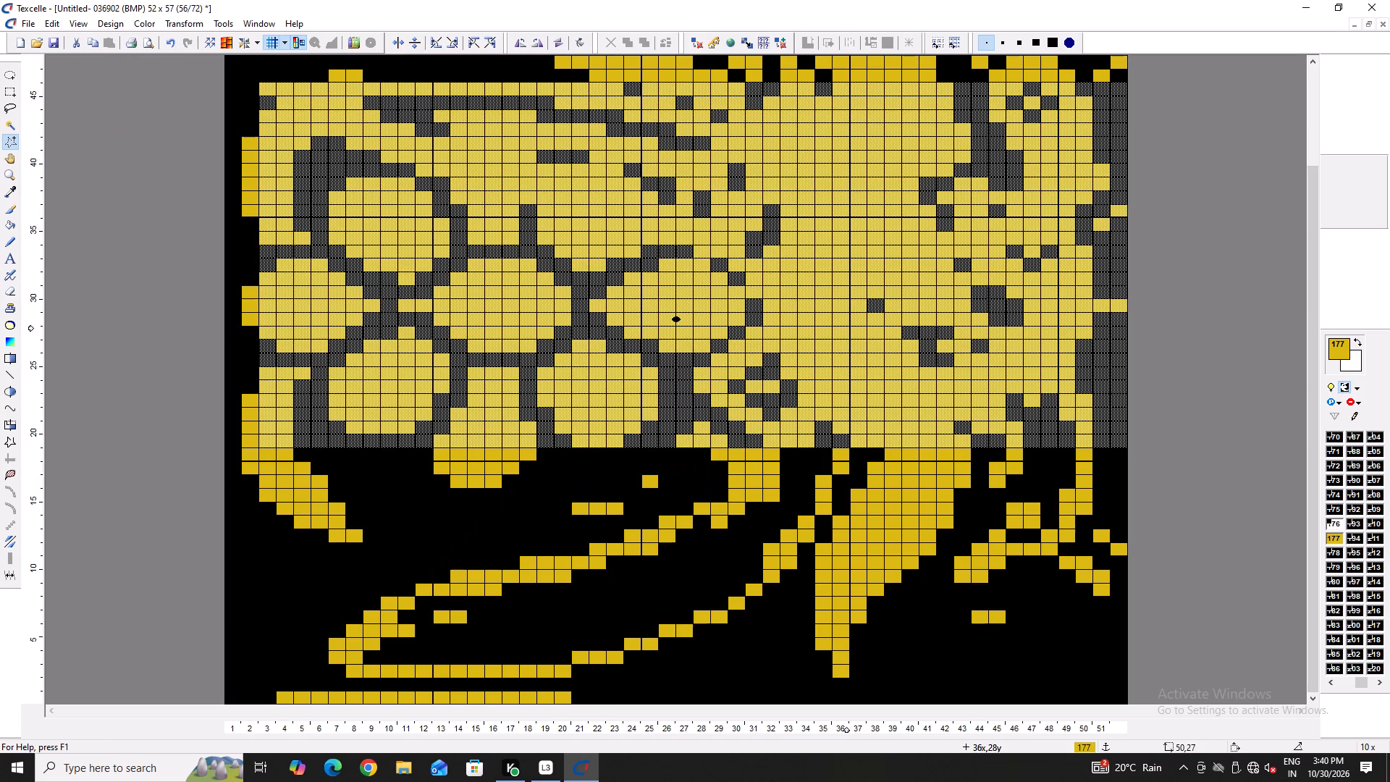
Undo the bird motif copy placed over the flower and lower half of the Untitled- 036902 design.
key(ctrl+z)
key(ctrl+z)
scroll(761, 331, down, 3)
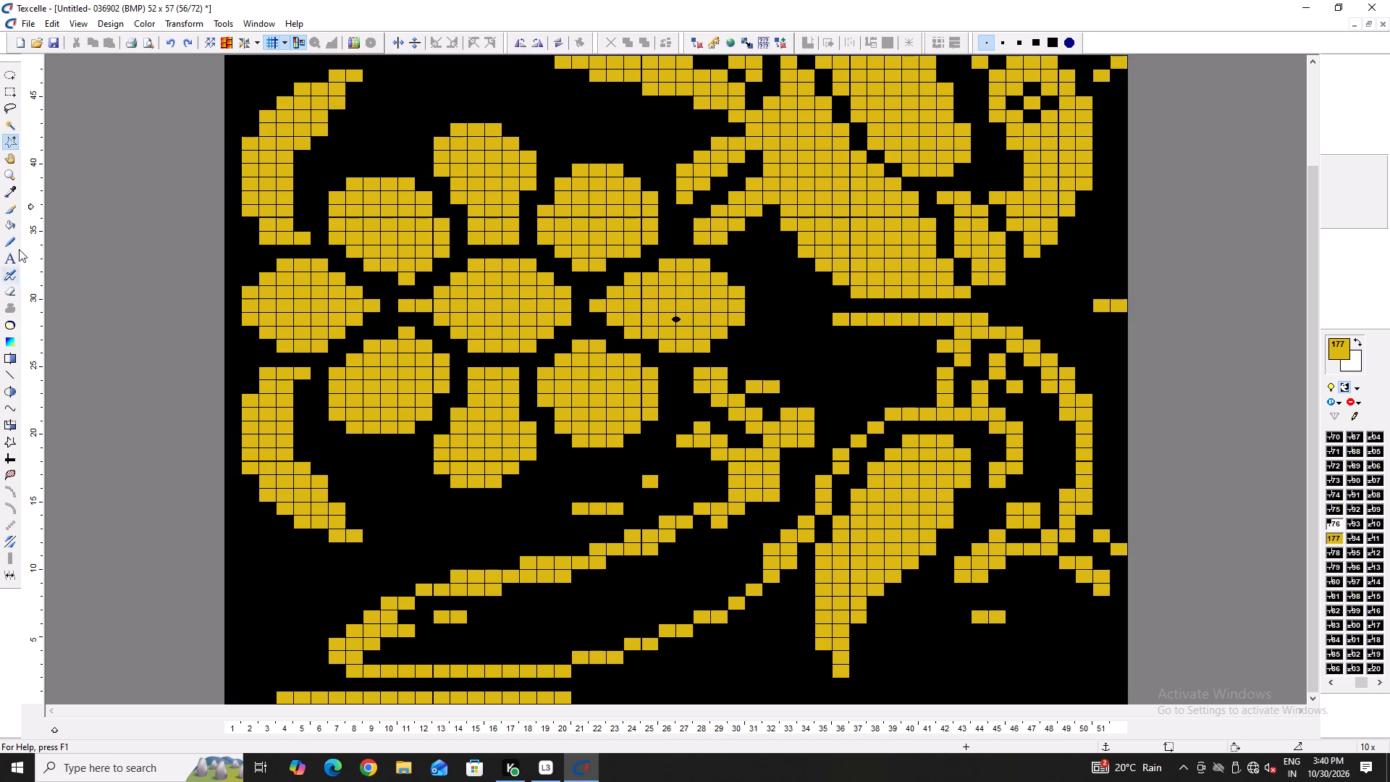
Turn off the gold-only colour view so that all colours of the design are displayed.
double_click(1344, 381)
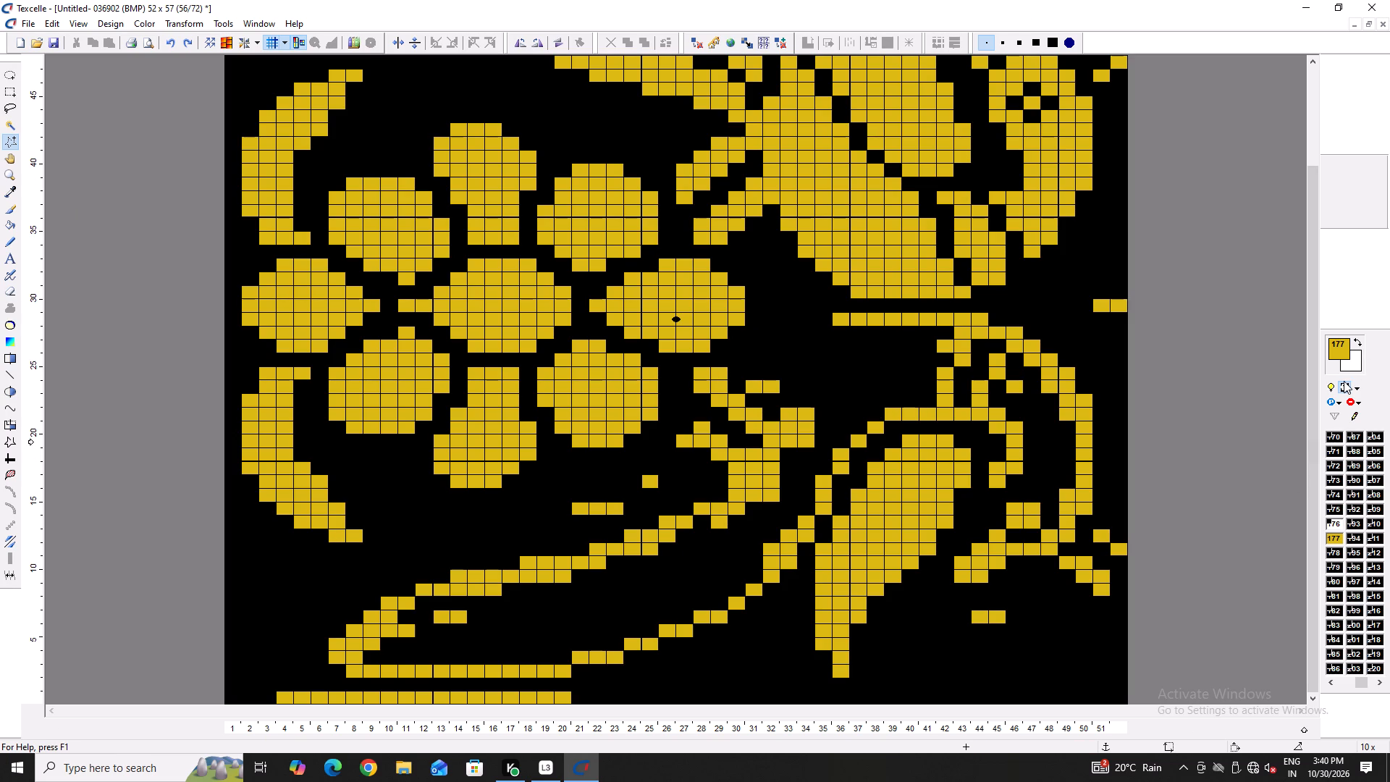
double_click(1346, 387)
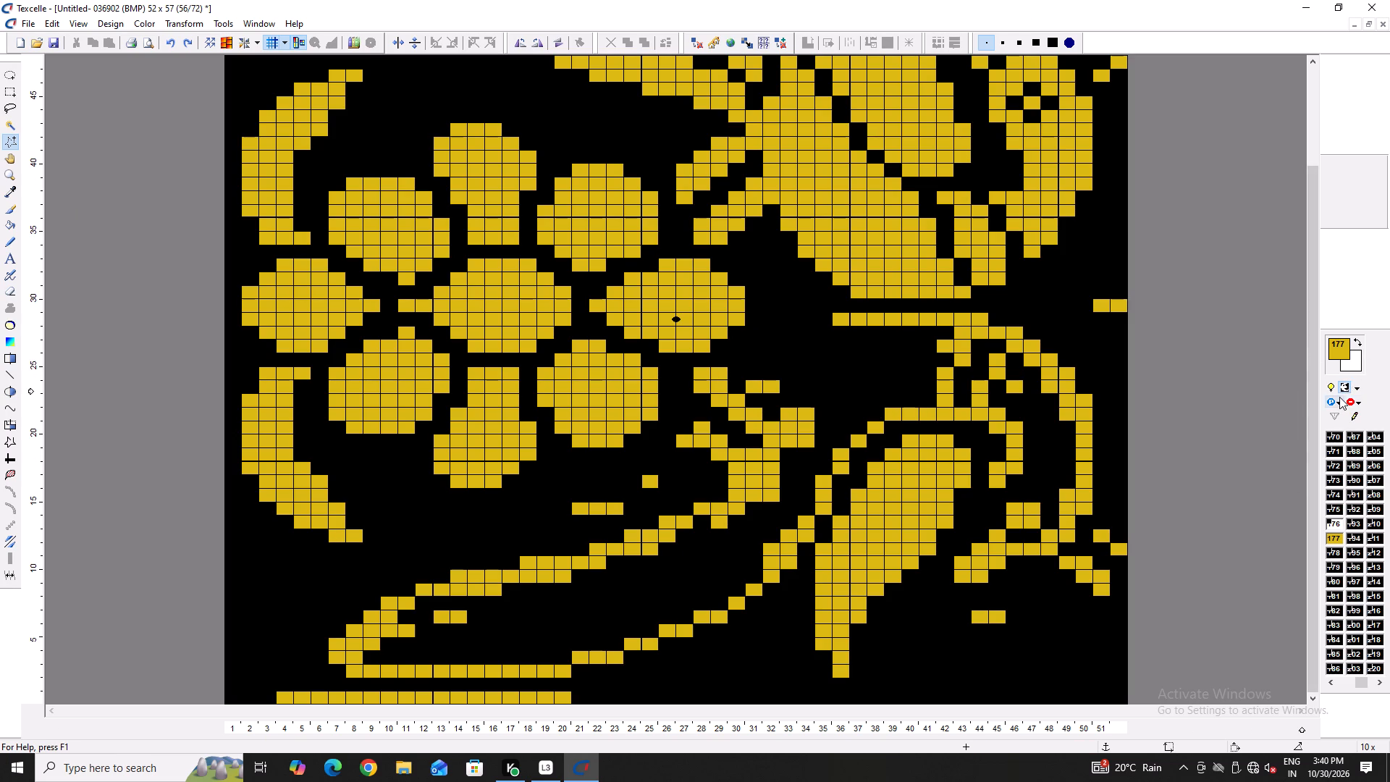
triple_click(1342, 386)
triple_click(1342, 386)
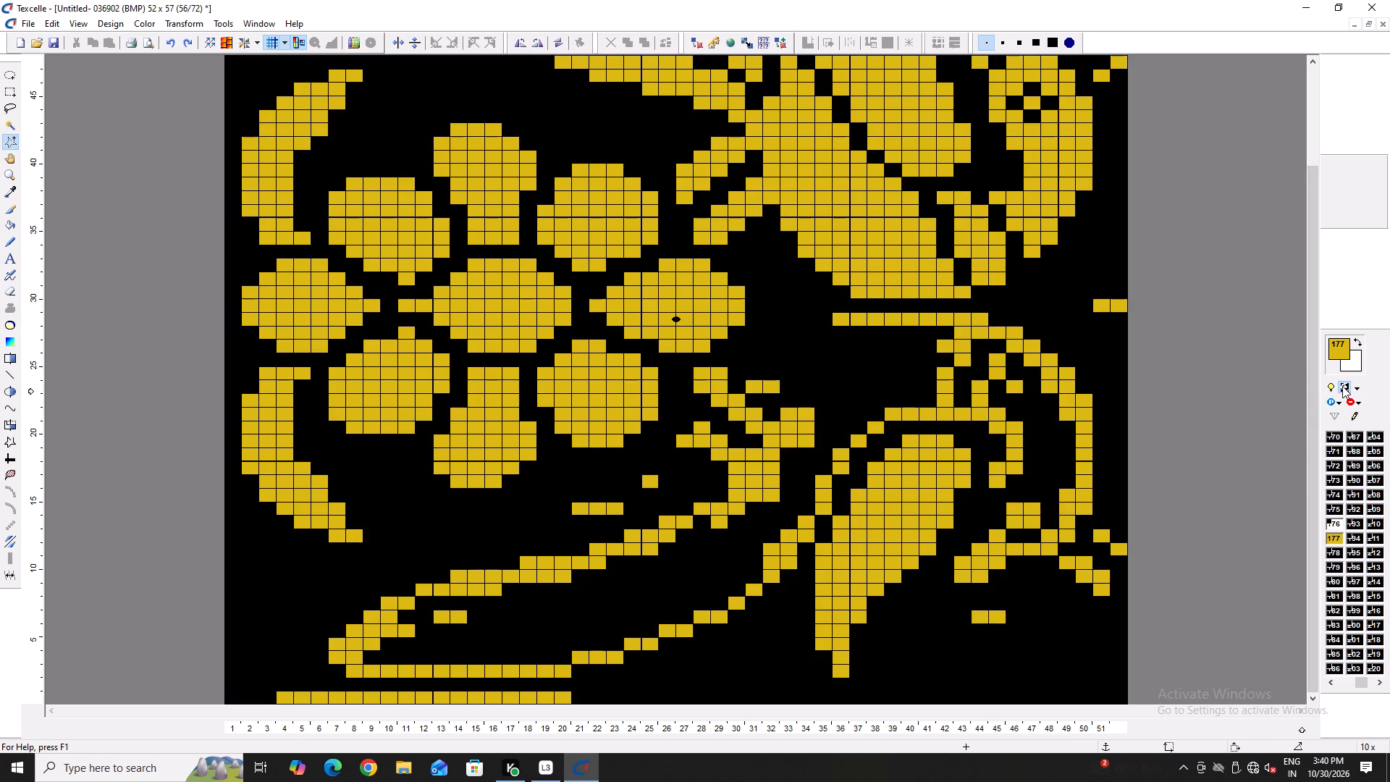
click(1342, 386)
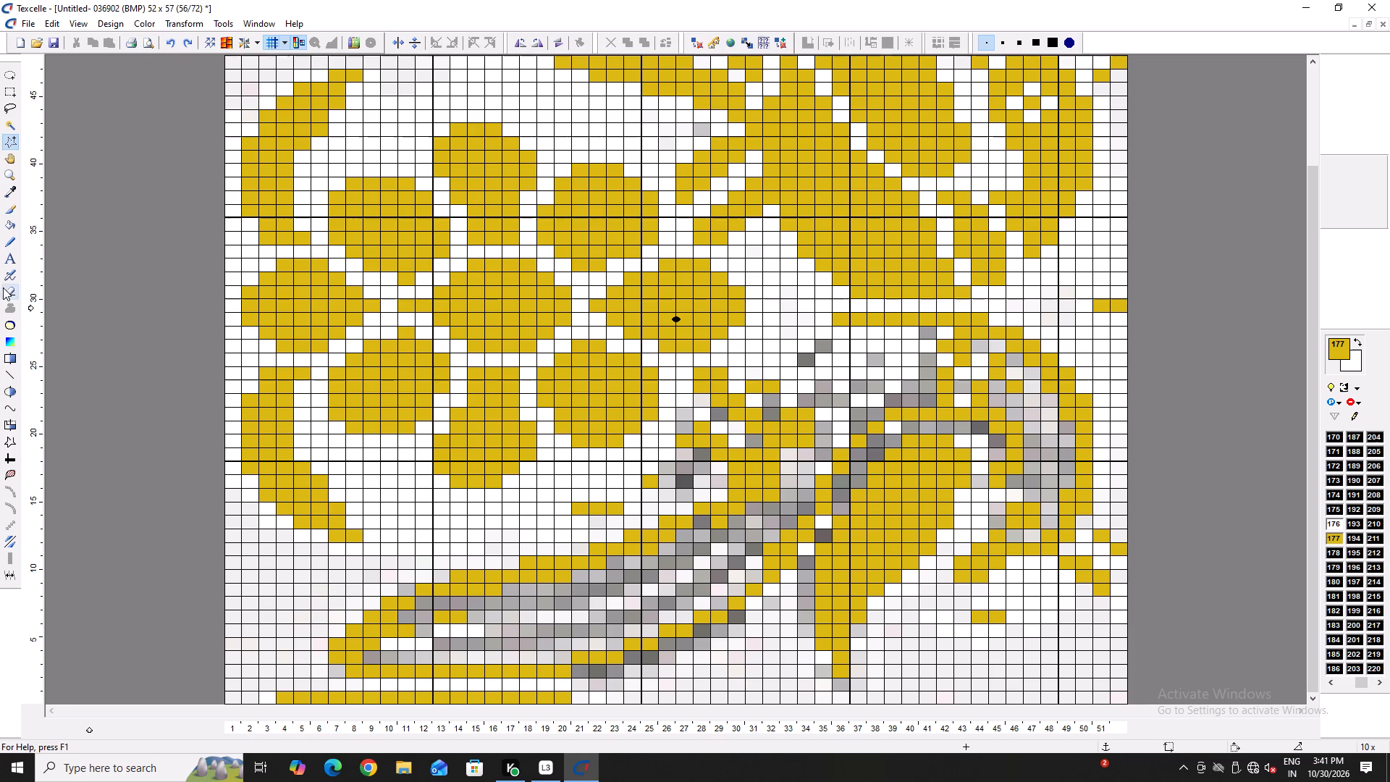
Erase the lower bird's long tail feathers below the flower to the white background.
click(5, 289)
right_drag(359, 620, 456, 781)
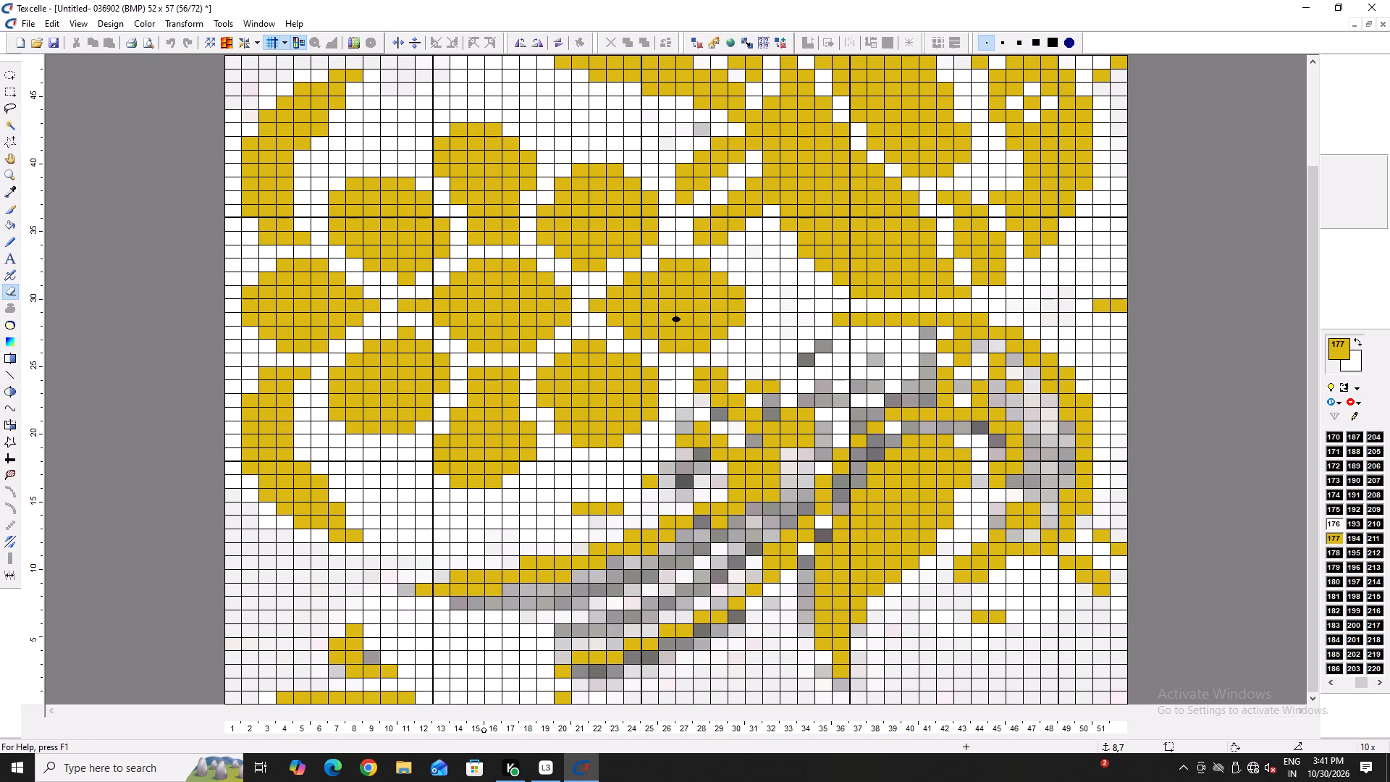
right_drag(456, 781, 263, 696)
right_drag(456, 562, 631, 644)
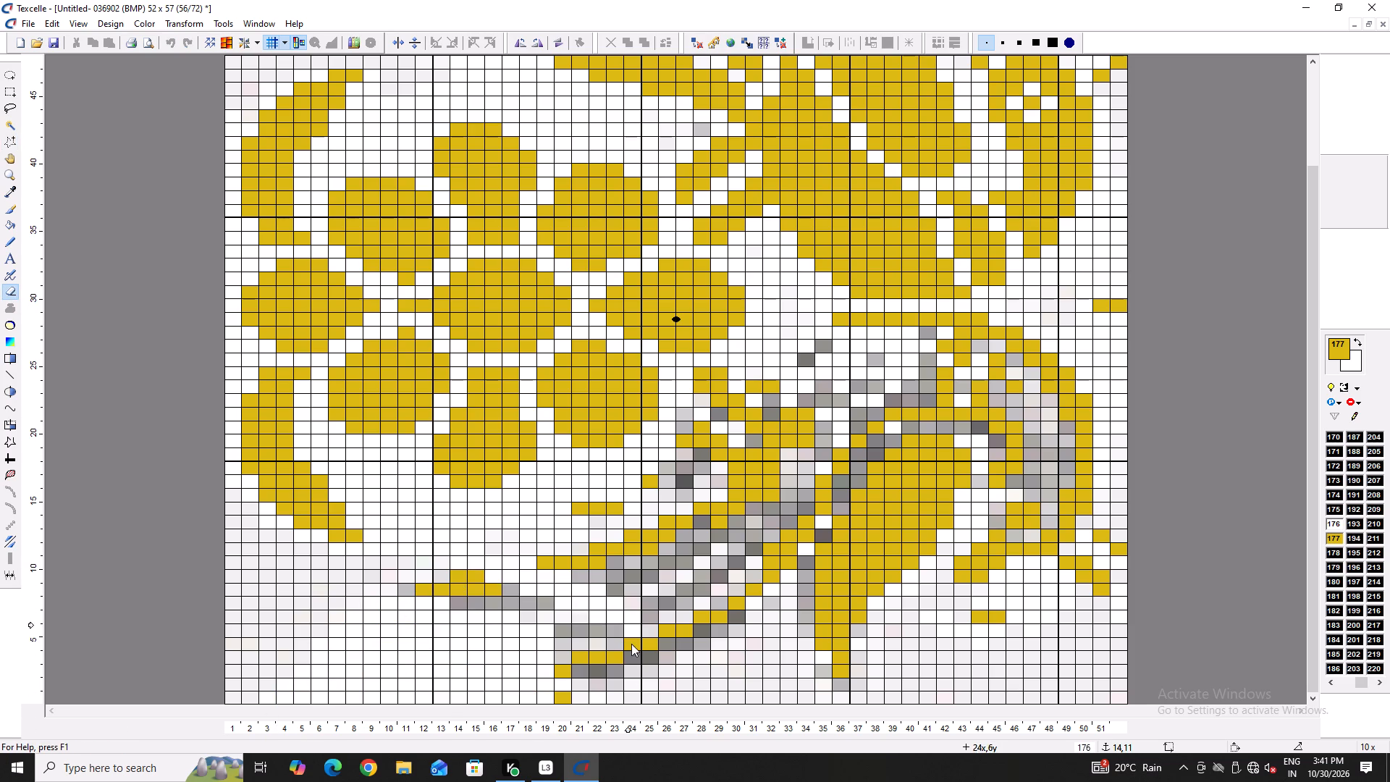
right_drag(631, 644, 390, 572)
right_drag(538, 522, 531, 560)
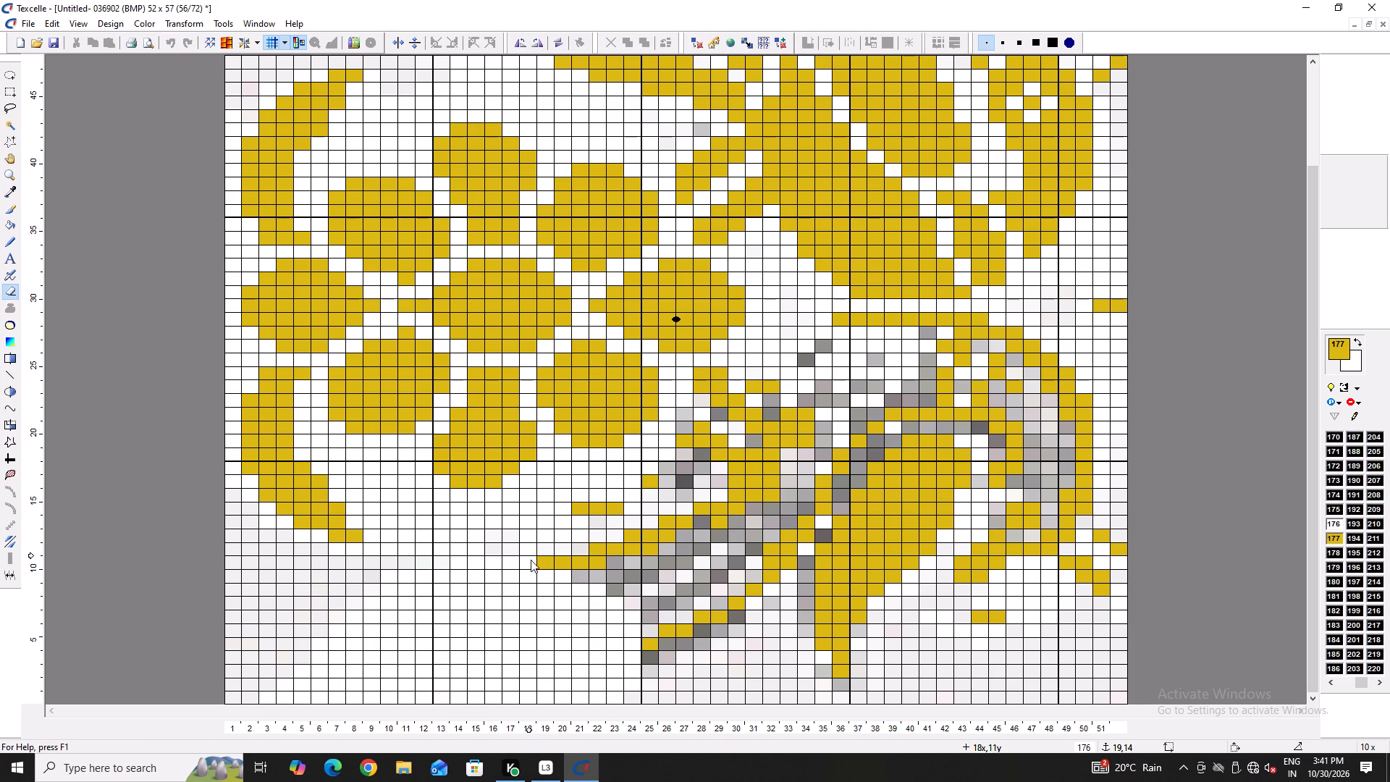
right_drag(531, 560, 563, 496)
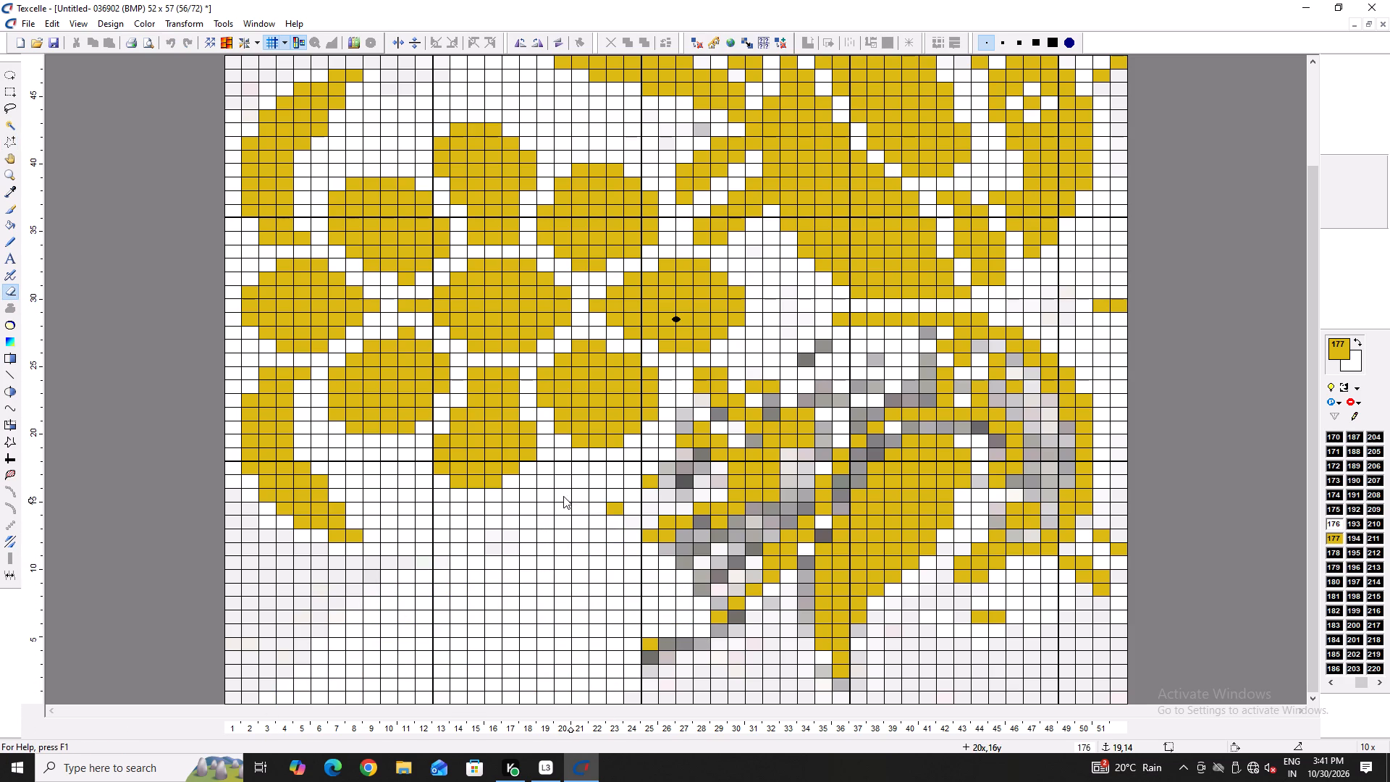
Erase the base of the lower bird's tail and its feet beside the flower.
right_drag(563, 496, 764, 619)
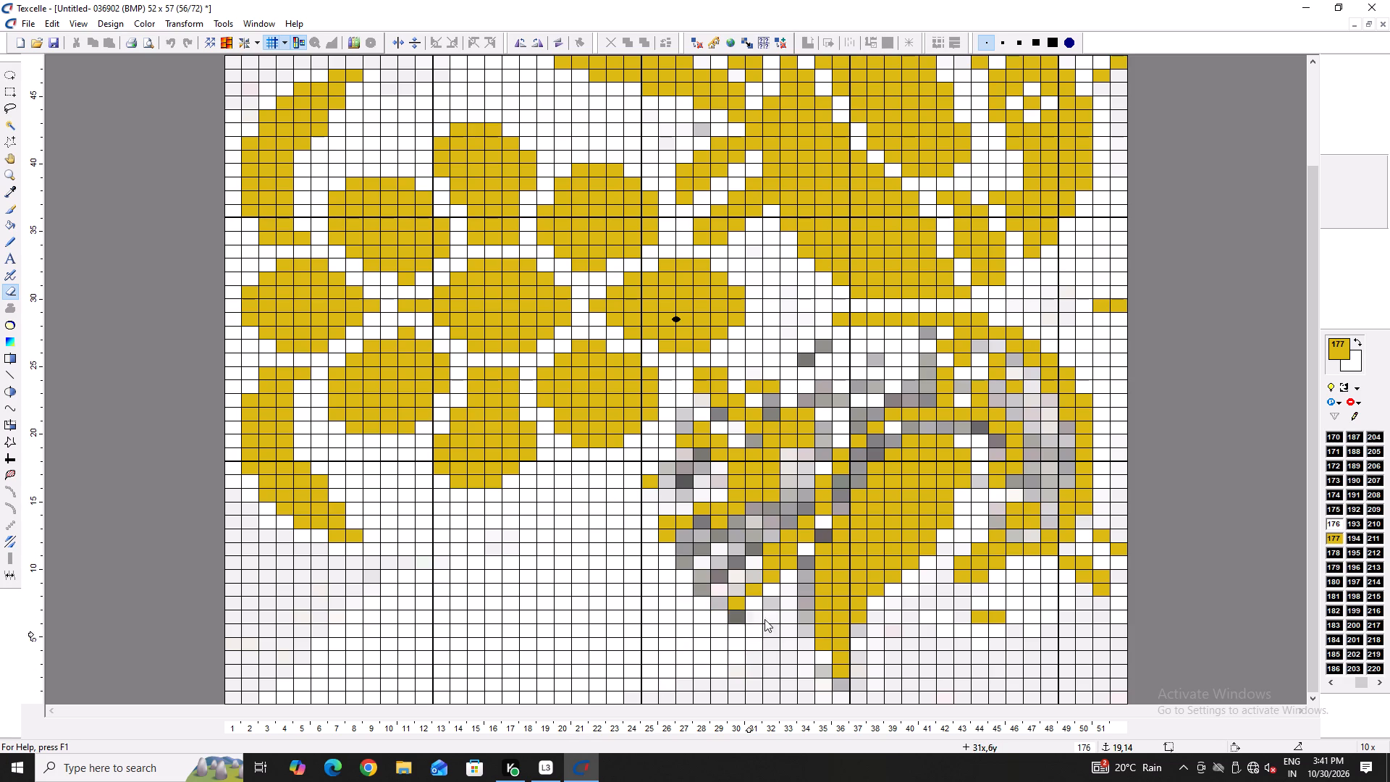
right_drag(764, 619, 664, 461)
right_drag(696, 361, 806, 419)
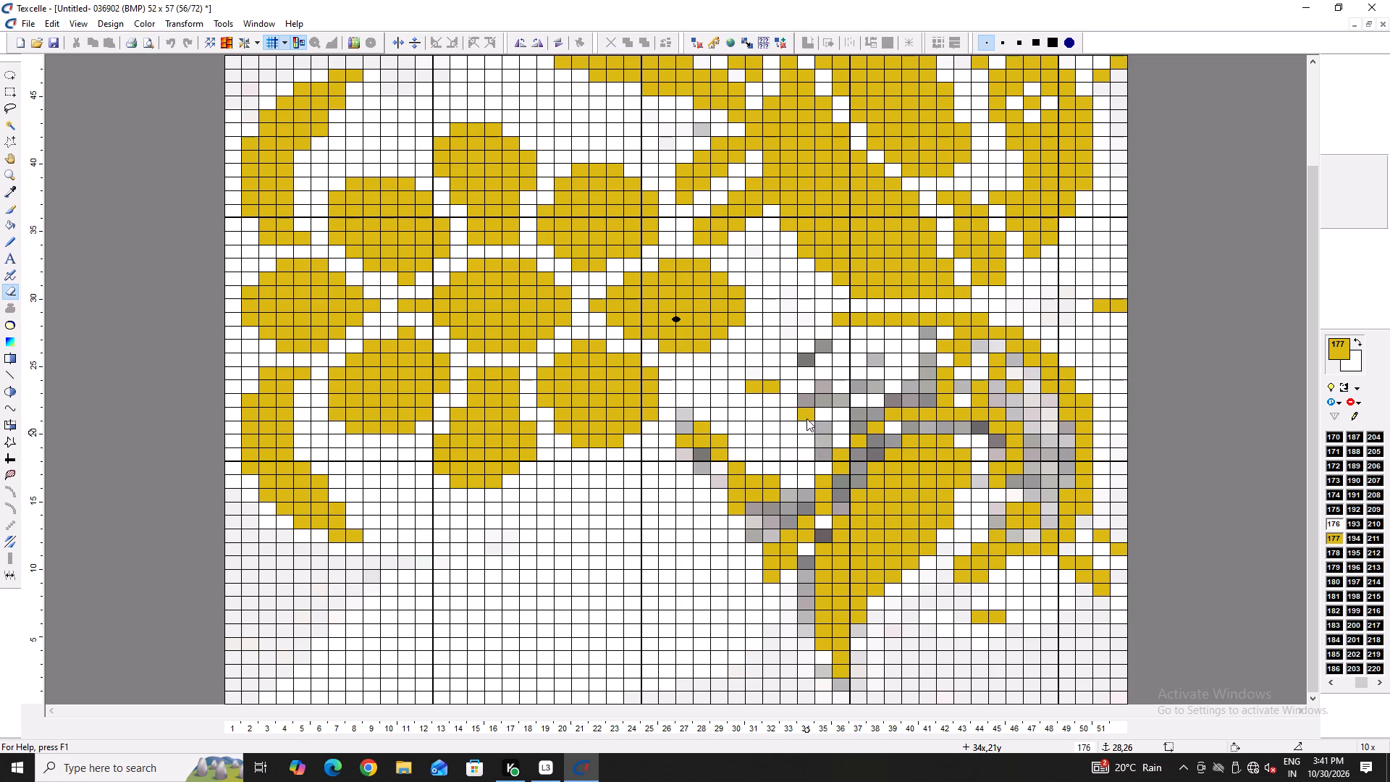
right_drag(806, 419, 673, 466)
right_drag(701, 550, 715, 586)
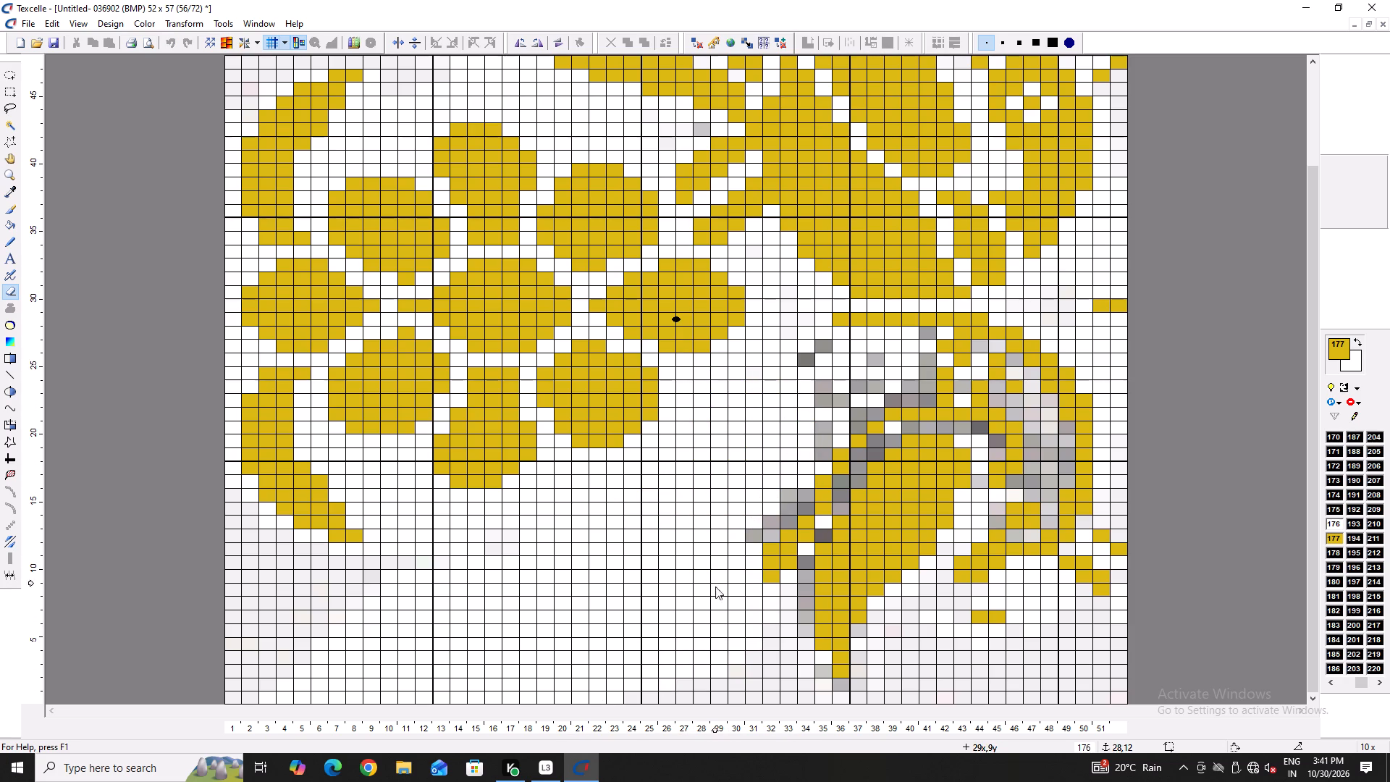
Erase the lower bird's remaining wing, body, head and beak, including the stray gold and grey pixels around them.
right_drag(715, 586, 851, 701)
right_drag(851, 698, 927, 612)
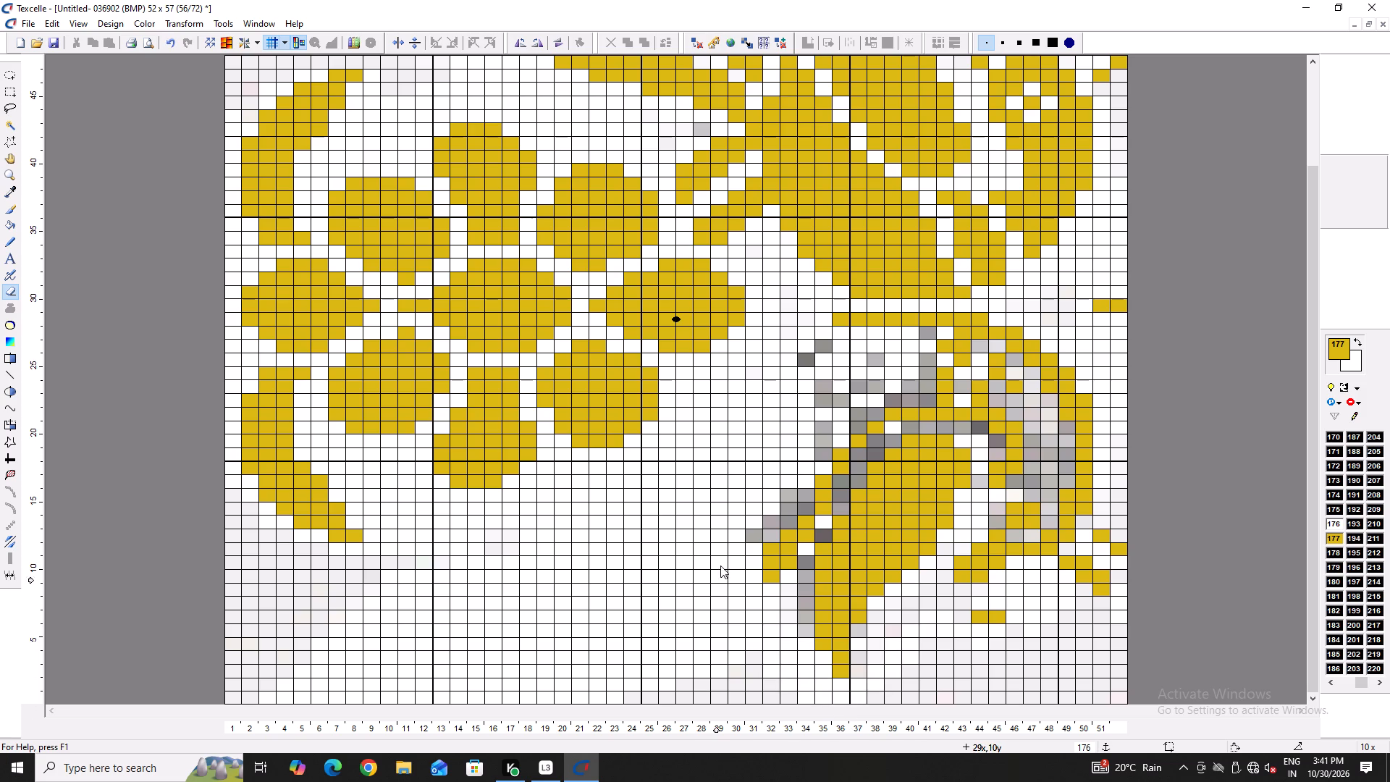
right_drag(764, 523, 978, 339)
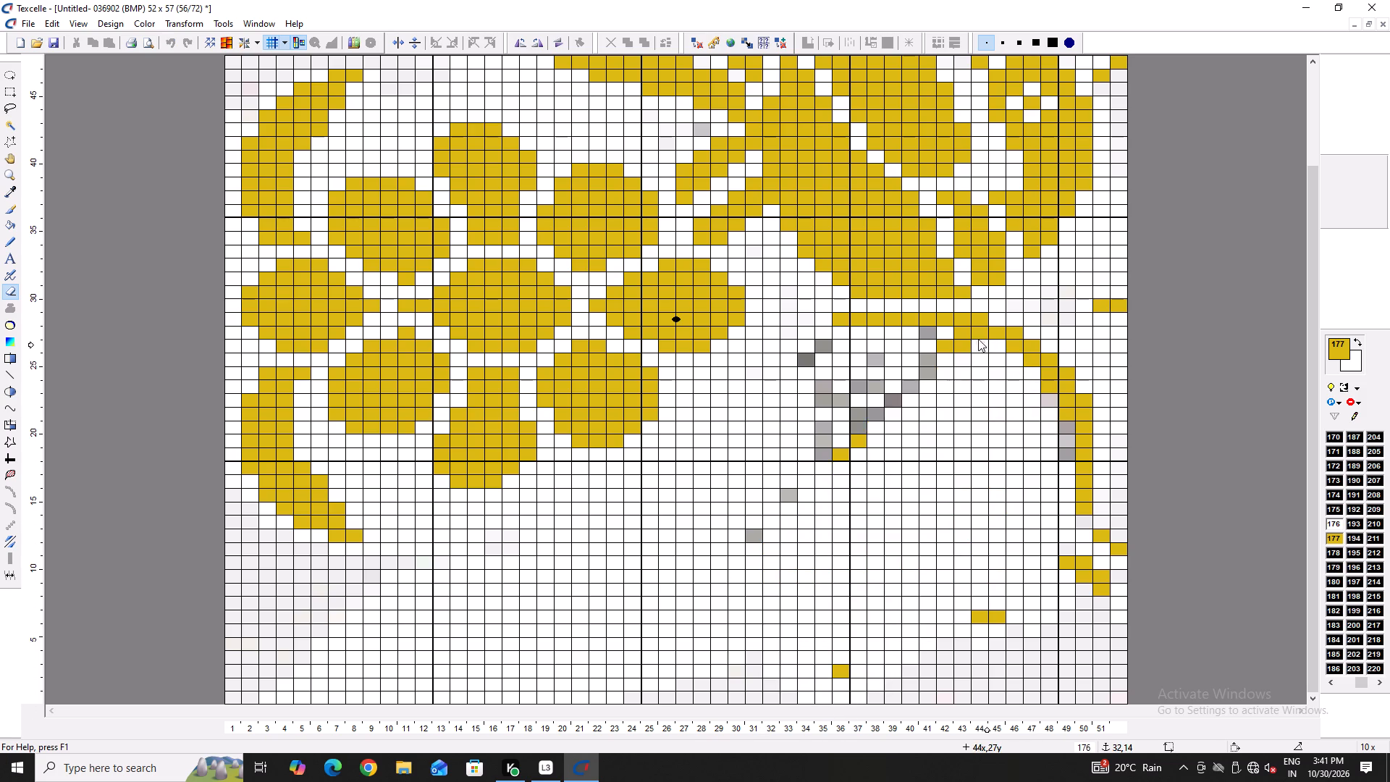
right_drag(978, 339, 784, 378)
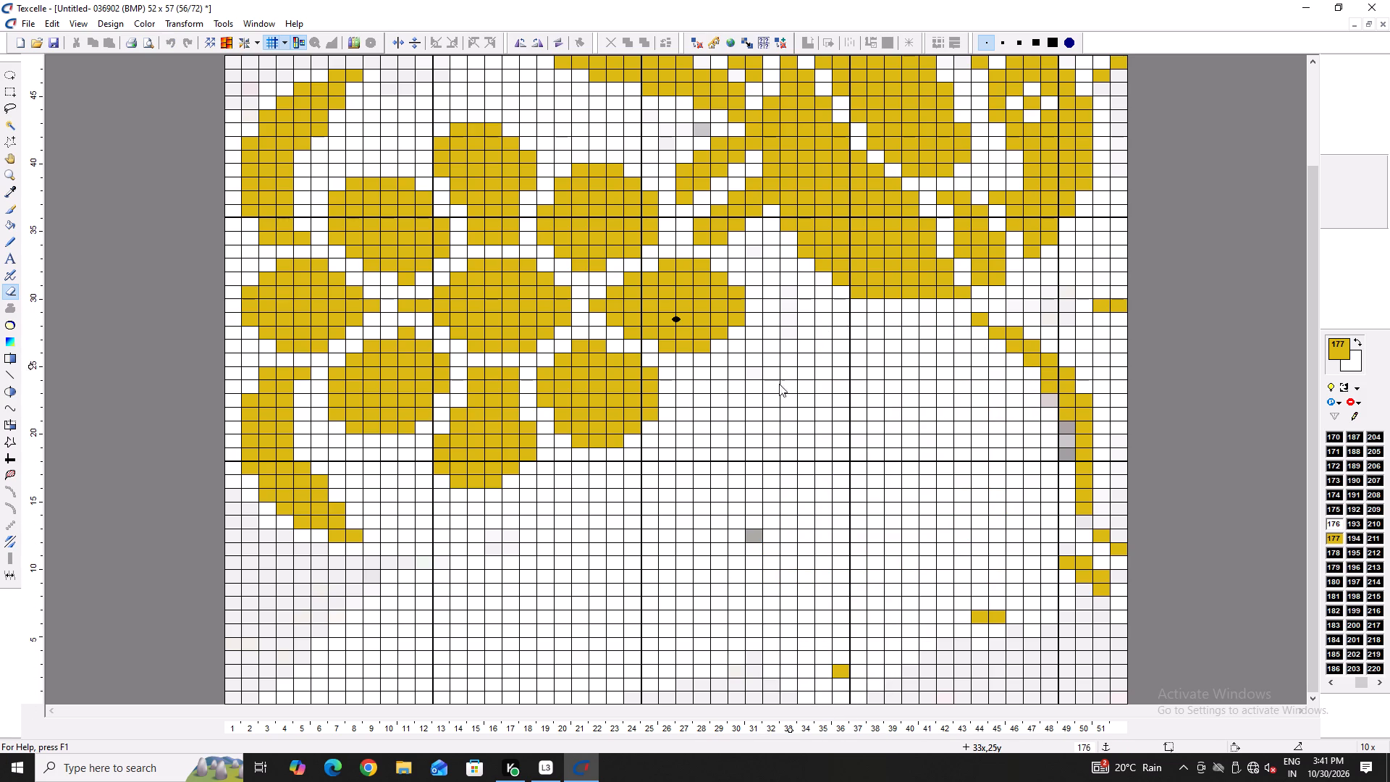
right_drag(744, 488, 1084, 408)
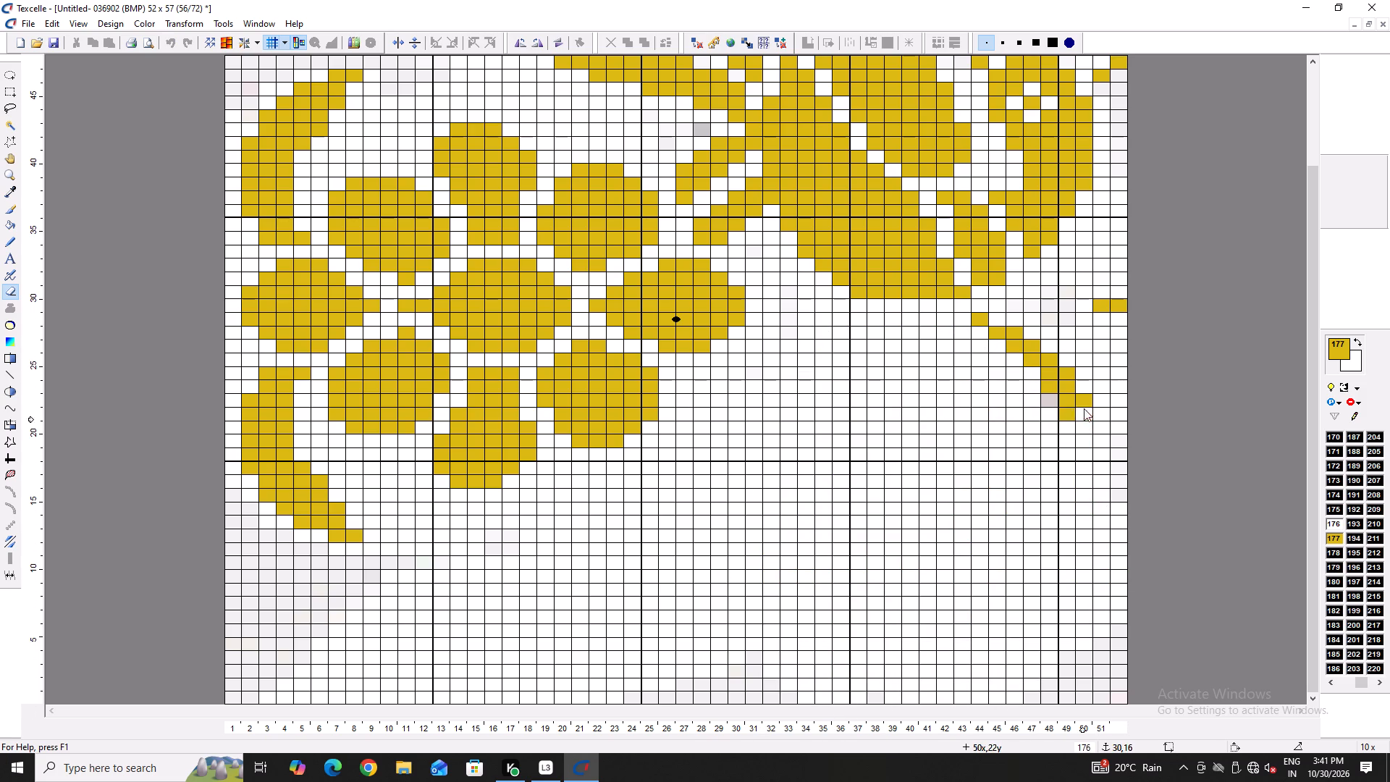
right_drag(1084, 408, 979, 319)
right_drag(1058, 311, 1050, 296)
Select all gold parts of the upper bird with the magic wand: body and tail, wing, crest, head, breast piece and beak.
scroll(1073, 391, up, 3)
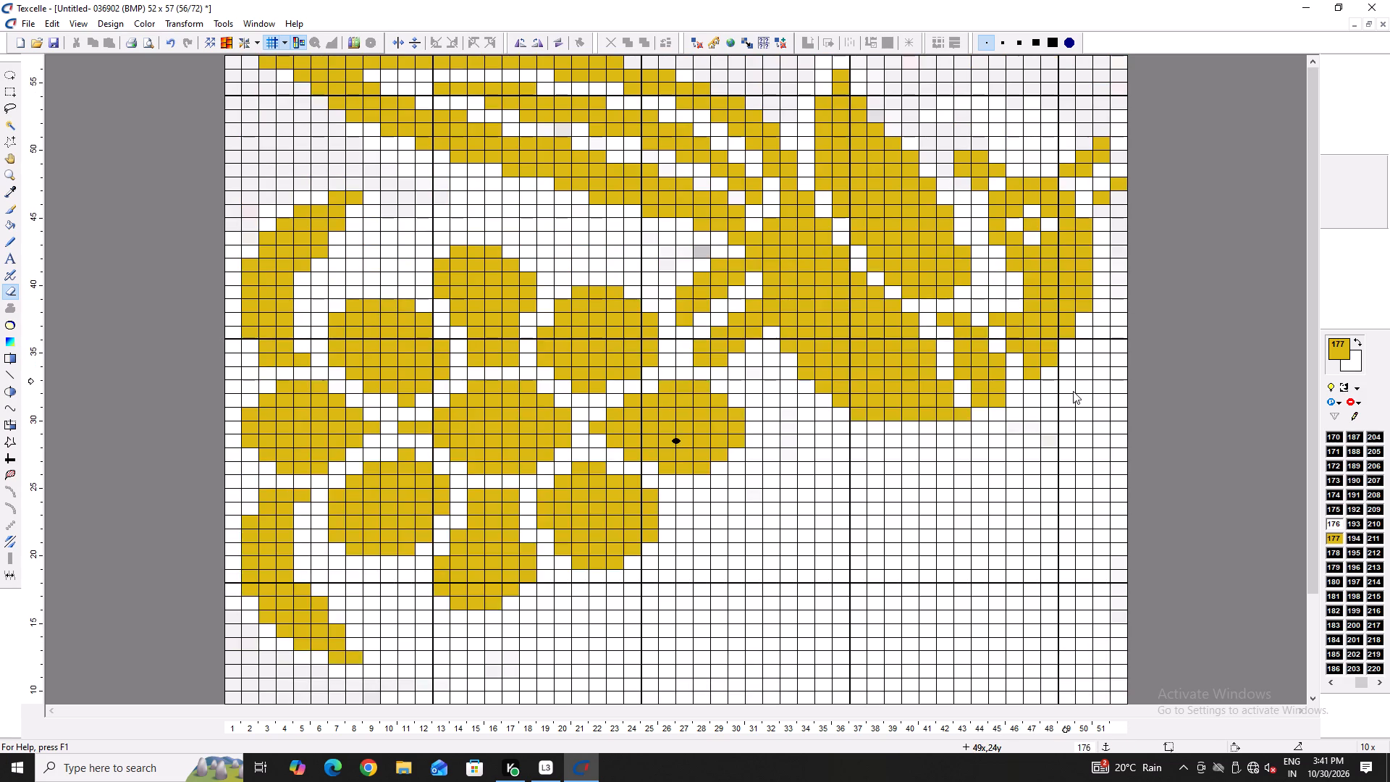
scroll(1074, 391, up, 3)
scroll(505, 266, up, 2)
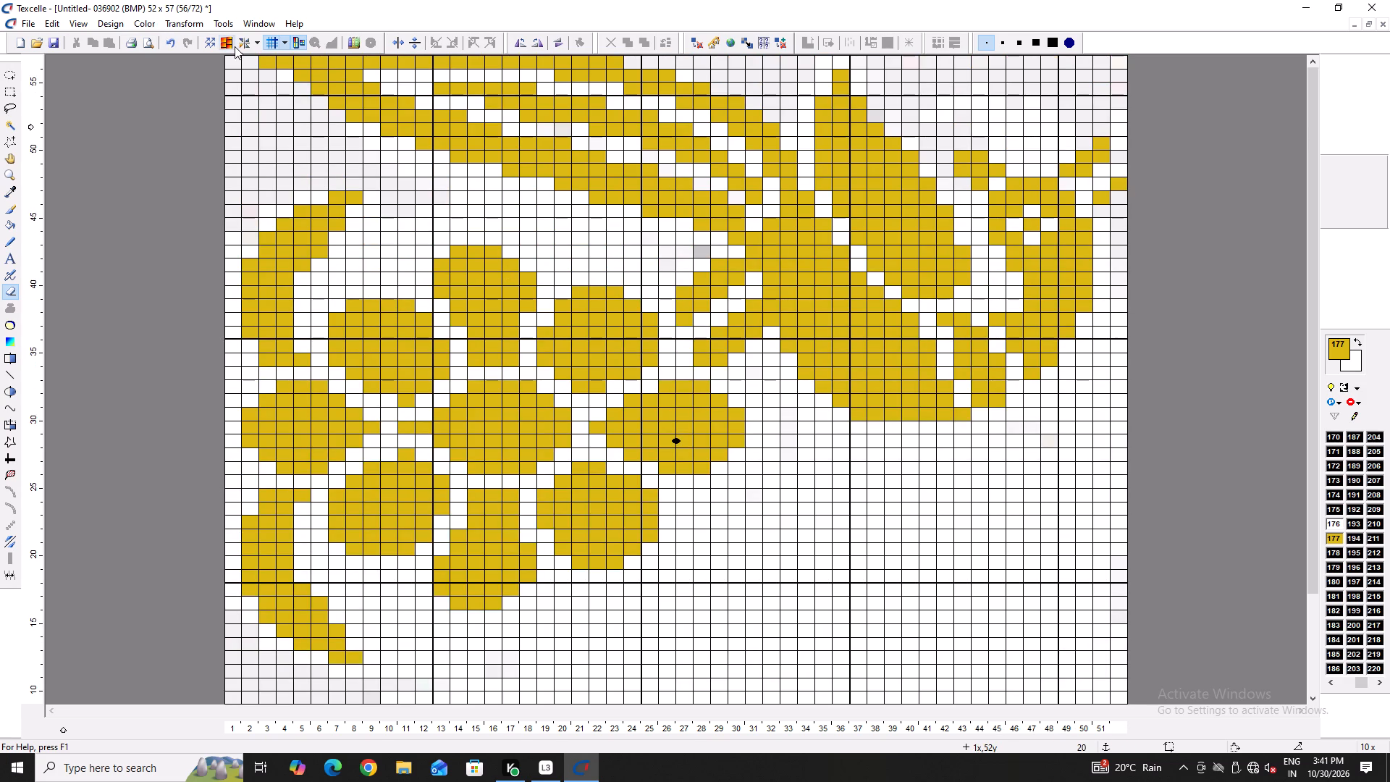
click(12, 126)
click(525, 154)
click(542, 98)
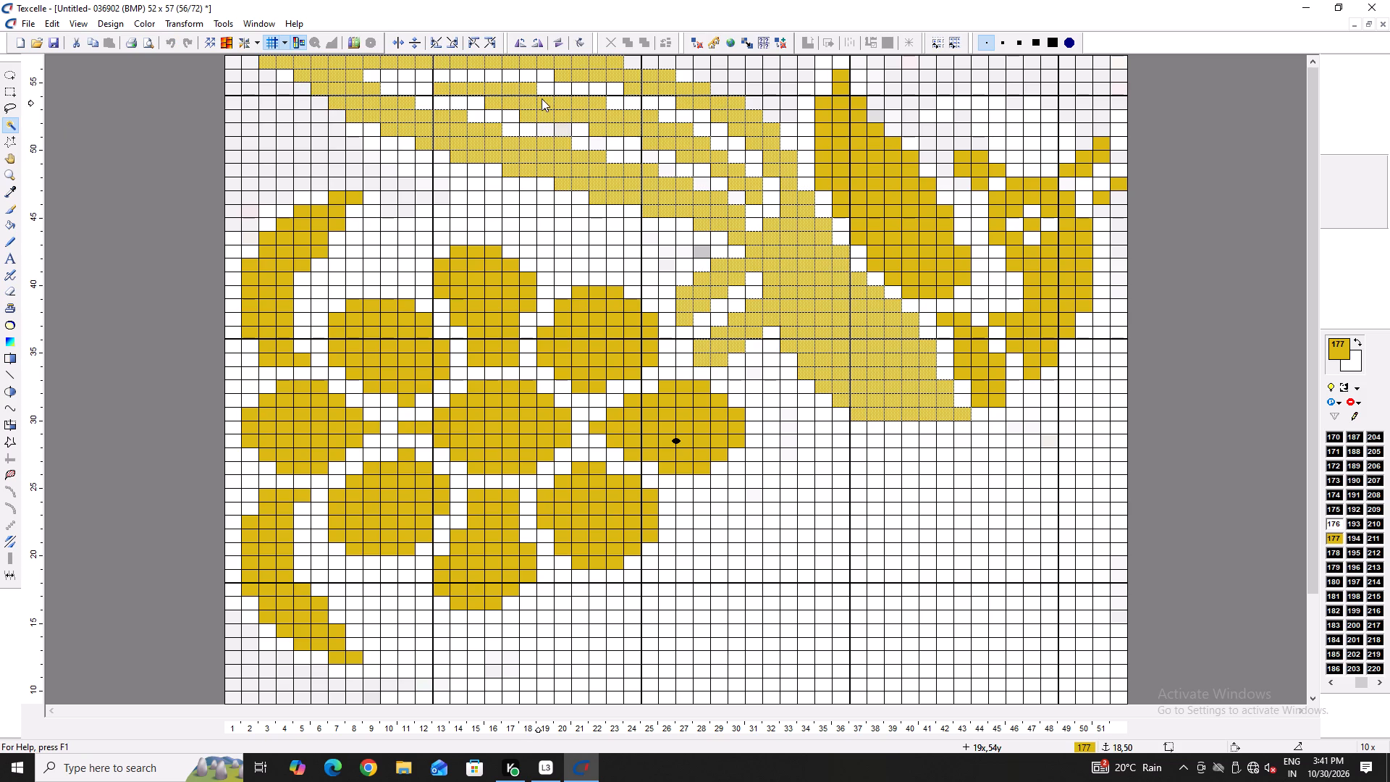
click(896, 187)
click(987, 163)
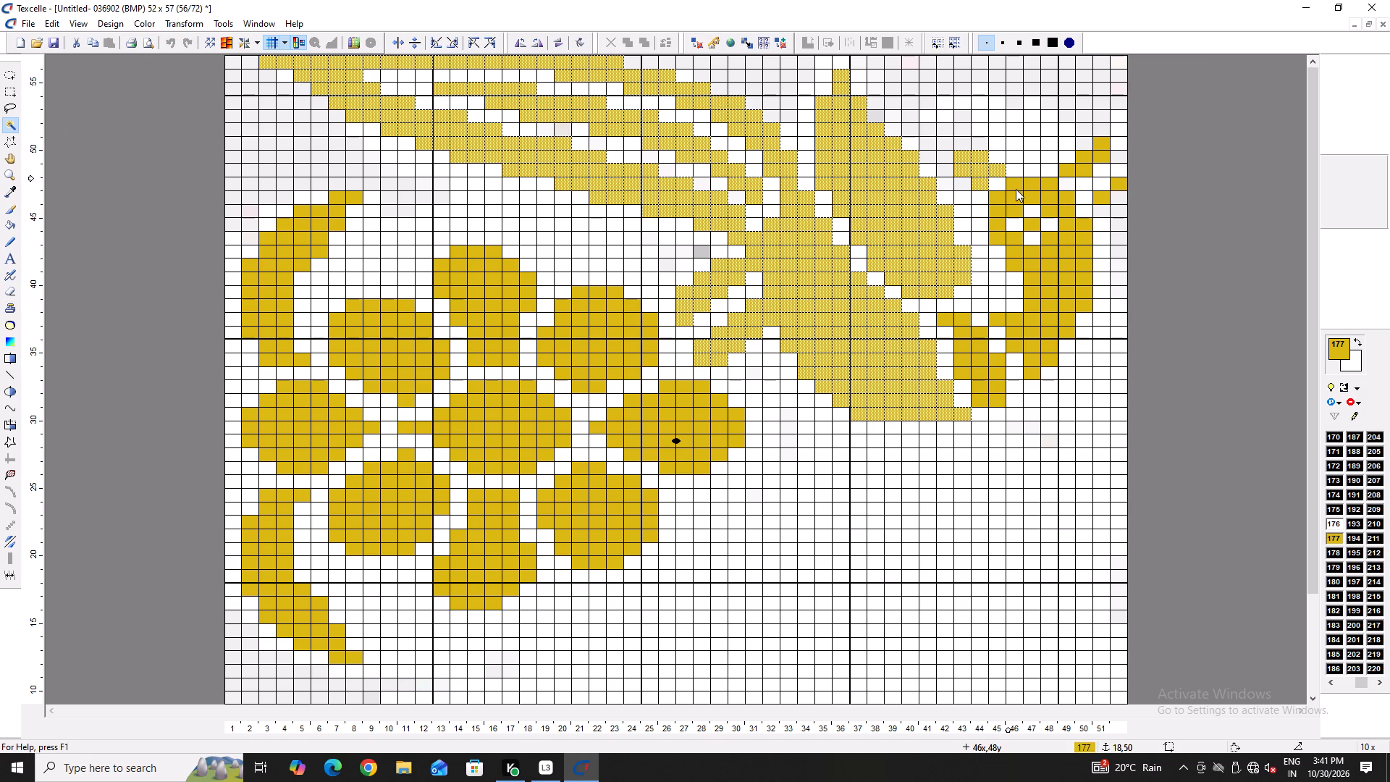
click(1016, 189)
double_click(1029, 226)
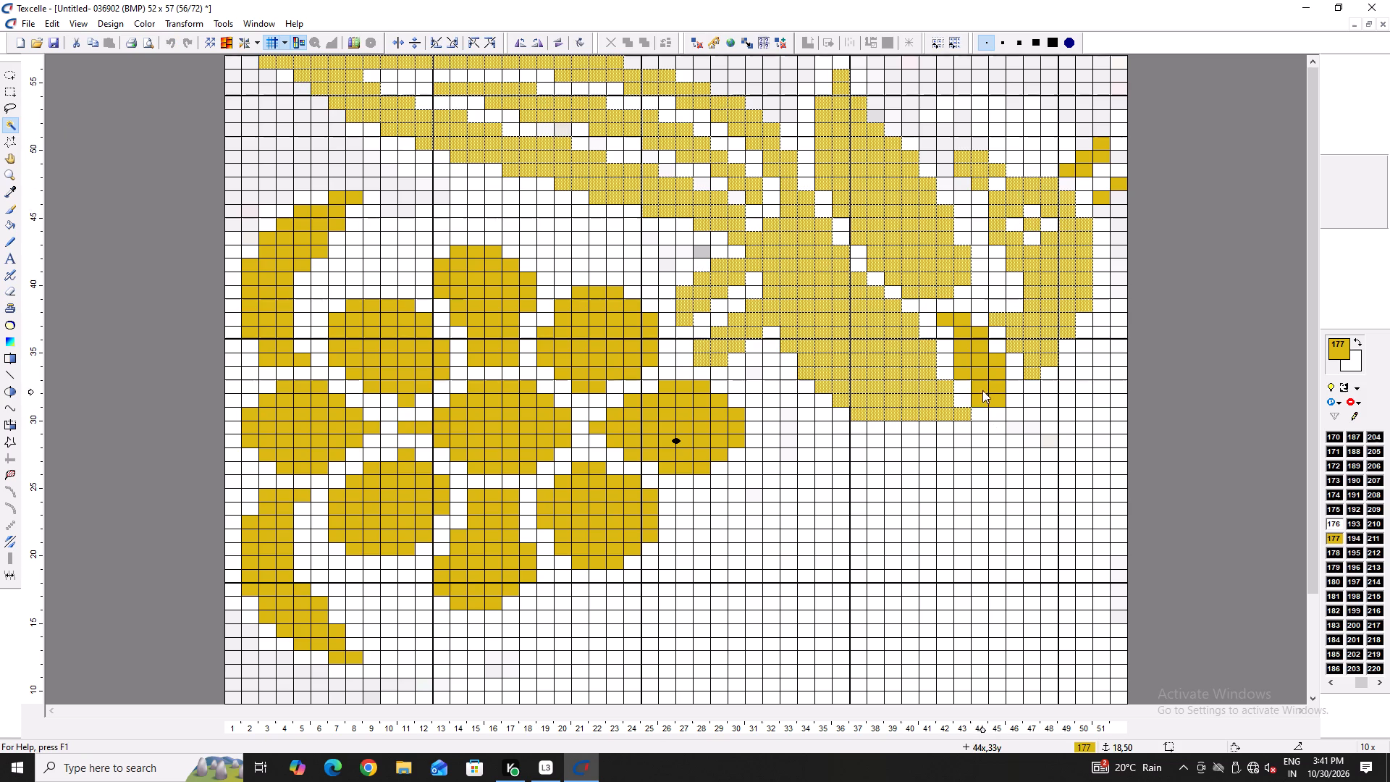
click(982, 390)
click(1083, 159)
click(1099, 198)
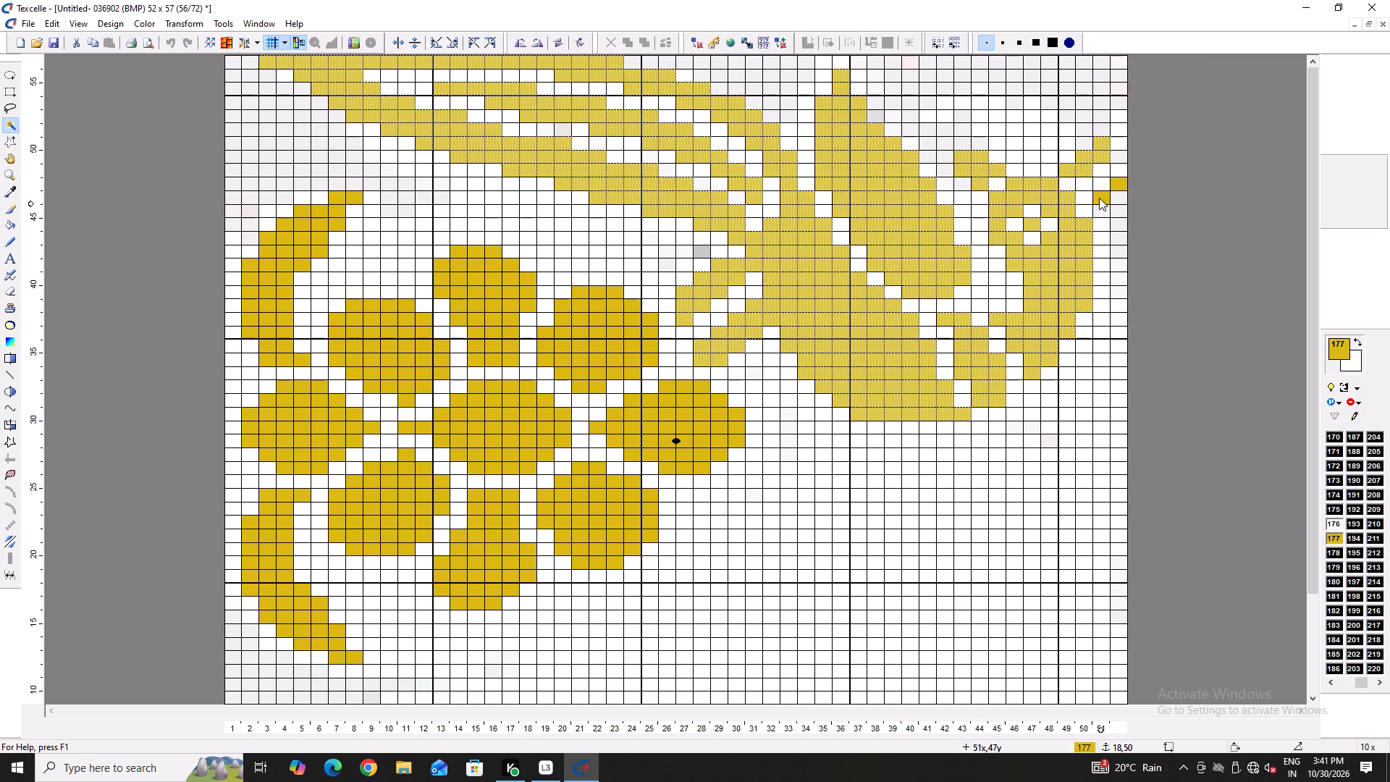
click(1121, 183)
Place a copy of the selected bird over the lower half and mirror it vertically.
right_click(954, 240)
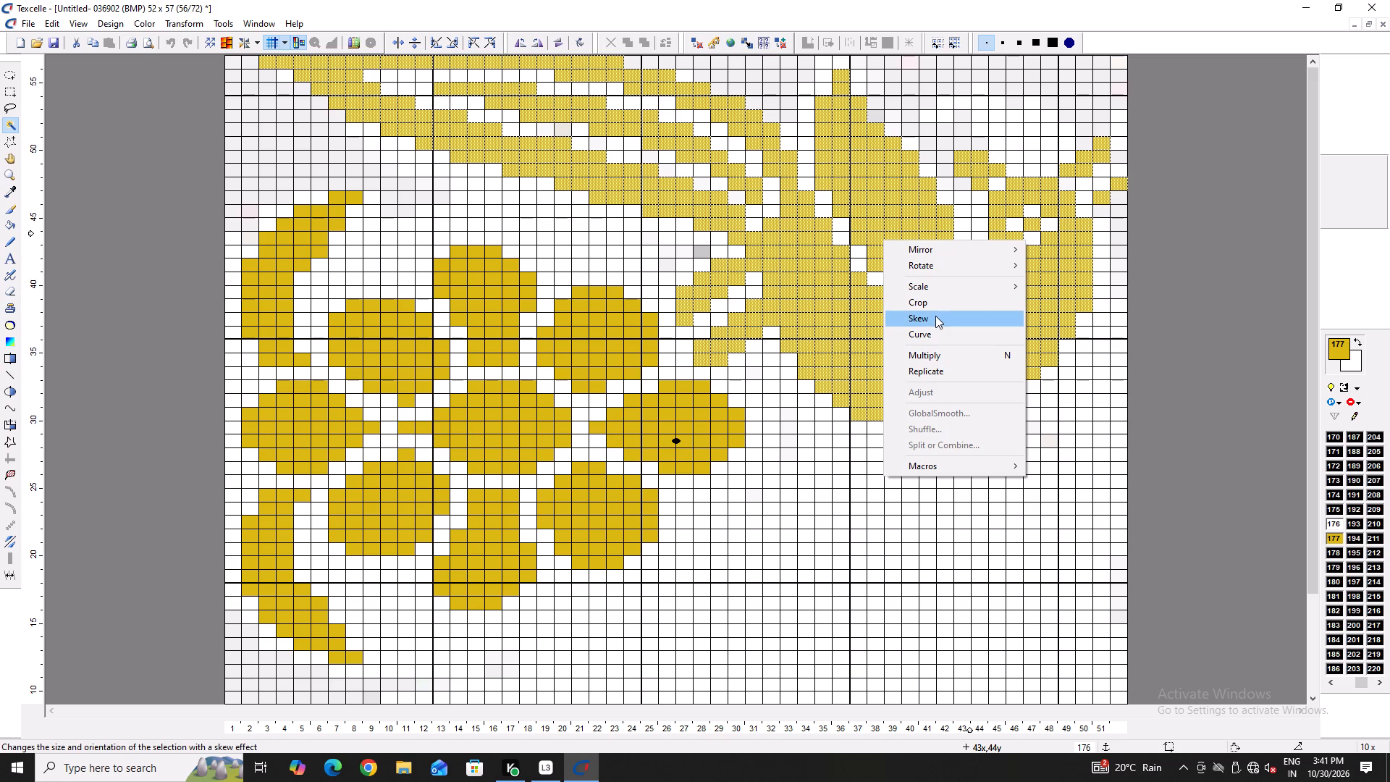
click(935, 316)
drag(840, 245, 884, 559)
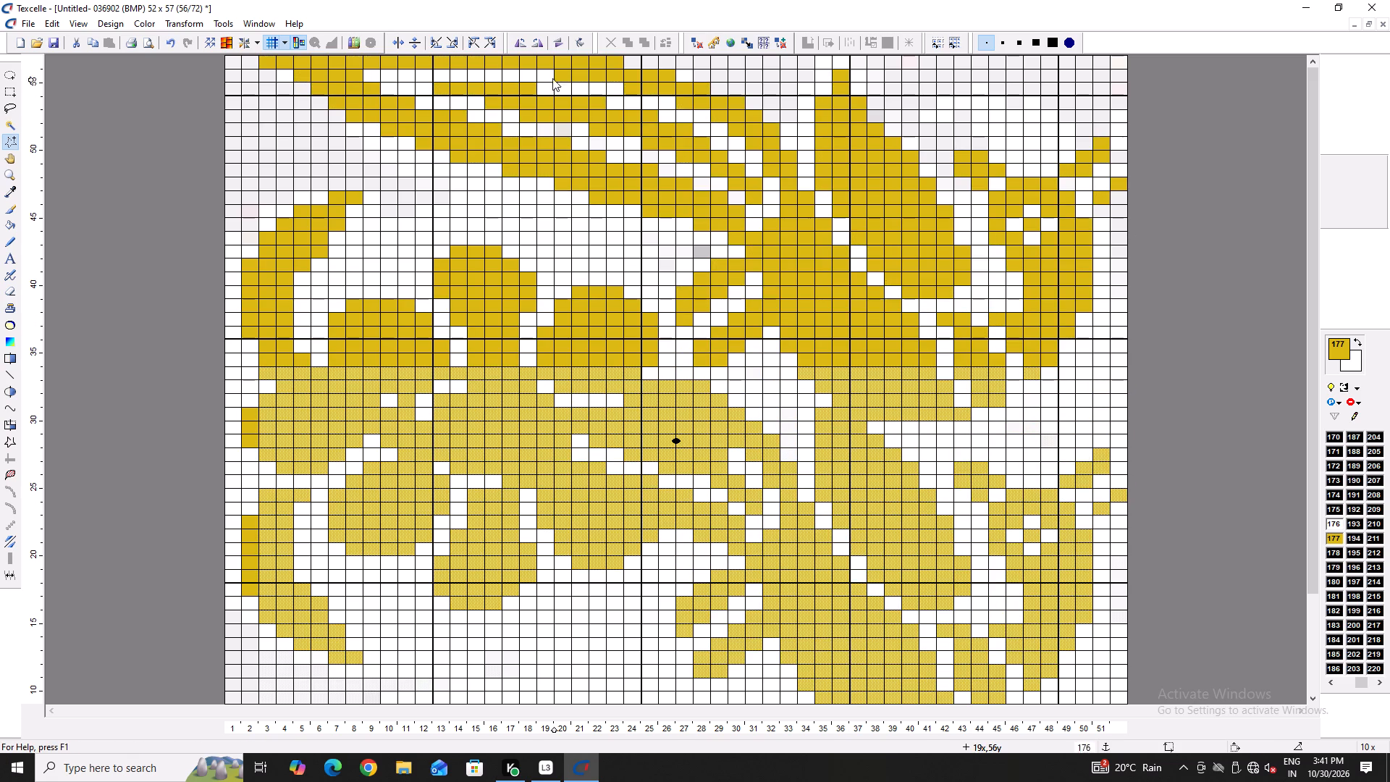
click(408, 38)
Move the mirrored bird down so its body starts at row 29, just beneath the upper bird.
scroll(627, 390, down, 3)
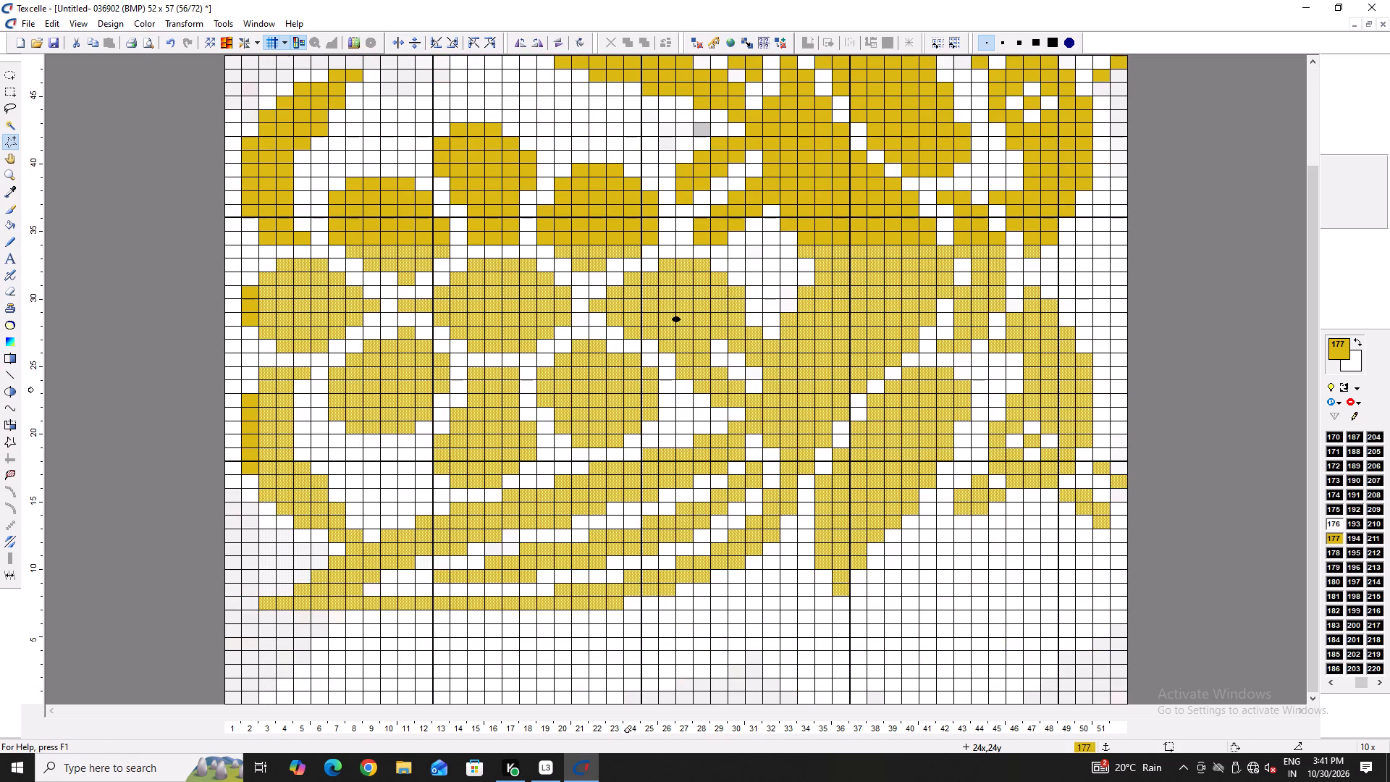
scroll(628, 386, down, 3)
drag(780, 410, 785, 496)
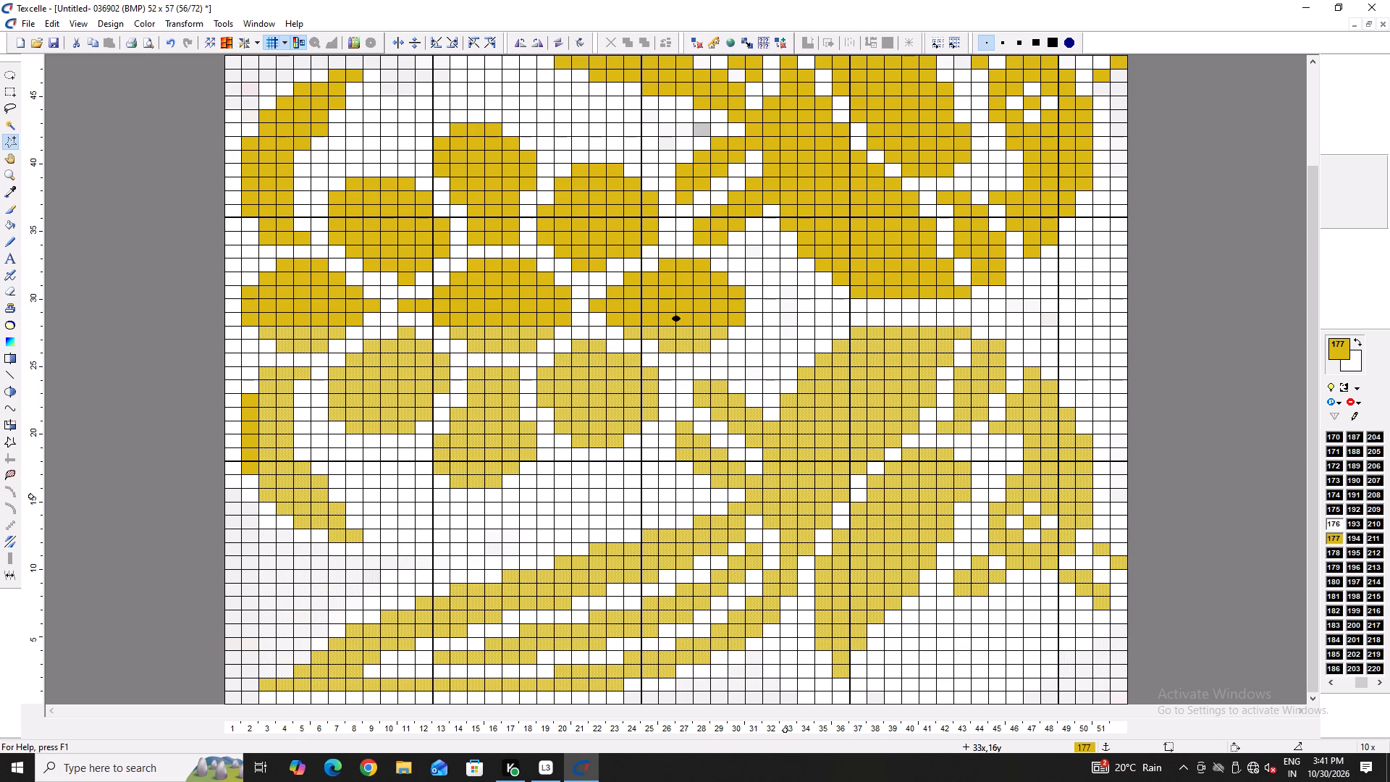
drag(785, 496, 786, 482)
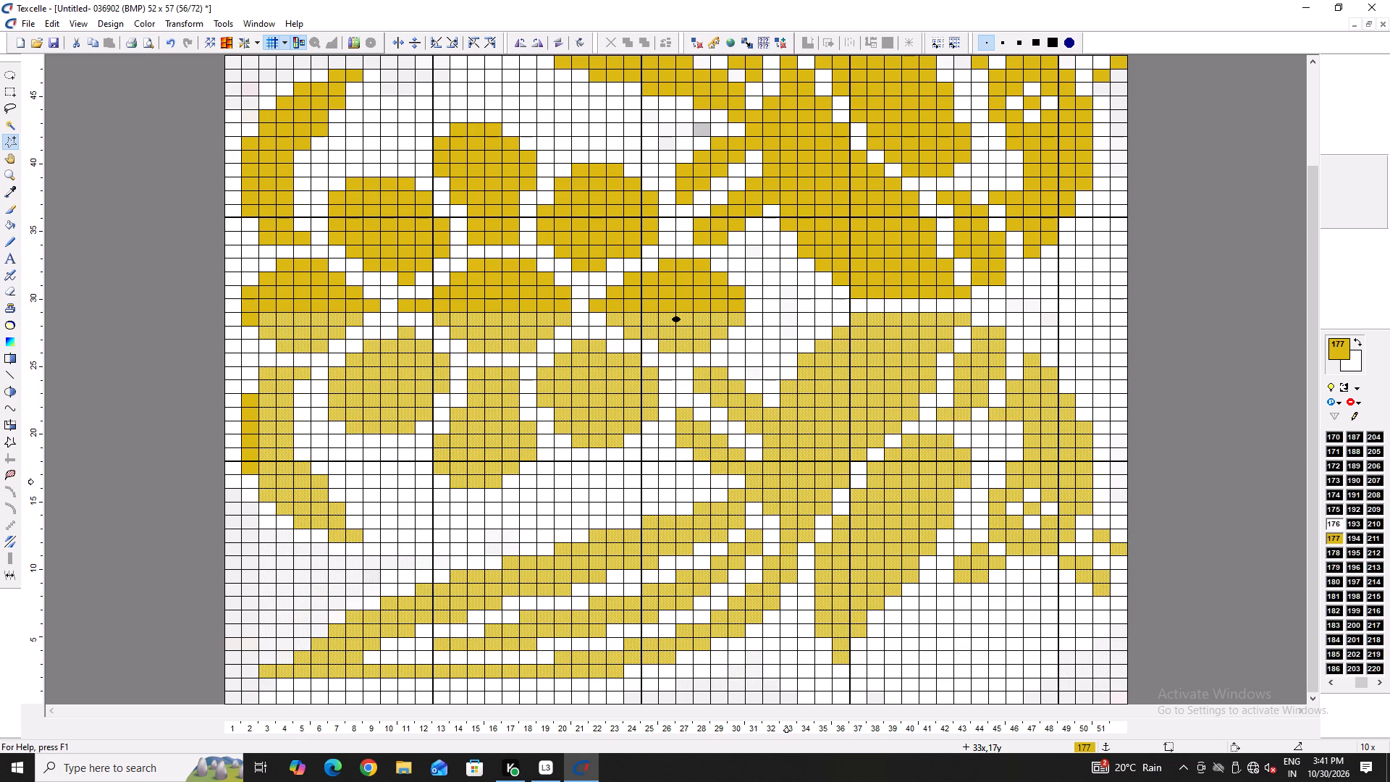
click(786, 482)
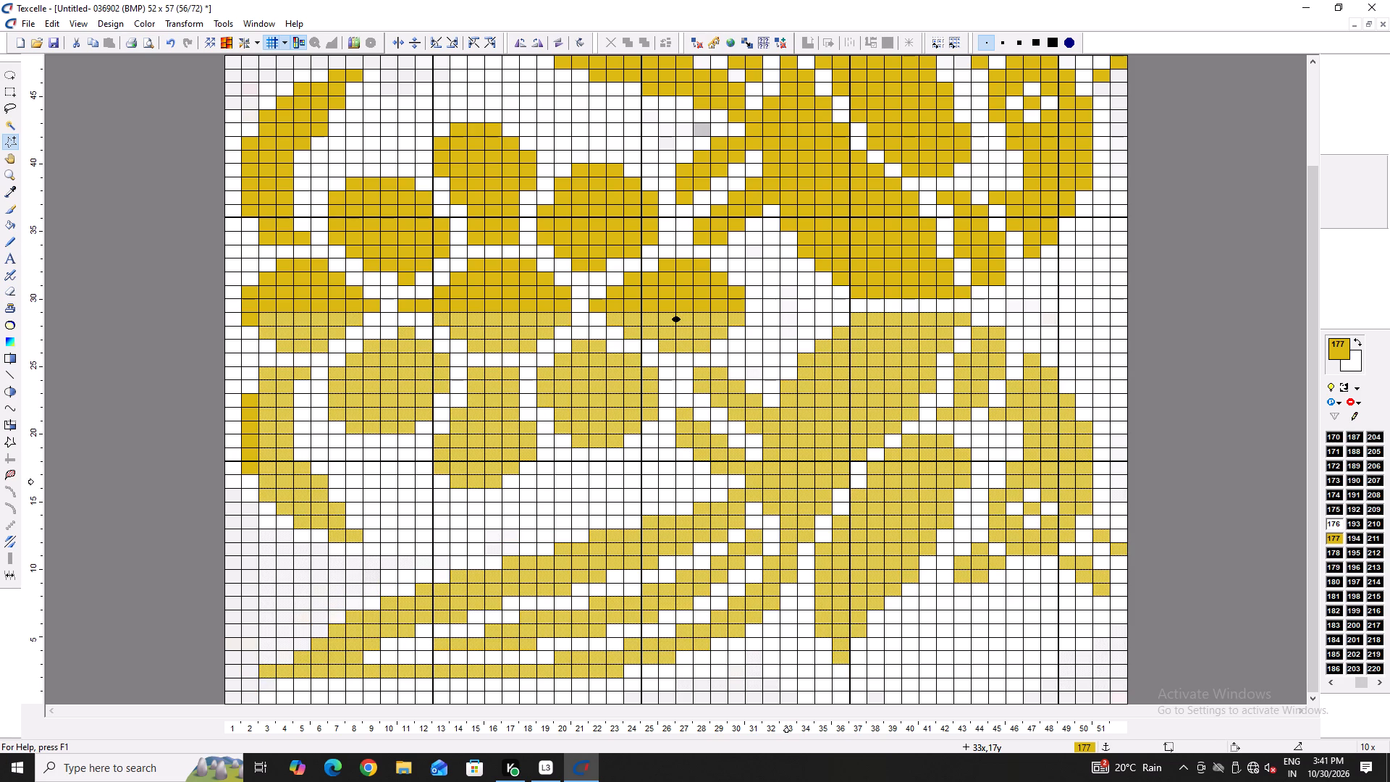
Examine the mirrored bird's placement against the upper bird and the flower across the whole design.
scroll(789, 484, up, 1)
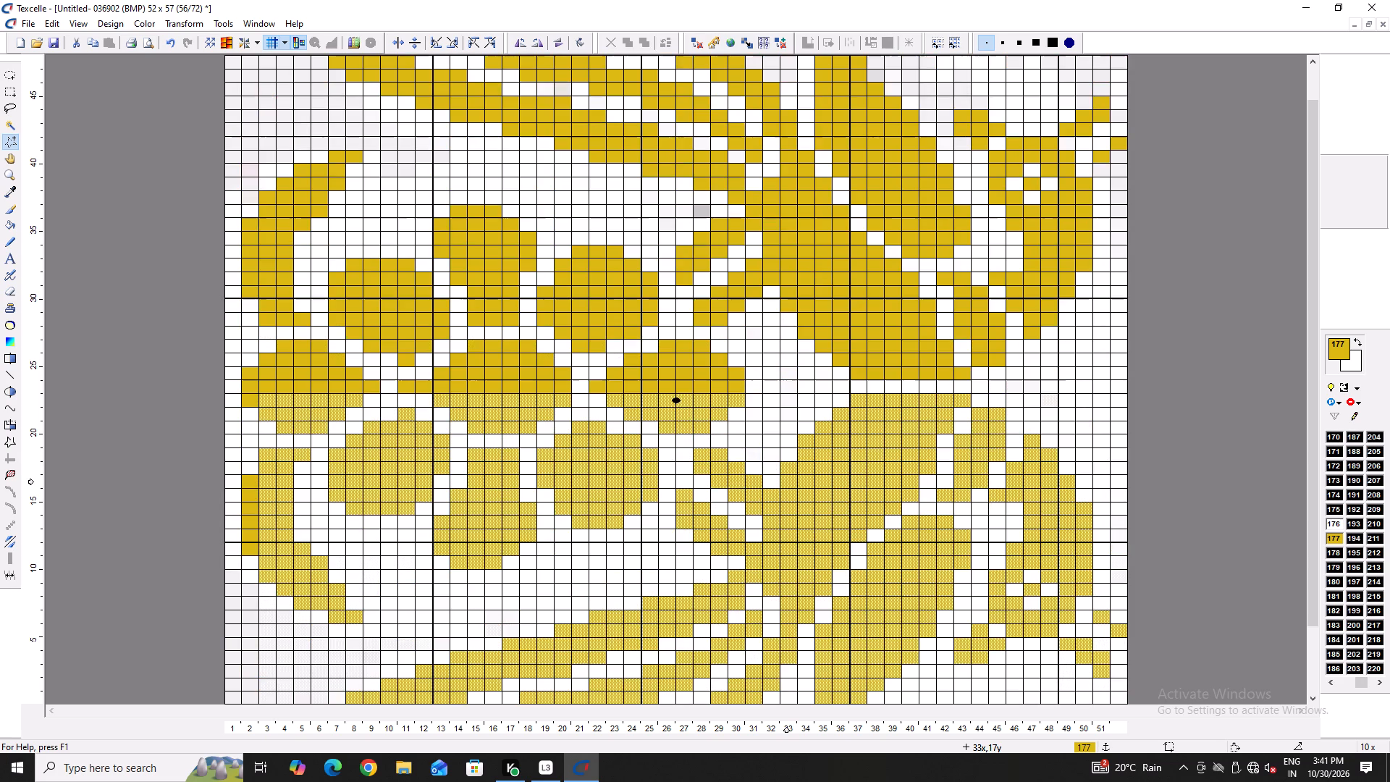
scroll(789, 484, down, 1)
scroll(789, 484, up, 7)
scroll(791, 475, down, 3)
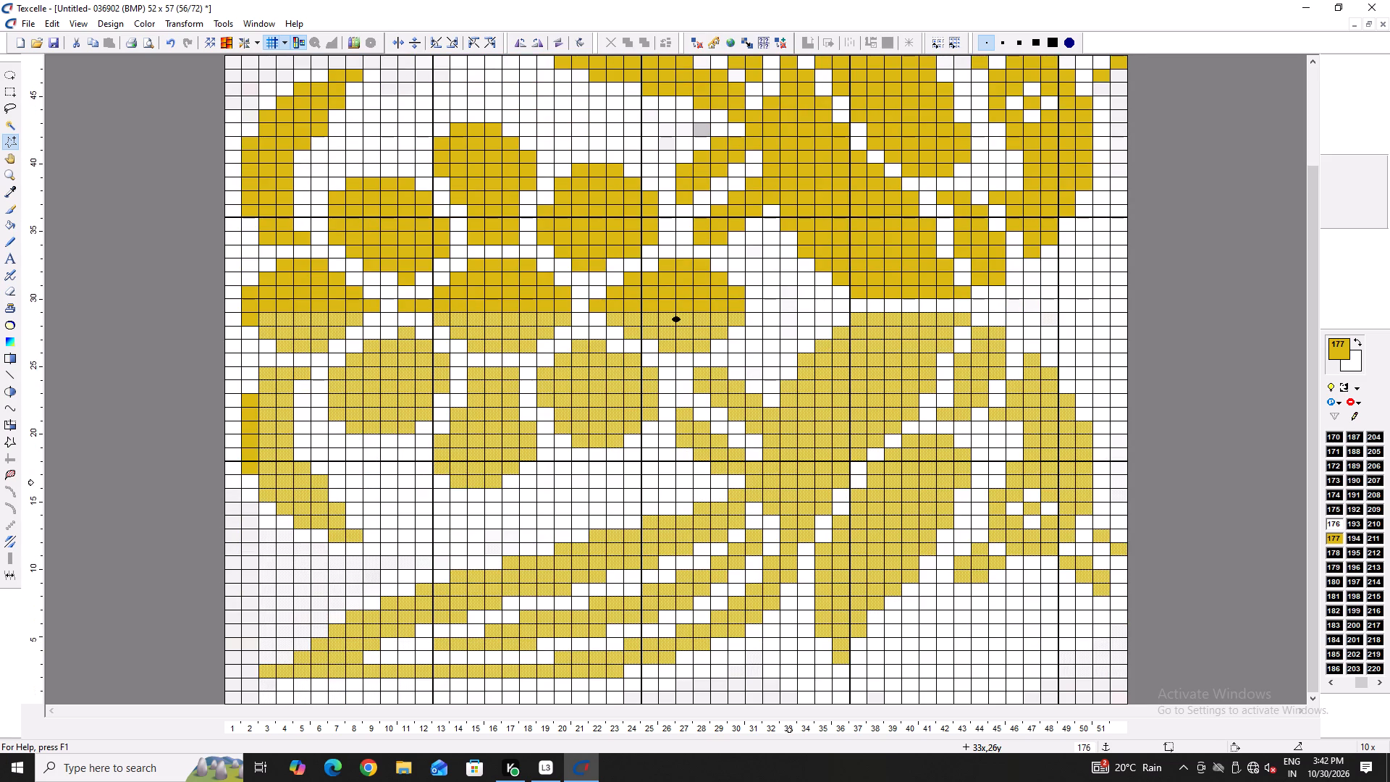
scroll(791, 475, down, 2)
scroll(788, 476, up, 10)
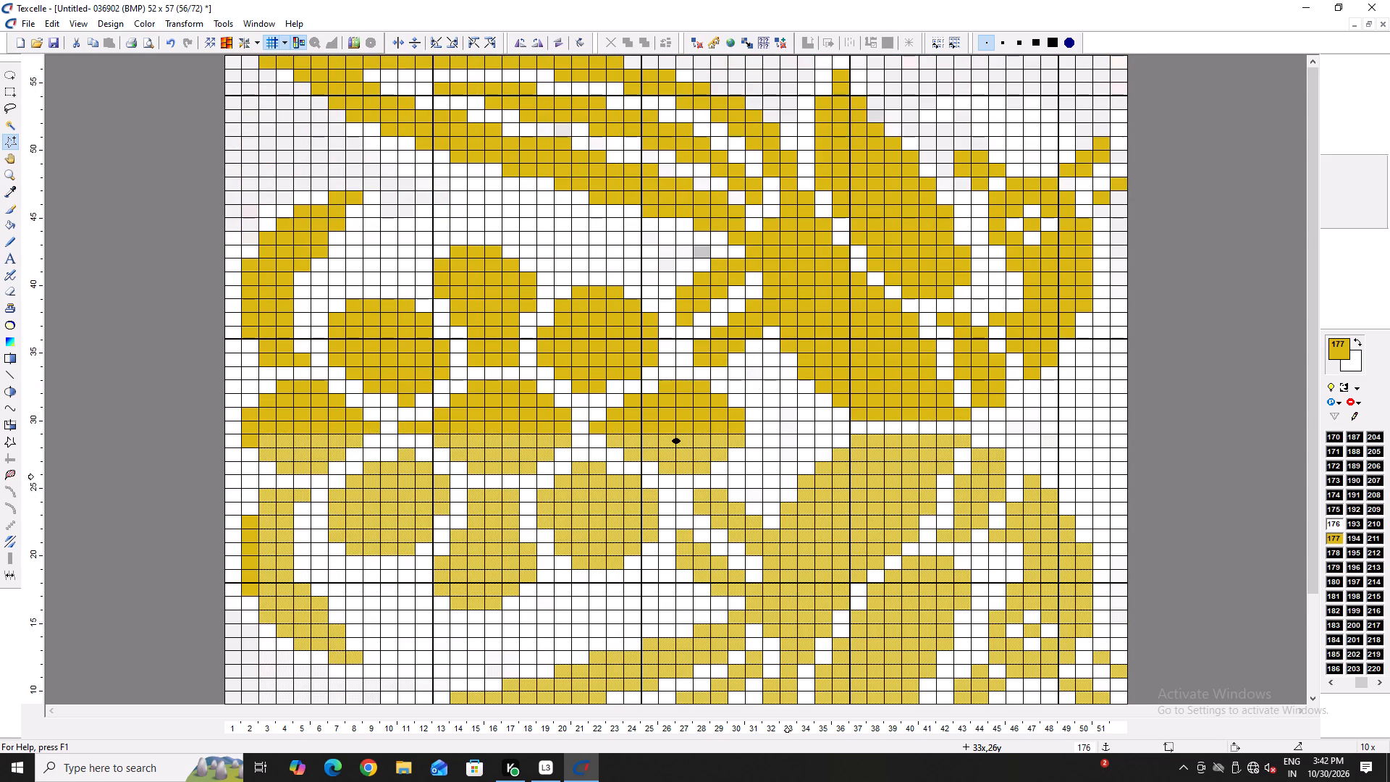
scroll(787, 476, down, 4)
scroll(710, 540, up, 3)
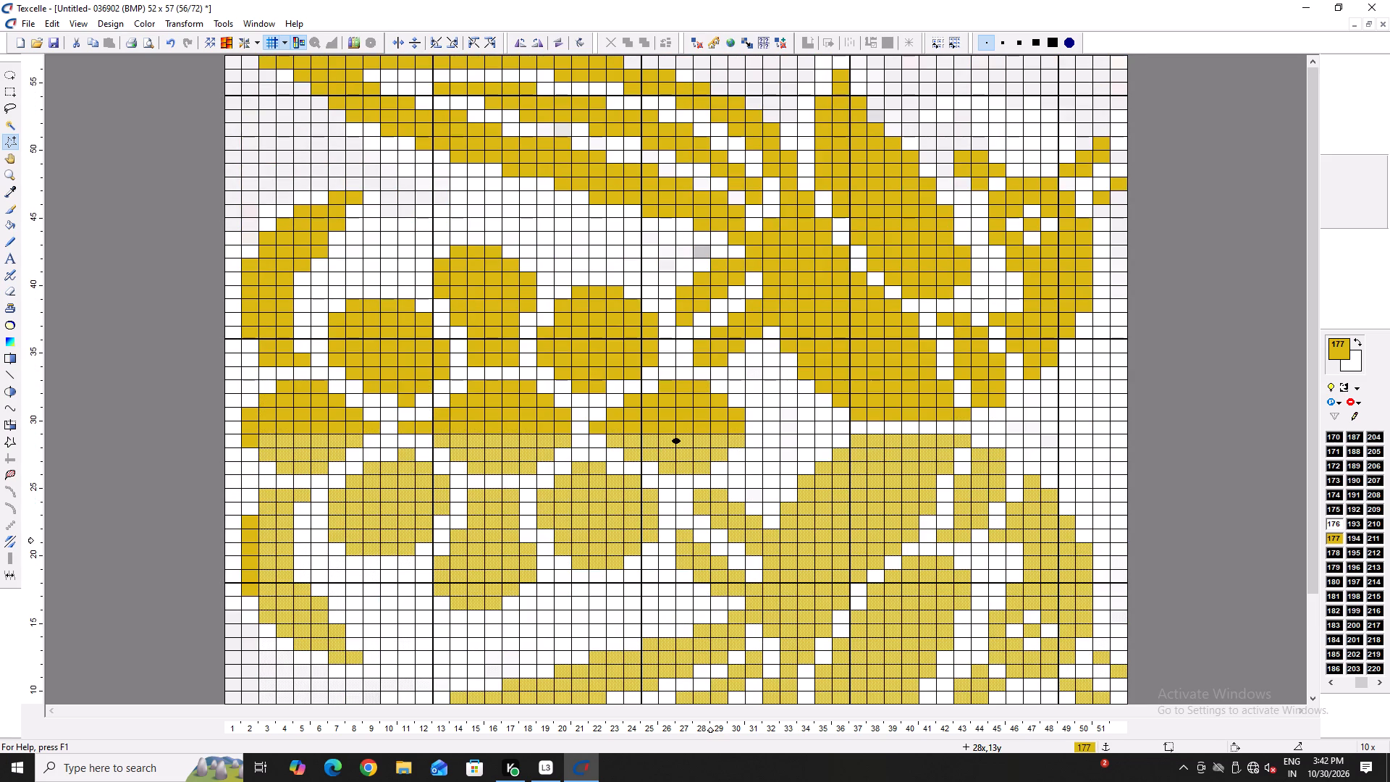
scroll(710, 540, up, 3)
scroll(710, 540, down, 6)
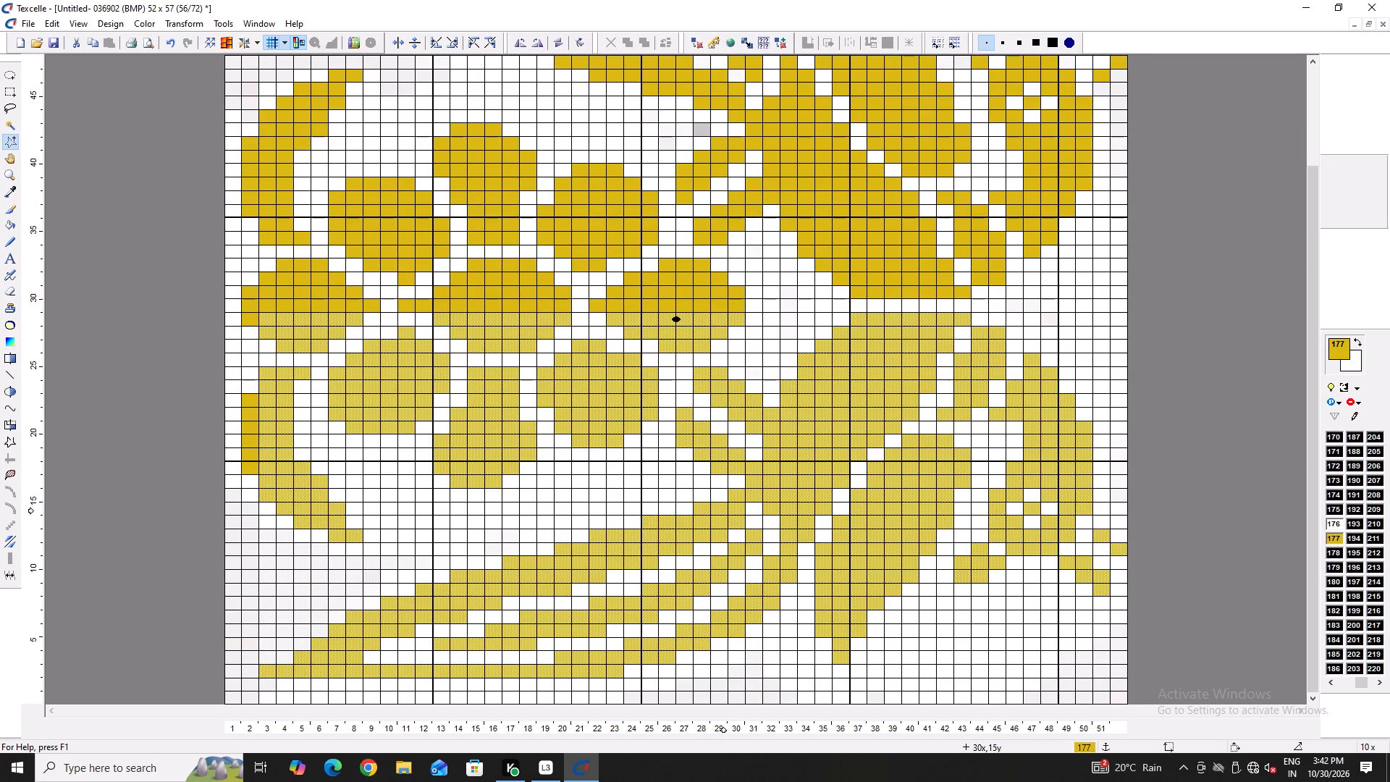
Move the mirrored bird down by one row to widen the gap below the upper bird.
drag(795, 447, 794, 466)
scroll(794, 466, up, 2)
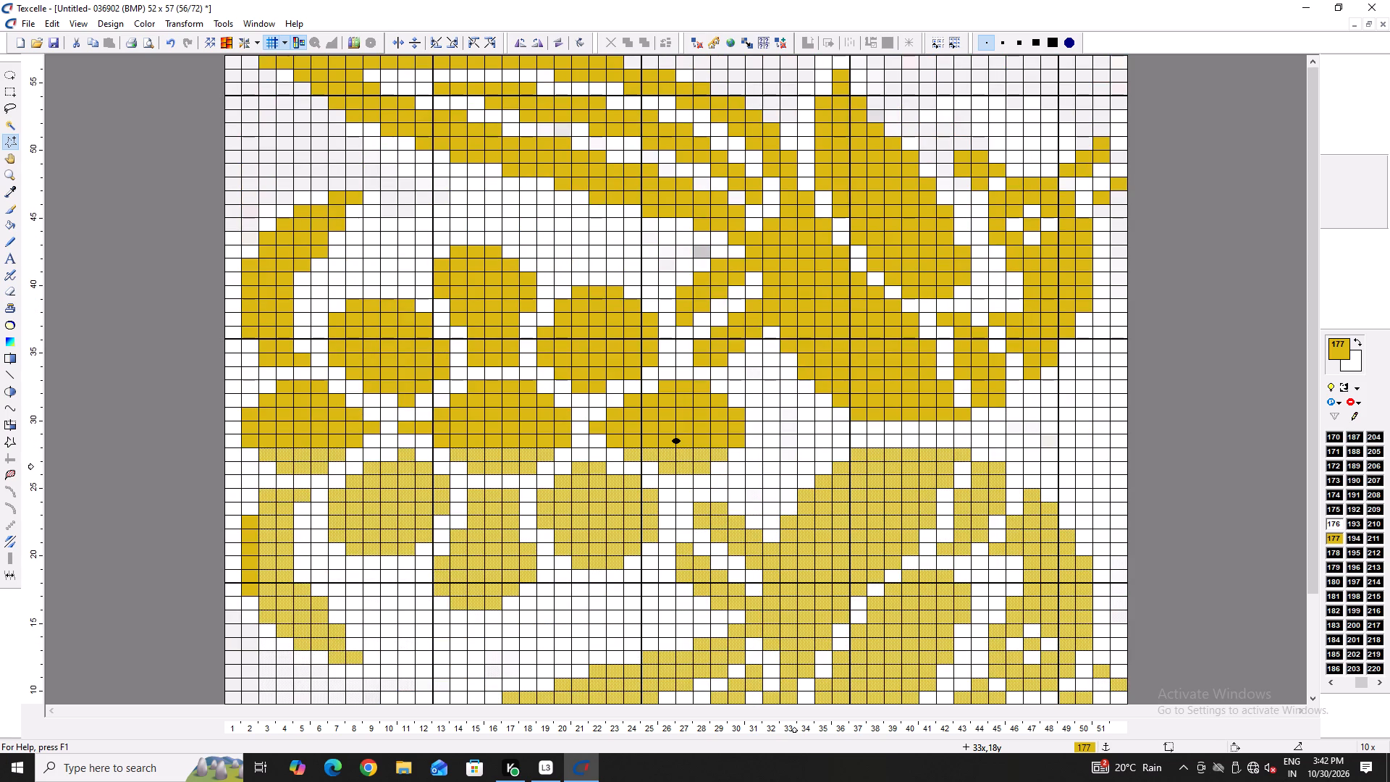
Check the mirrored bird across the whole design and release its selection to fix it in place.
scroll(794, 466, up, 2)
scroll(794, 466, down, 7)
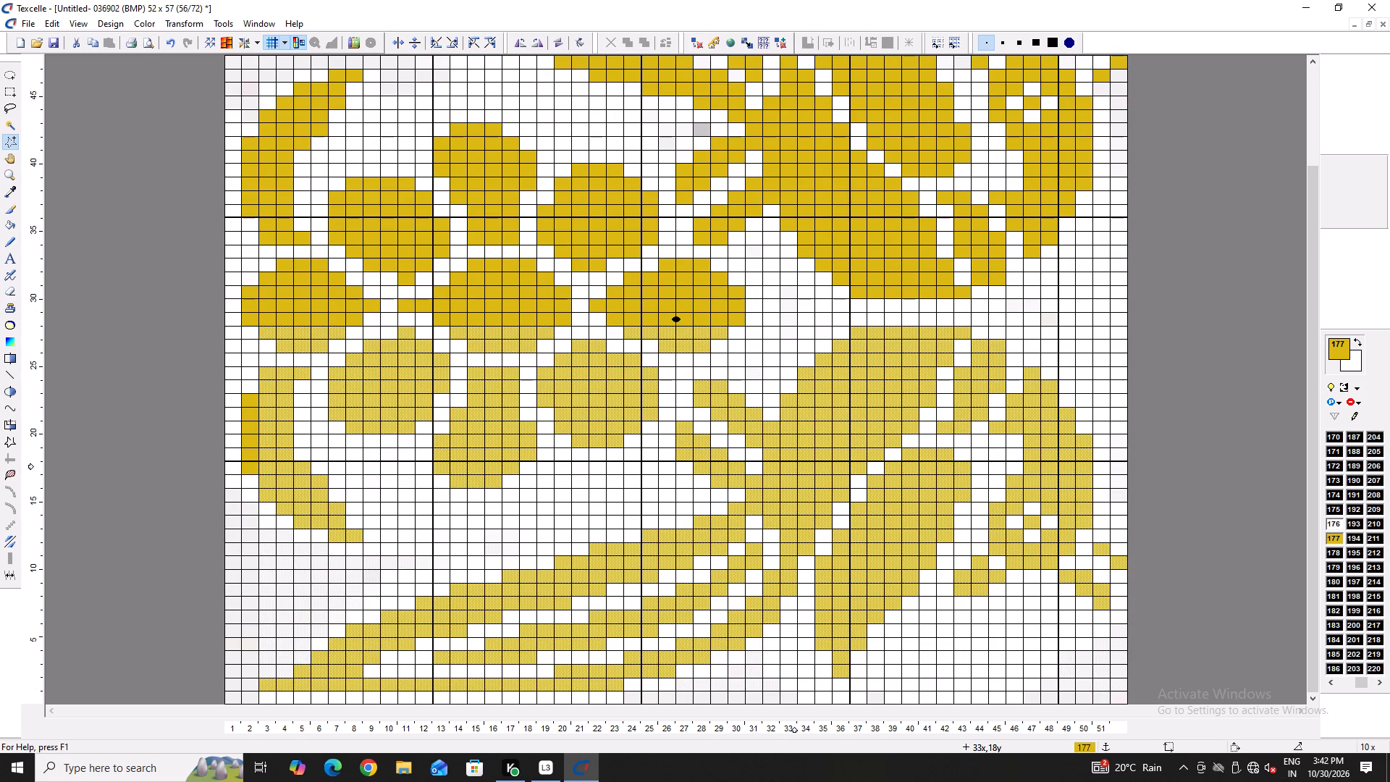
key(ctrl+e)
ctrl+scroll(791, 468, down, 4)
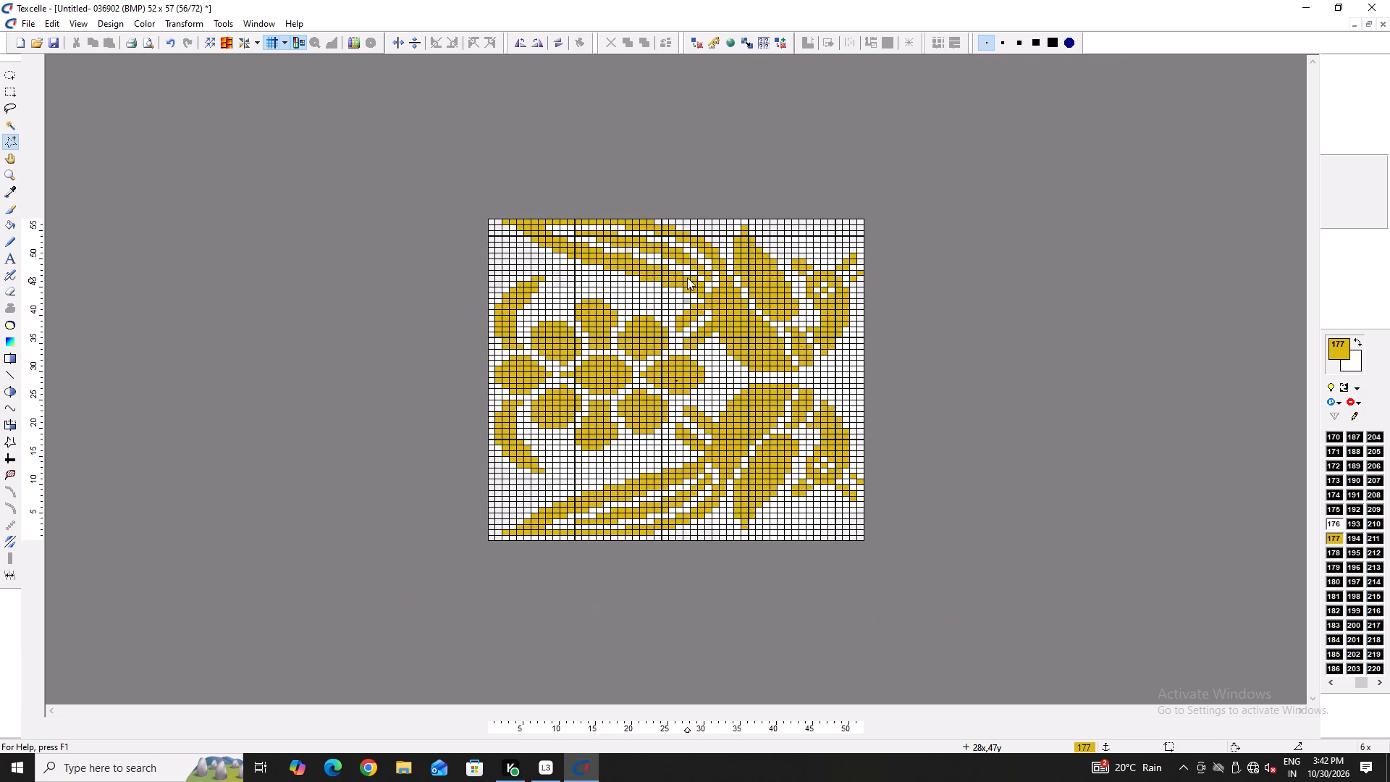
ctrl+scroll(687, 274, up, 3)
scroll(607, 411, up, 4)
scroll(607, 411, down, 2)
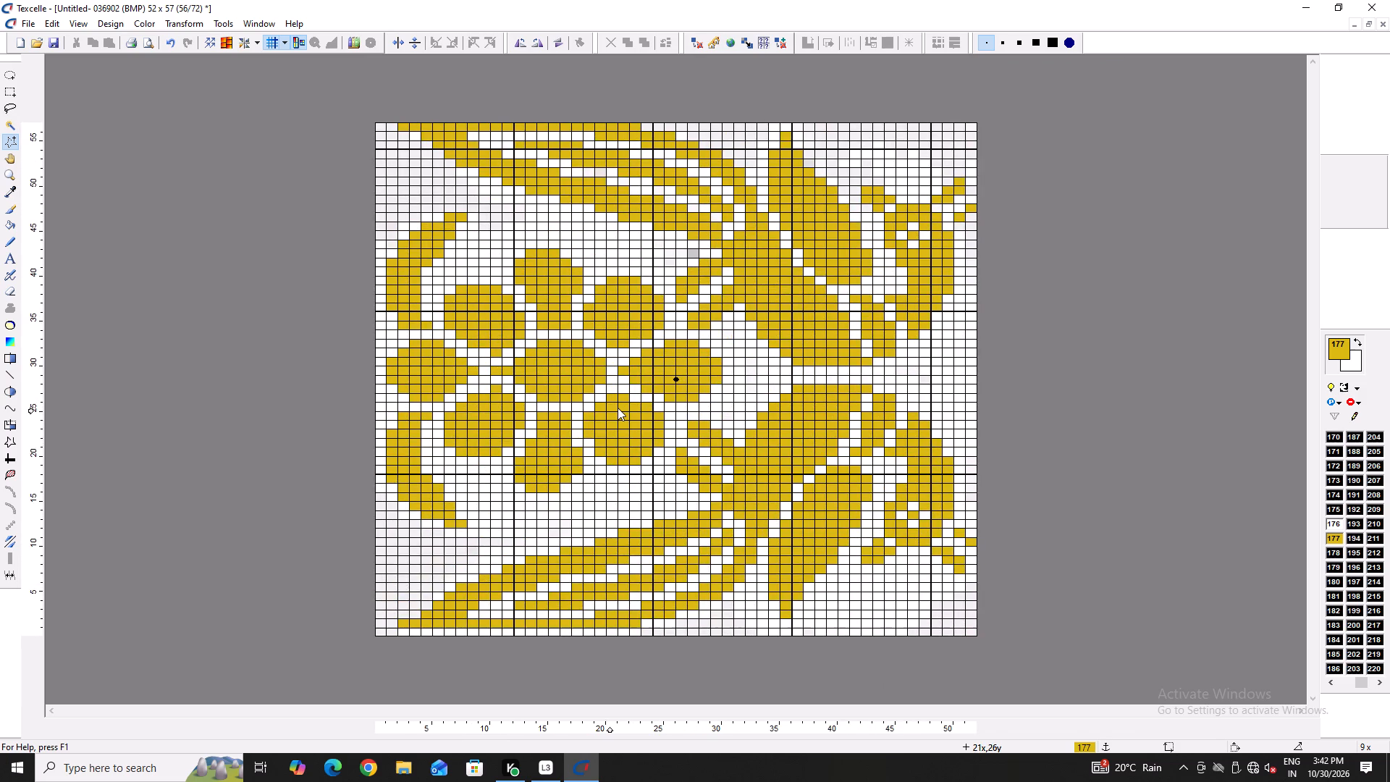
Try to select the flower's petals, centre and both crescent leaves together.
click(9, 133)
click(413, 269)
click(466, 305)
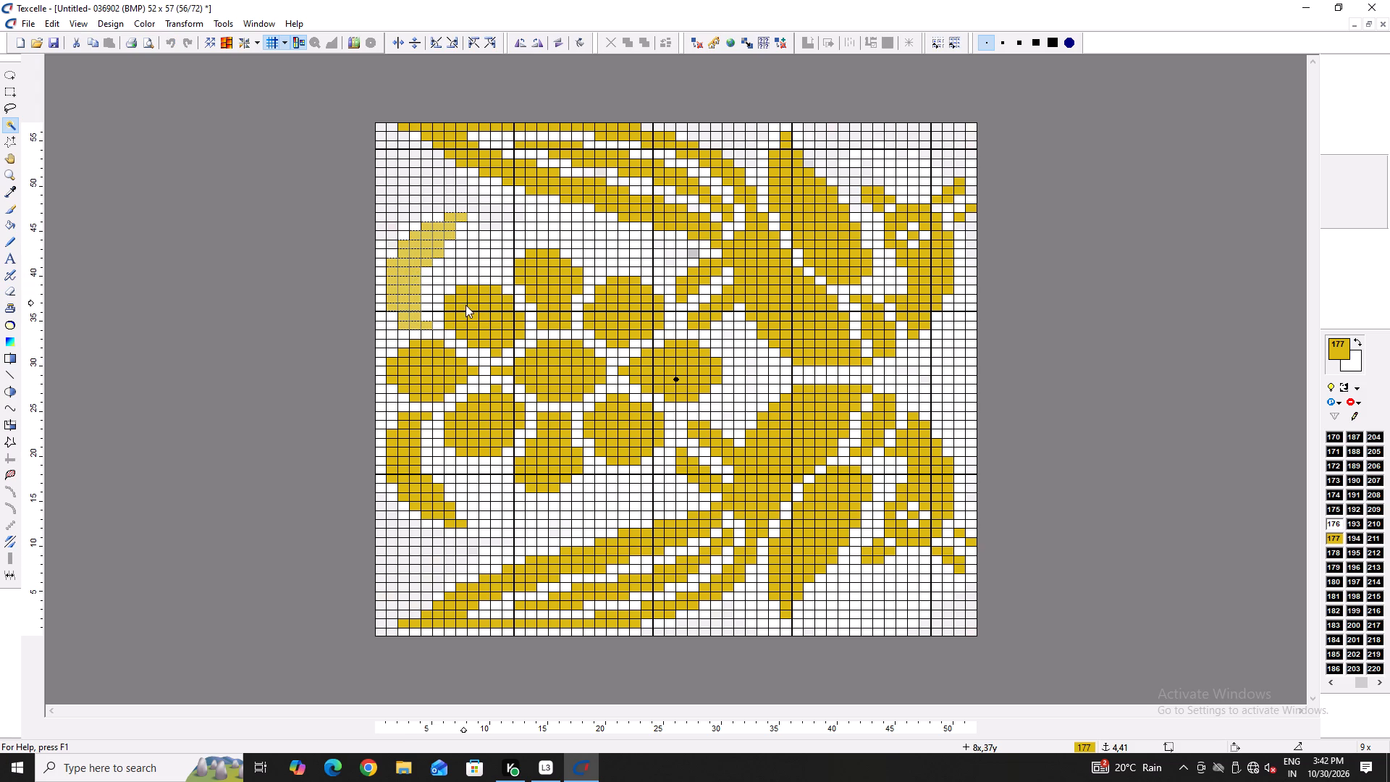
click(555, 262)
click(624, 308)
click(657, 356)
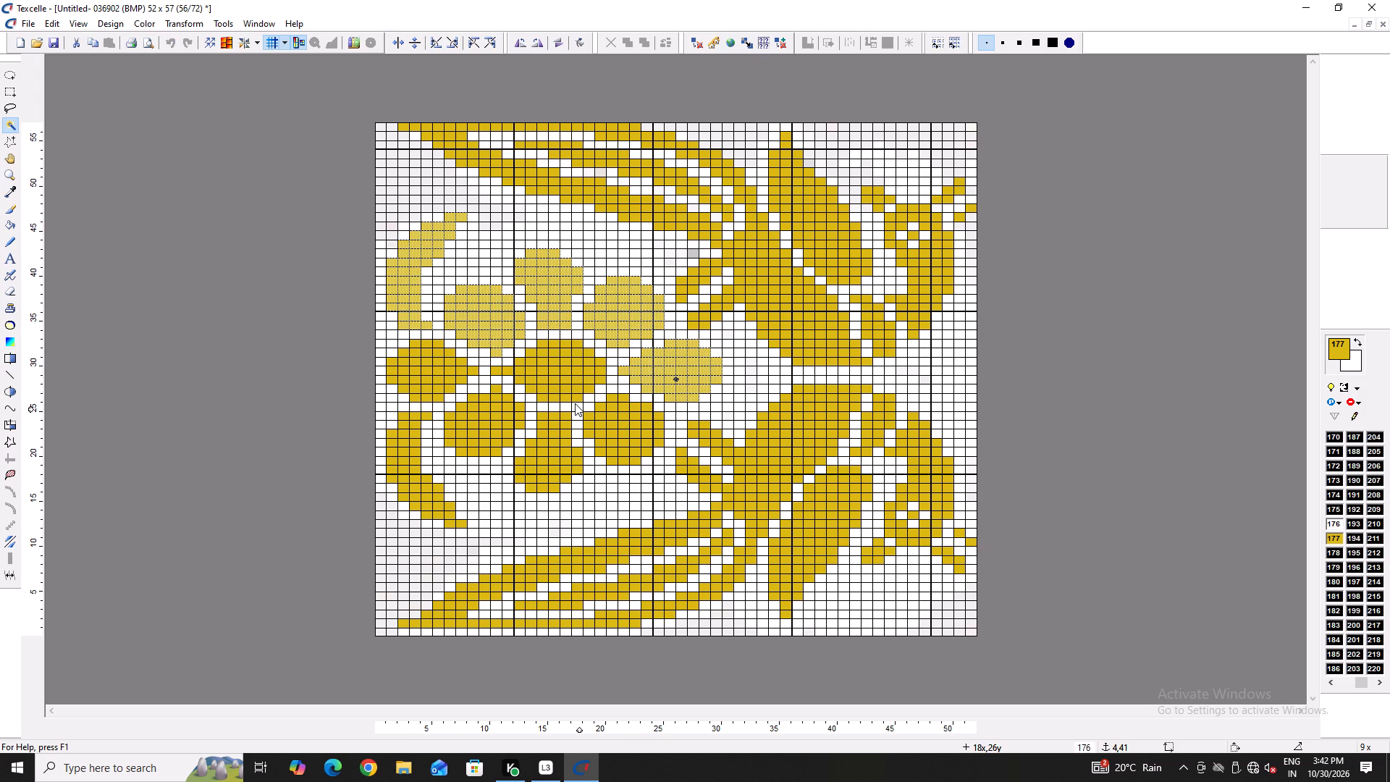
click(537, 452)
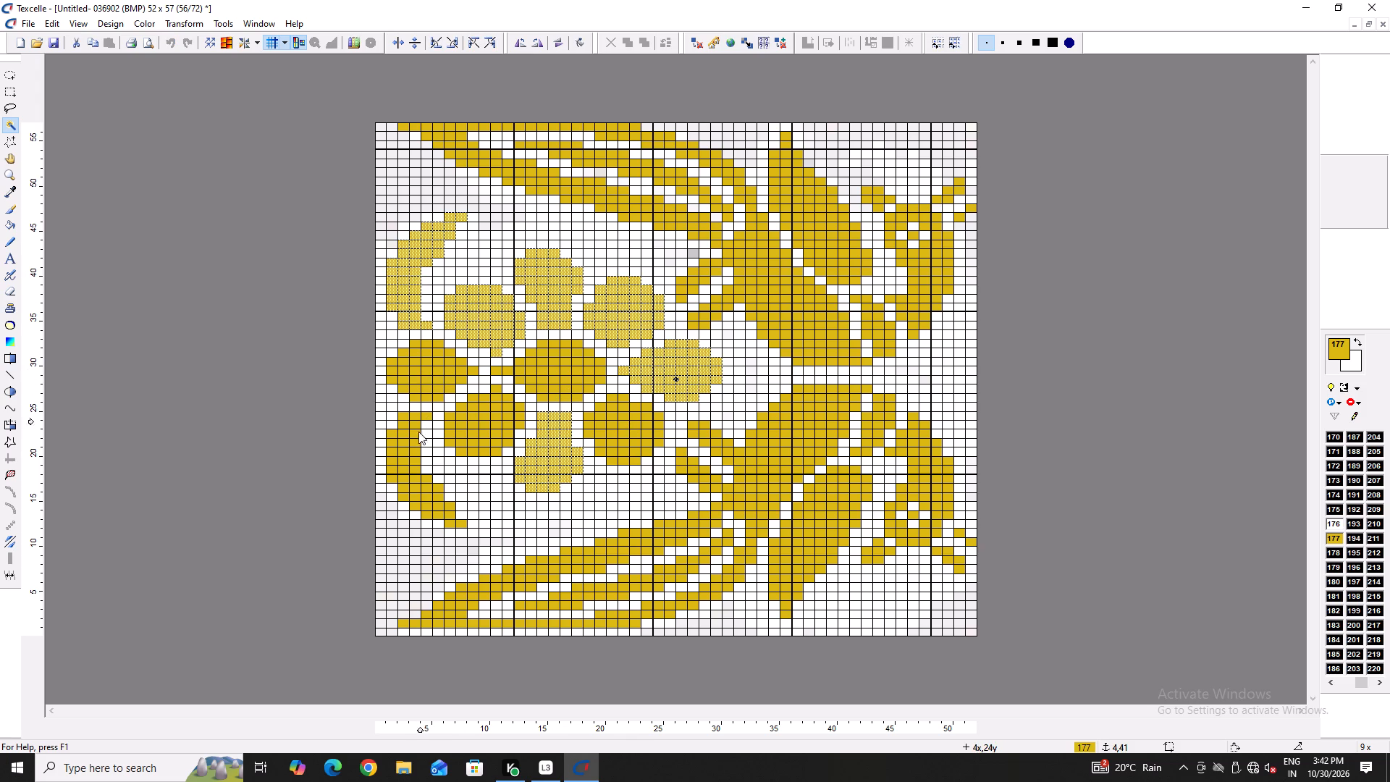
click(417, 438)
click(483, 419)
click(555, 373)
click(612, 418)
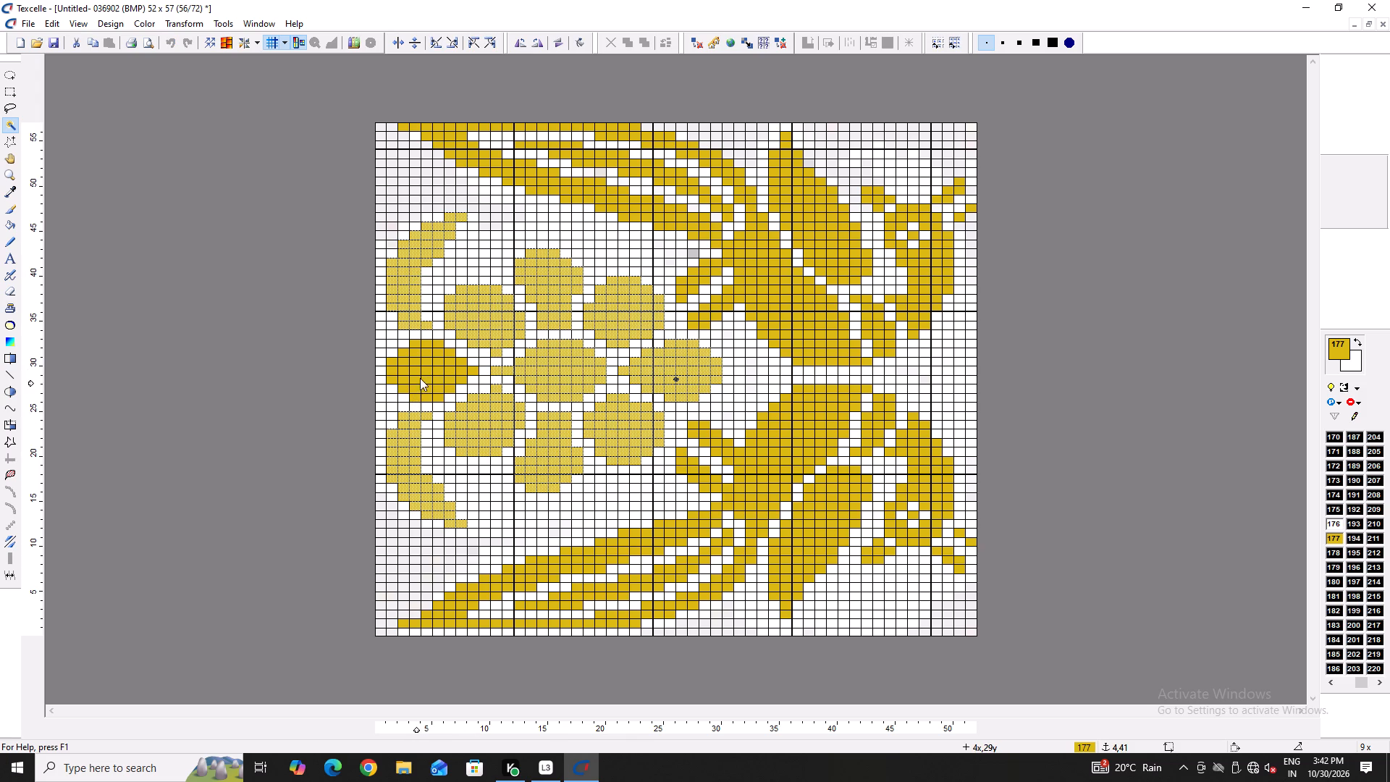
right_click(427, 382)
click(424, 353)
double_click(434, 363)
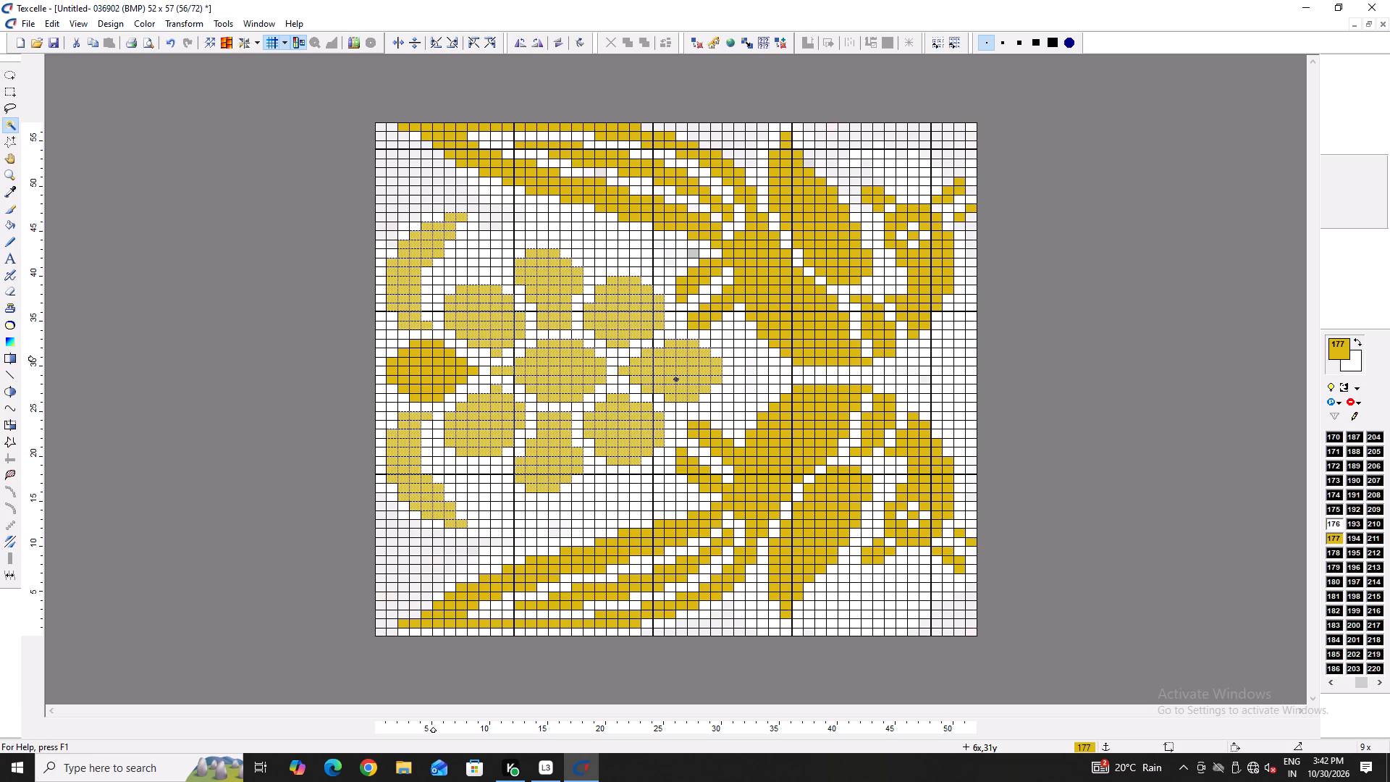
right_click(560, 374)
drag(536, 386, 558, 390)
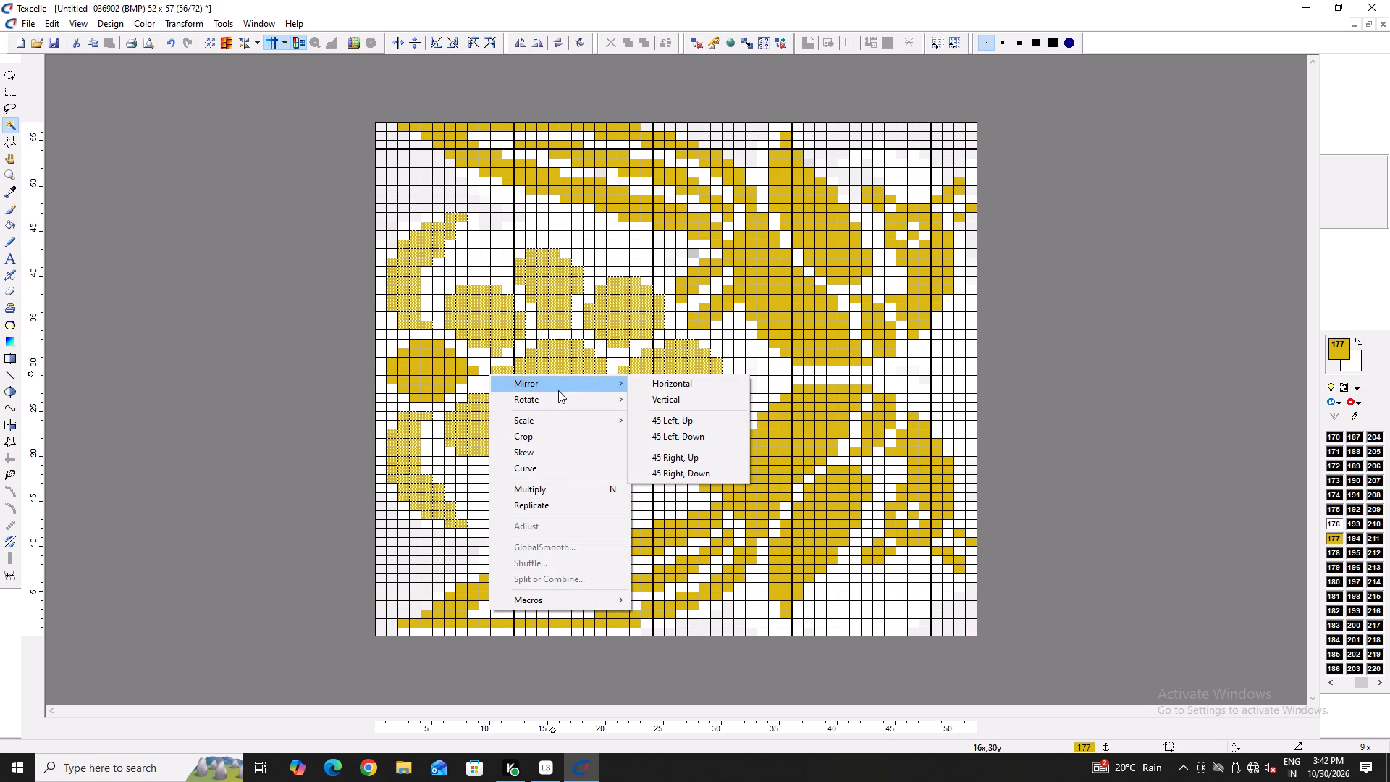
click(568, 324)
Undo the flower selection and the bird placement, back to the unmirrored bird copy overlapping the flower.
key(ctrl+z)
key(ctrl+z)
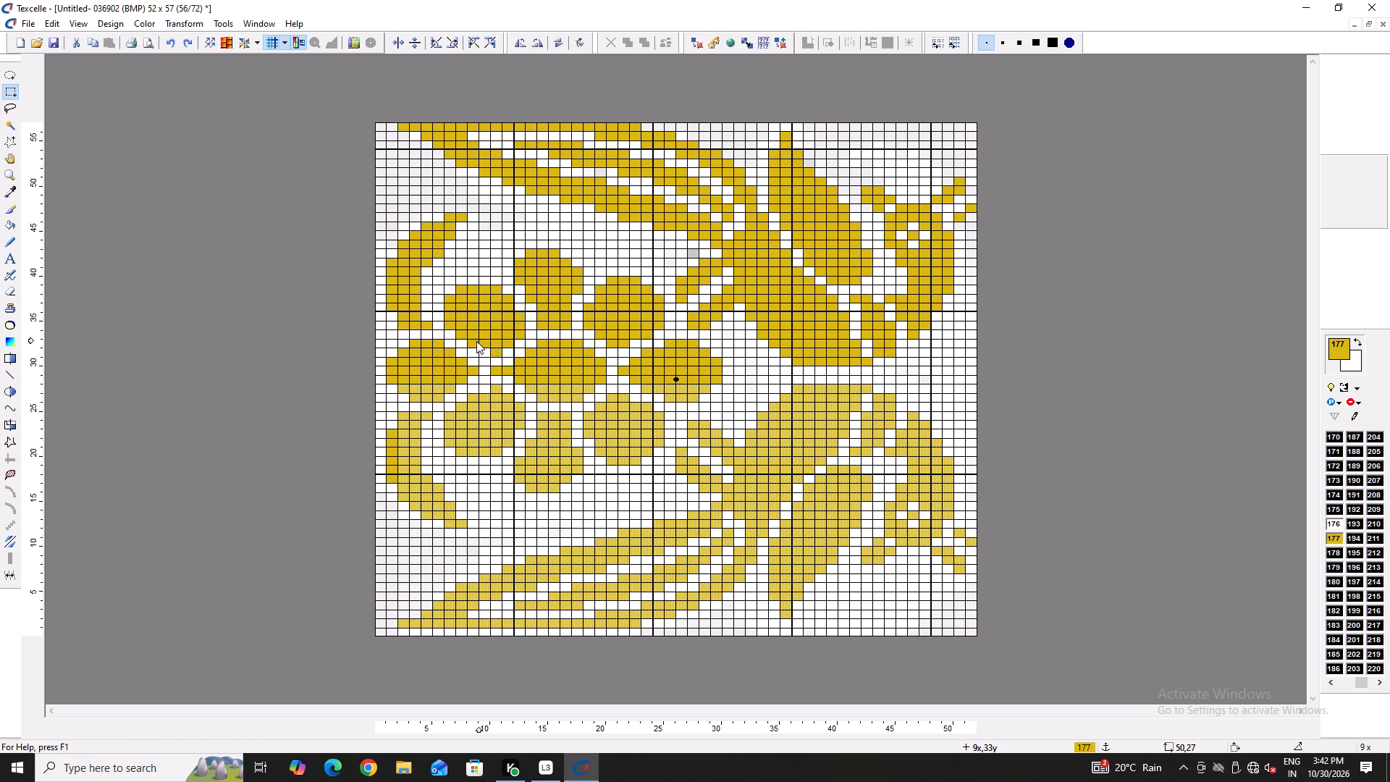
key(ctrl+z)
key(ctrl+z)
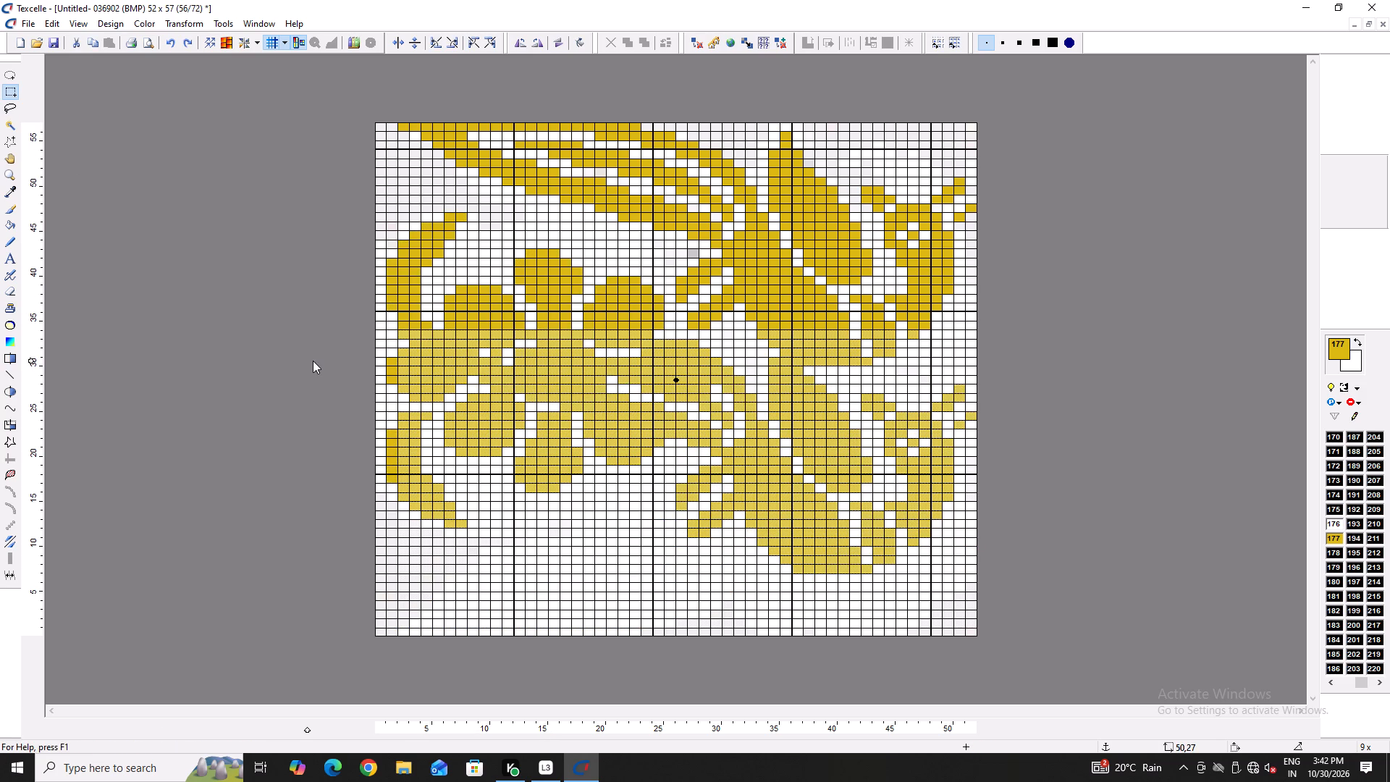
Move the unmirrored bird copy down to the bottom edge of the design and mirror it vertically.
click(809, 486)
drag(809, 486, 788, 607)
drag(754, 471, 789, 557)
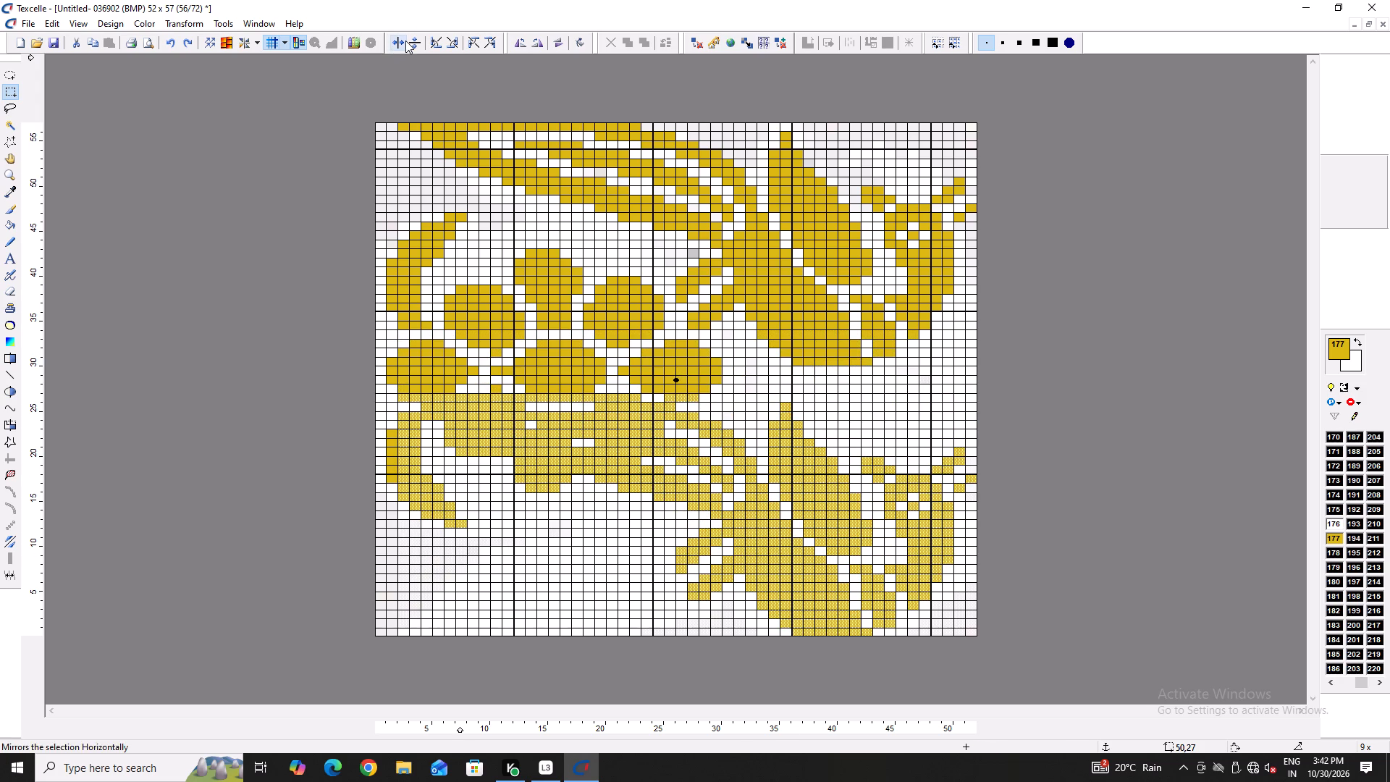
double_click(405, 41)
click(419, 49)
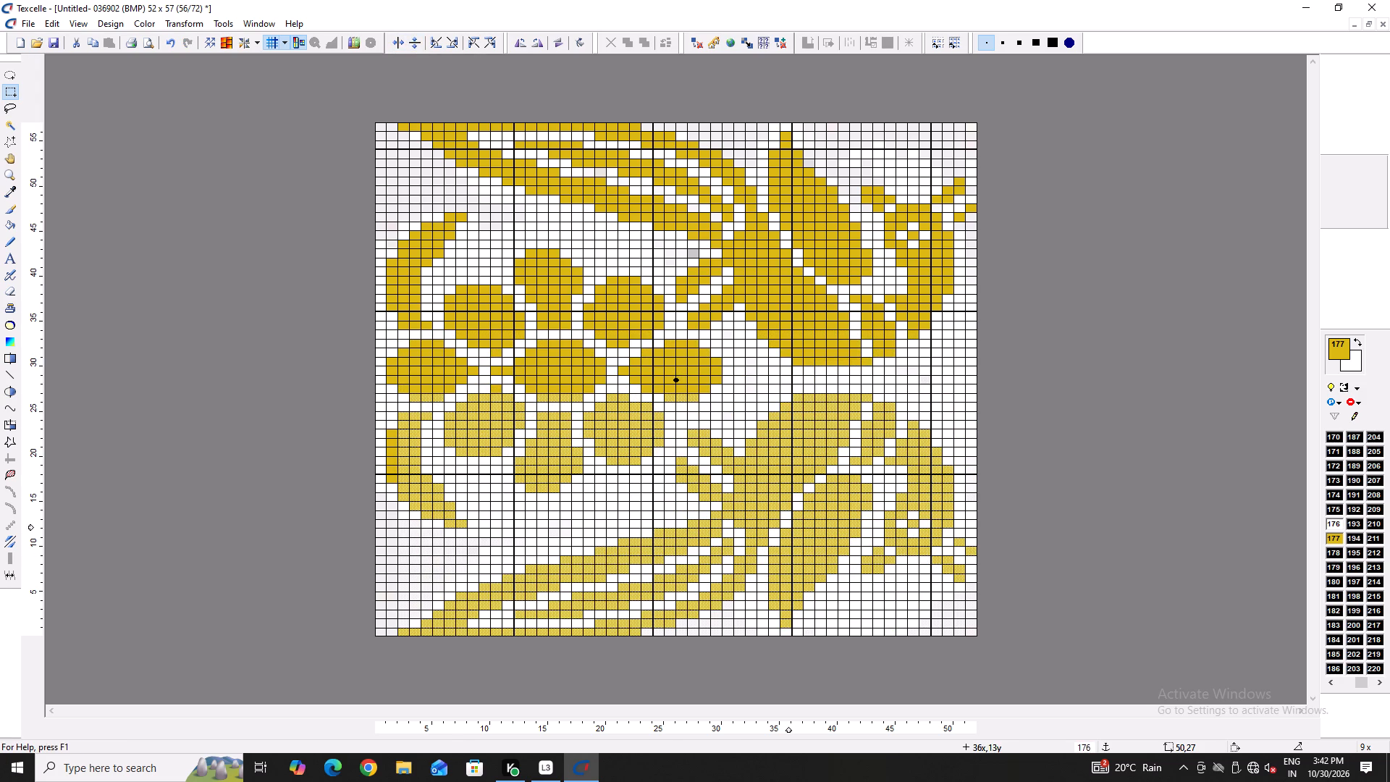
Move the mirrored bird up one row so its body starts at row 28, column-aligned with the upper bird, and release it.
drag(788, 526, 782, 512)
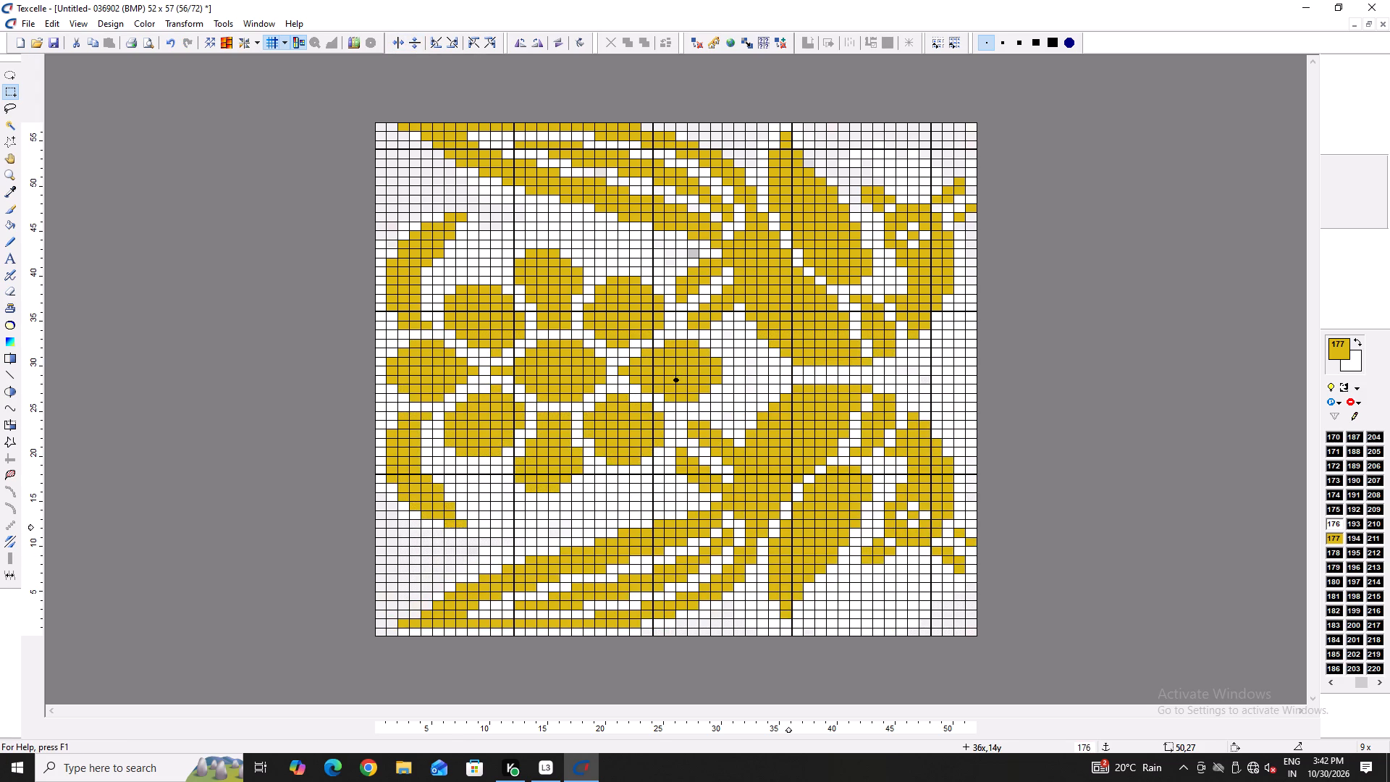
drag(782, 512, 780, 513)
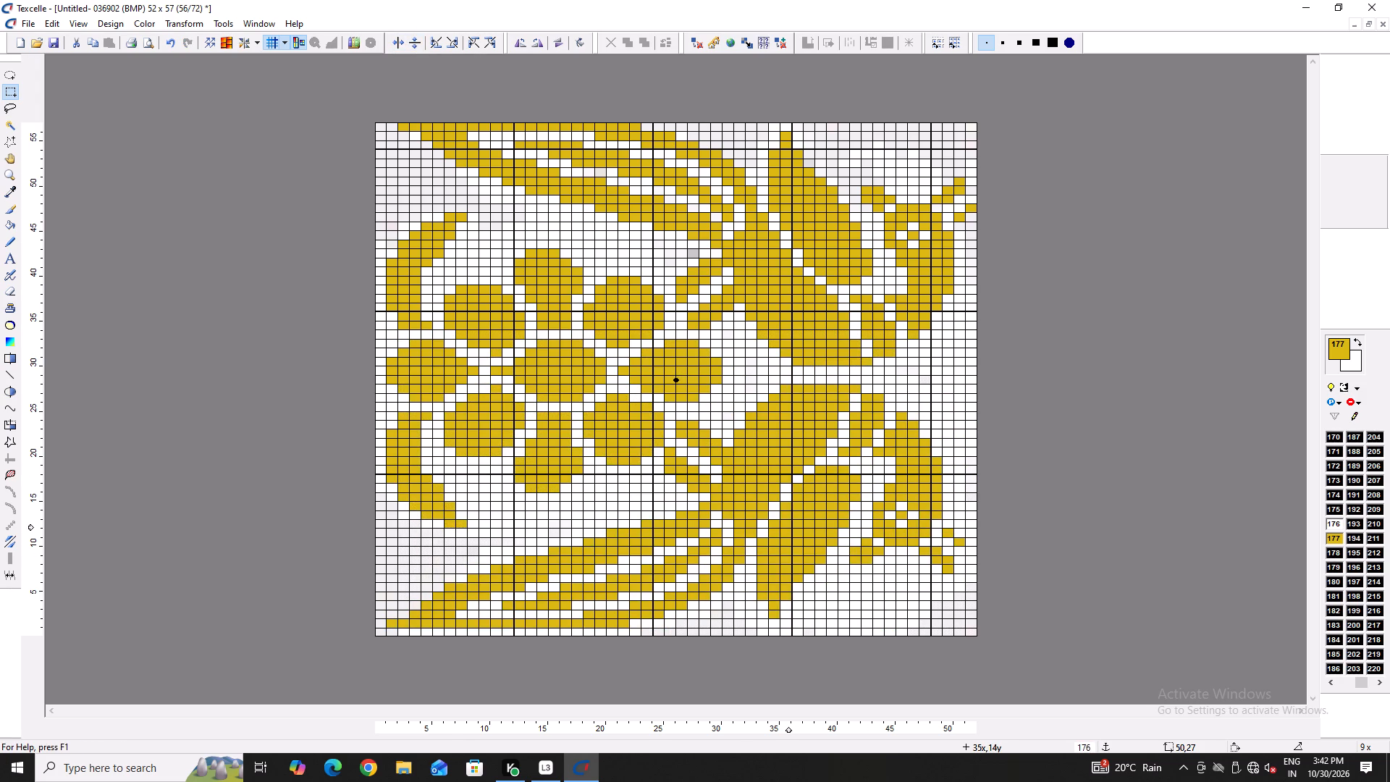
drag(780, 513, 778, 516)
drag(778, 516, 779, 516)
drag(779, 516, 785, 510)
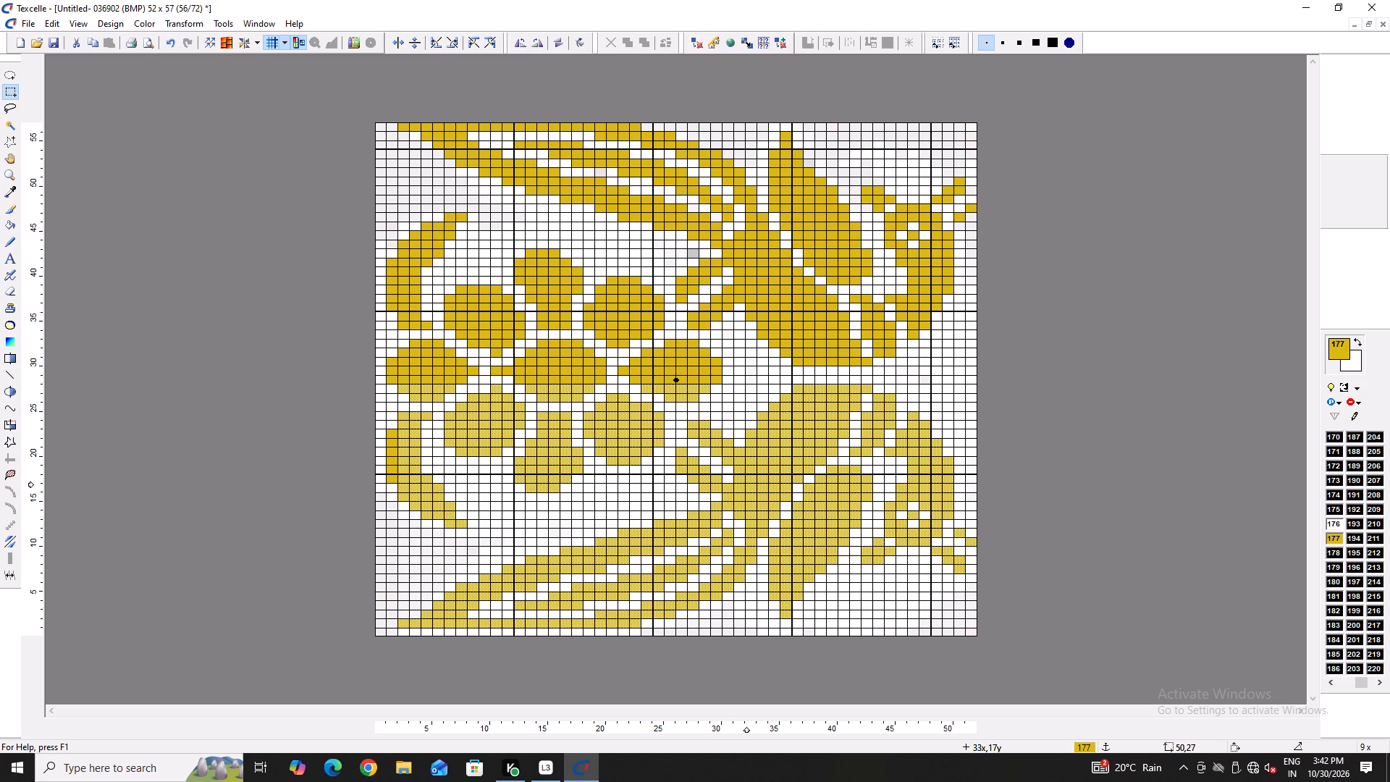
key(ctrl+w)
key(ctrl+e)
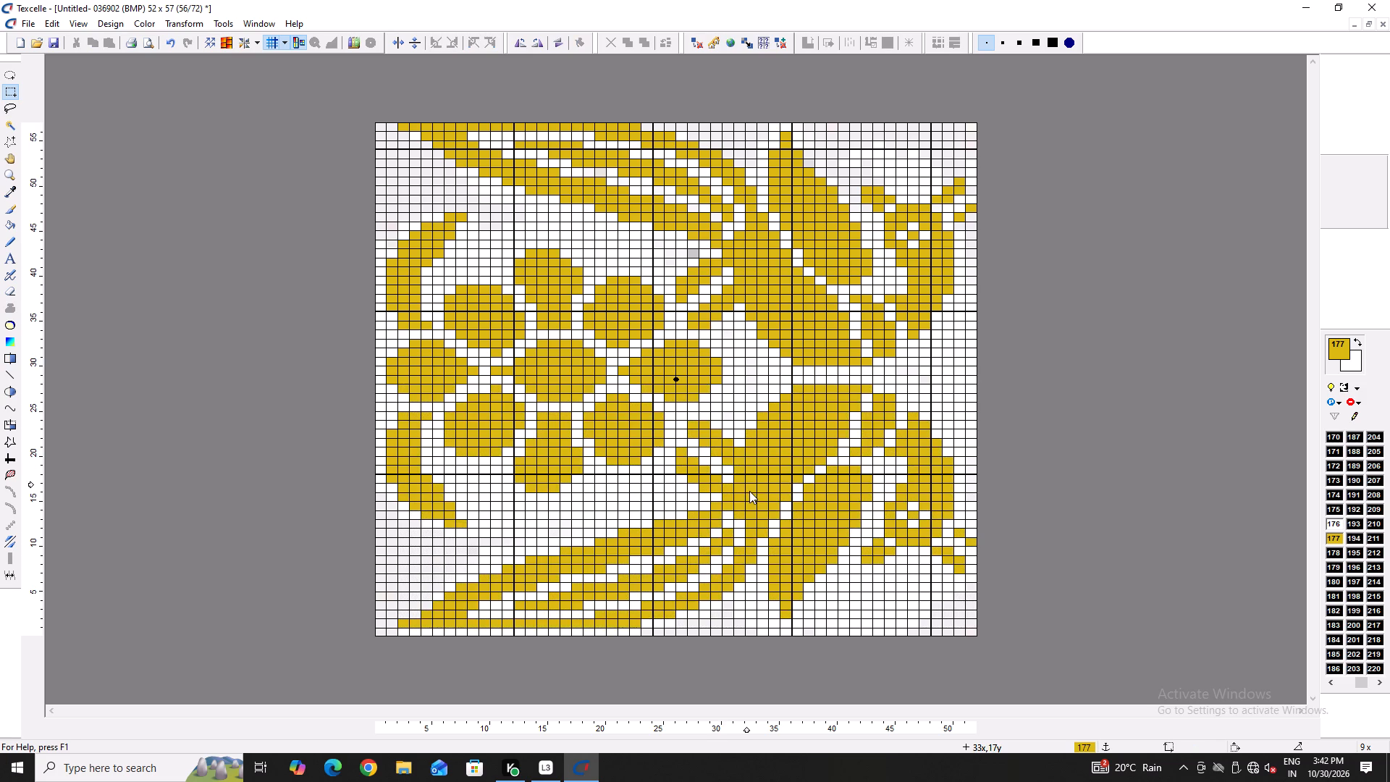
Select the flower's eight petals, its centre and both crescent leaves, and store a copy of them as a clip.
click(11, 131)
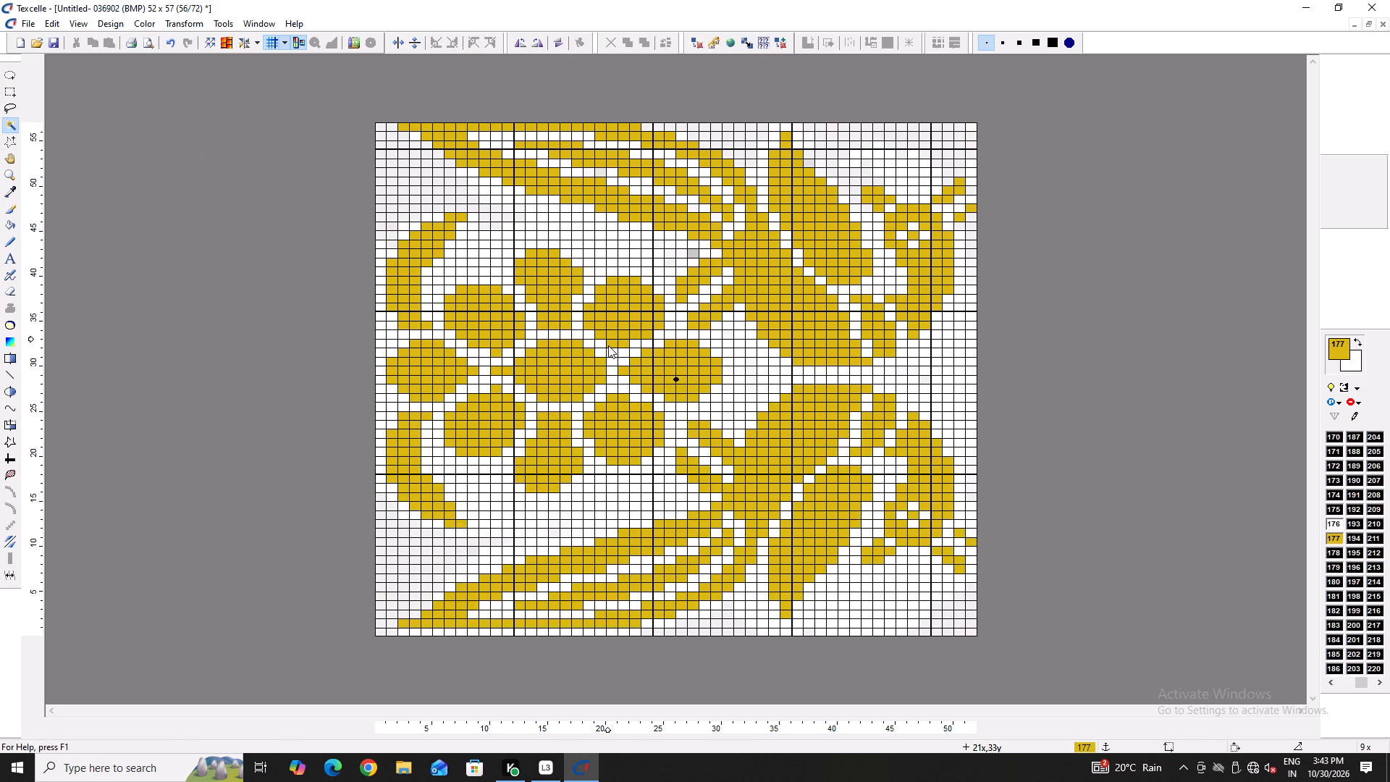
click(562, 300)
click(610, 314)
click(680, 345)
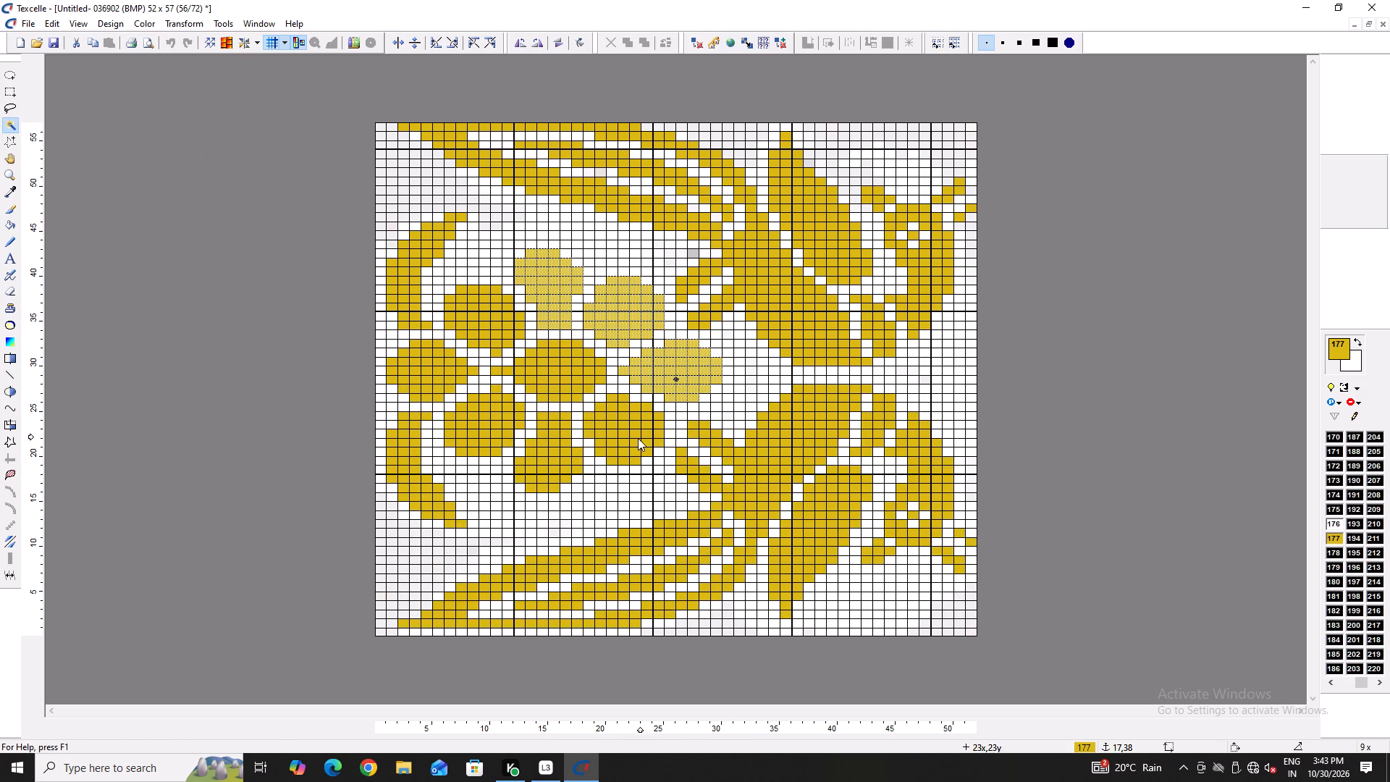
click(638, 438)
click(565, 463)
click(556, 392)
double_click(458, 430)
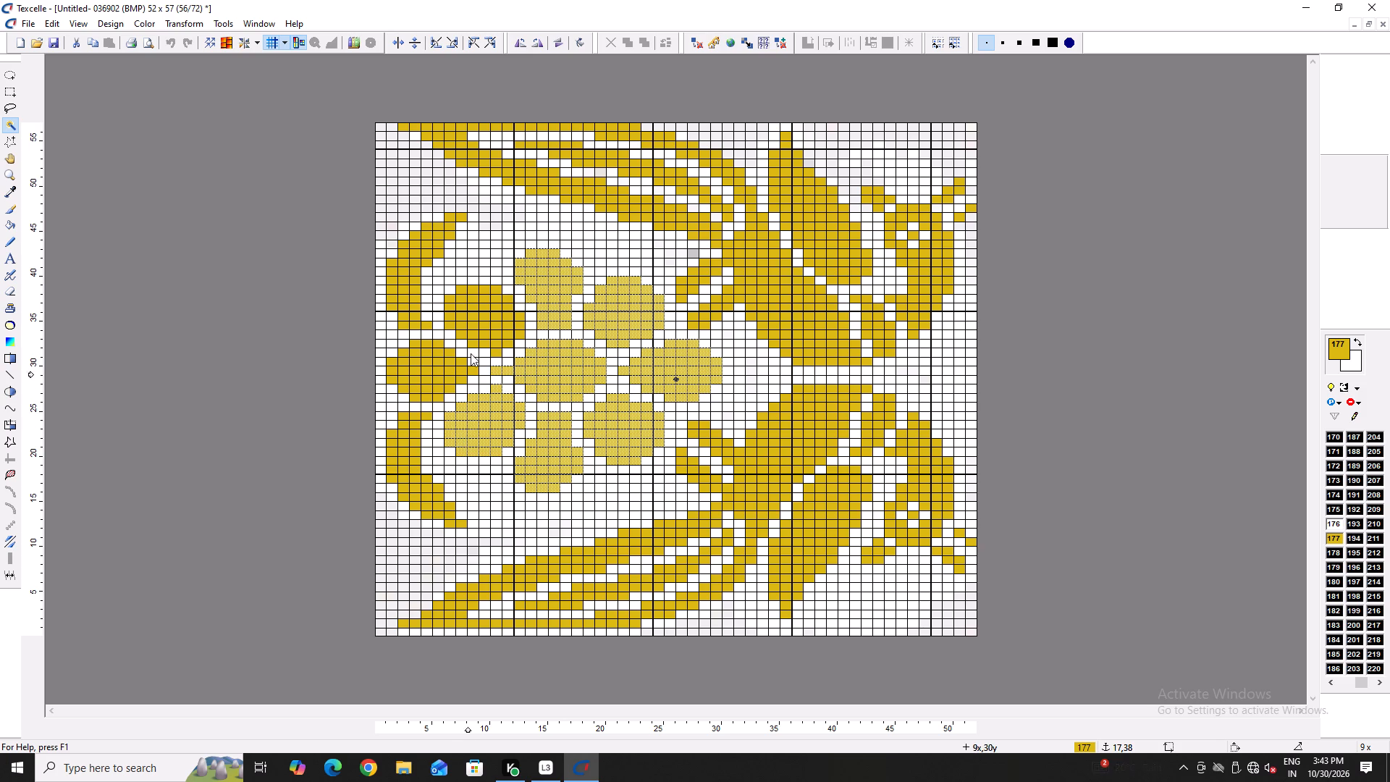
click(481, 315)
click(430, 377)
click(406, 266)
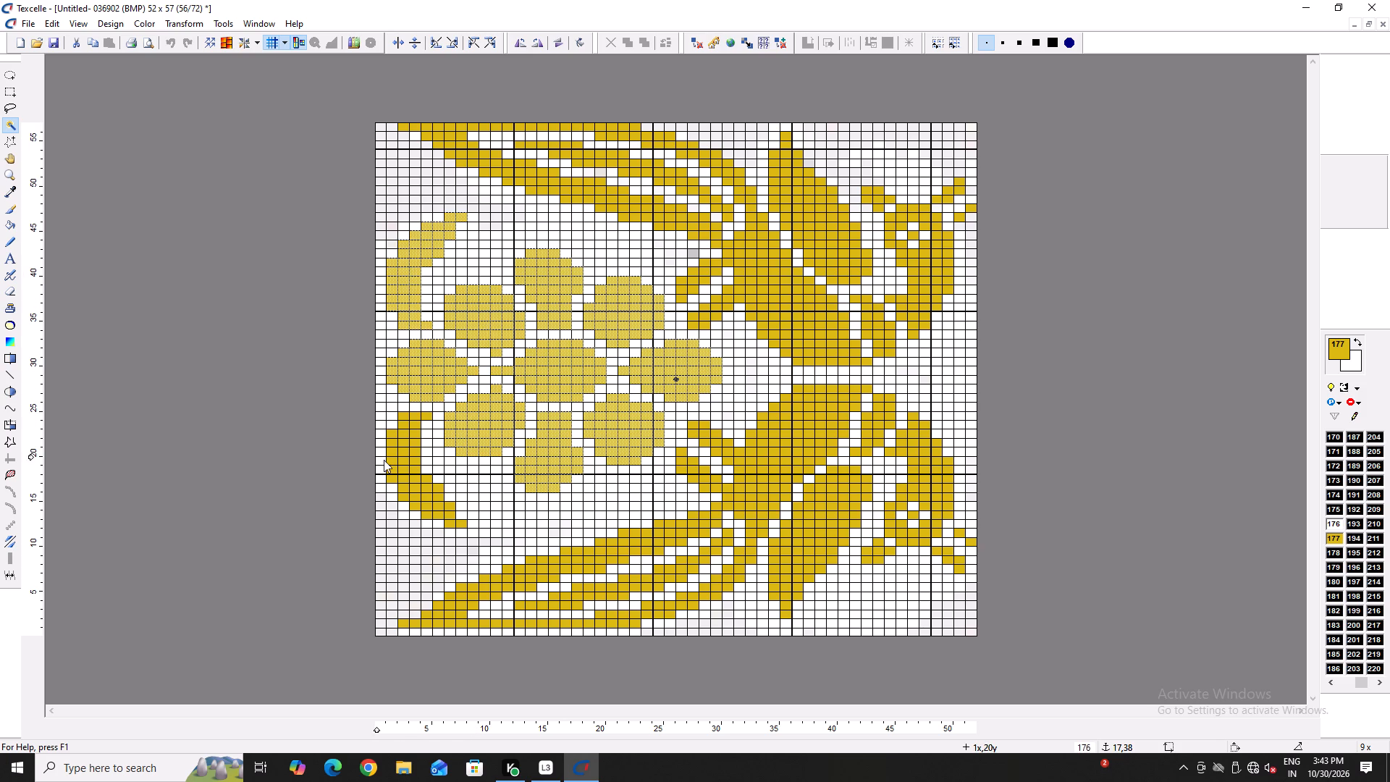
click(403, 447)
right_click(405, 431)
double_click(405, 508)
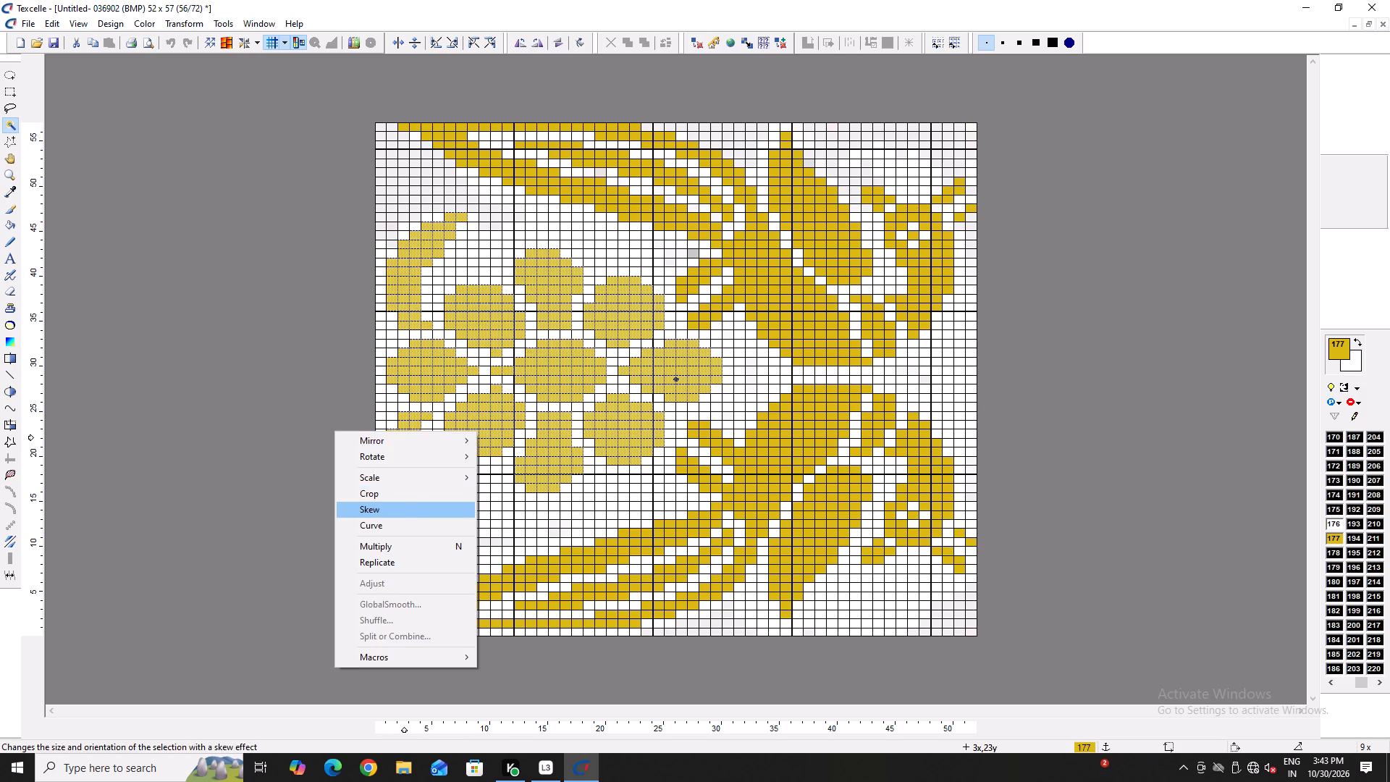
drag(463, 387, 1369, 178)
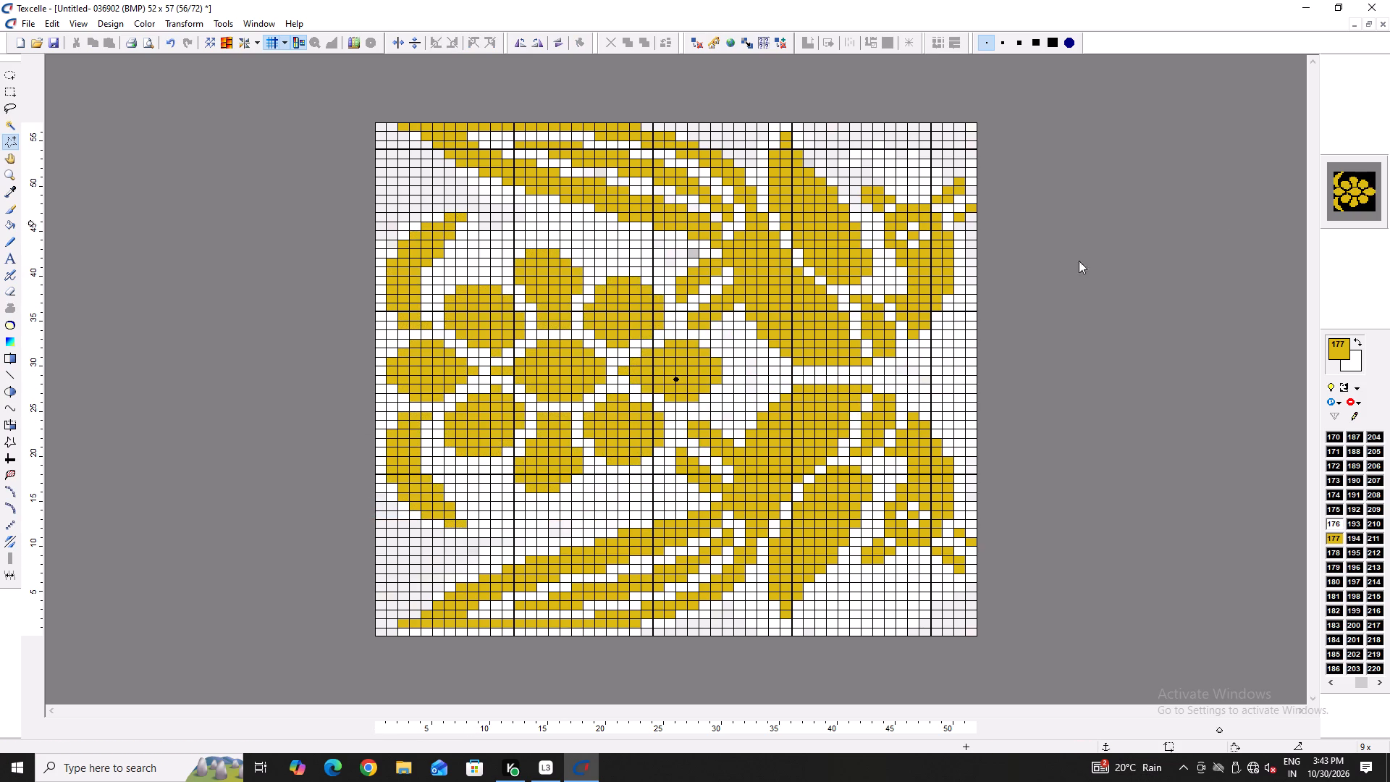
Erase the original flower and both crescent leaves by filling every shape with the white background colour 176.
click(4, 225)
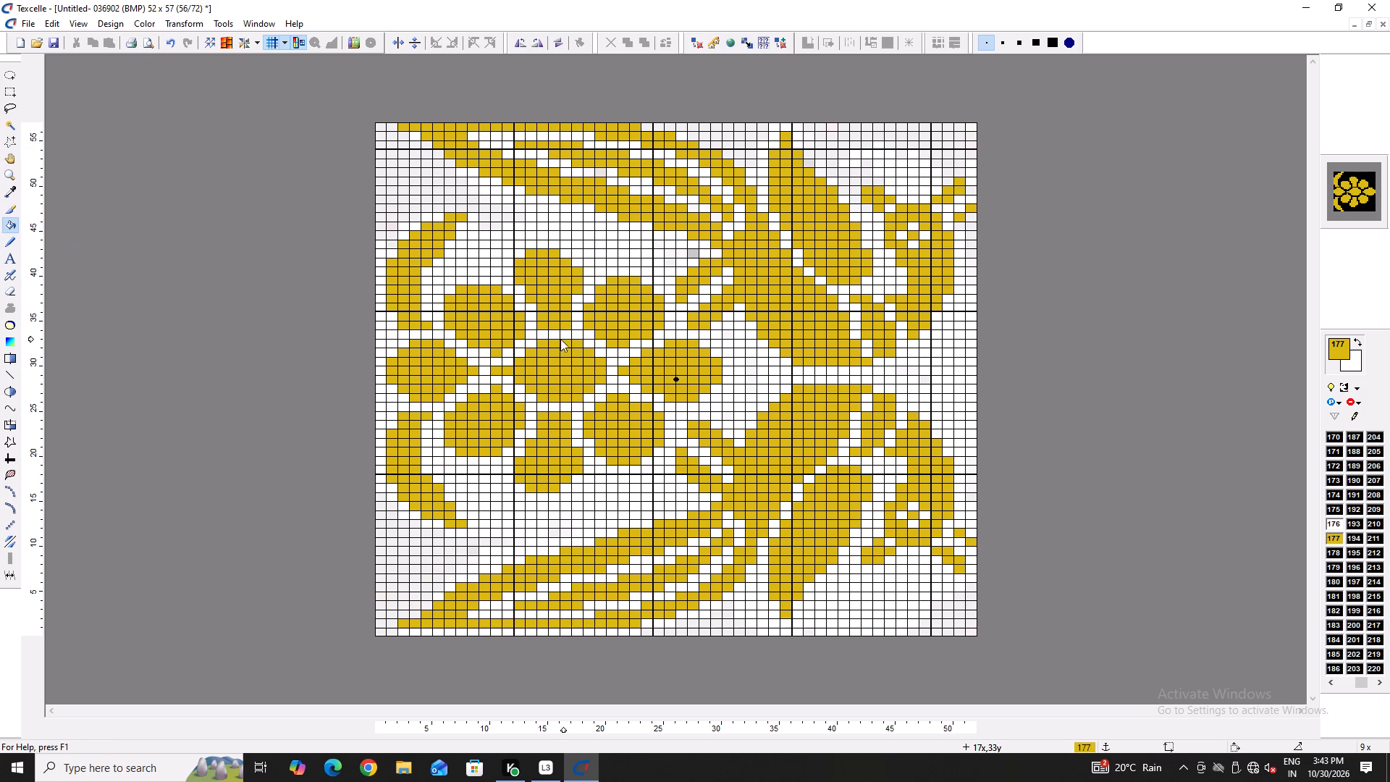
right_click(539, 365)
right_click(528, 298)
right_click(609, 319)
right_click(696, 353)
right_click(697, 355)
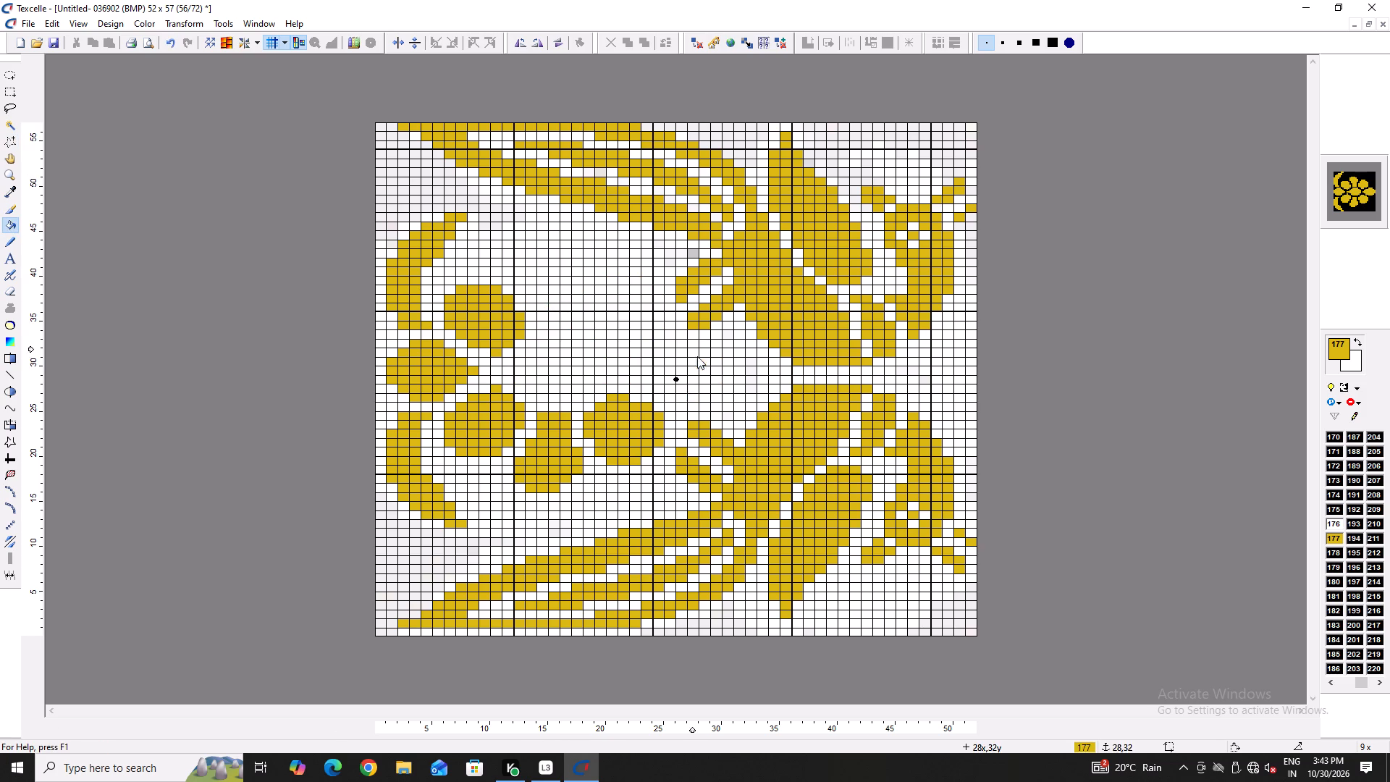
right_click(654, 429)
right_click(490, 326)
right_click(490, 326)
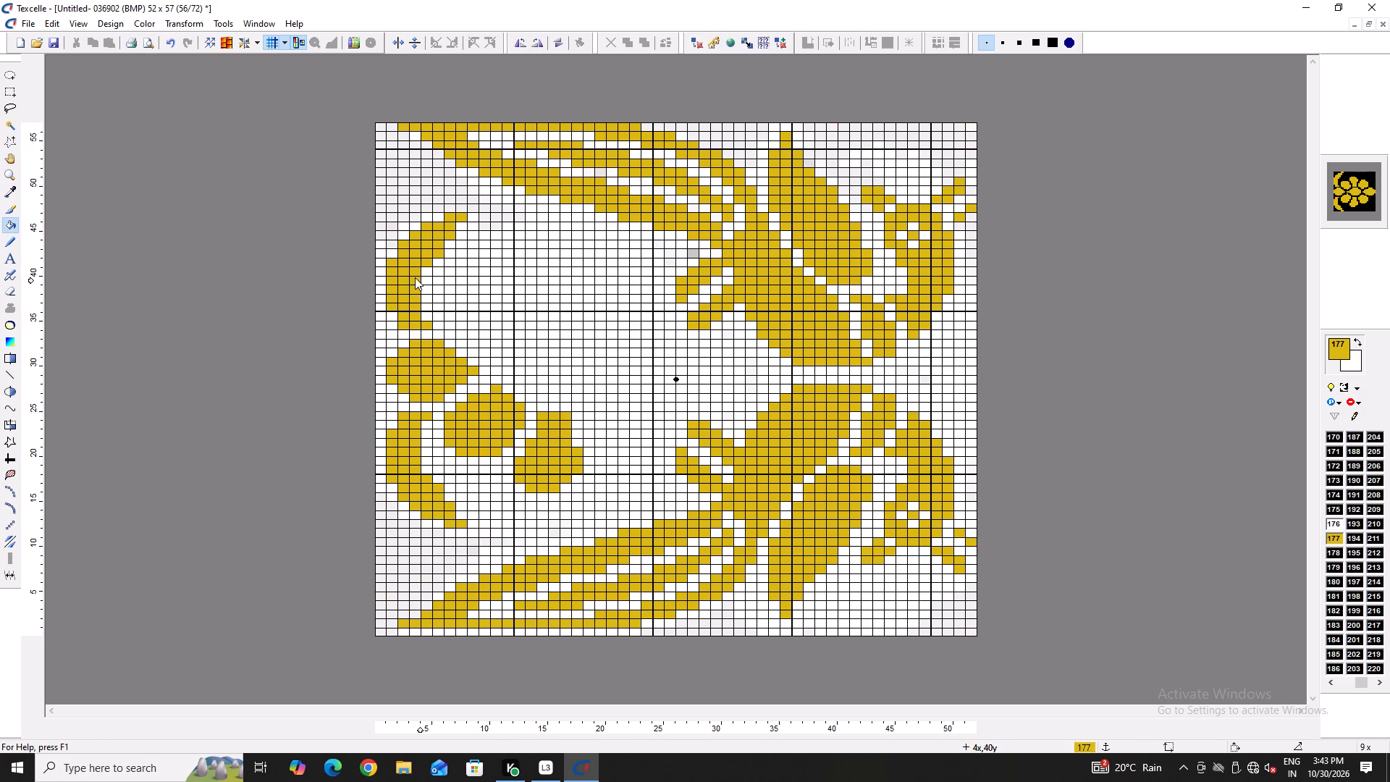
right_click(415, 277)
right_click(415, 277)
right_click(406, 345)
right_click(431, 383)
right_click(492, 421)
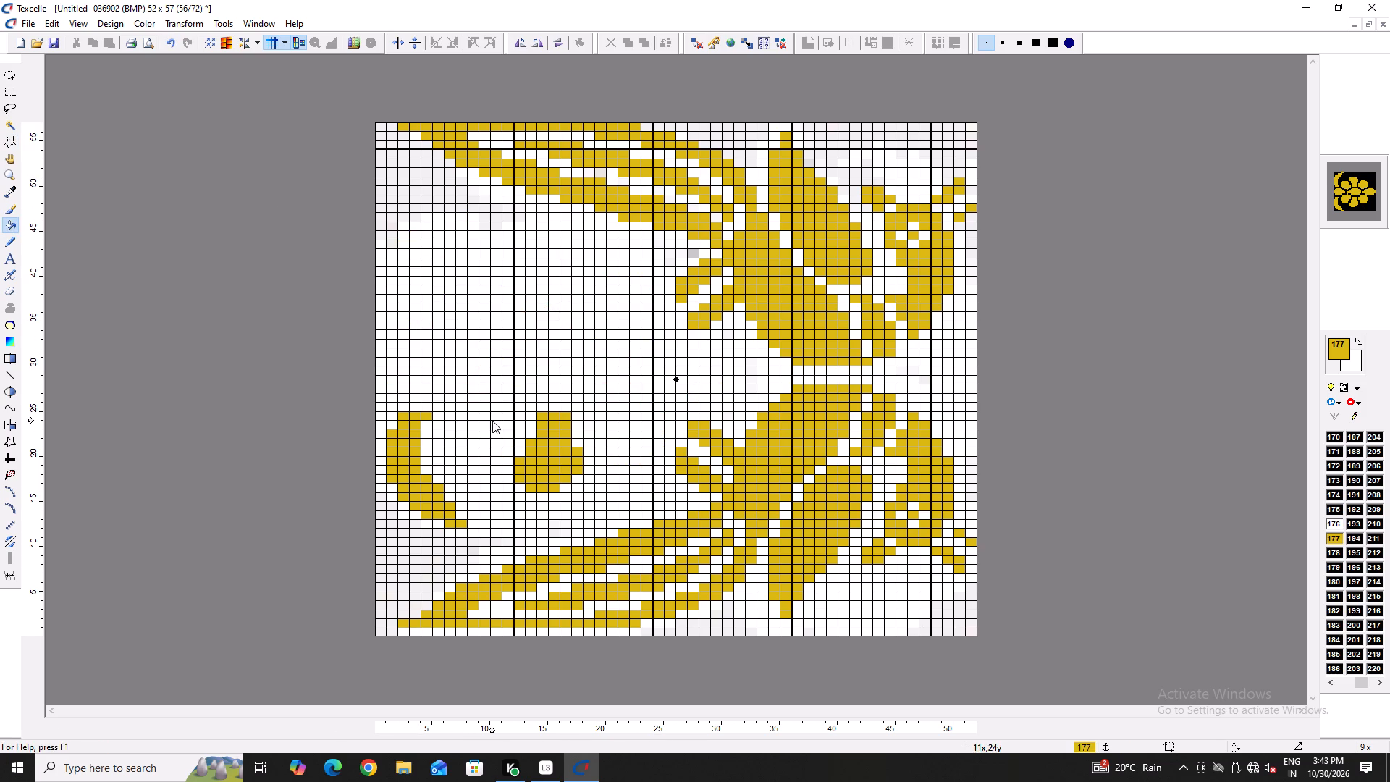
right_click(572, 453)
right_click(402, 454)
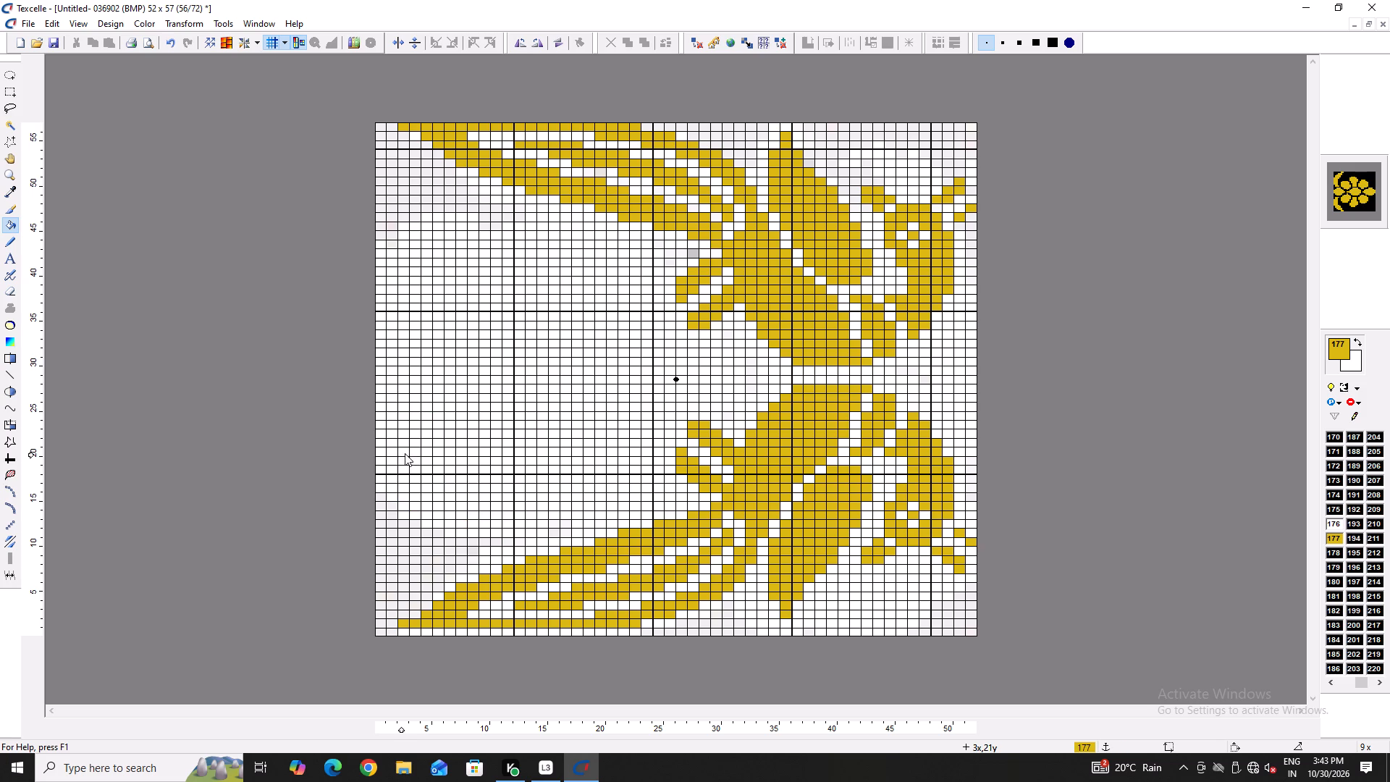
Place the stored flower clip back in its original columns but one row lower, centred between the two birds, and release it.
drag(1344, 190, 528, 411)
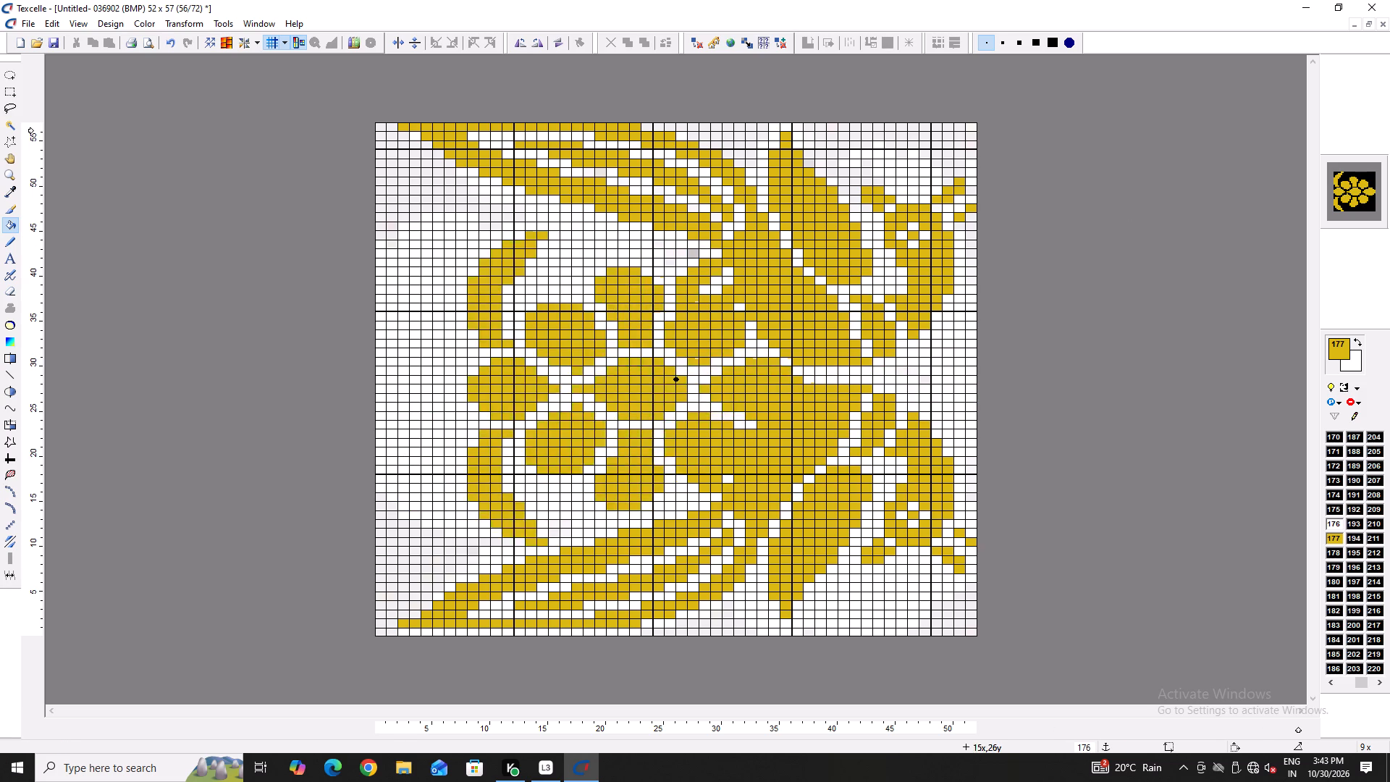
drag(528, 411, 458, 400)
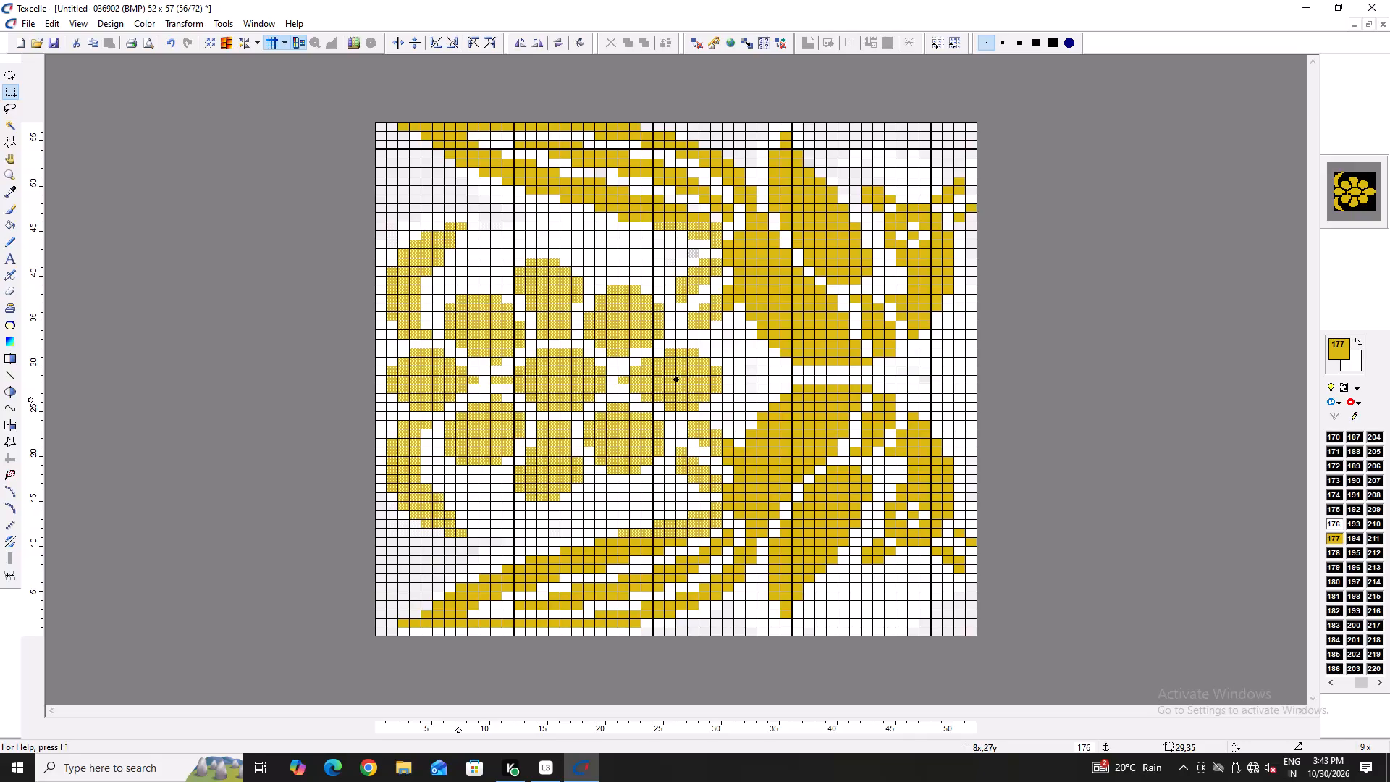
key(ctrl+e)
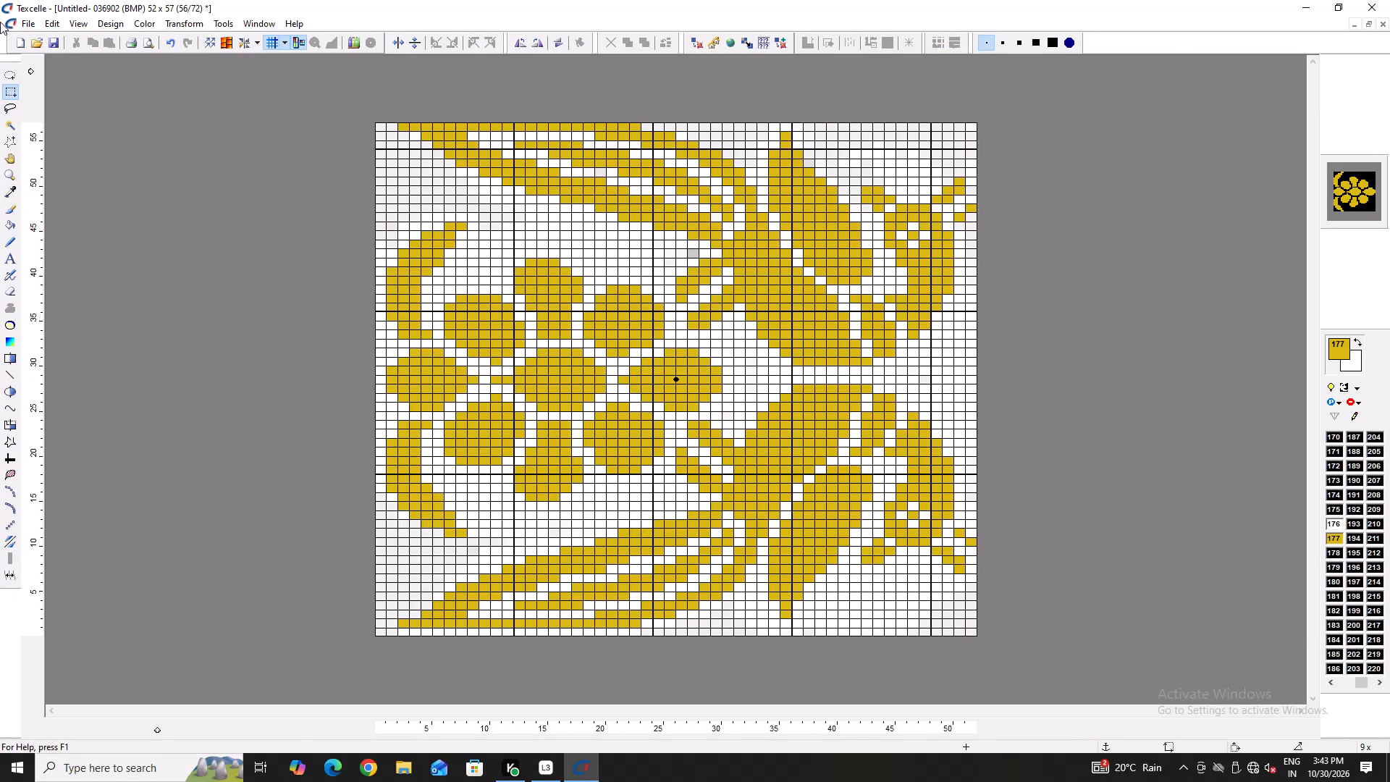
Erase the whole upper bird, including tail feathers, wing, head and small detached pixels, by filling each part with background colour 176.
click(12, 225)
right_click(635, 211)
right_click(635, 211)
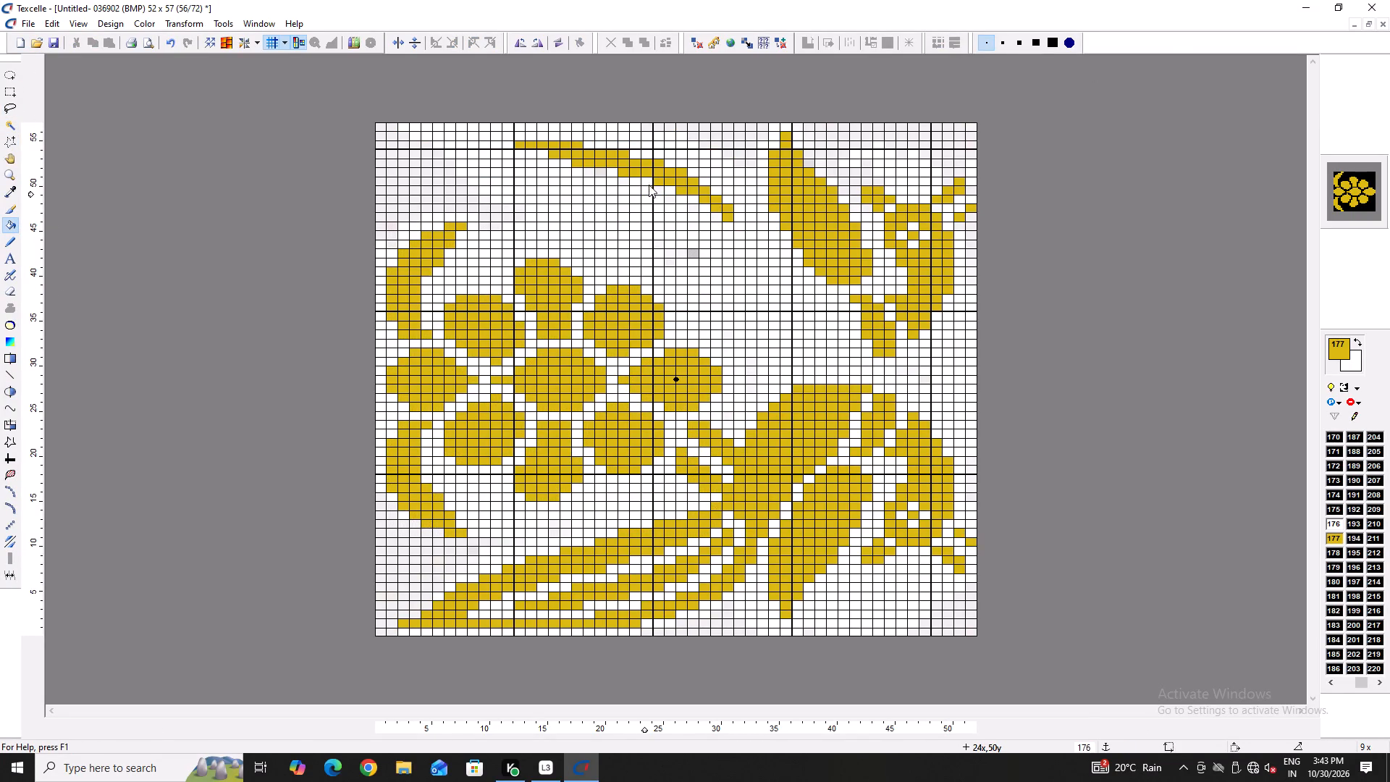
right_click(654, 177)
right_click(836, 216)
right_click(878, 193)
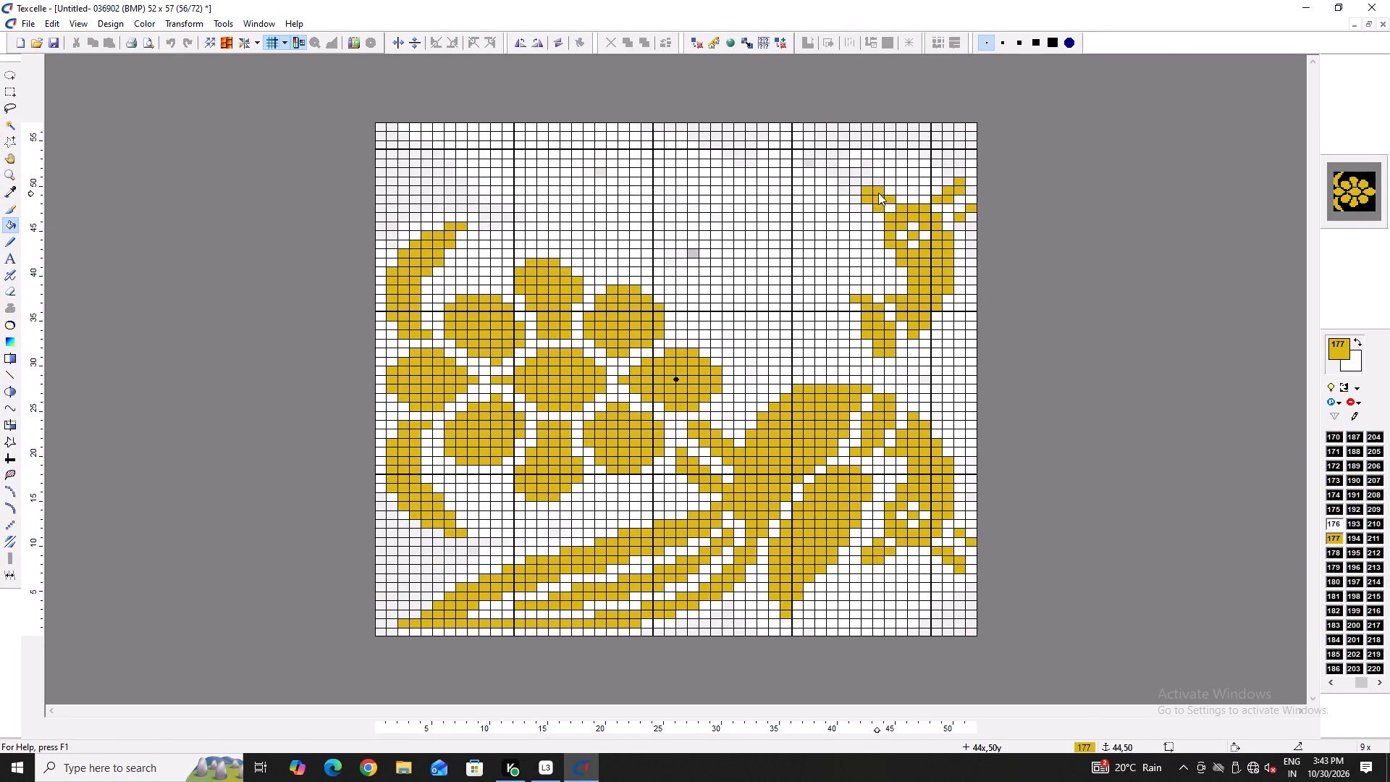
right_click(920, 214)
right_click(920, 214)
right_click(955, 190)
right_click(964, 212)
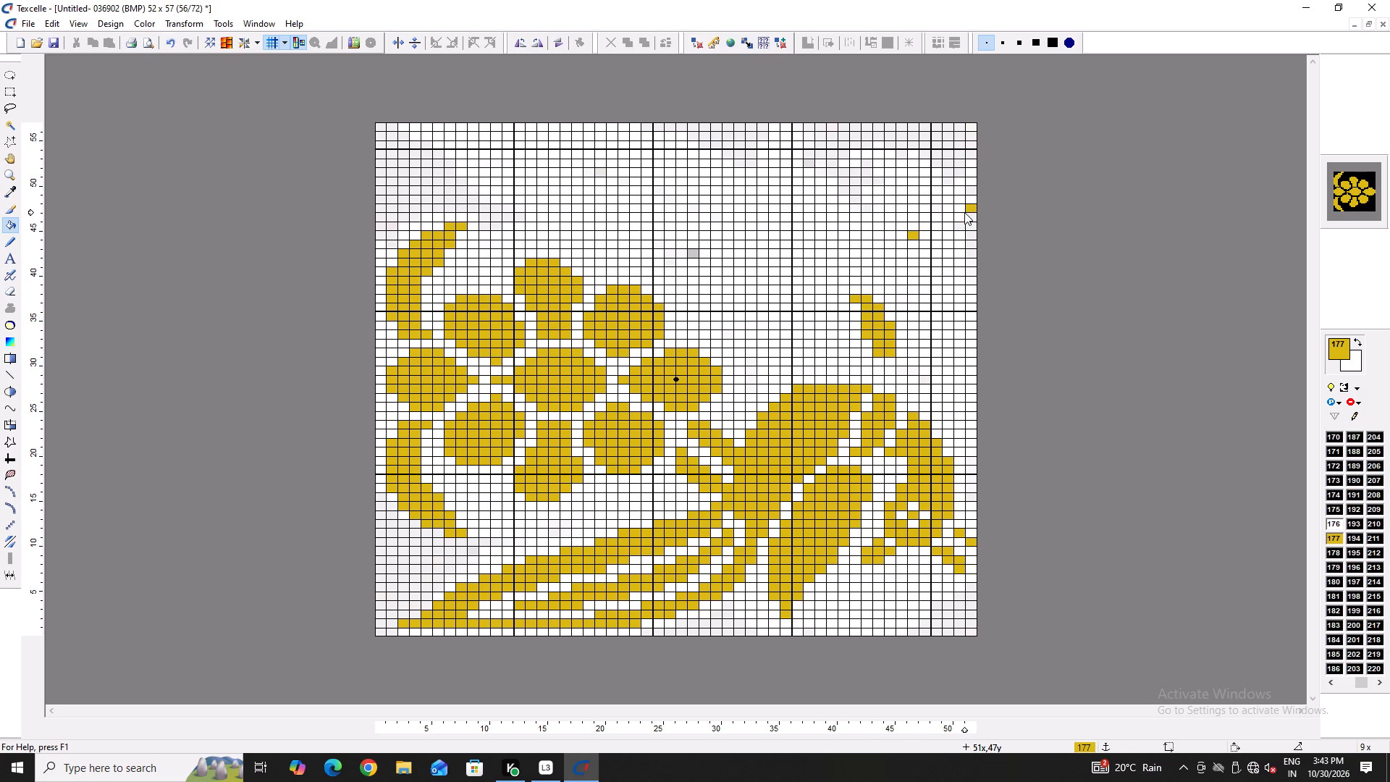
right_click(967, 205)
right_click(908, 232)
right_click(876, 332)
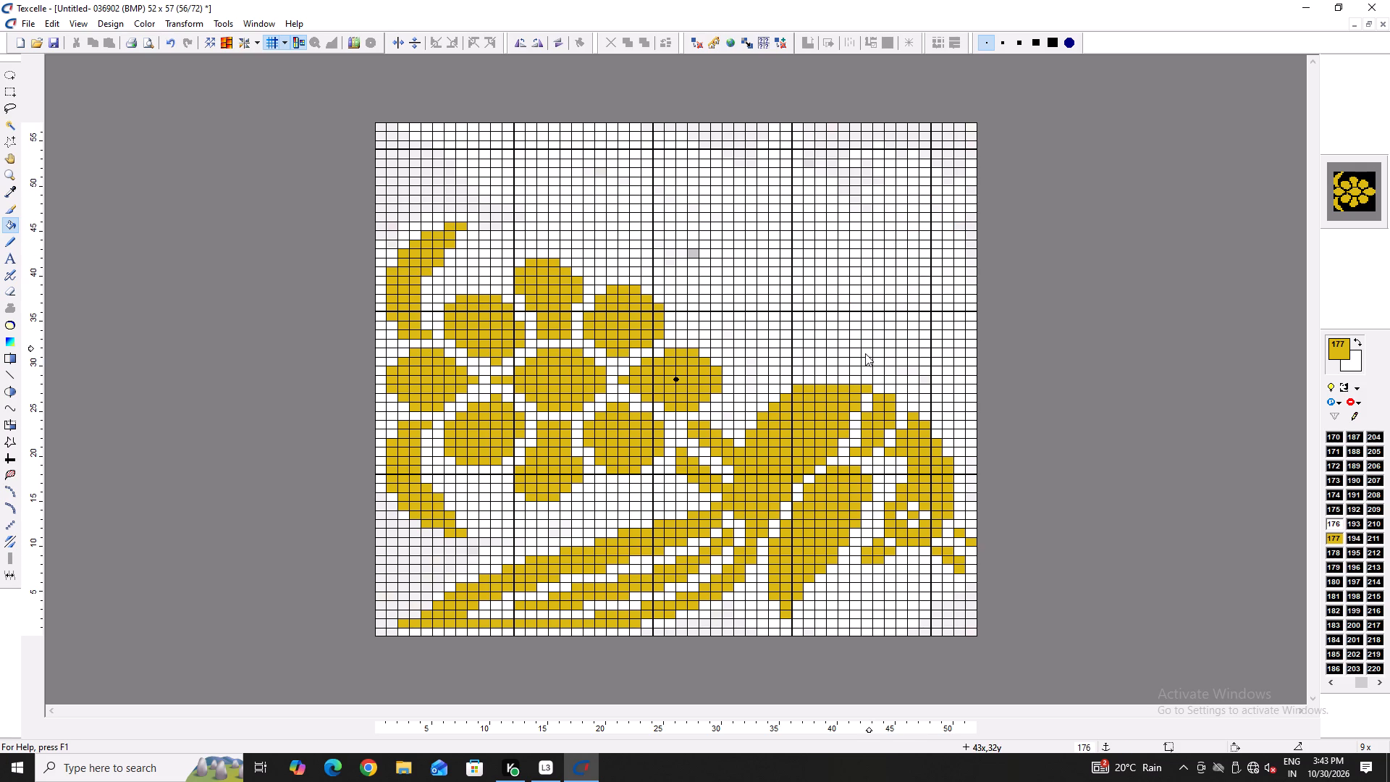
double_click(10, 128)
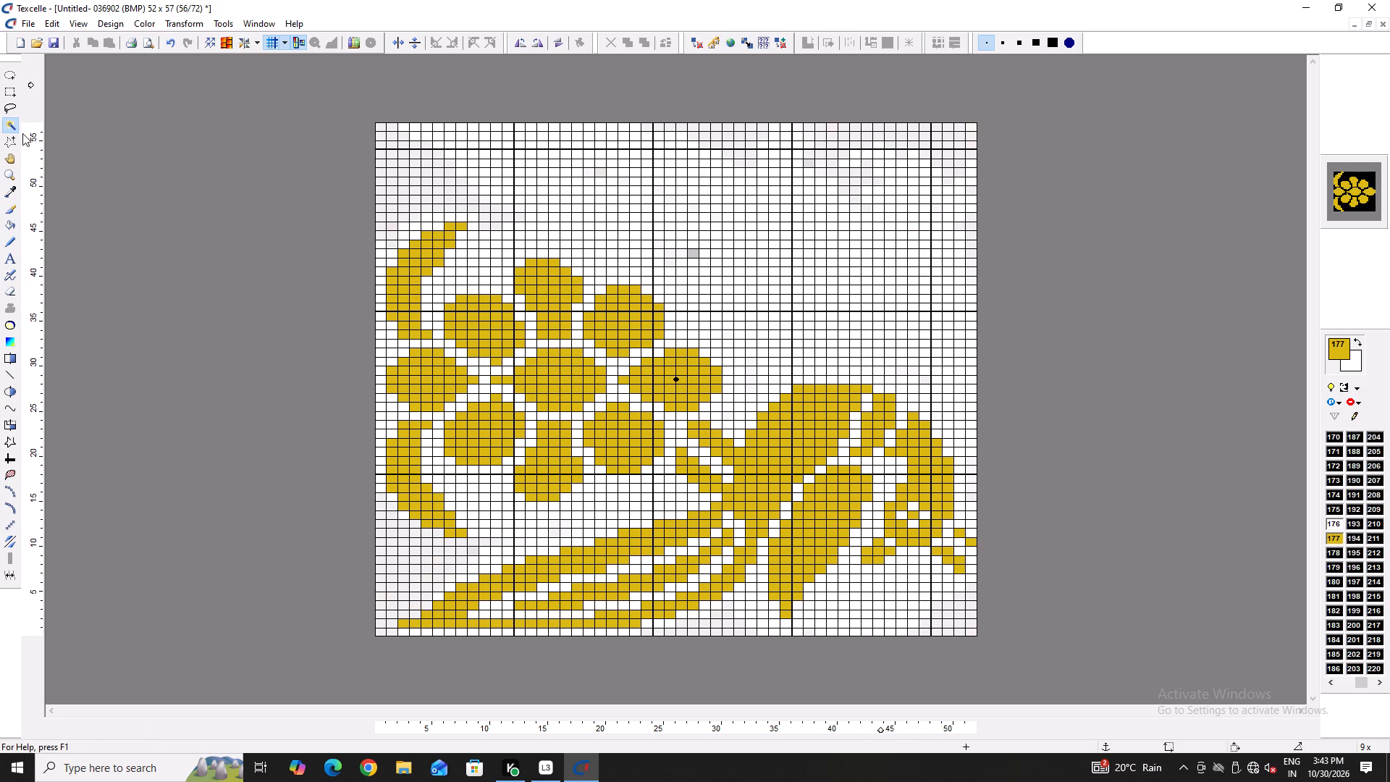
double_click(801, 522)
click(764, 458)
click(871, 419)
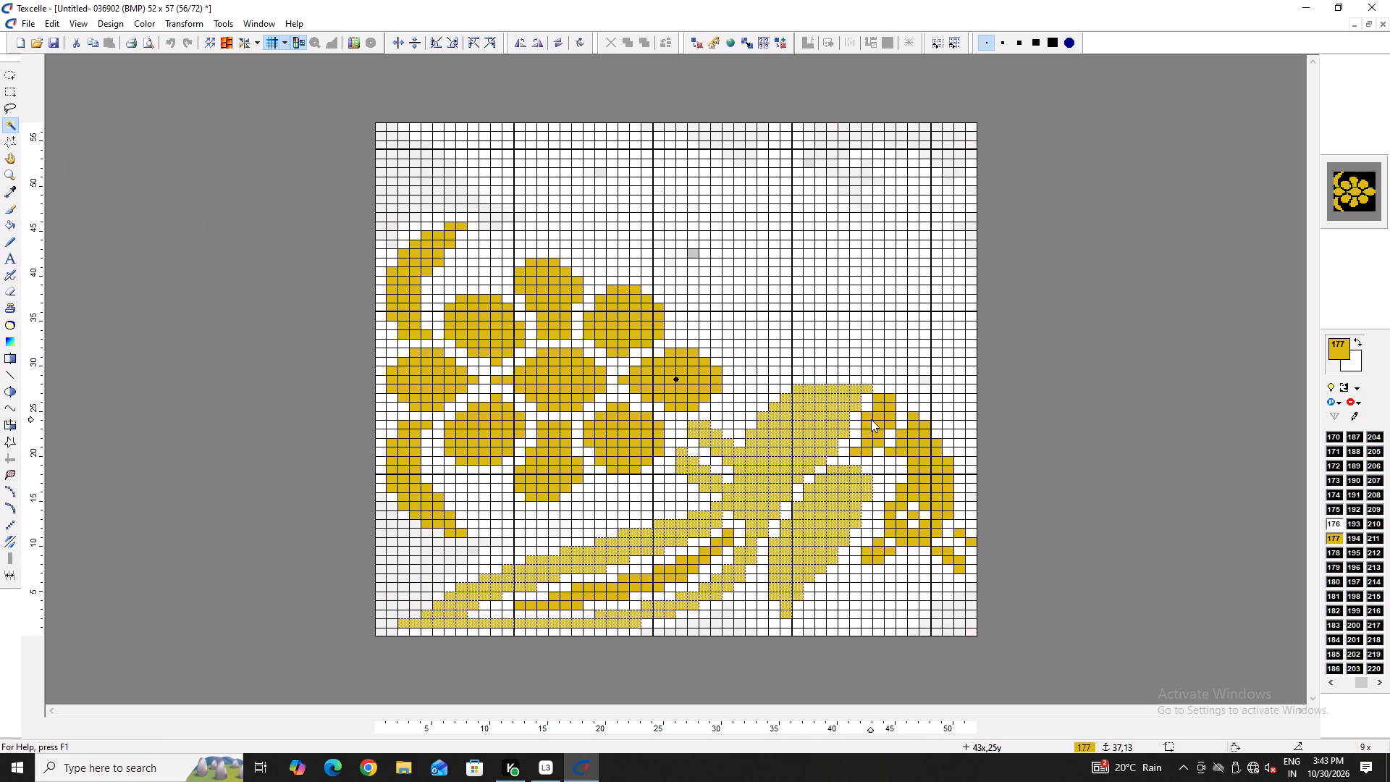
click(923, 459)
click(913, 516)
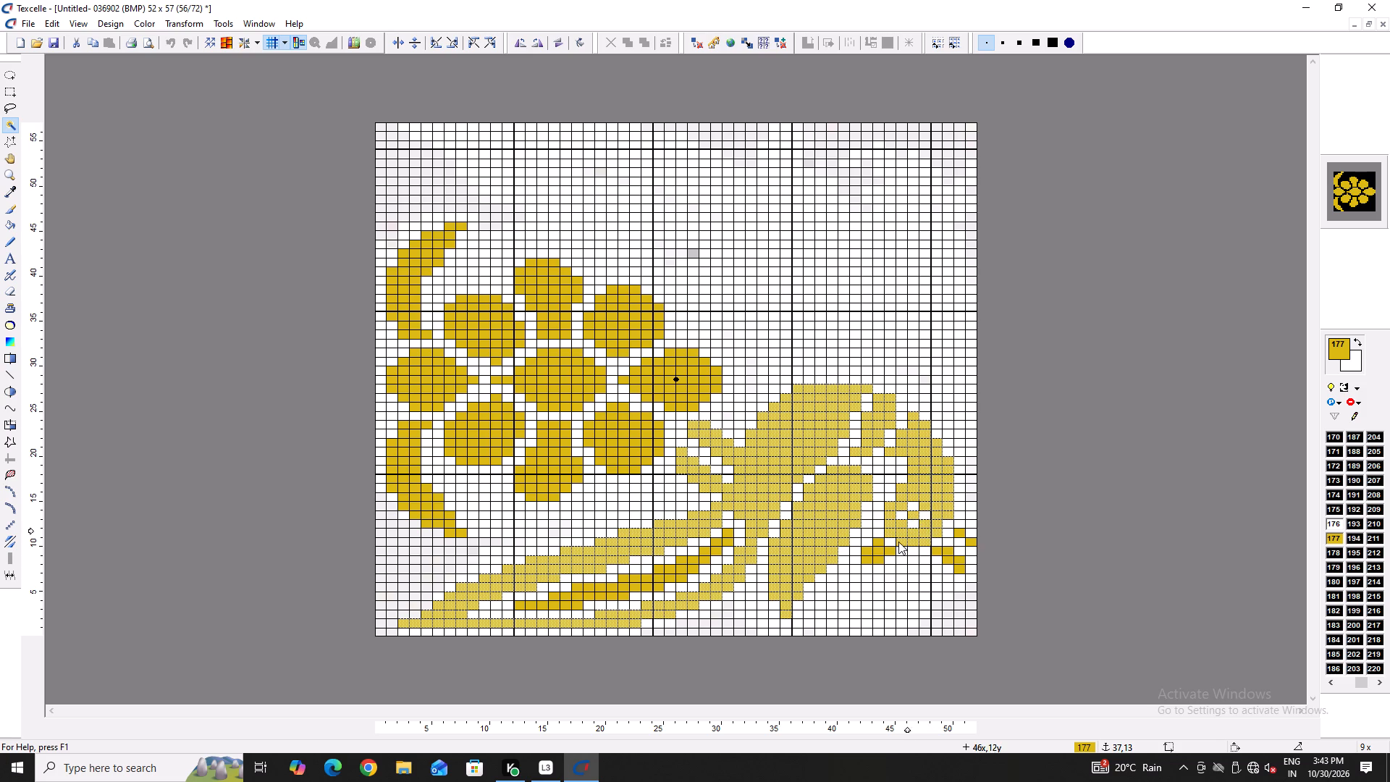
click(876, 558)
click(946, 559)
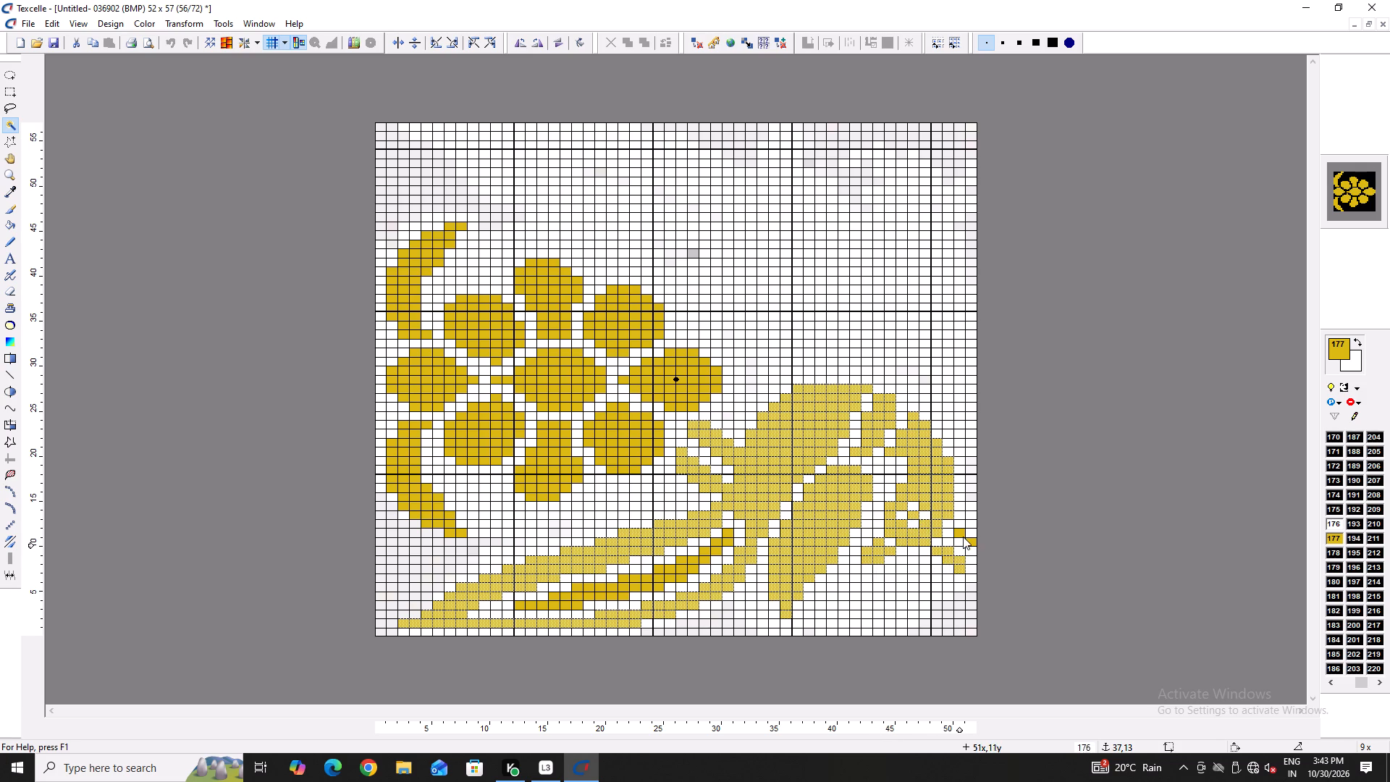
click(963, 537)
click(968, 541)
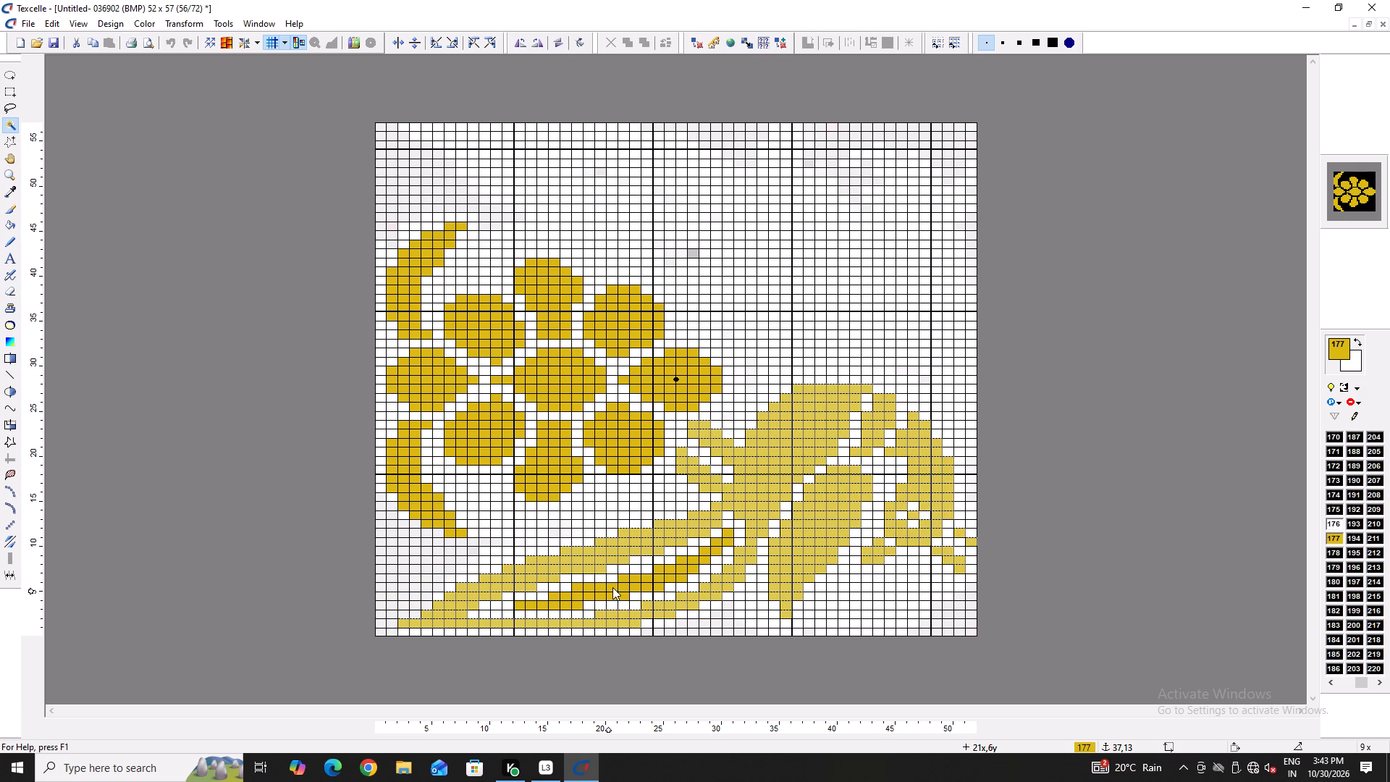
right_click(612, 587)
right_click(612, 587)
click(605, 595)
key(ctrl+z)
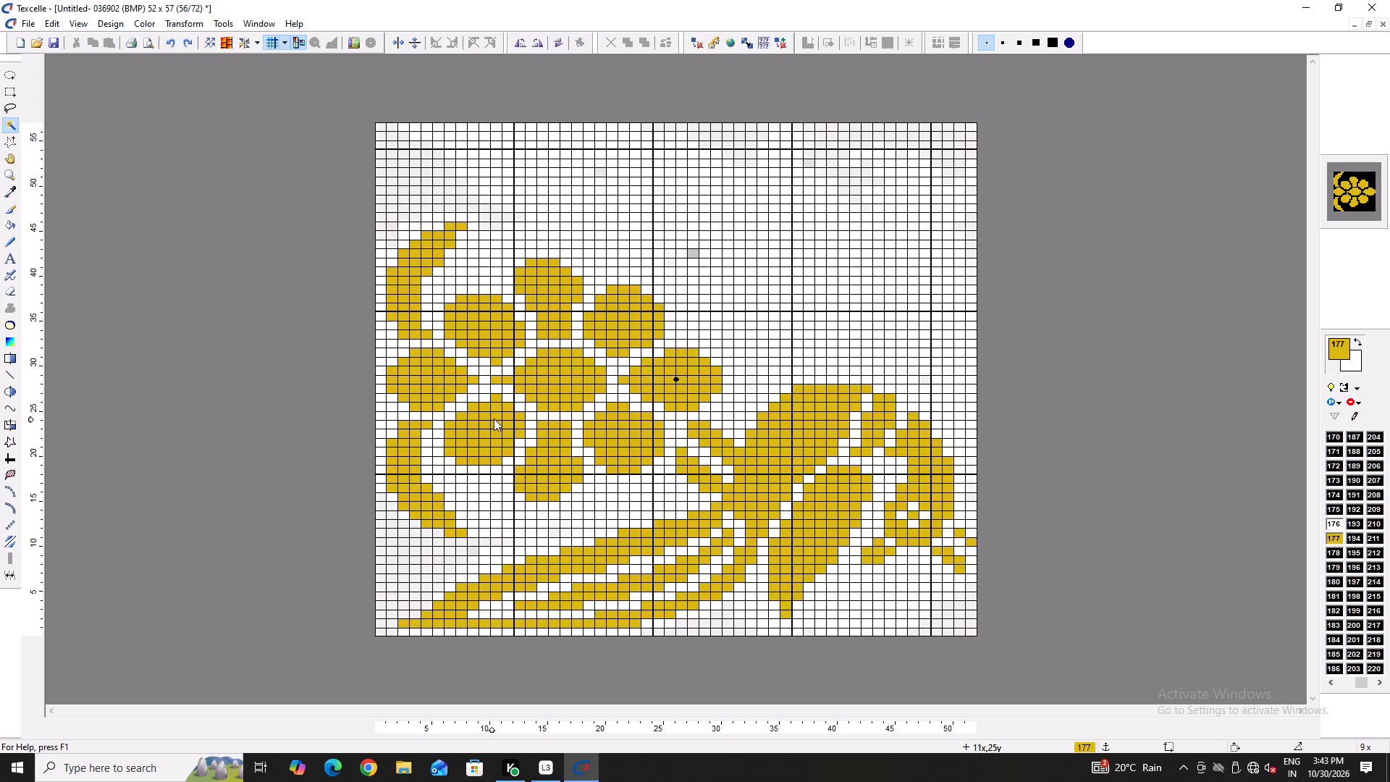
Select every part of the lower bird, place a floating copy above it, and mirror the copy vertically.
click(589, 626)
click(620, 585)
click(869, 443)
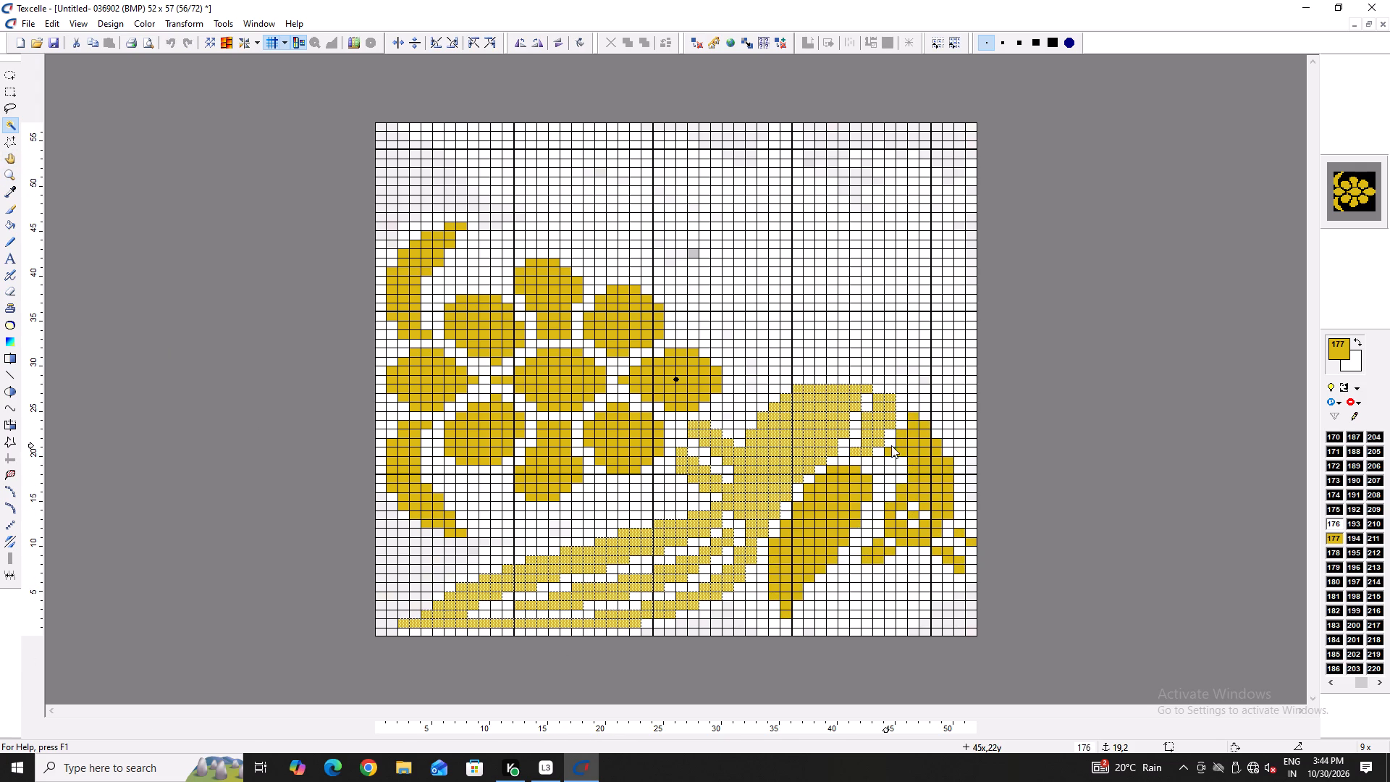
click(922, 449)
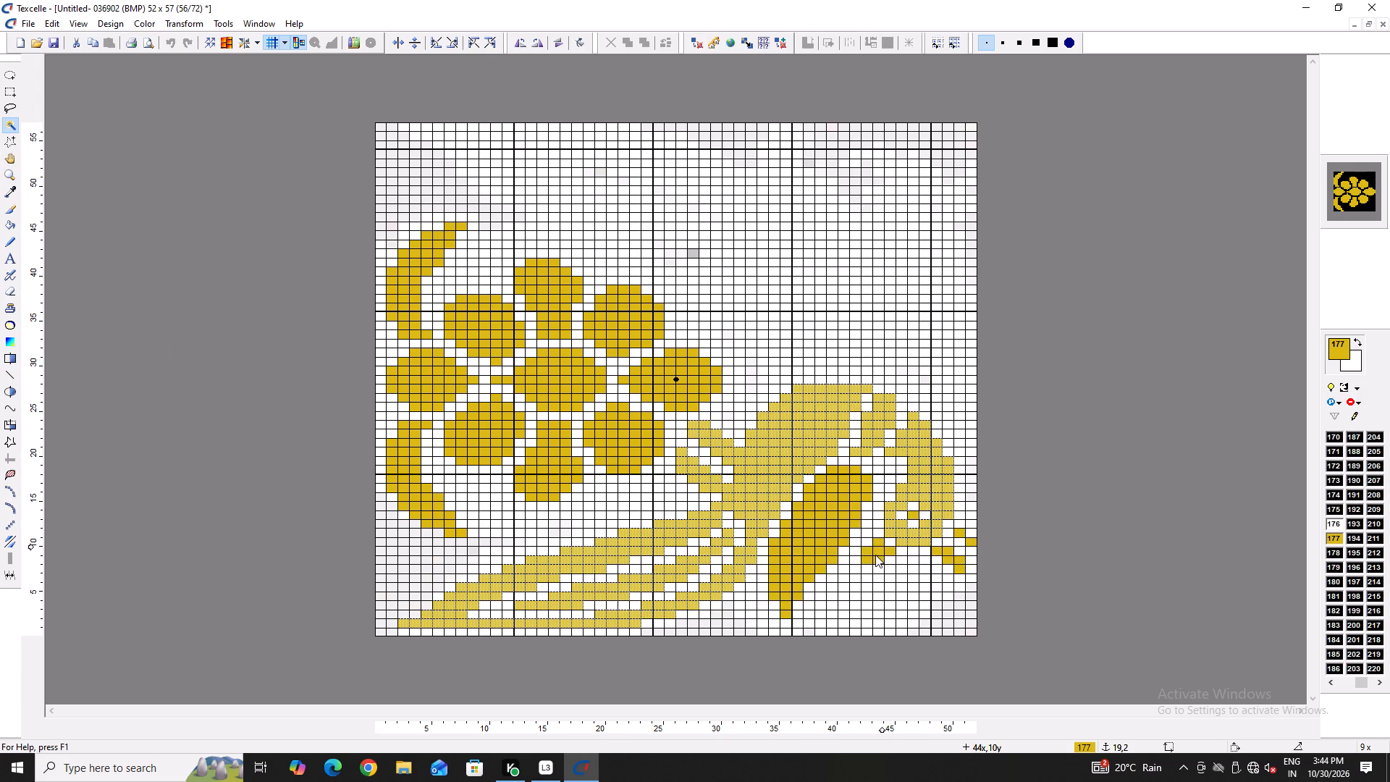
click(875, 555)
click(912, 518)
click(787, 536)
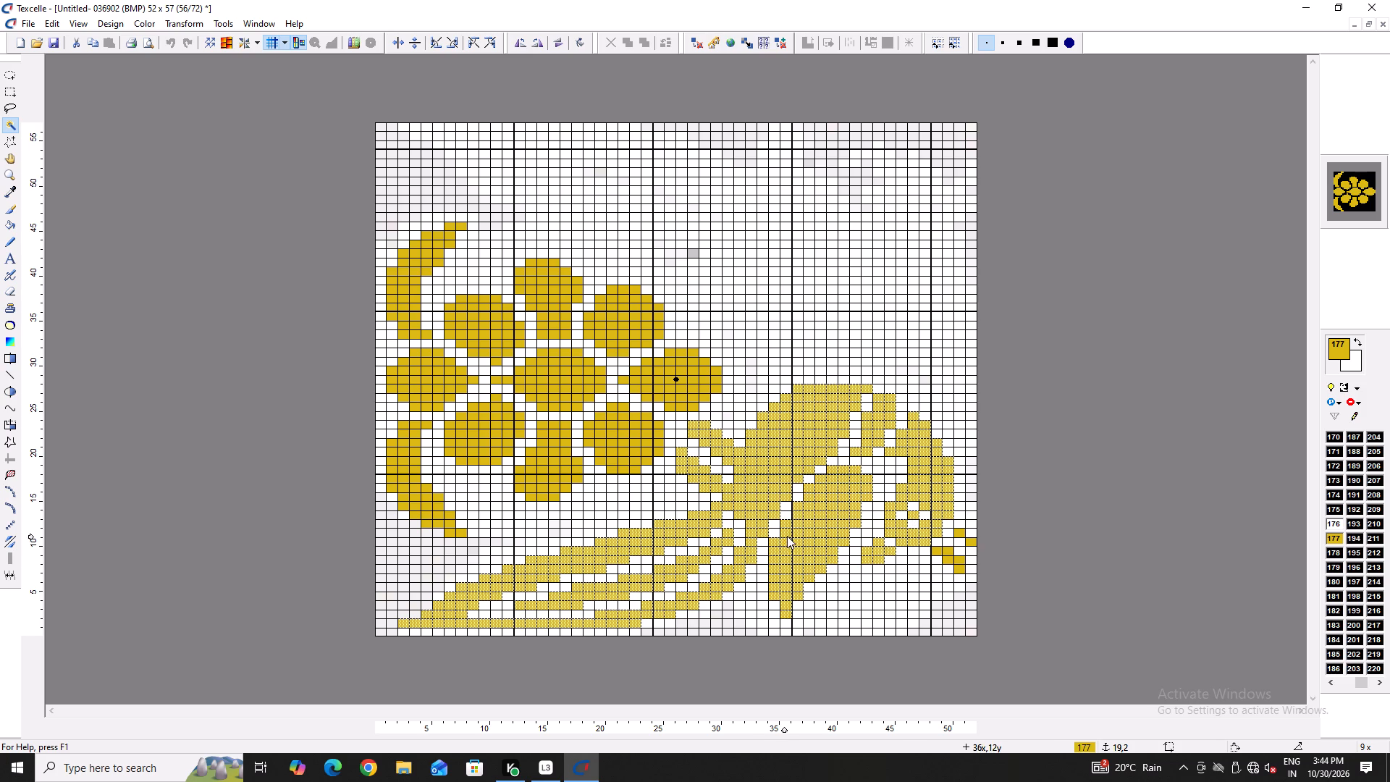
double_click(952, 558)
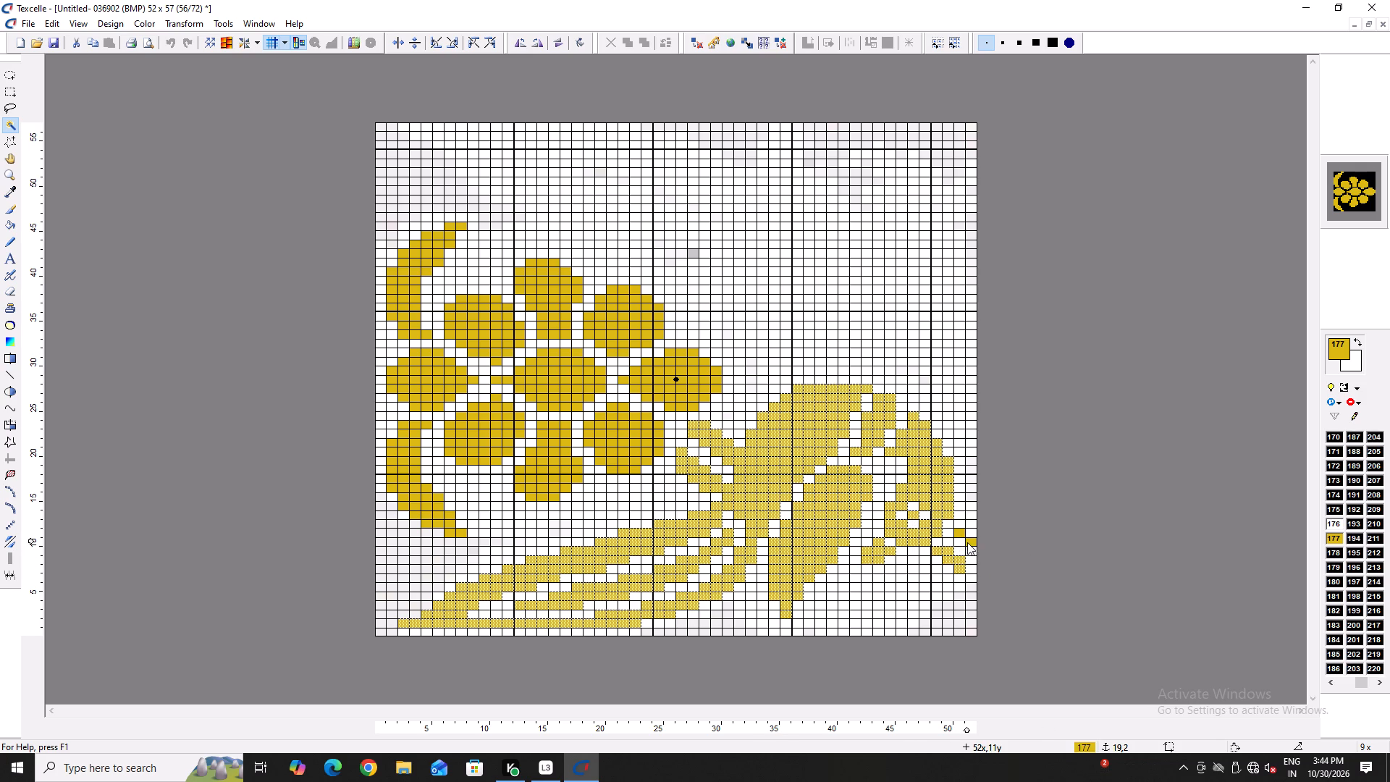
click(967, 542)
click(958, 531)
right_click(861, 505)
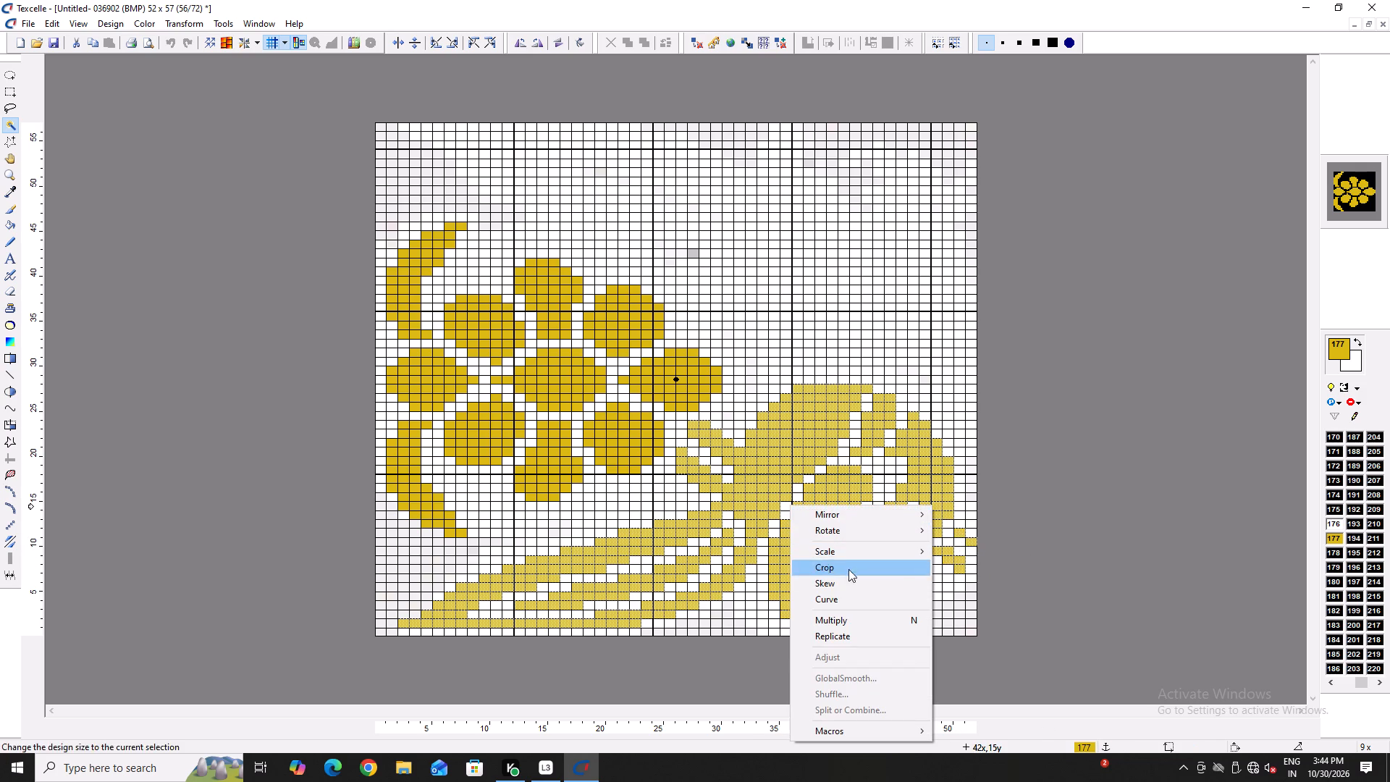
double_click(844, 581)
drag(817, 563, 787, 331)
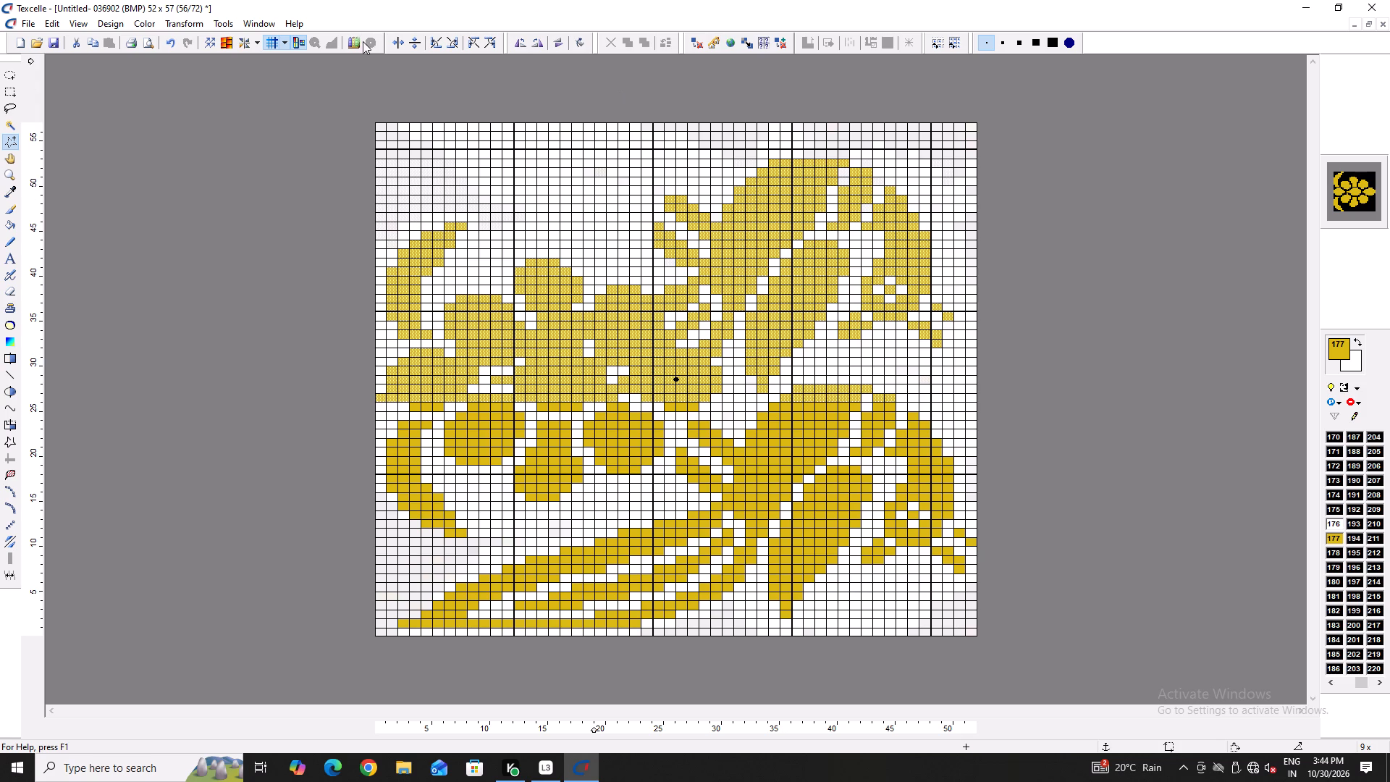
click(411, 38)
Position the mirrored copy column-aligned with the lower bird, top tail feather at row 56 and one empty row between bodies, and release it.
drag(633, 260, 633, 259)
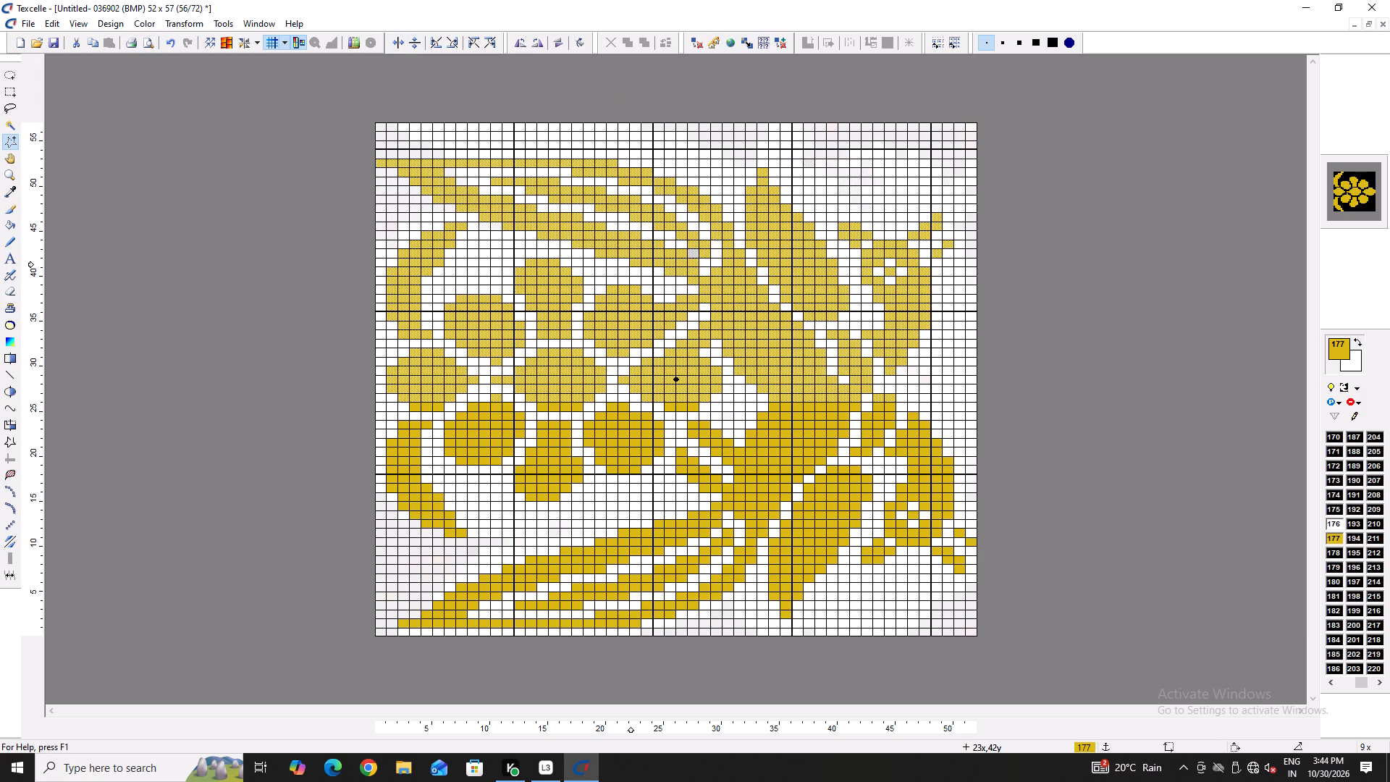
drag(633, 259, 646, 205)
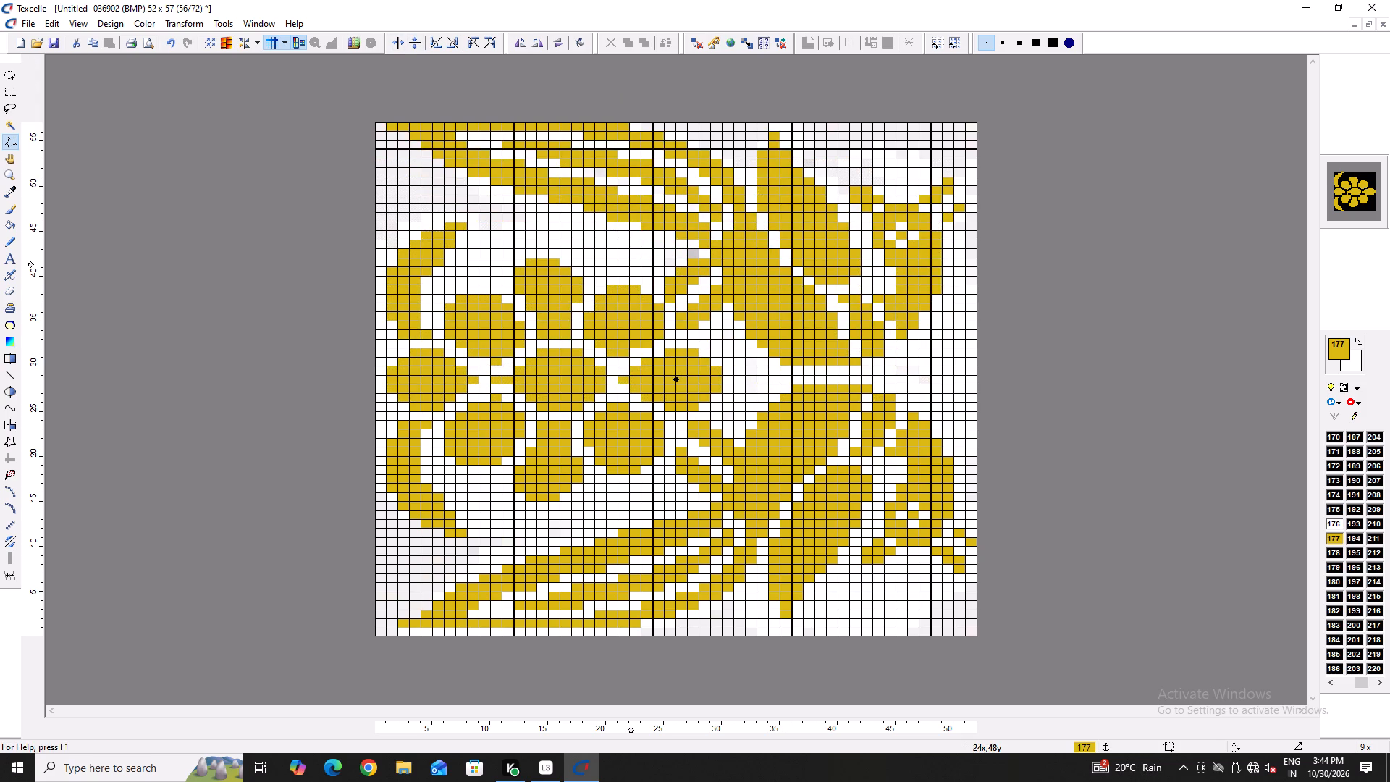
drag(646, 205, 655, 214)
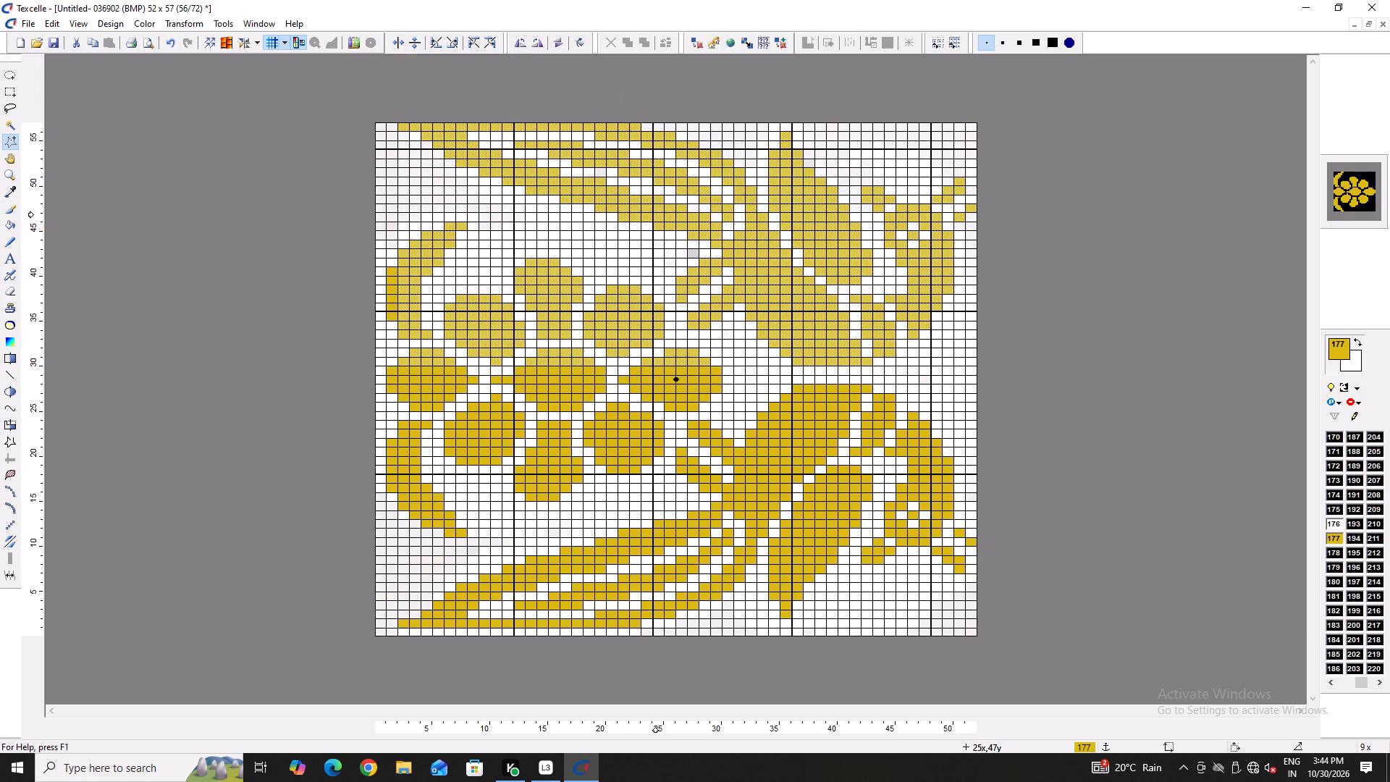
drag(714, 196, 716, 203)
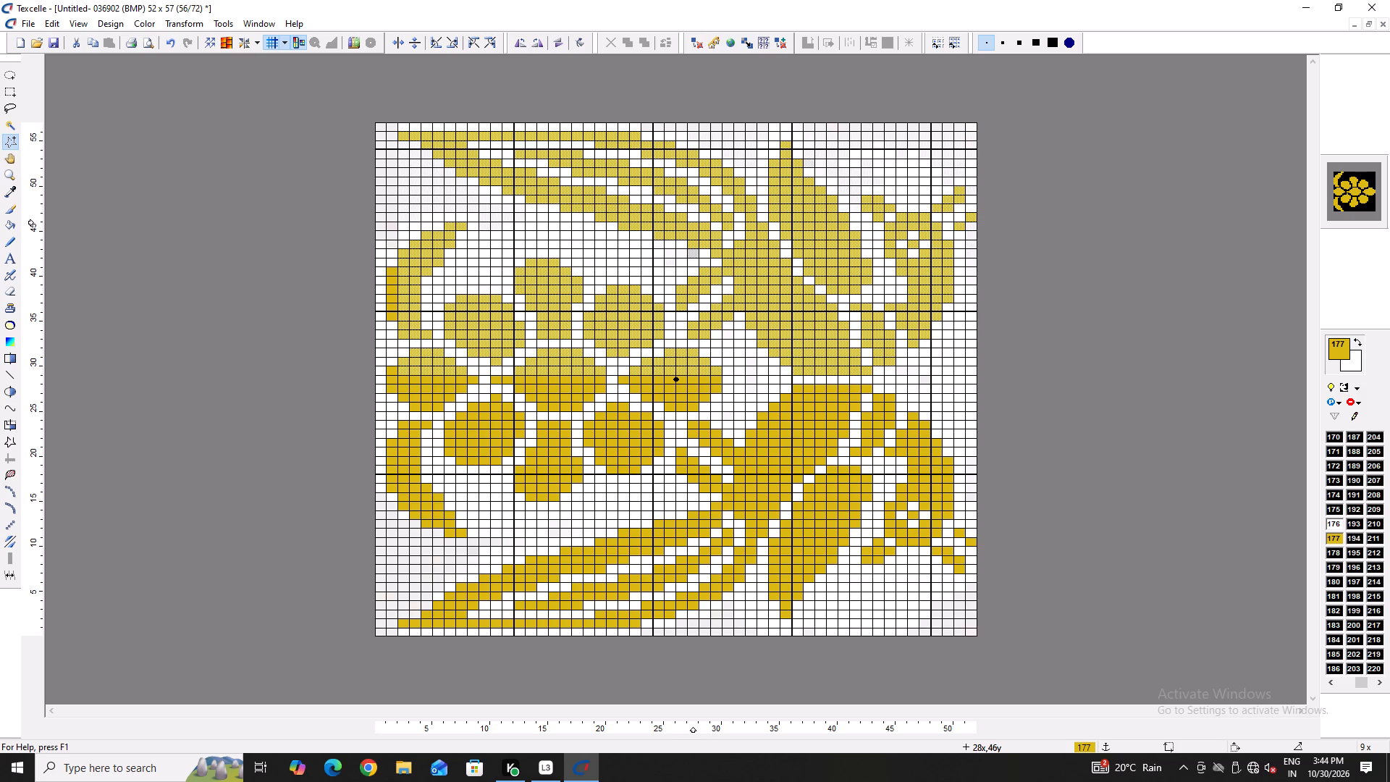
key(ctrl+e)
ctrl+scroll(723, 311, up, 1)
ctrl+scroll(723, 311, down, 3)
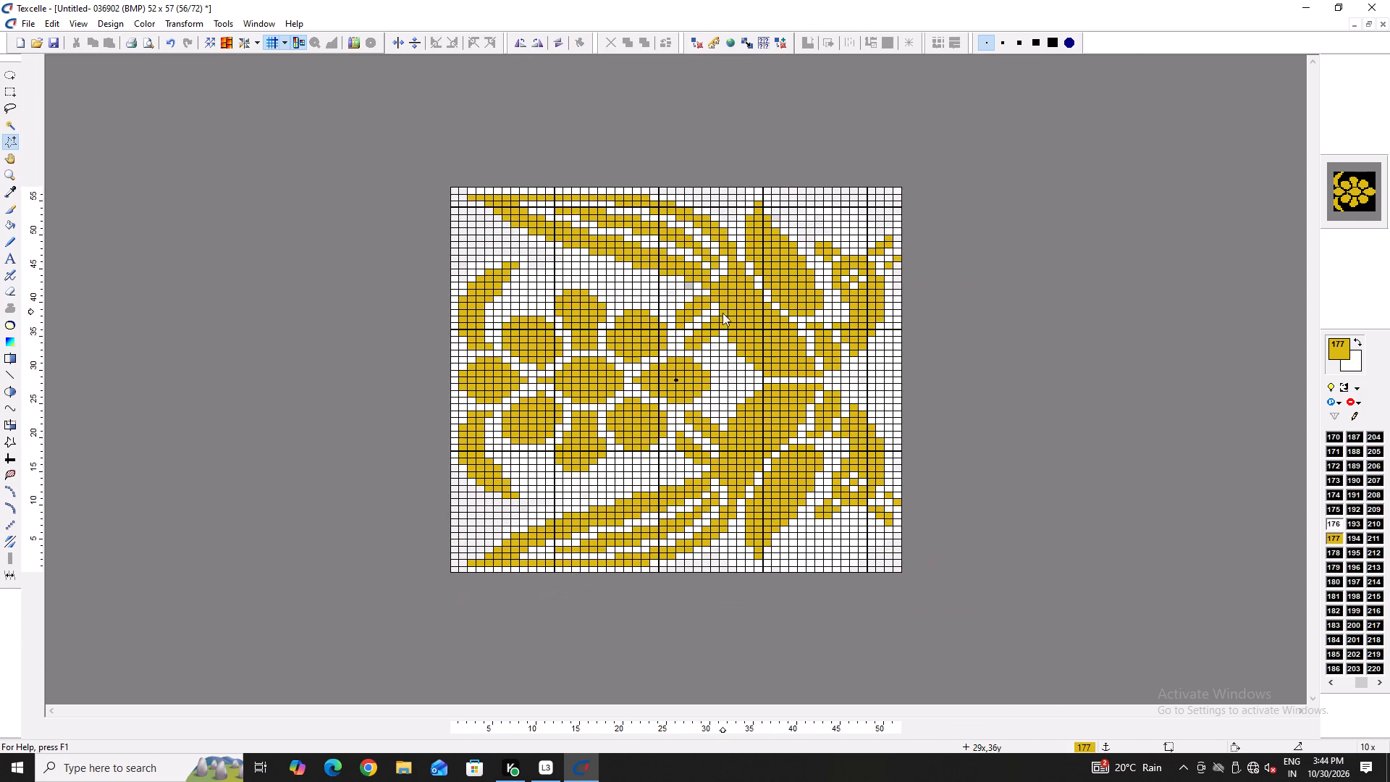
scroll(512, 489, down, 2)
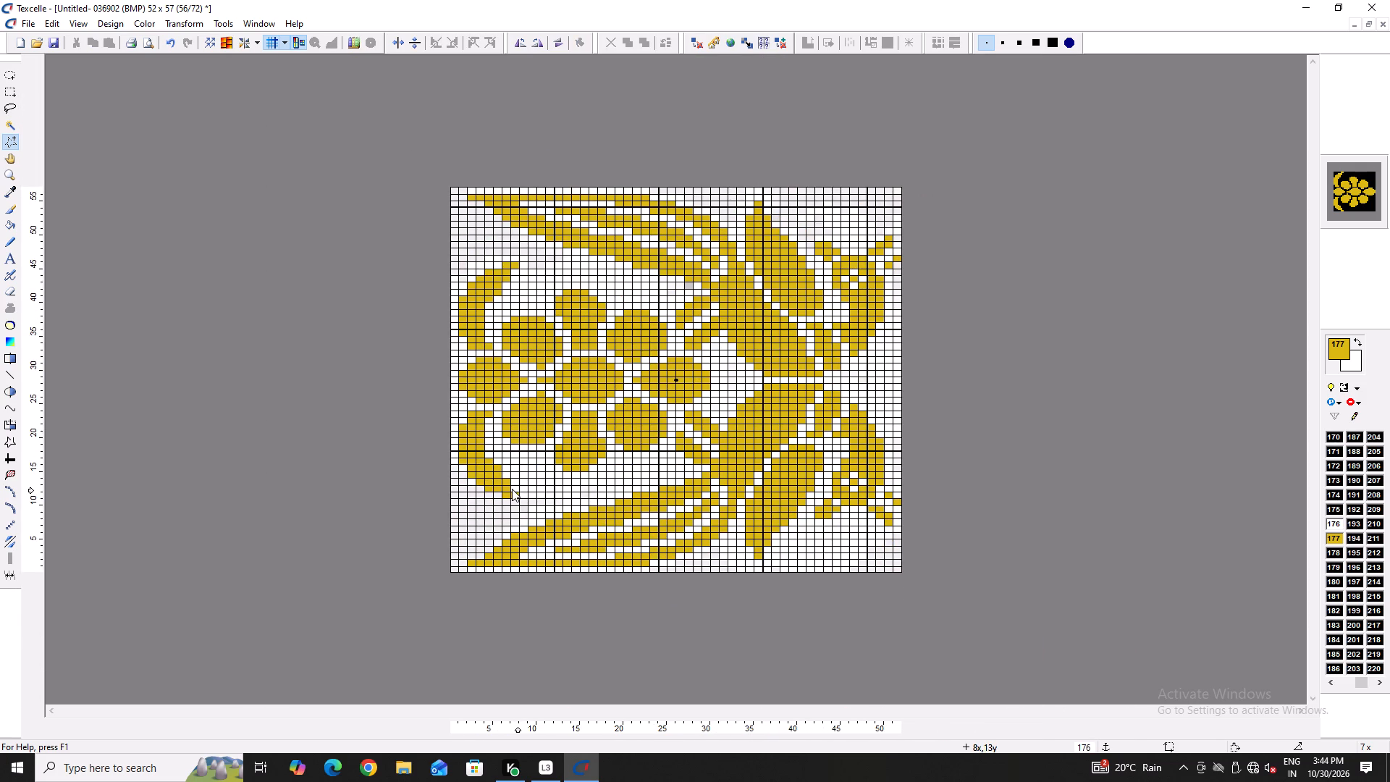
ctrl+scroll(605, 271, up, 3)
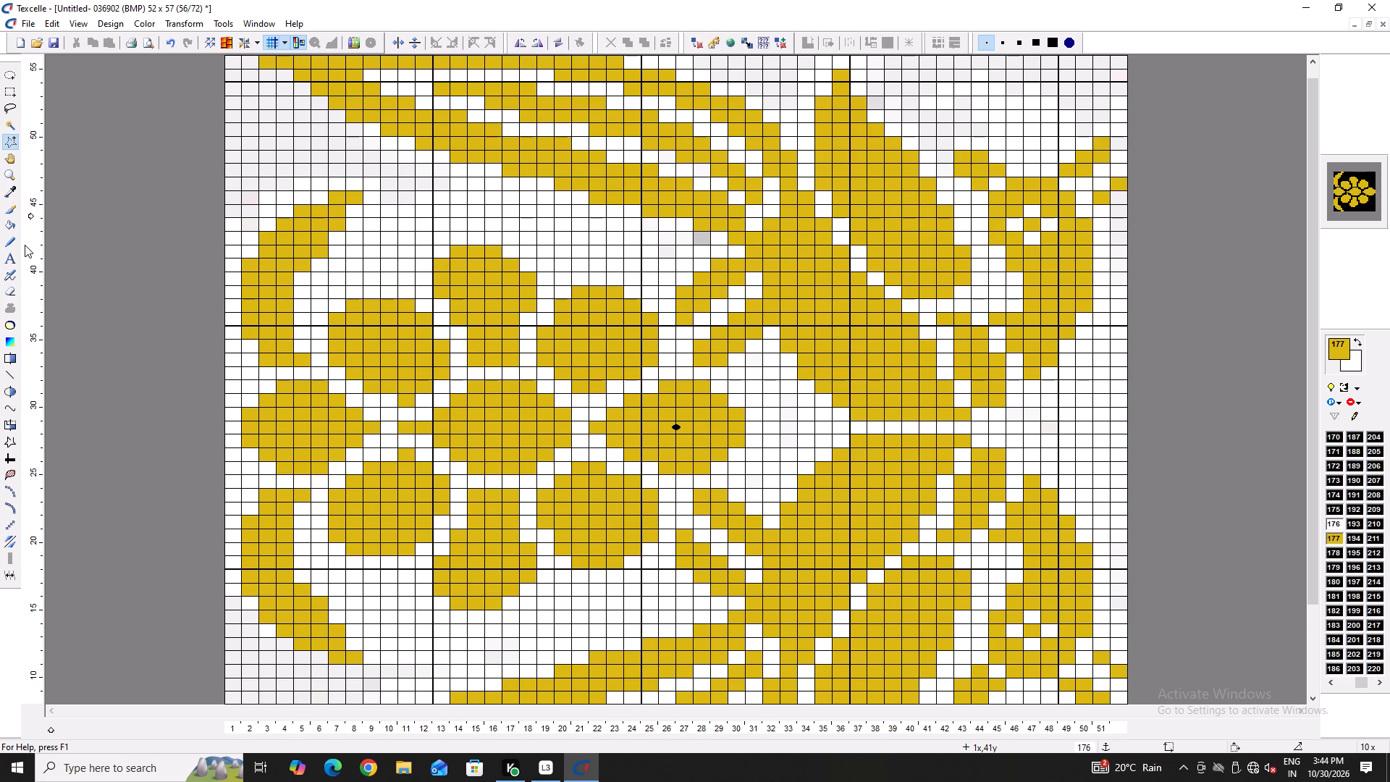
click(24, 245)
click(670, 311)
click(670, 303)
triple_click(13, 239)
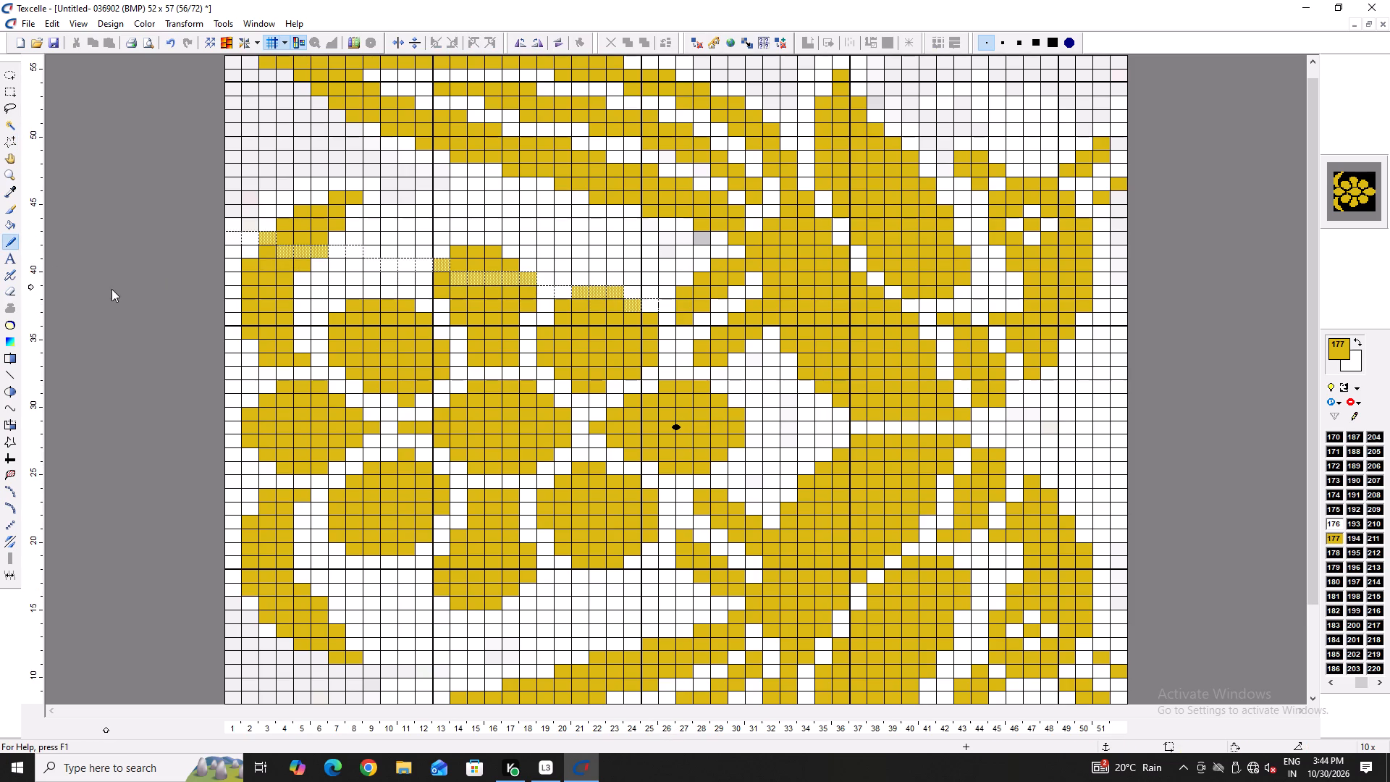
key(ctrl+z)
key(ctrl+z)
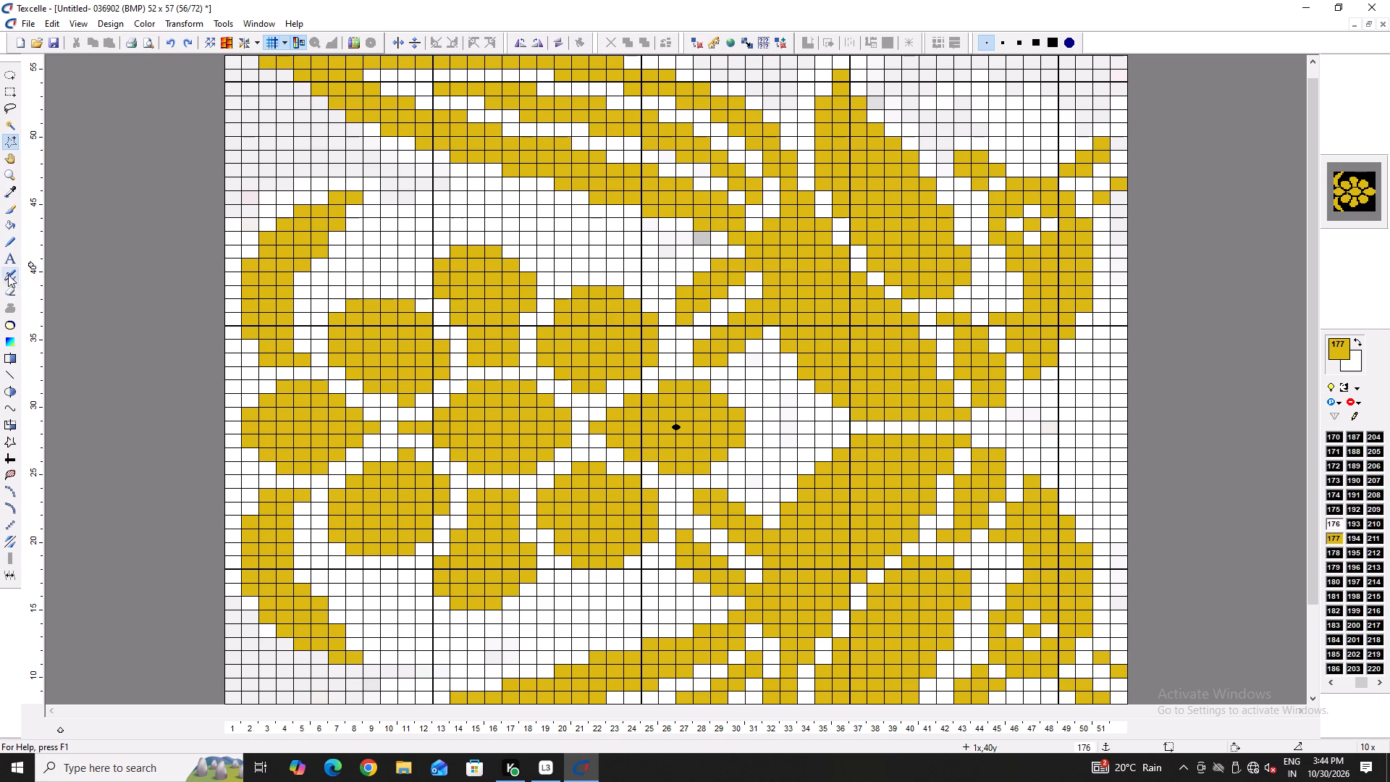
Add a gold pixel to the lower bird's foot at column 27, row 24, and clear the trial pixels beside the feet in column 26.
click(12, 243)
click(672, 310)
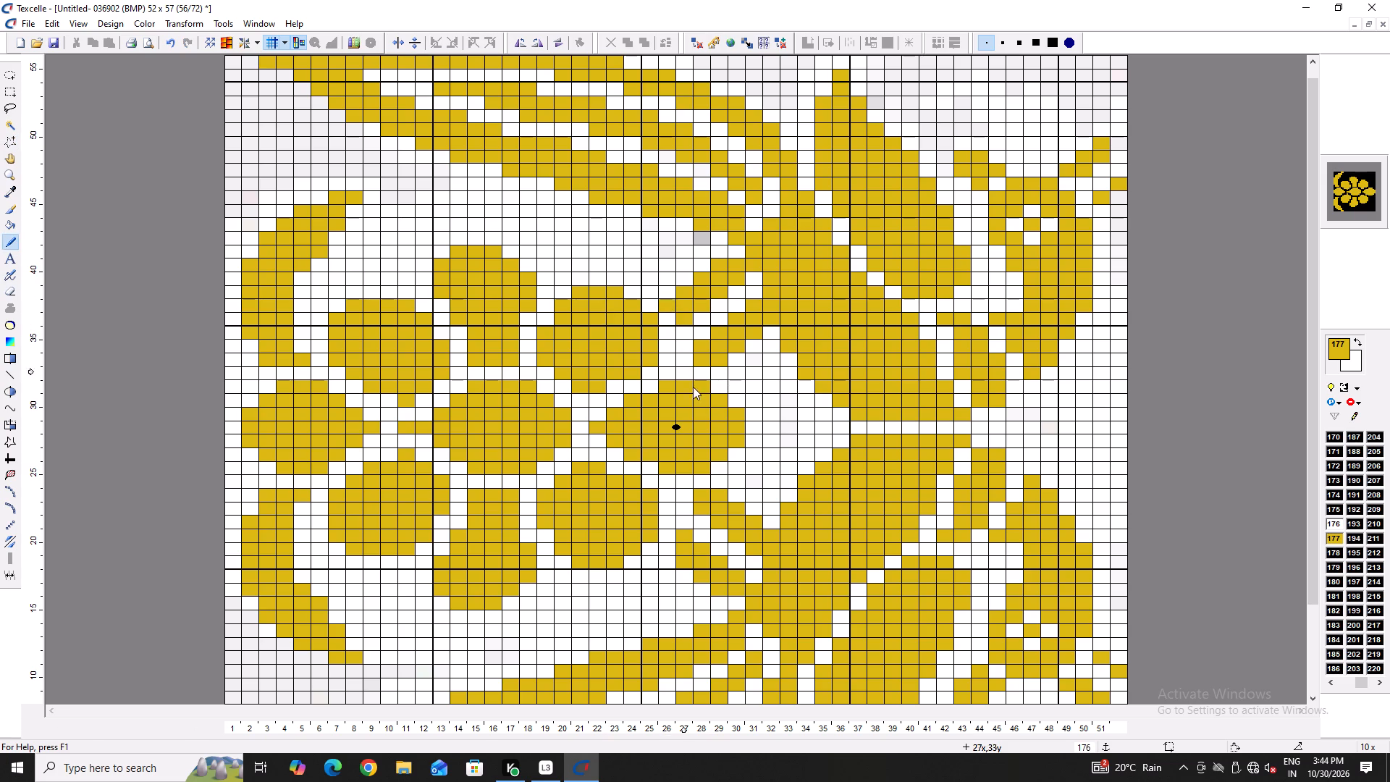
scroll(709, 491, down, 2)
click(688, 390)
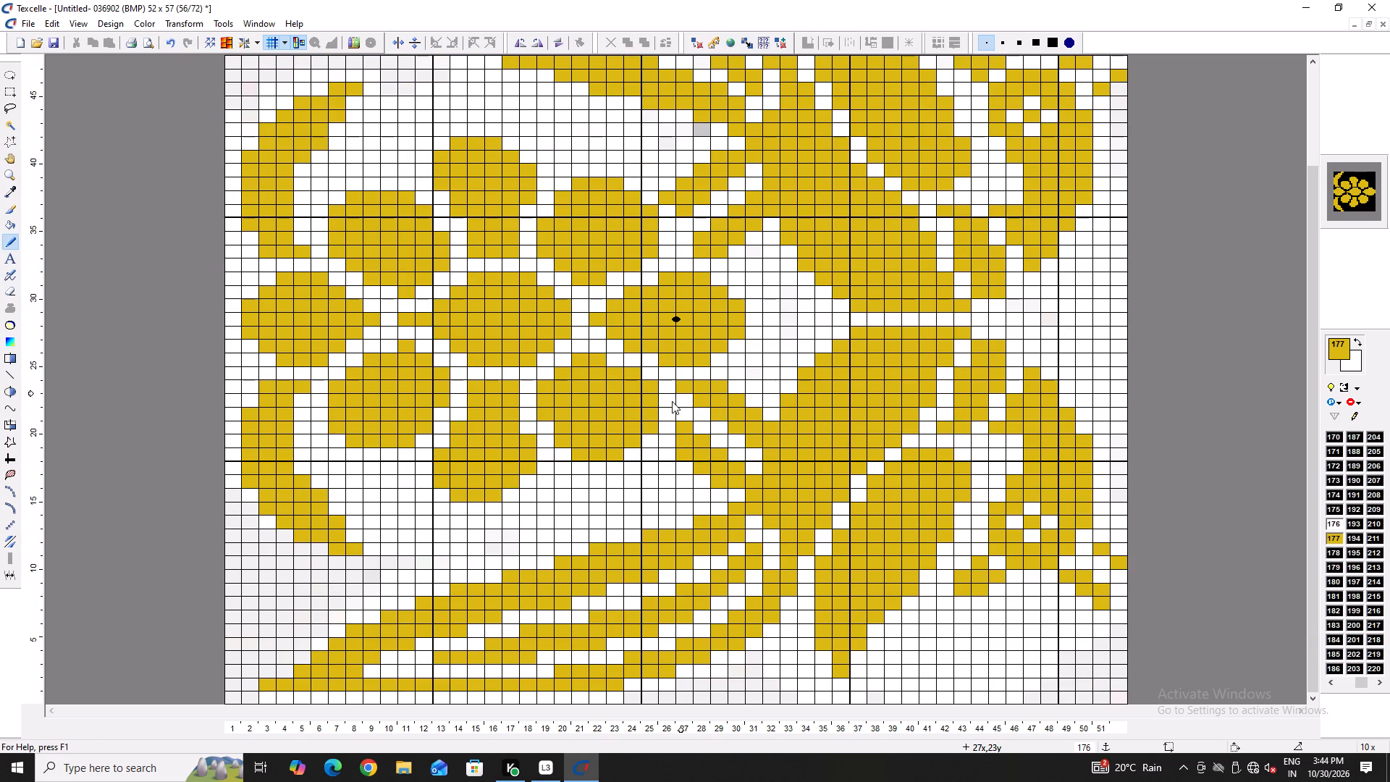
click(664, 439)
right_click(664, 439)
scroll(664, 439, up, 2)
right_click(668, 321)
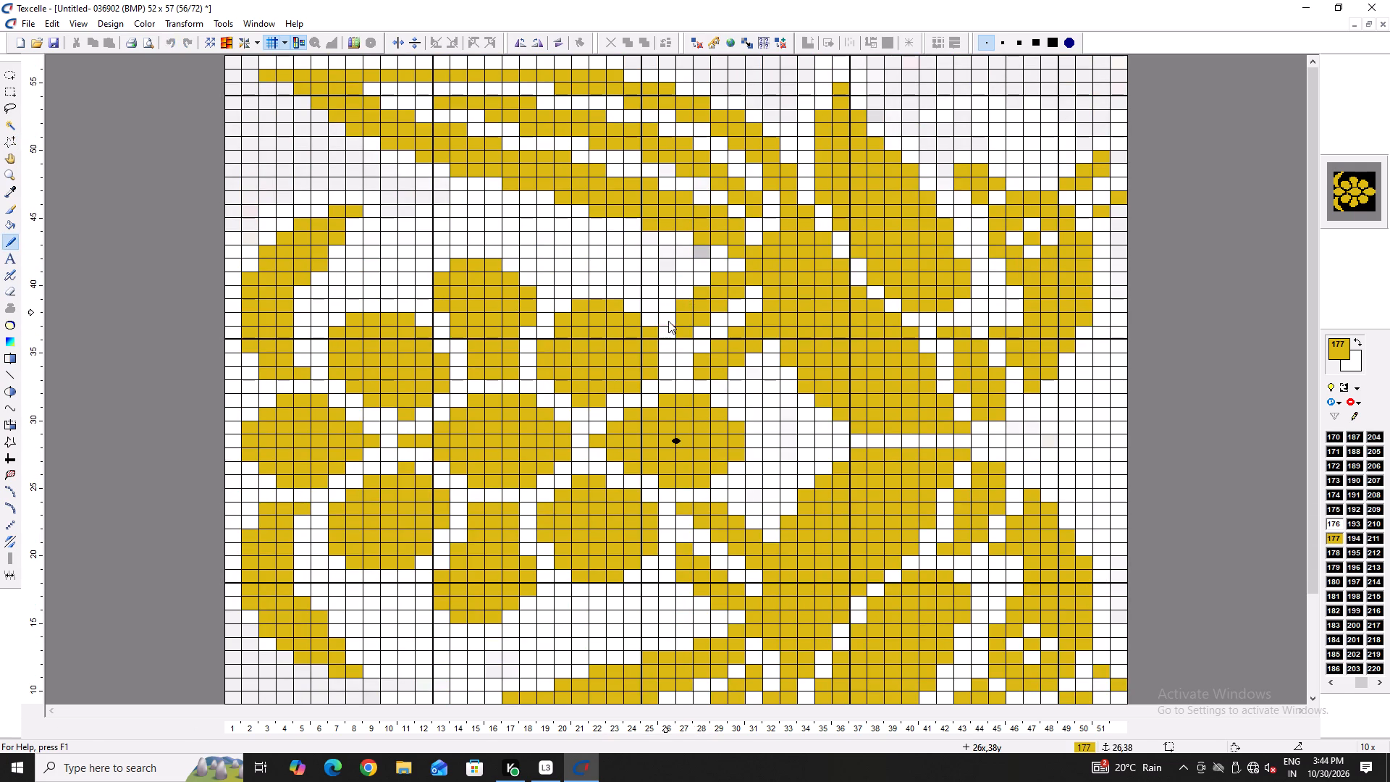
Erase the stray grey pixel at column 28, row 43, and touch up pixels around both birds' legs with background colour 176.
right_click(700, 251)
right_click(720, 278)
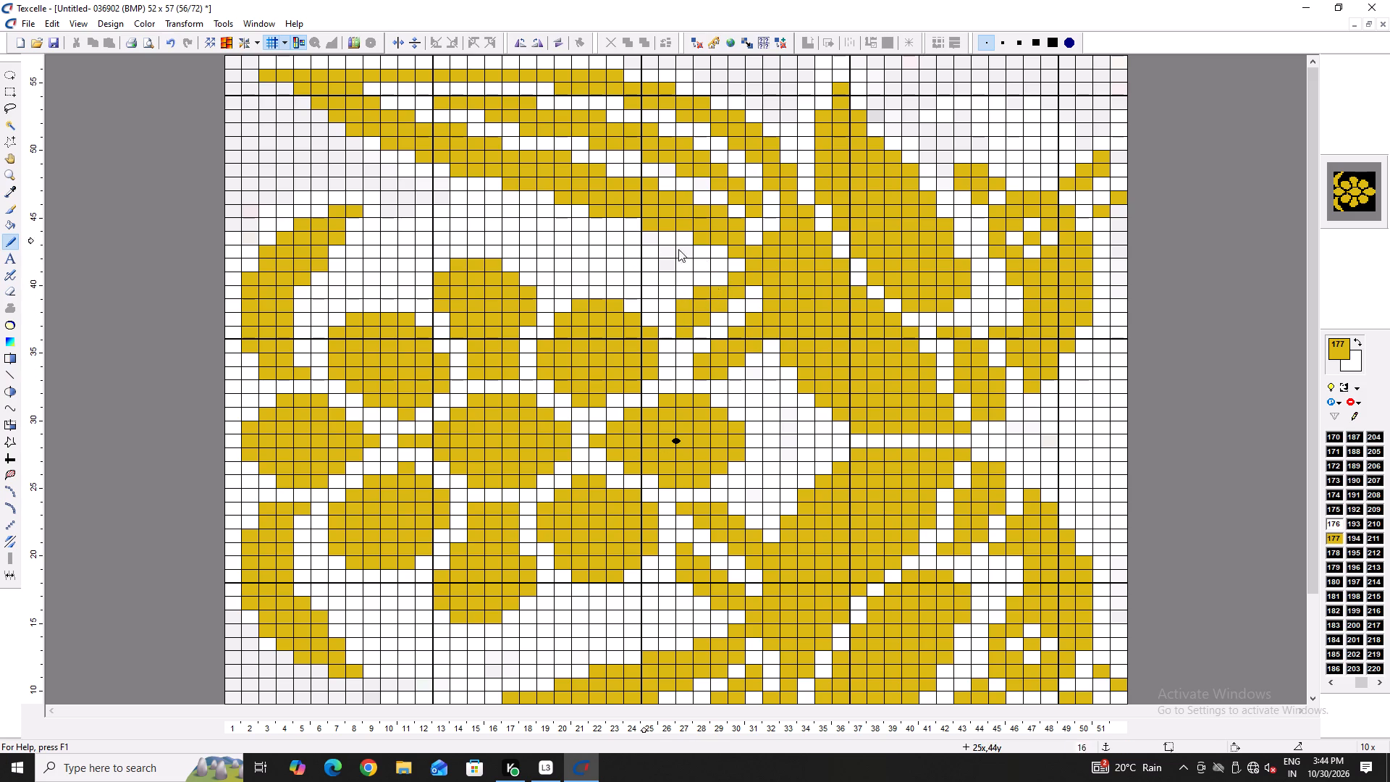
right_click(715, 601)
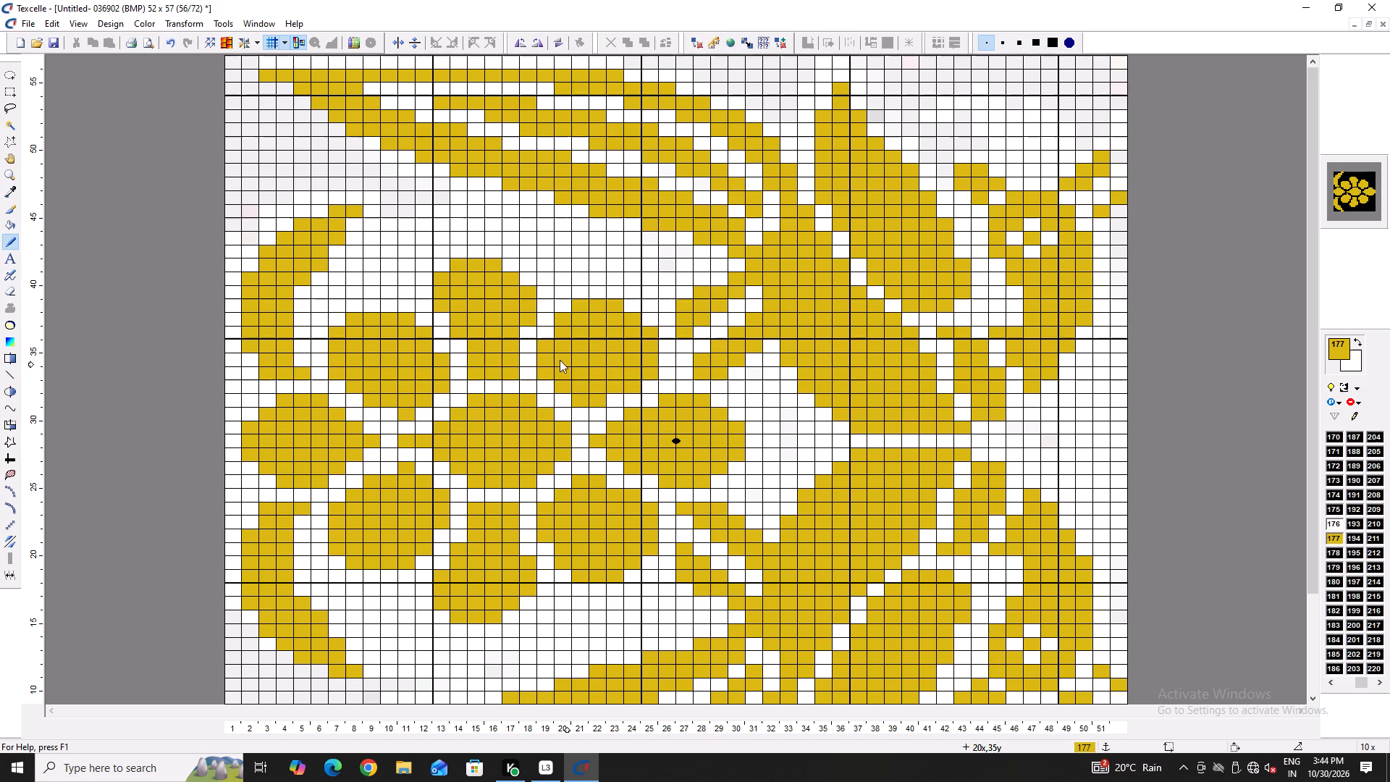
ctrl+scroll(644, 277, down, 2)
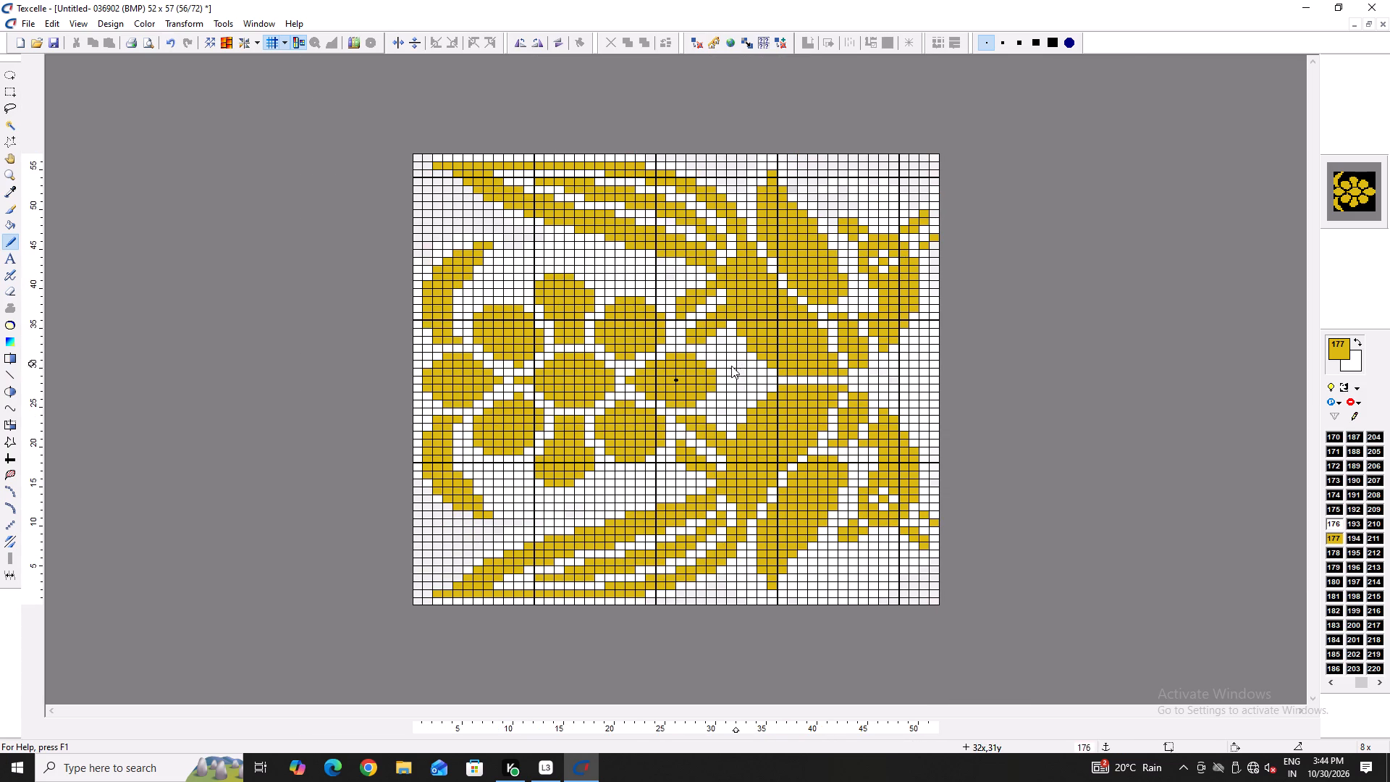
right_click(699, 347)
right_click(700, 342)
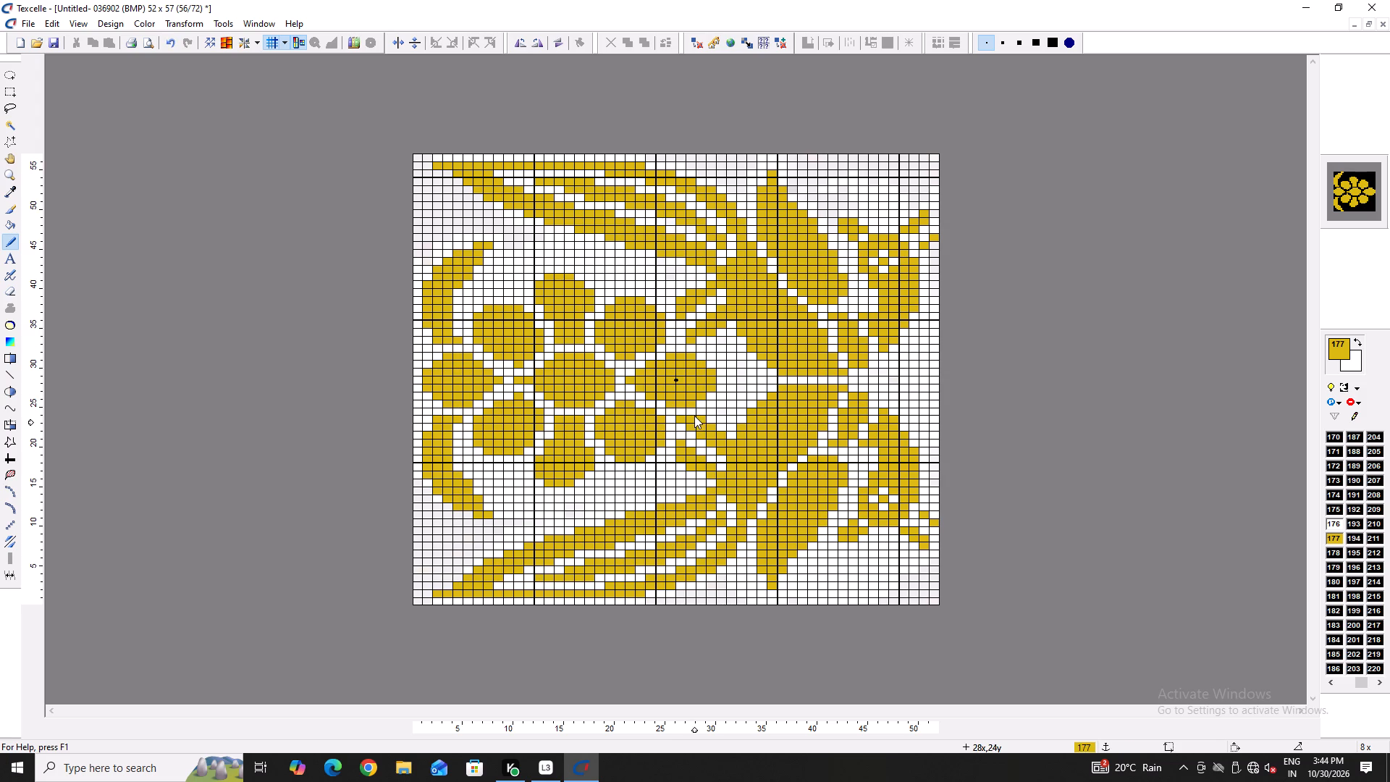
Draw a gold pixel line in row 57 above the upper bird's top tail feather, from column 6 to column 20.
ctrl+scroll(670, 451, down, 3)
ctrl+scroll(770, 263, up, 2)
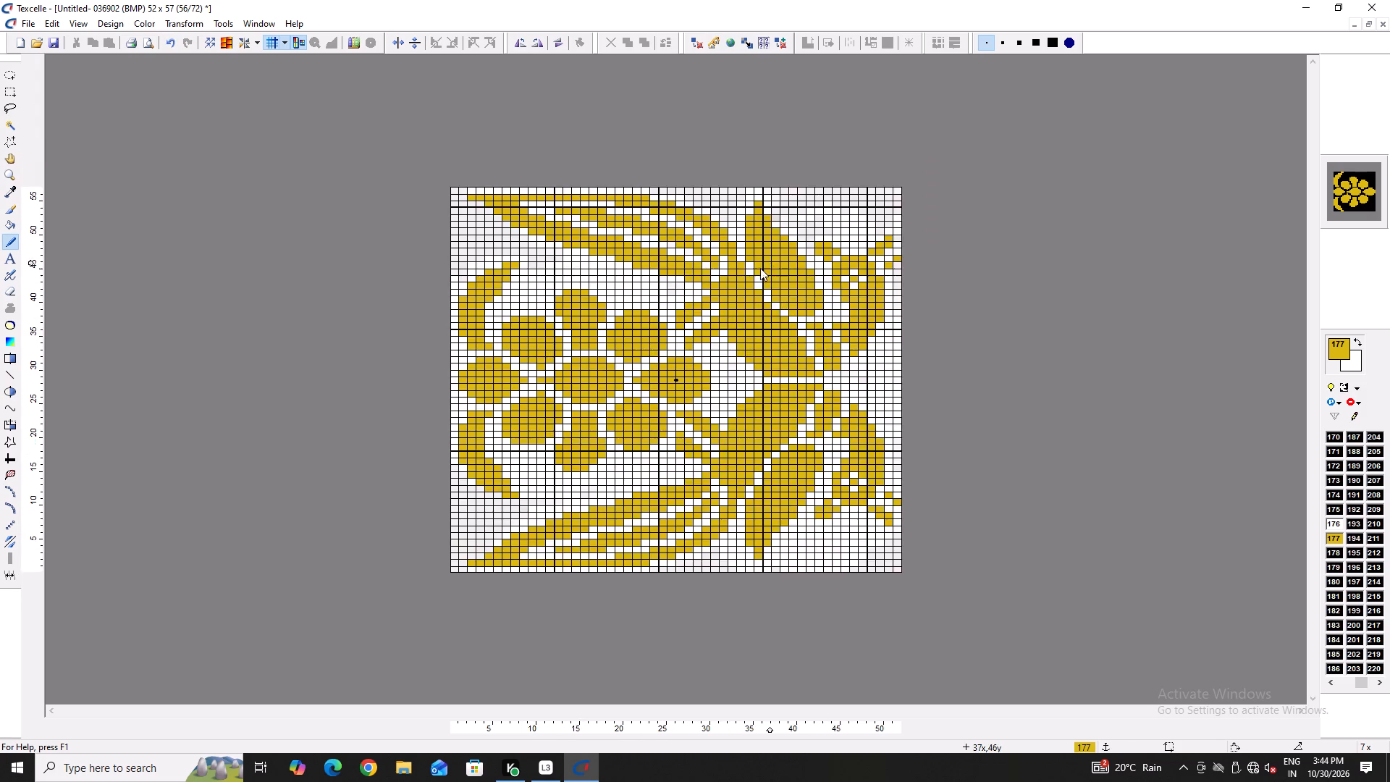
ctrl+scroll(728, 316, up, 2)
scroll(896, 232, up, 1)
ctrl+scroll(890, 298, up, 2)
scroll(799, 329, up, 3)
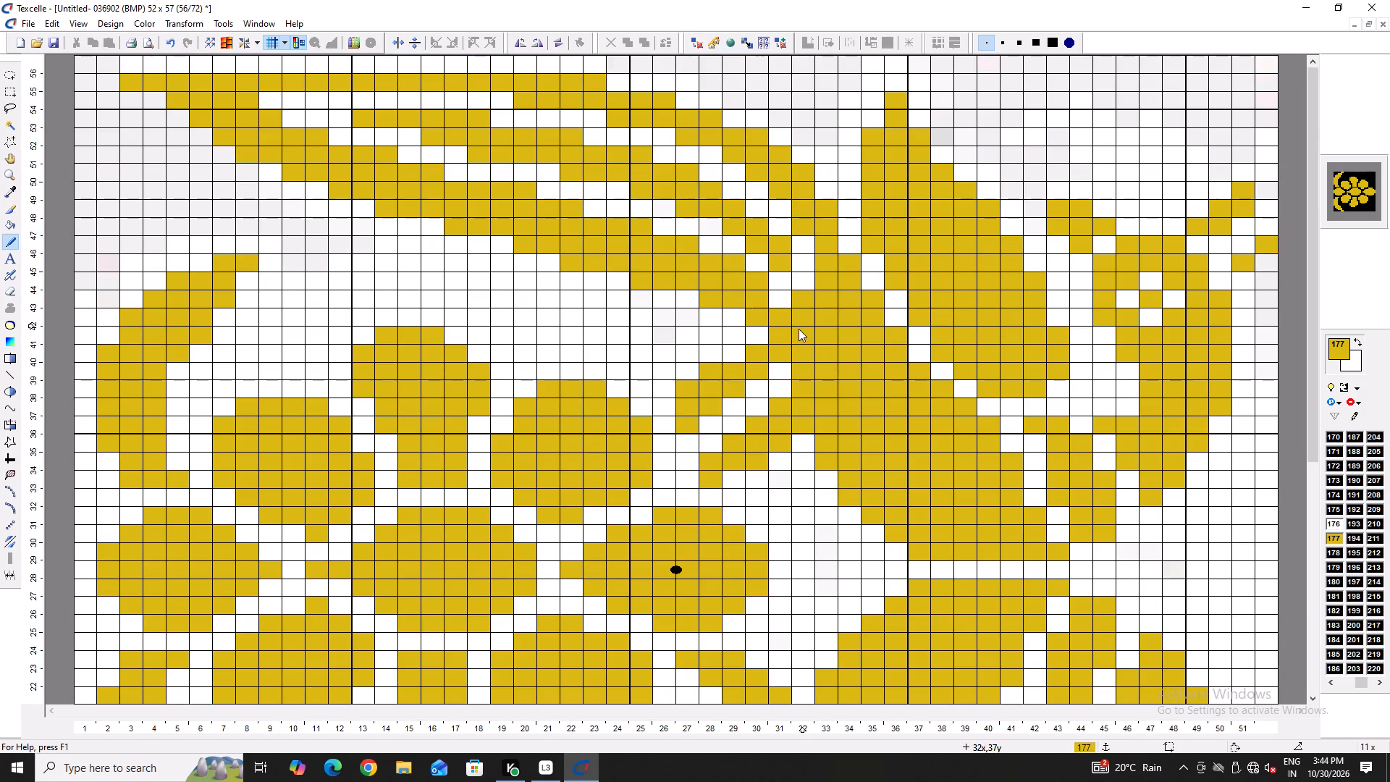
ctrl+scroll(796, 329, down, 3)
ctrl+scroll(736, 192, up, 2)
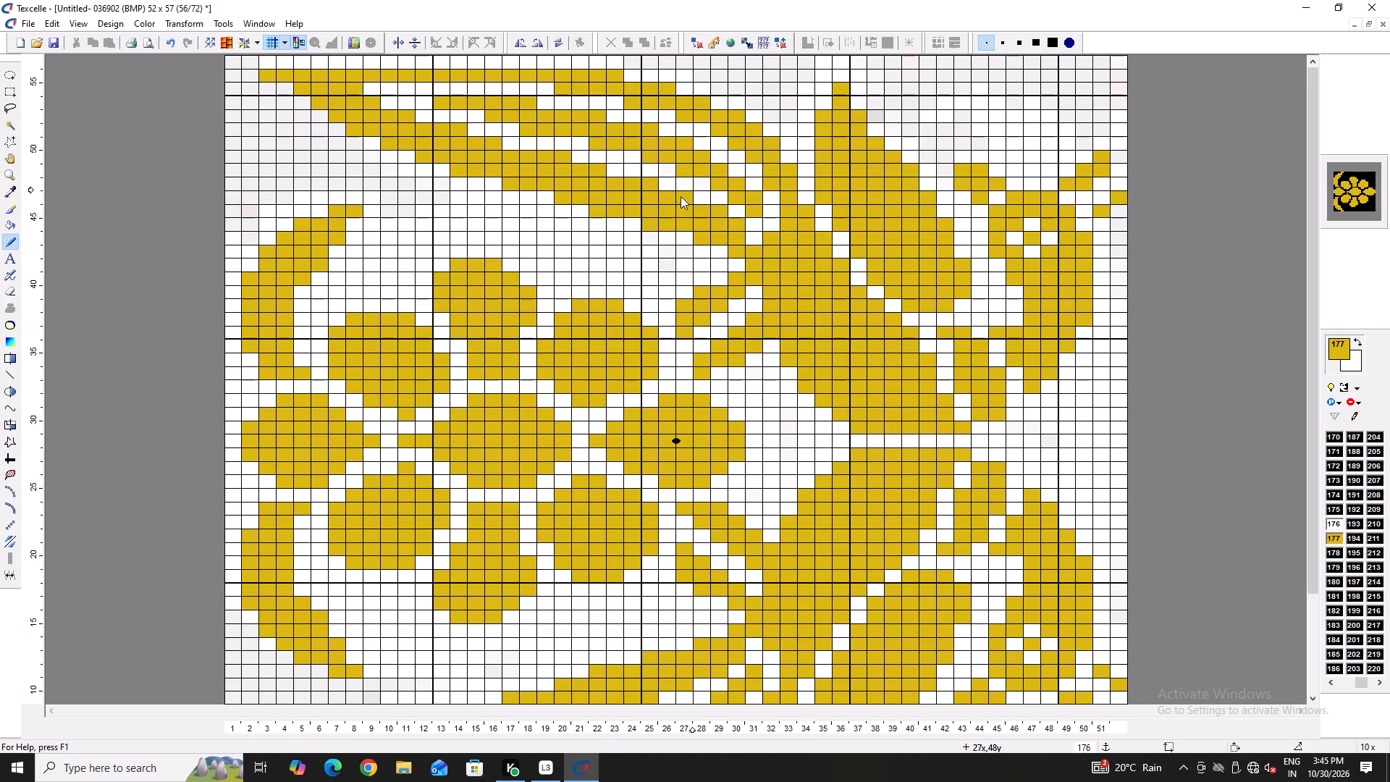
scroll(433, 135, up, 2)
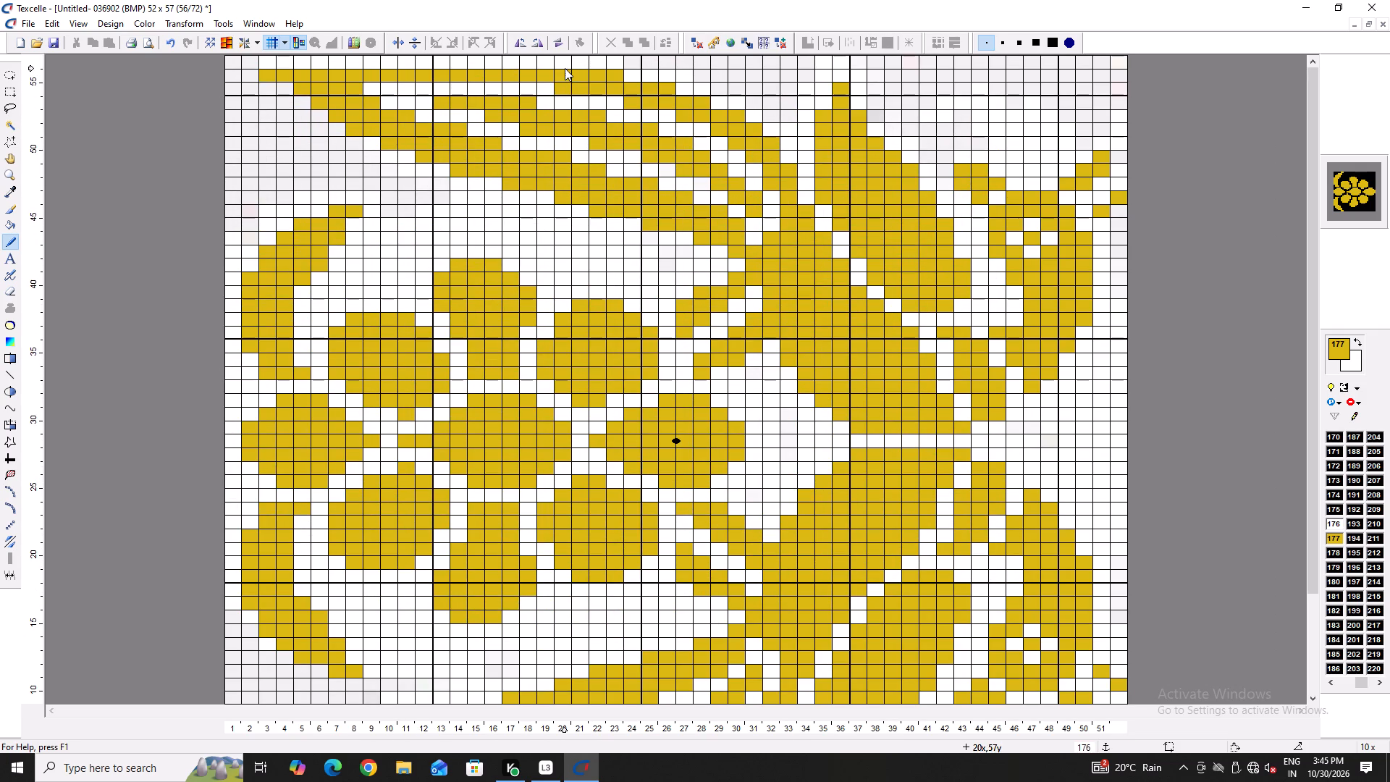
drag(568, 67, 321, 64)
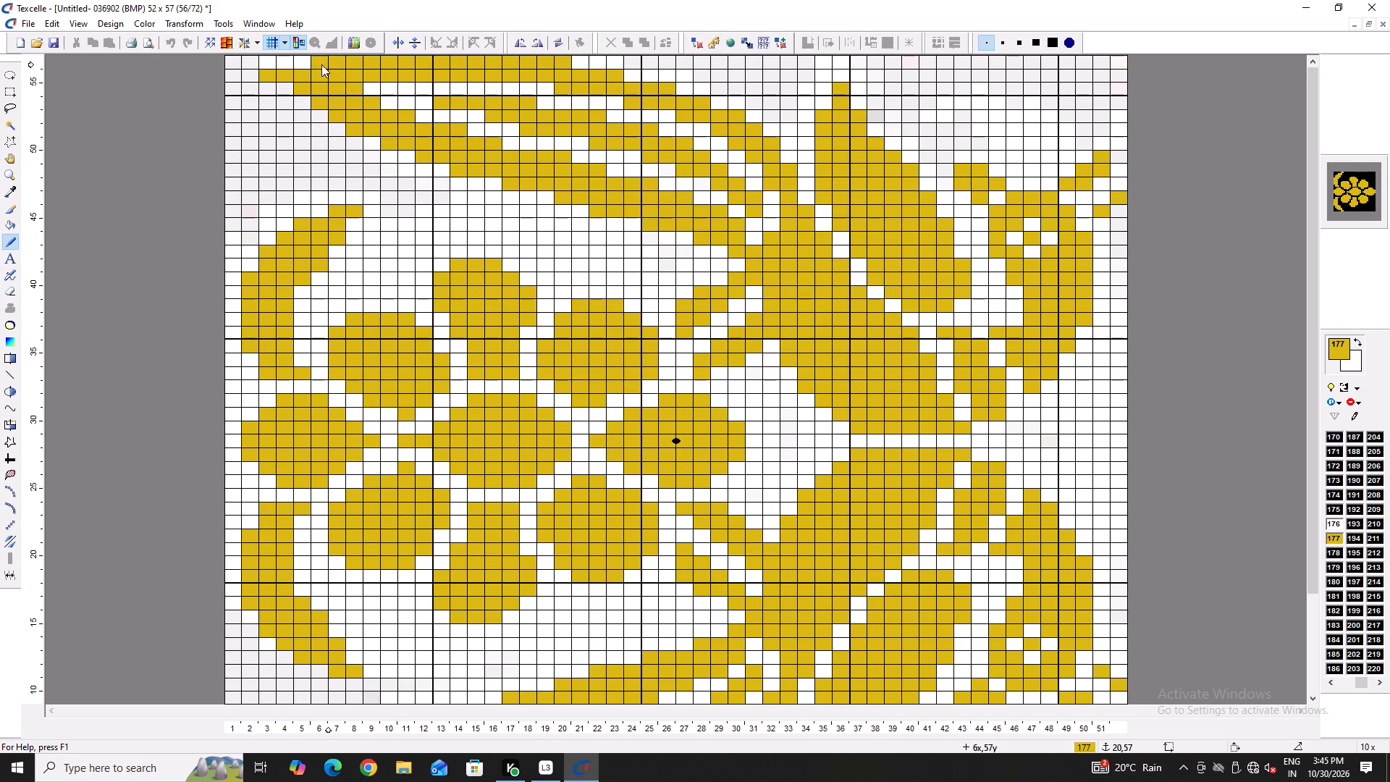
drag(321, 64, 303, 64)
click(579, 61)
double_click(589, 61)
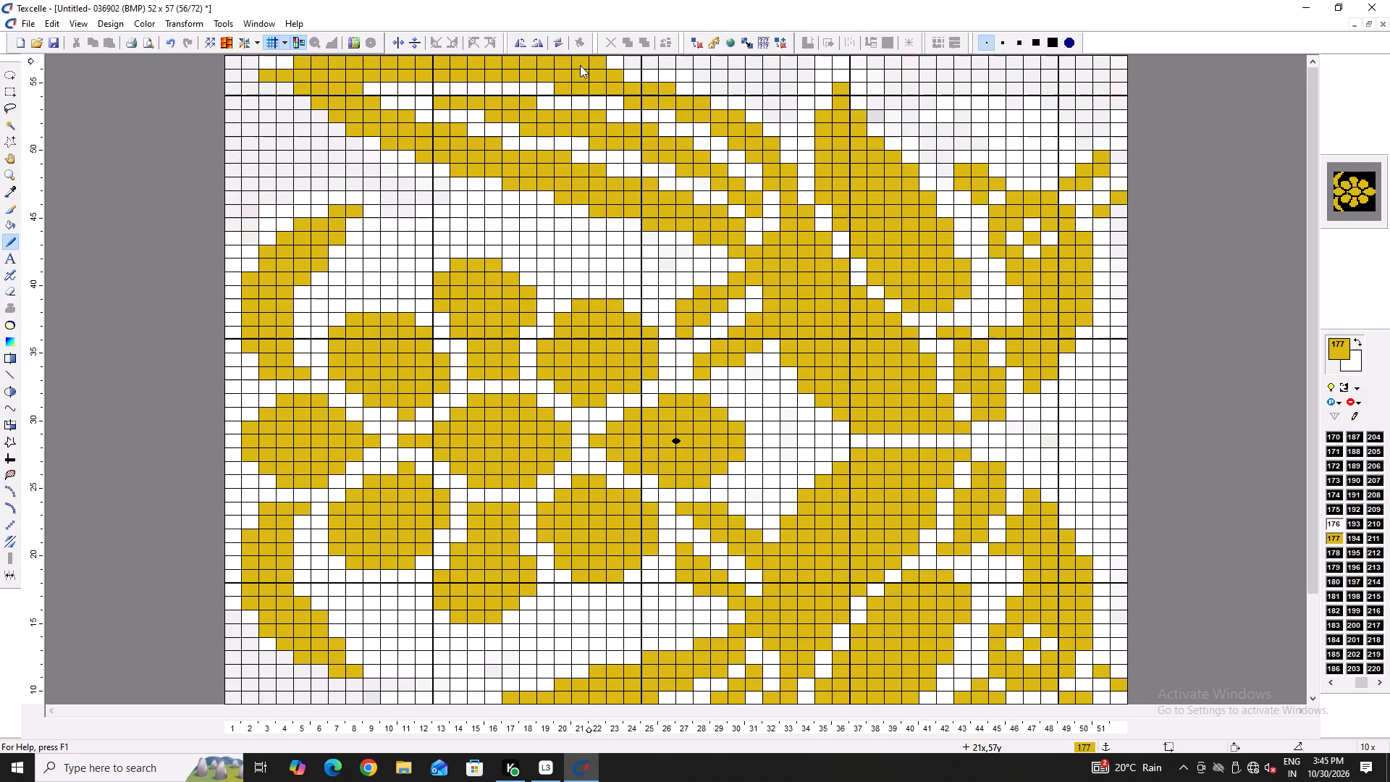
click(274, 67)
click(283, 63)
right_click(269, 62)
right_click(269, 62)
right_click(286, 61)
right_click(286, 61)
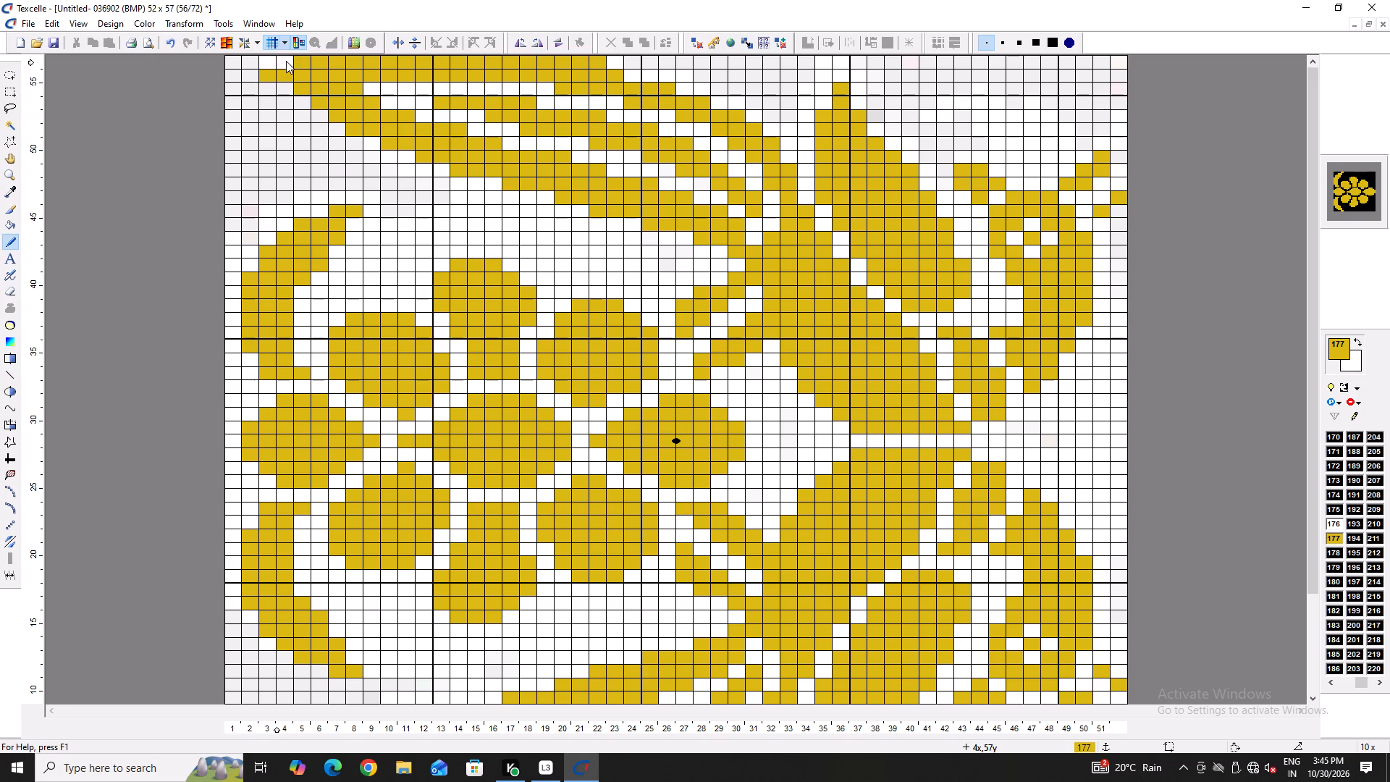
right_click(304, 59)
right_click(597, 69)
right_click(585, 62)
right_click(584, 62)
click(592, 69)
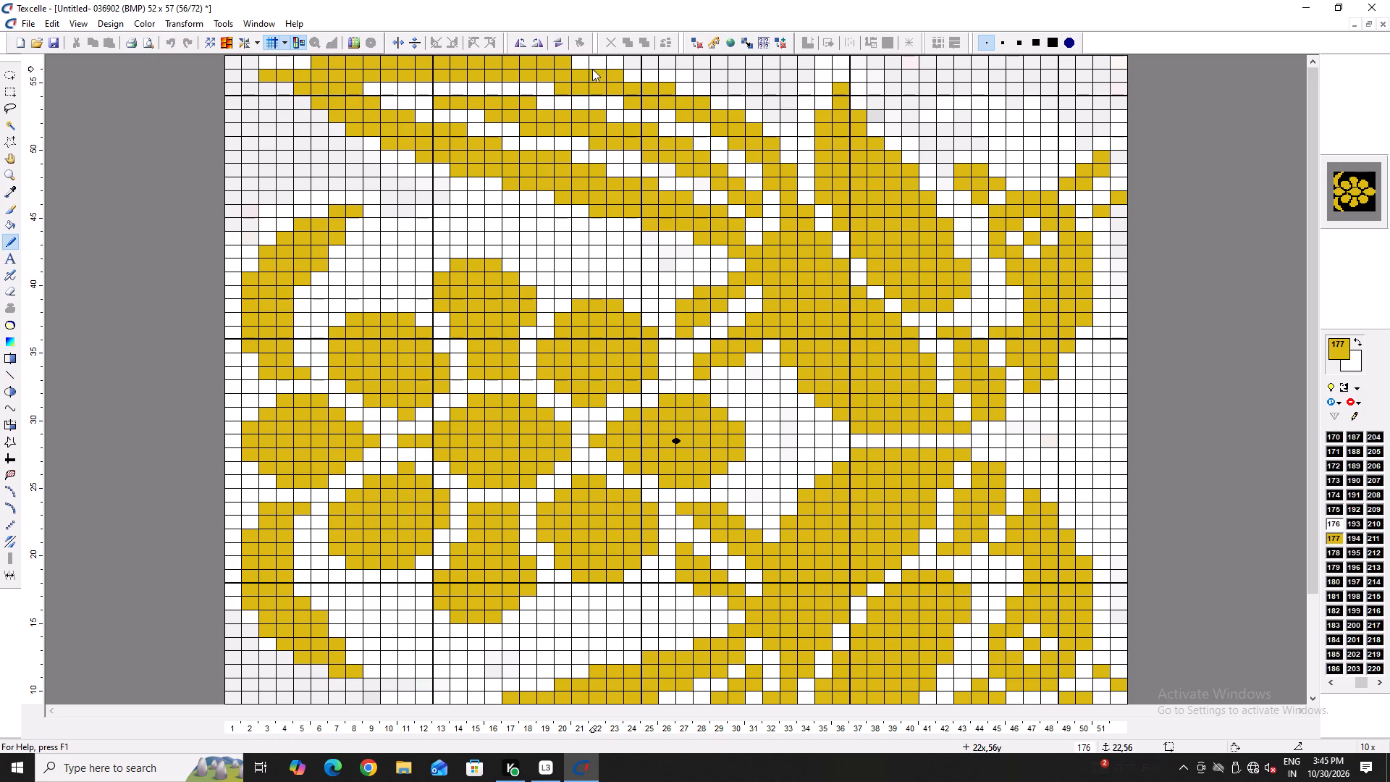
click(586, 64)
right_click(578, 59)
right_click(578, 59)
Draw a gold pixel line in row 1 beneath the lower bird's lowest tail feather, from column 6 to column 20.
scroll(595, 471, down, 4)
scroll(591, 710, down, 3)
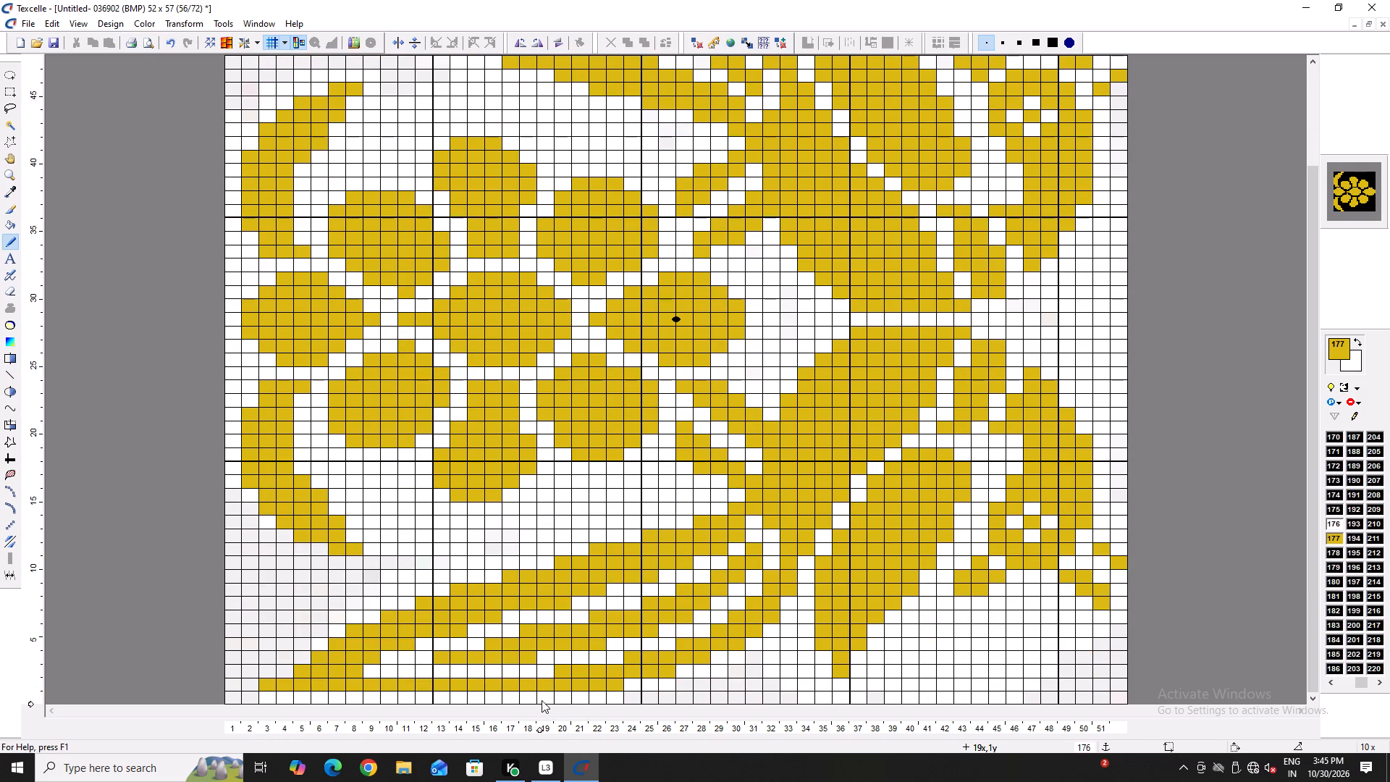
drag(549, 696, 352, 686)
drag(430, 710, 374, 707)
click(412, 703)
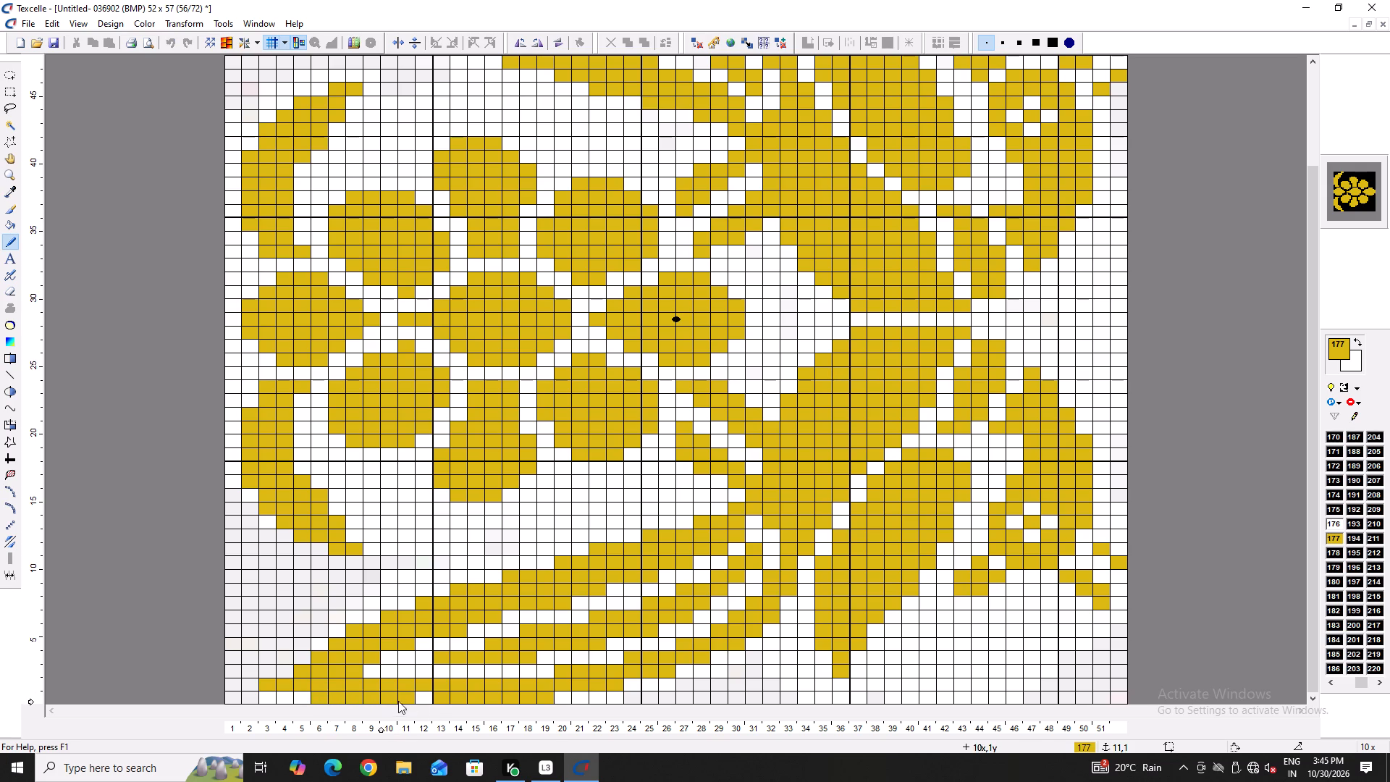
drag(412, 697, 429, 696)
click(431, 696)
click(576, 699)
click(559, 691)
right_click(589, 698)
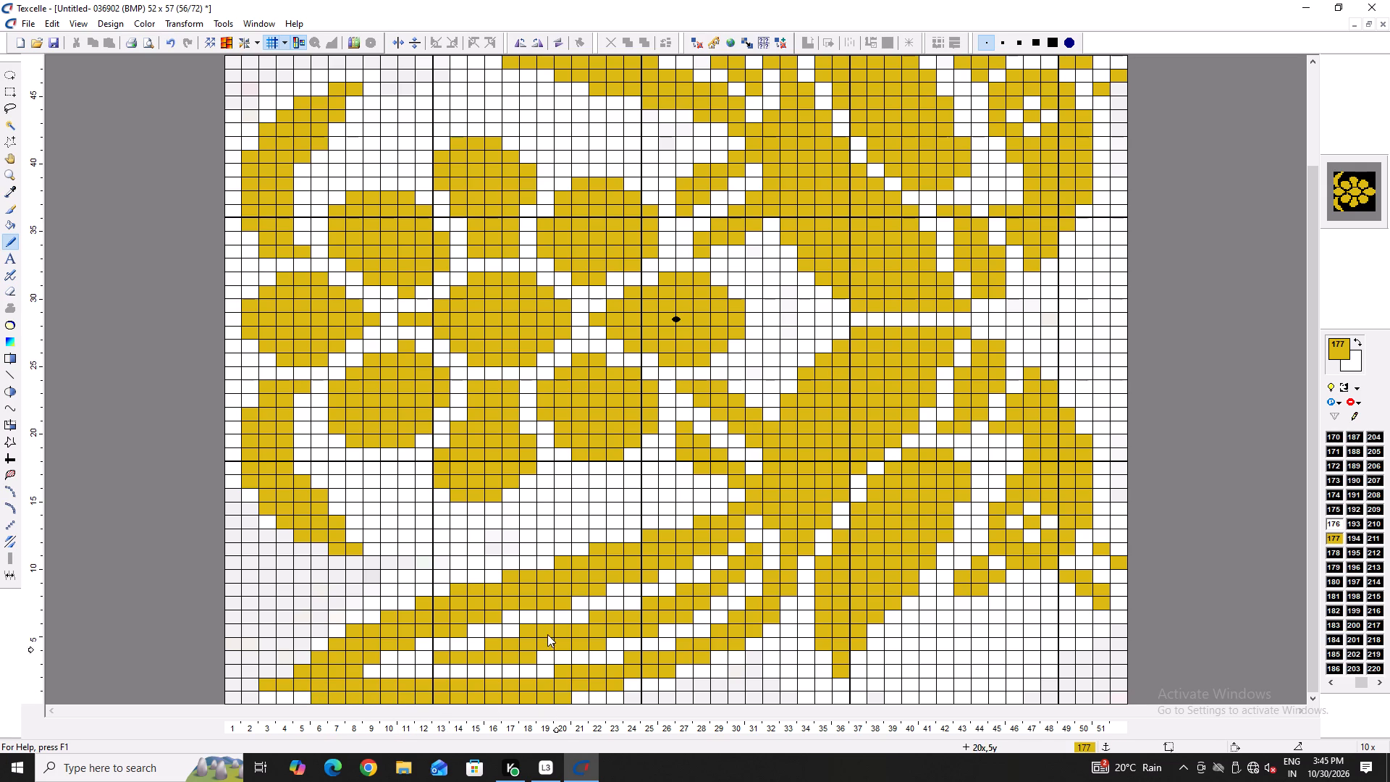
Trim one pixel from each stair step on the upper edge of the lower bird's tail, rows 4 to 9, using background colour 176.
scroll(544, 622, up, 7)
scroll(408, 374, down, 3)
scroll(404, 699, down, 2)
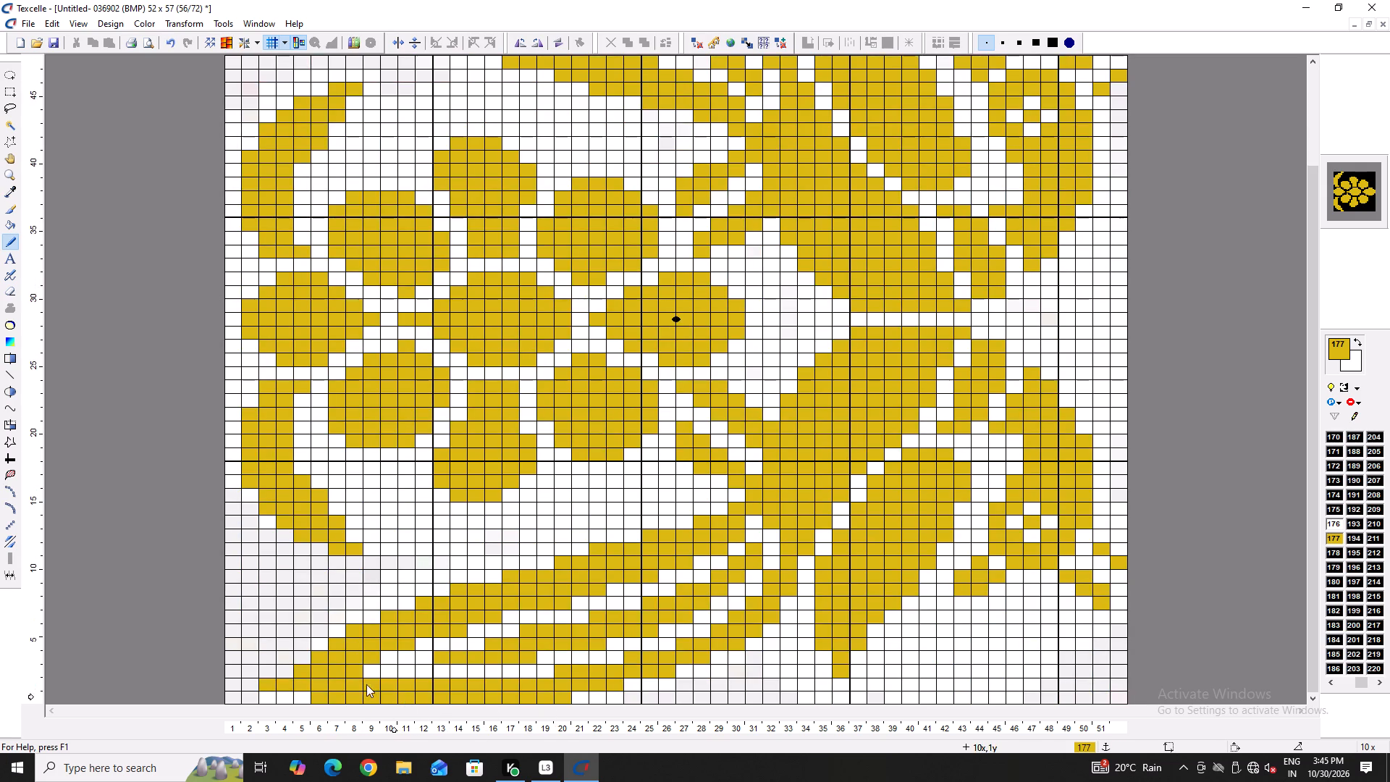
right_click(348, 628)
right_click(349, 628)
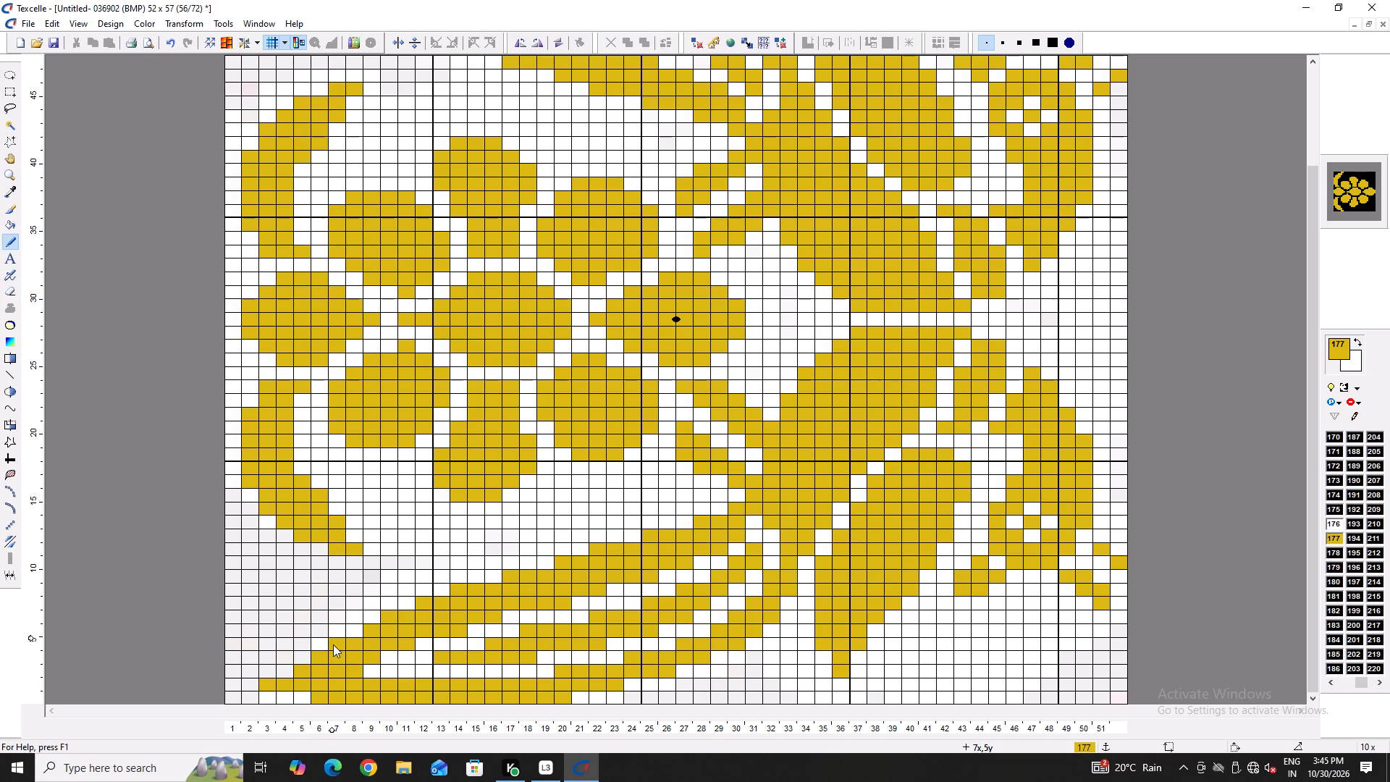
right_click(333, 644)
right_click(389, 613)
right_click(389, 613)
right_click(457, 586)
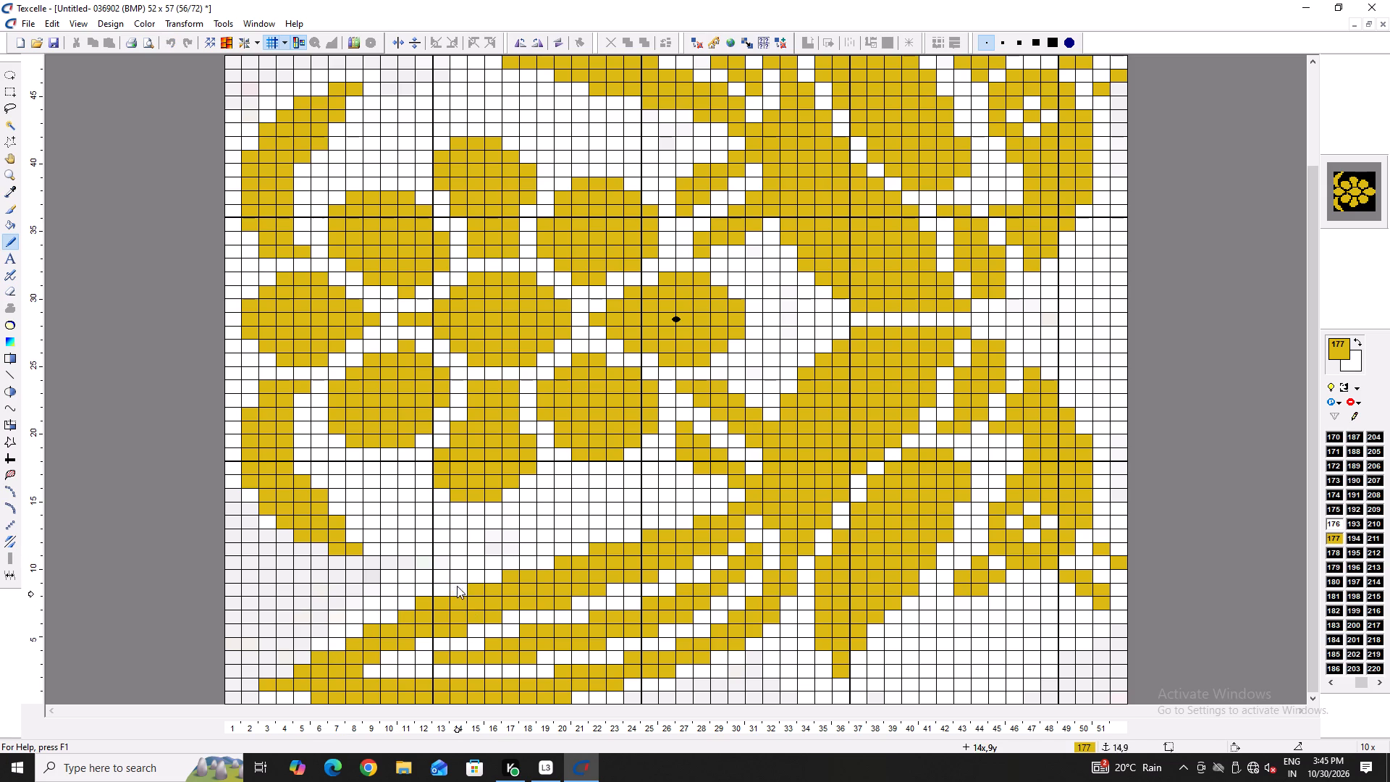
right_click(421, 608)
click(389, 619)
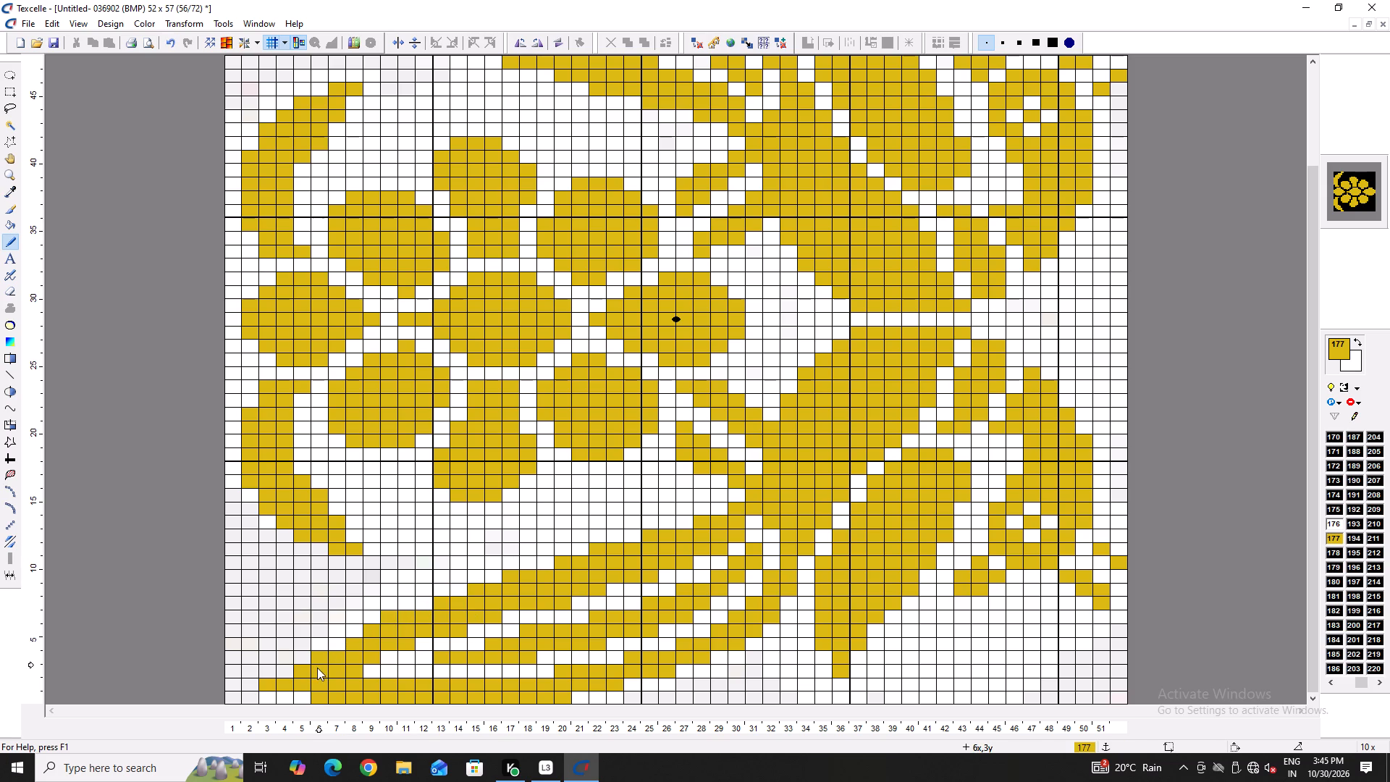
right_click(385, 616)
right_click(387, 616)
scroll(445, 634, down, 3)
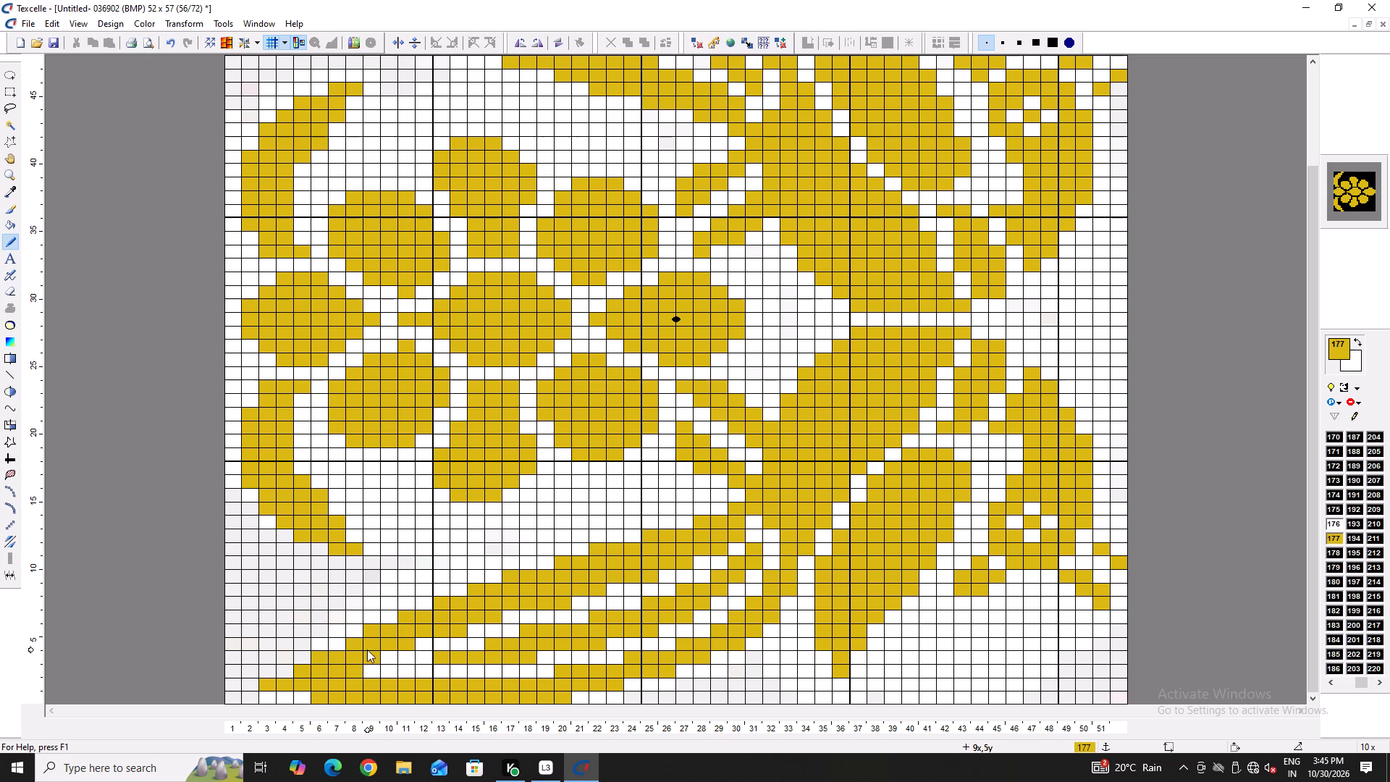
right_click(323, 652)
right_click(321, 652)
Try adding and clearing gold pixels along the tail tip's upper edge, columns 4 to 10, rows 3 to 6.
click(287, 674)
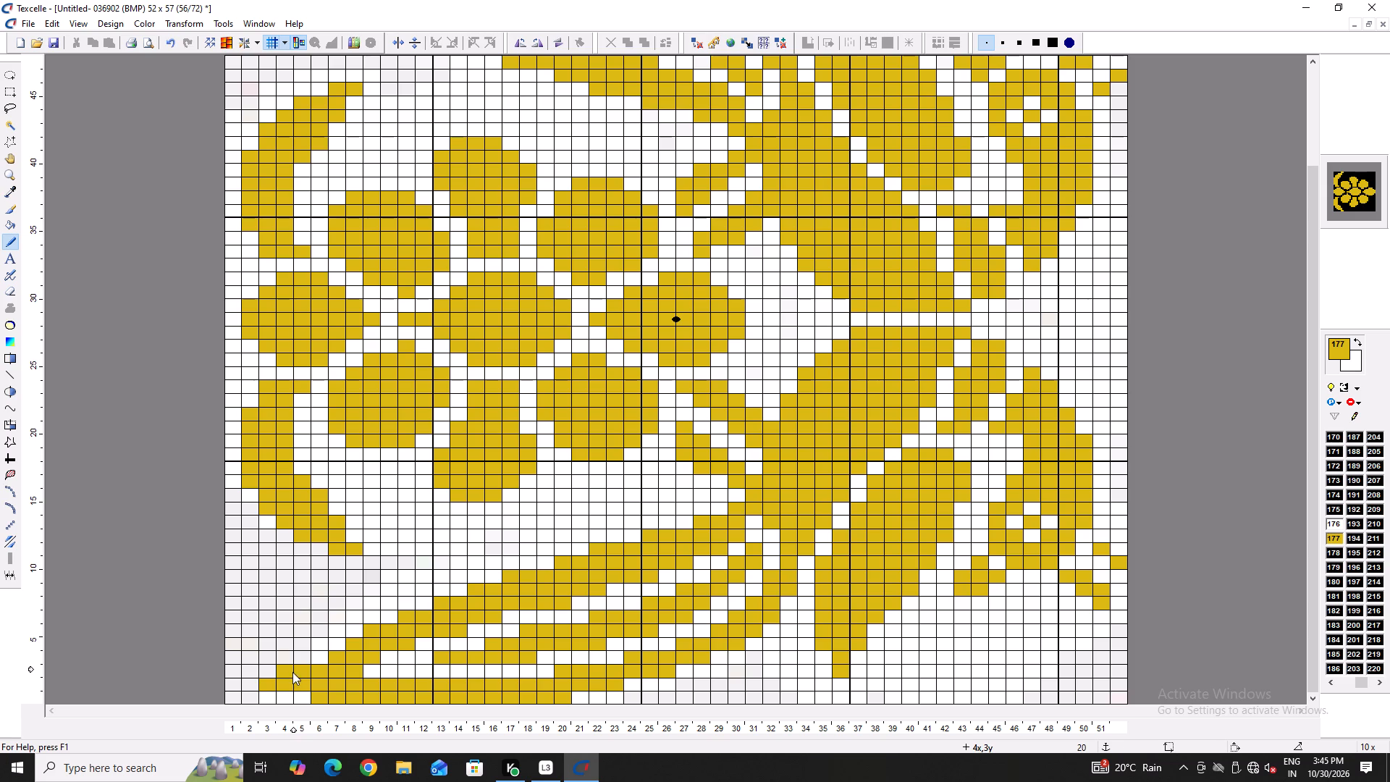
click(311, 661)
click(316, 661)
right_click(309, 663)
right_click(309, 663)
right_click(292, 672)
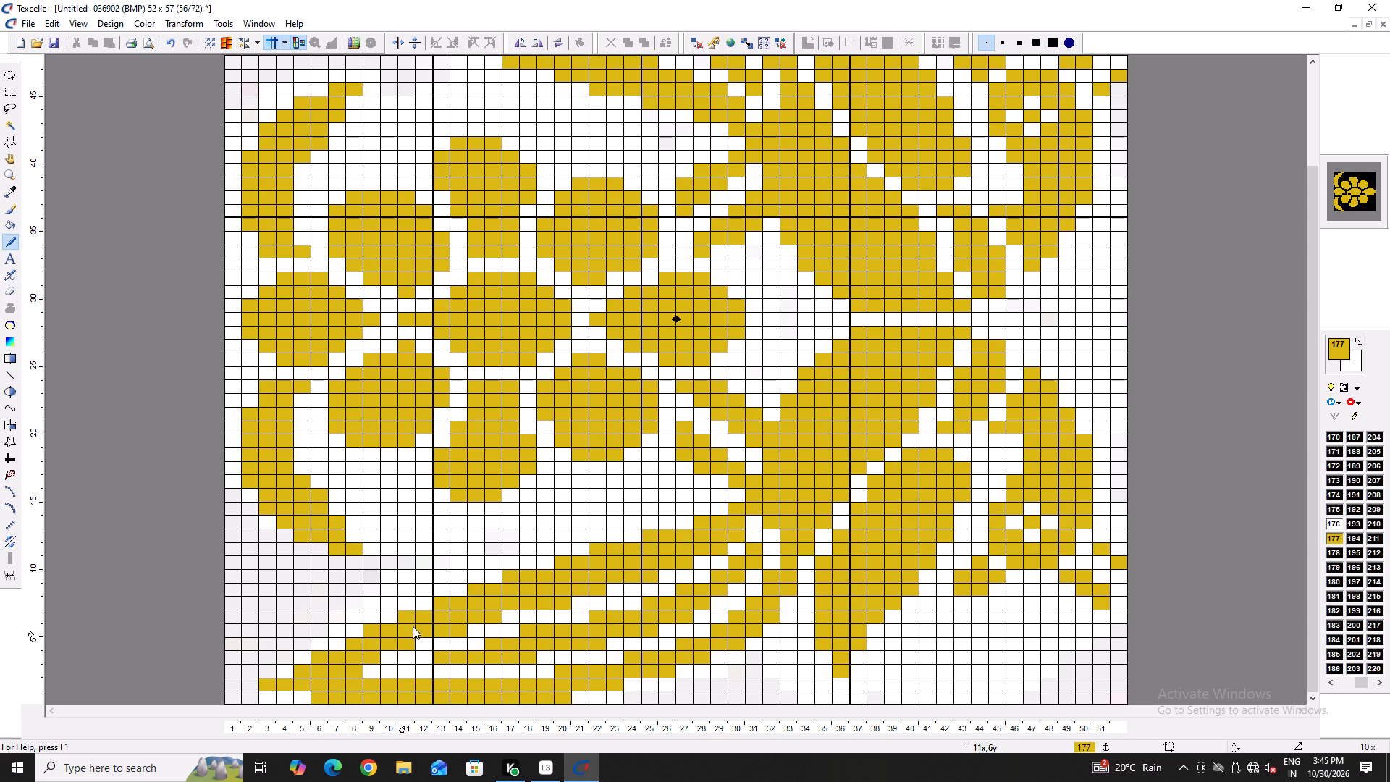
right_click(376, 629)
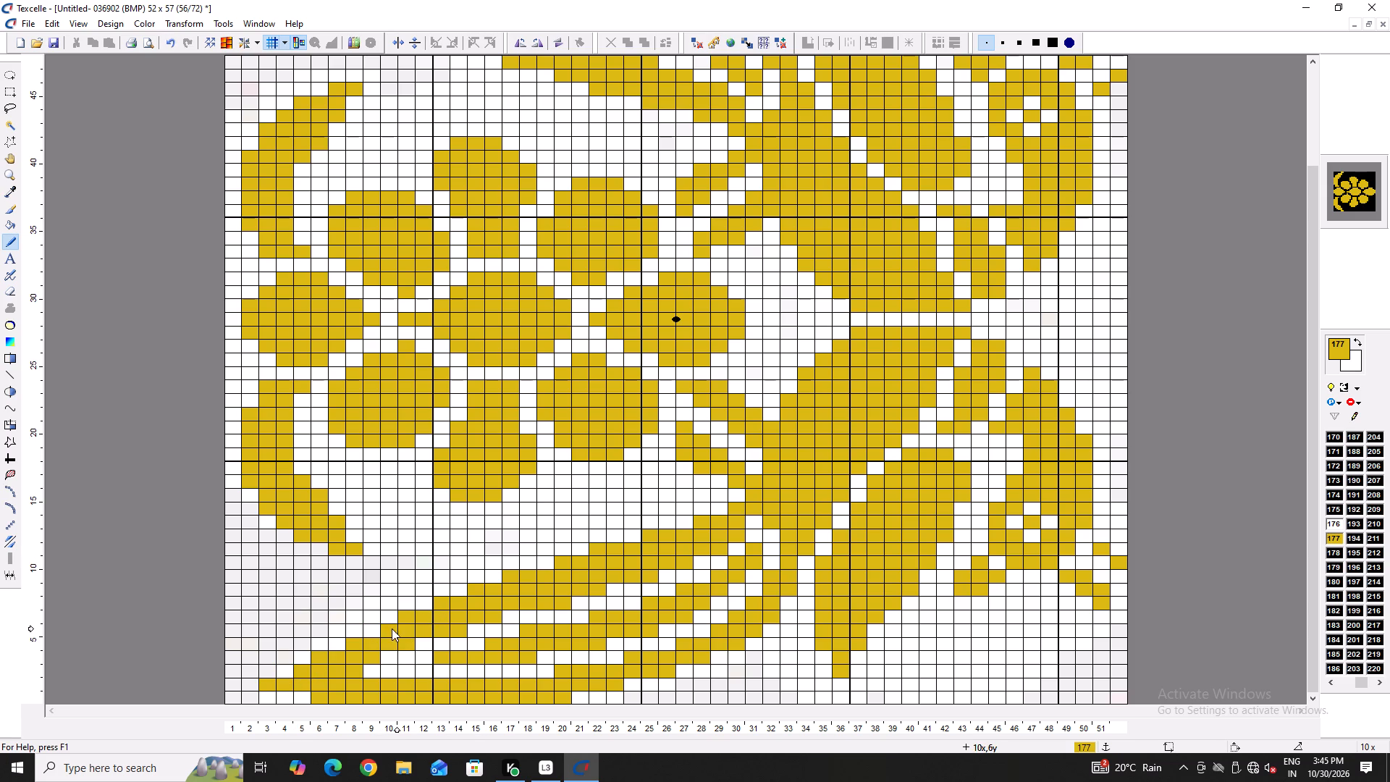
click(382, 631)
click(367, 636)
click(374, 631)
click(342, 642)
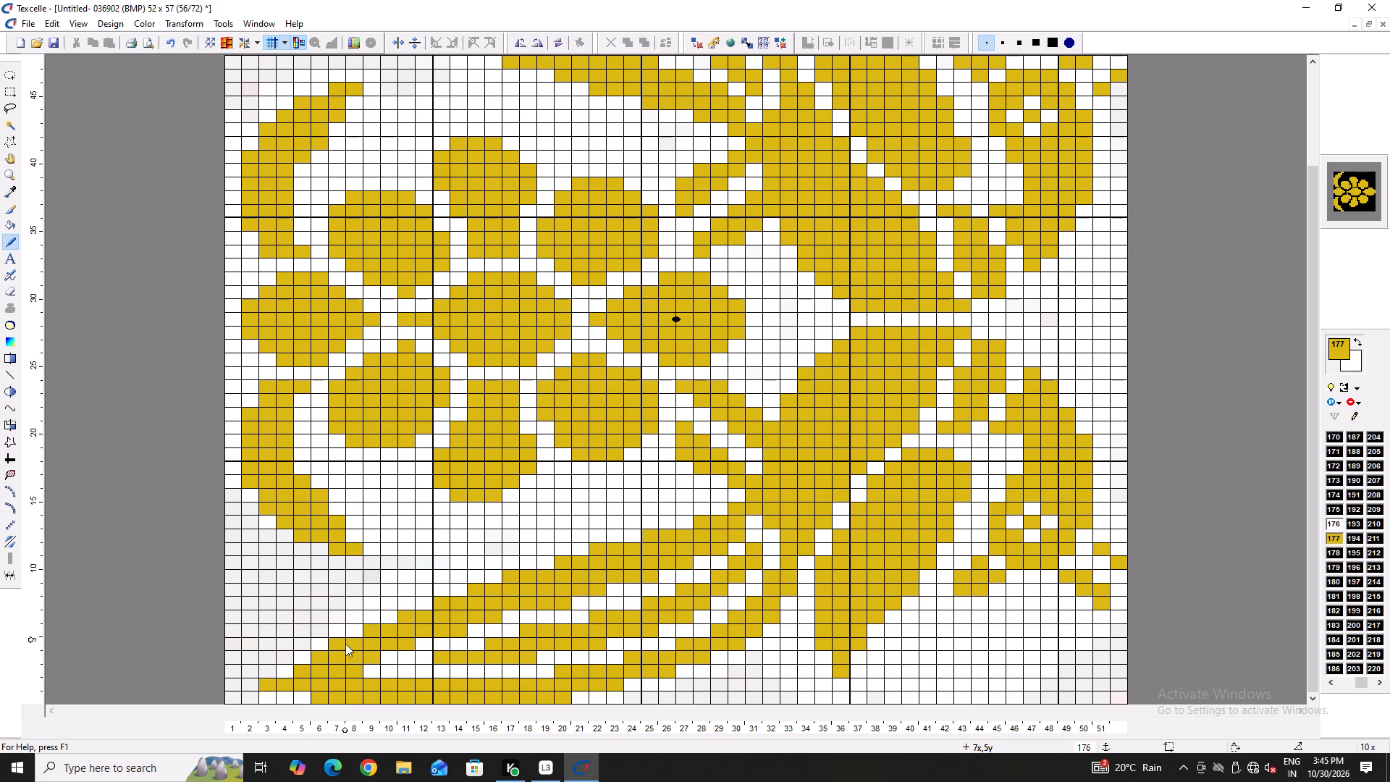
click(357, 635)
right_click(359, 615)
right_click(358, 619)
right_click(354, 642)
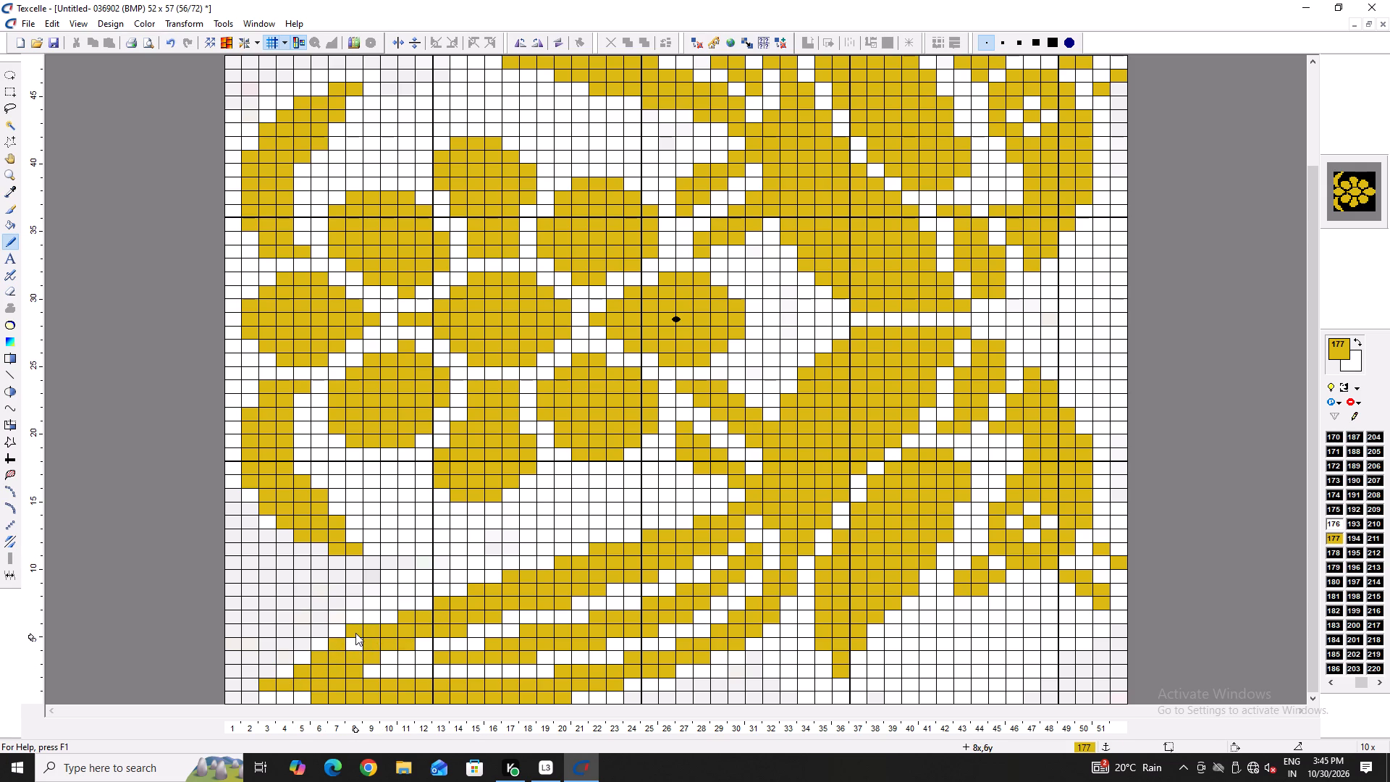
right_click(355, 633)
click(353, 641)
Fill the inner notch near the lower bird's tail tip with gold at column 10, row 4 and column 9, row 3.
click(384, 657)
click(356, 668)
click(363, 668)
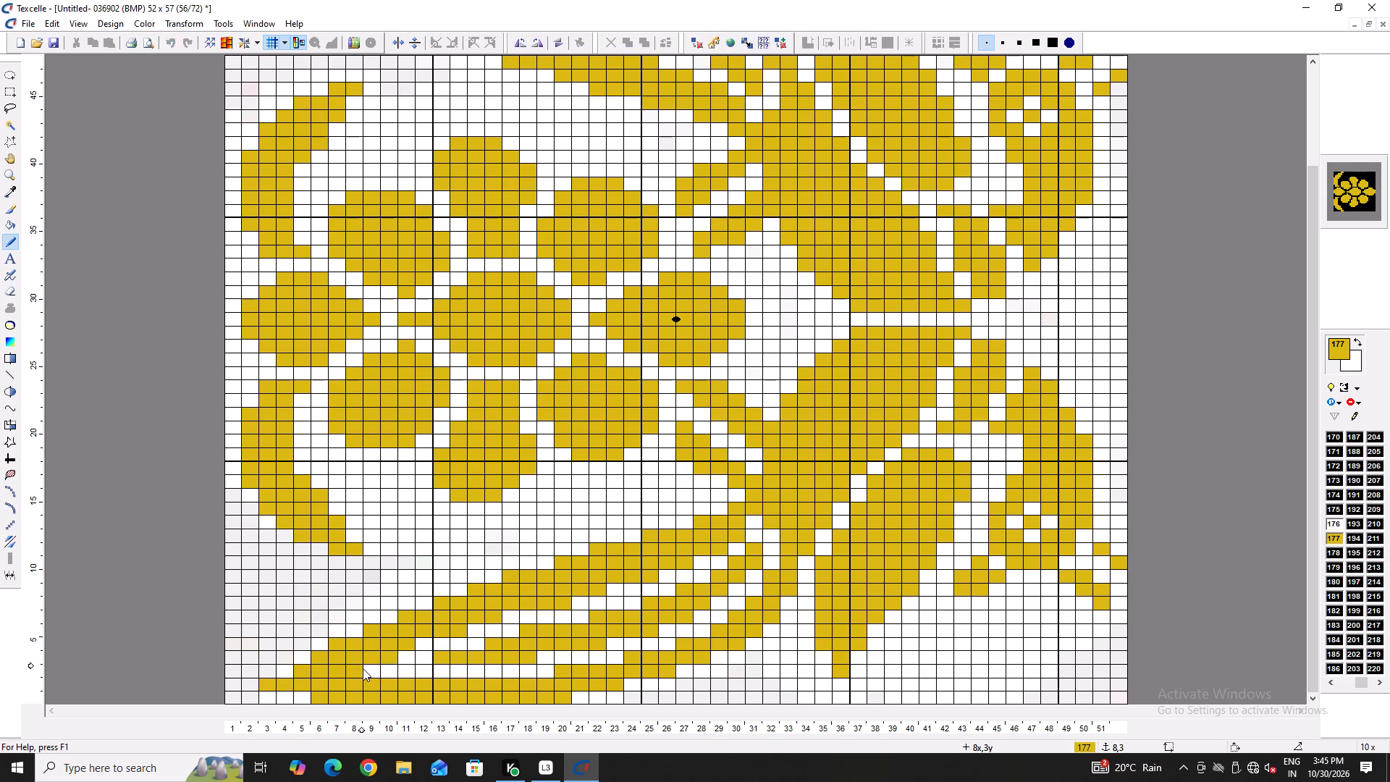
click(368, 668)
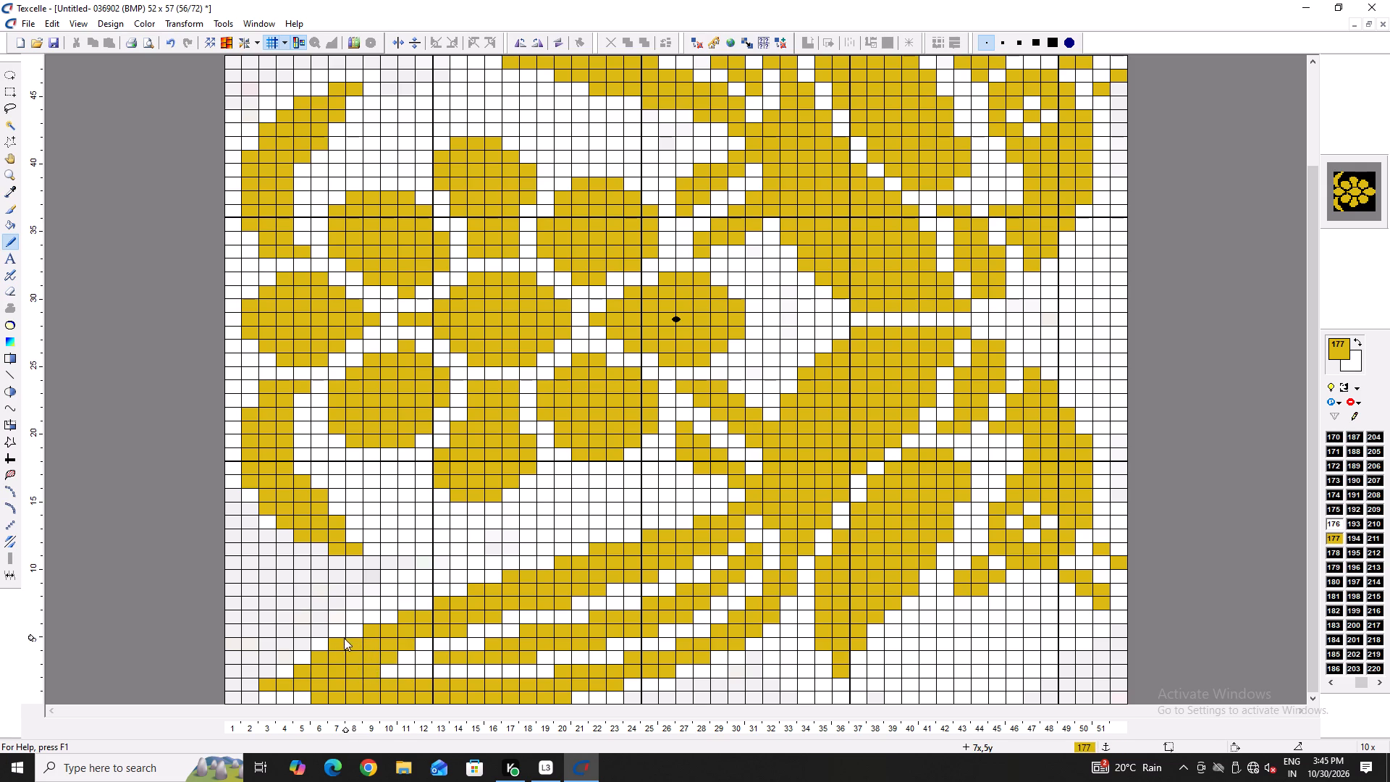
Clear the edge pixels at the lower bird's tail tip at column 7, row 5; column 6, row 4; and column 5, row 3.
right_click(337, 640)
ctrl+scroll(306, 671, down, 3)
ctrl+scroll(430, 607, up, 1)
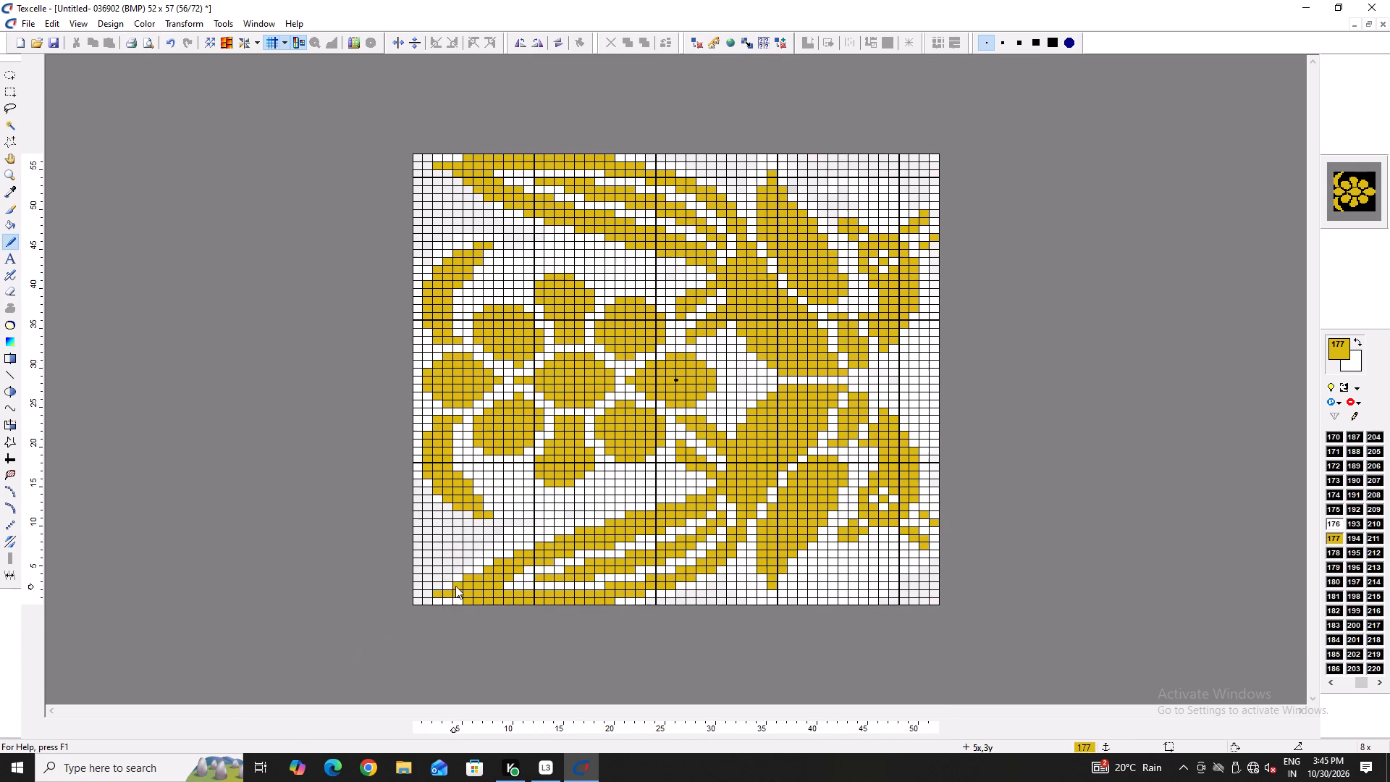
right_click(466, 576)
right_click(466, 577)
right_click(464, 579)
right_click(455, 586)
Examine the design in repeat view, checking how the upper and lower tails join between repeats, and return to the single motif.
ctrl+scroll(436, 618, down, 2)
ctrl+scroll(434, 613, up, 4)
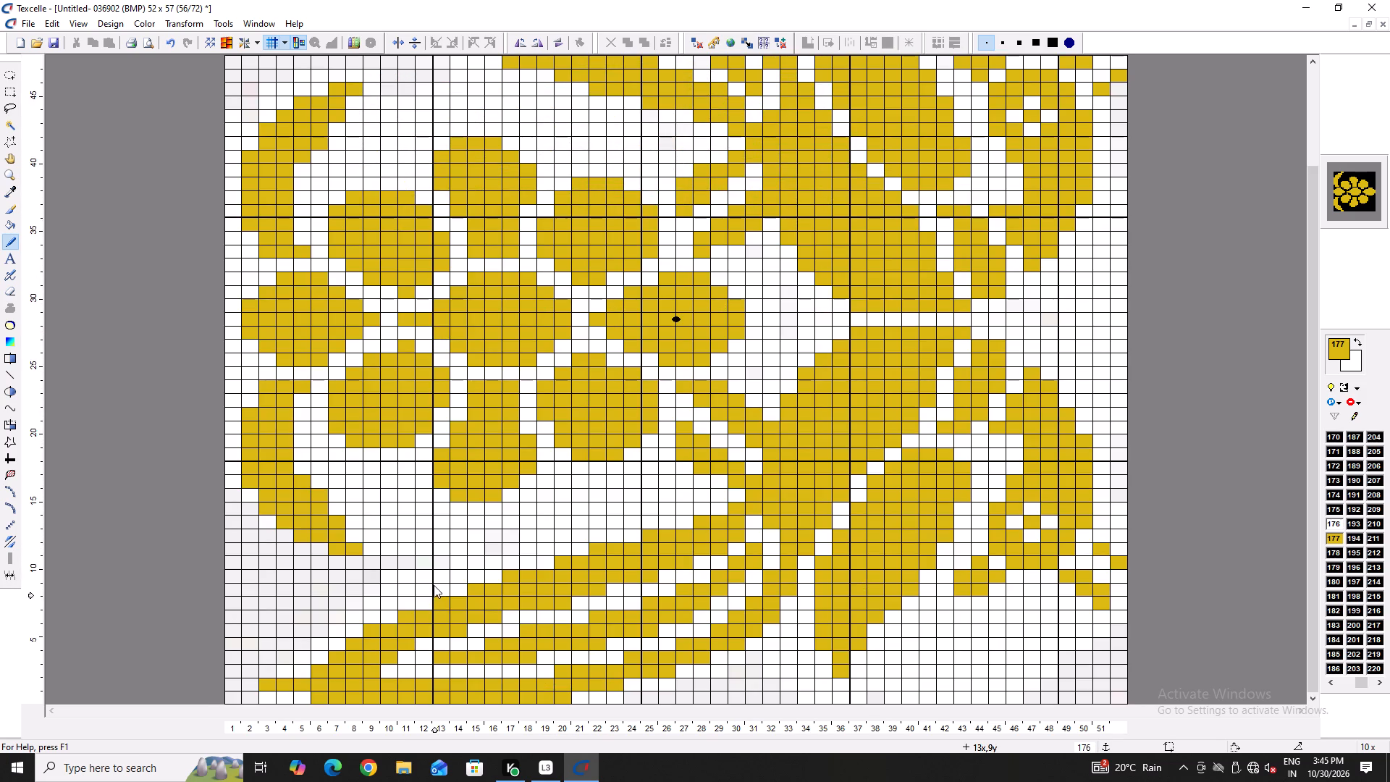
click(225, 46)
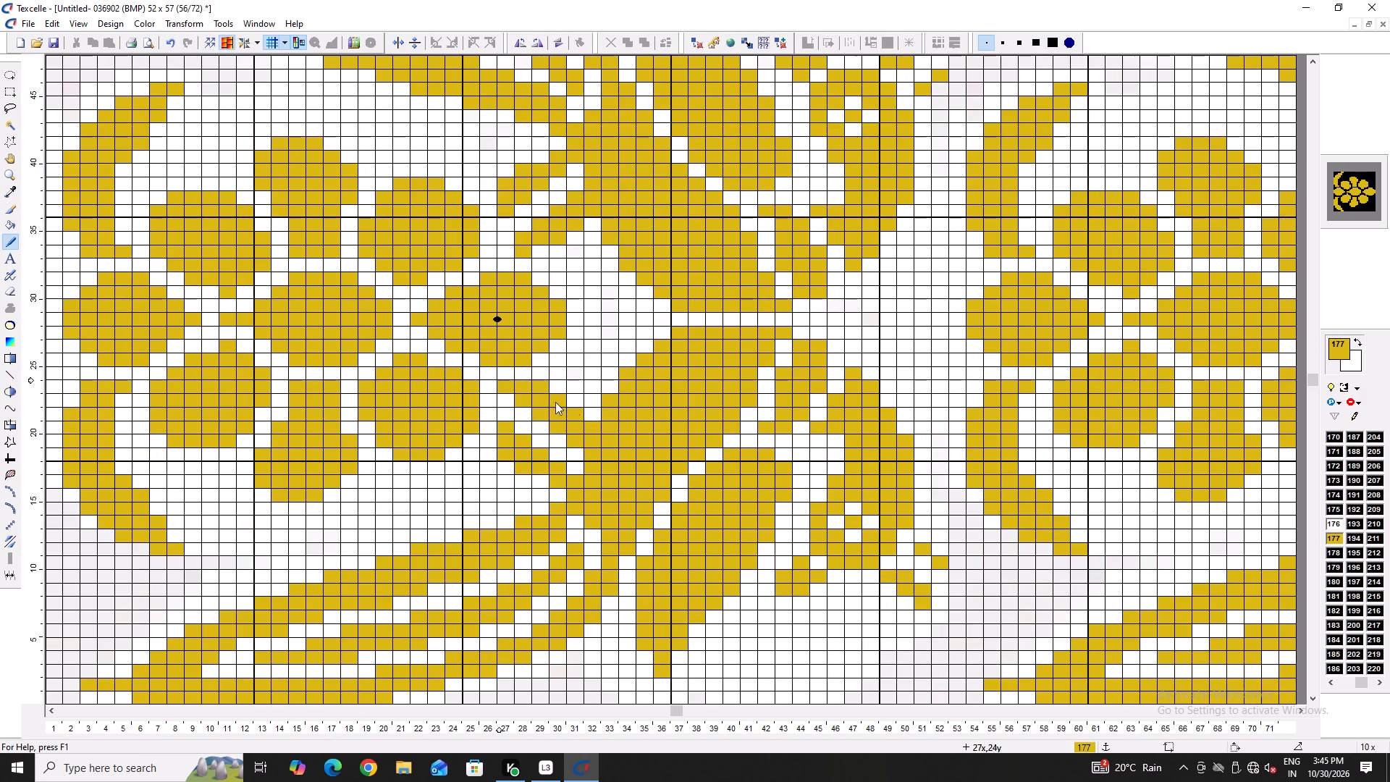
ctrl+scroll(585, 417, down, 4)
scroll(441, 218, up, 2)
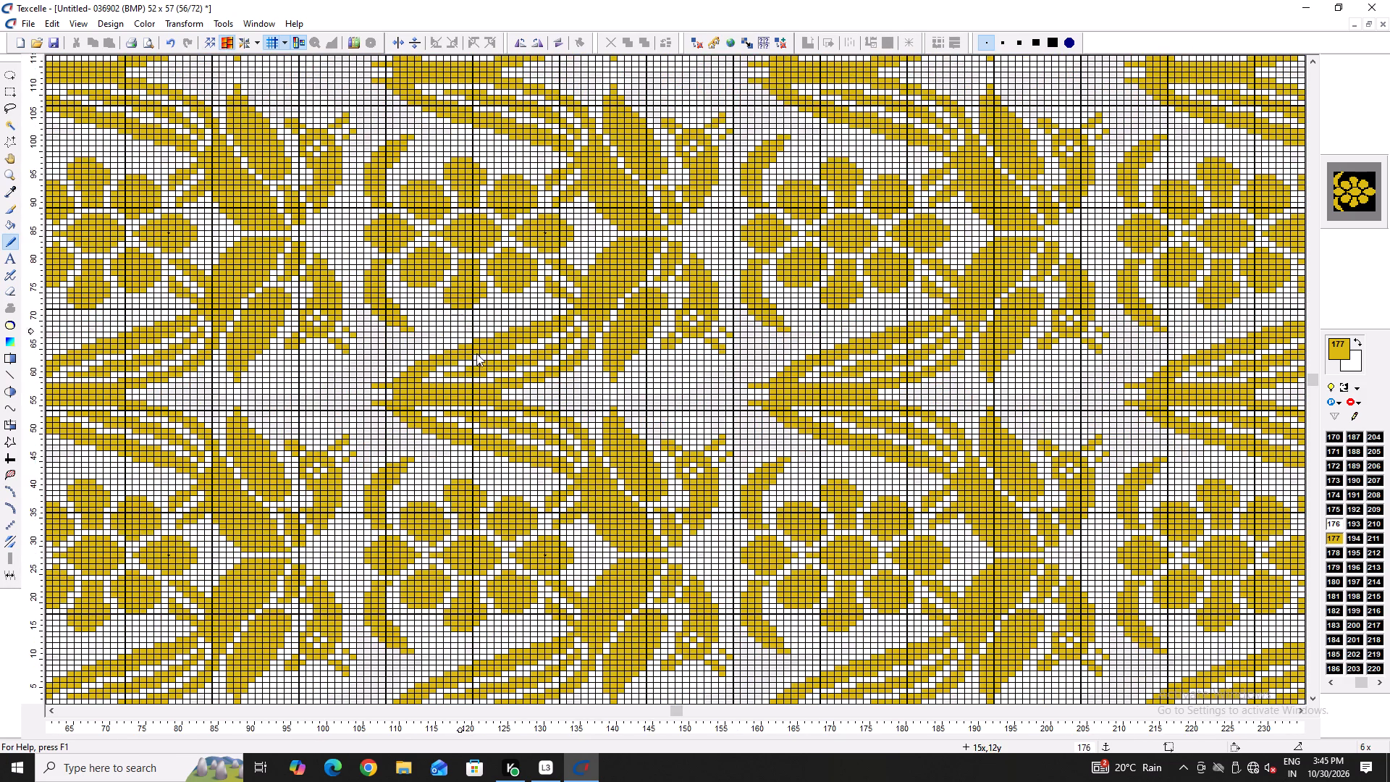
ctrl+scroll(489, 366, up, 5)
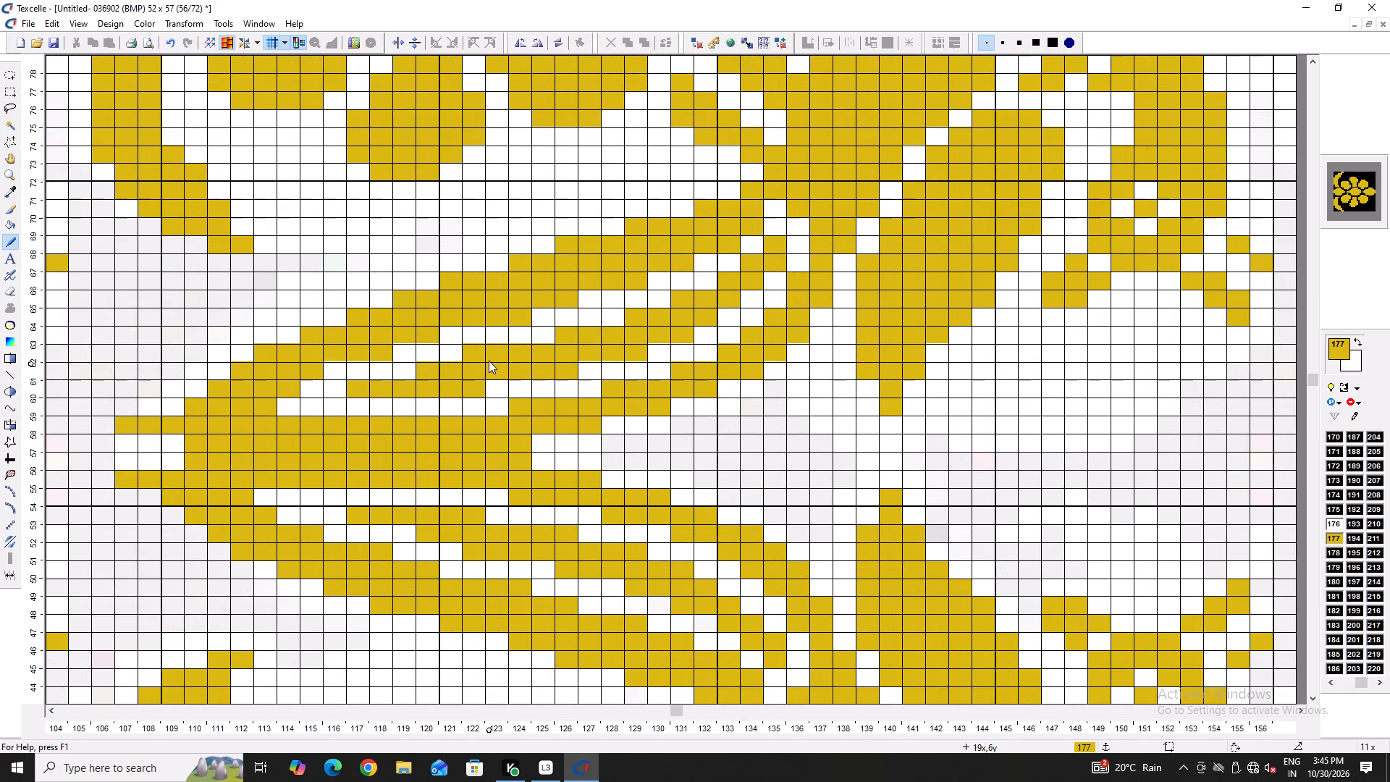
scroll(489, 361, down, 1)
ctrl+scroll(473, 377, up, 2)
ctrl+scroll(473, 377, down, 7)
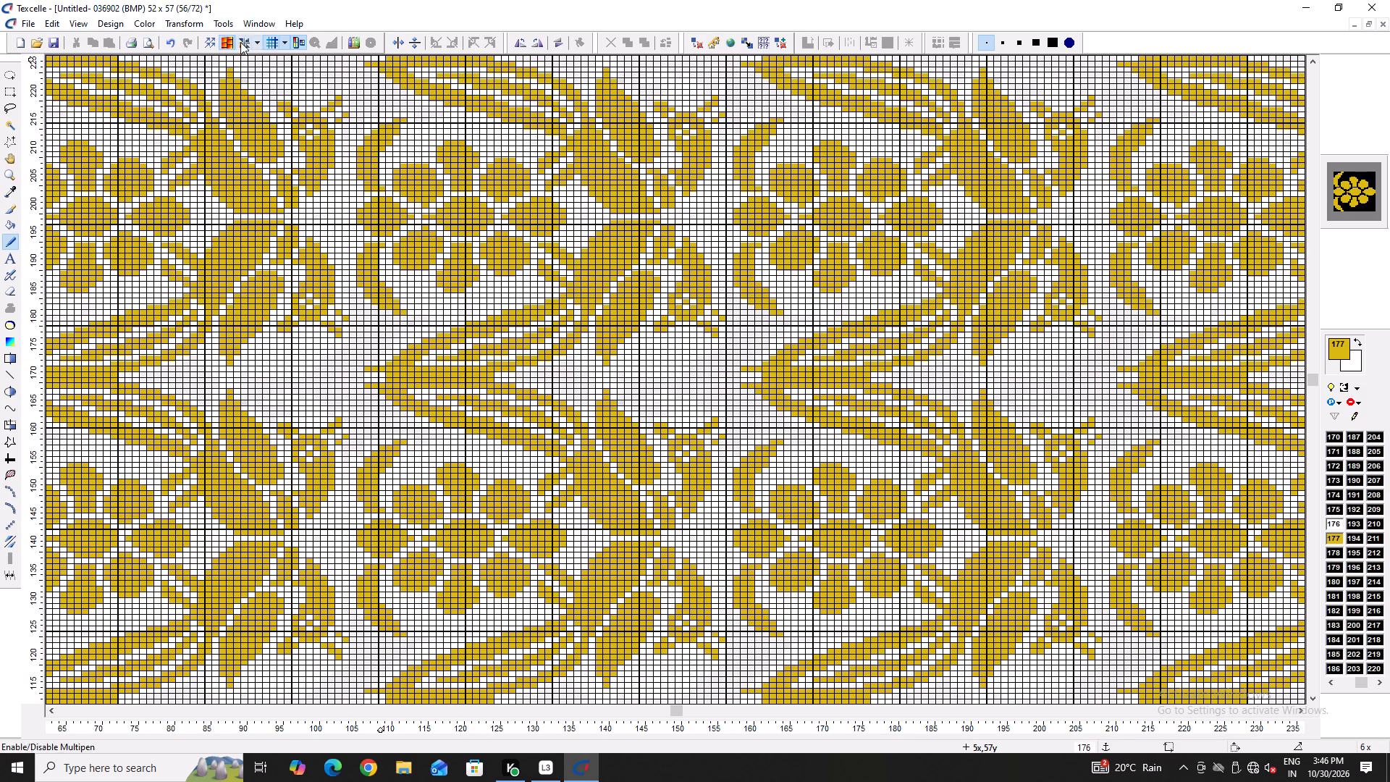
click(227, 43)
Erase the gold line in row 57 above the upper bird's tail, from column 20 back to column 6, with background colour 176.
ctrl+scroll(547, 479, up, 3)
ctrl+scroll(392, 466, up, 3)
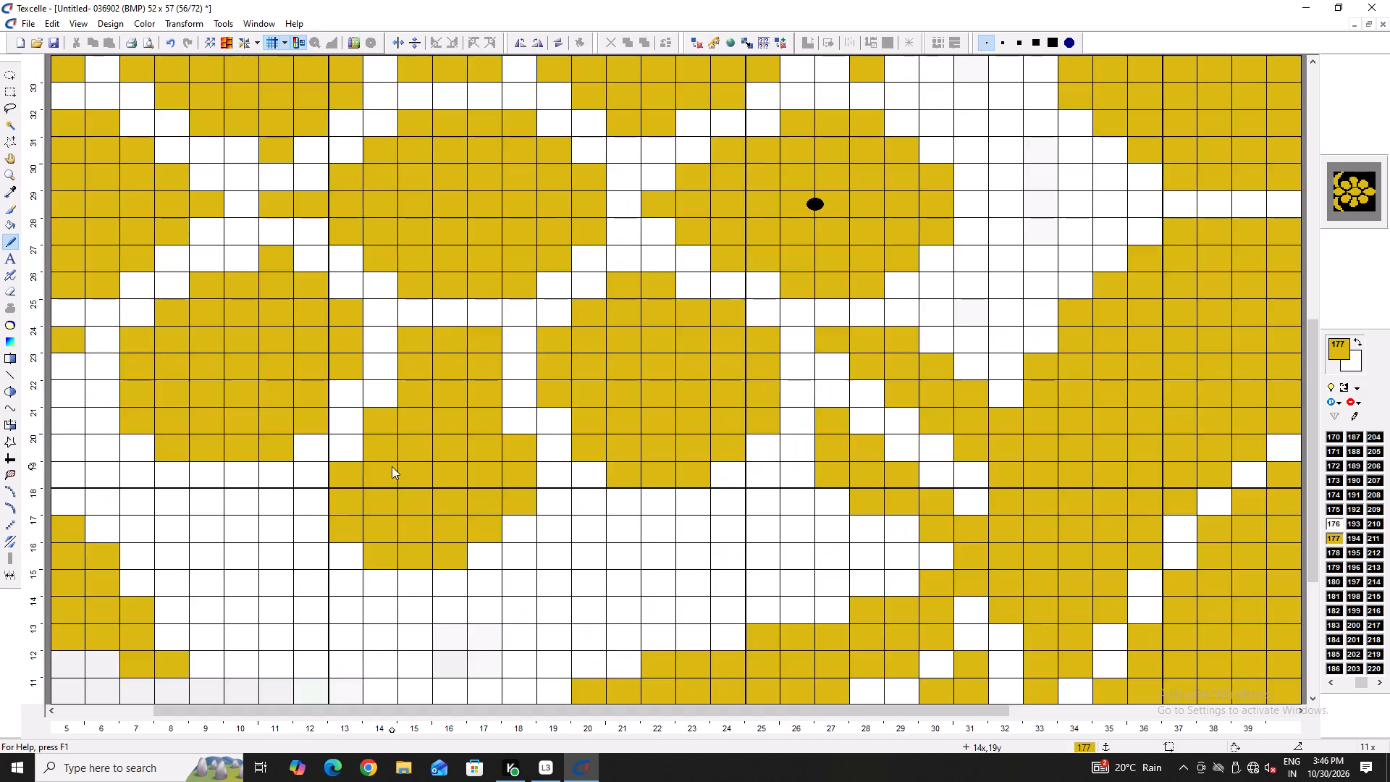
scroll(391, 463, up, 16)
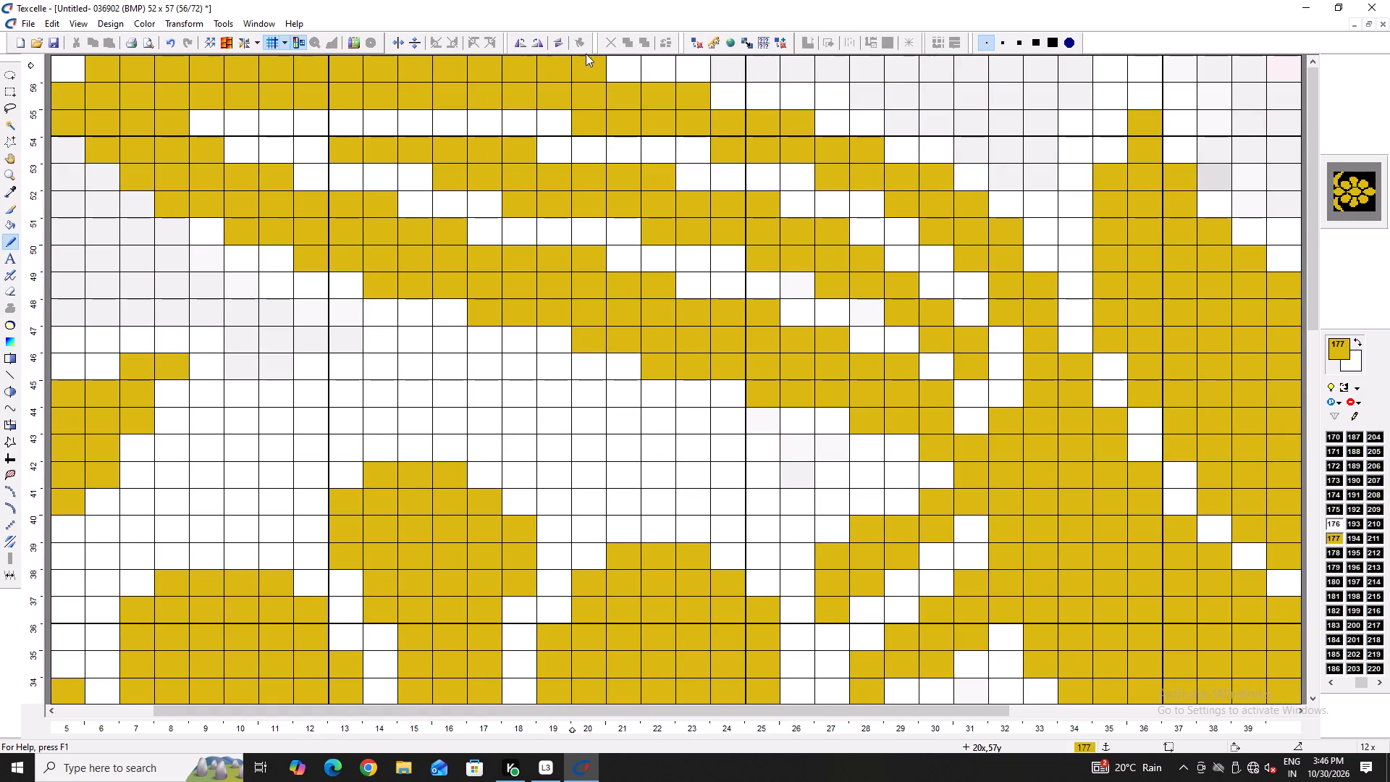
right_drag(586, 59, 281, 56)
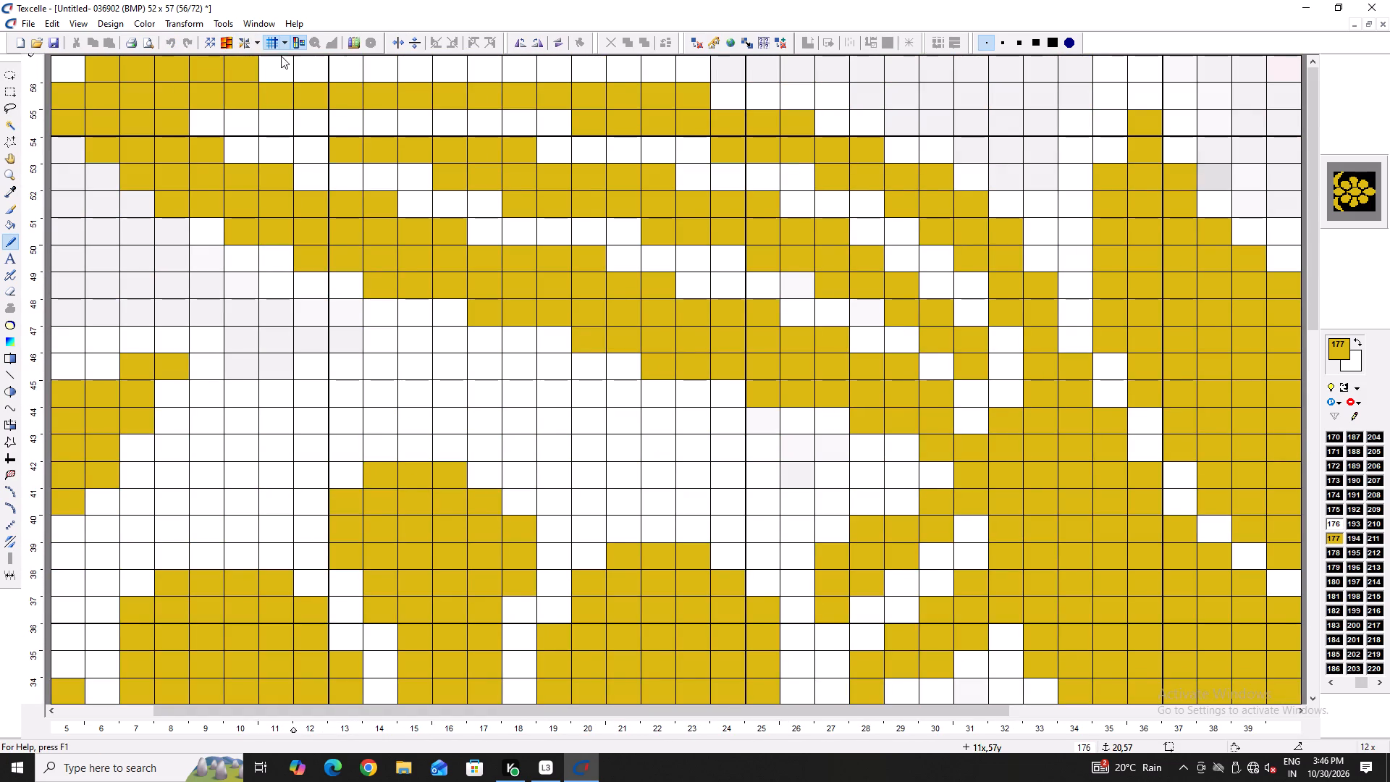
right_drag(281, 56, 104, 83)
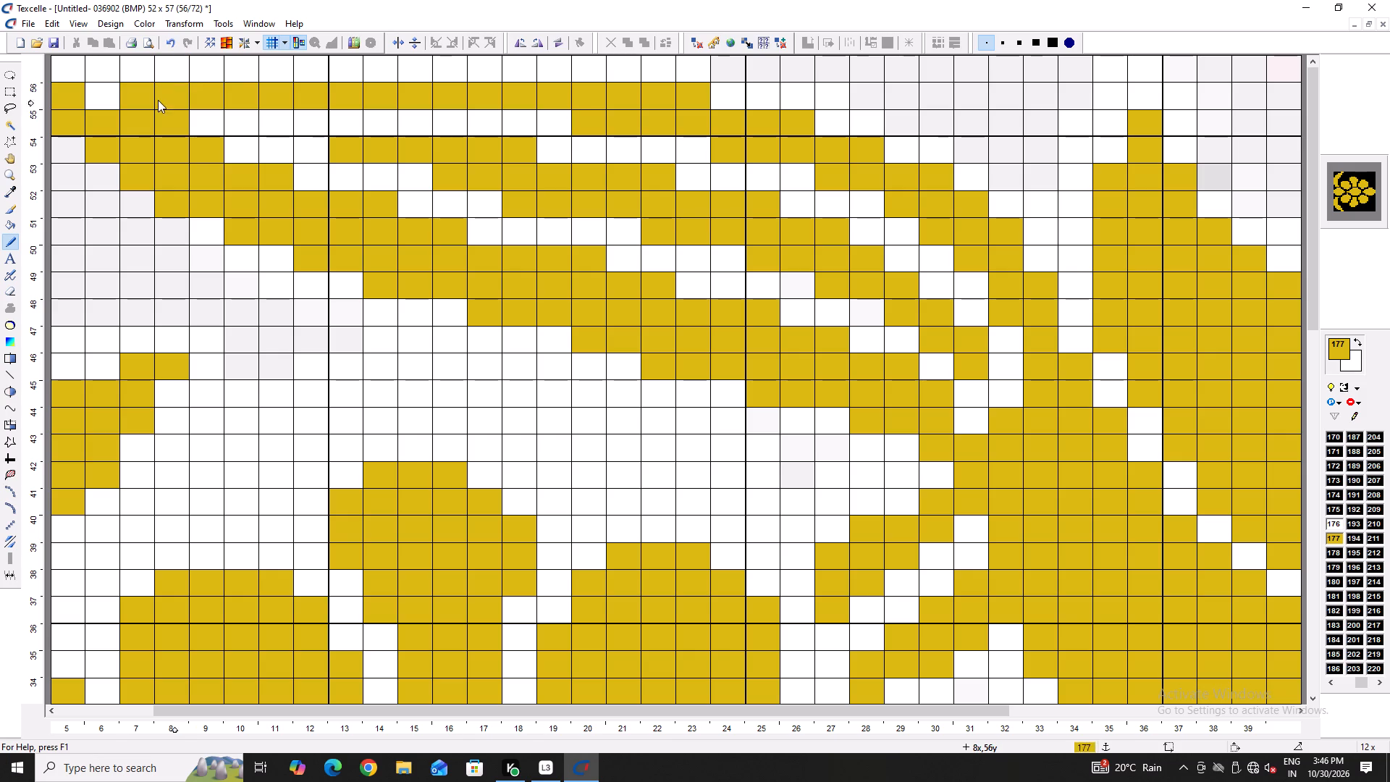
Fill the gaps in the upper bird's outer tail feather with gold at column 6, row 56 and columns 9 to 19, row 55.
click(43, 98)
click(69, 93)
click(96, 103)
drag(573, 125, 529, 130)
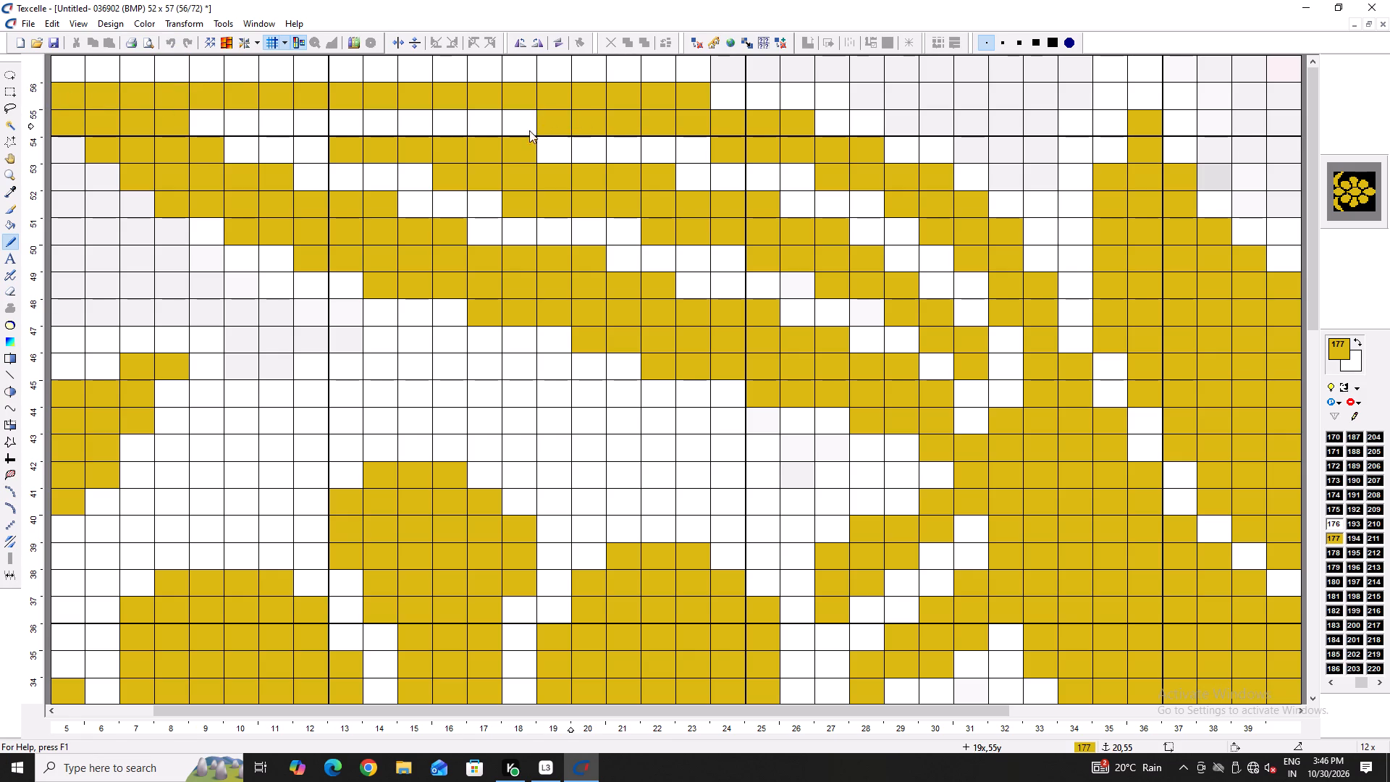
drag(529, 130, 185, 125)
Erase the gold strip in row 54 of the upper bird's tail, from column 18 back to column 13, with background colour 176.
right_drag(524, 145, 507, 146)
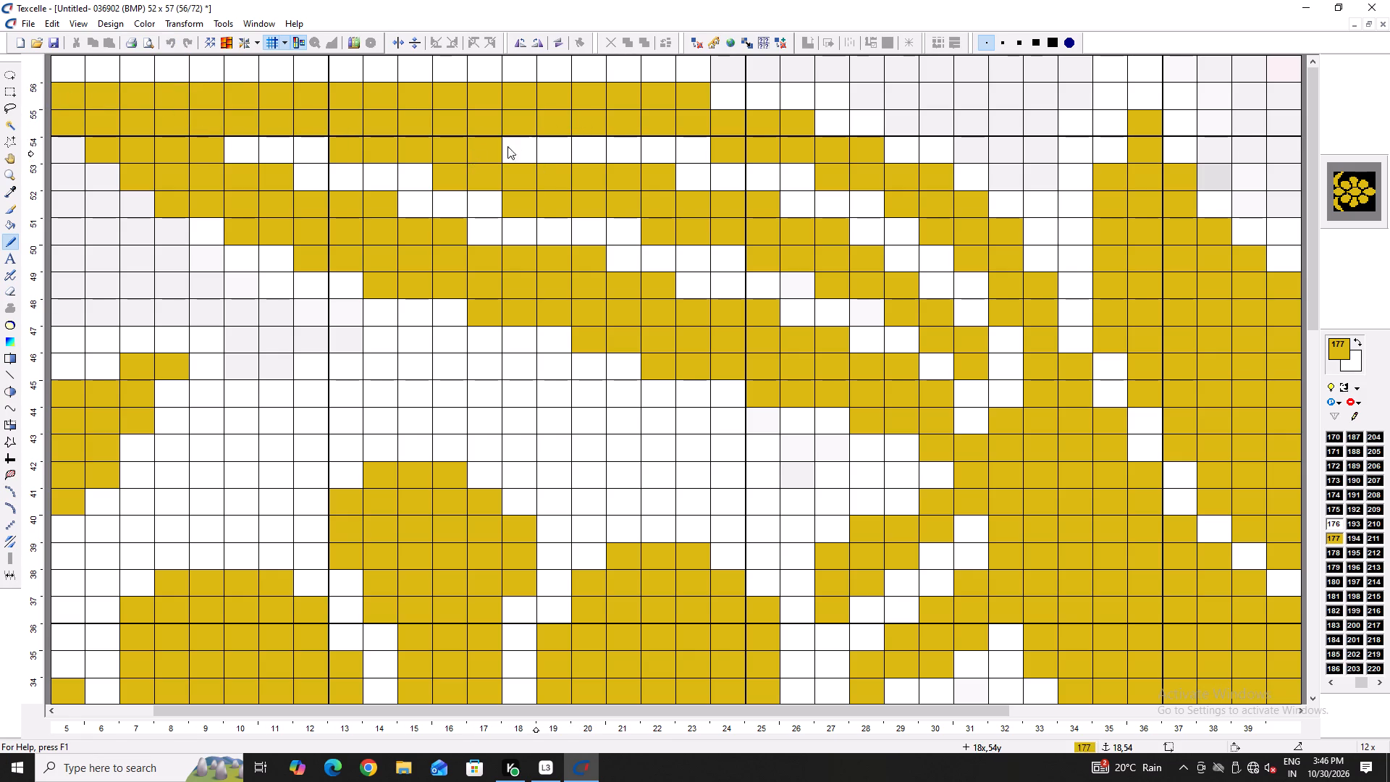
right_drag(507, 146, 368, 151)
right_drag(361, 151, 343, 152)
Erase the gold line in row 1 below the lower bird's tail, from column 20 back to column 6, with background colour 176.
ctrl+scroll(475, 263, down, 3)
scroll(642, 619, down, 1)
ctrl+scroll(623, 597, up, 2)
scroll(576, 737, down, 11)
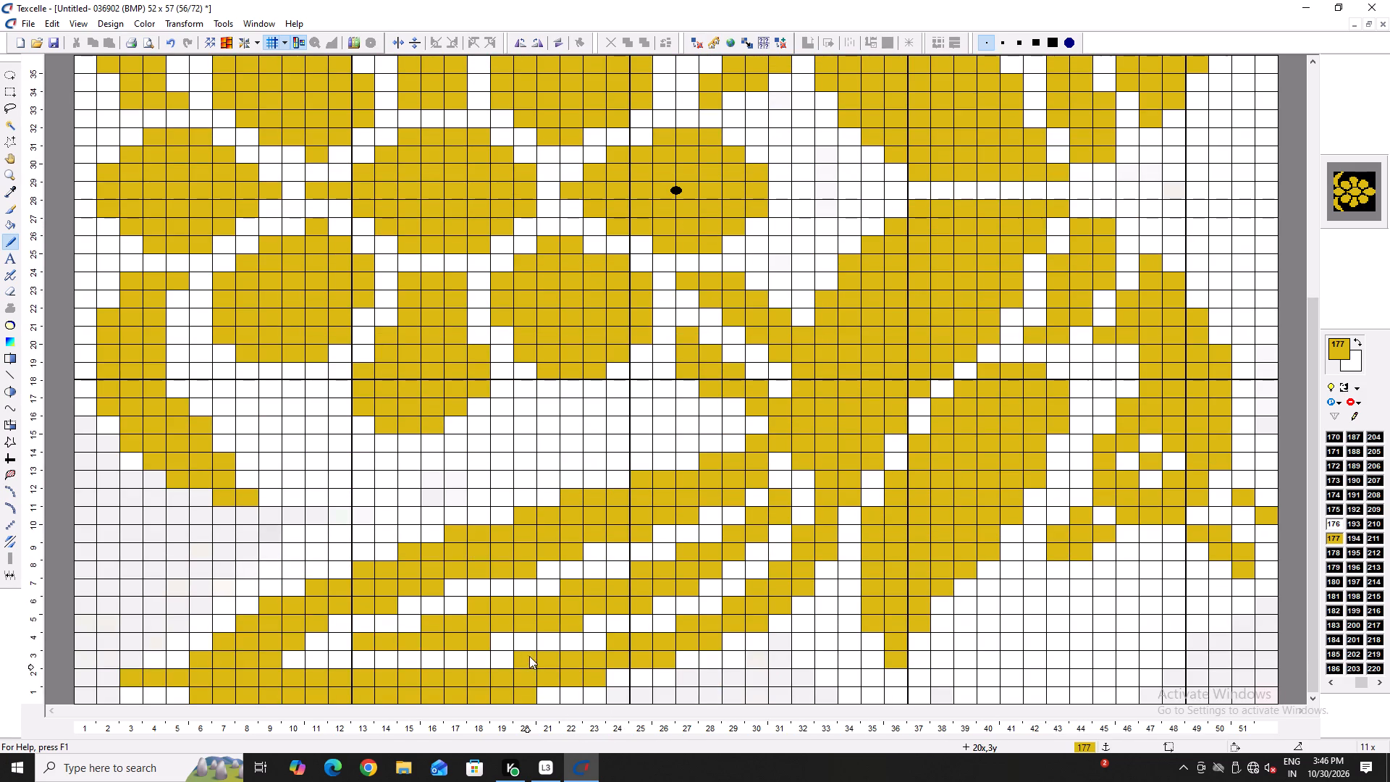
right_drag(524, 697, 206, 696)
right_click(206, 696)
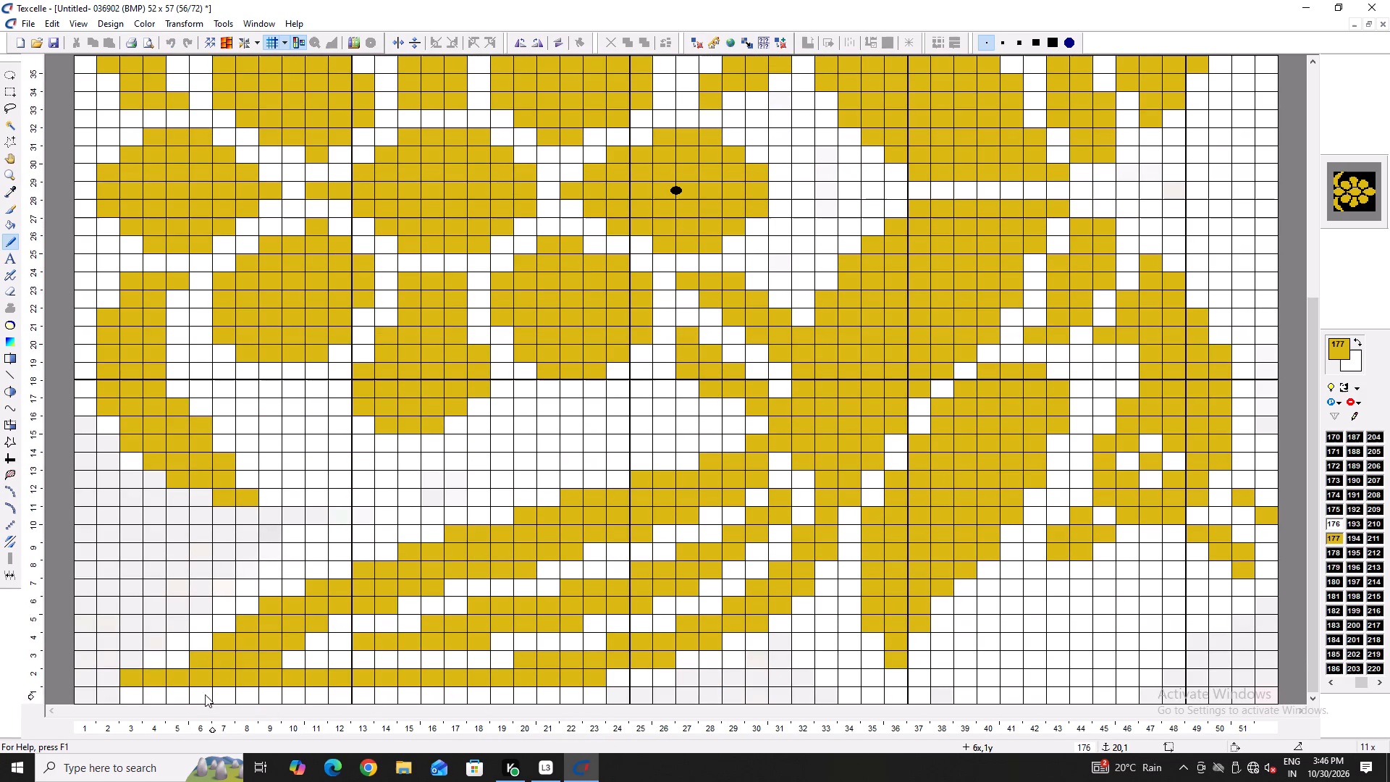
Match the lower bird's tail to the upper one: gold in row 3 at columns 10 to 19 and 5, background in row 4 at columns 13 to 18.
drag(496, 659, 488, 660)
drag(486, 660, 266, 665)
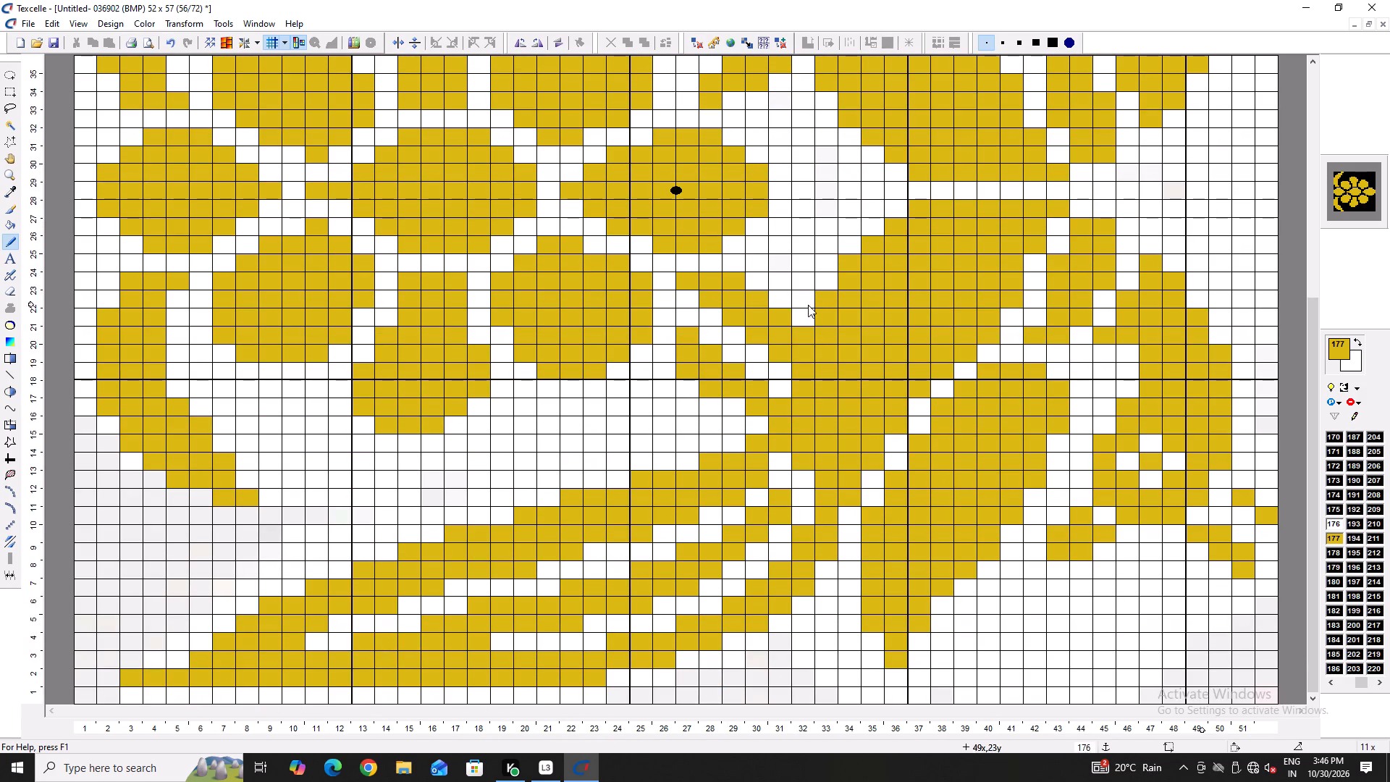
right_drag(485, 641, 351, 647)
right_click(351, 647)
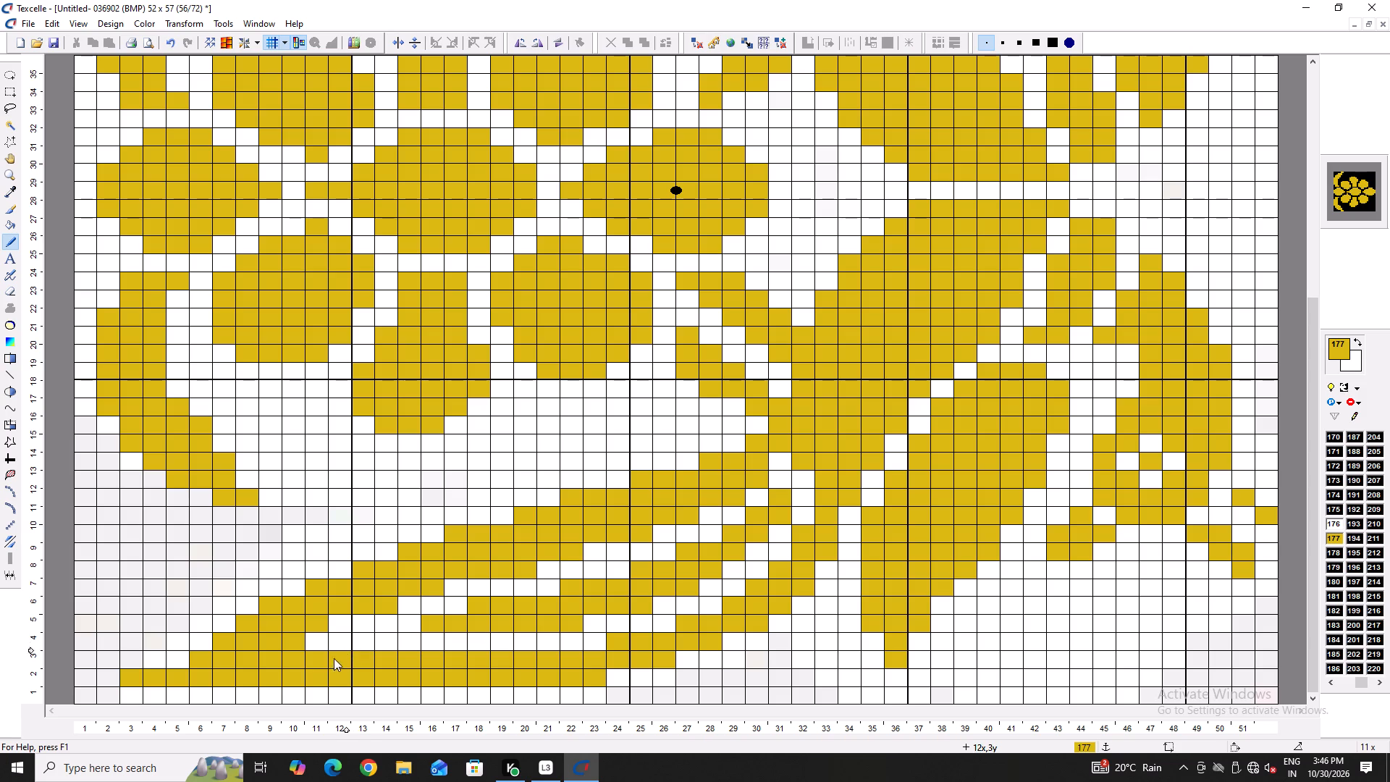
click(172, 661)
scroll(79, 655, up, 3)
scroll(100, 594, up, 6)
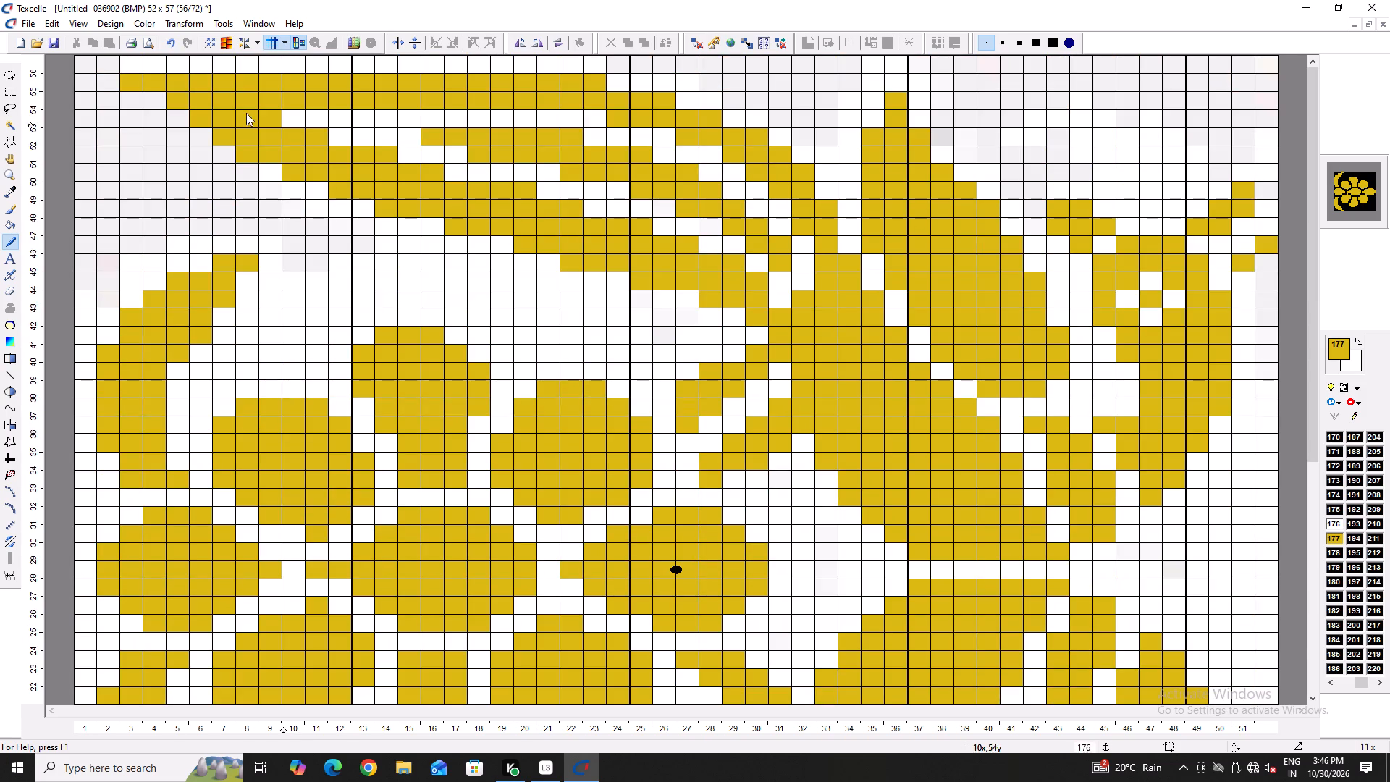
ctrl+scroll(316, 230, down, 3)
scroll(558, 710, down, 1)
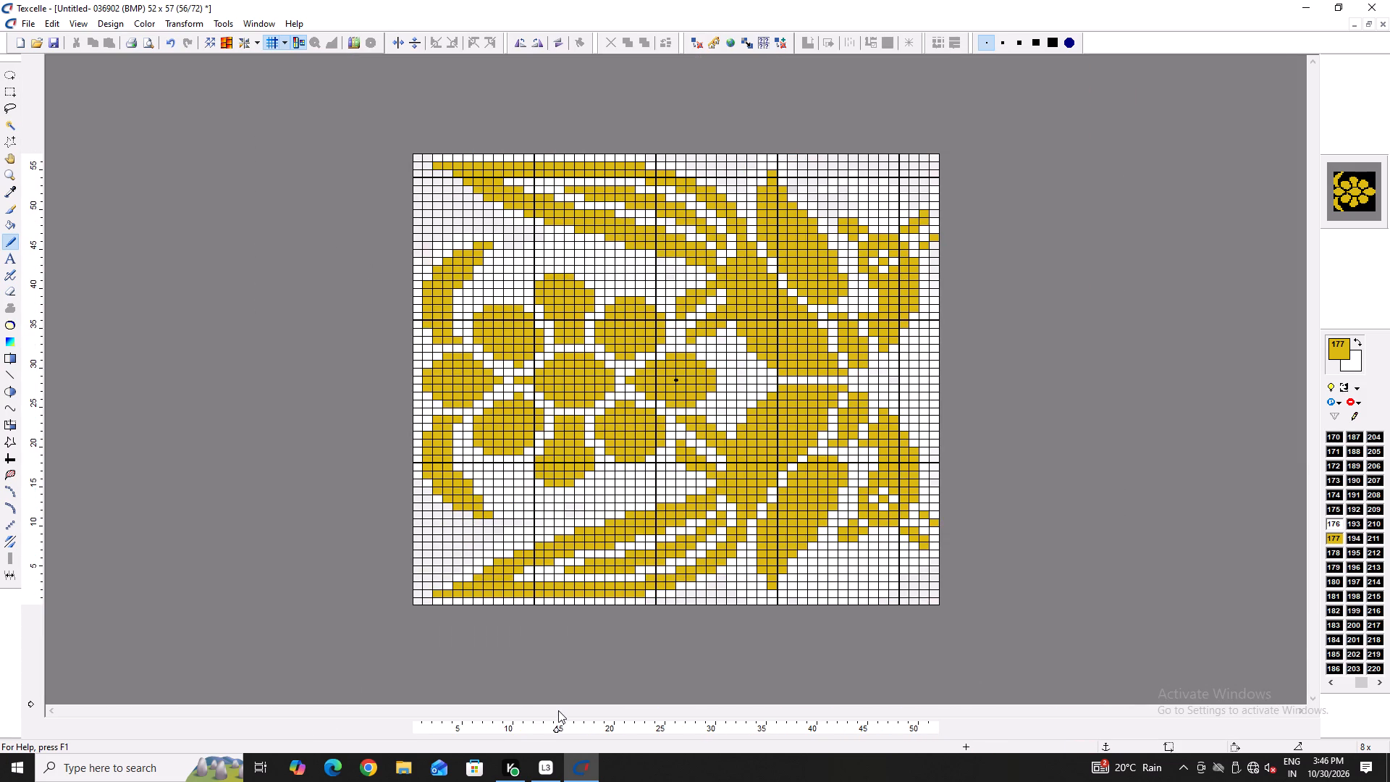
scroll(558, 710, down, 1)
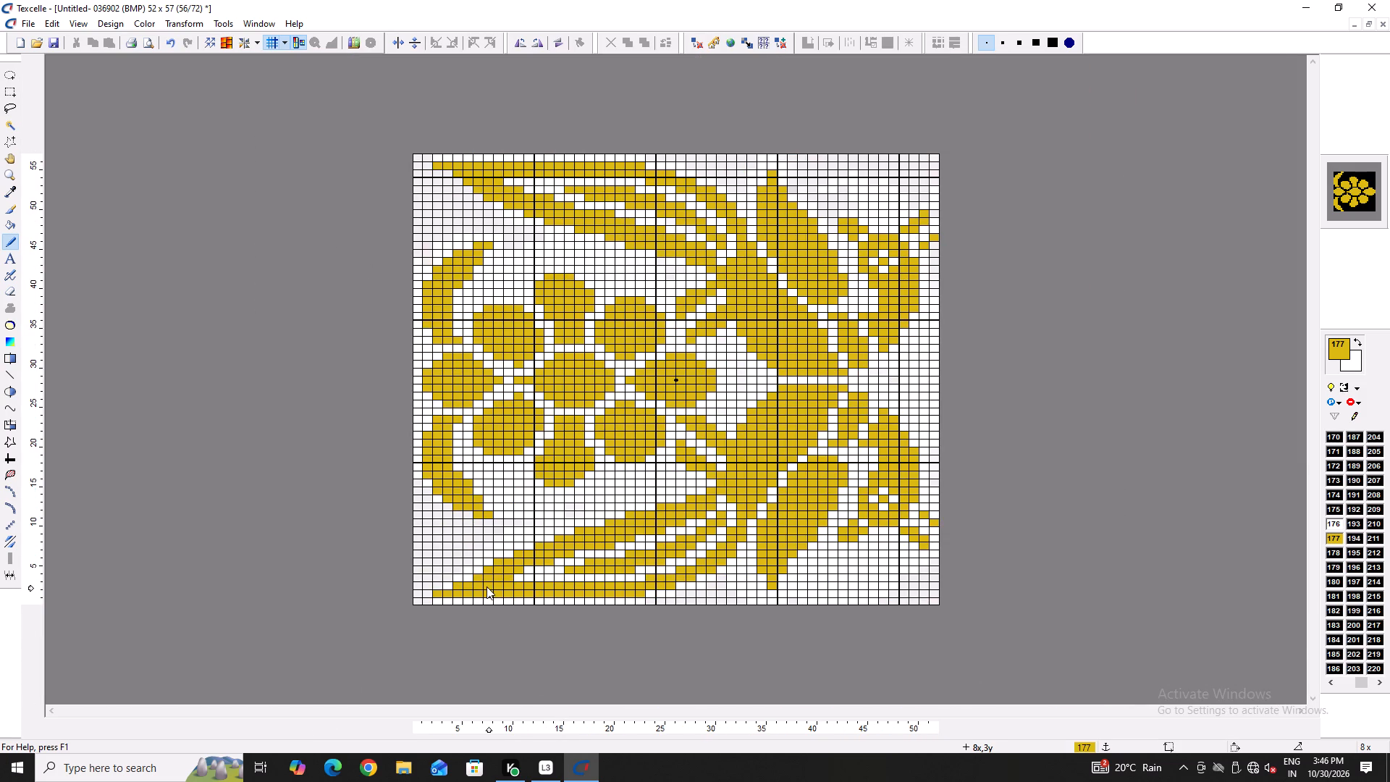
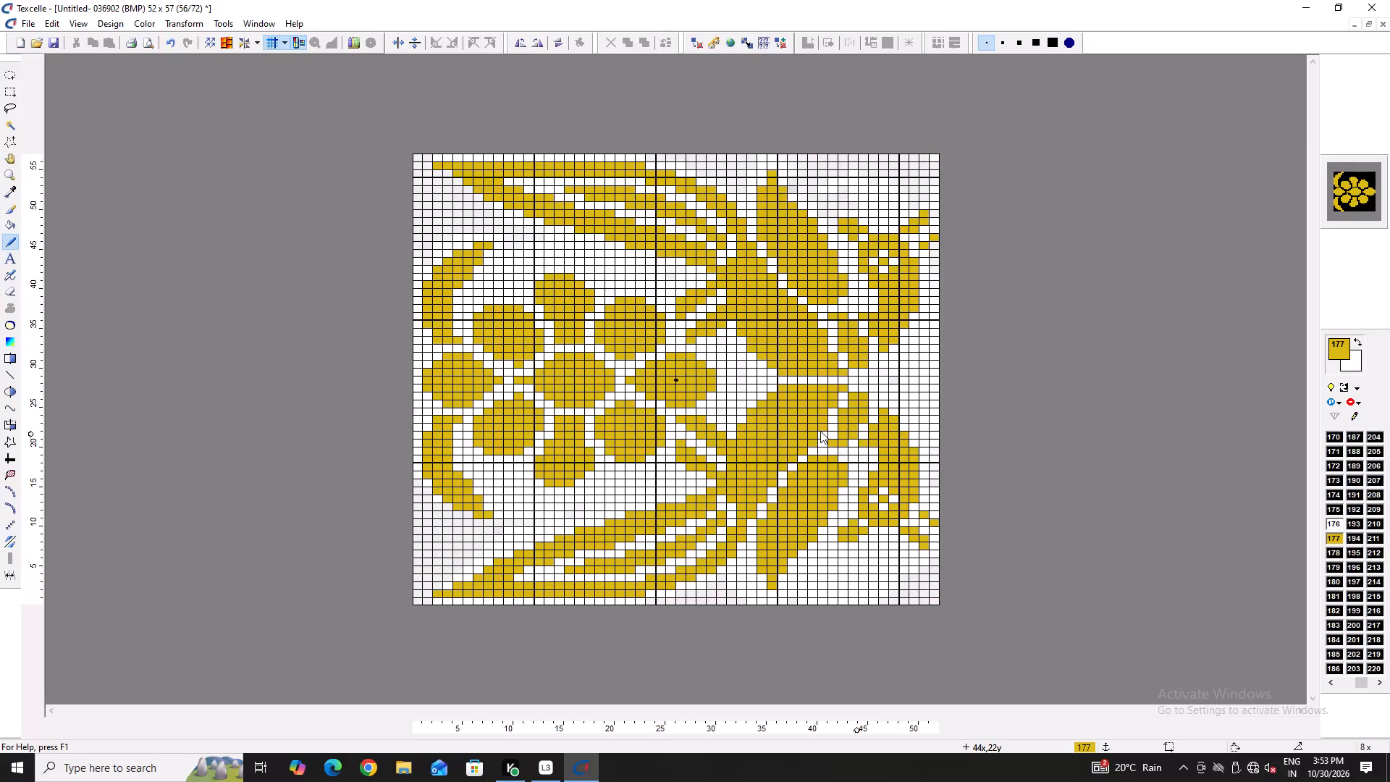
Erase to white the gold edge cells in column 37, rows 28 and 30, beside the gap between the two bird bodies.
ctrl+scroll(813, 360, up, 3)
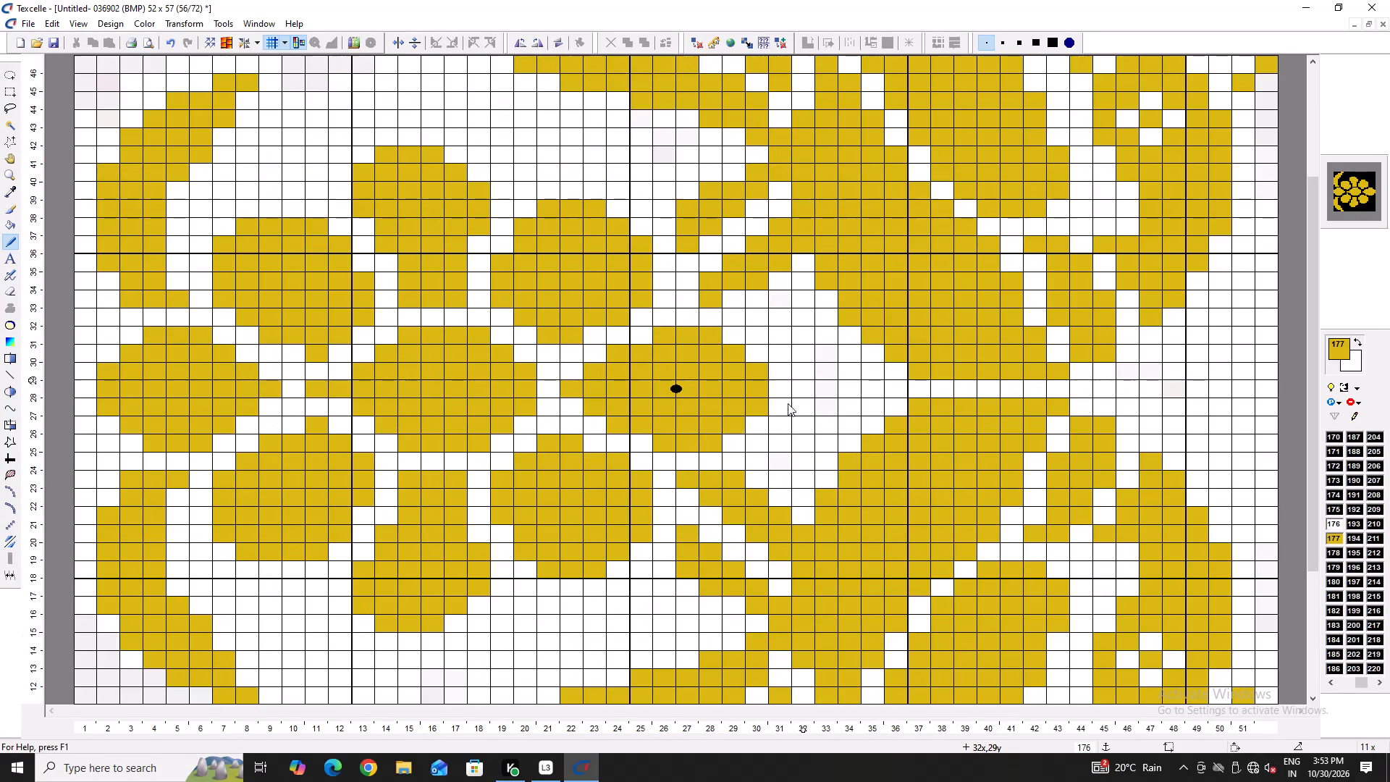
right_click(914, 410)
right_click(916, 411)
right_click(918, 379)
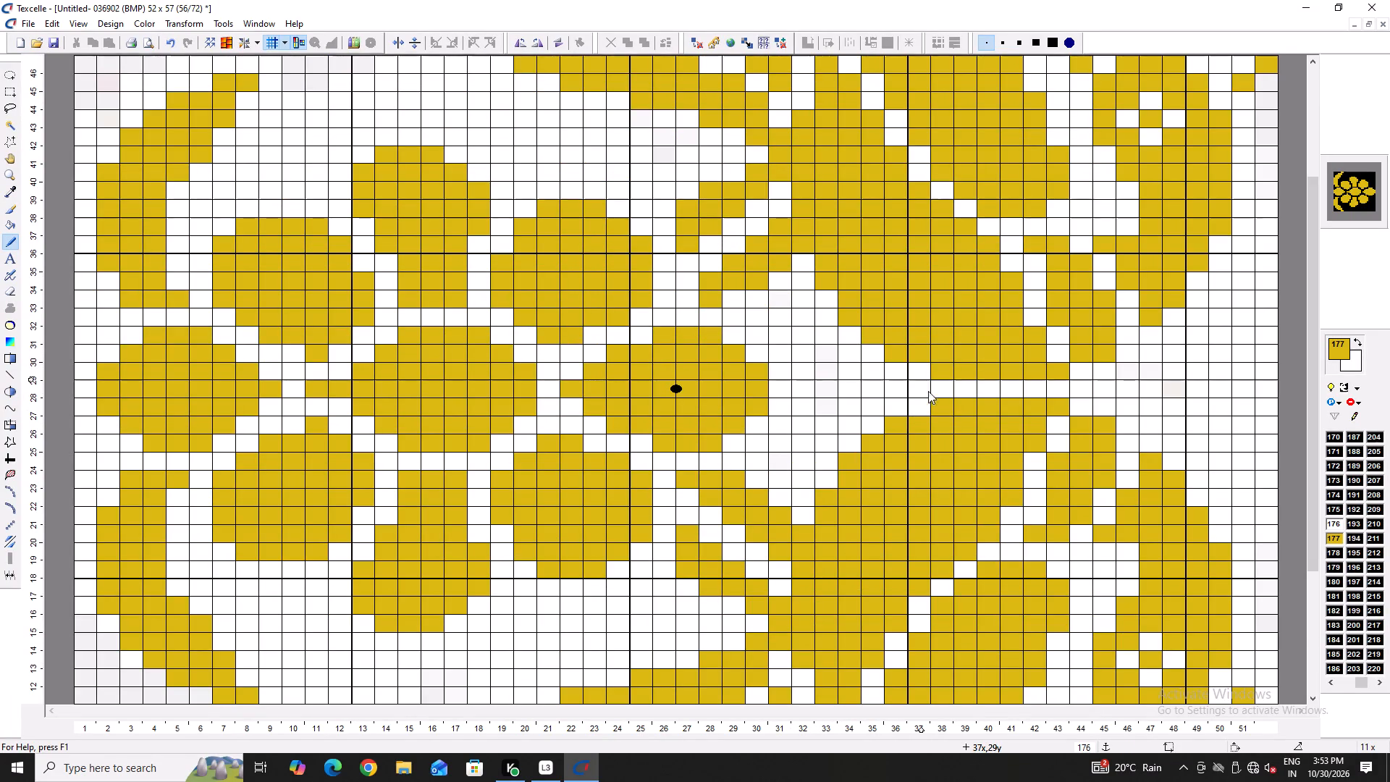
Erase to white the outer gold cells in column 3, rows 34 and 24, at the inner ends of the two curved leaves.
ctrl+scroll(925, 398, down, 6)
ctrl+scroll(768, 384, up, 4)
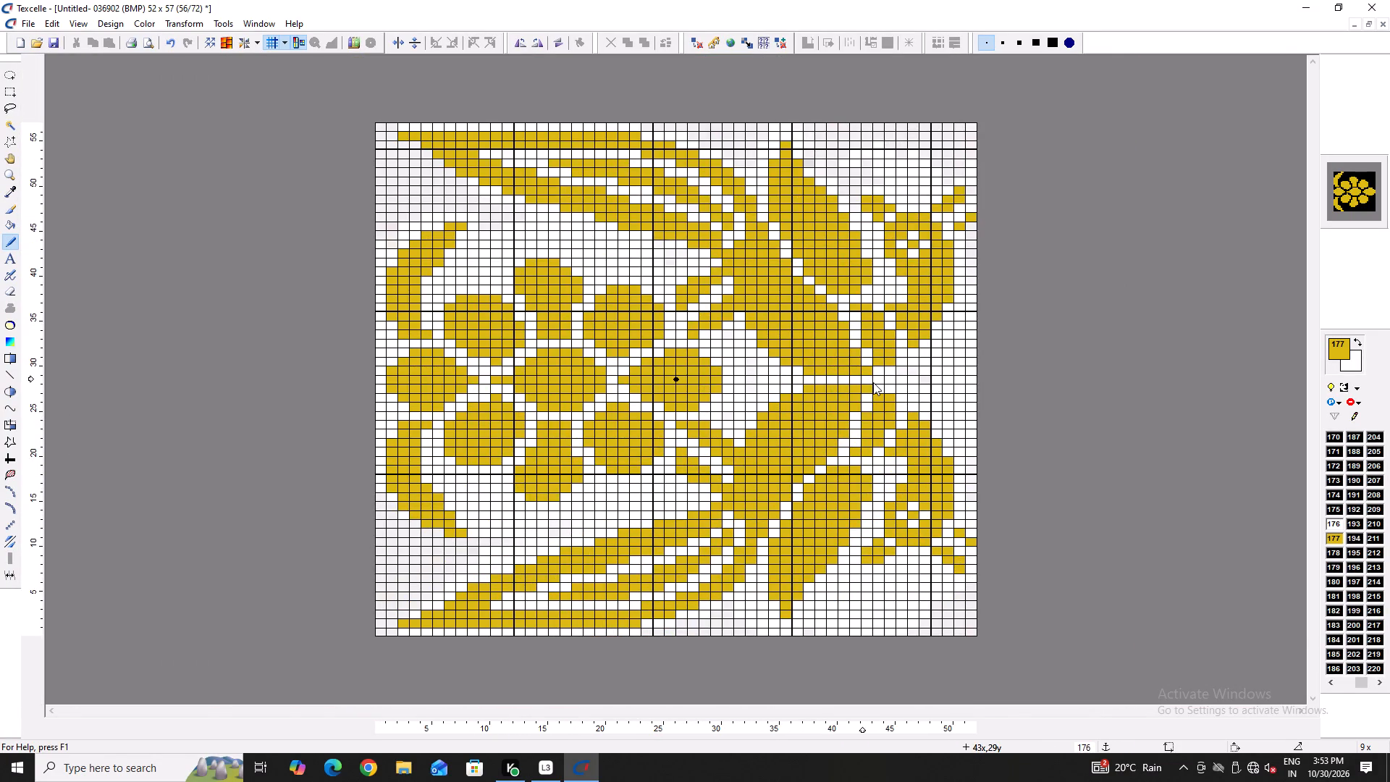
ctrl+scroll(862, 388, down, 7)
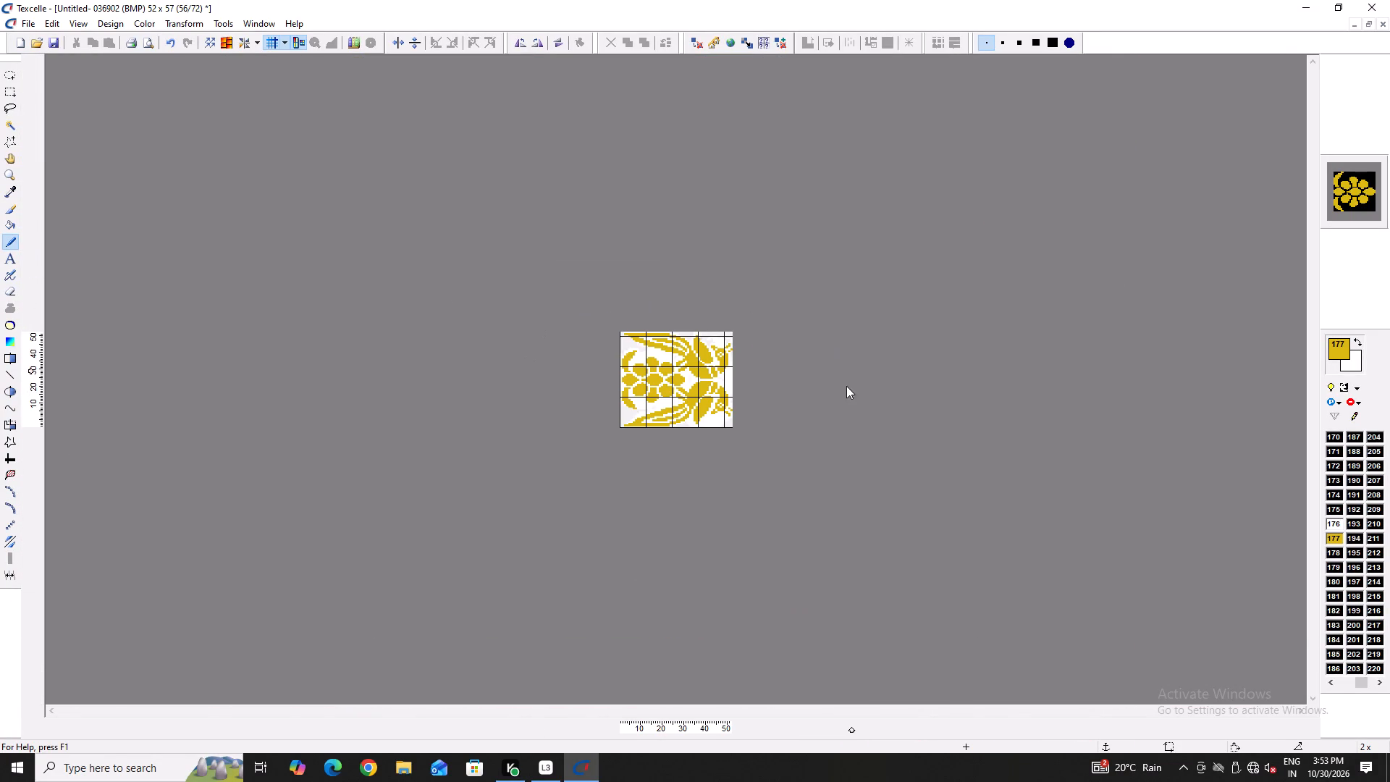
ctrl+scroll(698, 366, up, 5)
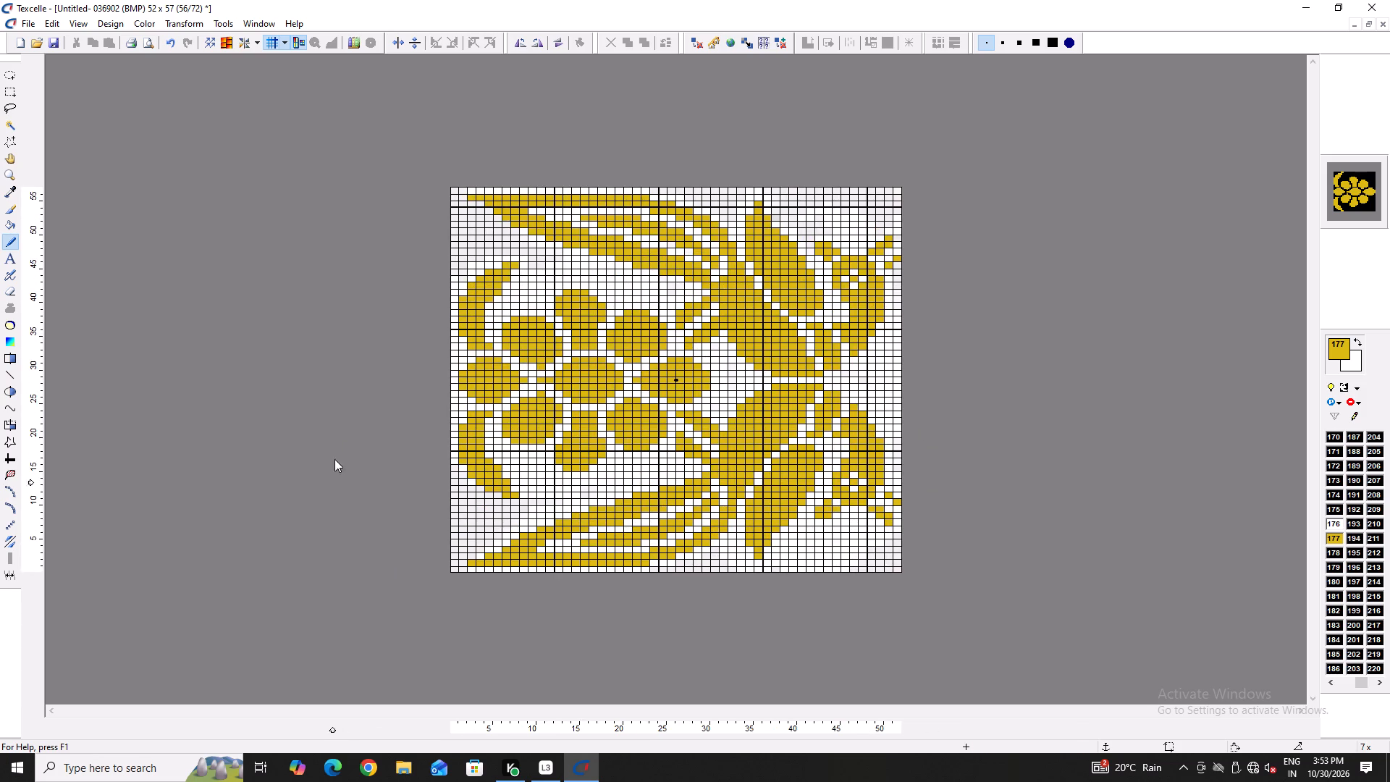
ctrl+scroll(502, 281, up, 4)
right_click(124, 387)
right_click(125, 388)
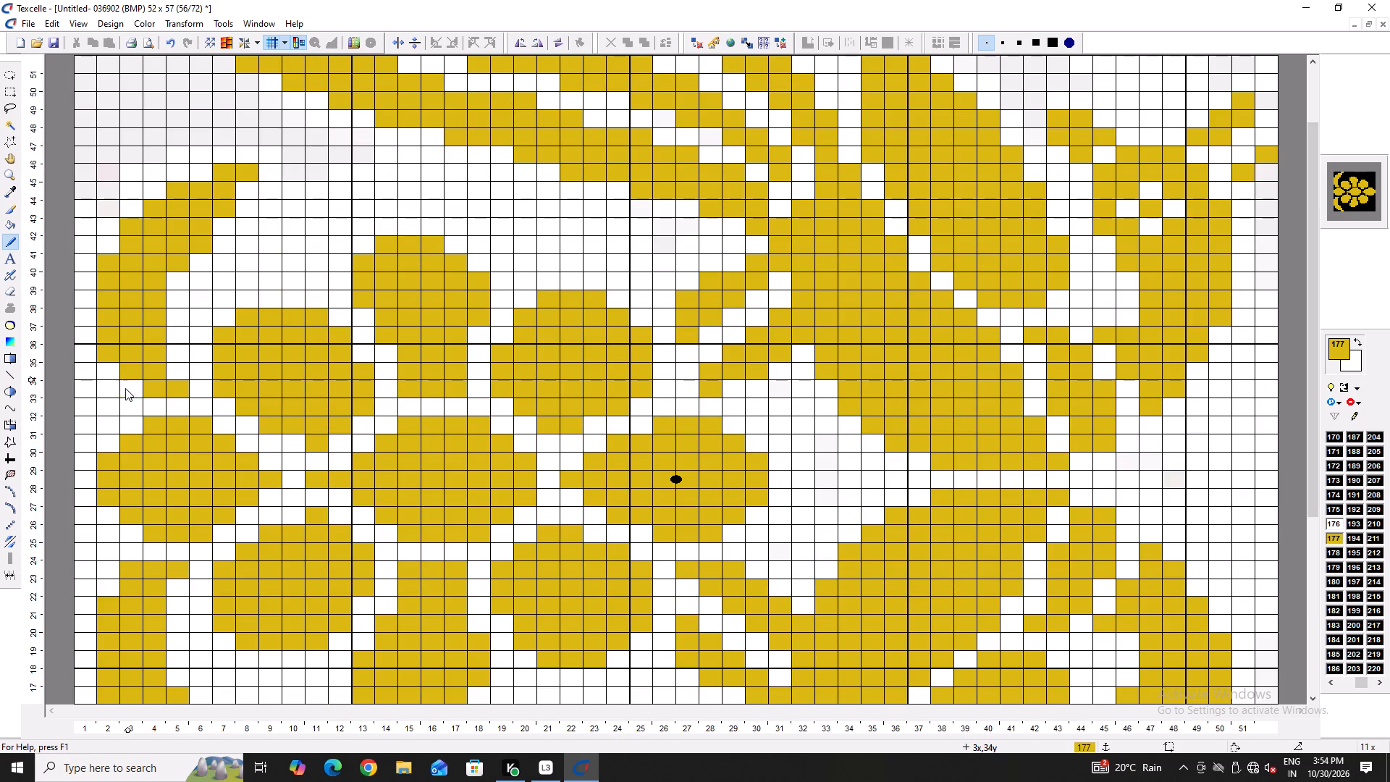
right_click(137, 568)
right_click(136, 567)
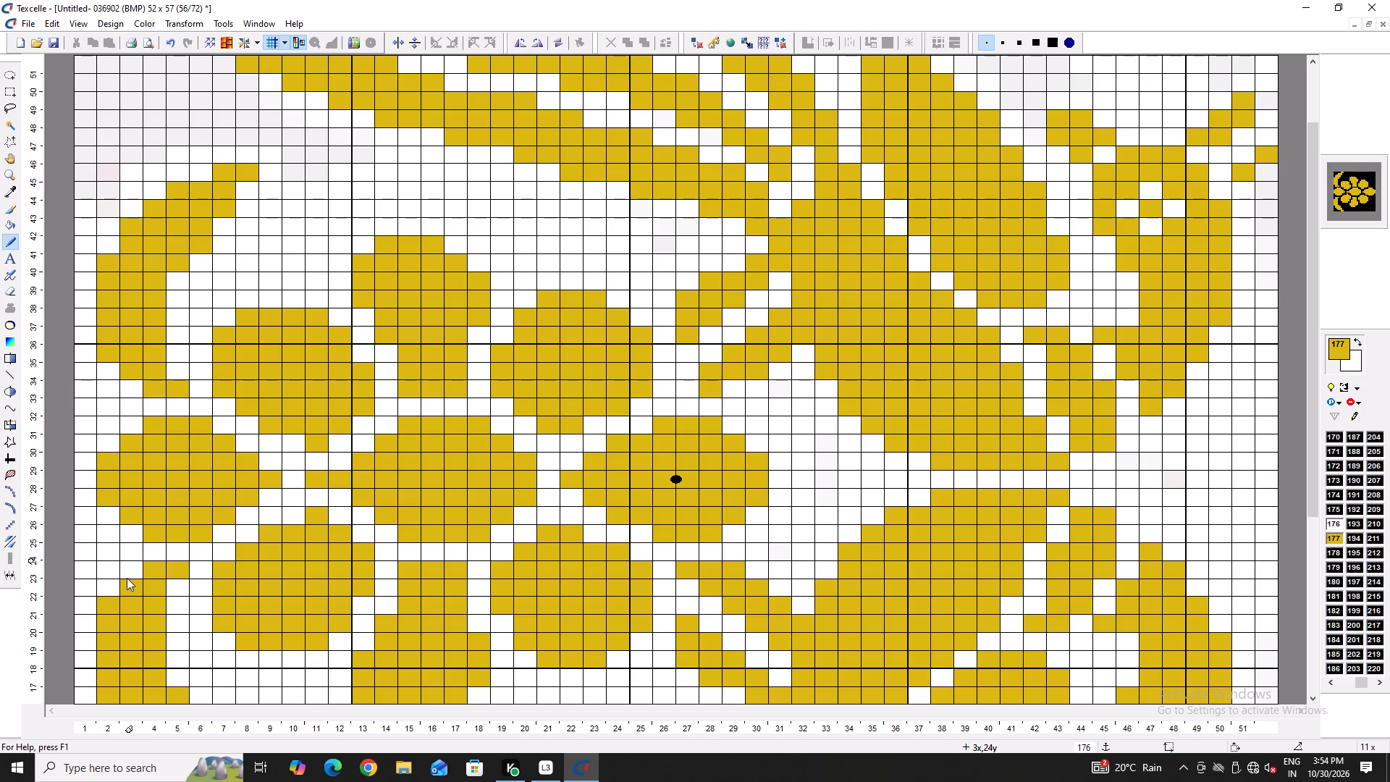
Paint the cell at column 5, row 23 in gold 177 at the tip of the lower curved leaf.
click(179, 581)
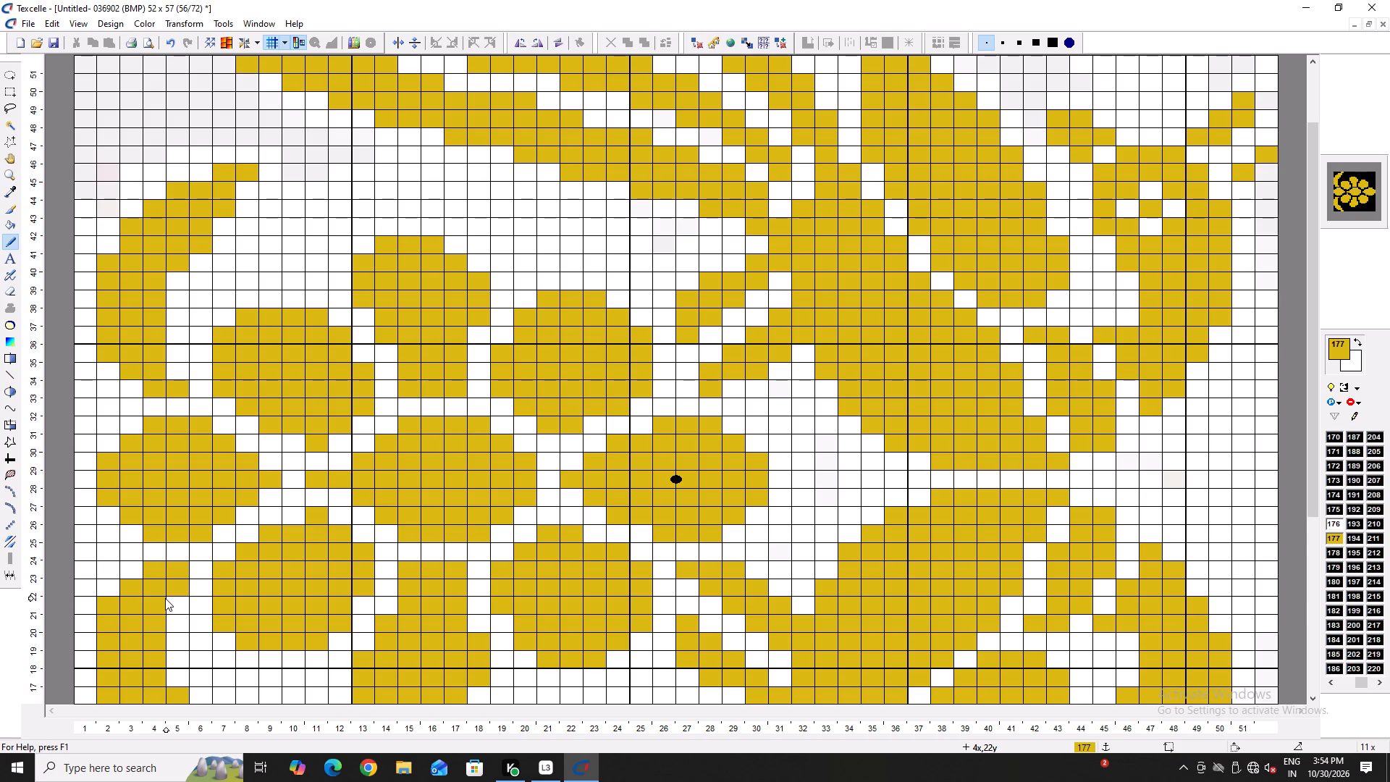
text(------)
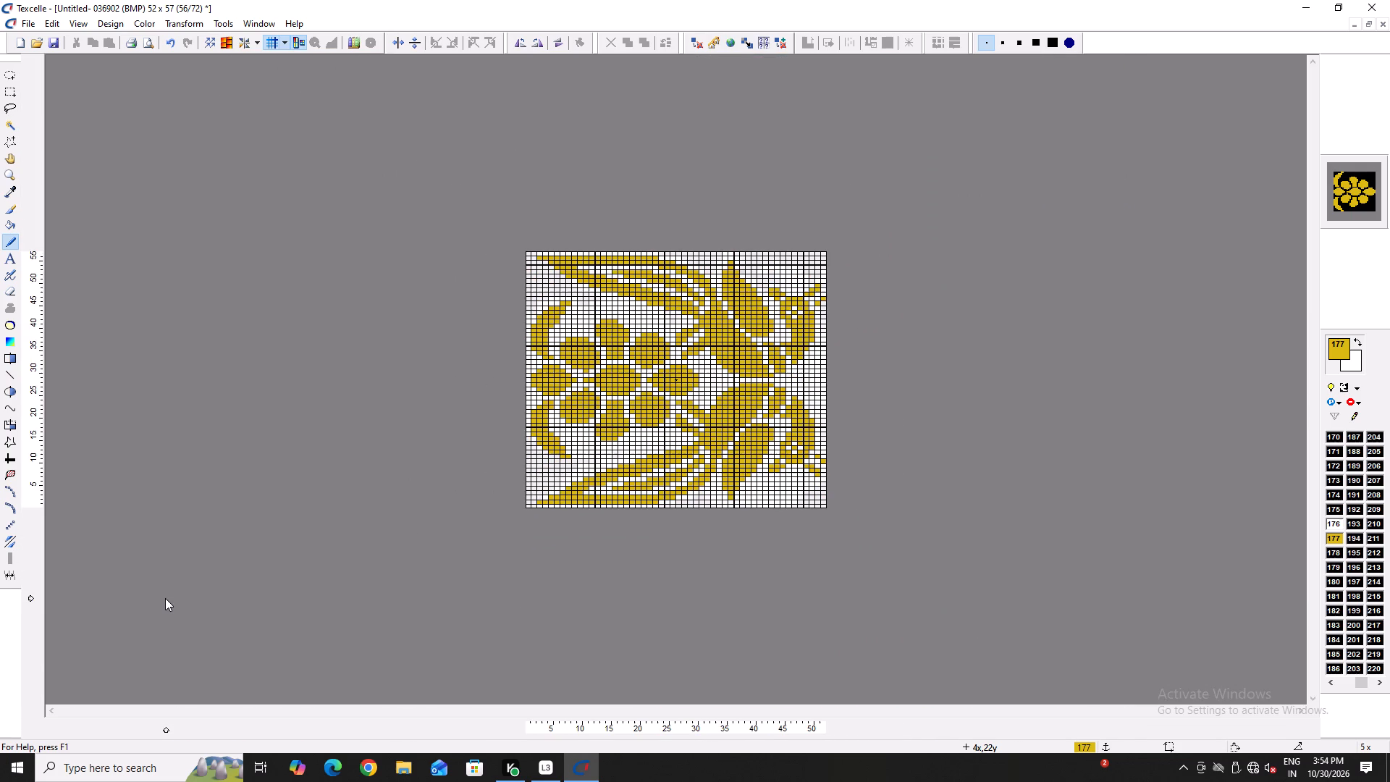
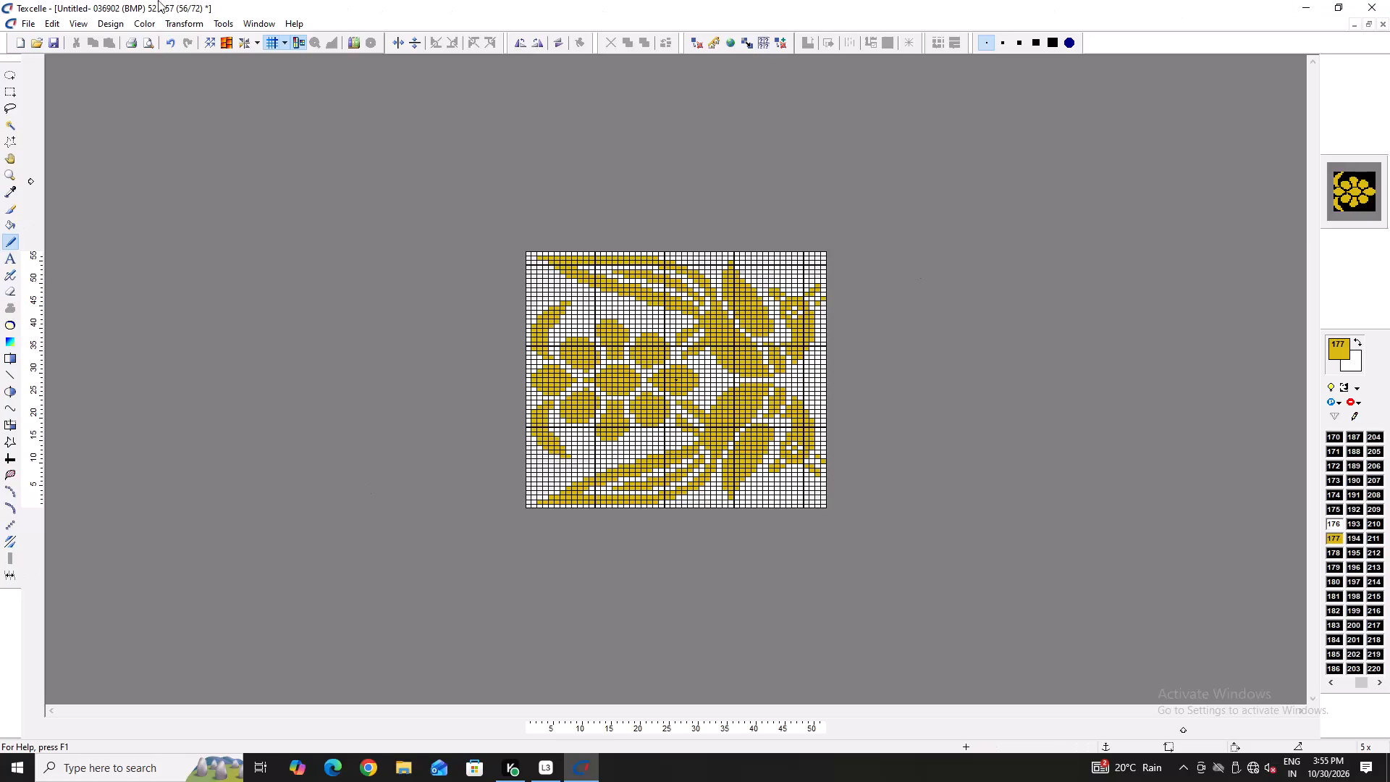
Save the corrected bird-and-flower design as a BMP in the desing folder, replacing the existing Untitled- 036902 file.
click(24, 16)
click(31, 22)
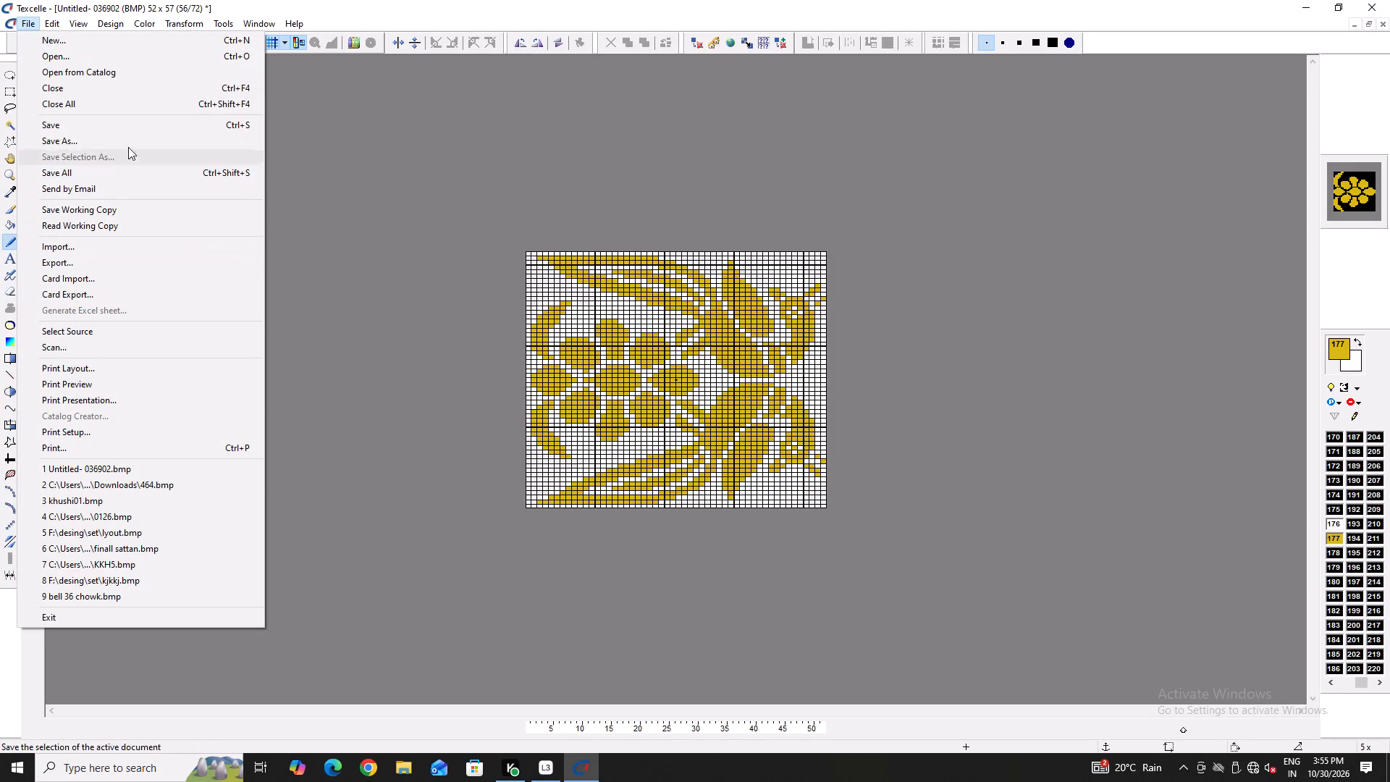
click(156, 137)
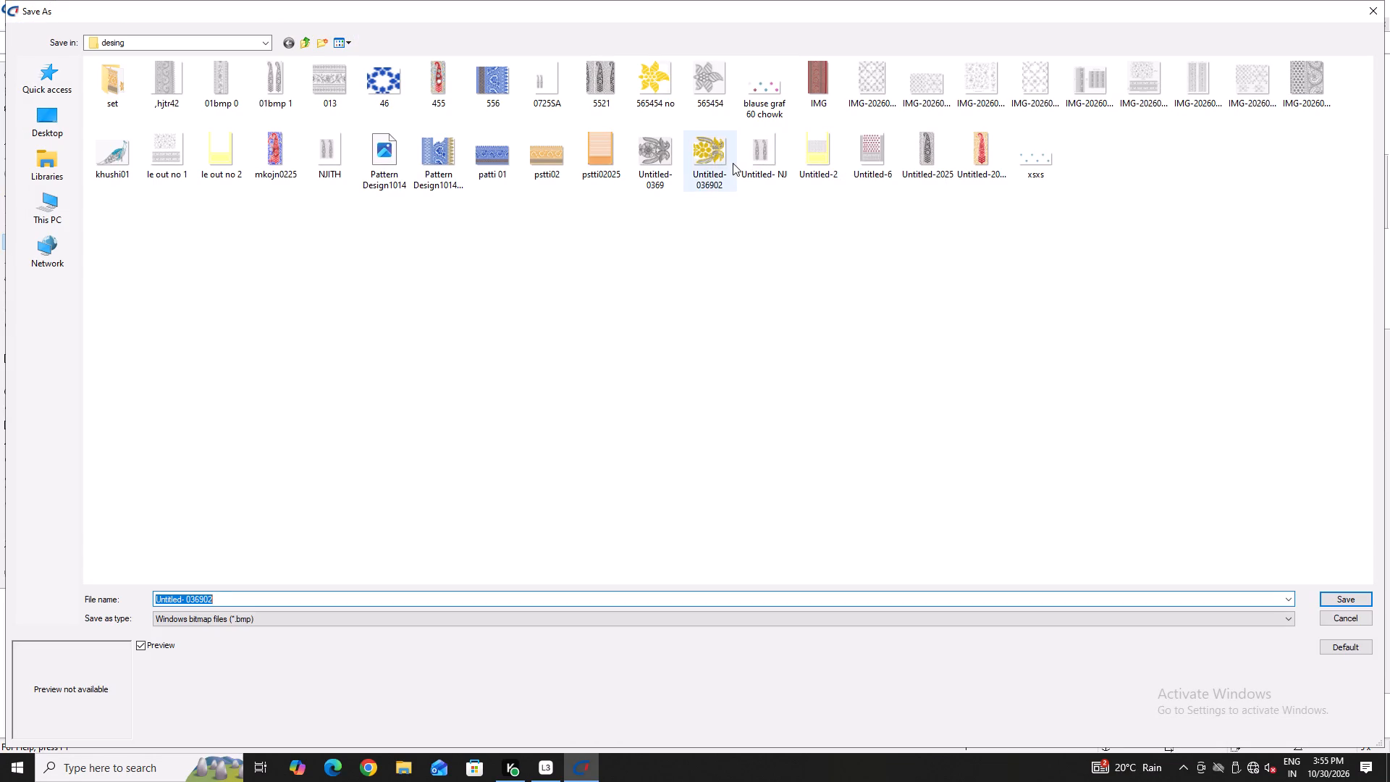
double_click(719, 168)
click(730, 392)
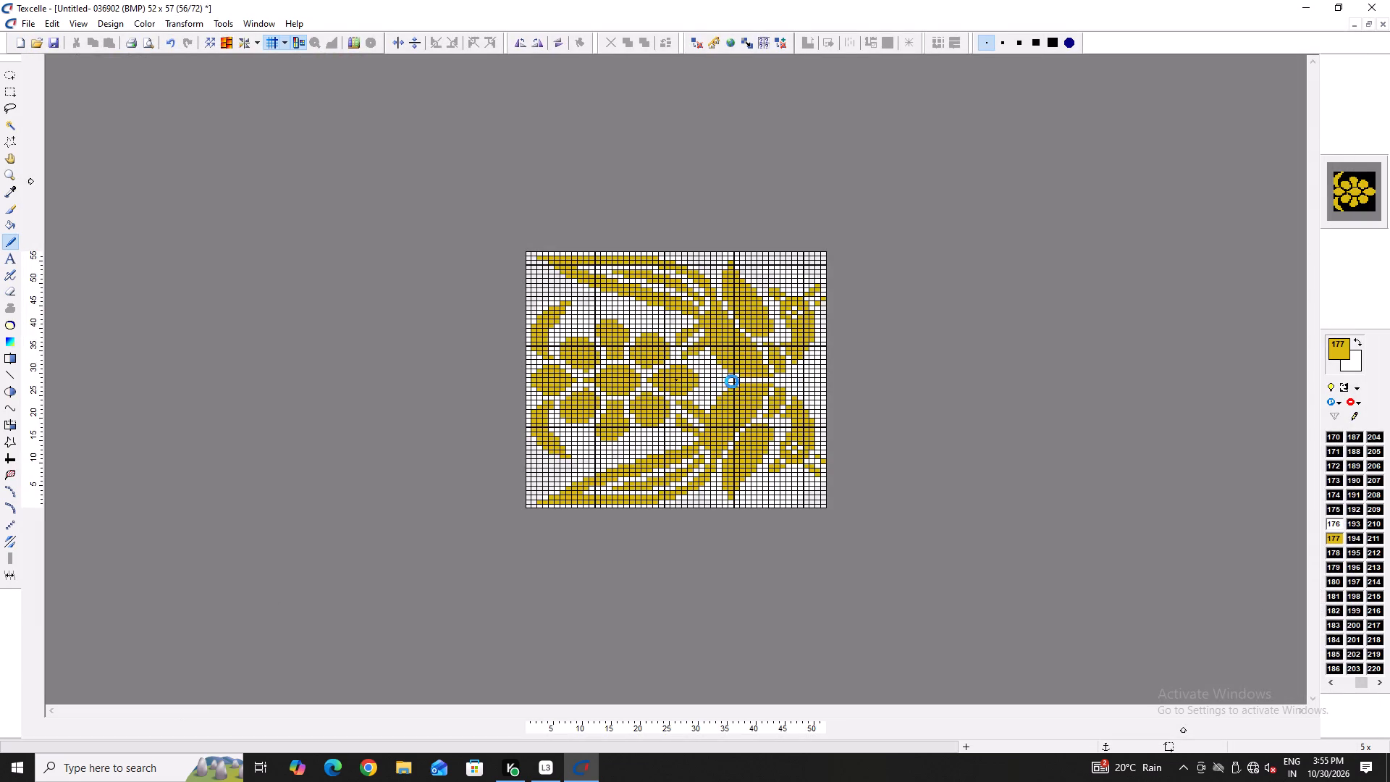
Save the design once more under the name Untitled- 036902 in the desing folder, replacing the existing BMP file.
click(33, 23)
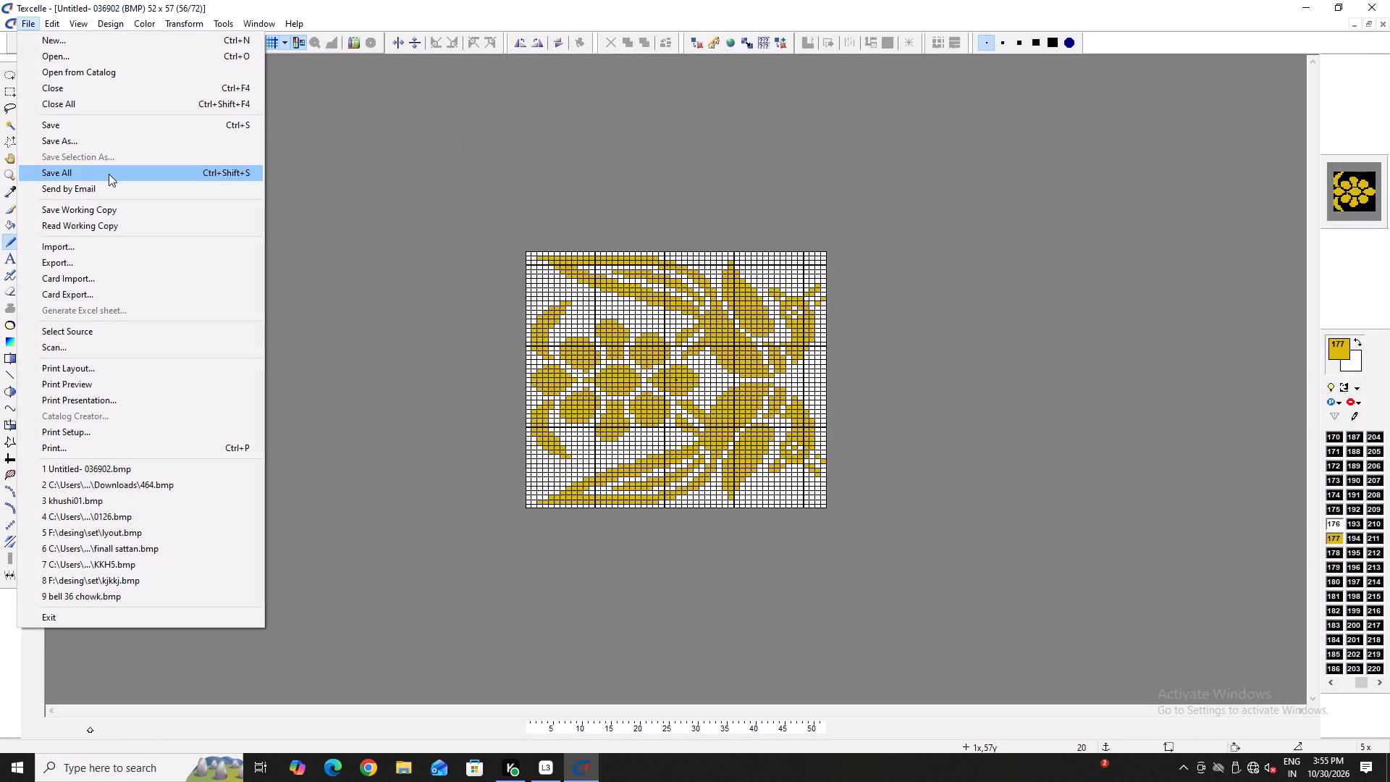
click(106, 138)
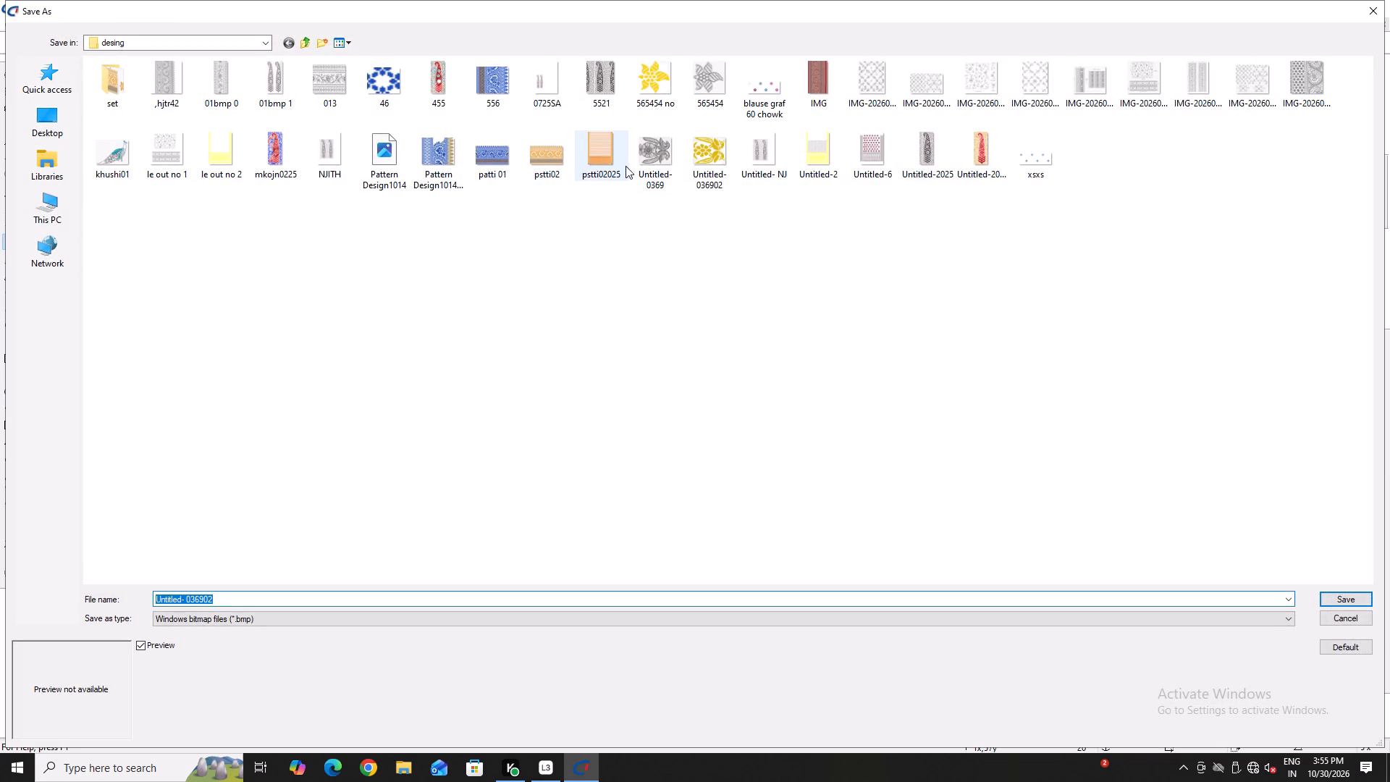
double_click(698, 146)
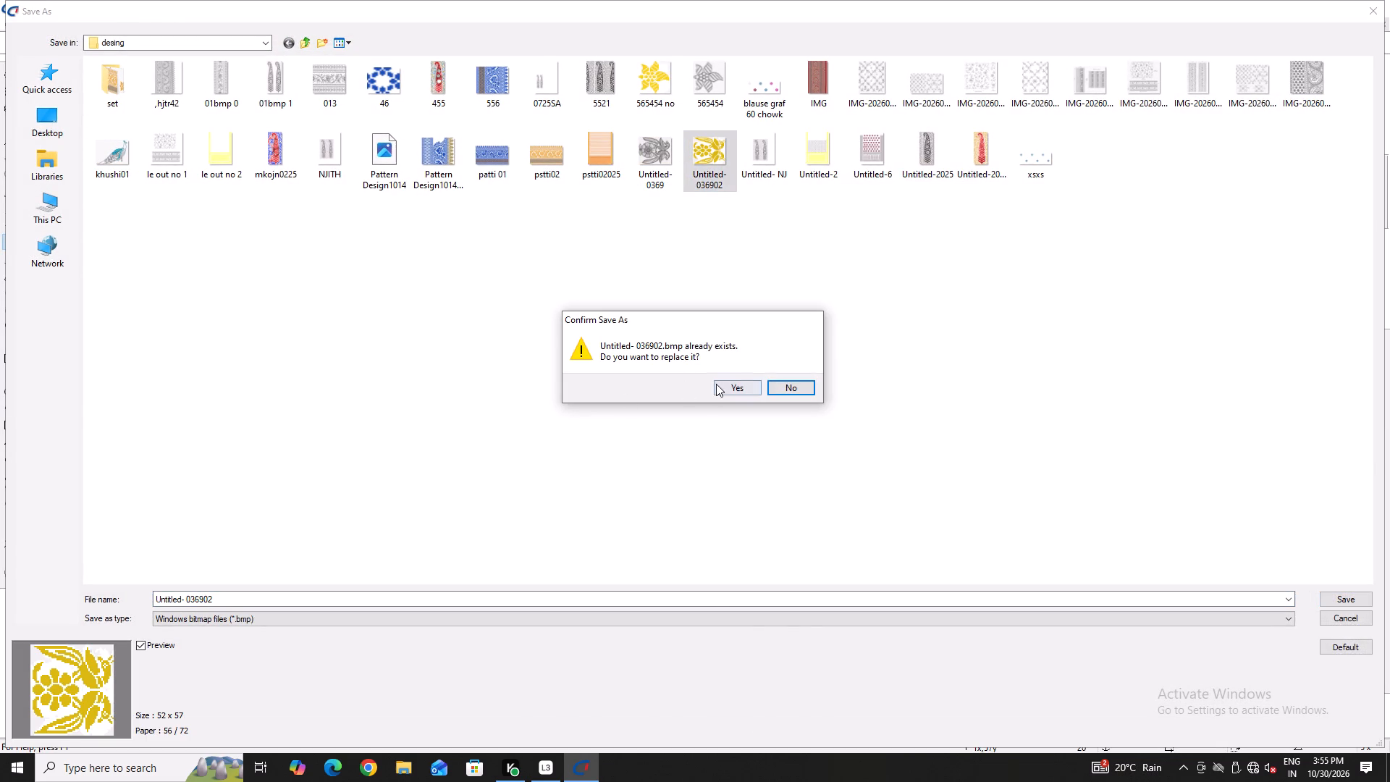
double_click(716, 384)
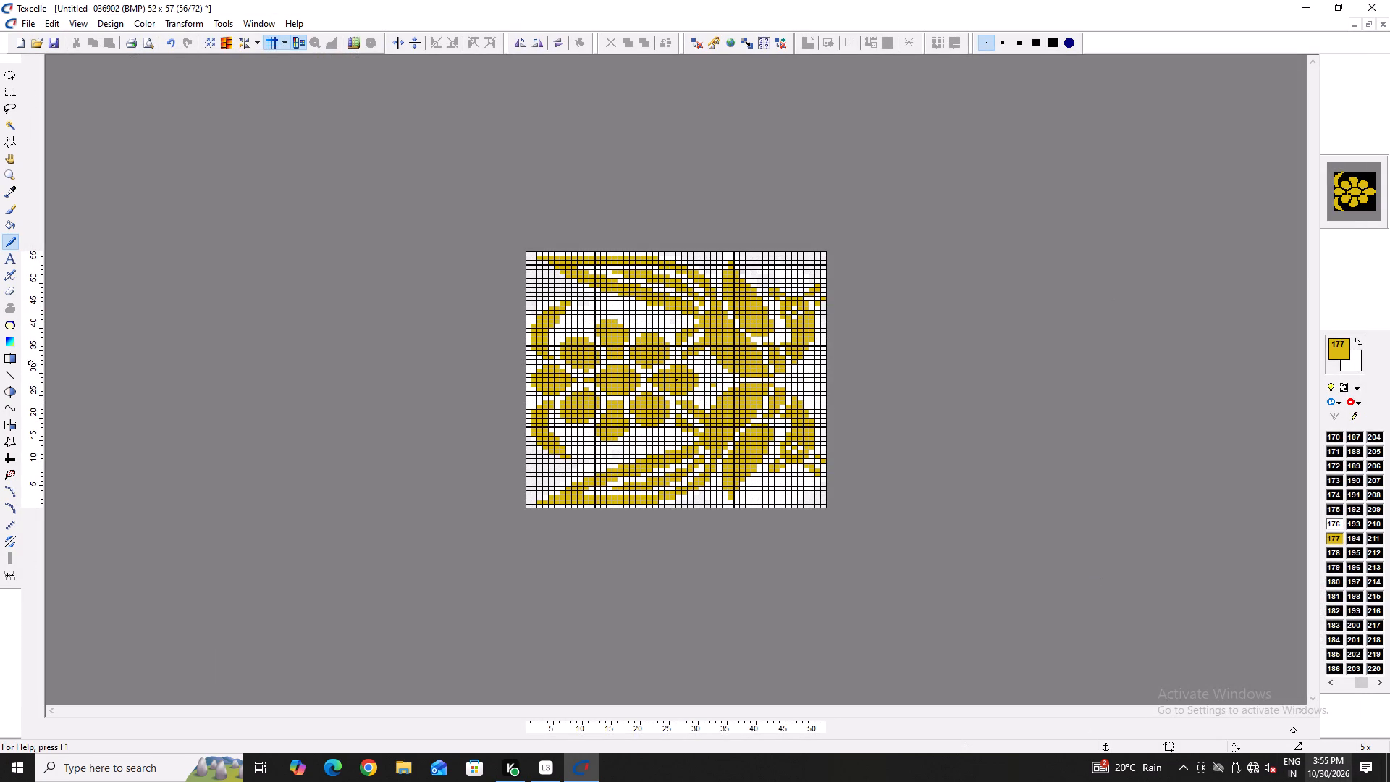
Eject the Realtek RTL8188ETV Wireless LAN 802.11n USB 2.0 Network Adapter through Windows' safe hardware removal.
click(1239, 770)
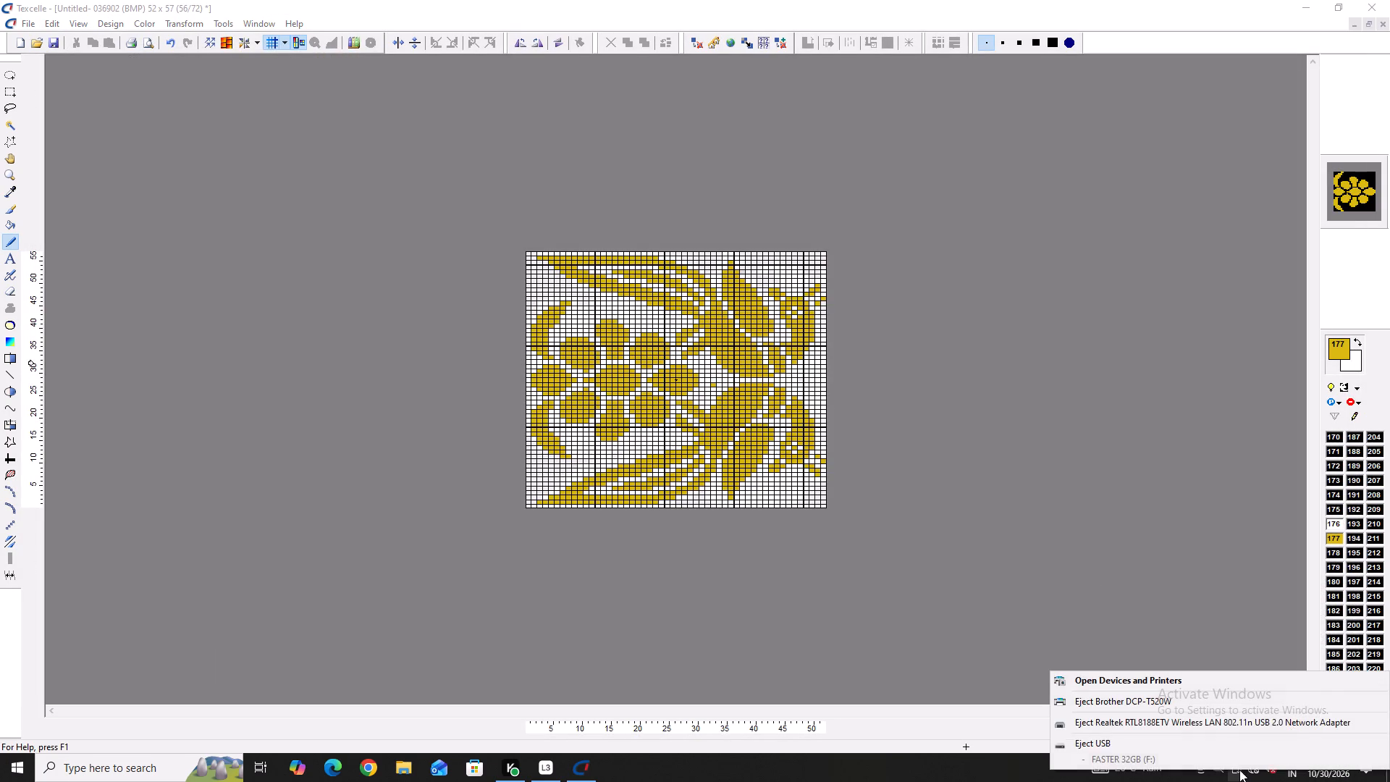
click(1211, 724)
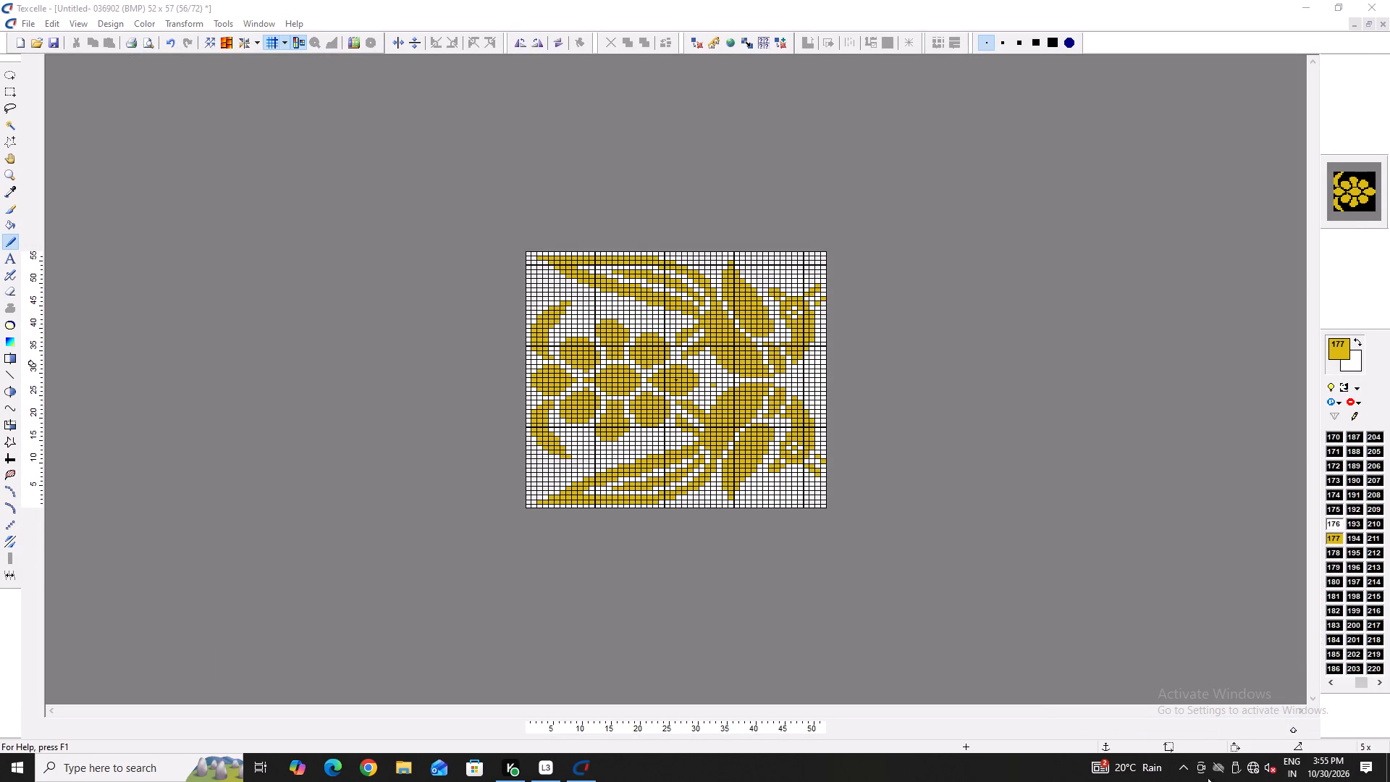
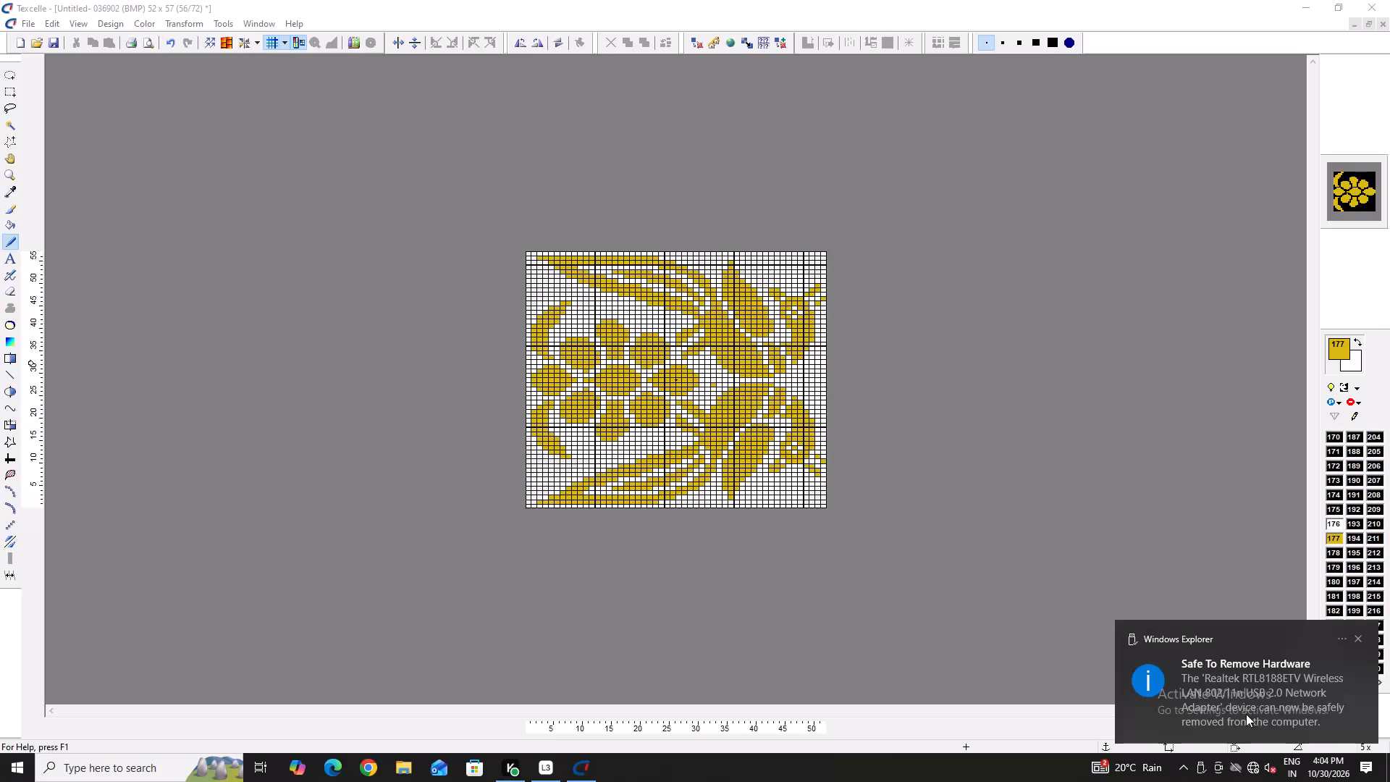
Browse to the Downloads folder on This PC to open another BMP design.
click(28, 20)
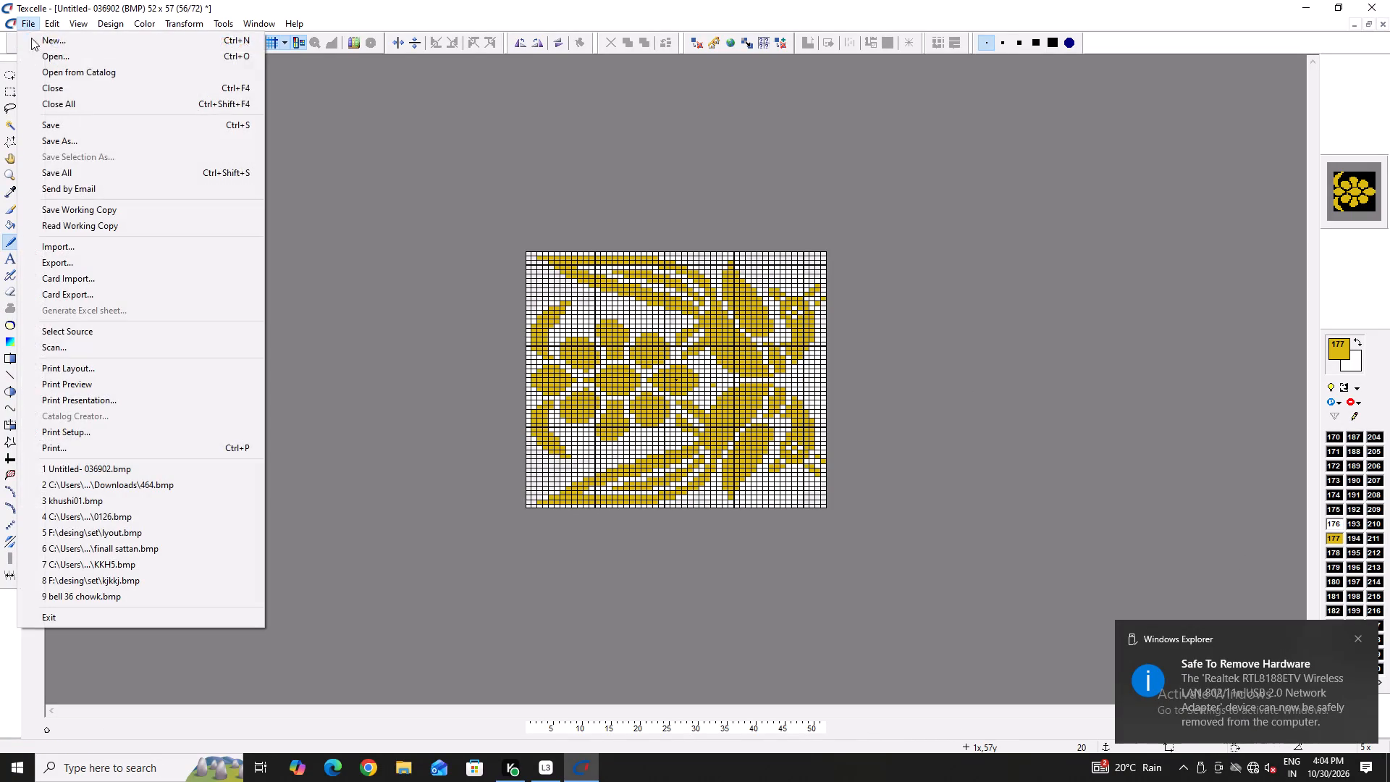
click(56, 56)
ctrl+scroll(678, 224, up, 13)
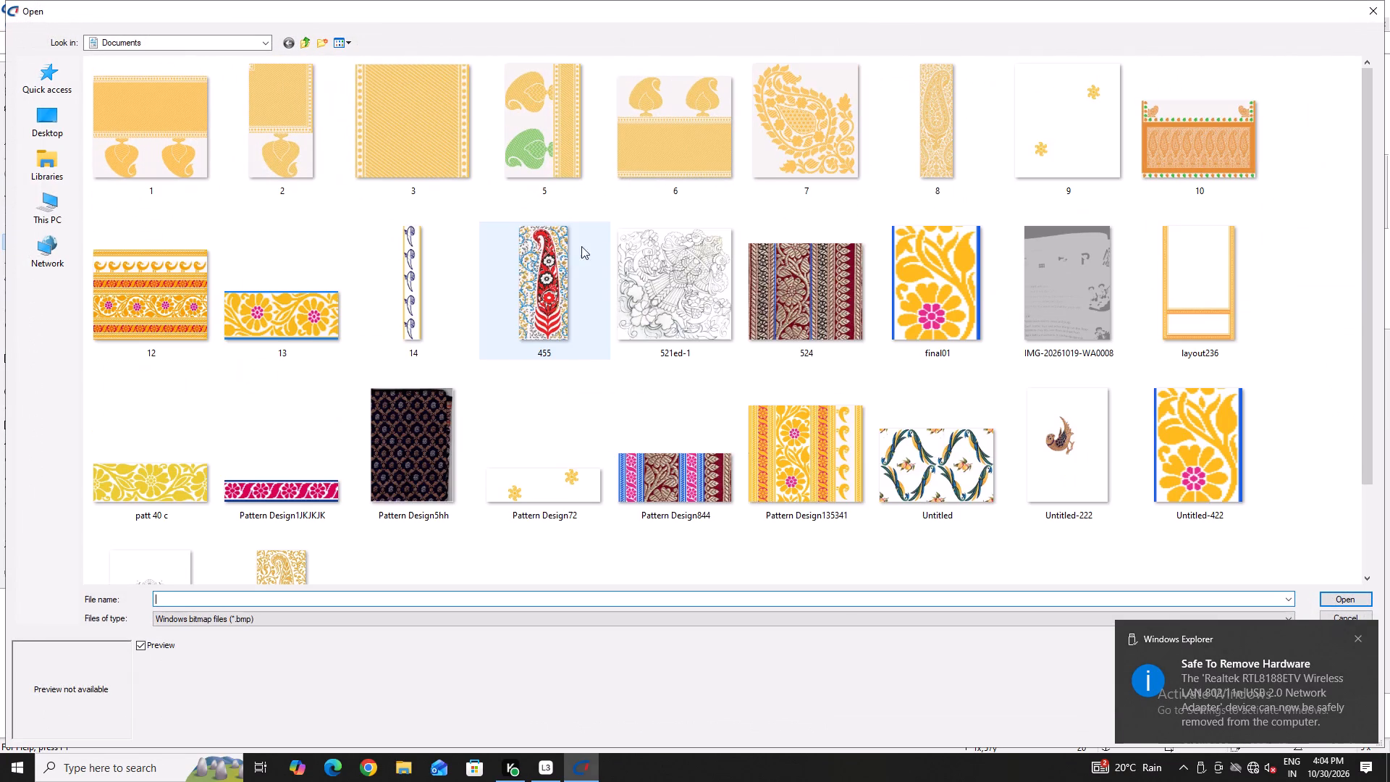
click(41, 201)
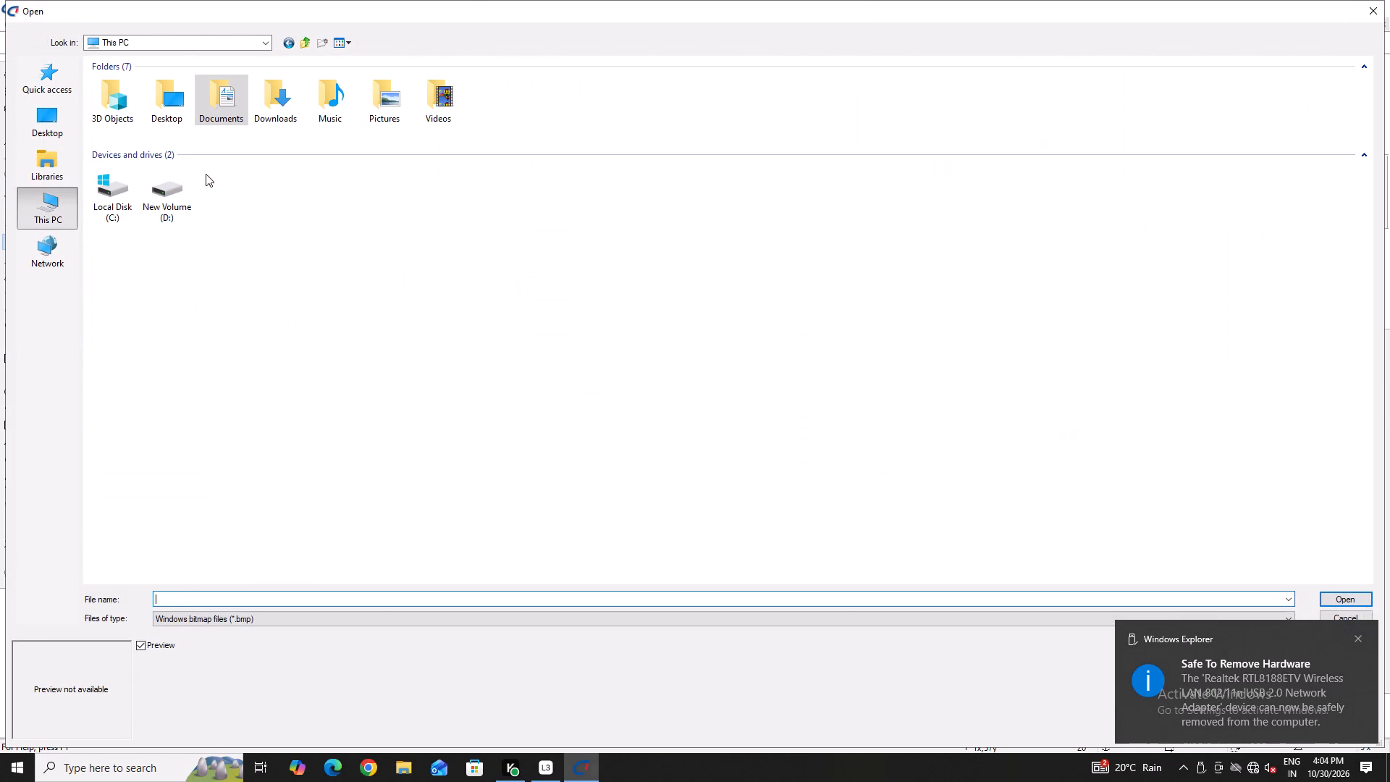
double_click(291, 100)
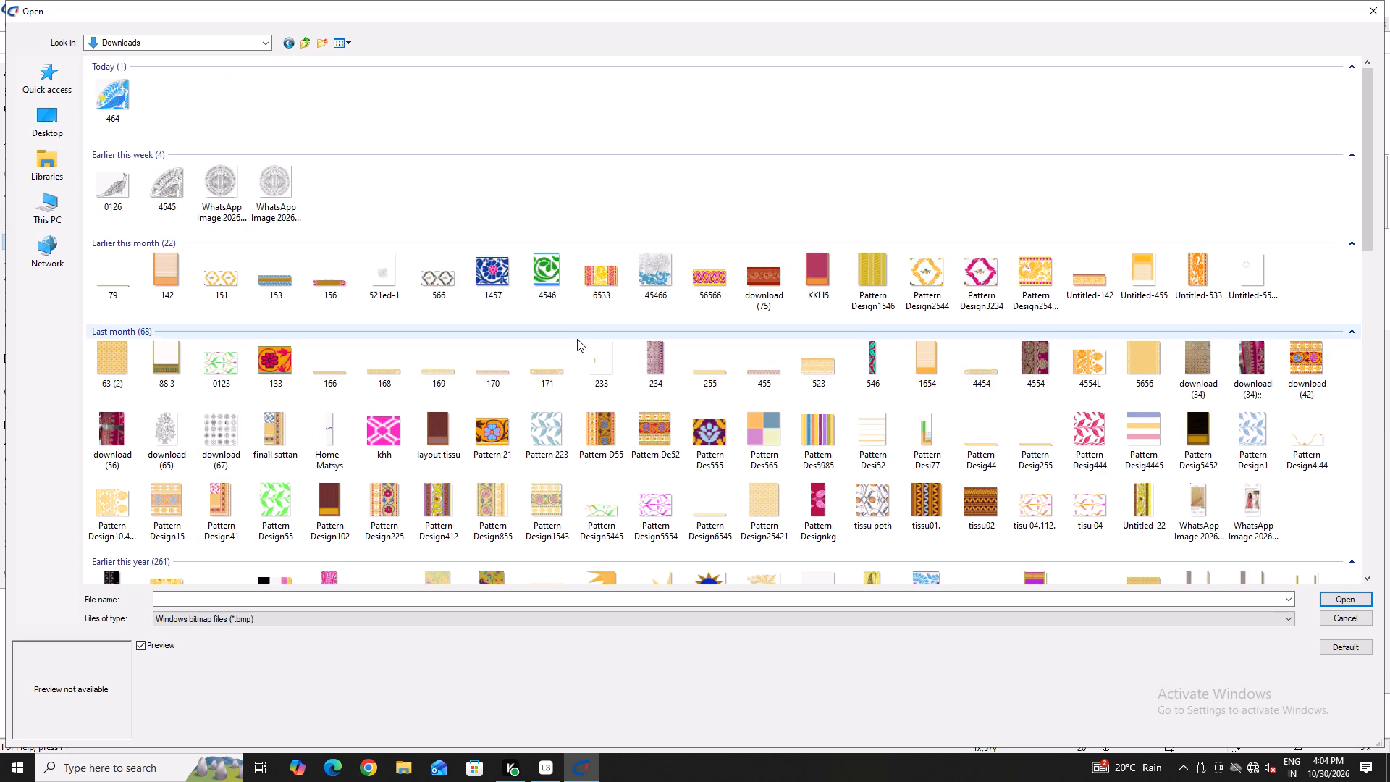
Browse the enlarged bitmap thumbnails in the Downloads folder, from this month's designs through the earlier ones, for a design to open.
ctrl+scroll(577, 339, up, 8)
ctrl+scroll(611, 269, up, 4)
scroll(604, 281, down, 2)
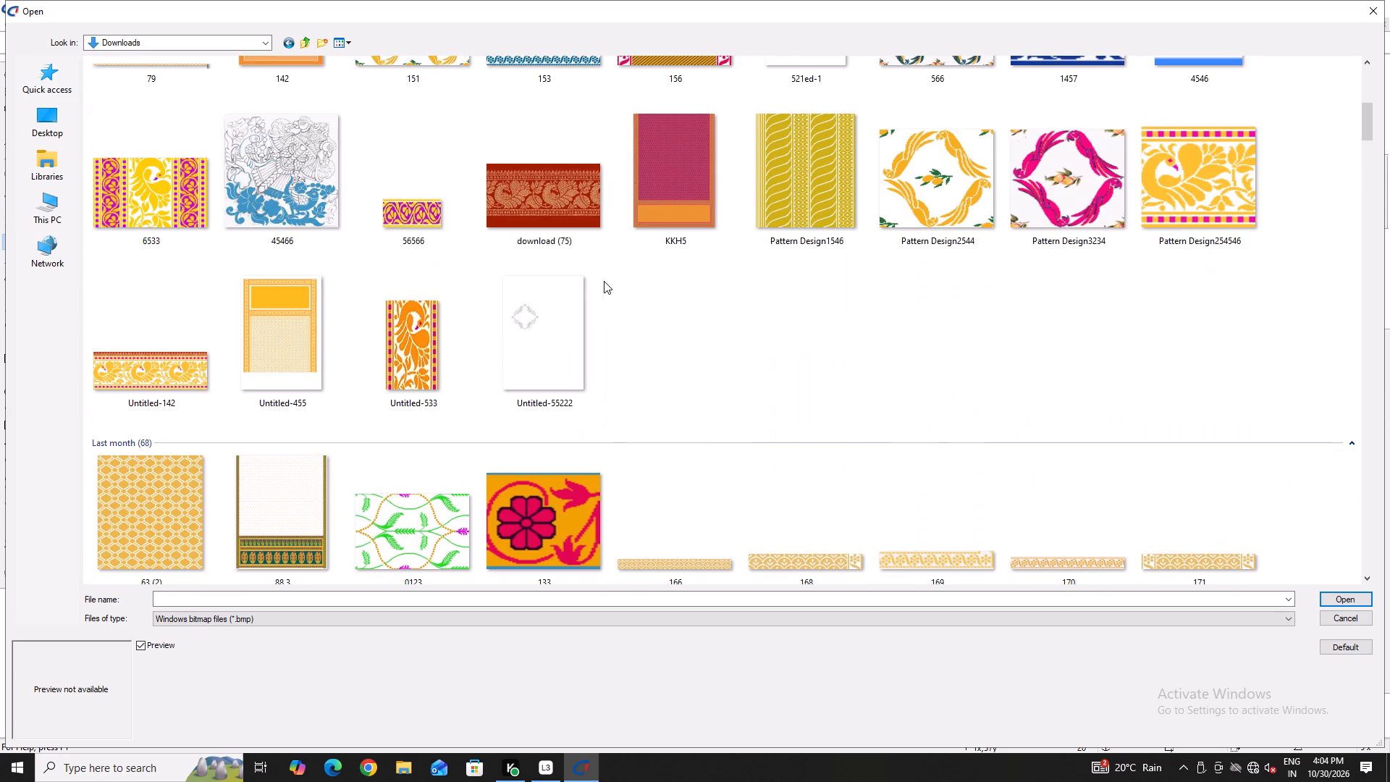
scroll(602, 283, down, 2)
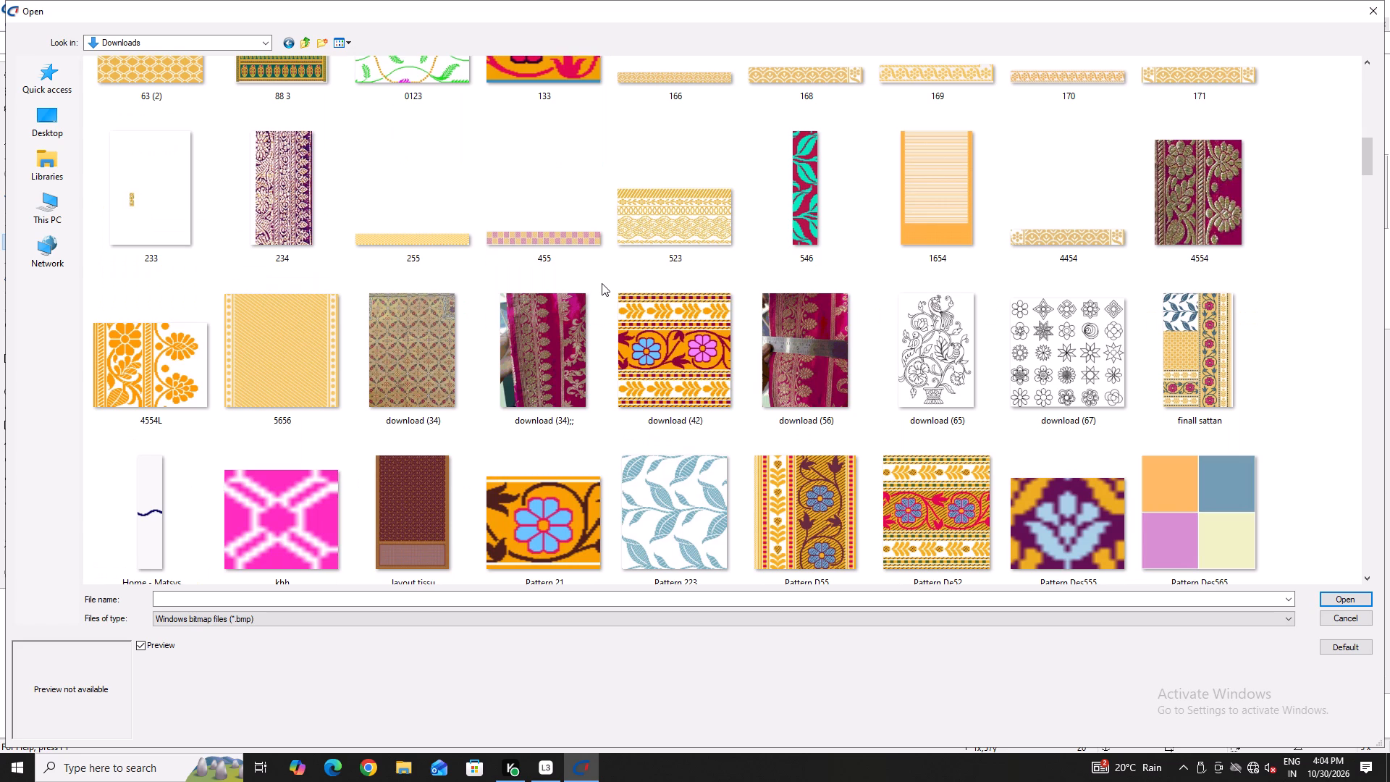
scroll(604, 282, down, 2)
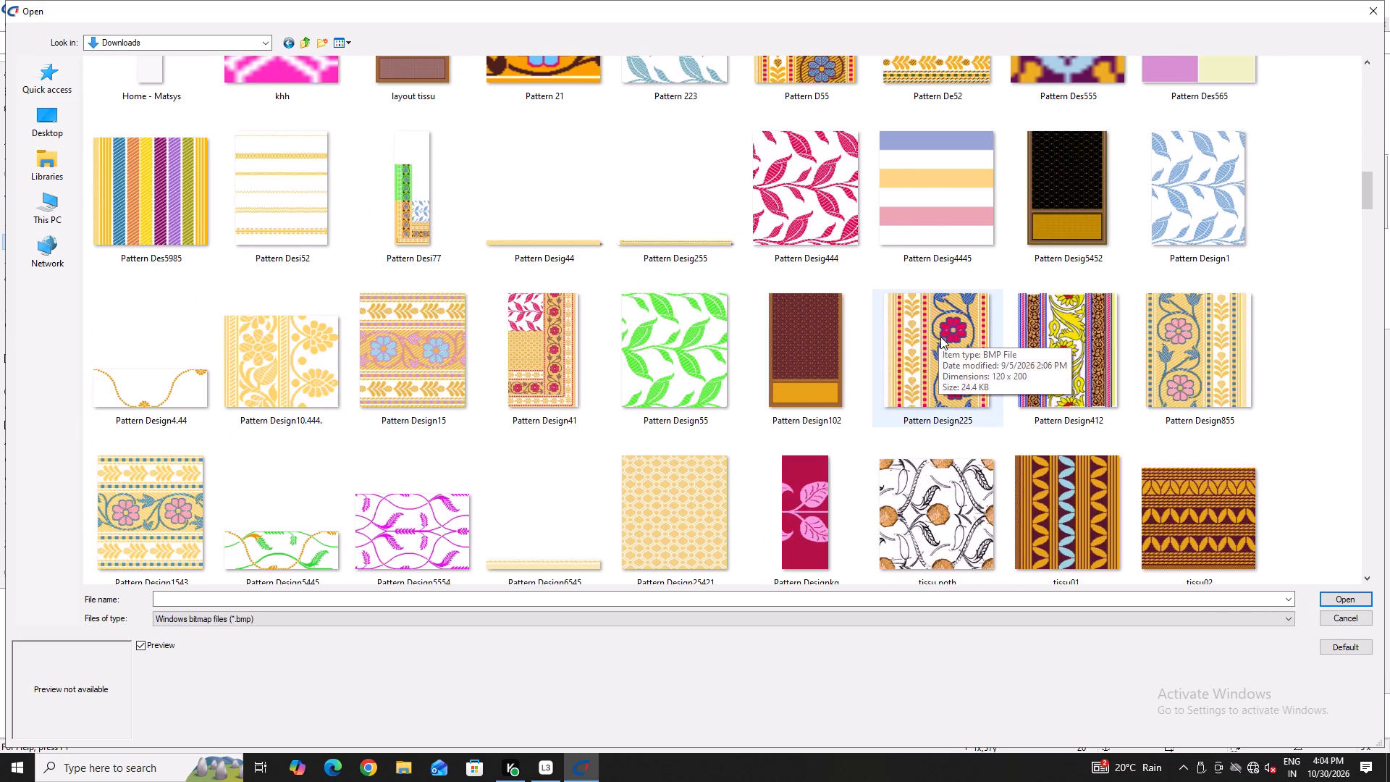
scroll(940, 337, down, 2)
scroll(935, 336, up, 2)
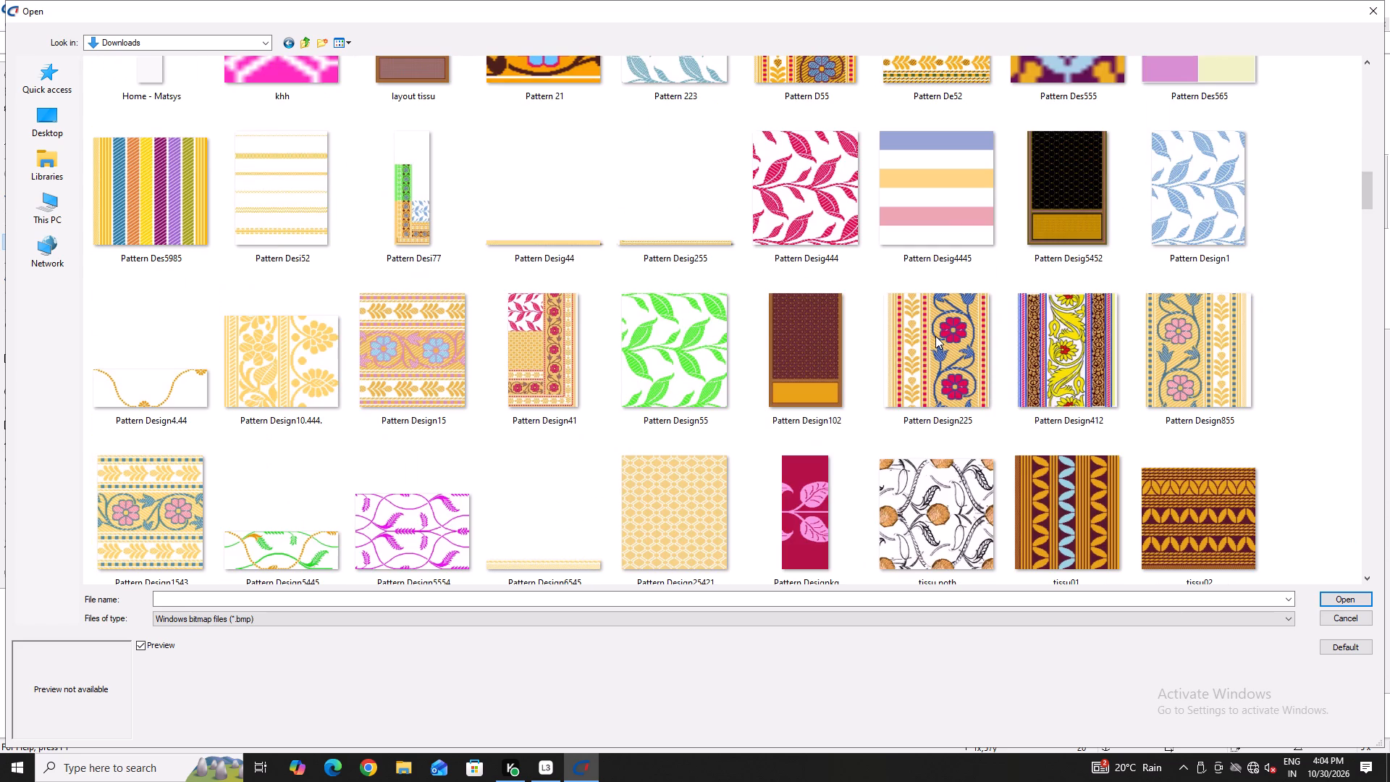
scroll(935, 336, down, 2)
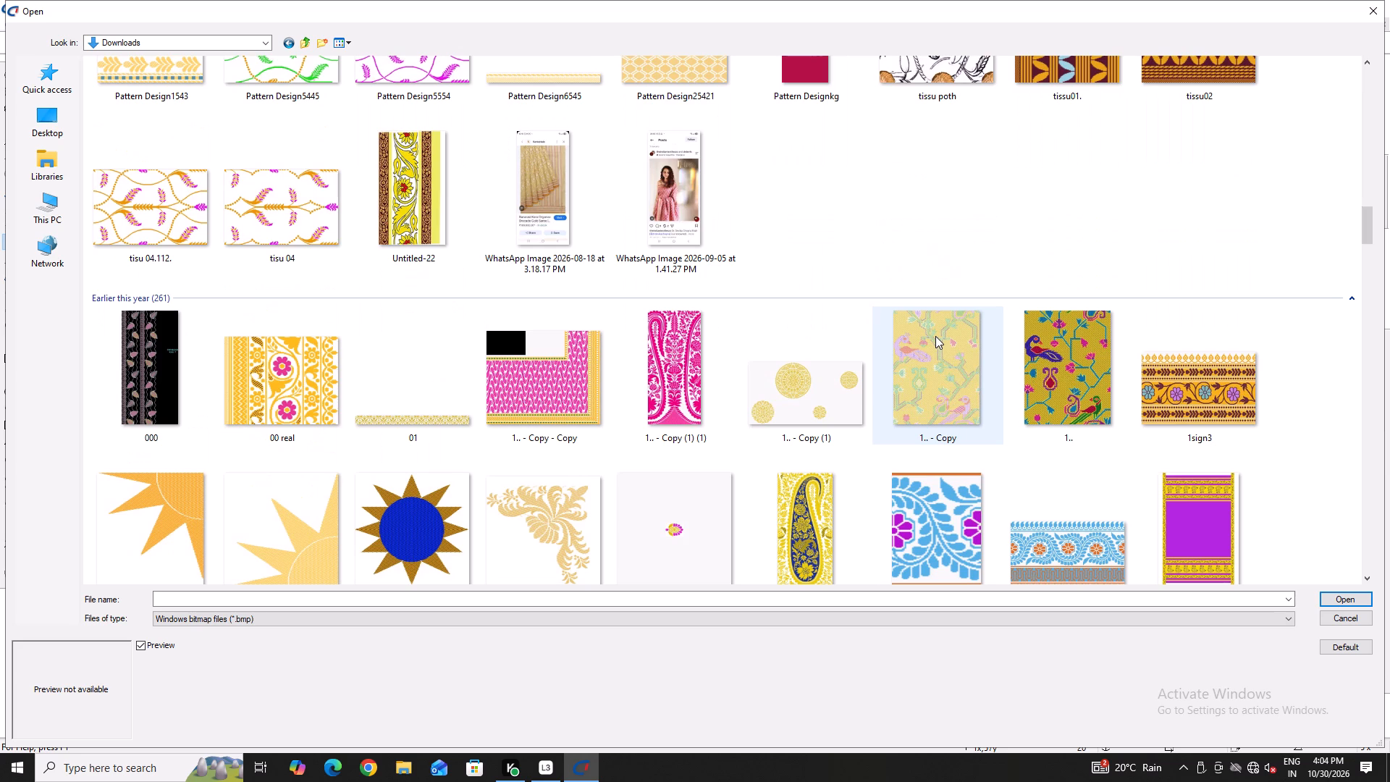
scroll(935, 336, down, 2)
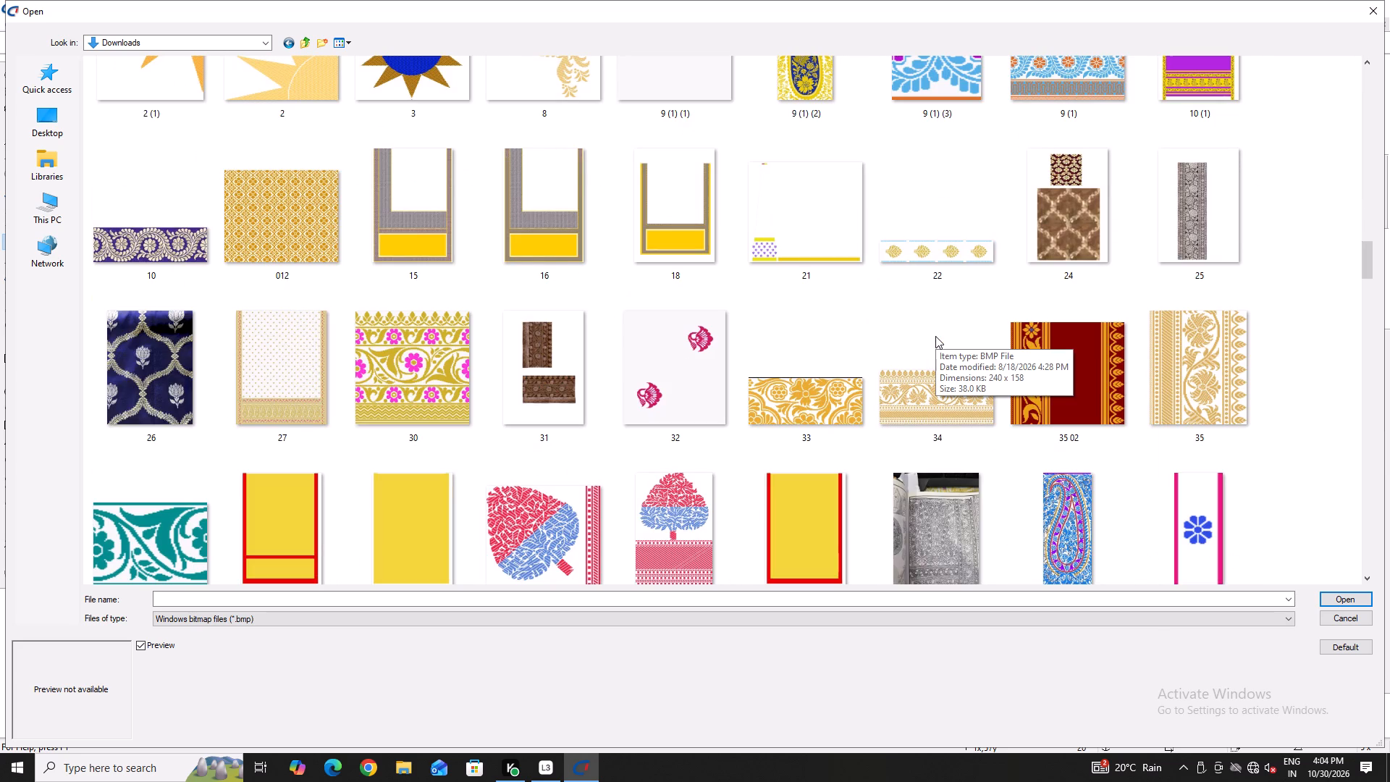
scroll(935, 336, down, 1)
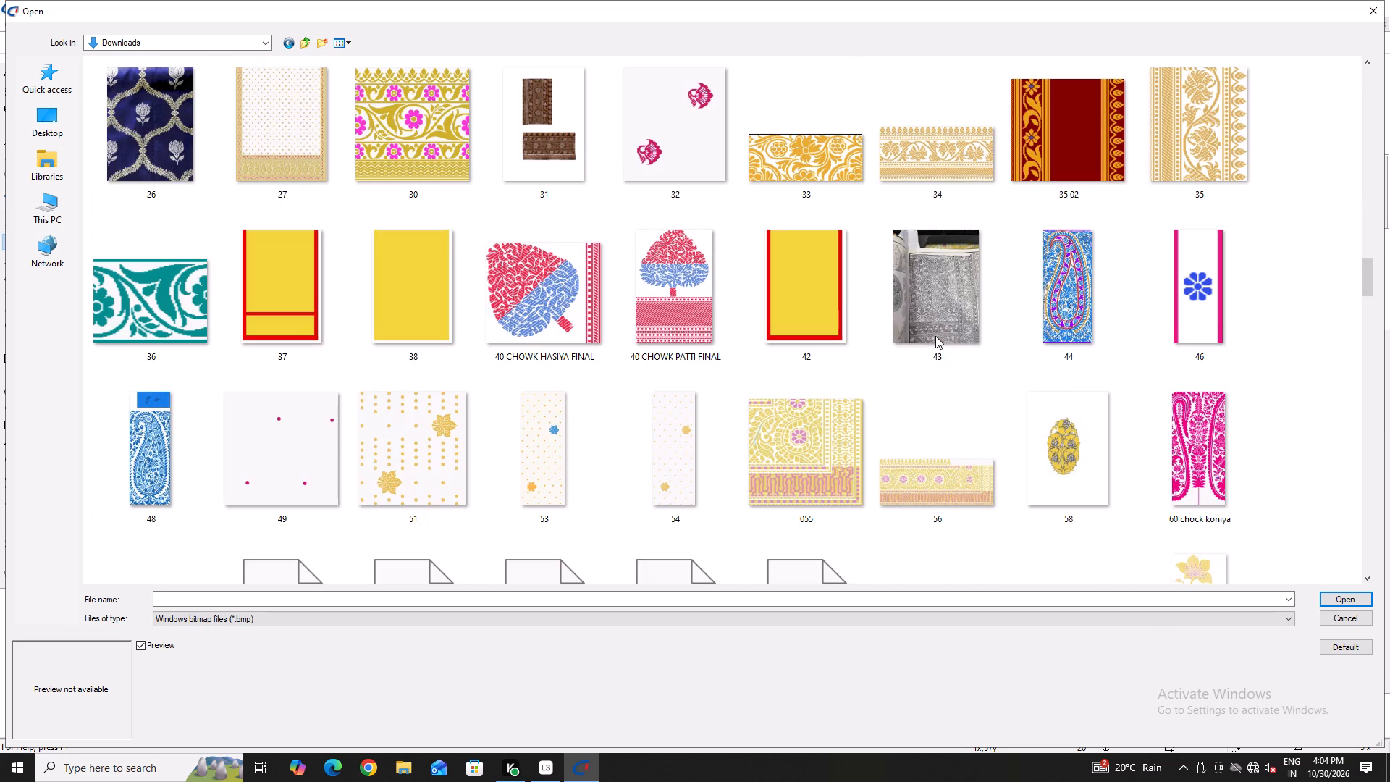
scroll(935, 336, down, 3)
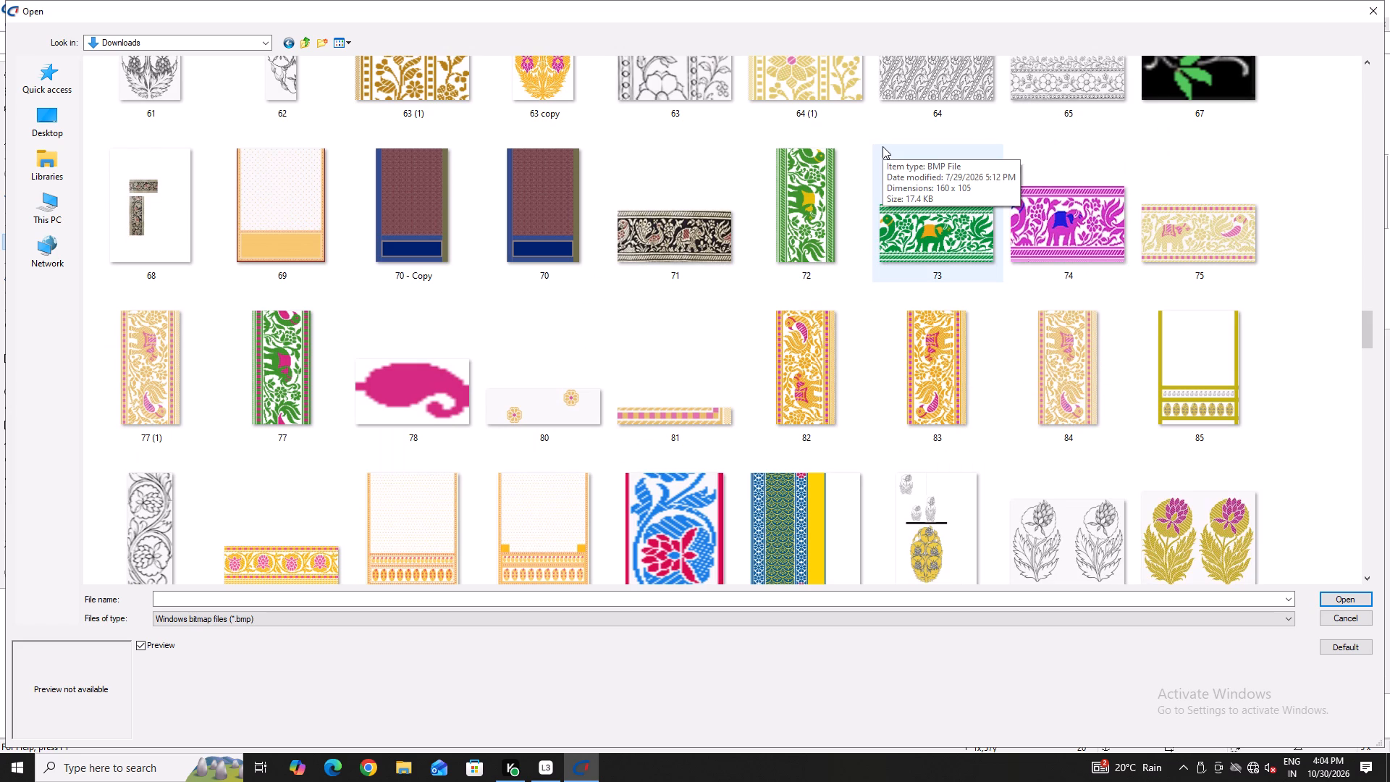
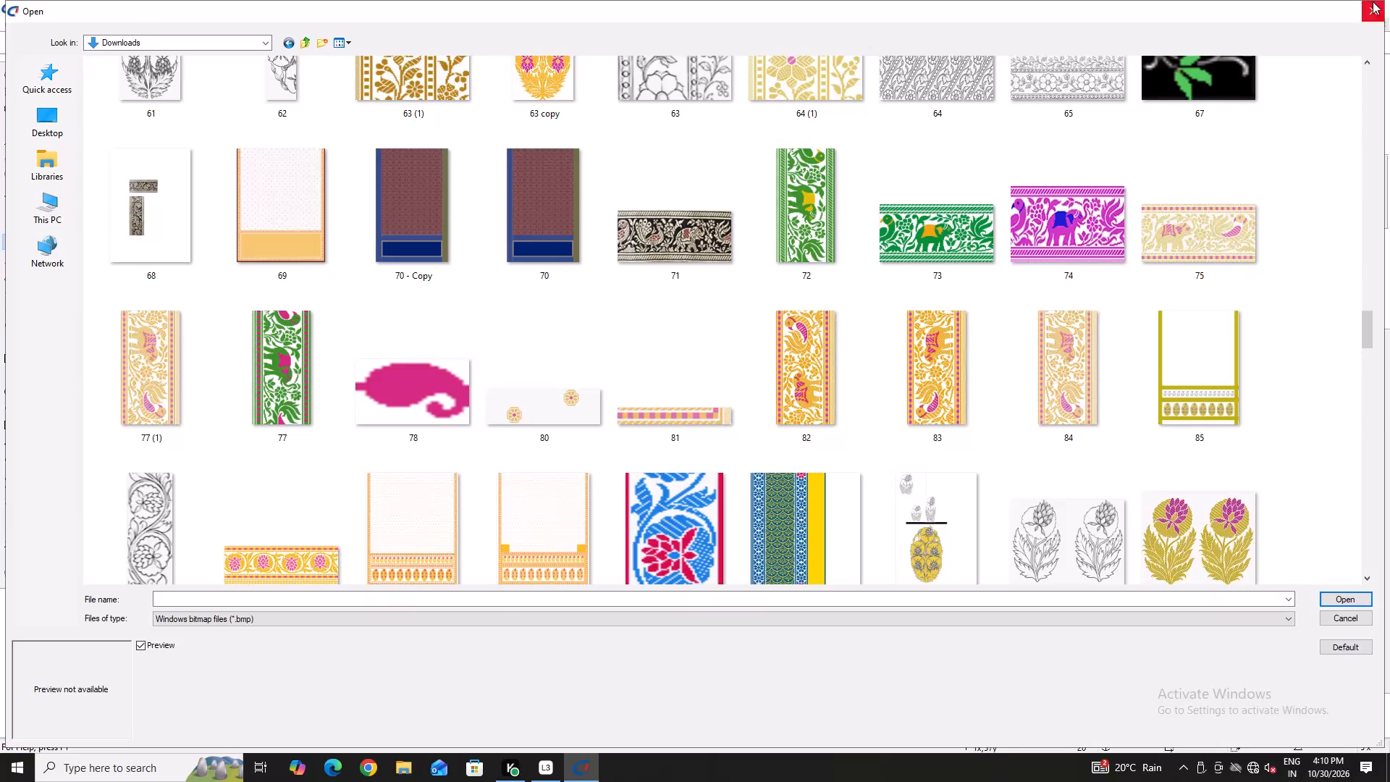
Flood-fill the two curved crescent leaves at the flower's left side with the white background colour.
scroll(887, 345, up, 3)
ctrl+scroll(791, 321, up, 1)
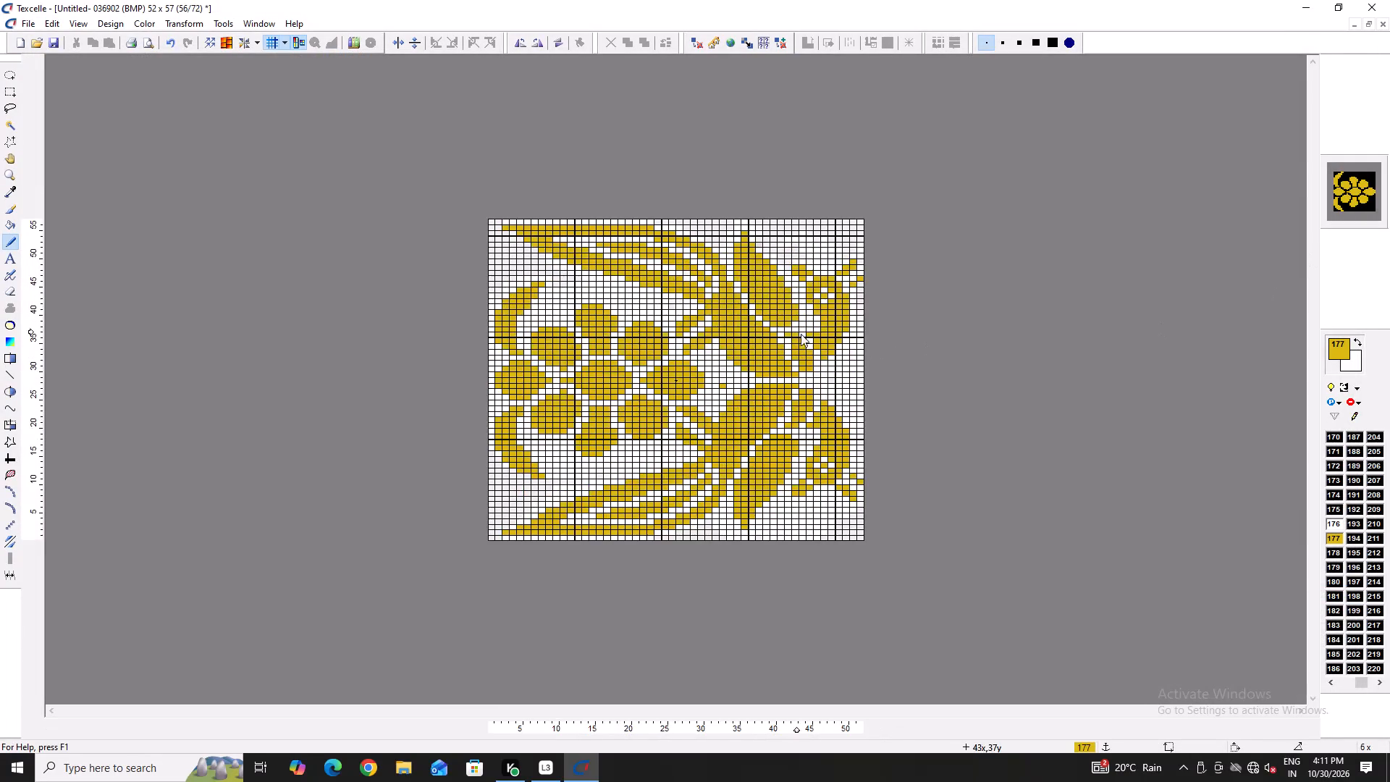
ctrl+scroll(1095, 398, up, 5)
ctrl+scroll(536, 368, down, 6)
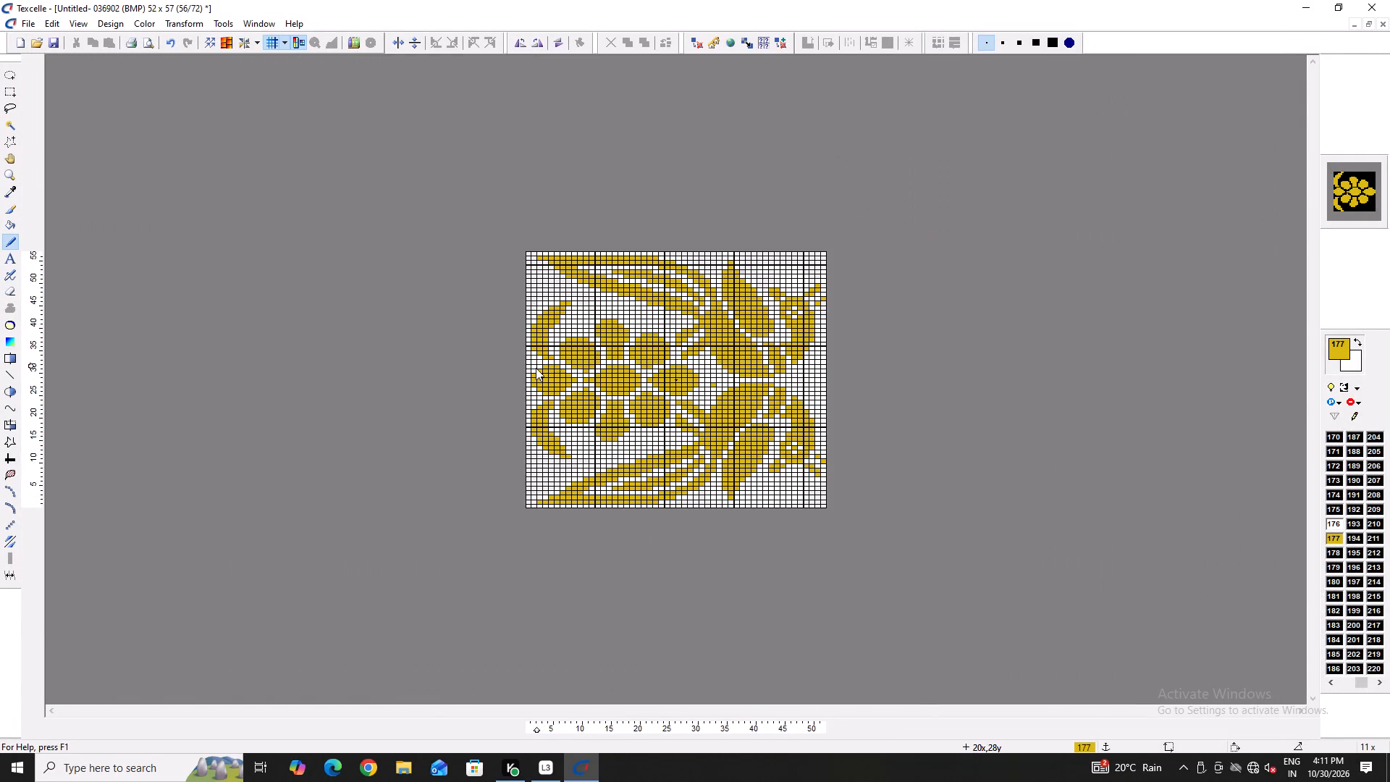
ctrl+scroll(578, 348, up, 5)
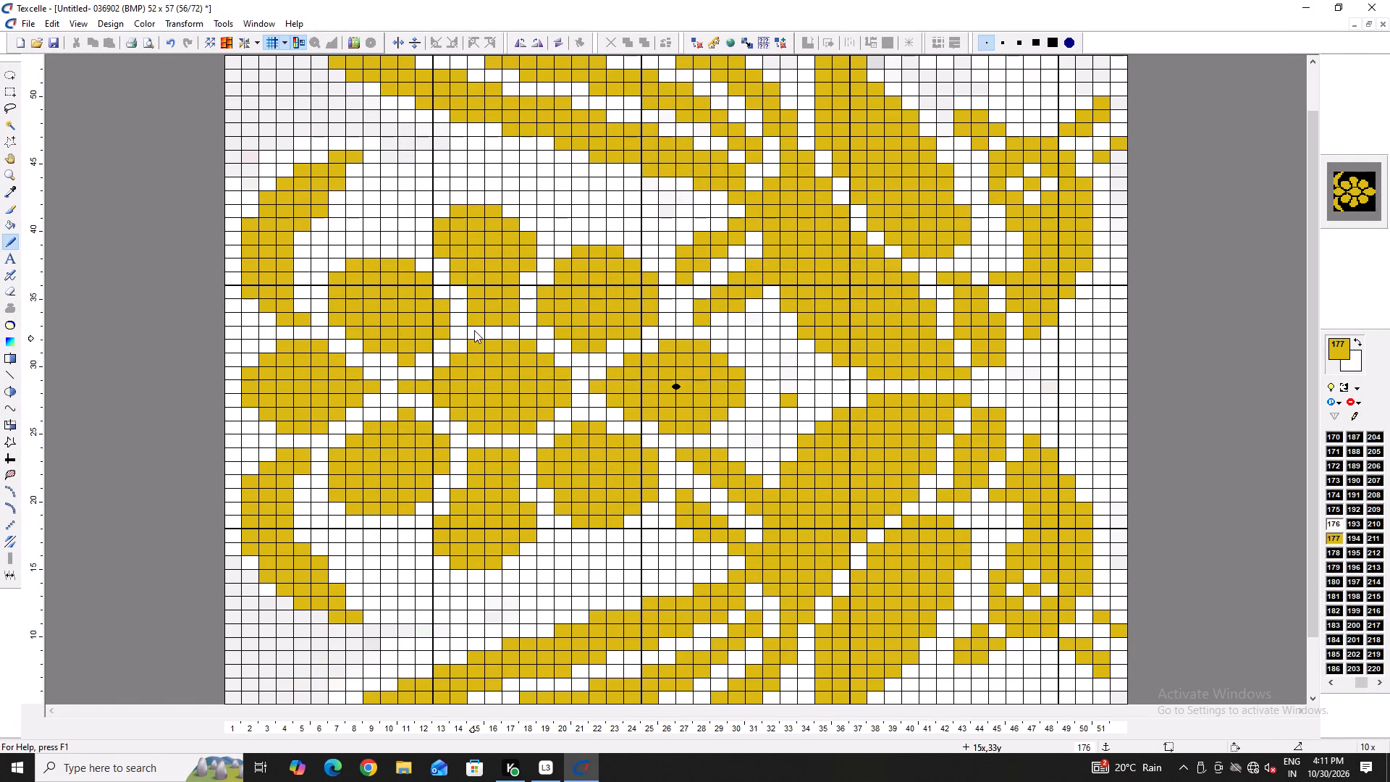
ctrl+scroll(589, 312, down, 4)
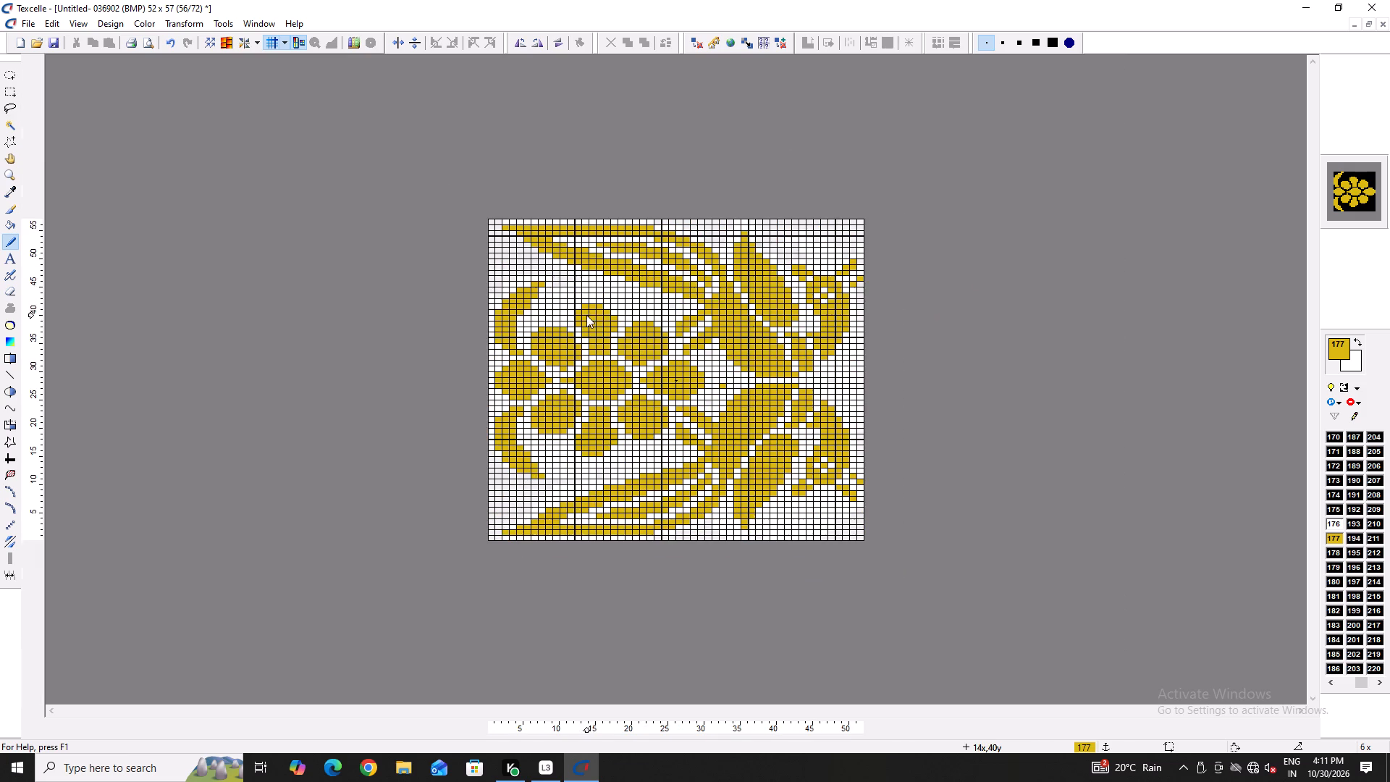
ctrl+scroll(696, 298, up, 3)
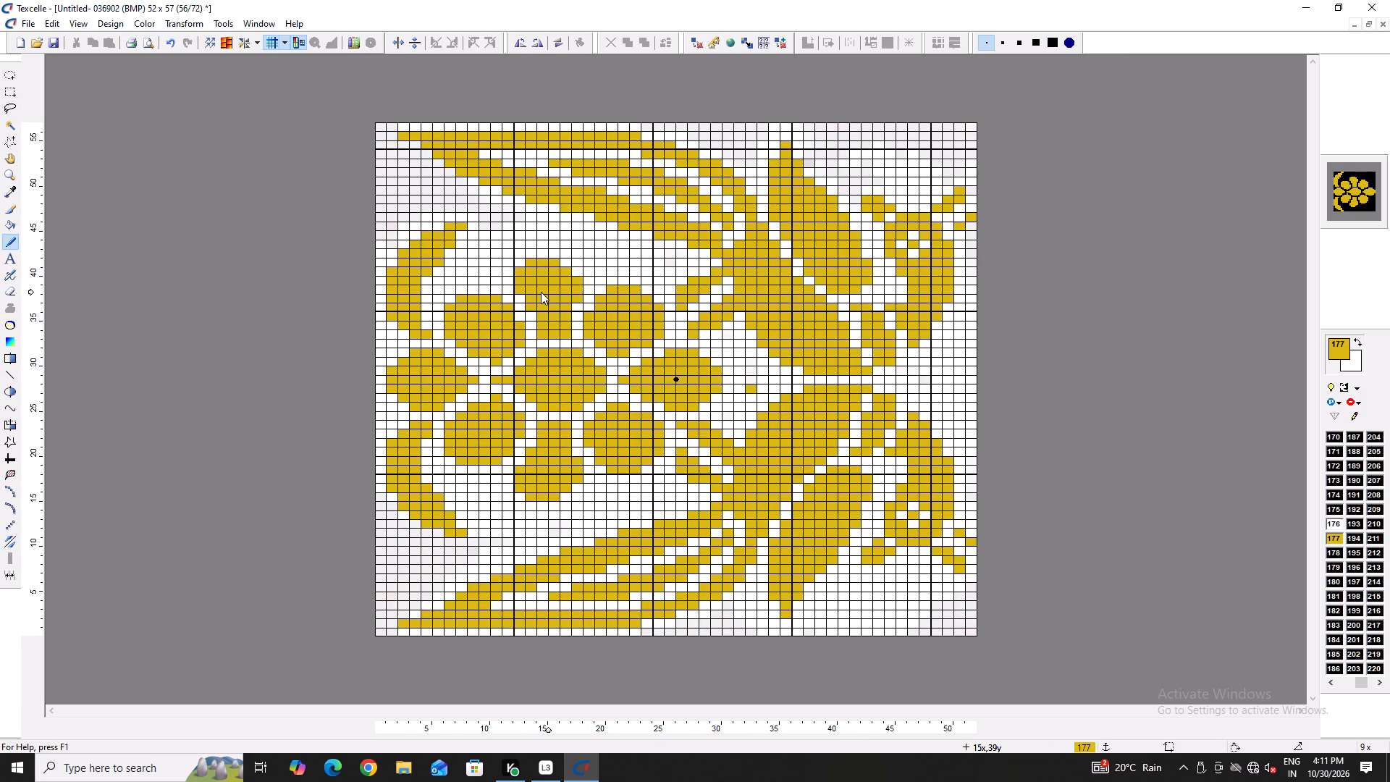
key(h)
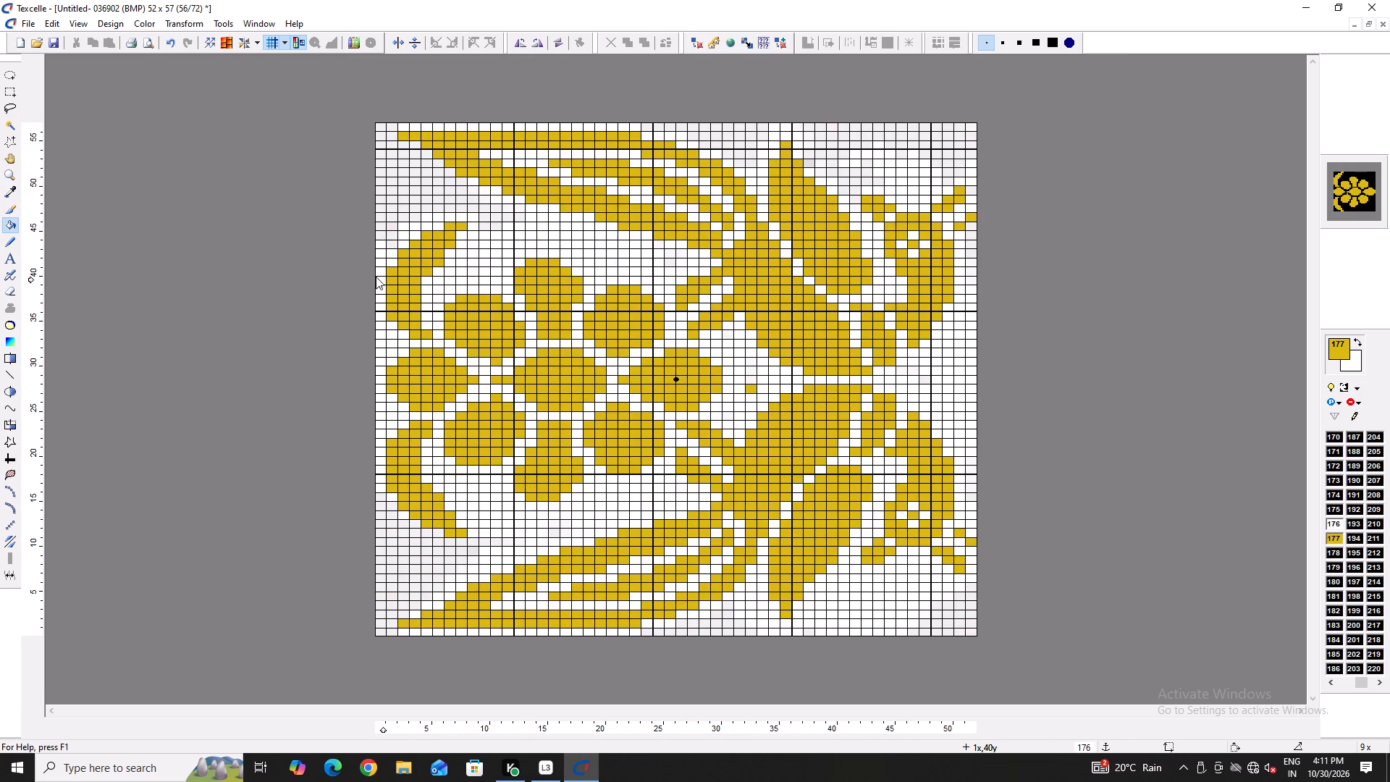
right_click(377, 270)
right_click(397, 287)
right_click(395, 524)
right_click(406, 510)
right_click(409, 506)
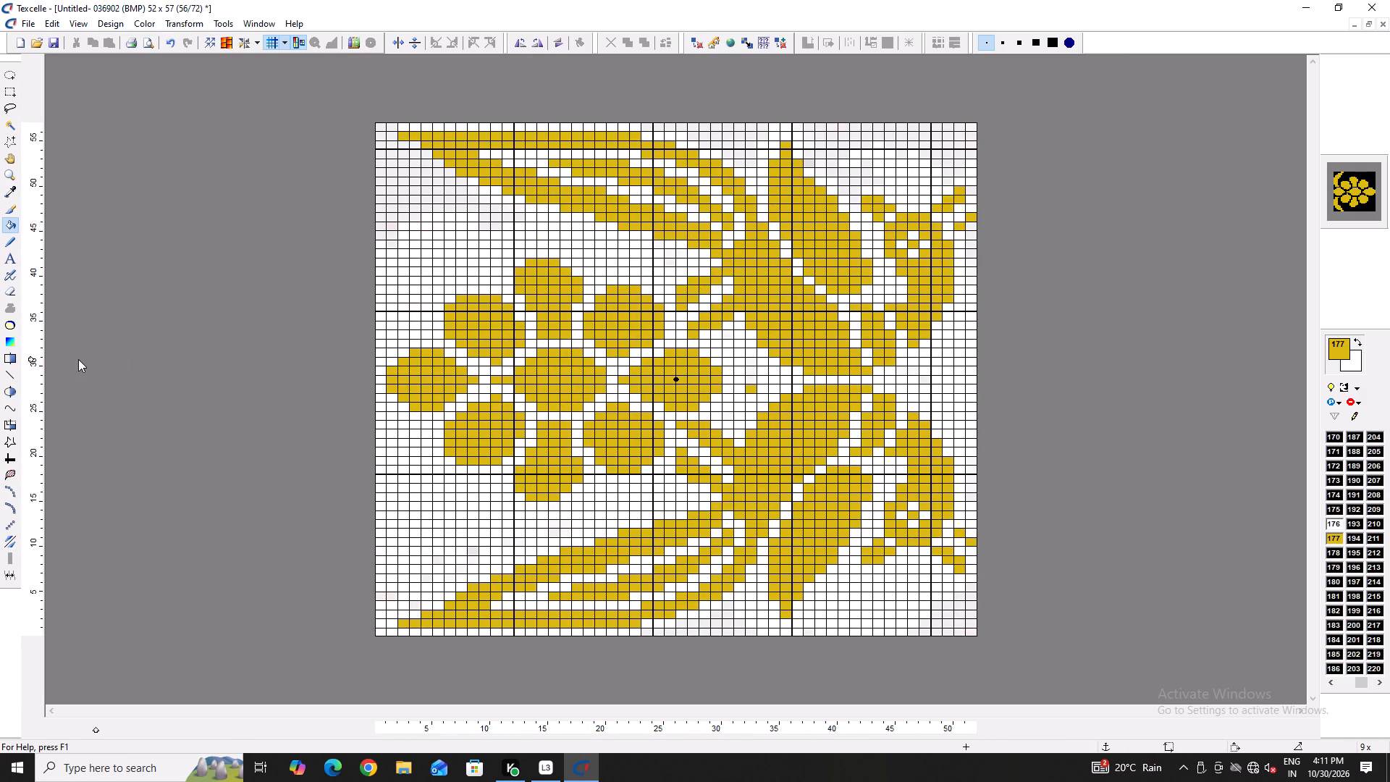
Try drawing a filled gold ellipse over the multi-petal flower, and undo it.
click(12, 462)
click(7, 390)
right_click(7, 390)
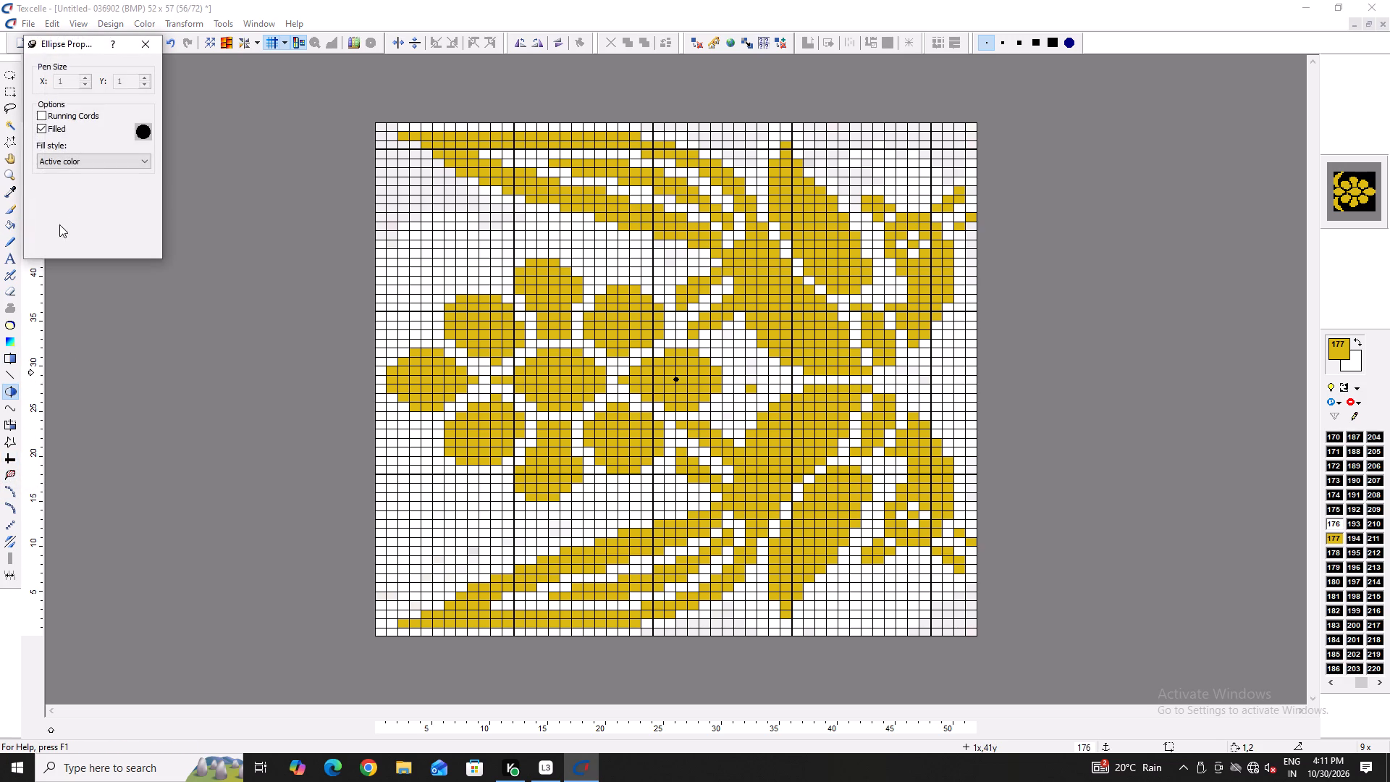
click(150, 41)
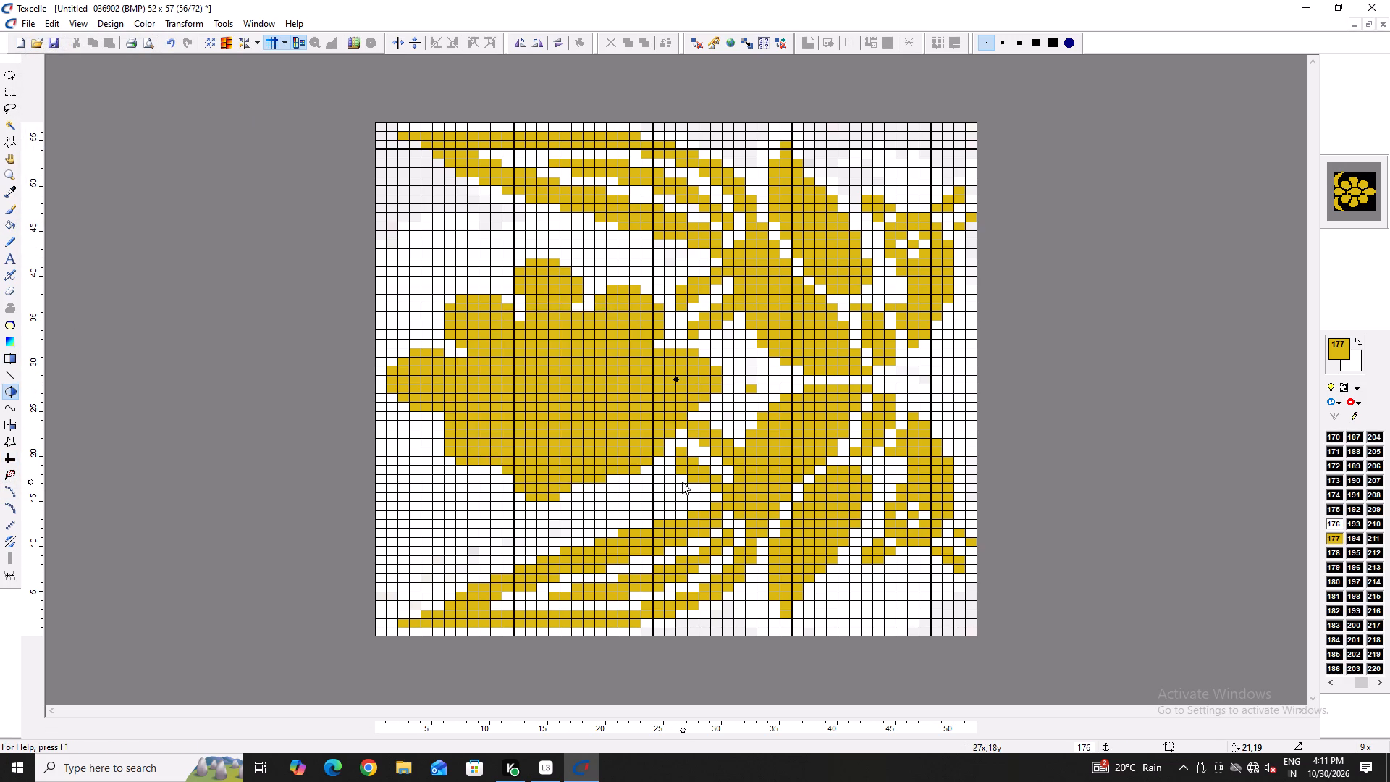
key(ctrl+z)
Draw an unfilled Running Cords ellipse in black colour 194 around the flower's centre, about 25 by 31 pixels.
right_click(9, 395)
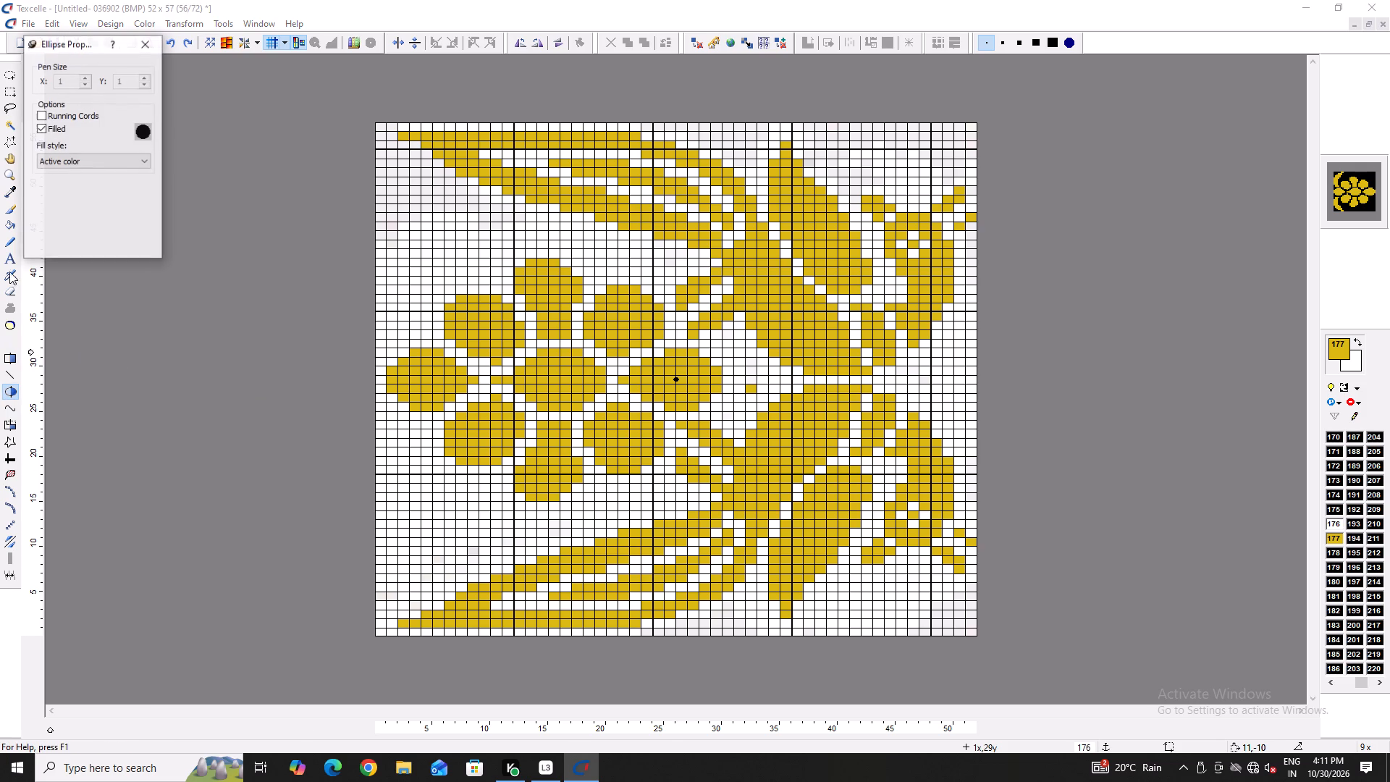
click(72, 119)
click(57, 130)
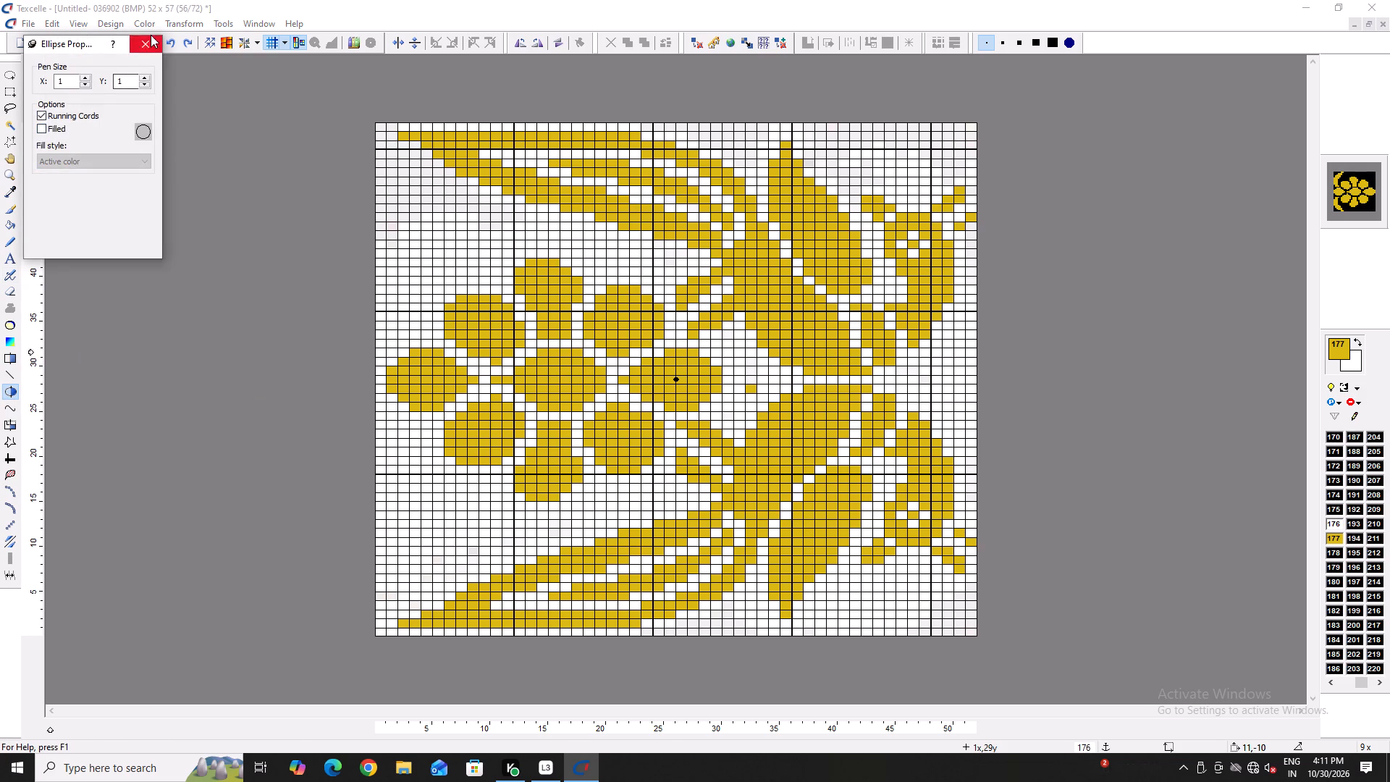
click(151, 35)
click(147, 41)
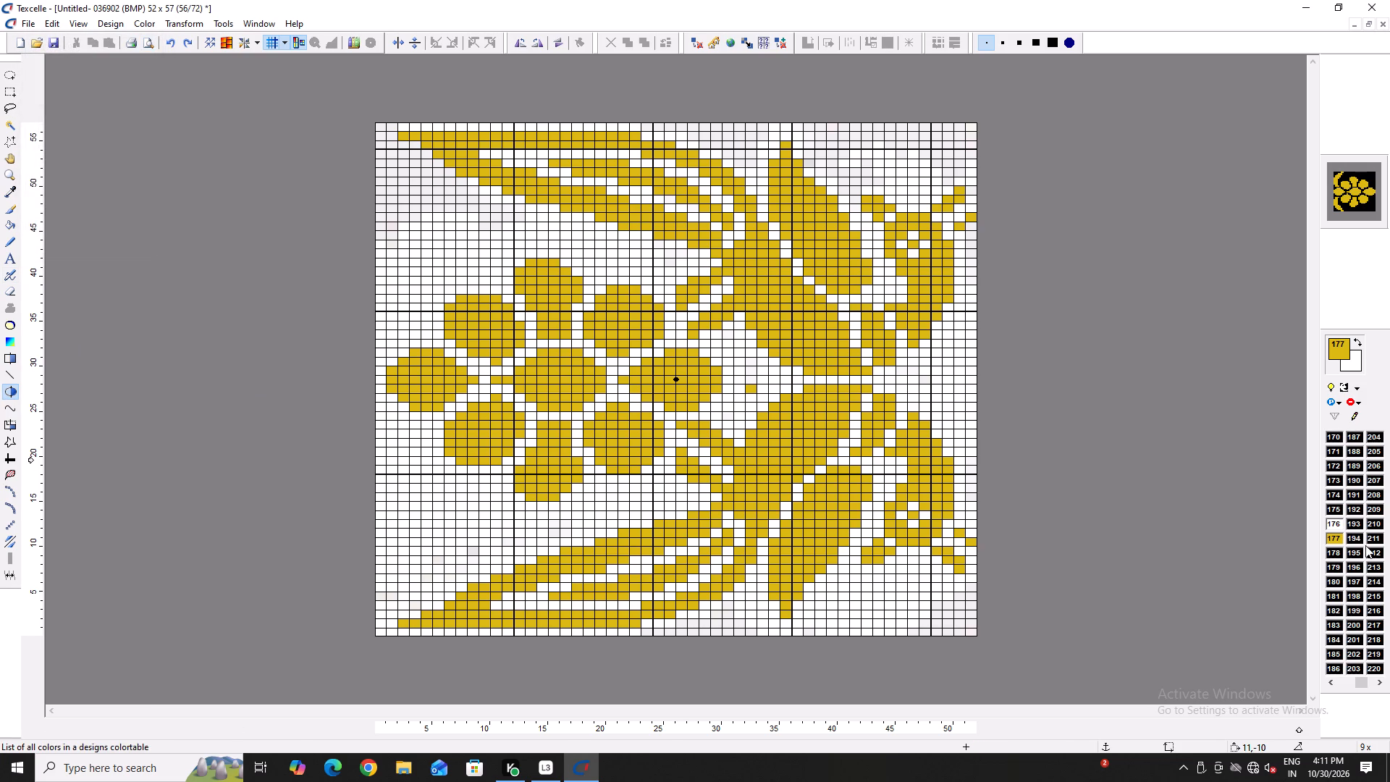
click(1339, 528)
click(1355, 534)
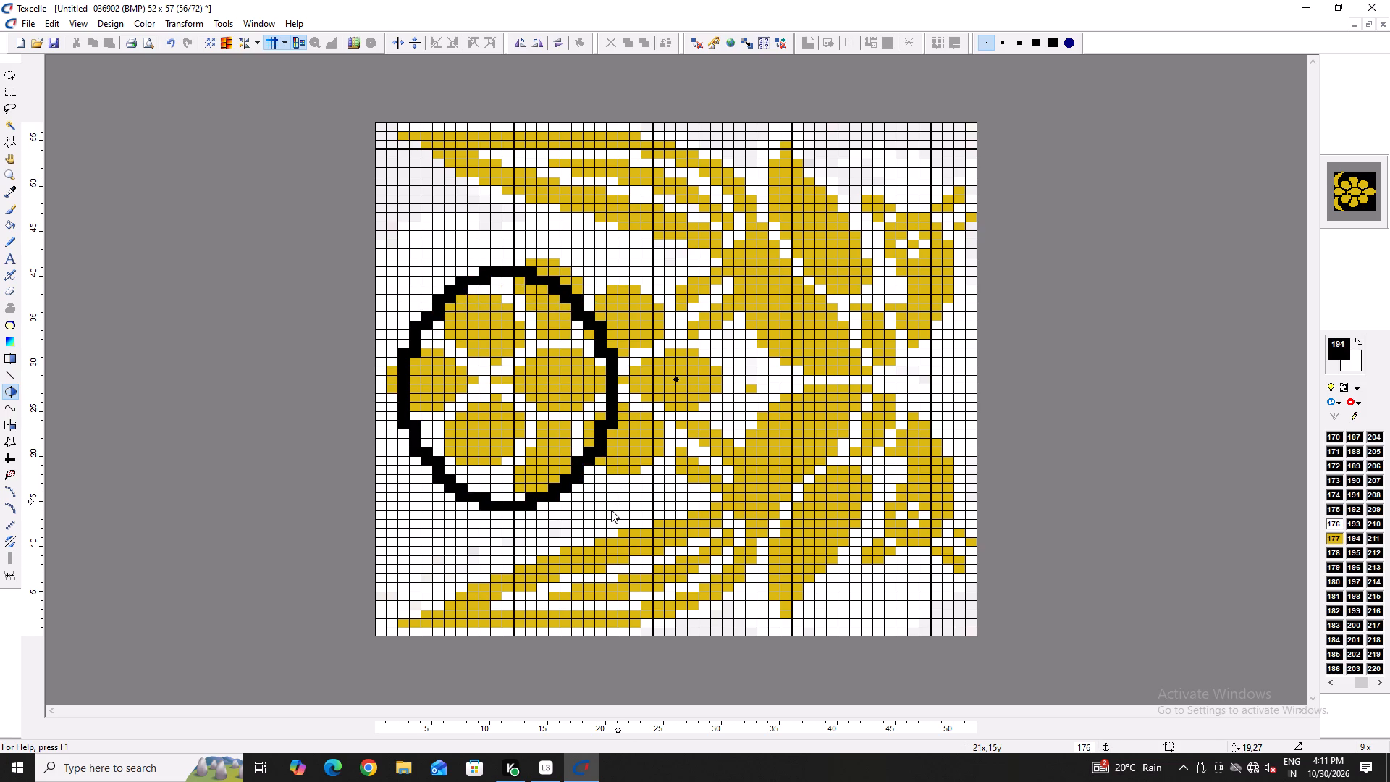
key(ctrl+z)
ctrl+shift+drag(547, 369, 598, 453)
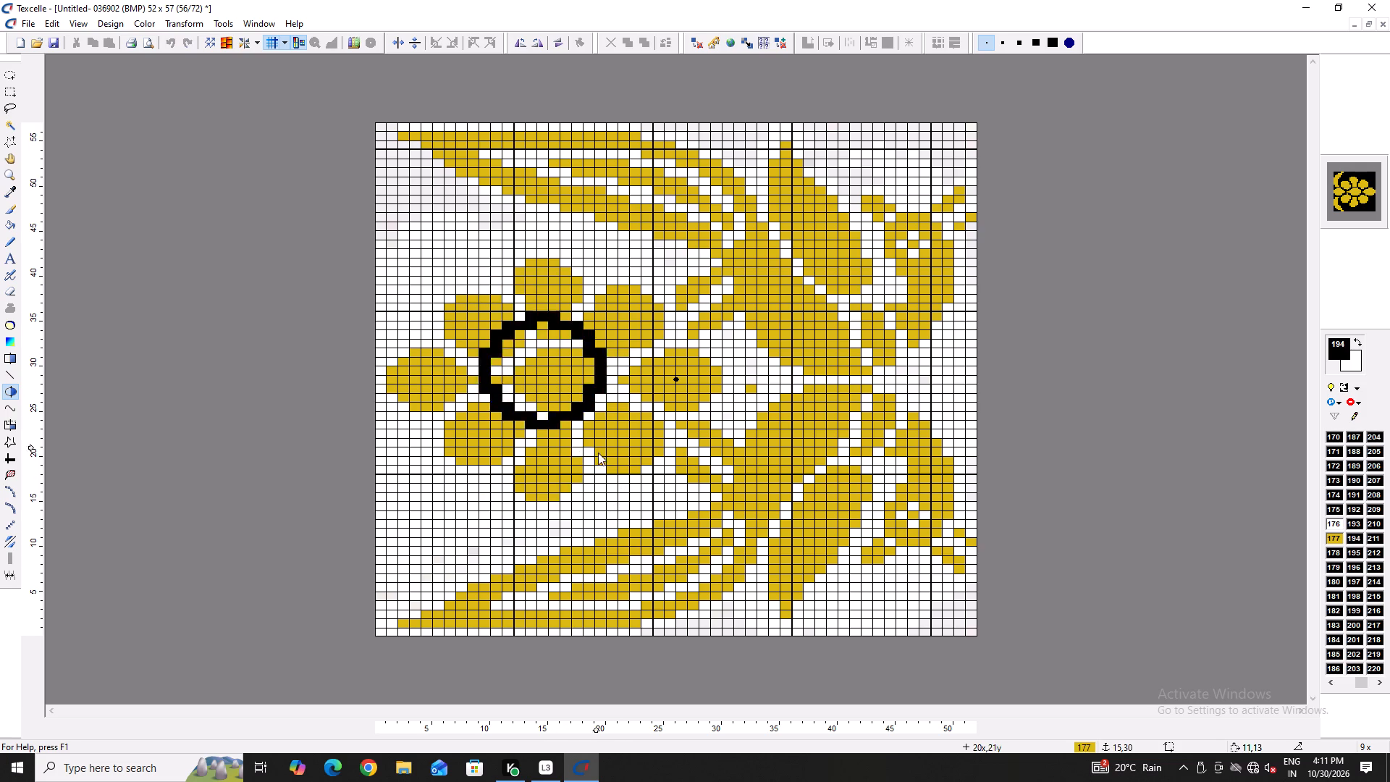
ctrl+shift+drag(598, 453, 682, 586)
scroll(557, 377, up, 1)
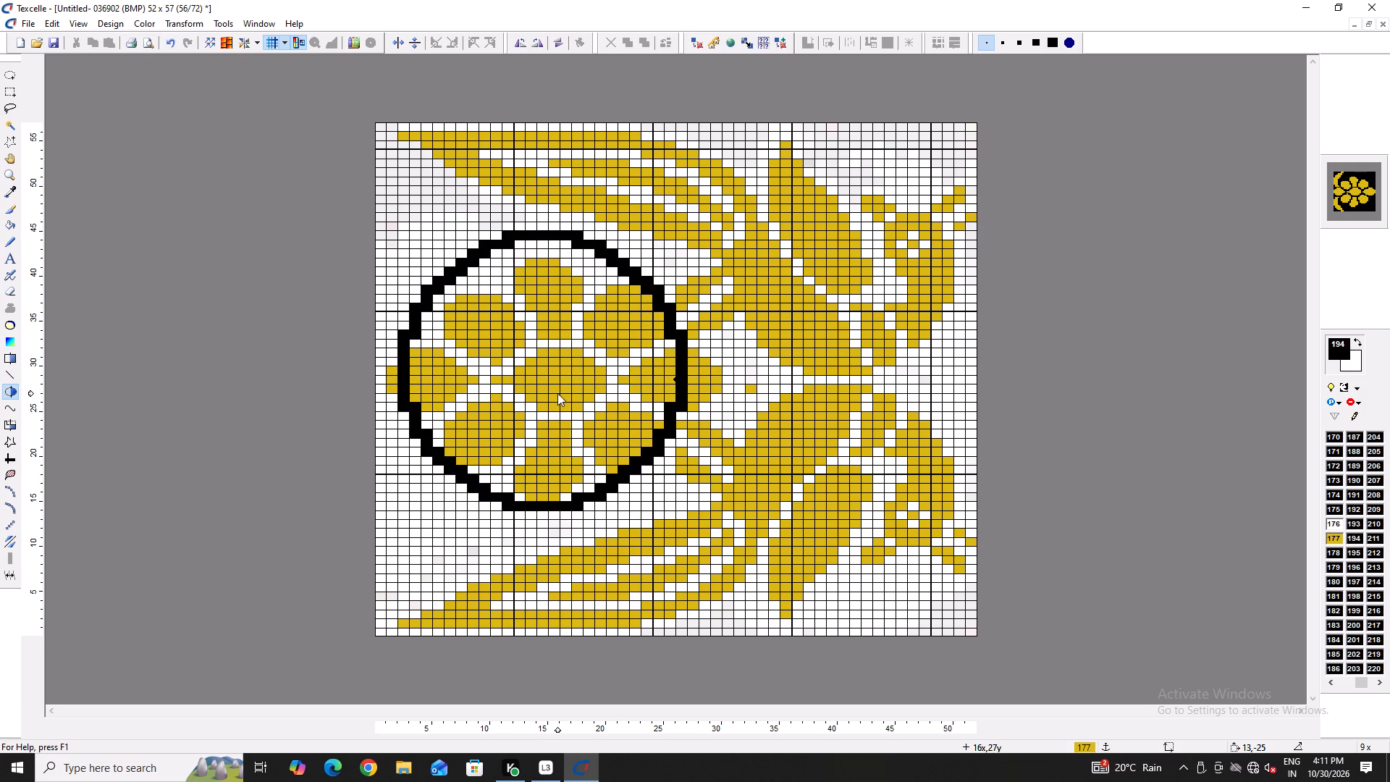
ctrl+scroll(580, 377, up, 2)
ctrl+scroll(448, 387, down, 2)
Copy the entire motif with its black ring into a new 52 x 57 pattern design.
key(ctrl+a)
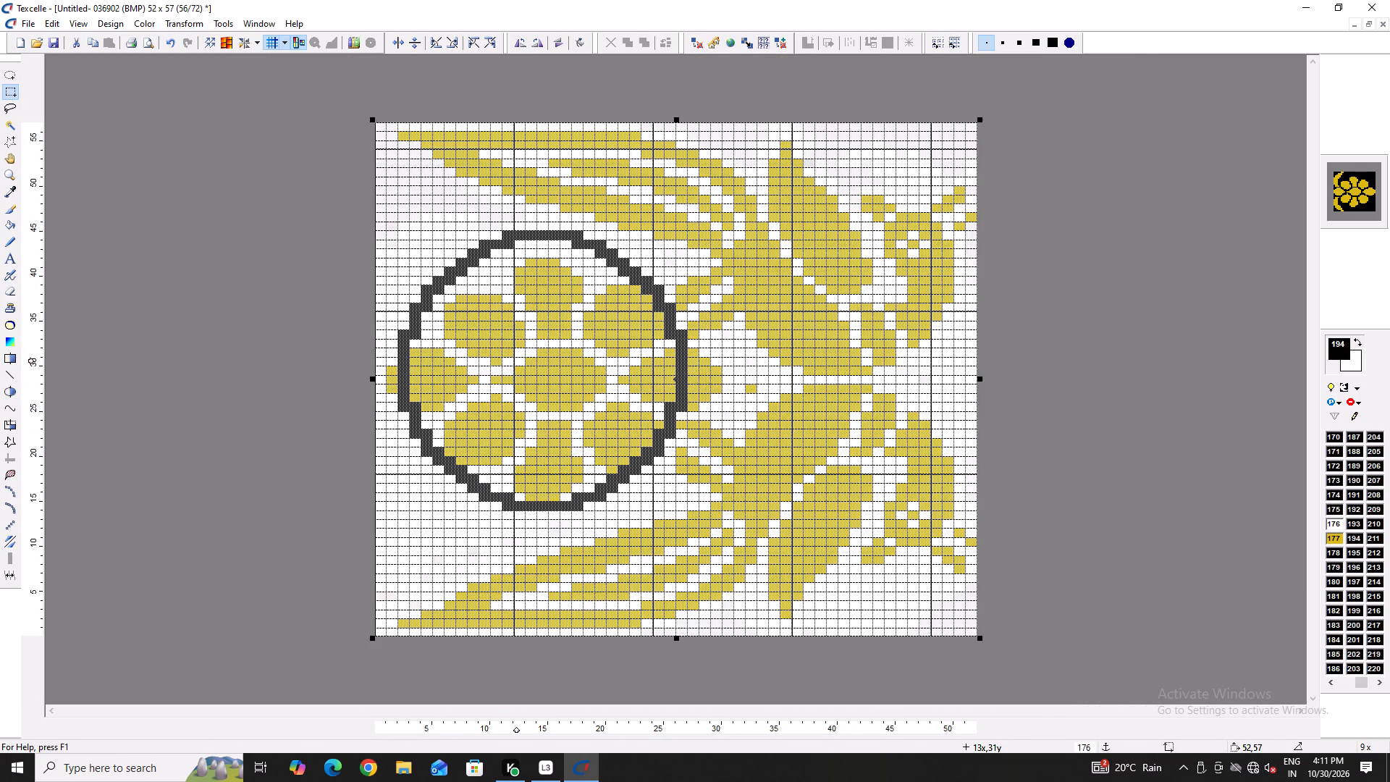
ctrl+right_click(521, 362)
double_click(536, 293)
drag(529, 321, 1195, 37)
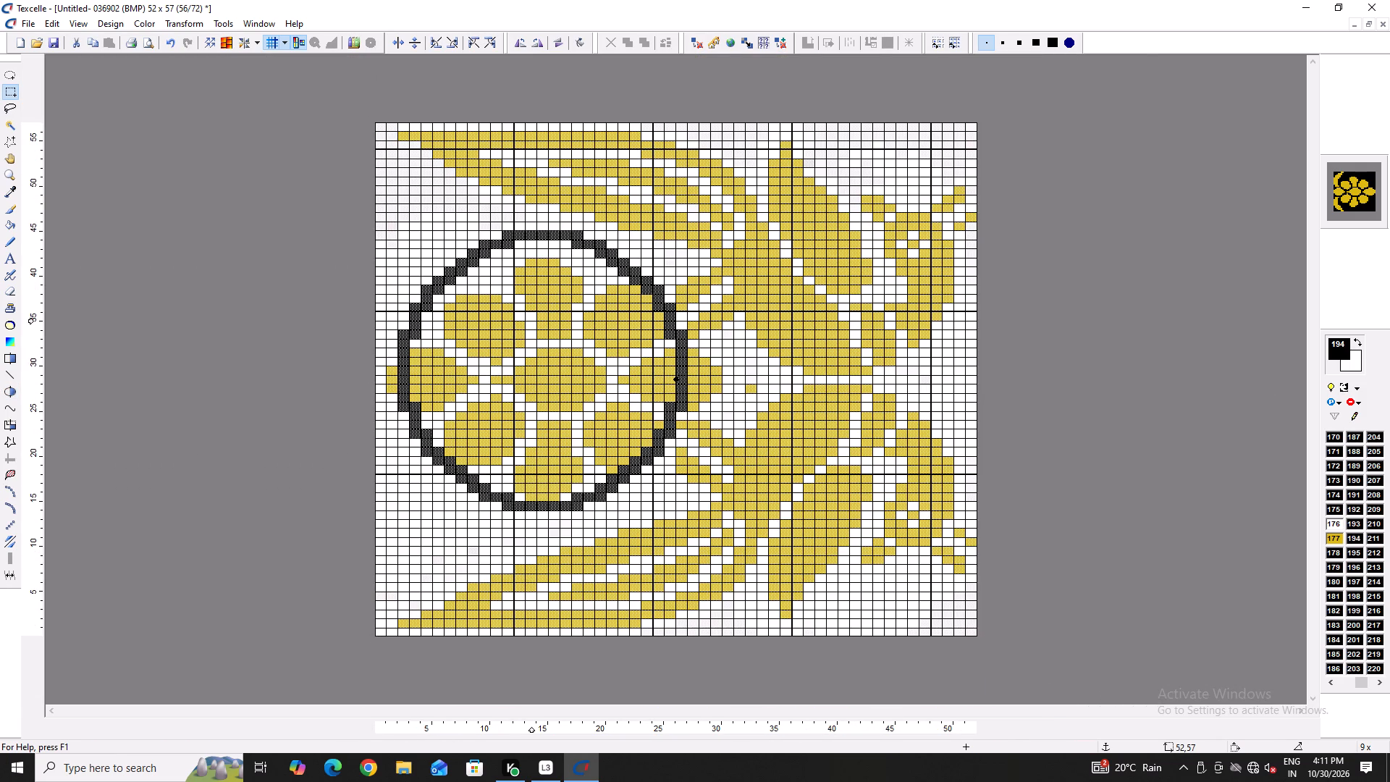
drag(1195, 37, 1190, 49)
click(271, 48)
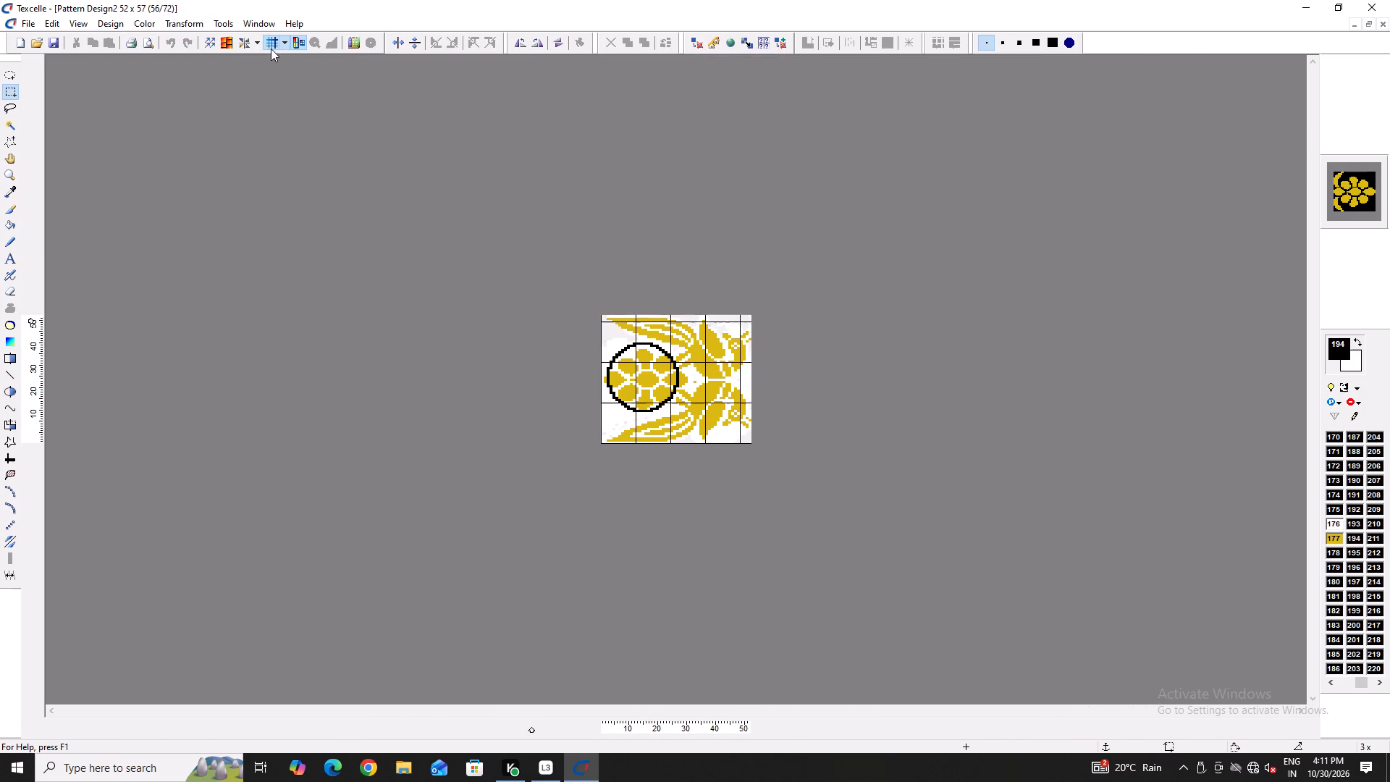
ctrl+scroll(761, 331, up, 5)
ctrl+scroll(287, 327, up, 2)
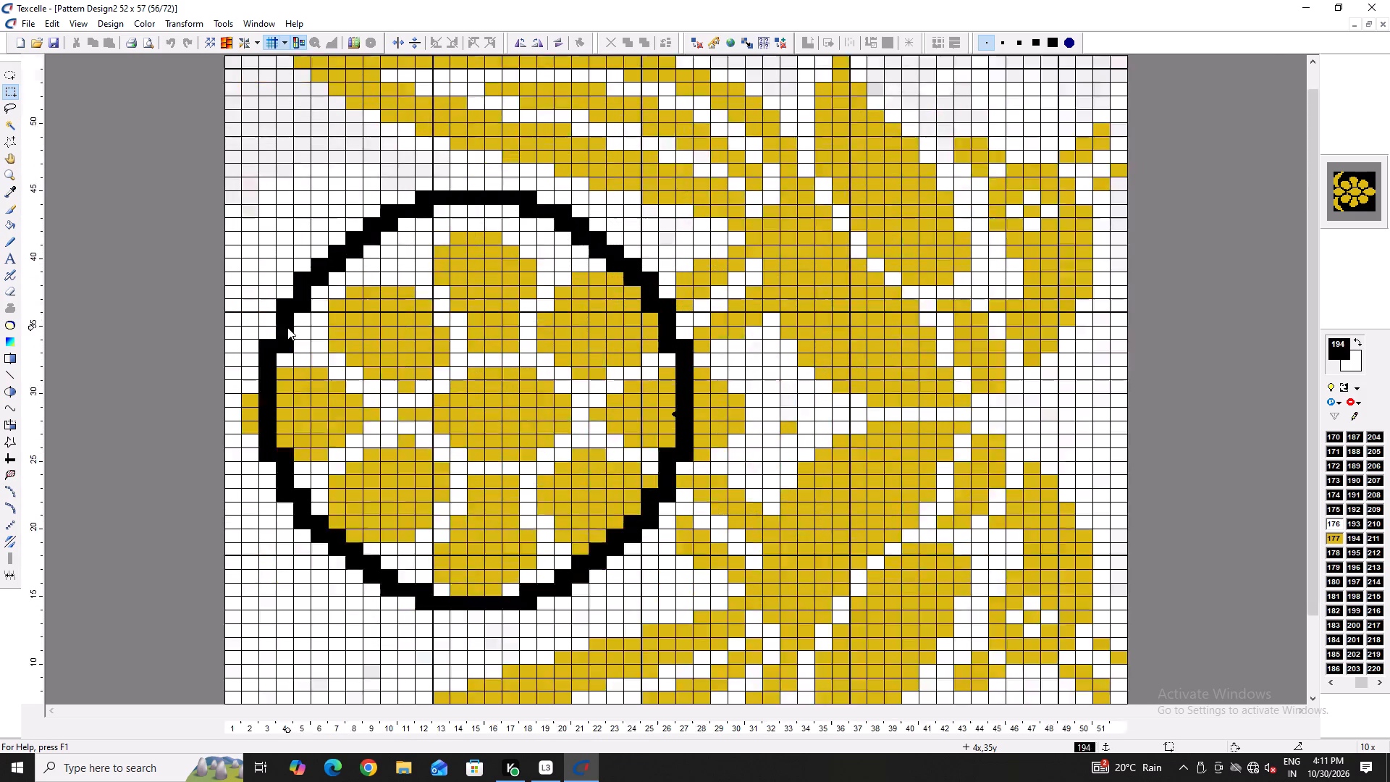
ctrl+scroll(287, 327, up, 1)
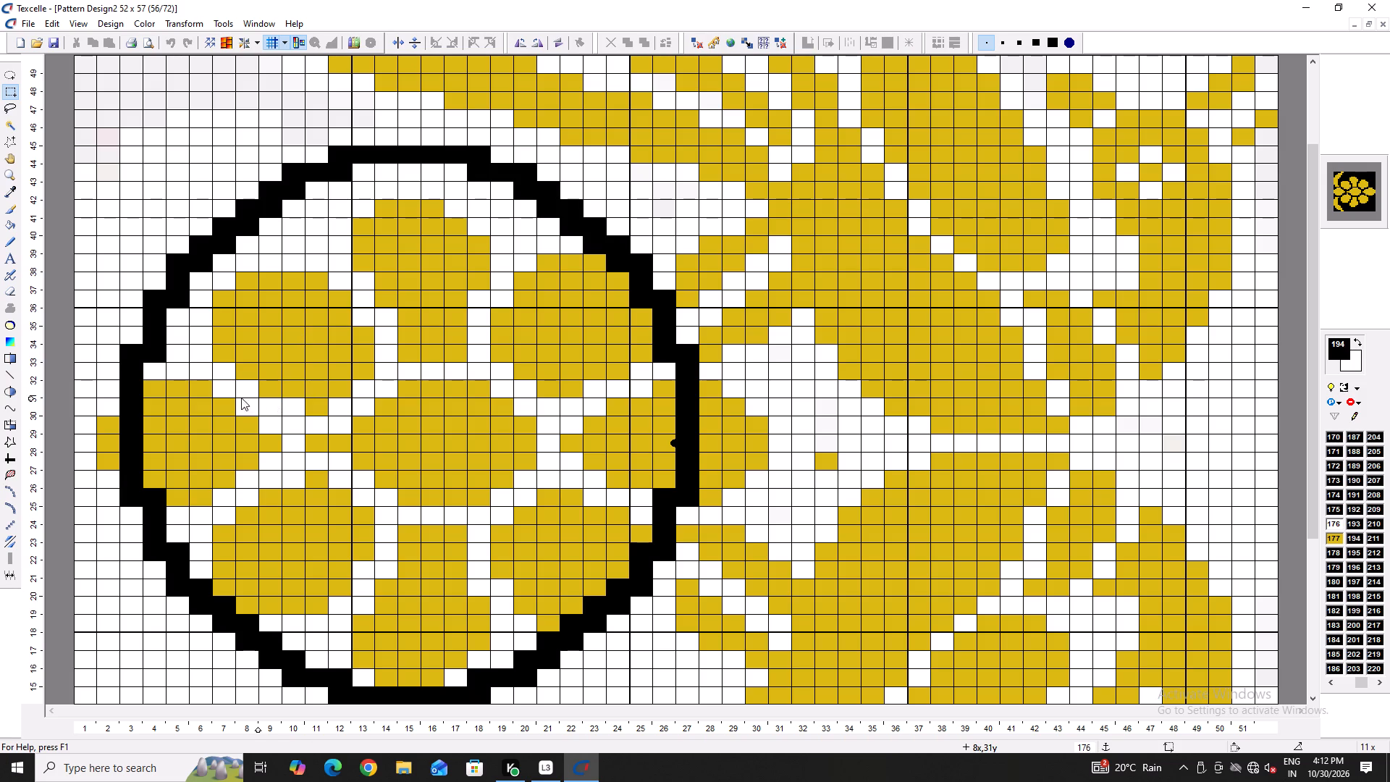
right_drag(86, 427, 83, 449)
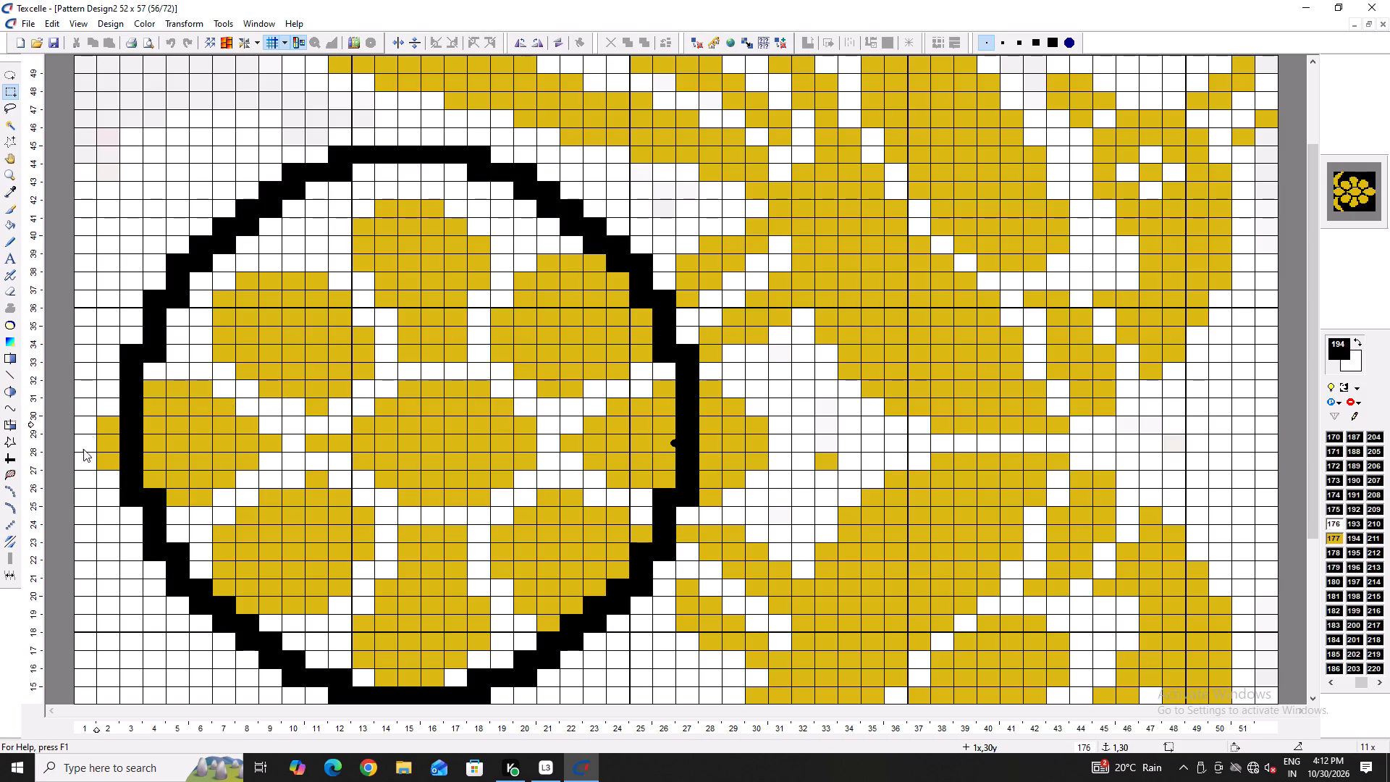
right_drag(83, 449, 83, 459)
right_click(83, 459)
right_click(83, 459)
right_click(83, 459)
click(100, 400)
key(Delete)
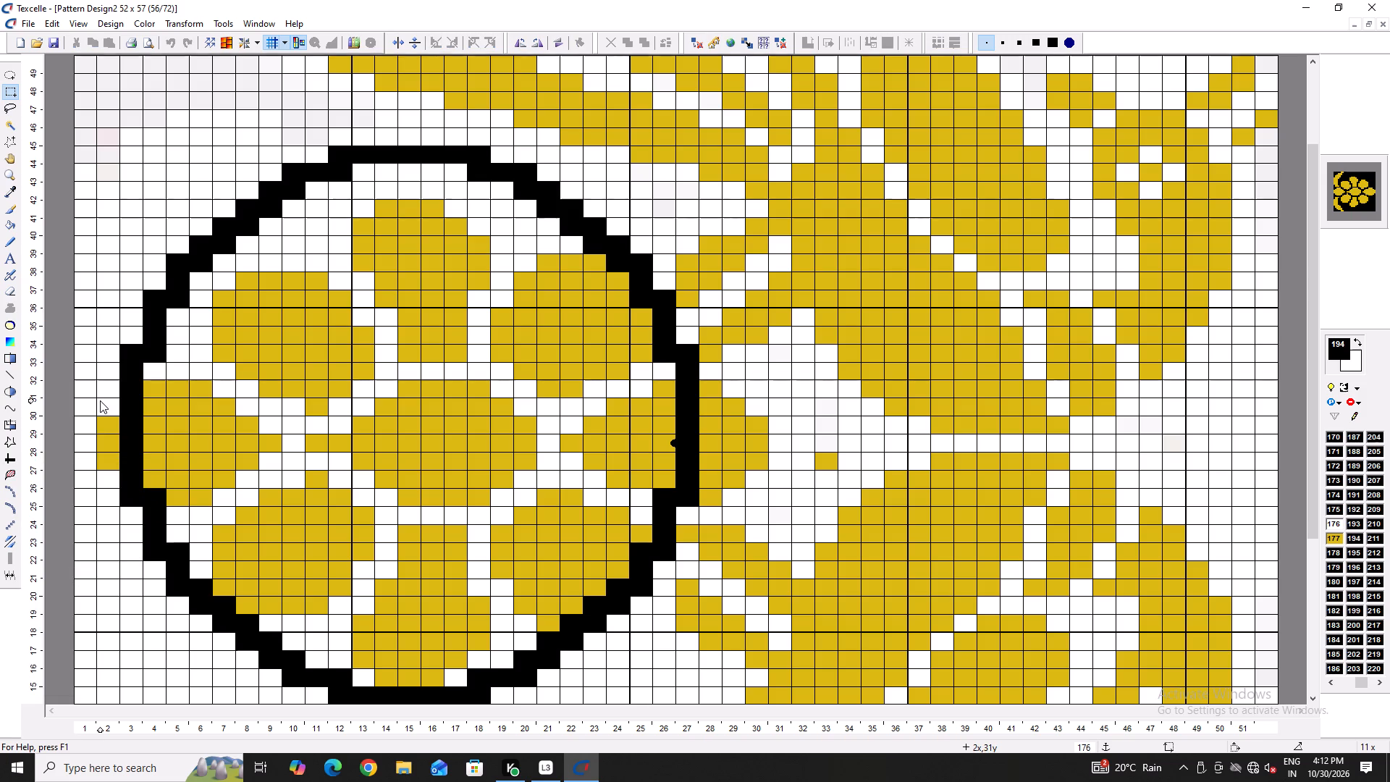
Erase the gold pixels of the left petal that stick out beyond the black ring, using the pen's background colour.
key(x)
right_click(101, 384)
right_drag(101, 384, 109, 466)
right_click(106, 440)
right_click(106, 440)
key(x)
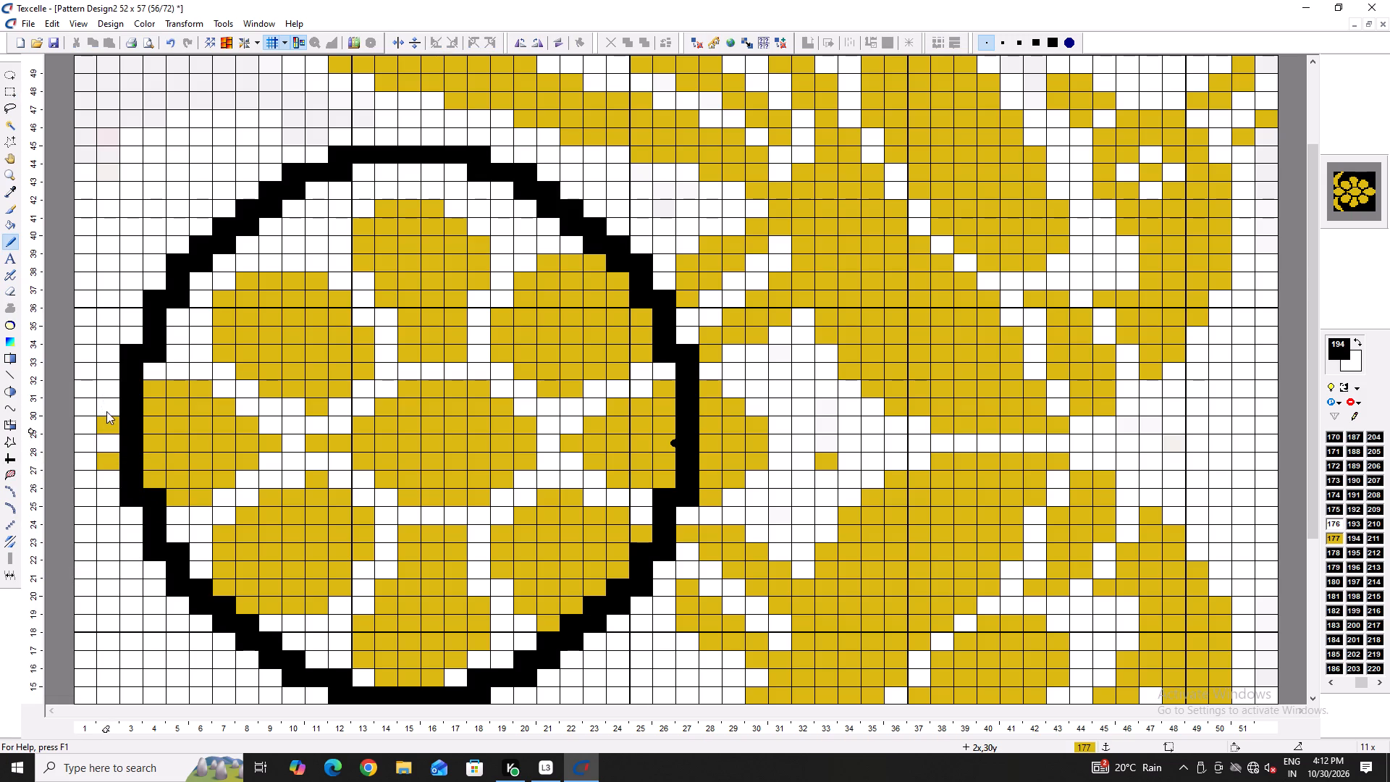
right_click(106, 411)
right_drag(106, 411, 104, 477)
right_drag(104, 466, 111, 419)
right_drag(112, 414, 103, 461)
right_click(103, 461)
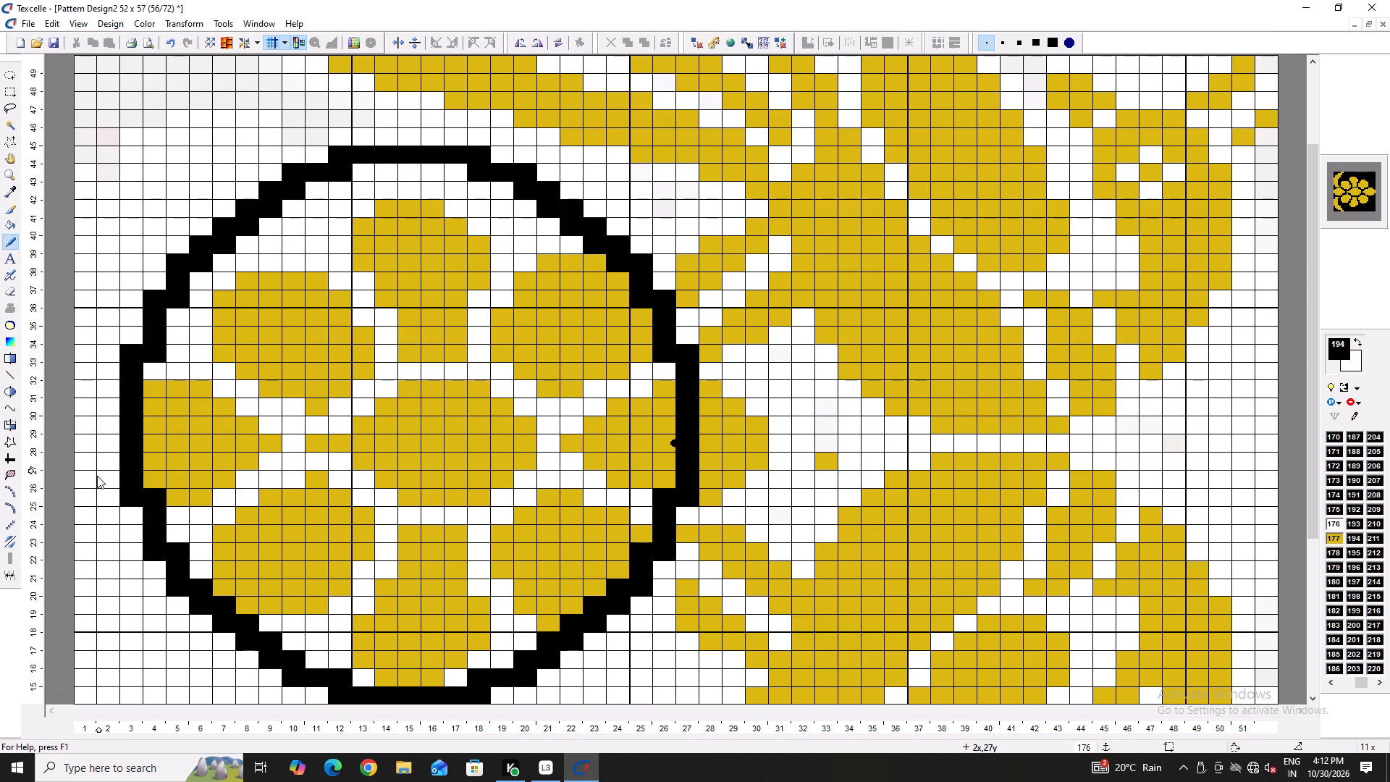
Erase the rest of the left petal inside the black ring with the pen's white background colour.
ctrl+scroll(170, 386, up, 1)
right_click(148, 382)
right_drag(146, 387, 140, 516)
right_click(140, 516)
right_click(140, 516)
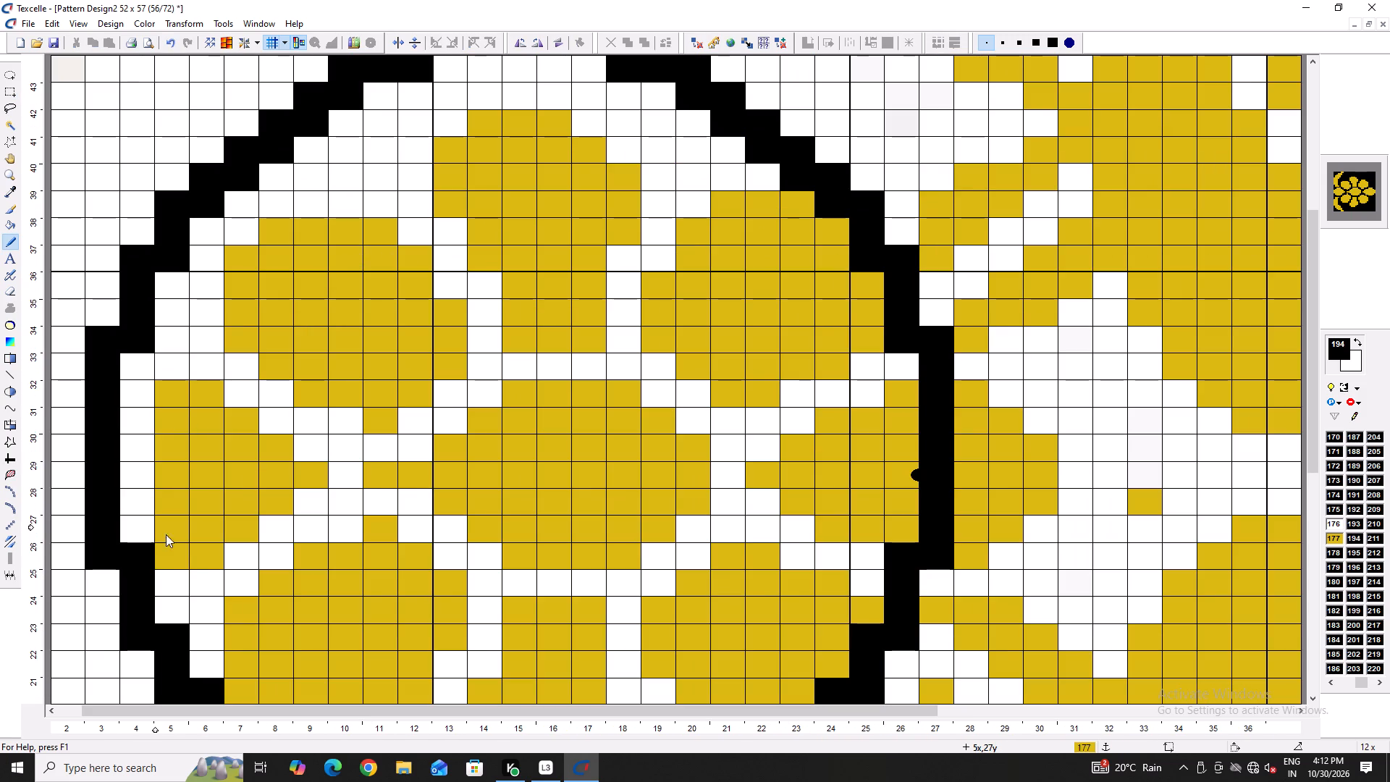
right_drag(185, 570, 181, 386)
right_click(181, 386)
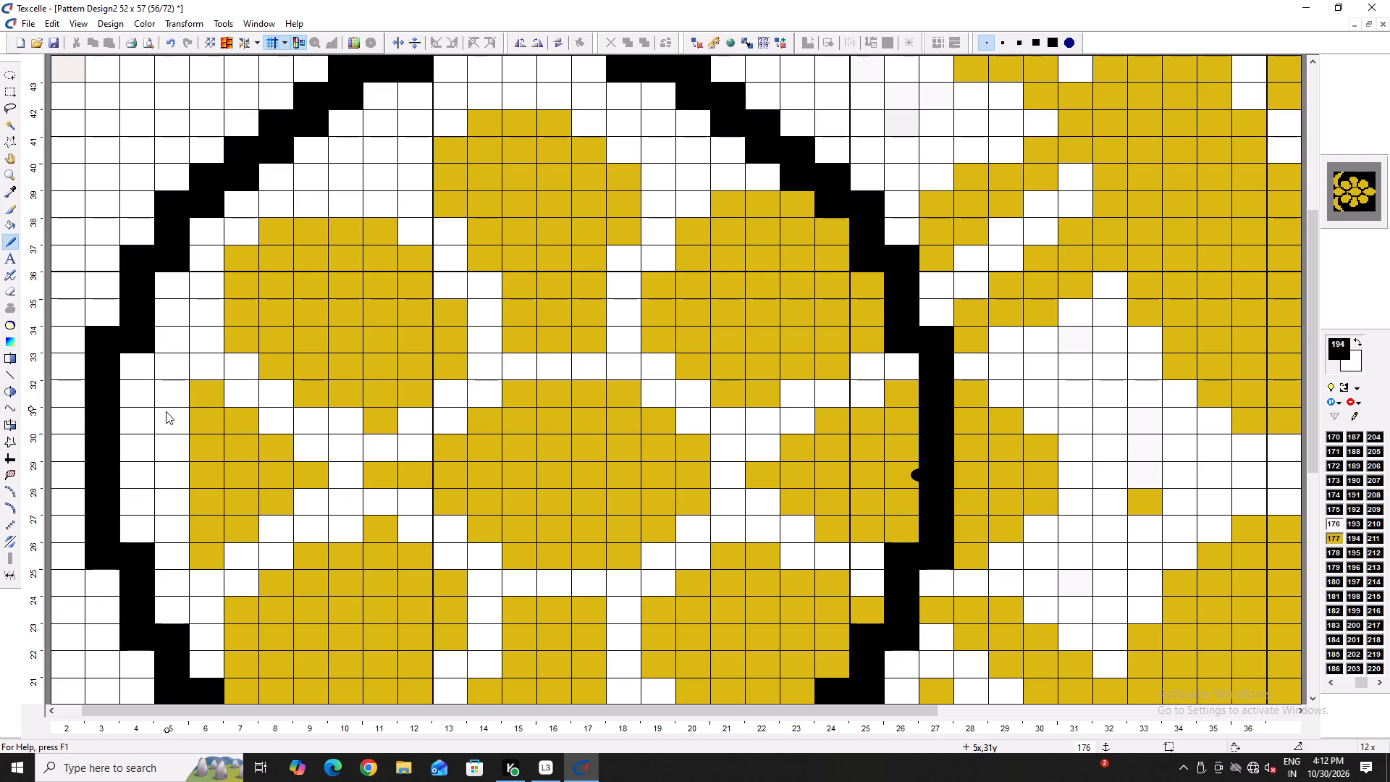
right_drag(228, 395, 283, 447)
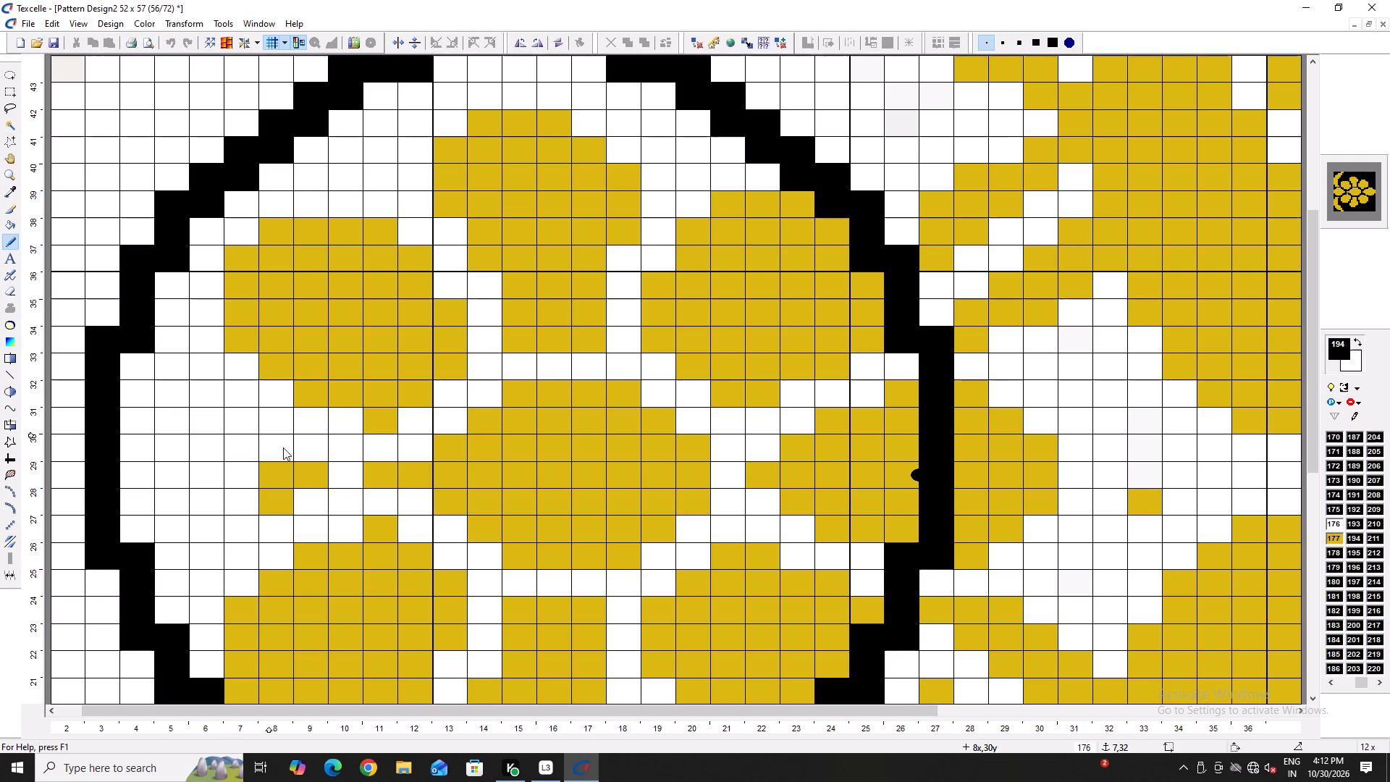
right_drag(283, 447, 295, 486)
Erase the part of the right petal outside the black ring and the stray gold pixel beside it.
ctrl+scroll(295, 484, down, 3)
ctrl+scroll(759, 356, up, 4)
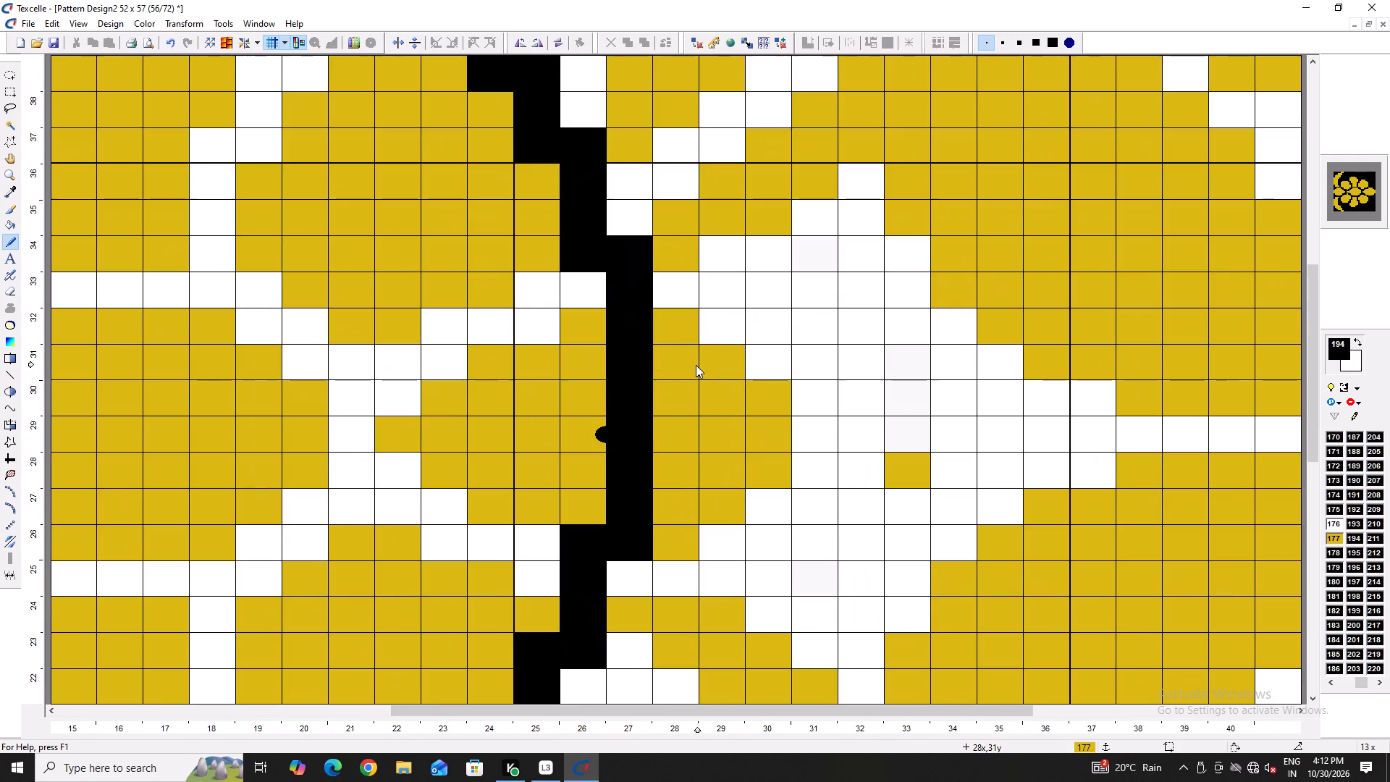
right_drag(678, 318, 770, 483)
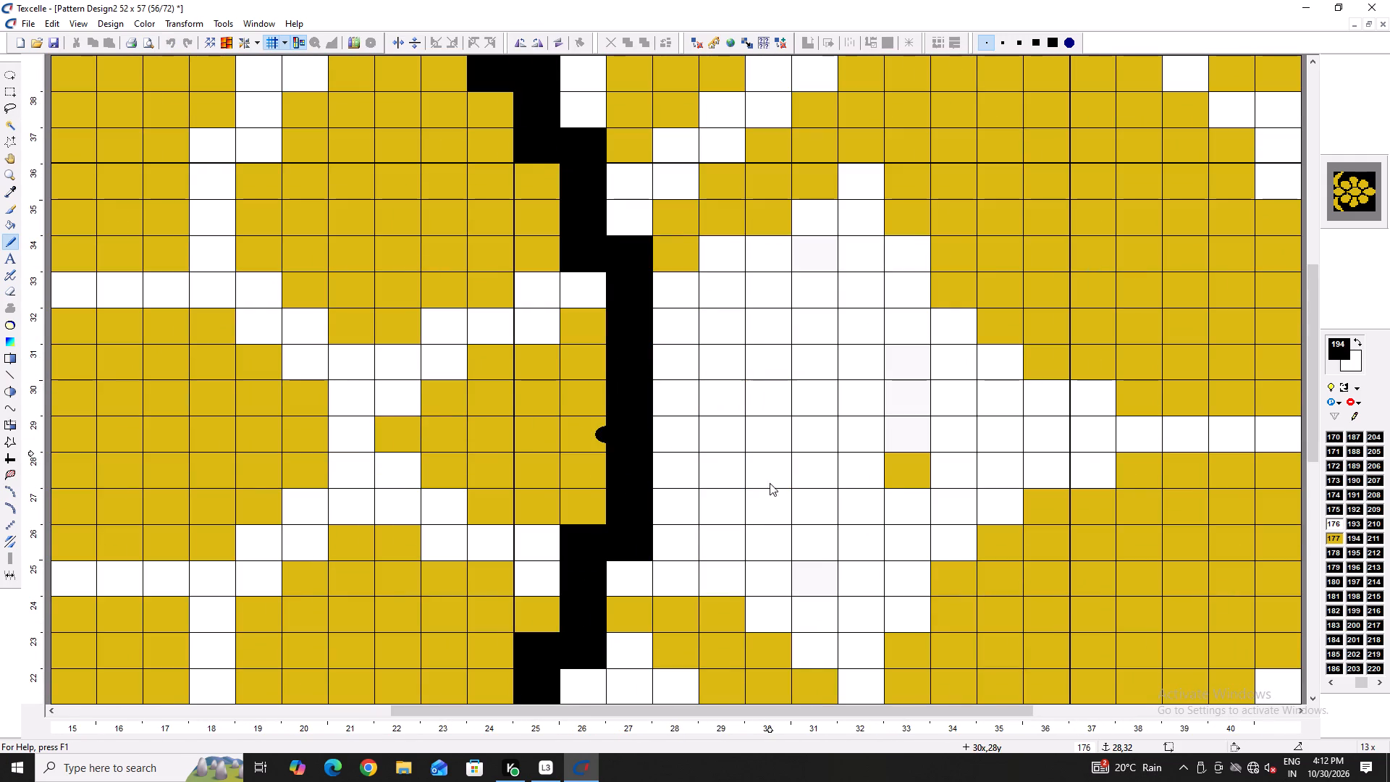
right_drag(770, 483, 891, 476)
Flood-fill the flower's centre and all remaining petals inside the black ring with the white background colour.
ctrl+scroll(353, 426, down, 4)
key(h)
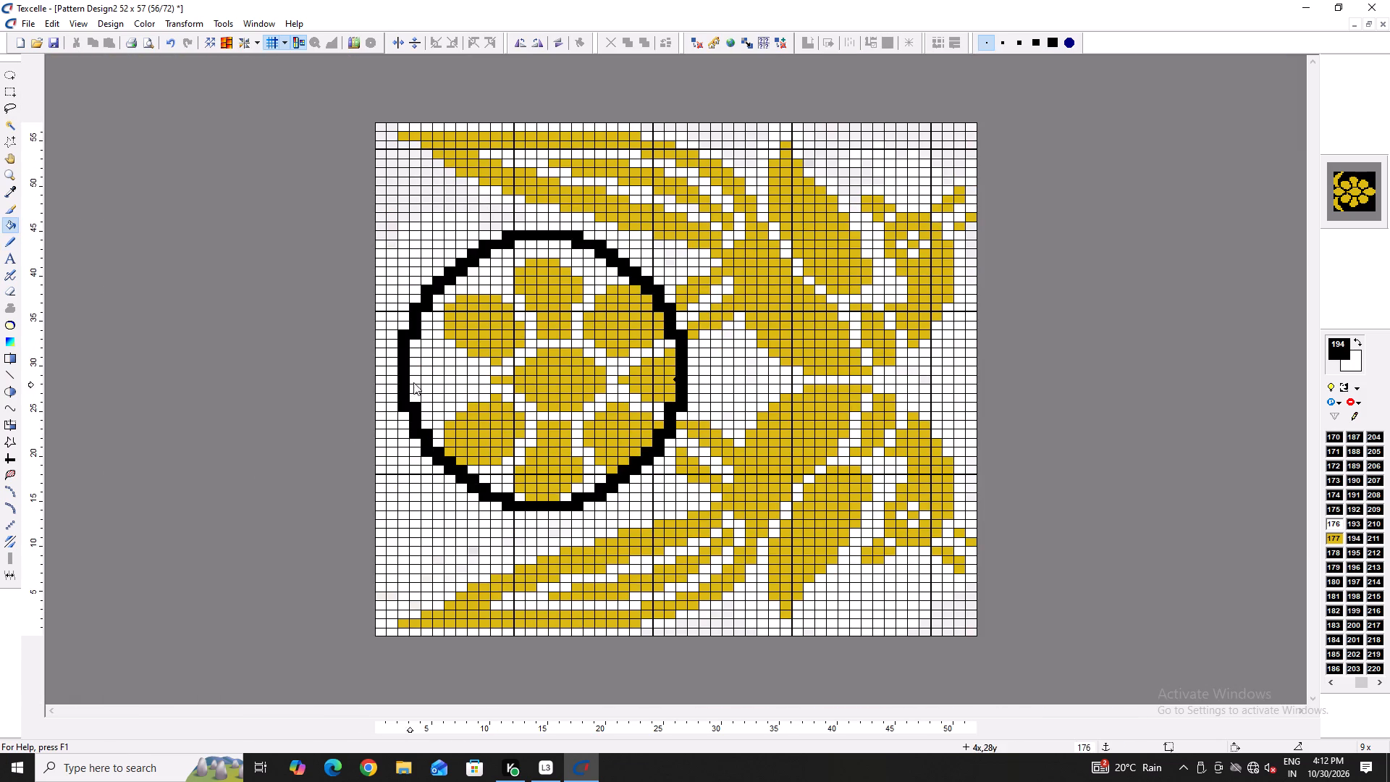
right_drag(590, 363, 590, 369)
right_click(590, 369)
right_click(528, 299)
right_click(492, 314)
right_click(627, 321)
right_click(627, 321)
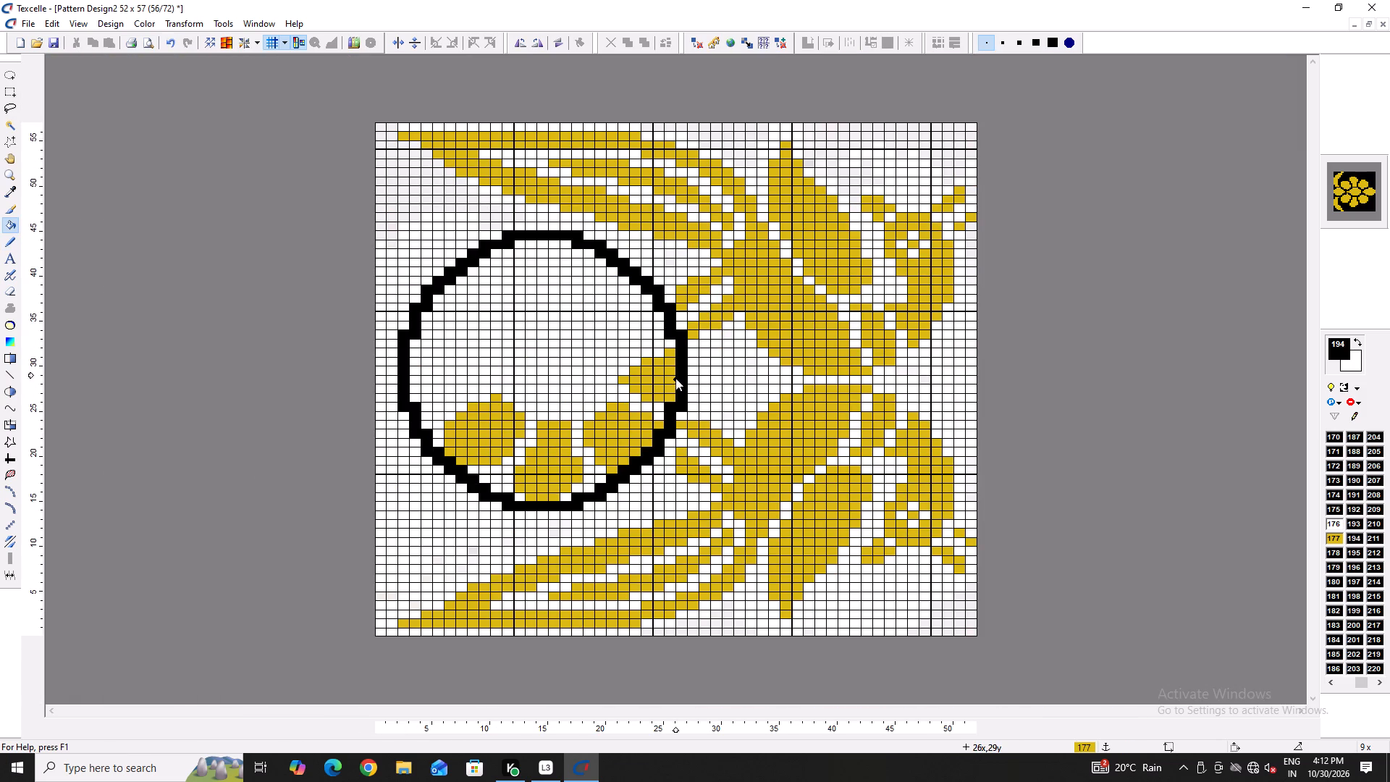
right_click(664, 386)
right_click(618, 436)
right_click(552, 480)
right_click(497, 437)
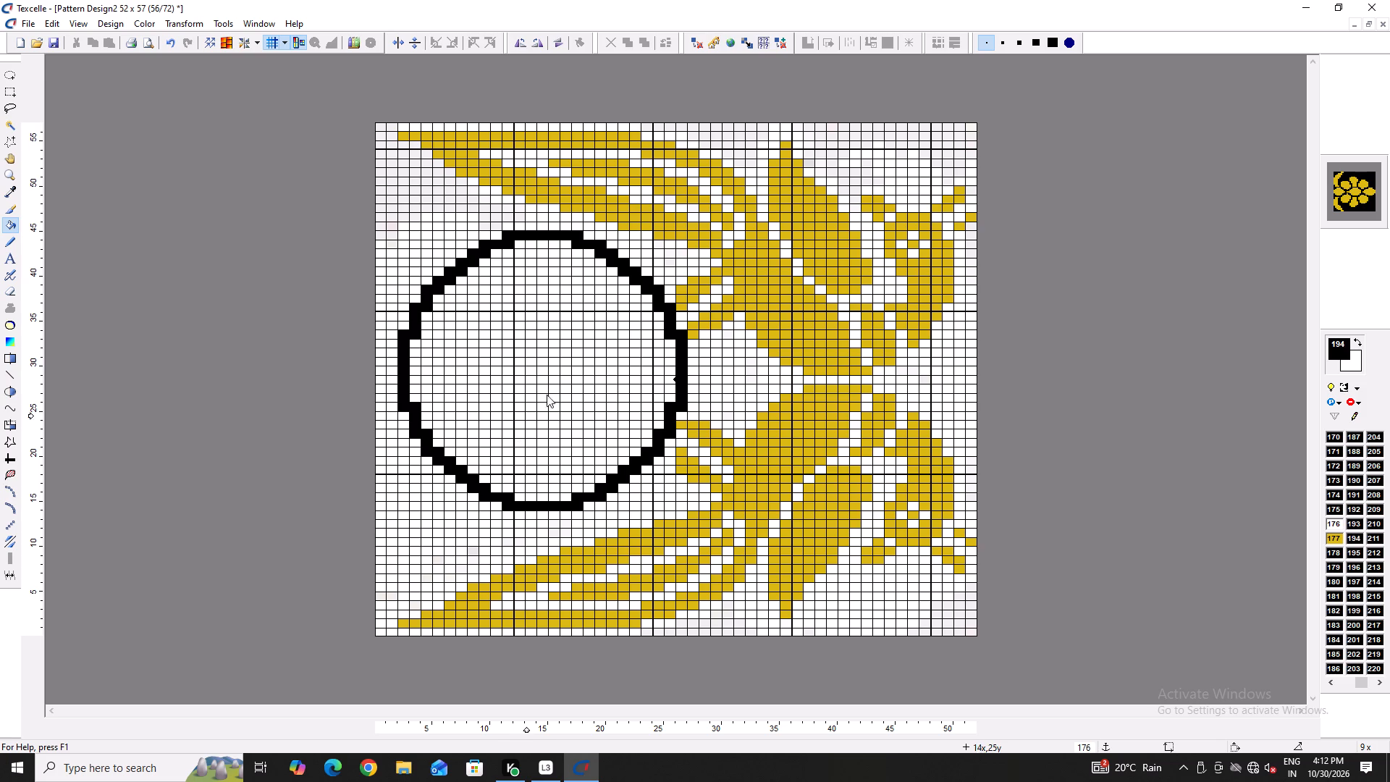
Flood-fill the empty interior of the ring with black colour 194.
ctrl+scroll(632, 333, up, 1)
ctrl+scroll(318, 364, up, 1)
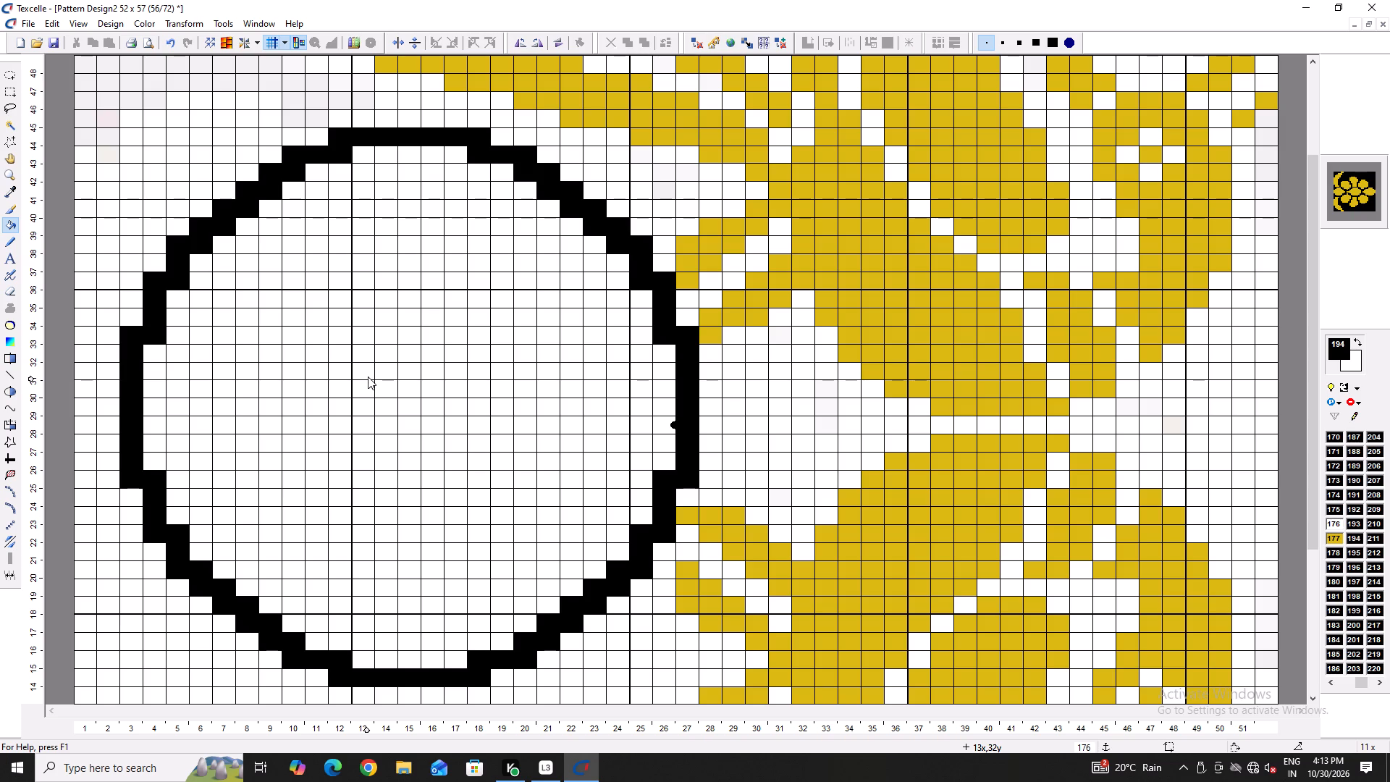
drag(144, 406, 219, 406)
key(alt+0)
key(alt+1)
key(alt+2)
key(alt+8)
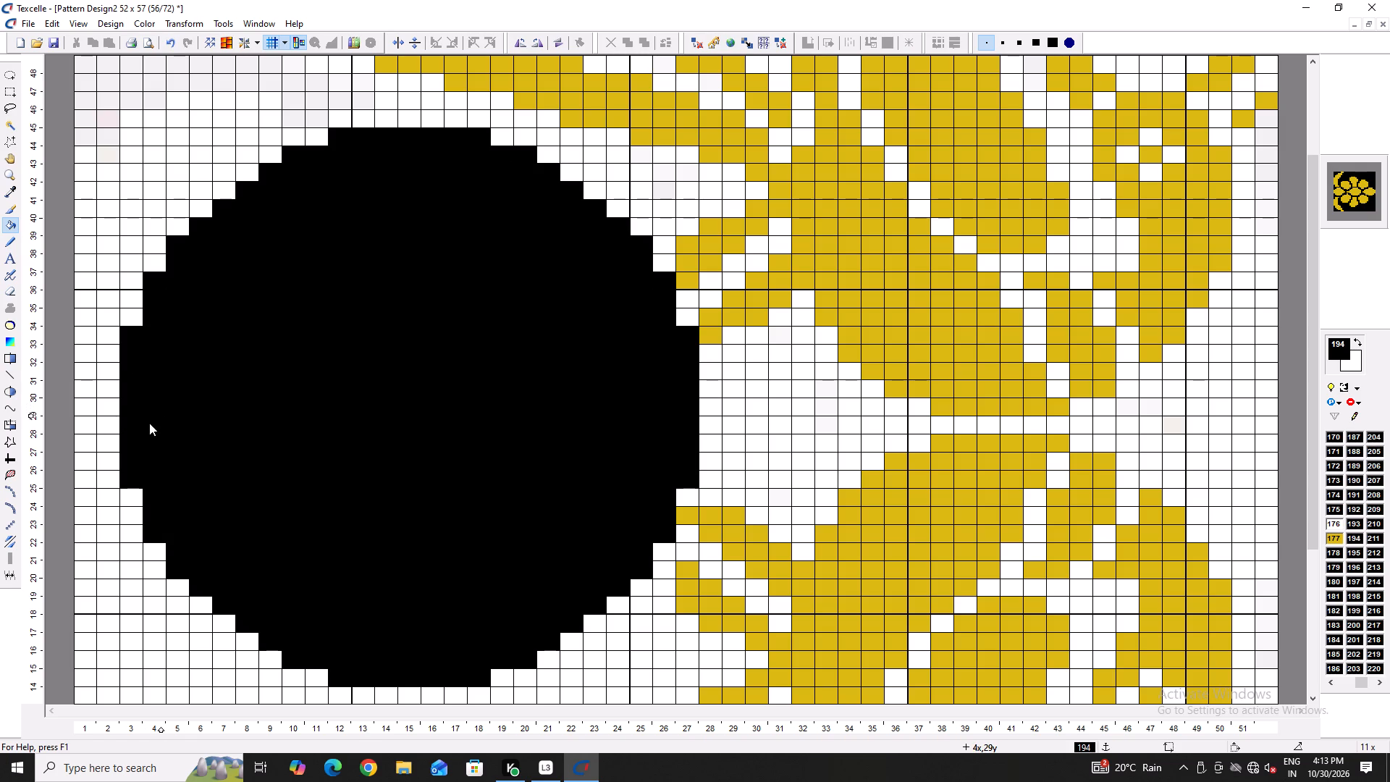
Undo the black fill inside the ring beside the birds.
key(ctrl+z)
Draw a horizontal black line along row 30 and a vertical one down column 15, dividing the ring into four quadrants.
key(space)
key(l)
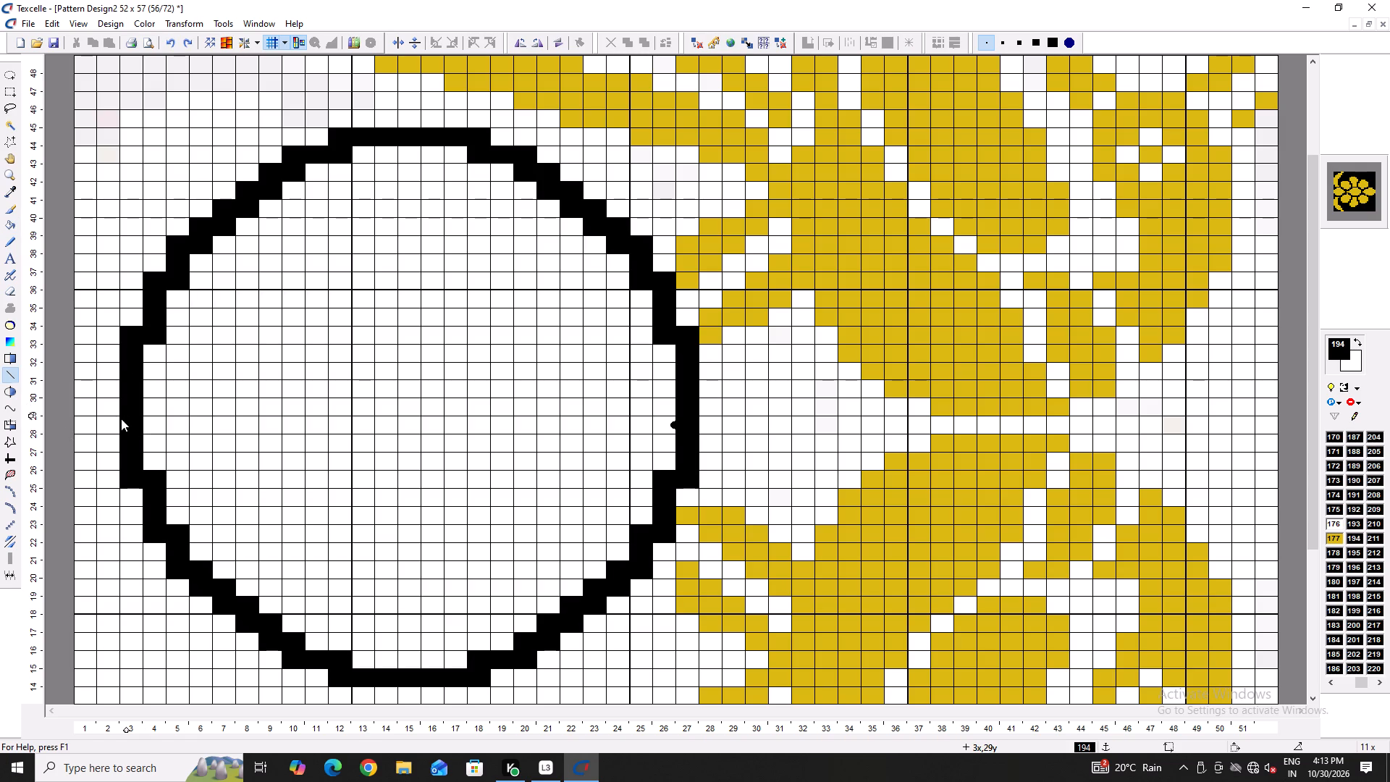
drag(128, 408, 665, 413)
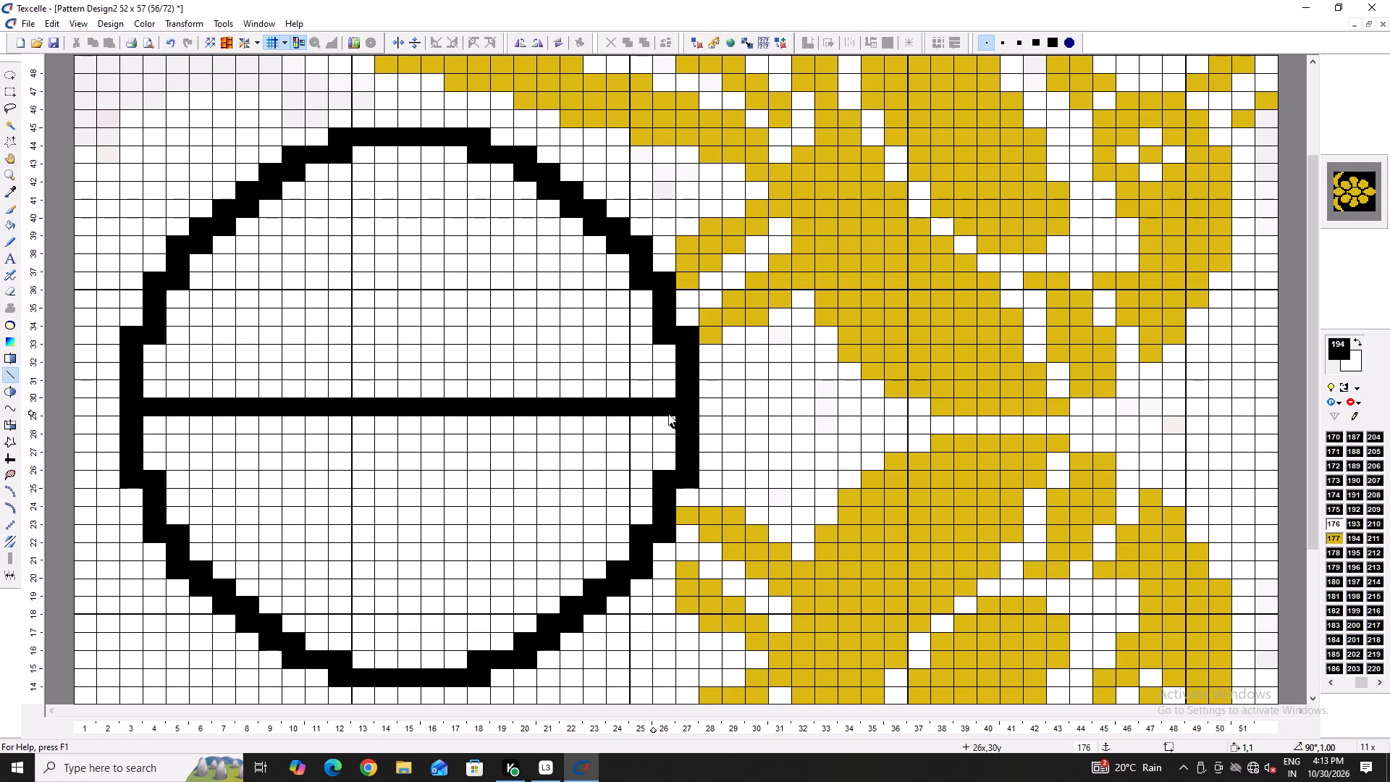
drag(409, 145, 381, 651)
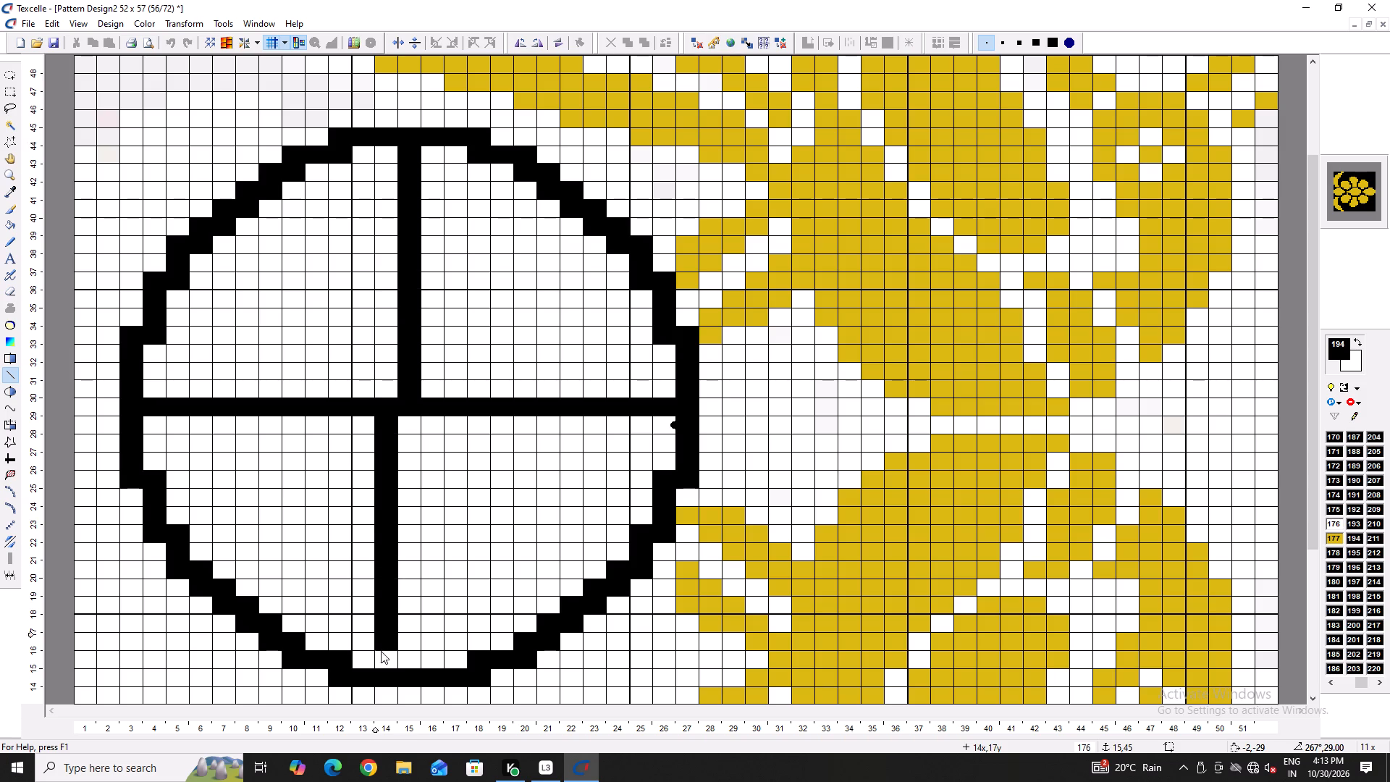
drag(381, 651, 400, 665)
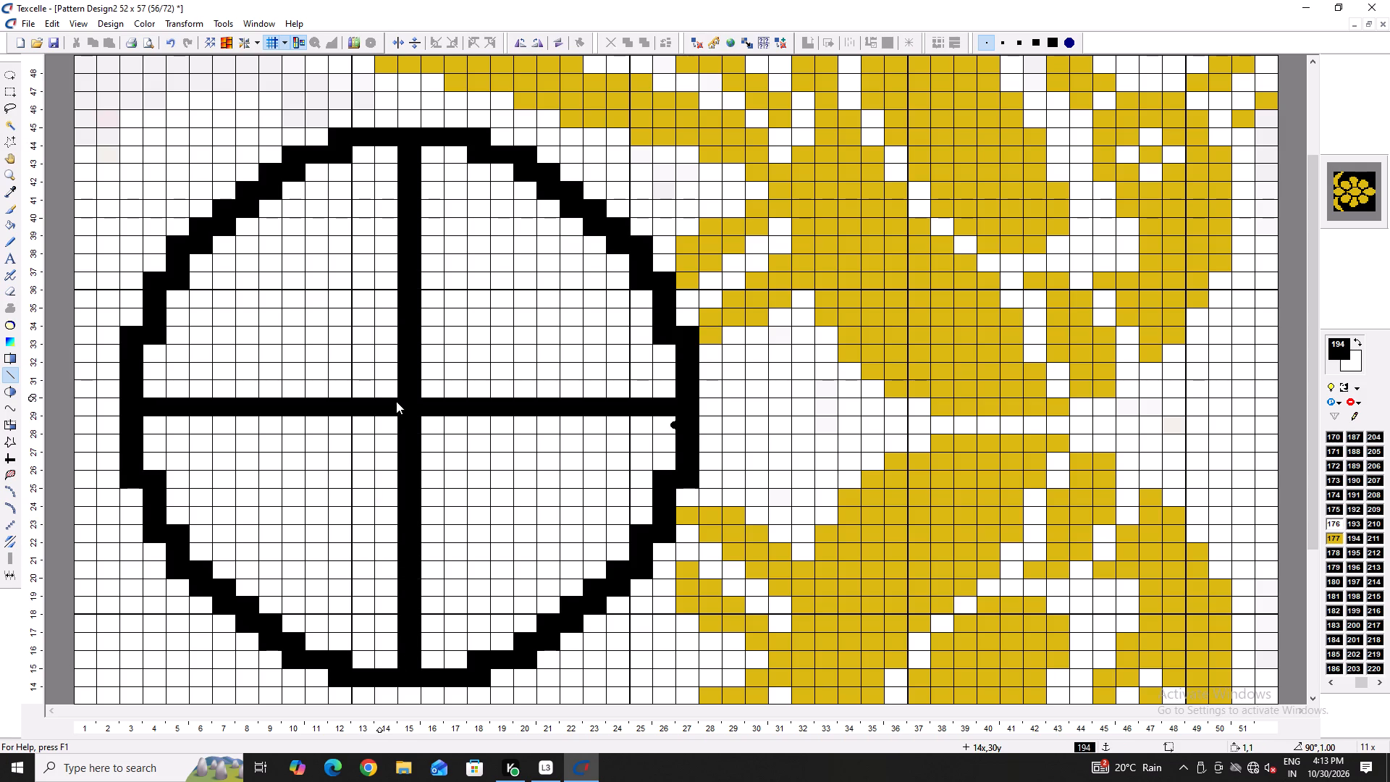
Define palette colour 195 as a medium blue from page 22 of the Extended Printer Book.
ctrl+scroll(396, 403, down, 2)
ctrl+scroll(500, 349, up, 4)
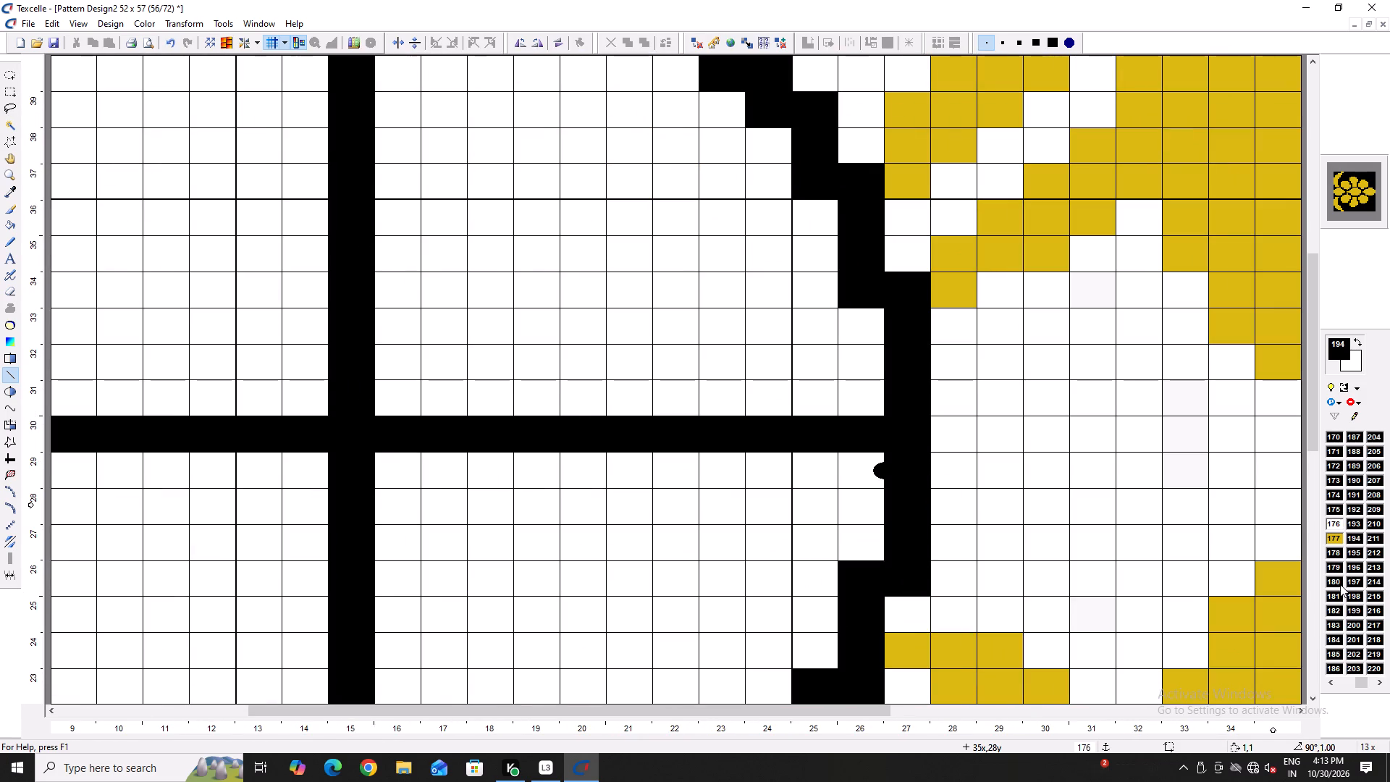
right_click(1352, 552)
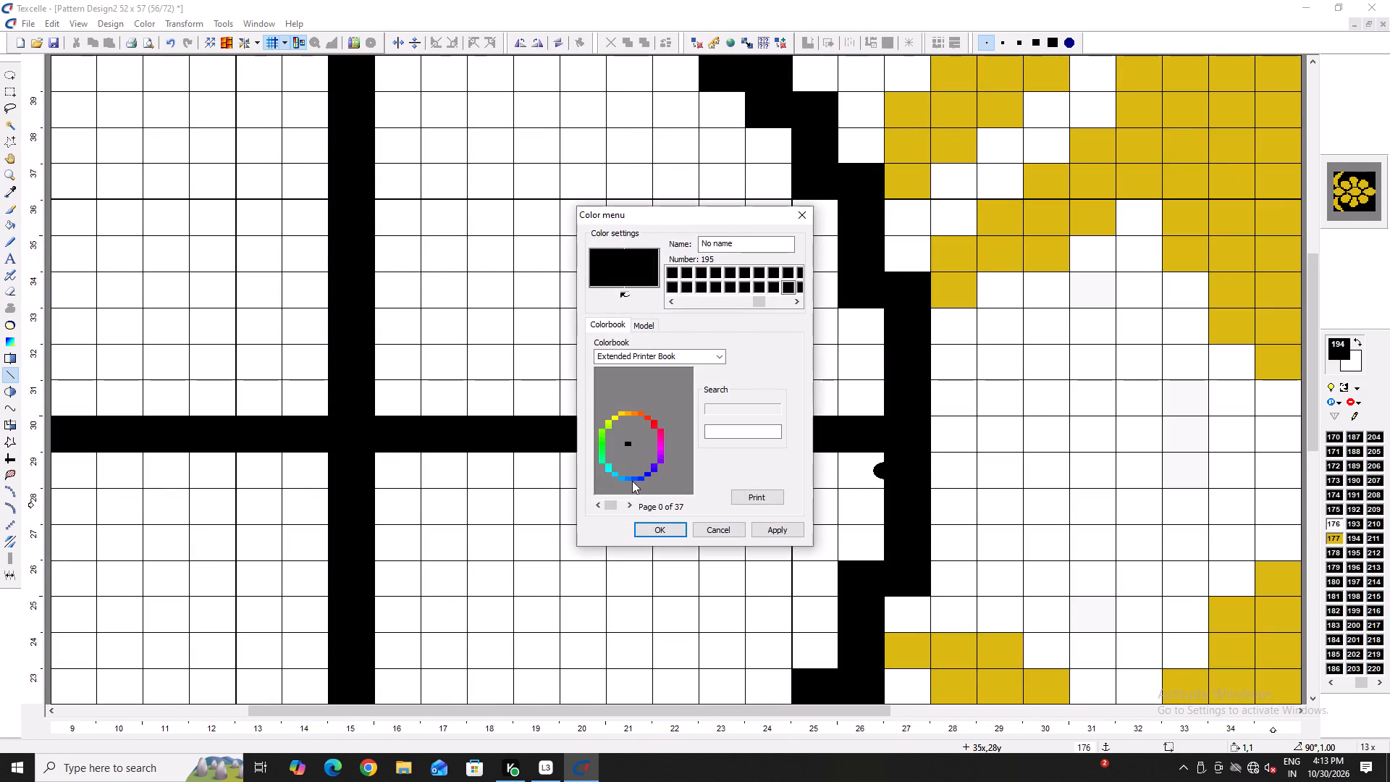
click(631, 481)
click(628, 476)
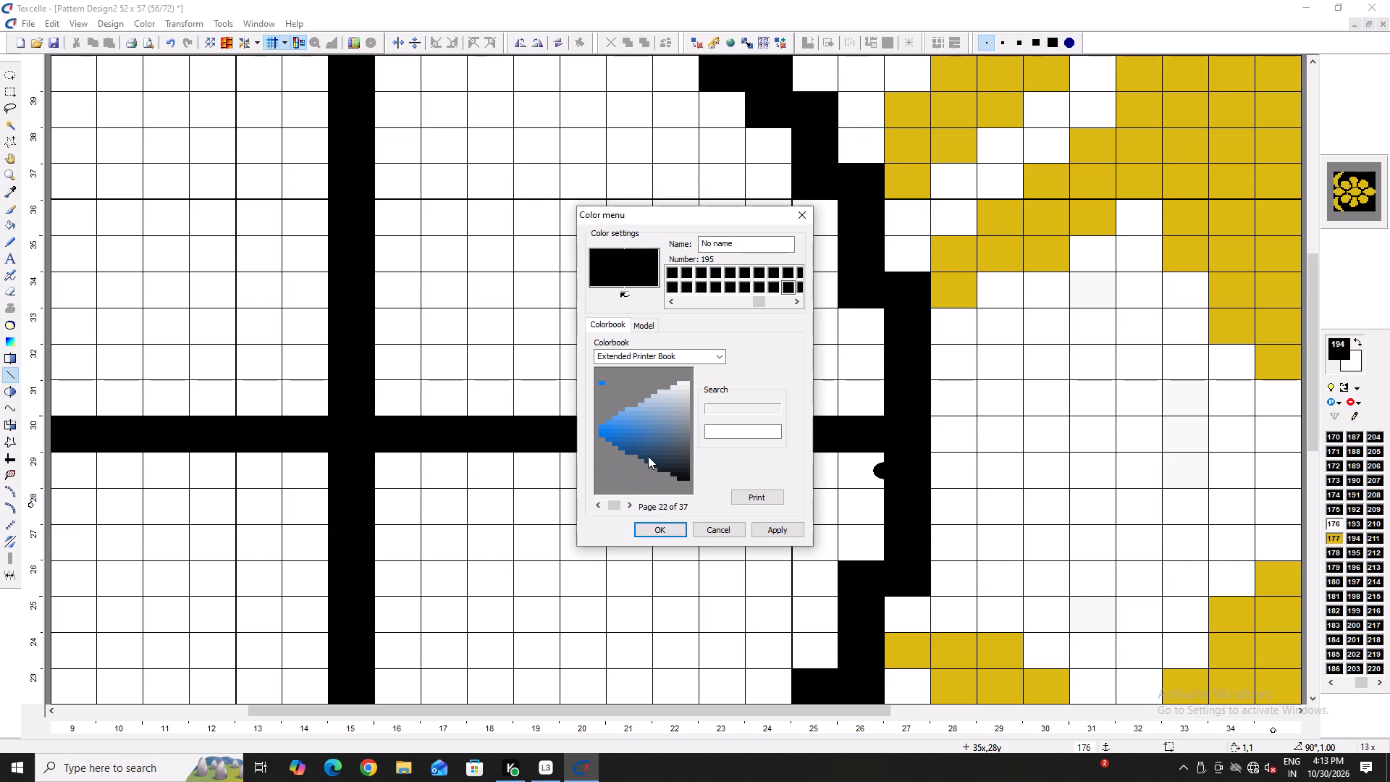
click(628, 429)
click(626, 430)
click(655, 534)
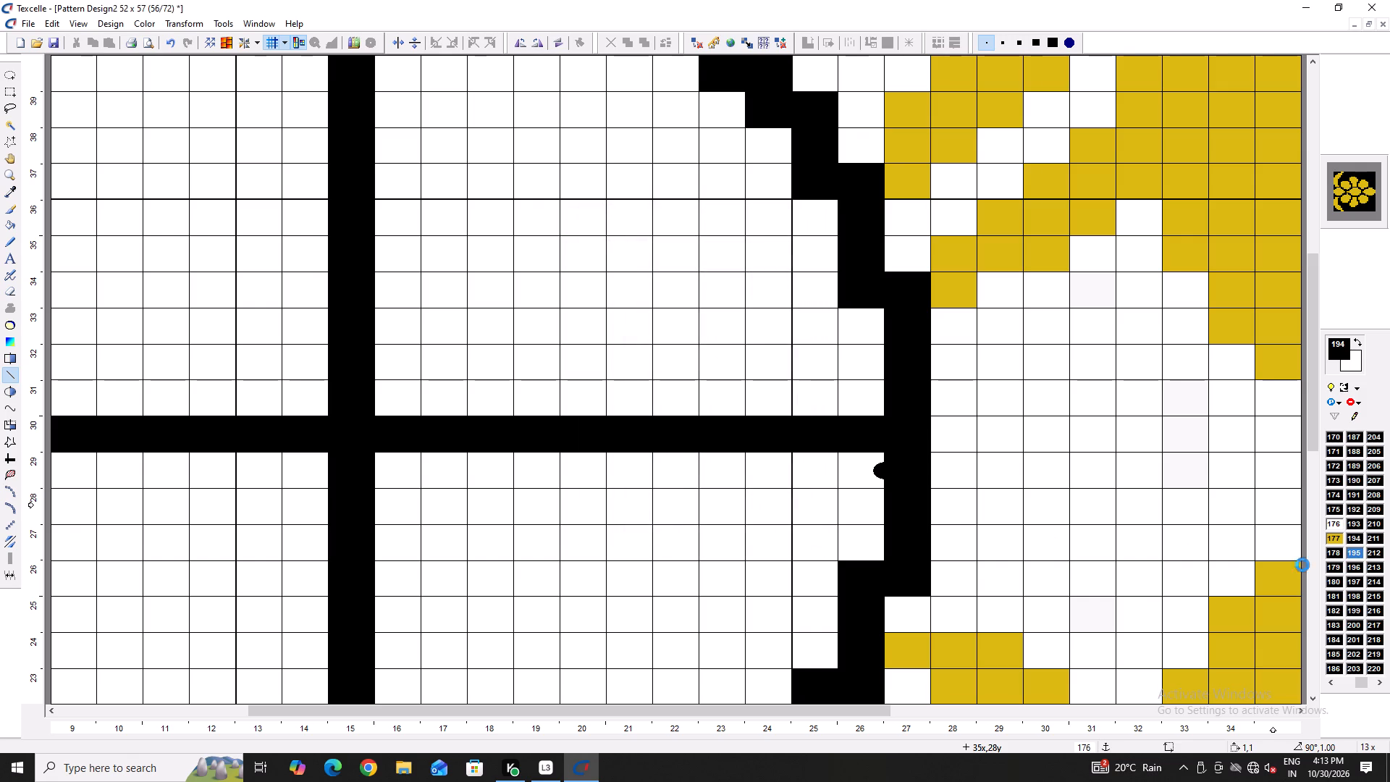
Paint a five-cell vertical strip in blue colour 195 in column 14, rows 28 to 32, beside the cross's centre.
click(1355, 555)
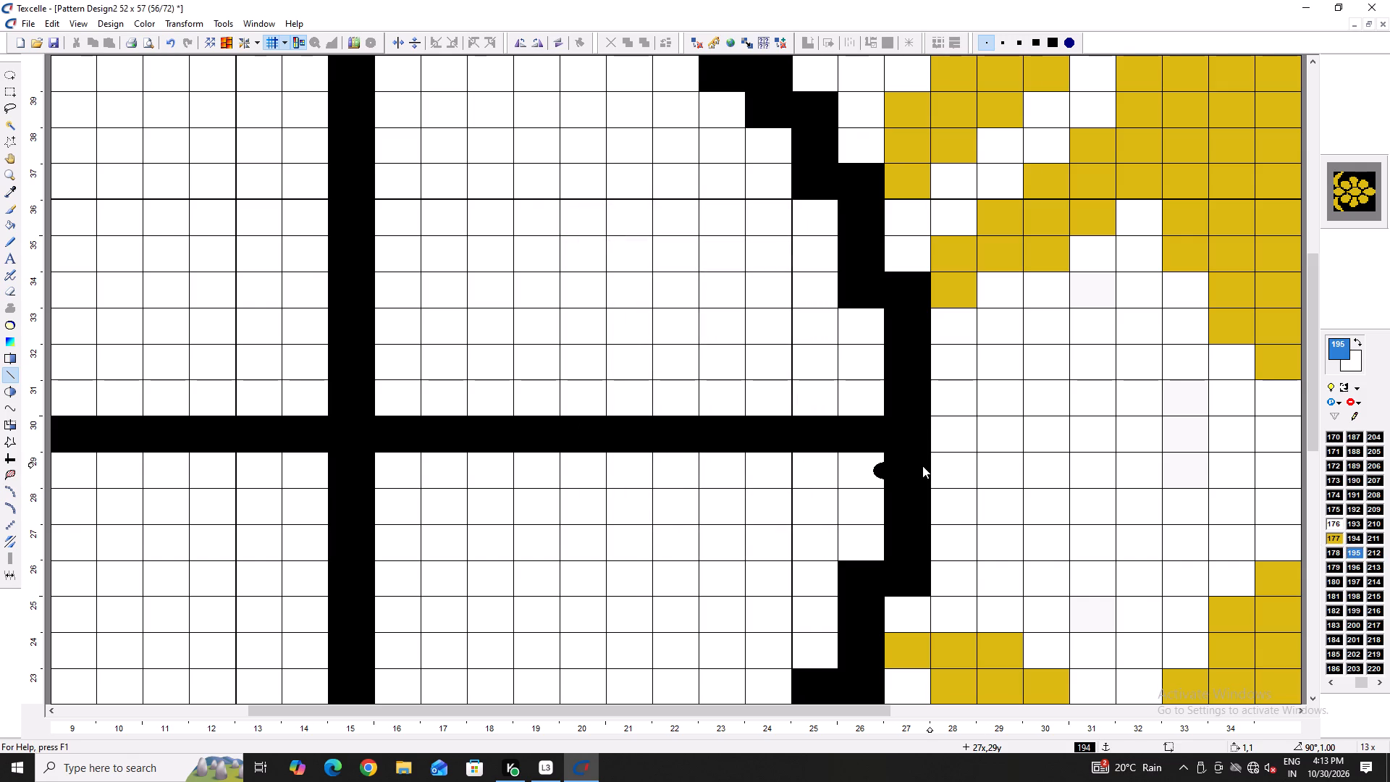
key(Left)
ctrl+scroll(860, 353, down, 1)
click(528, 349)
click(528, 354)
drag(528, 356, 529, 384)
click(529, 386)
click(528, 390)
click(528, 395)
drag(526, 415, 523, 455)
click(523, 455)
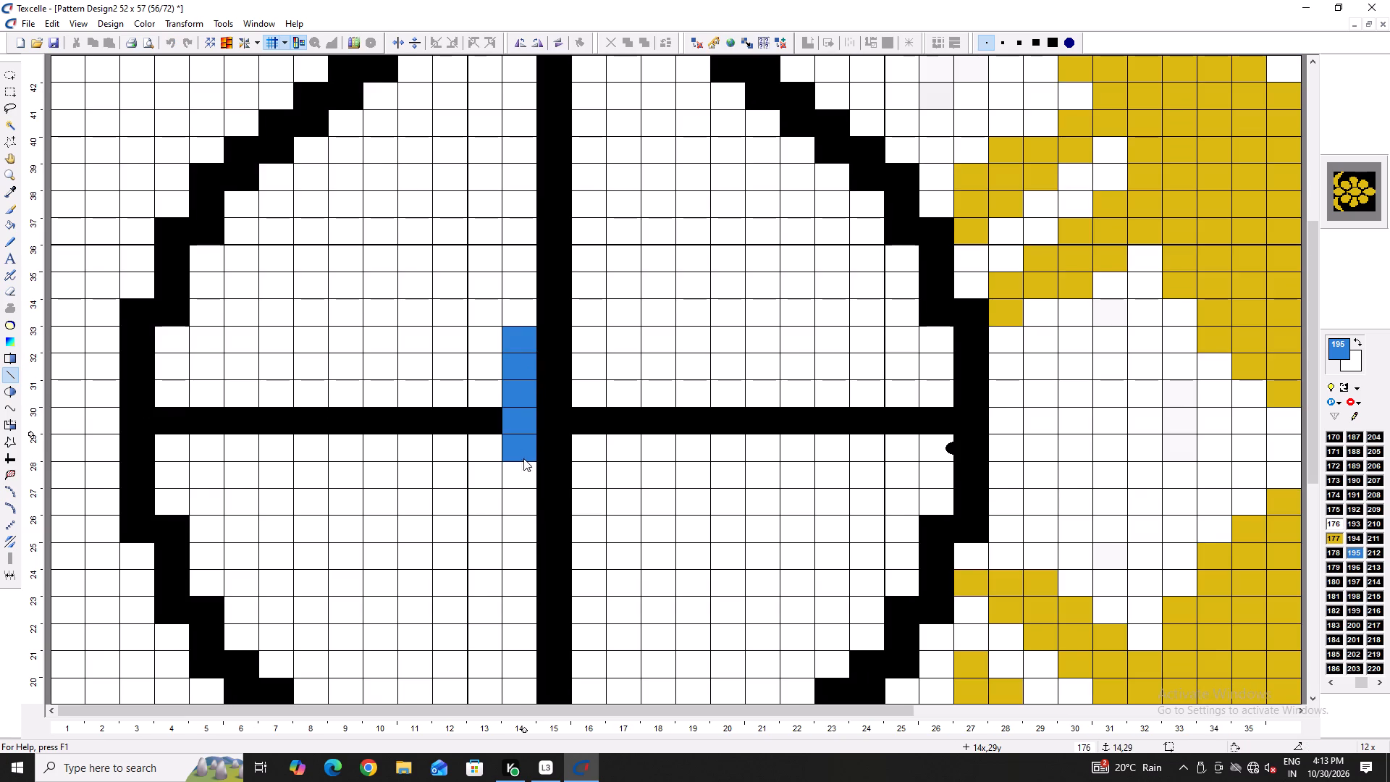
click(526, 471)
drag(526, 474, 526, 483)
key(x)
right_click(519, 331)
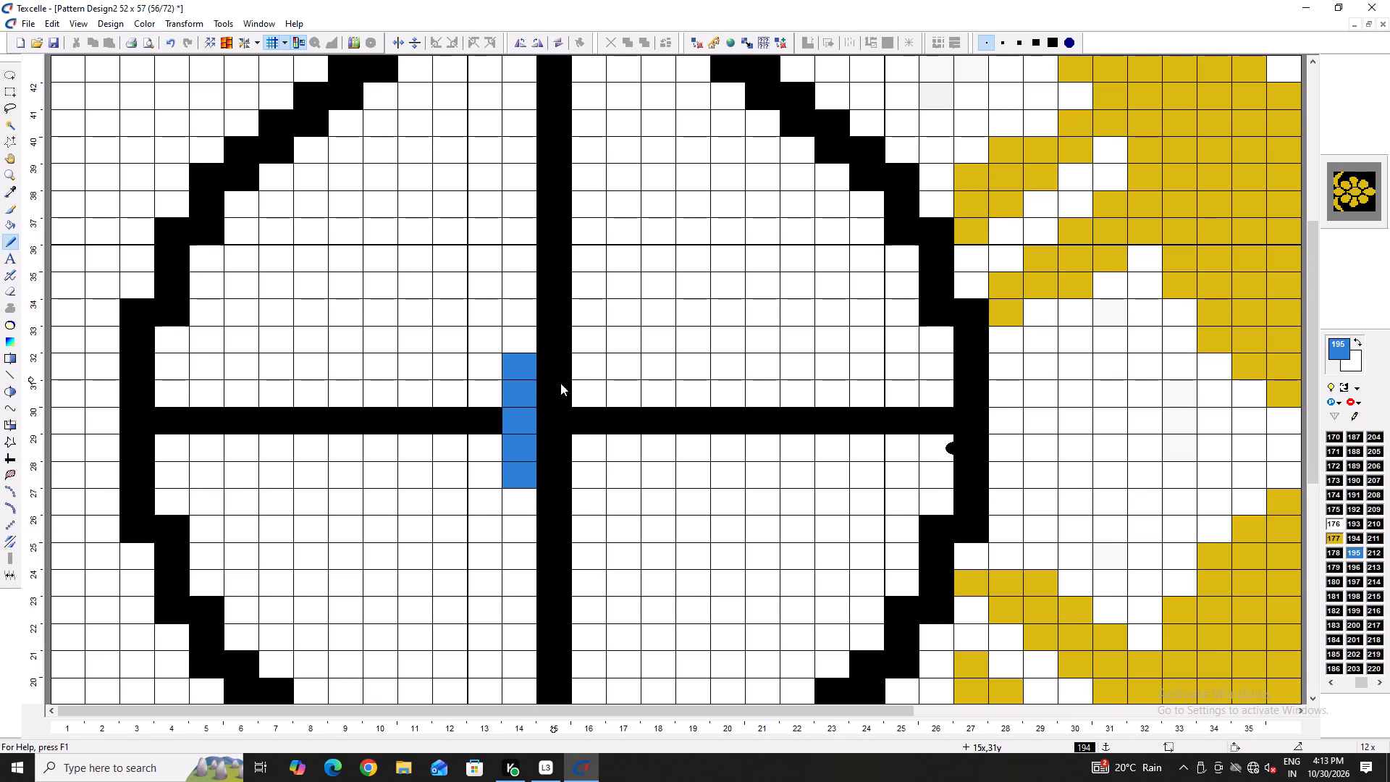
Widen the blue strip to three columns over the cross's centre and round it by erasing its four corner cells.
drag(564, 358, 560, 477)
click(560, 477)
drag(577, 372, 576, 458)
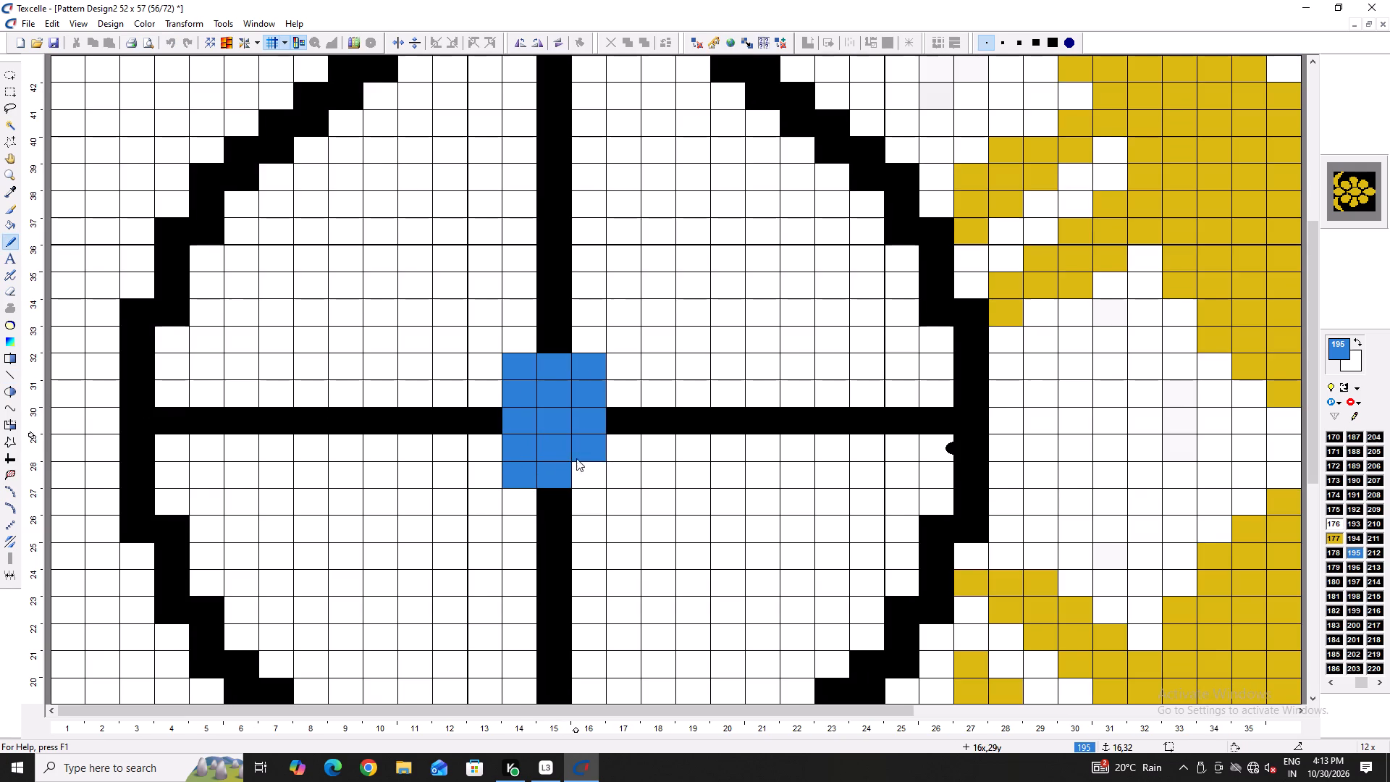
drag(576, 458, 581, 474)
click(581, 474)
right_click(518, 359)
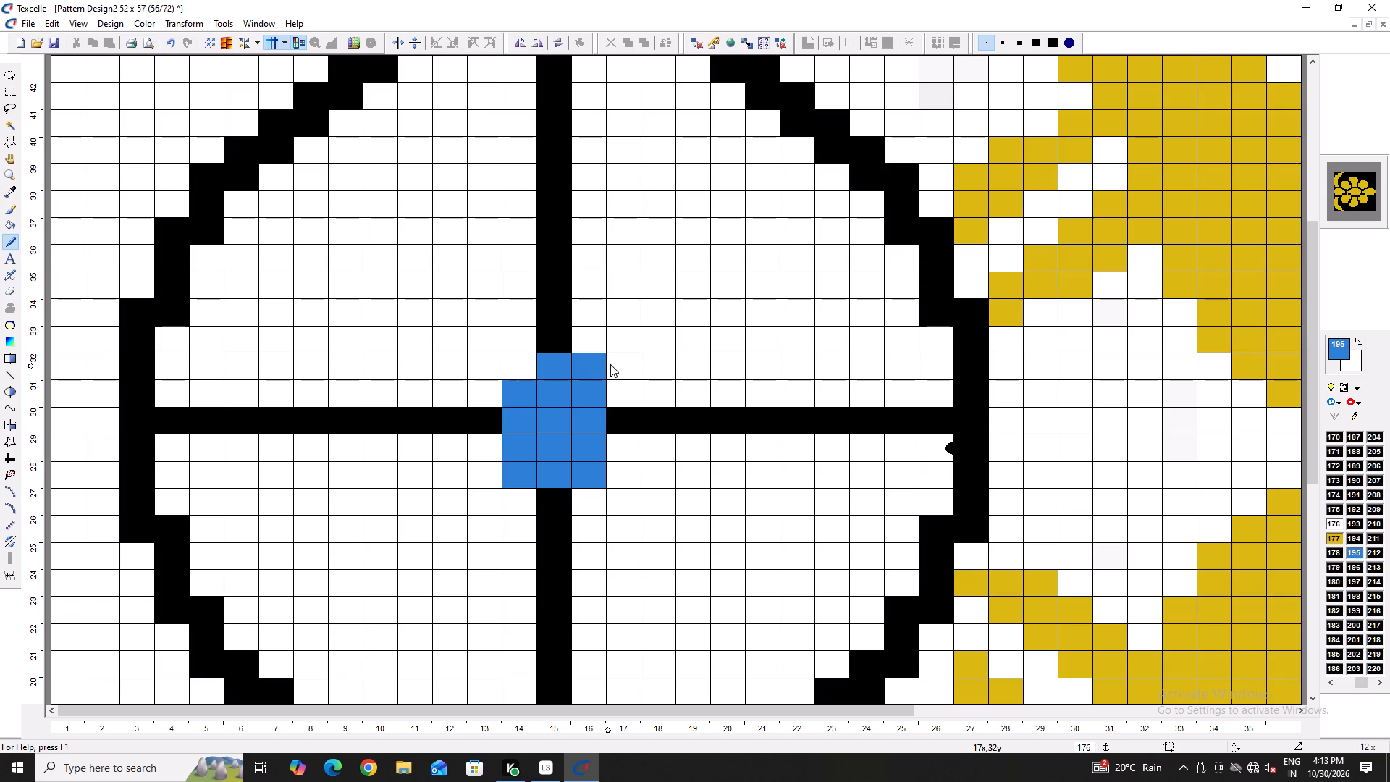
right_click(591, 364)
right_click(513, 481)
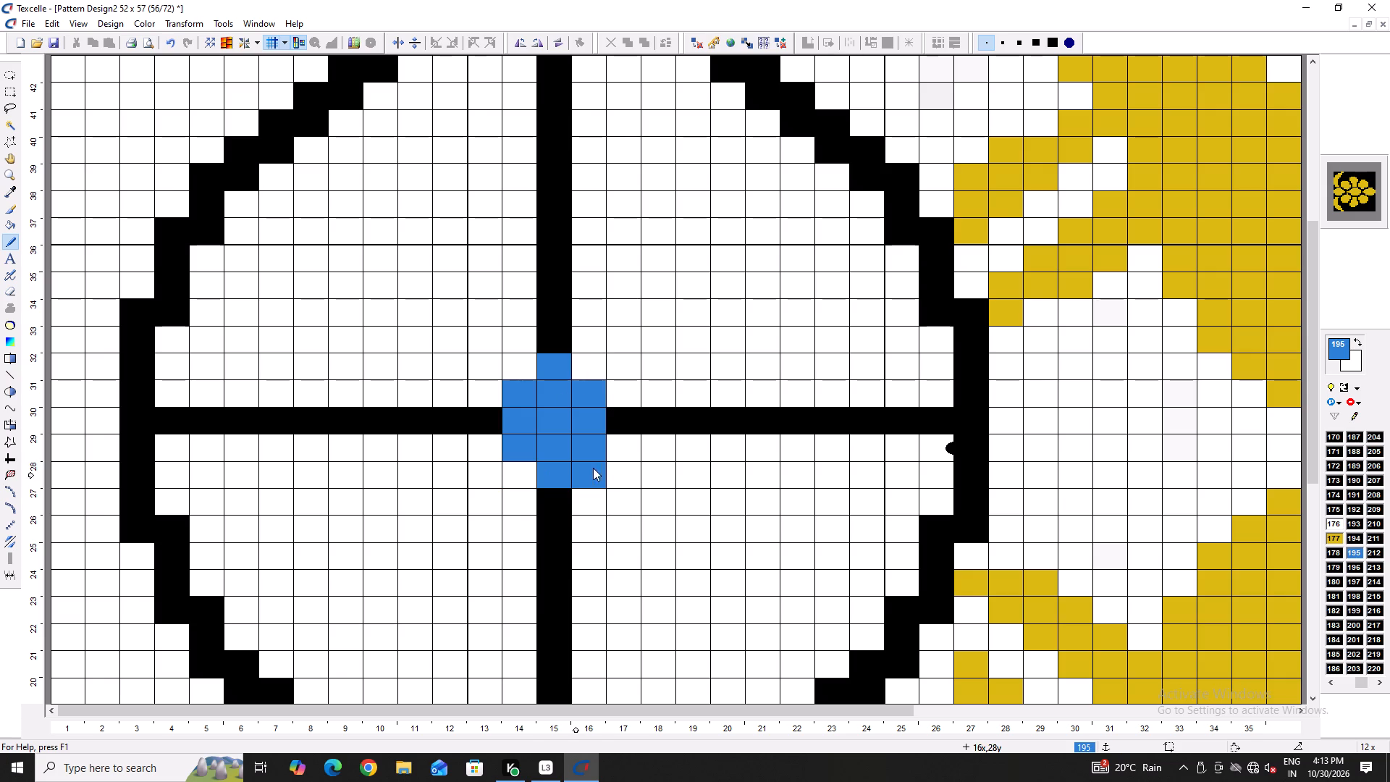
right_click(599, 468)
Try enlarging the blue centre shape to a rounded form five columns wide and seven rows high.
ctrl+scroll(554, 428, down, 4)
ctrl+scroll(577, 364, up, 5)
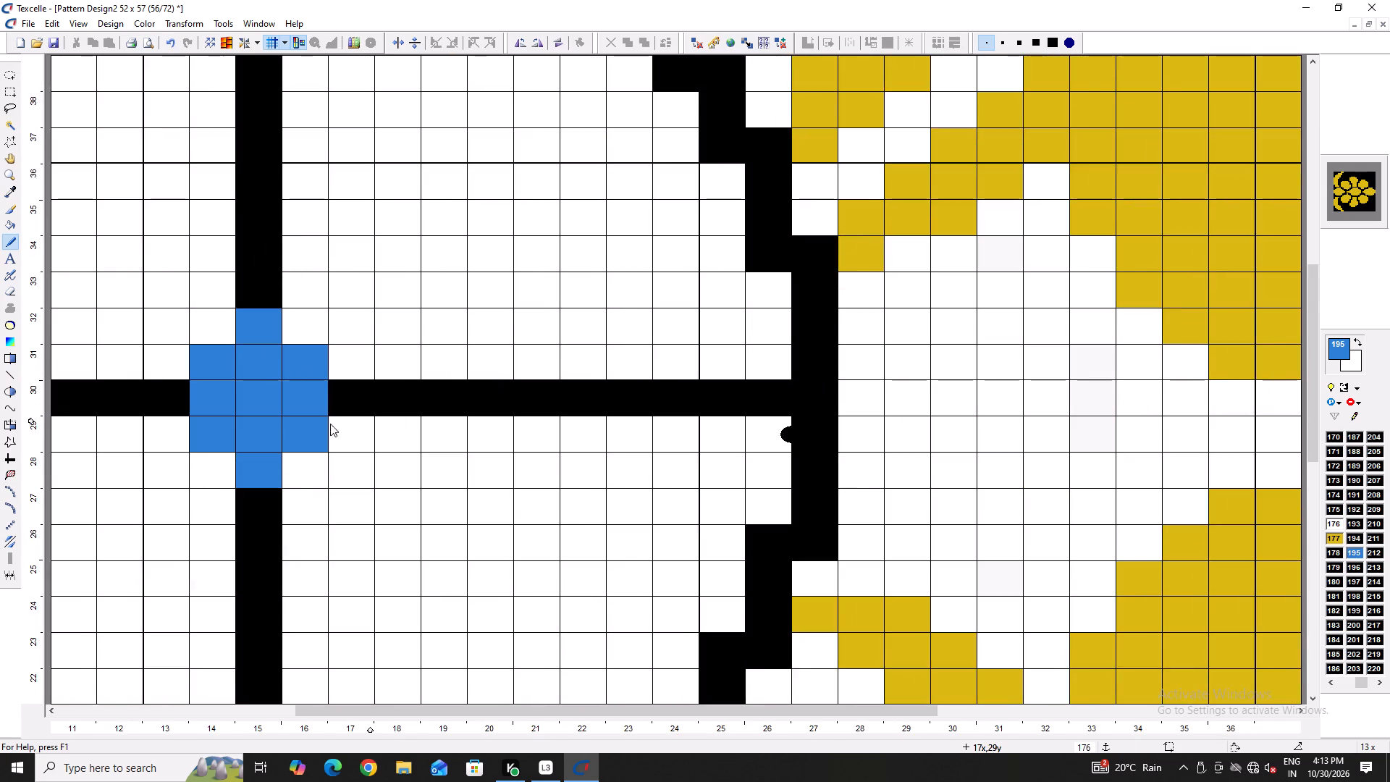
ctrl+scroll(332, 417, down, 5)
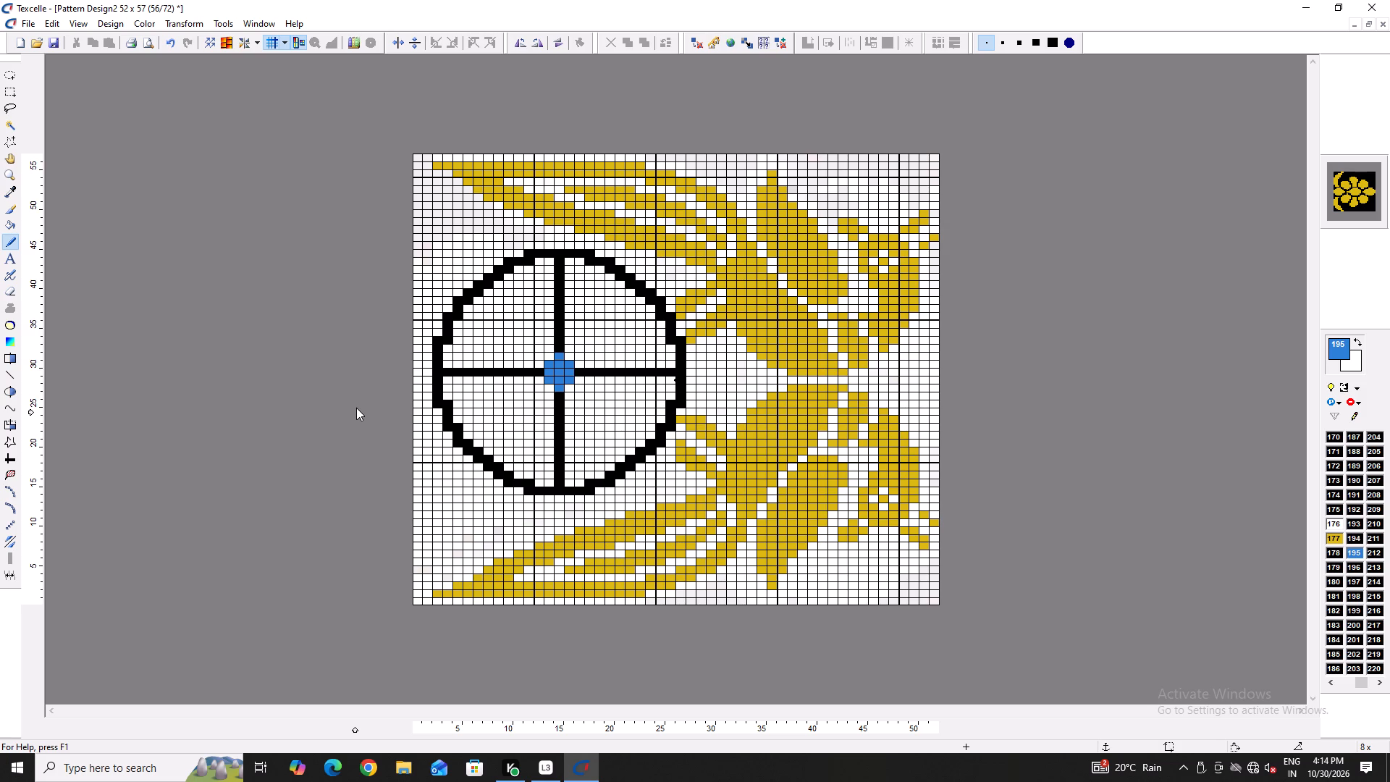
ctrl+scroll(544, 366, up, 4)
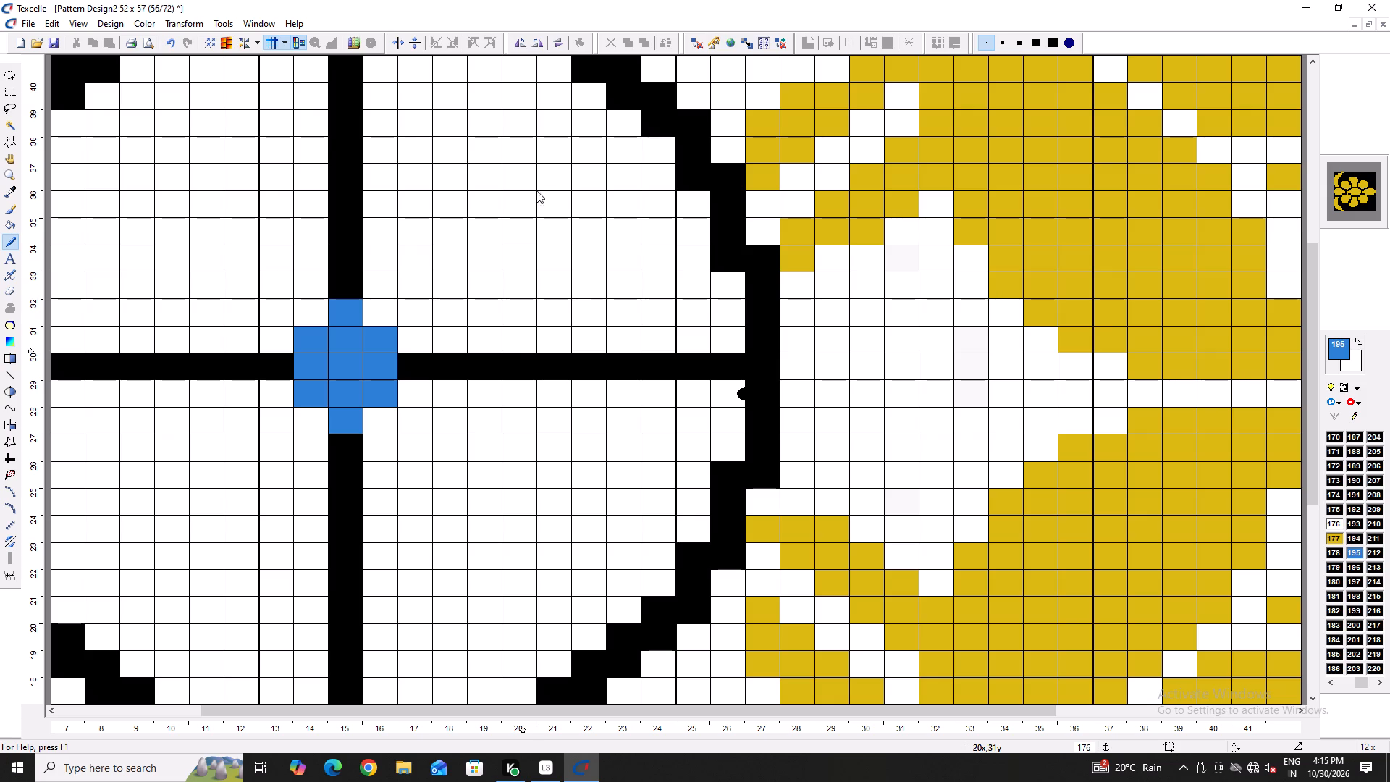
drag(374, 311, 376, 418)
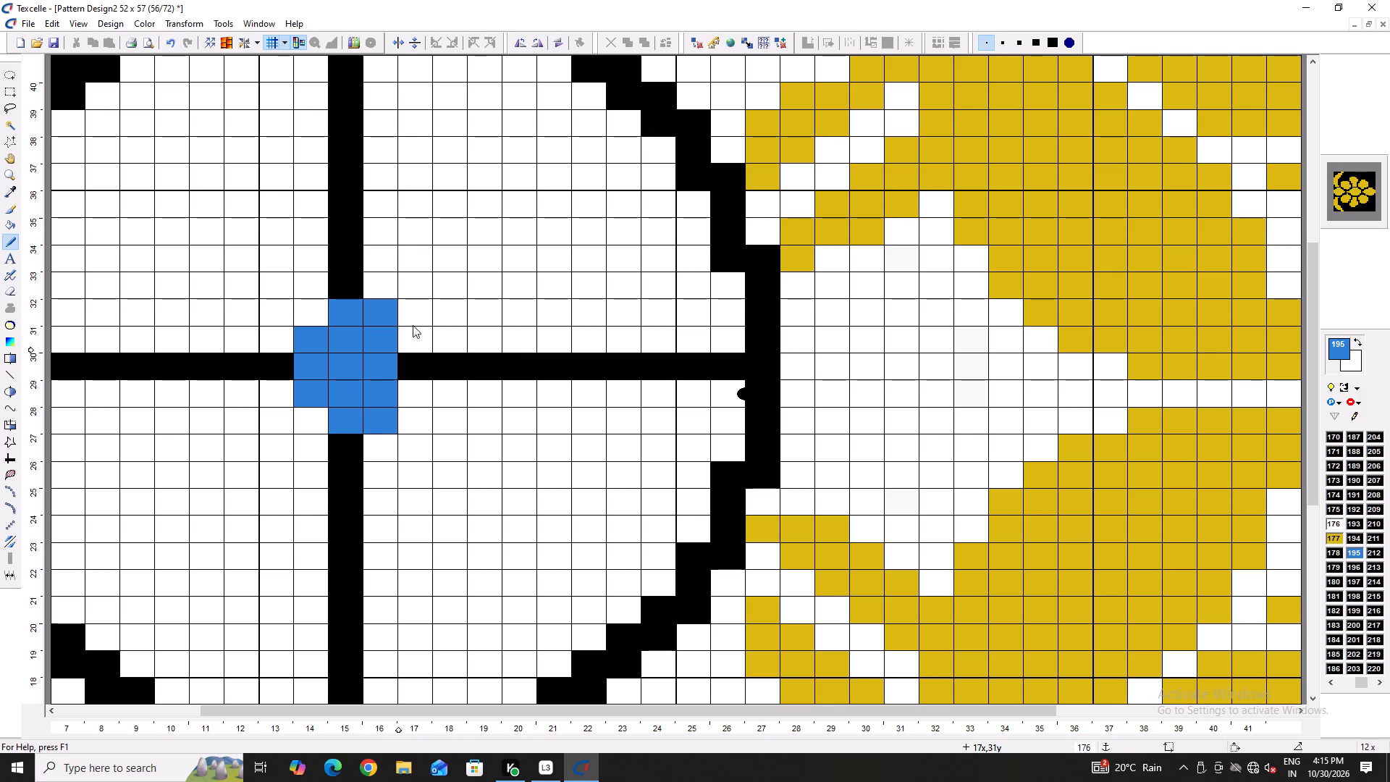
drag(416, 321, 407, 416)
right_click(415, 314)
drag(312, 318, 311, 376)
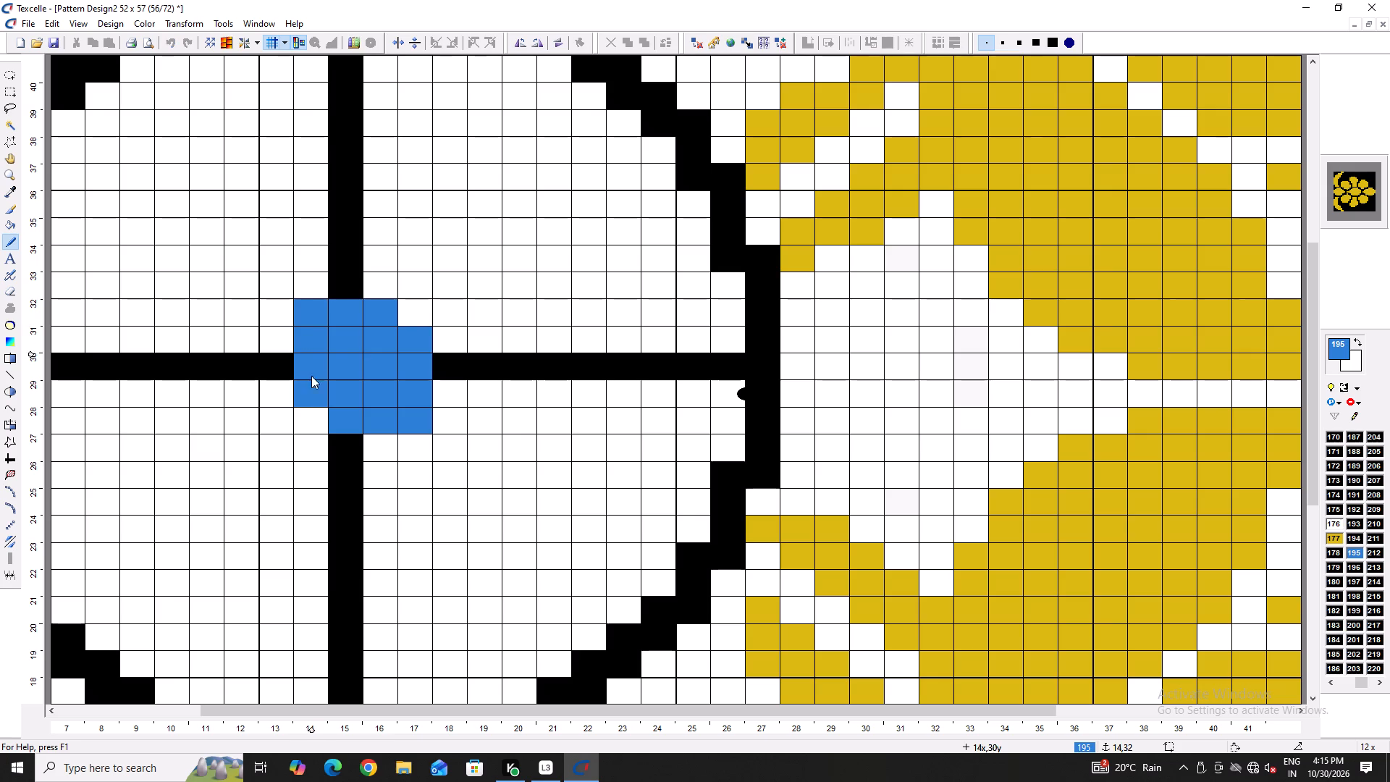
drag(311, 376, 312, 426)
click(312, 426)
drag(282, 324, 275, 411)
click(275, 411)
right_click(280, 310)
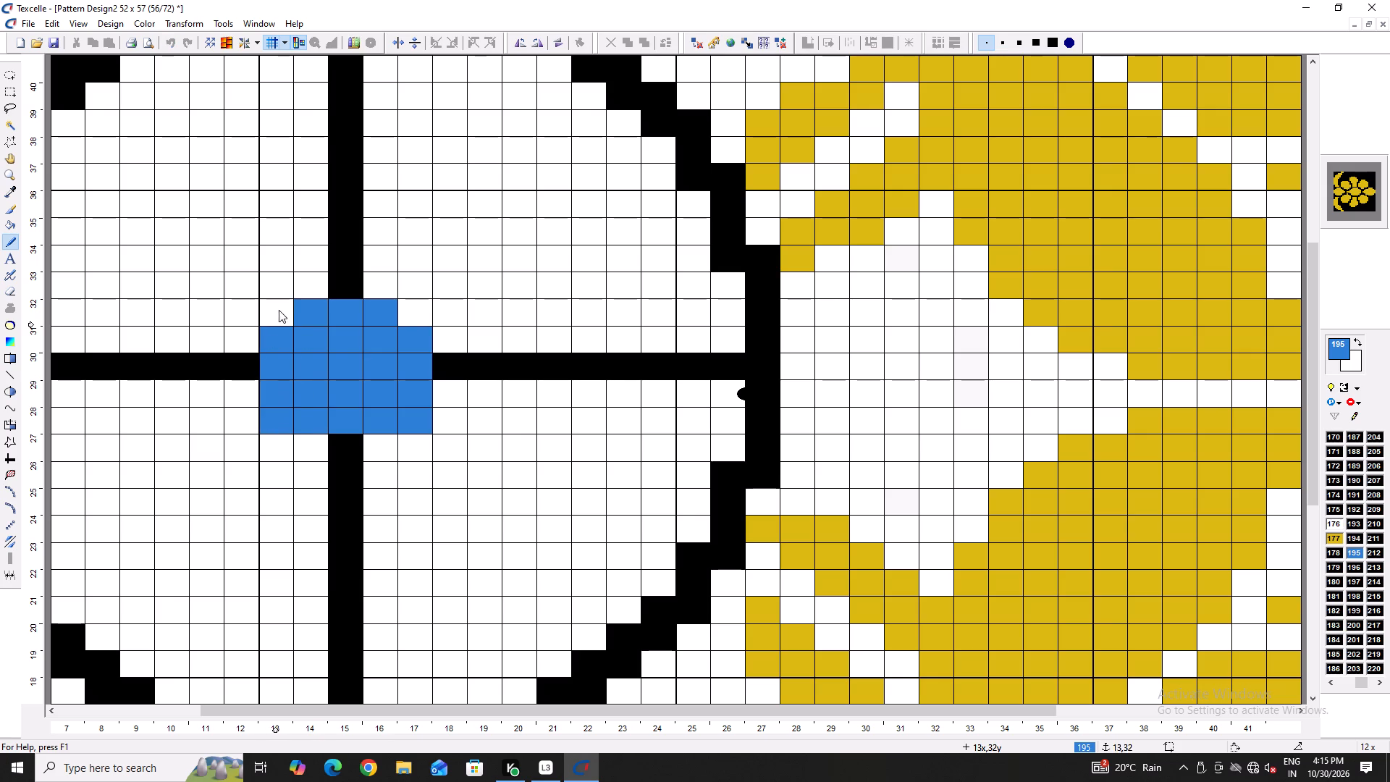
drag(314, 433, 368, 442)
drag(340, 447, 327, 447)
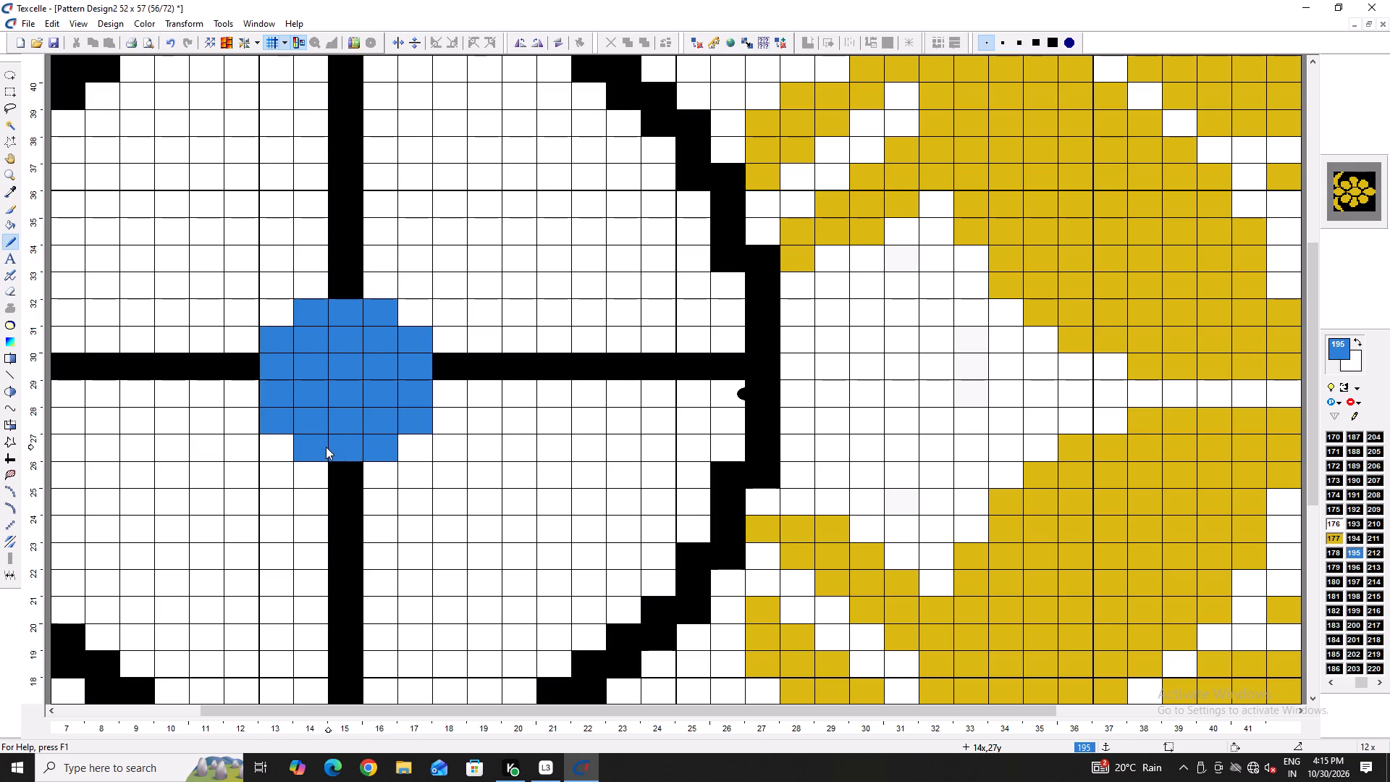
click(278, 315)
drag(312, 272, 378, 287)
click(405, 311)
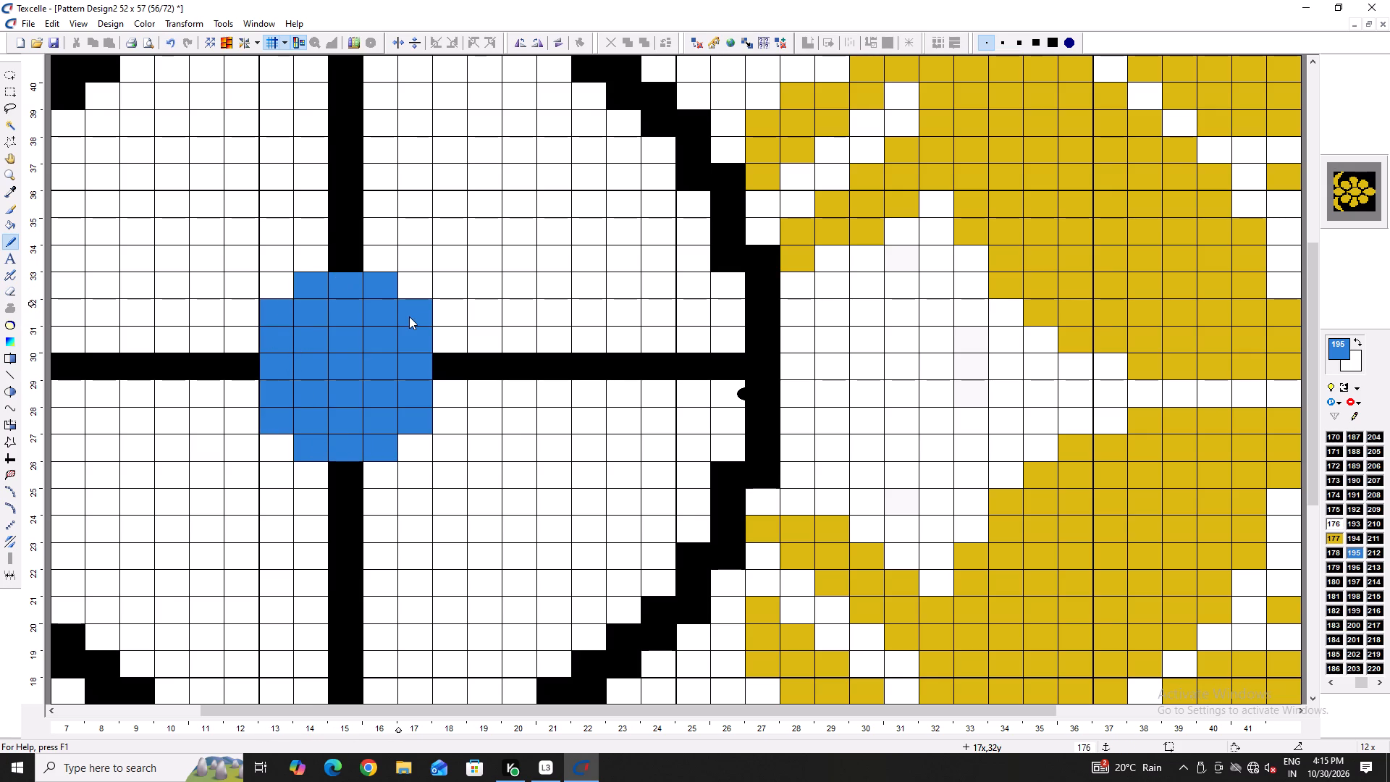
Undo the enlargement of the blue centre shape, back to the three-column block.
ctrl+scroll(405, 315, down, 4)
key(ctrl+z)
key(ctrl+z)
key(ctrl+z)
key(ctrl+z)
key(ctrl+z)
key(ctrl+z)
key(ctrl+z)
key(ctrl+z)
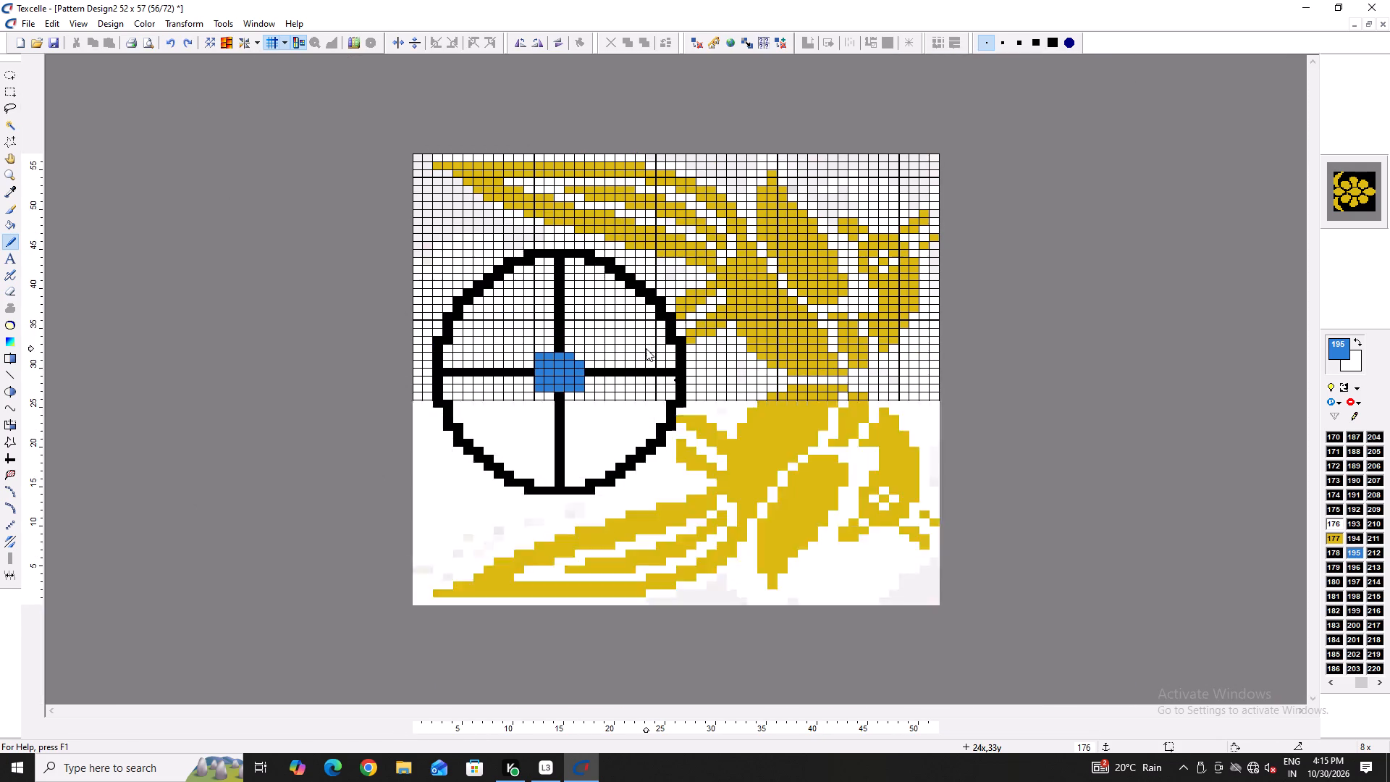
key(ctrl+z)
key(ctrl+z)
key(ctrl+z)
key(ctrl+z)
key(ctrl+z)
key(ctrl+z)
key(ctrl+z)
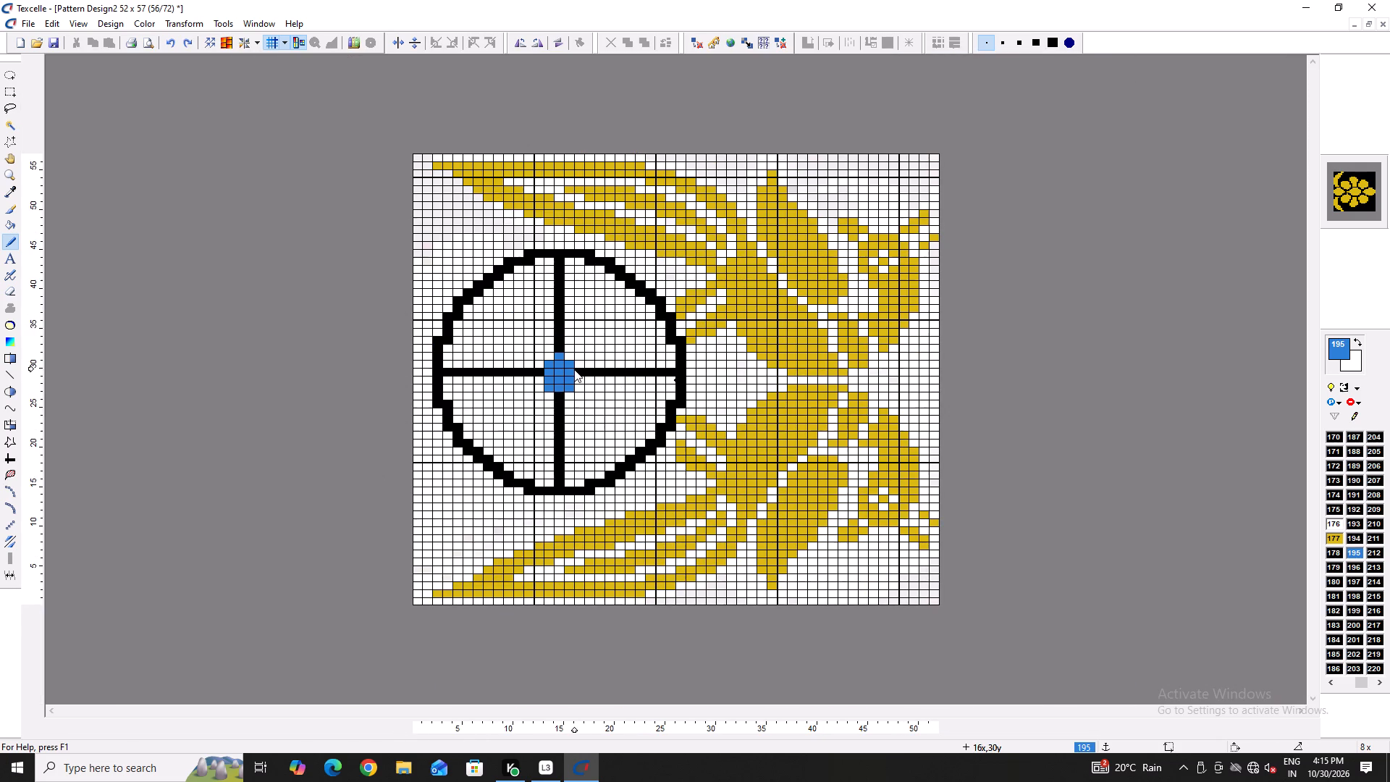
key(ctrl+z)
Erase the top-right, bottom-left and bottom-right corner cells of the blue centre block.
ctrl+scroll(574, 370, up, 5)
right_click(301, 278)
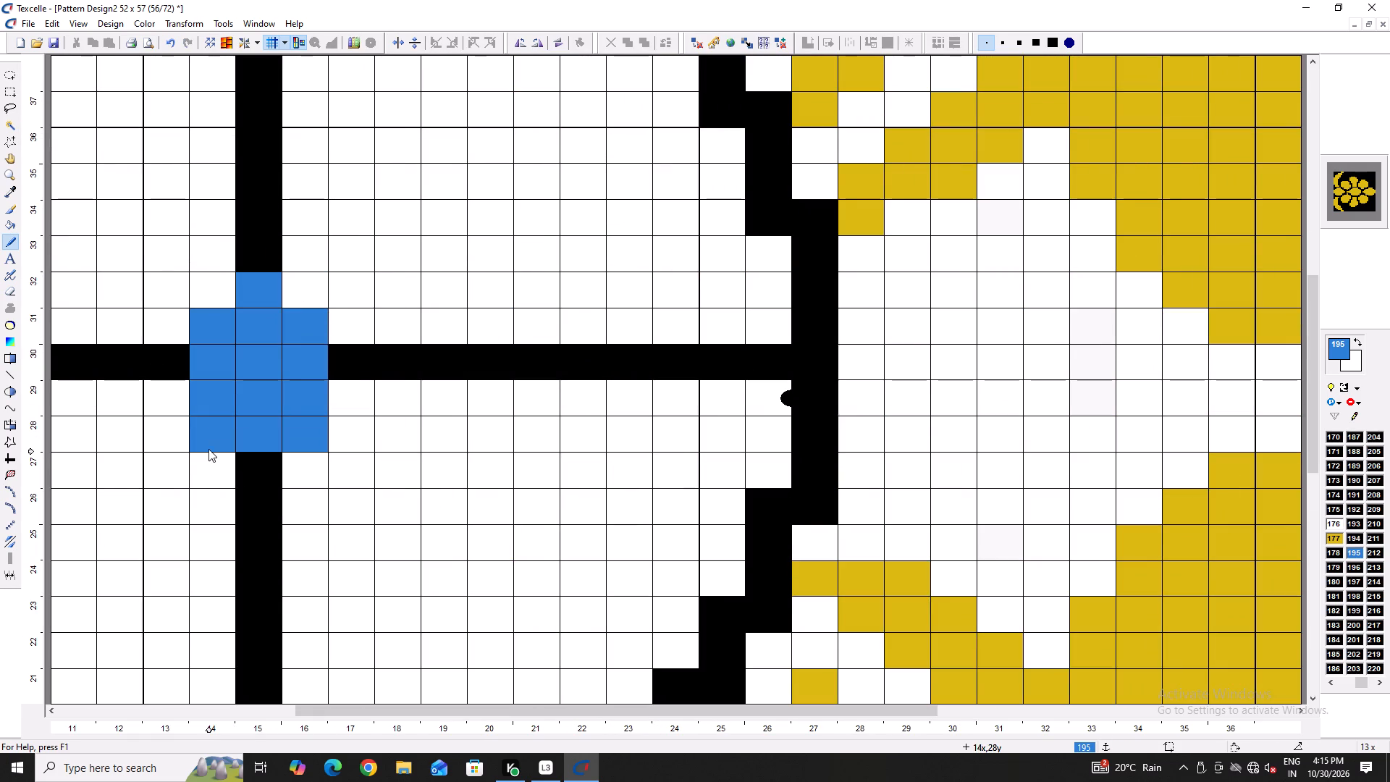
right_click(208, 449)
right_click(298, 446)
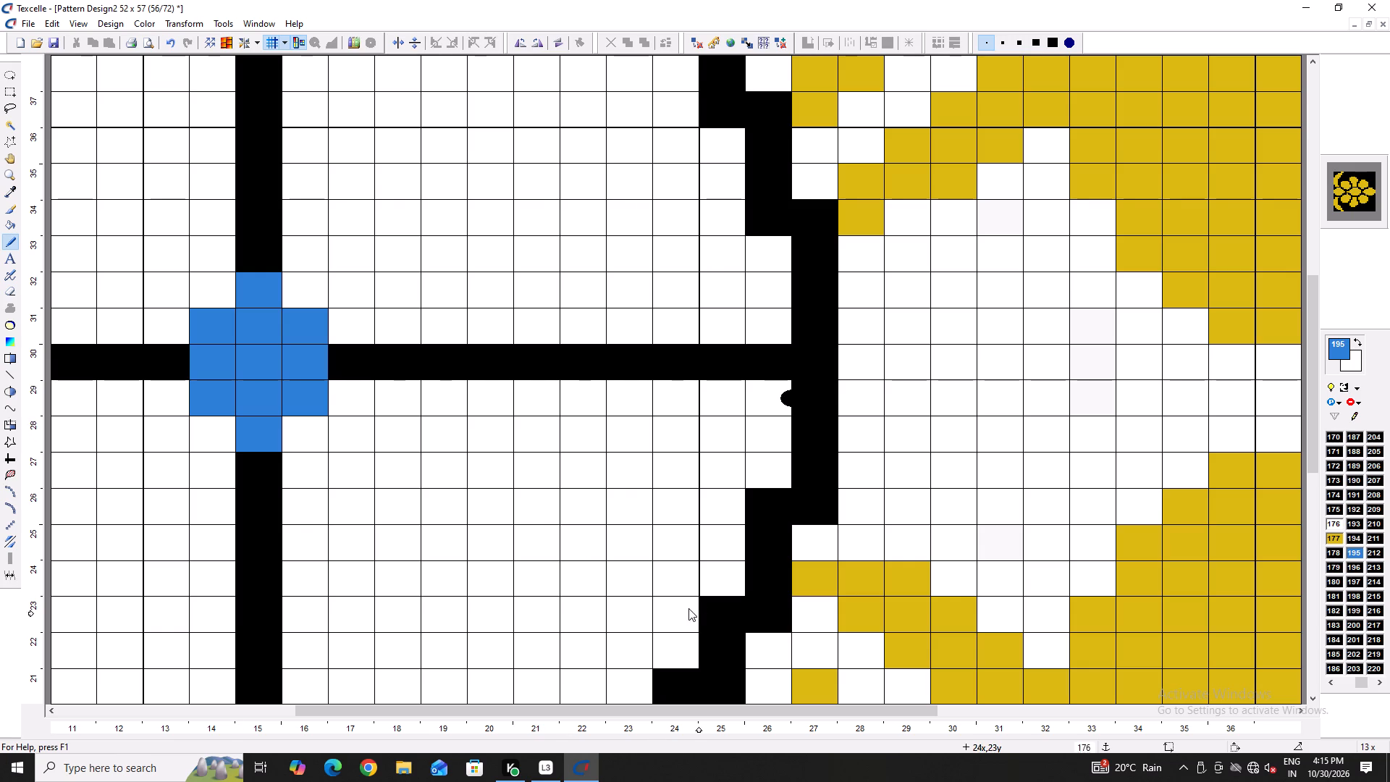
Paint a solid blue patch in the ring's lower-left quadrant, spanning columns 9 to 13 just below the horizontal line.
key(minus)
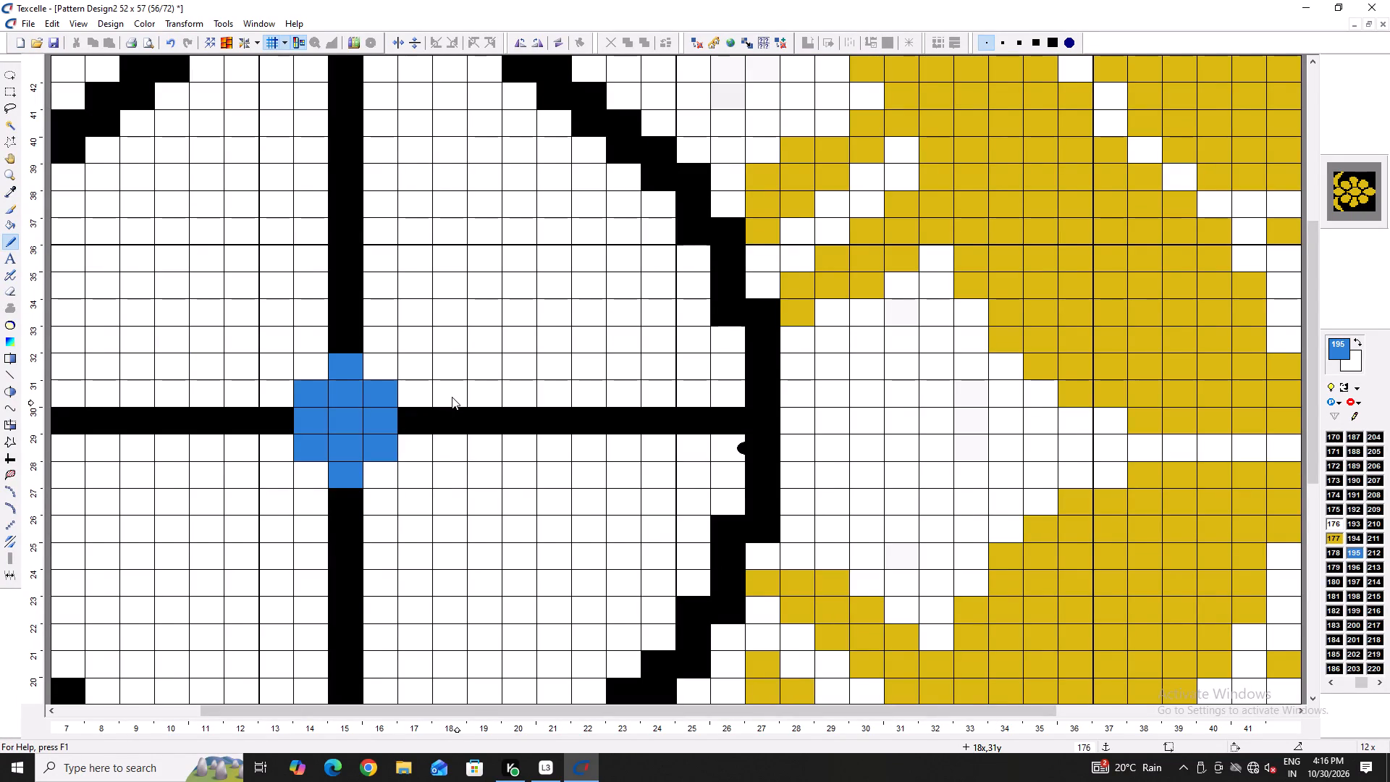
key(Left)
key(Left)
key(minus)
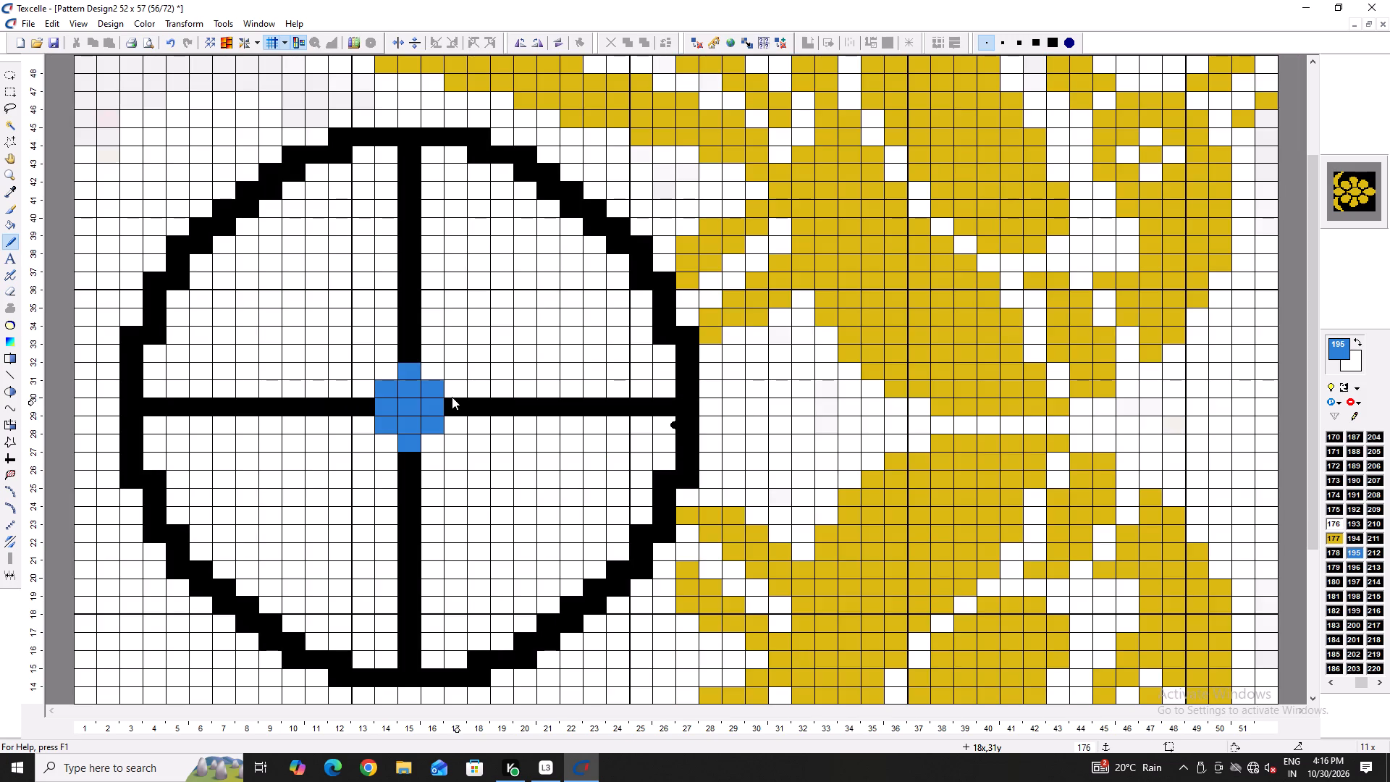
key(Down)
key(plus)
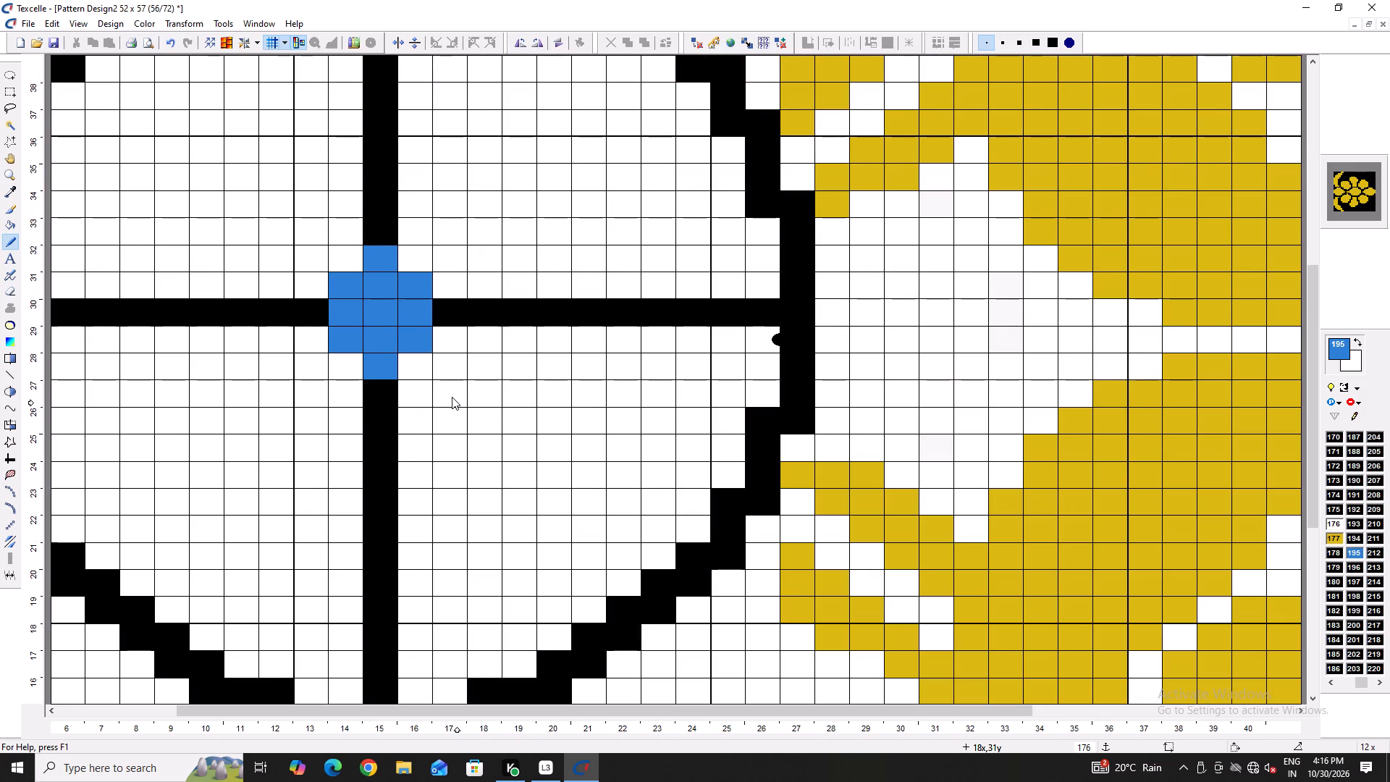
scroll(450, 395, up, 2)
key(Left)
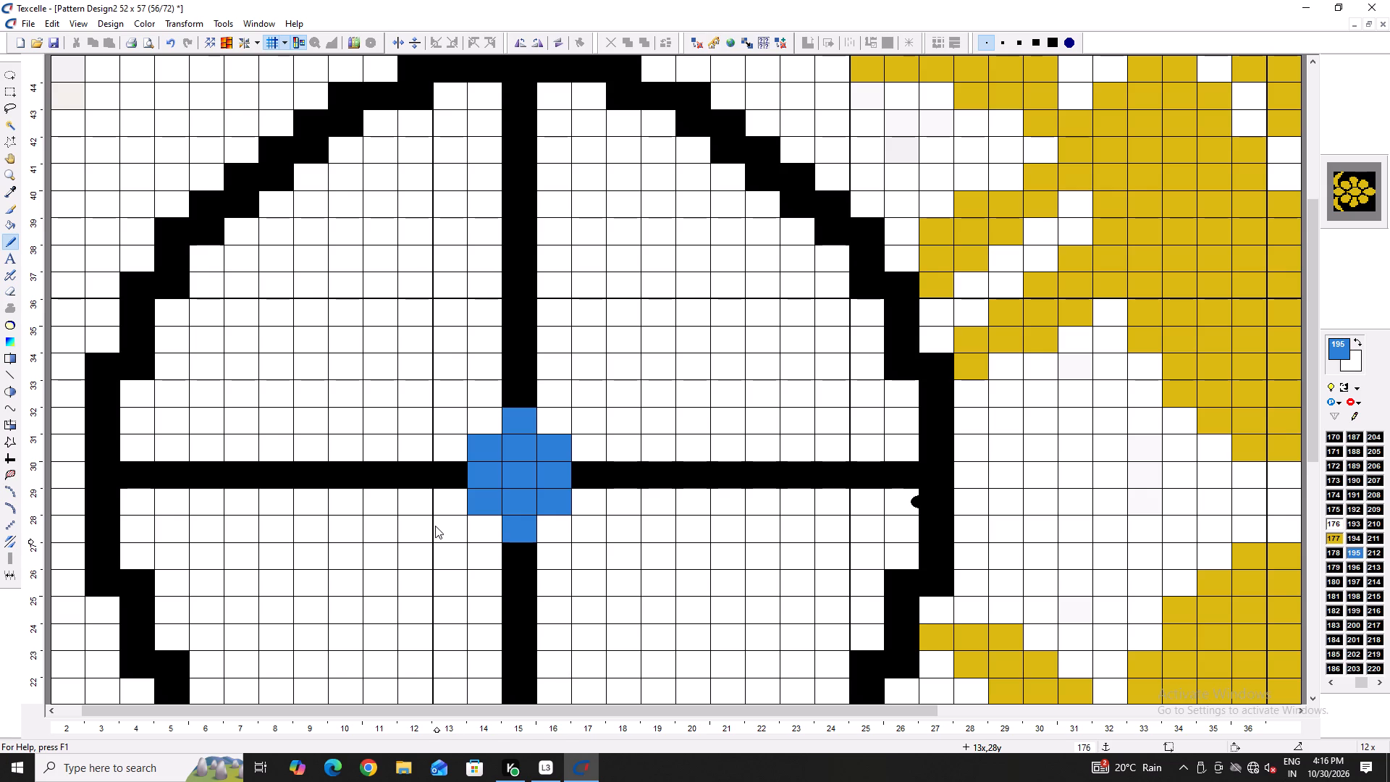
scroll(435, 526, down, 1)
drag(423, 411, 342, 413)
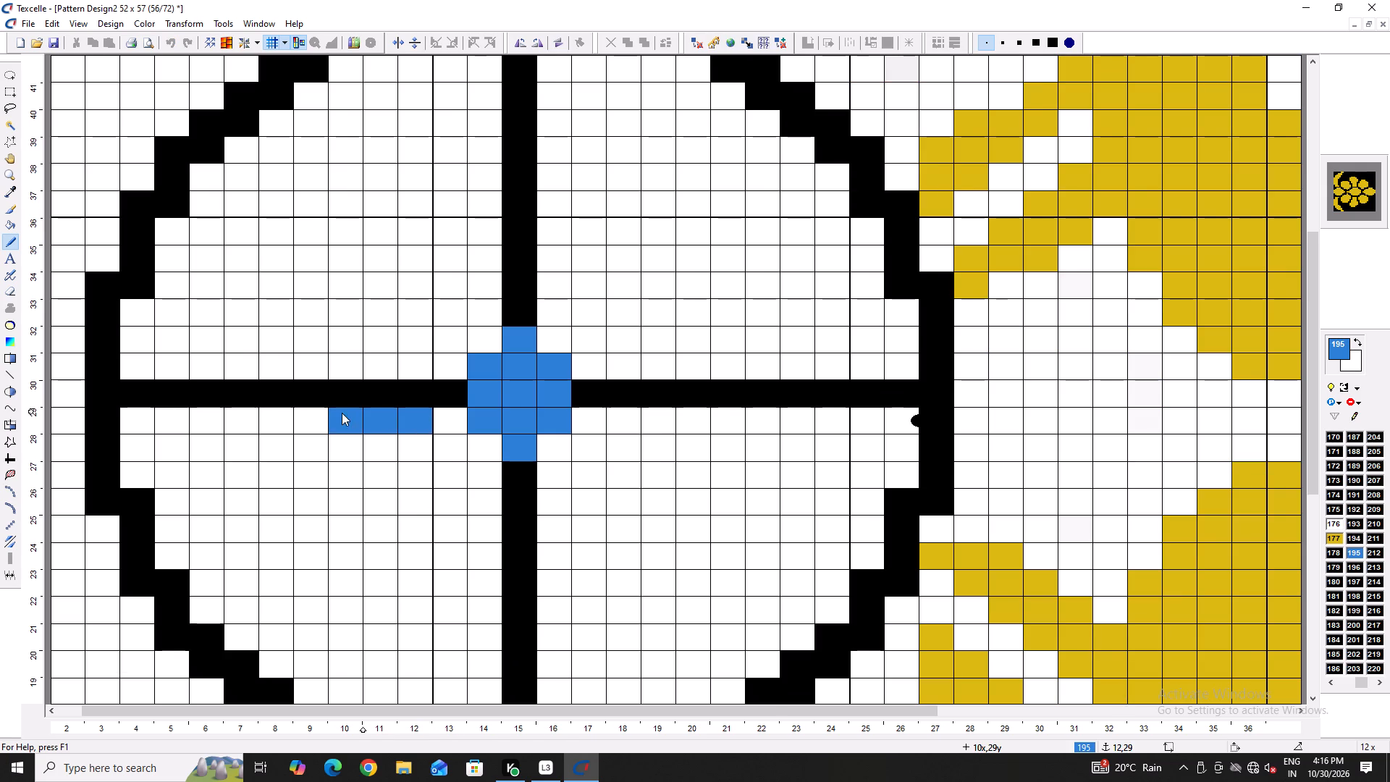
drag(342, 413, 366, 476)
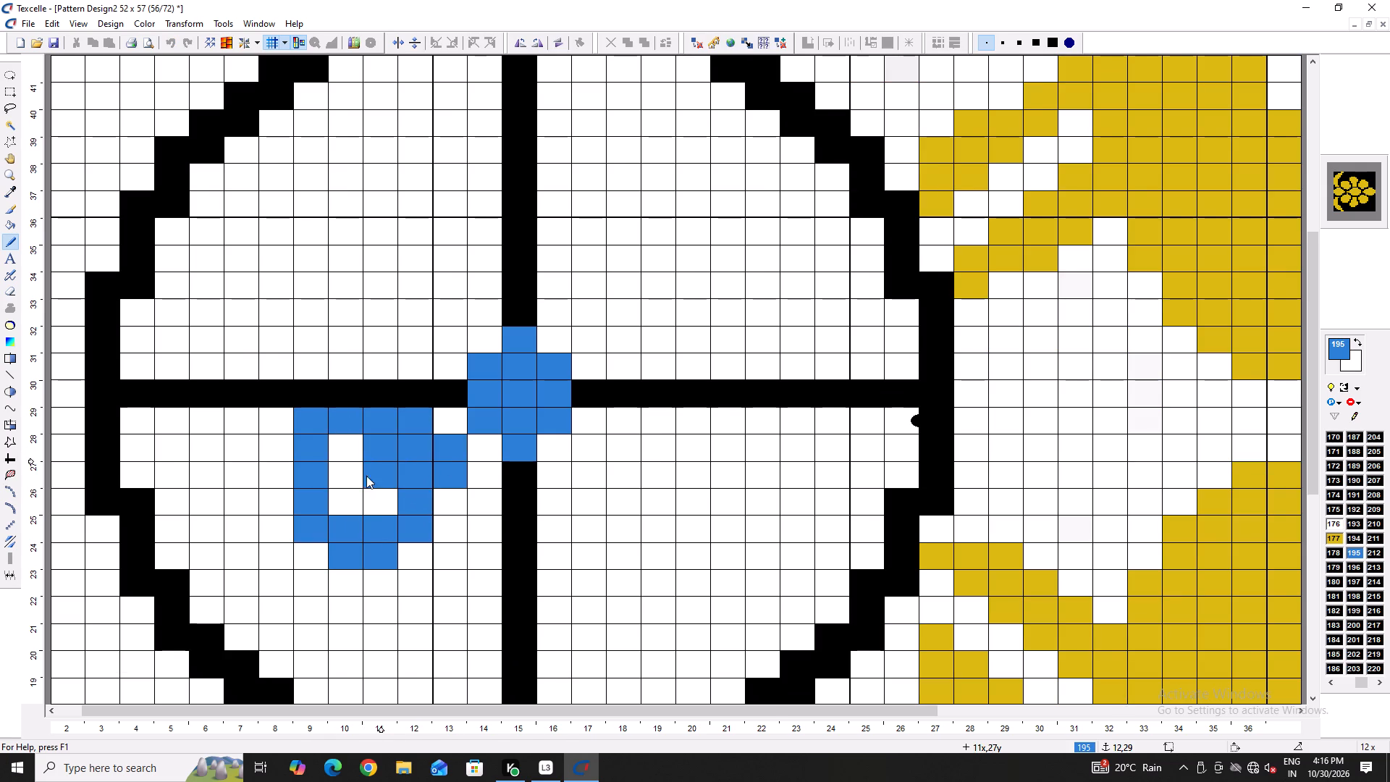
drag(366, 476, 389, 516)
Shape the lower-left blue patch into a rounded five-by-five form, erasing its lowest row and left corners and adding a right-edge cell.
right_drag(421, 569, 355, 560)
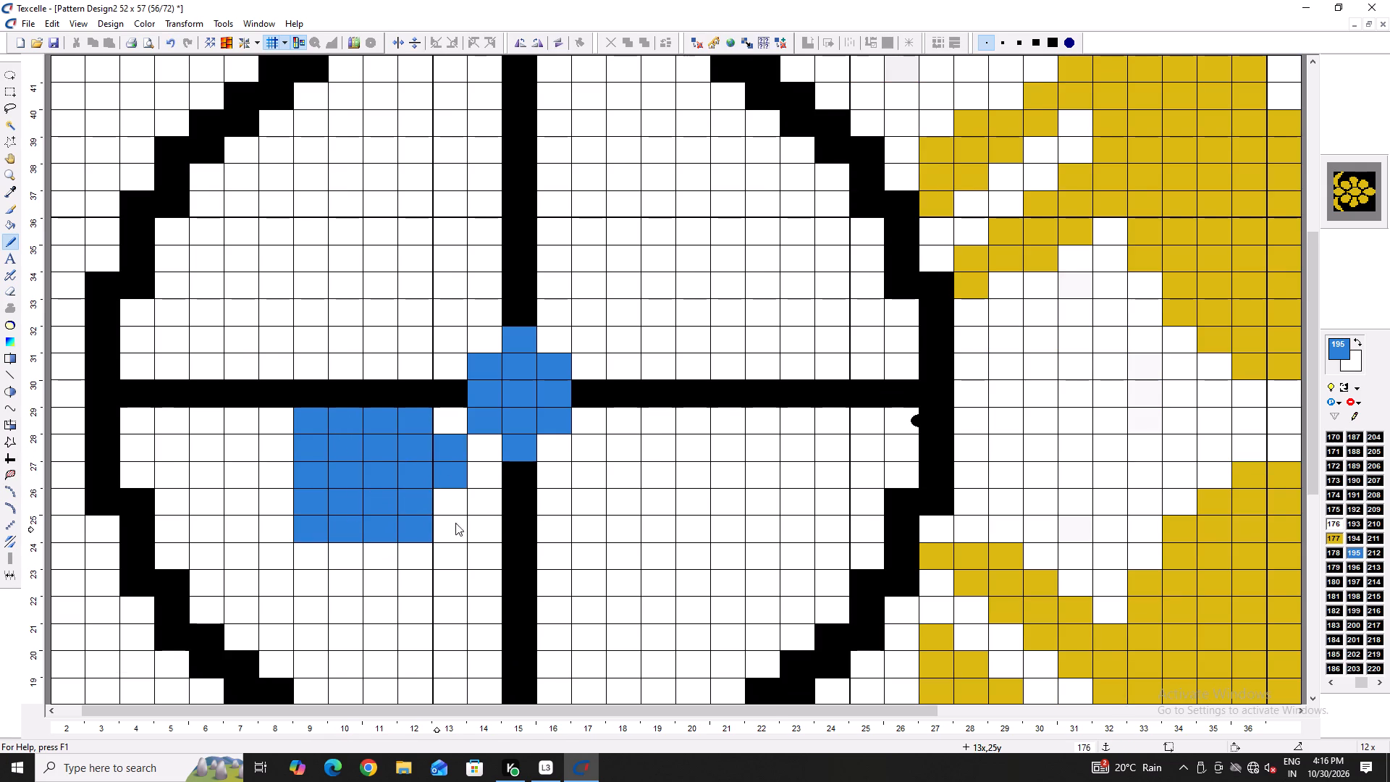
click(458, 497)
right_click(313, 534)
right_click(313, 534)
right_click(319, 425)
right_click(319, 425)
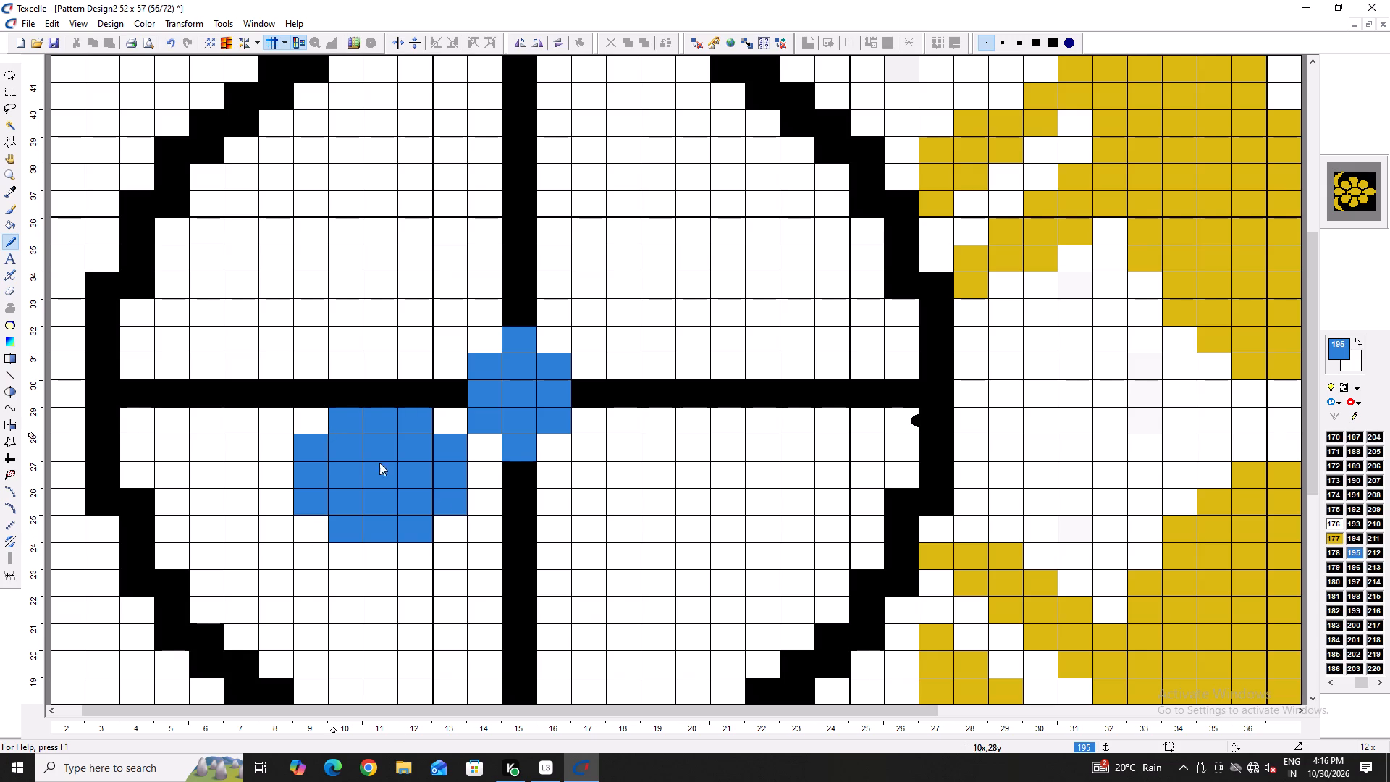
Trim the lower-left blue patch by erasing column 13, row 25 and the row 26 cells in columns 9 and 12.
right_drag(457, 438, 445, 518)
right_drag(437, 524, 298, 539)
right_click(298, 539)
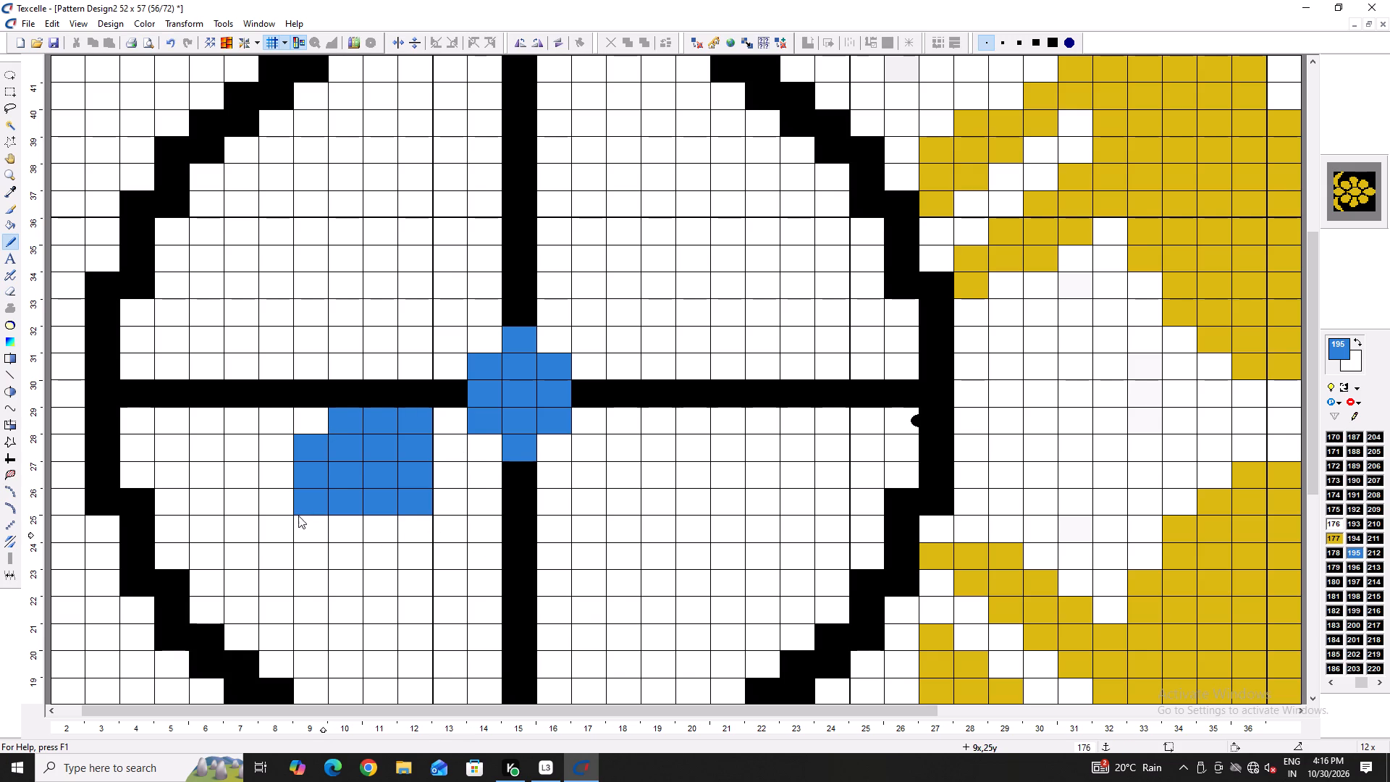
right_click(297, 513)
right_click(297, 513)
right_click(430, 510)
right_click(430, 510)
Paint a rounded blue petal across the vertical line below the centre block, spanning columns 13 to 17 and rows 23 to 27, with an open top-middle cell.
drag(461, 490, 450, 567)
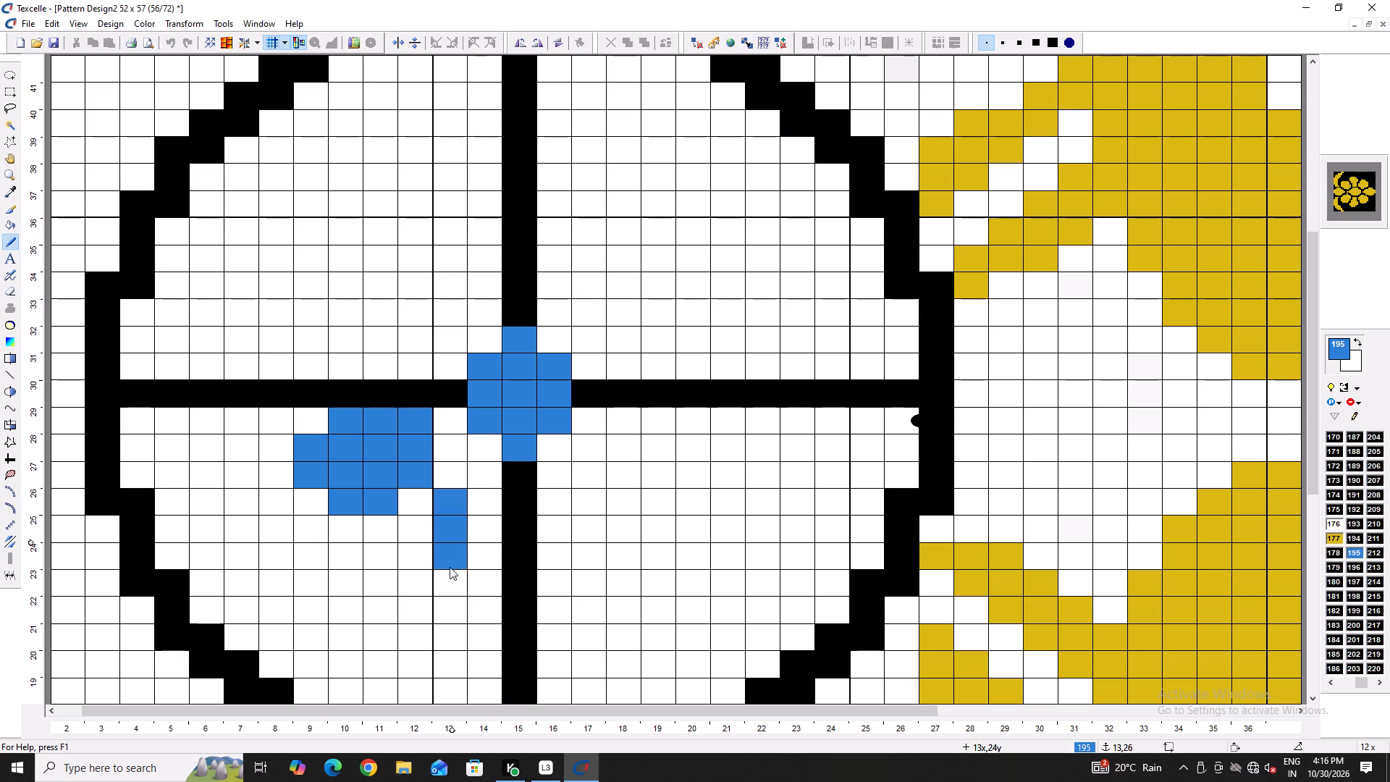
drag(450, 567, 484, 567)
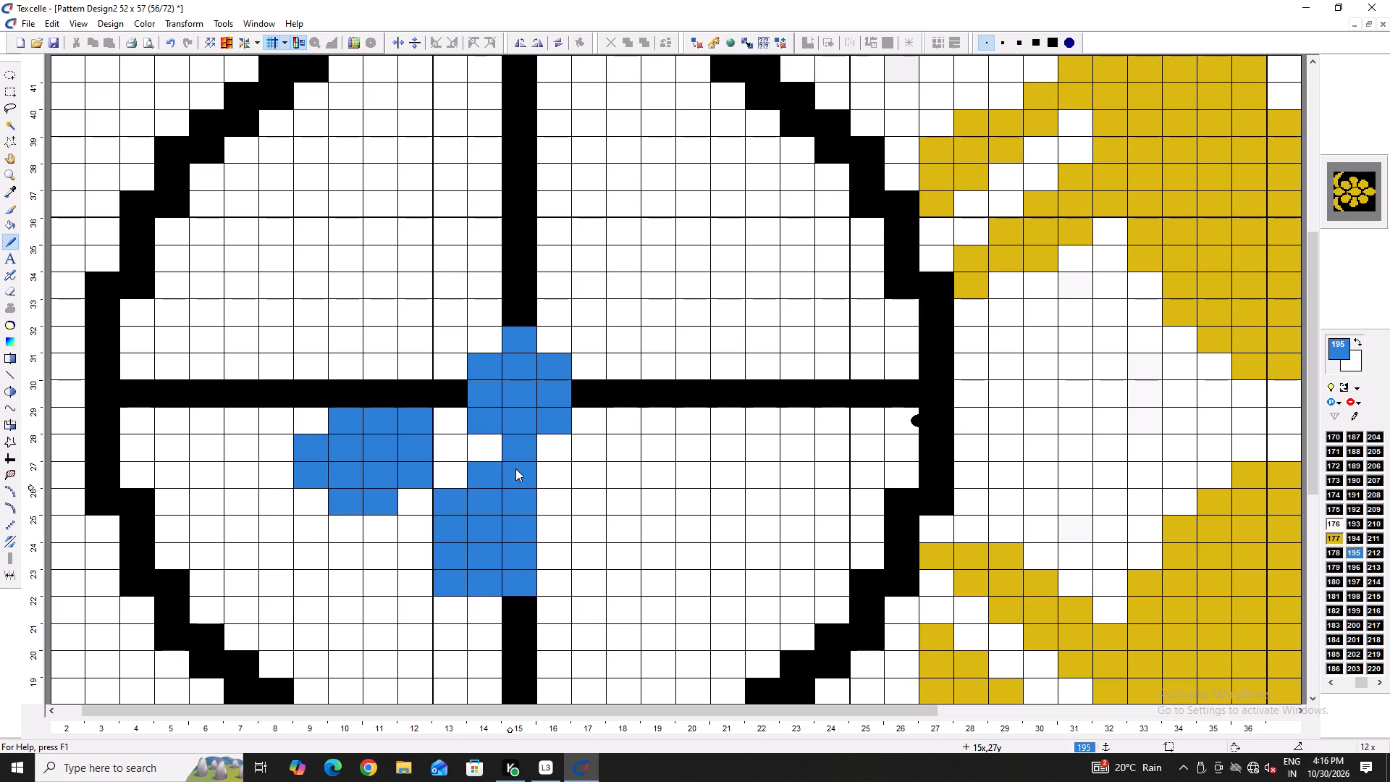
right_click(515, 468)
right_click(451, 587)
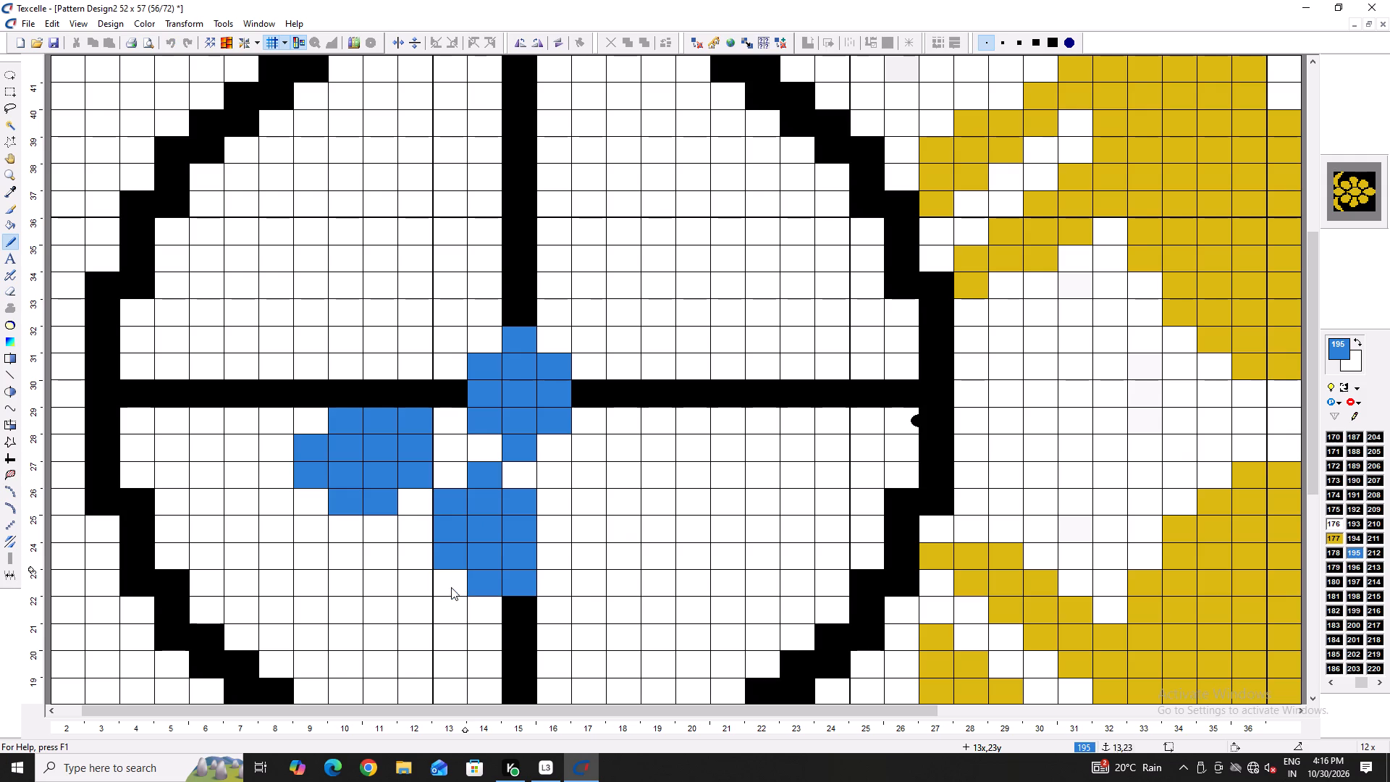
drag(560, 579, 566, 506)
click(584, 481)
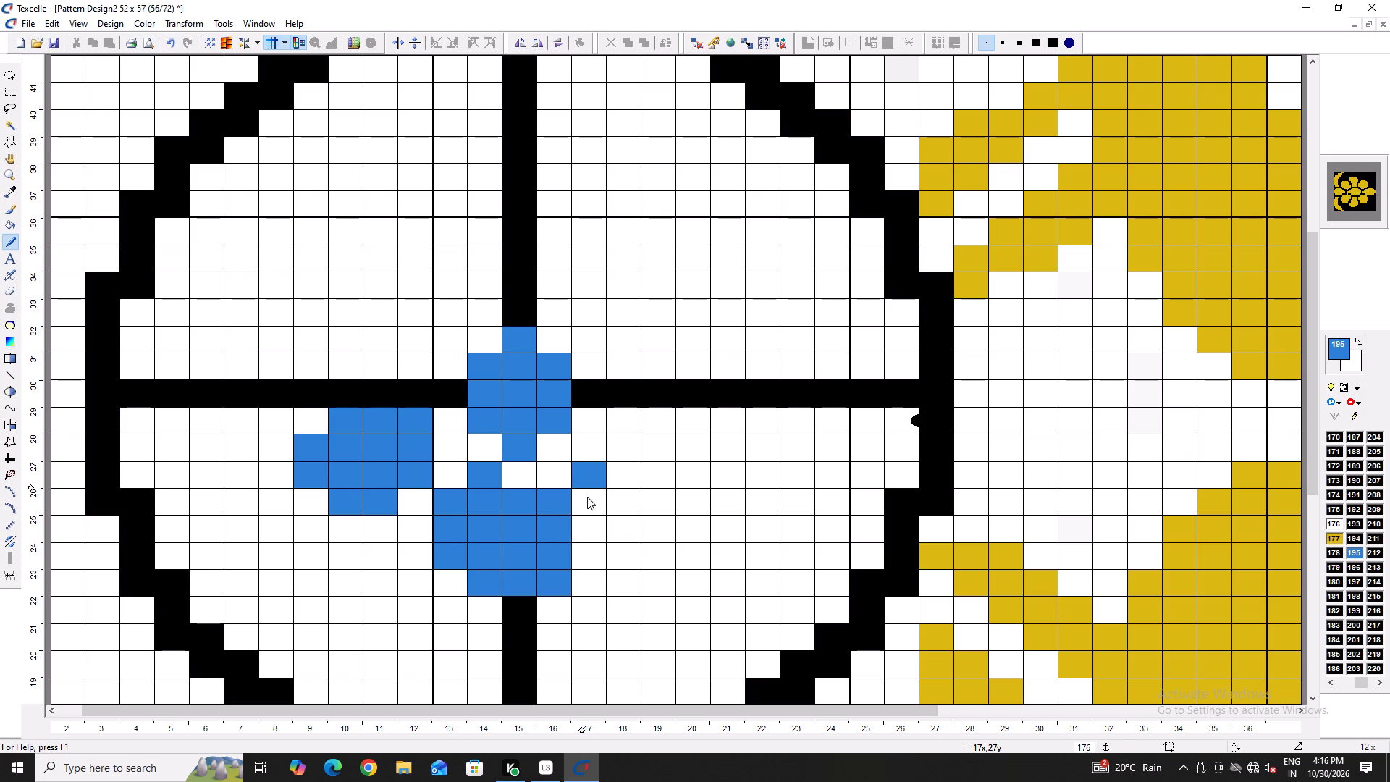
right_click(570, 590)
click(549, 581)
drag(584, 566, 583, 502)
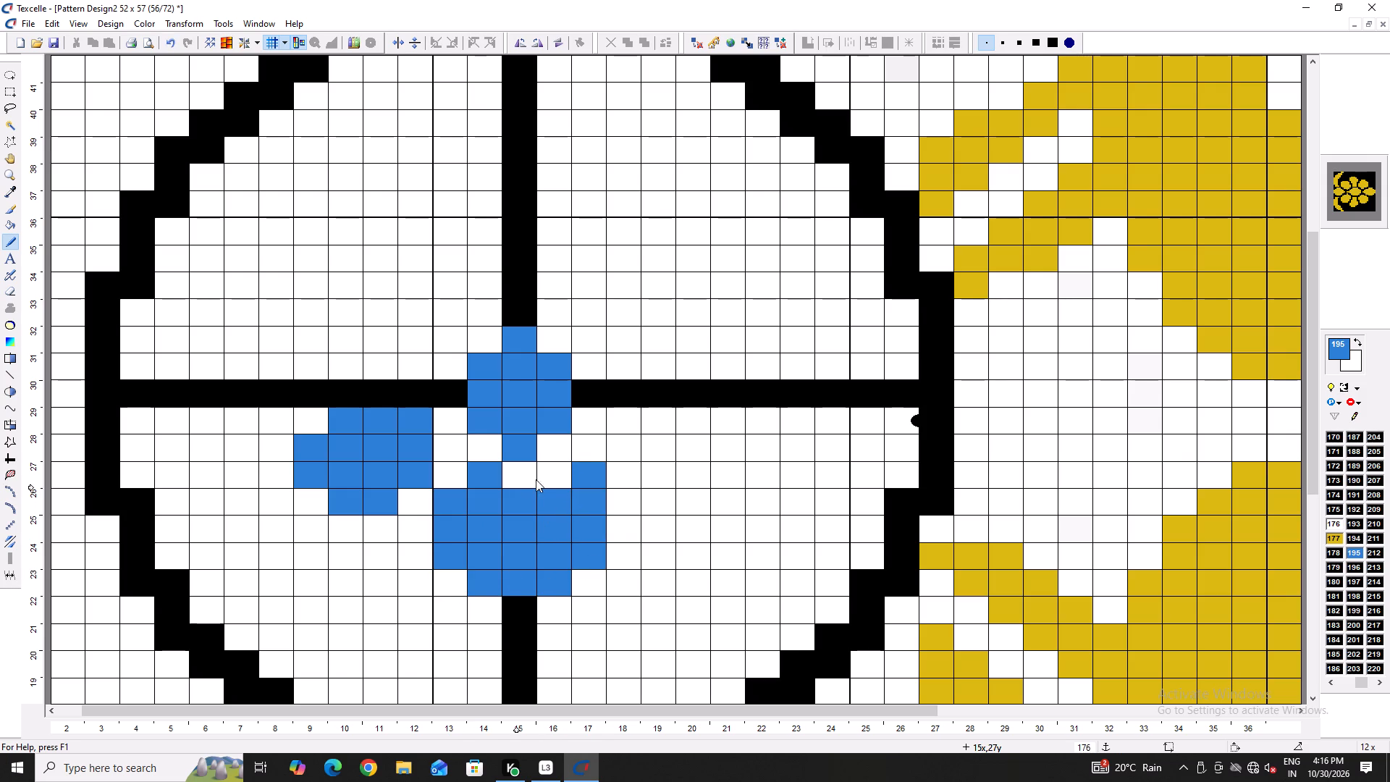
click(541, 479)
right_click(570, 466)
click(559, 471)
right_click(588, 469)
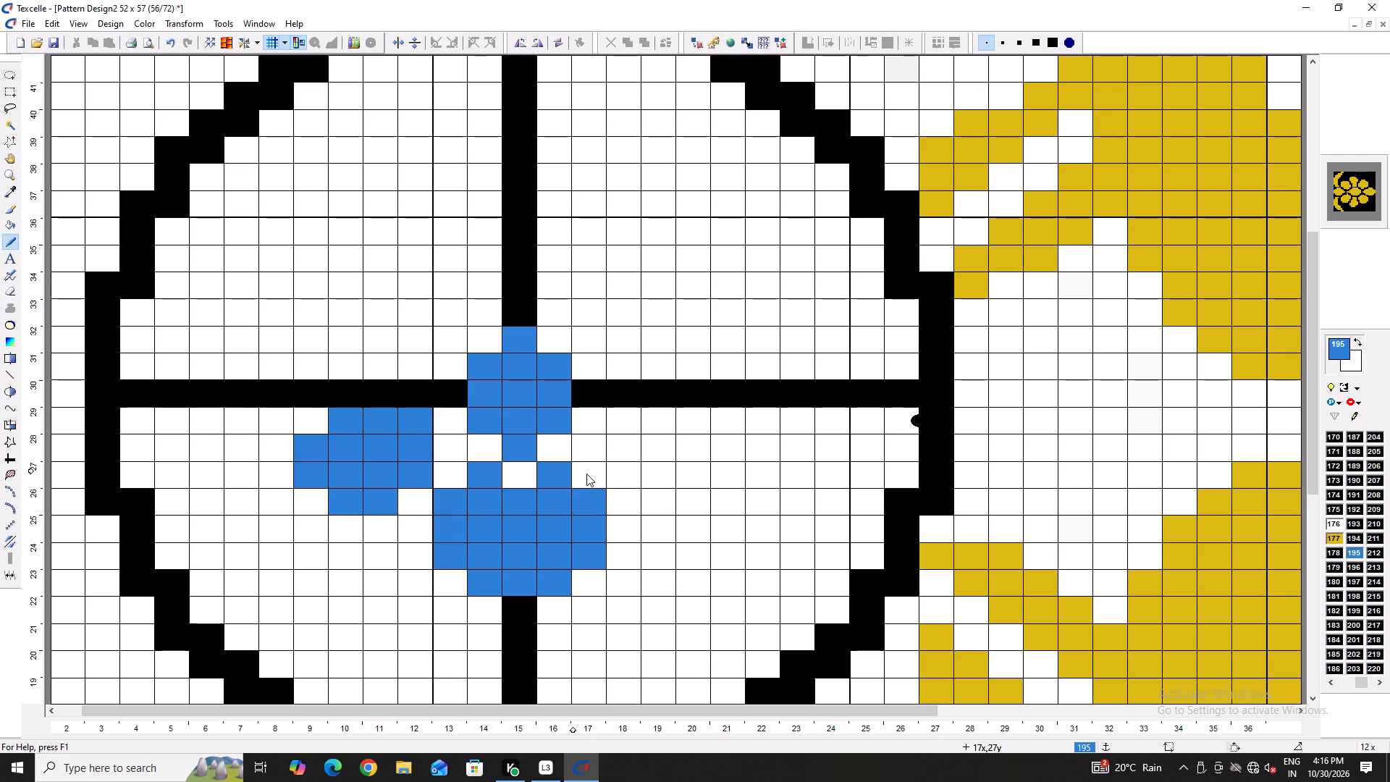
Add a blue cell at column 13, row 28, on the right edge of the lower-left patch.
click(452, 451)
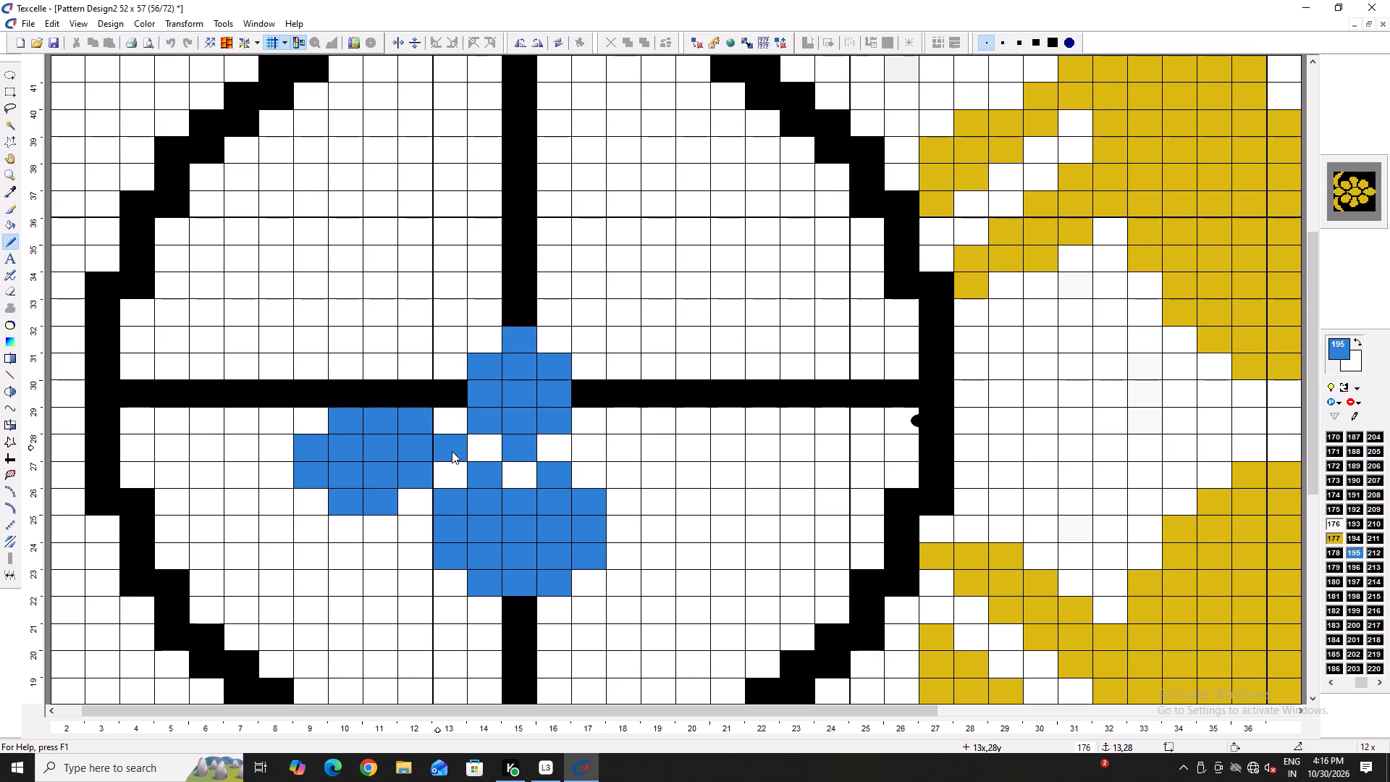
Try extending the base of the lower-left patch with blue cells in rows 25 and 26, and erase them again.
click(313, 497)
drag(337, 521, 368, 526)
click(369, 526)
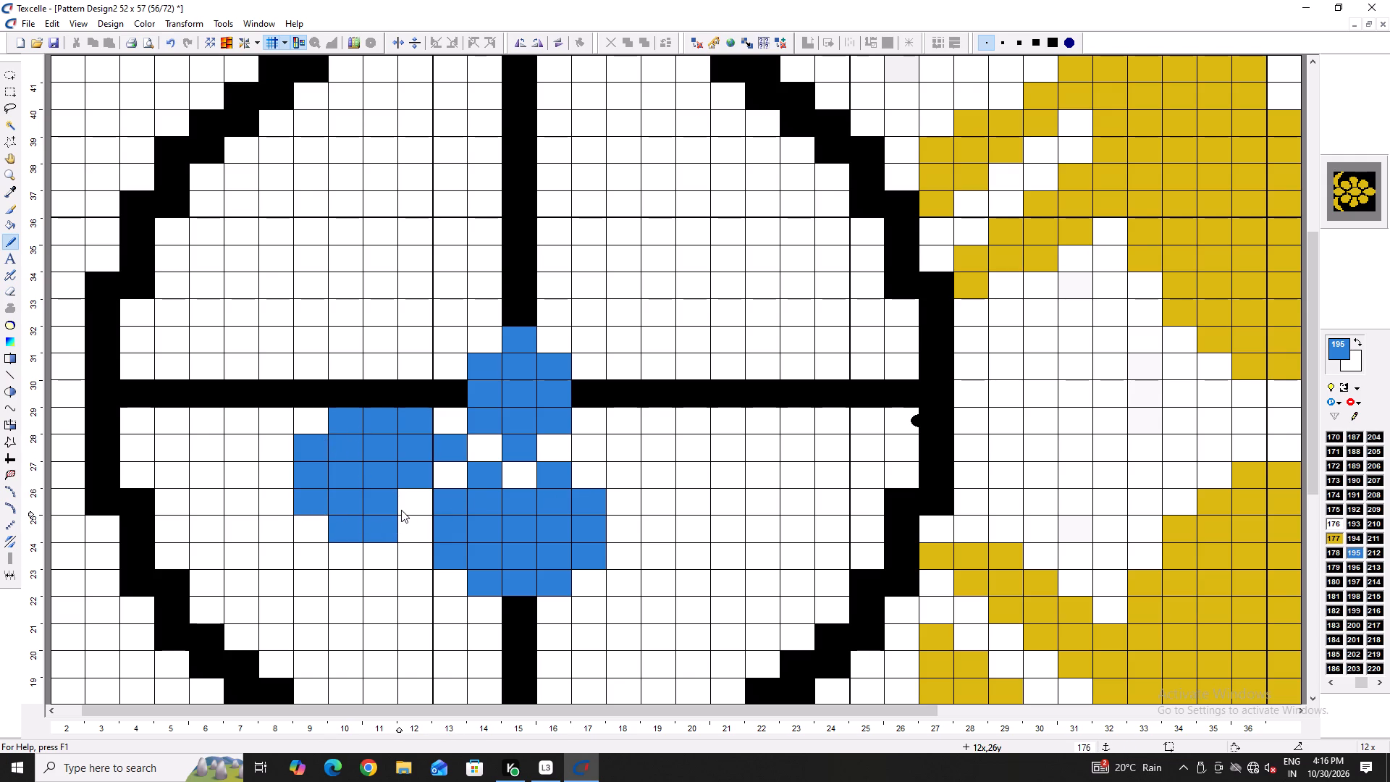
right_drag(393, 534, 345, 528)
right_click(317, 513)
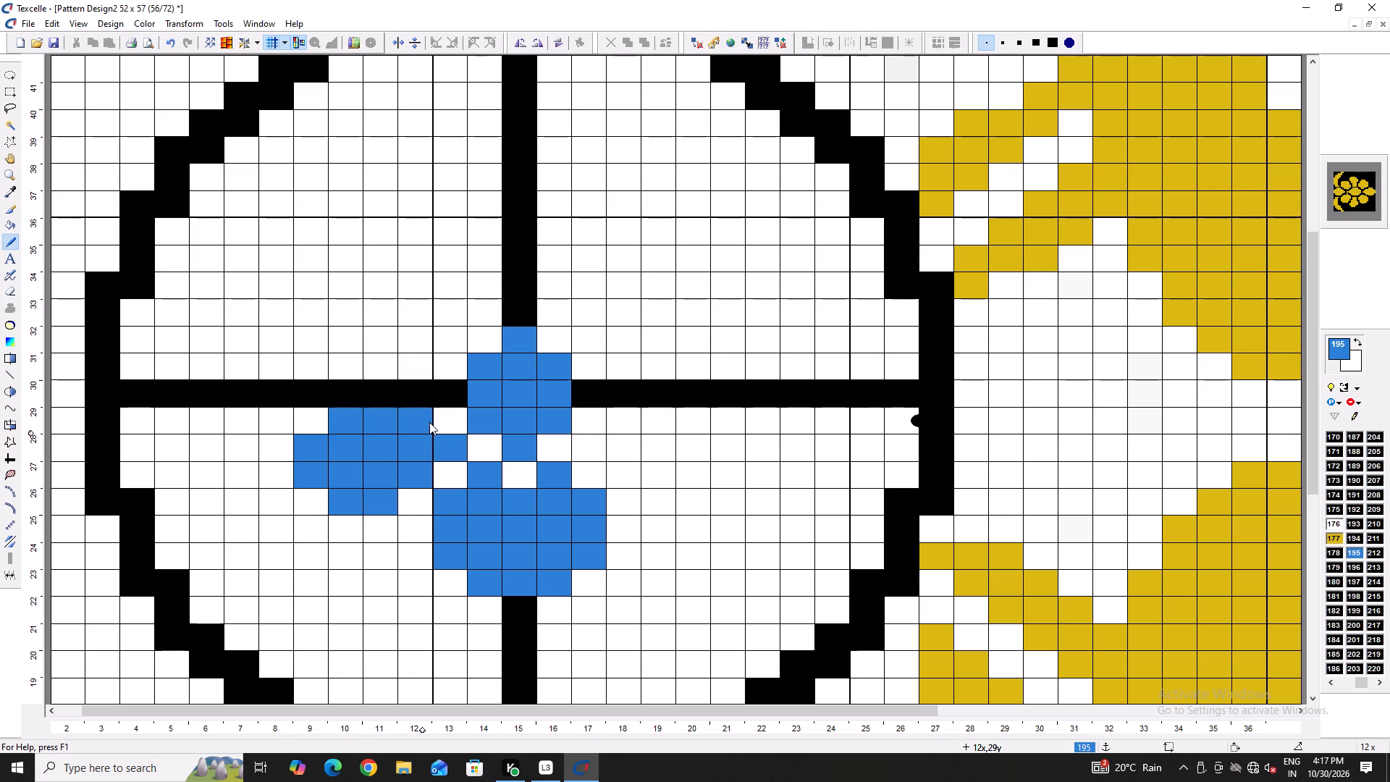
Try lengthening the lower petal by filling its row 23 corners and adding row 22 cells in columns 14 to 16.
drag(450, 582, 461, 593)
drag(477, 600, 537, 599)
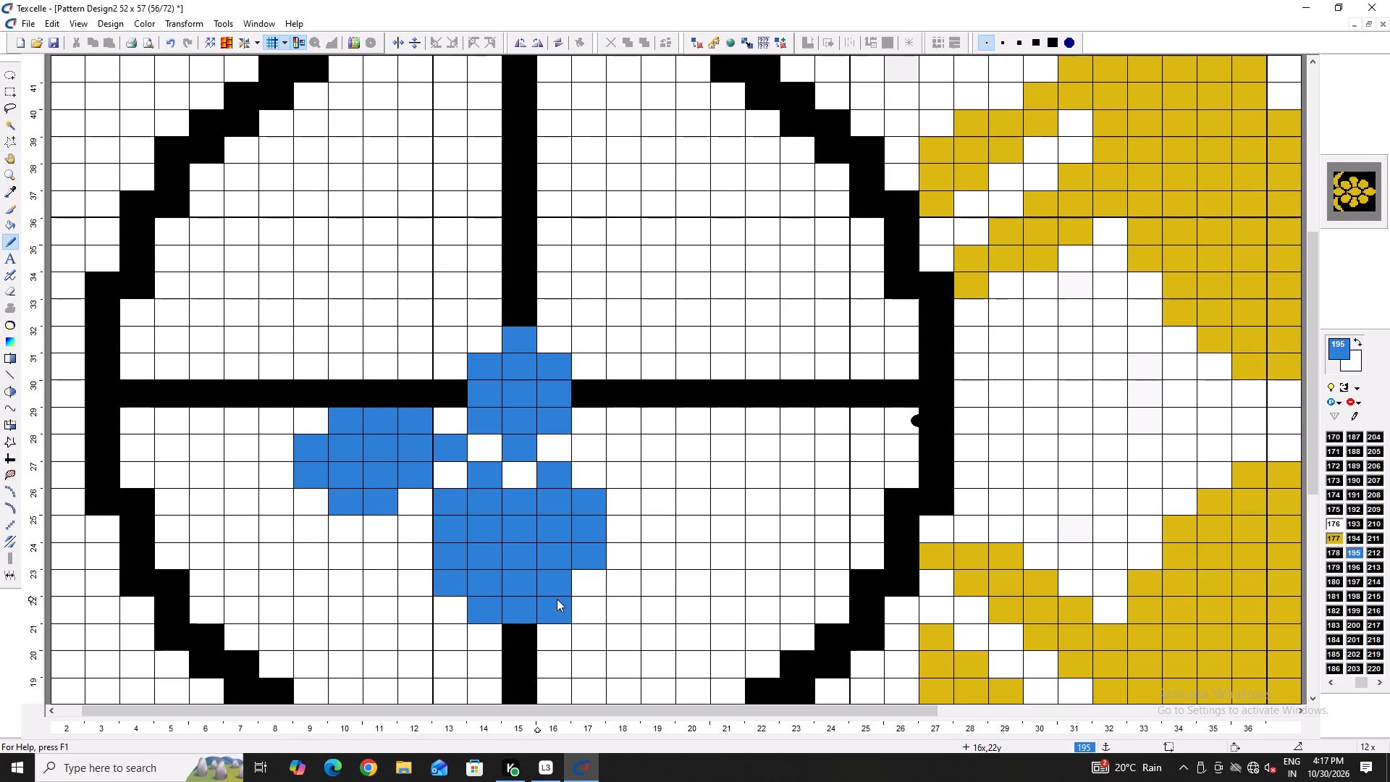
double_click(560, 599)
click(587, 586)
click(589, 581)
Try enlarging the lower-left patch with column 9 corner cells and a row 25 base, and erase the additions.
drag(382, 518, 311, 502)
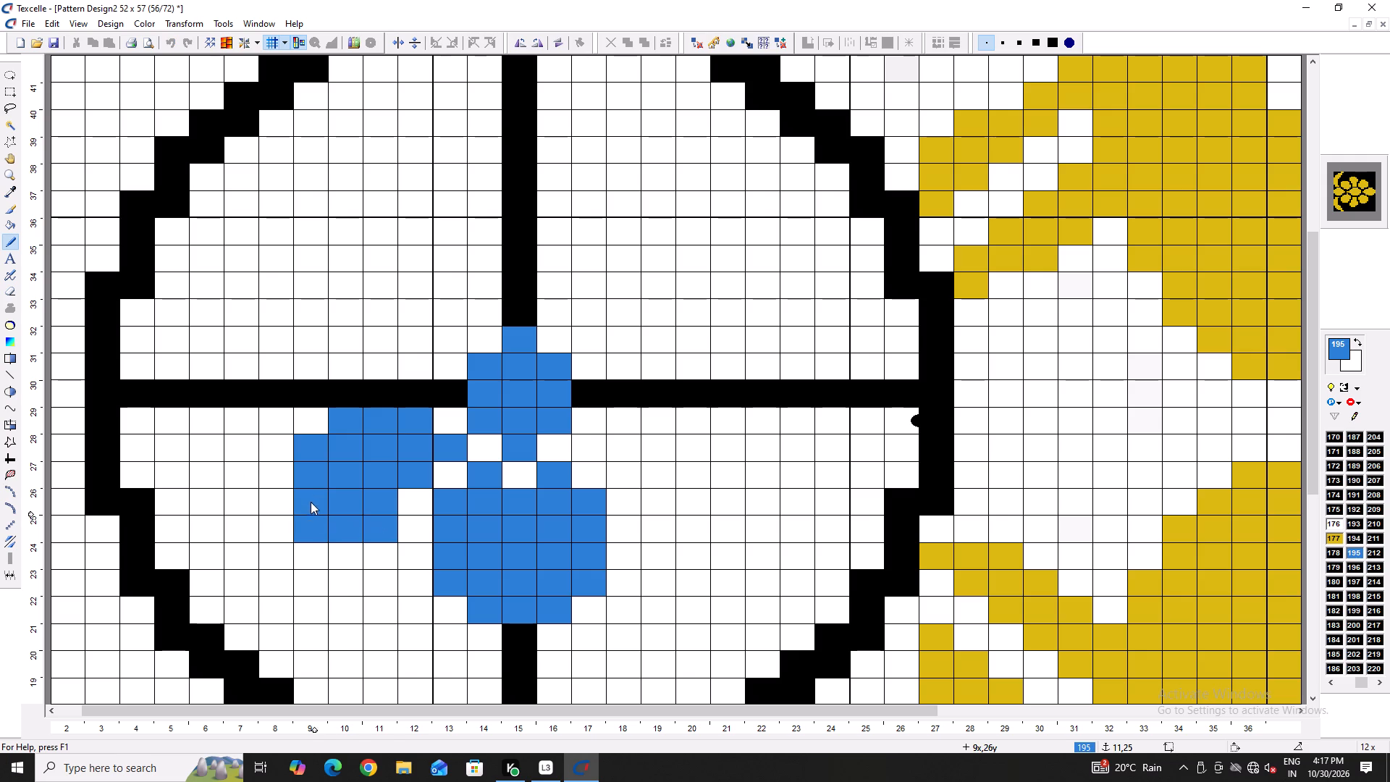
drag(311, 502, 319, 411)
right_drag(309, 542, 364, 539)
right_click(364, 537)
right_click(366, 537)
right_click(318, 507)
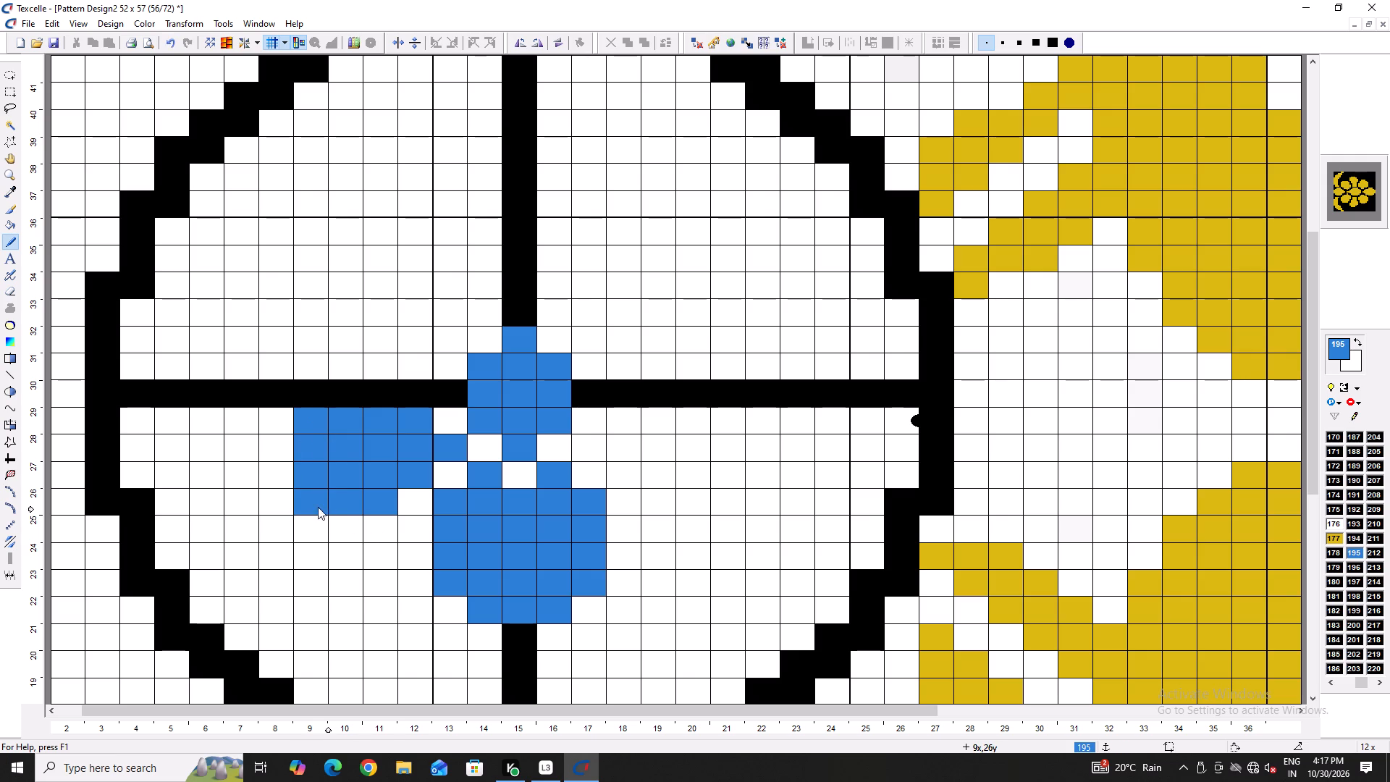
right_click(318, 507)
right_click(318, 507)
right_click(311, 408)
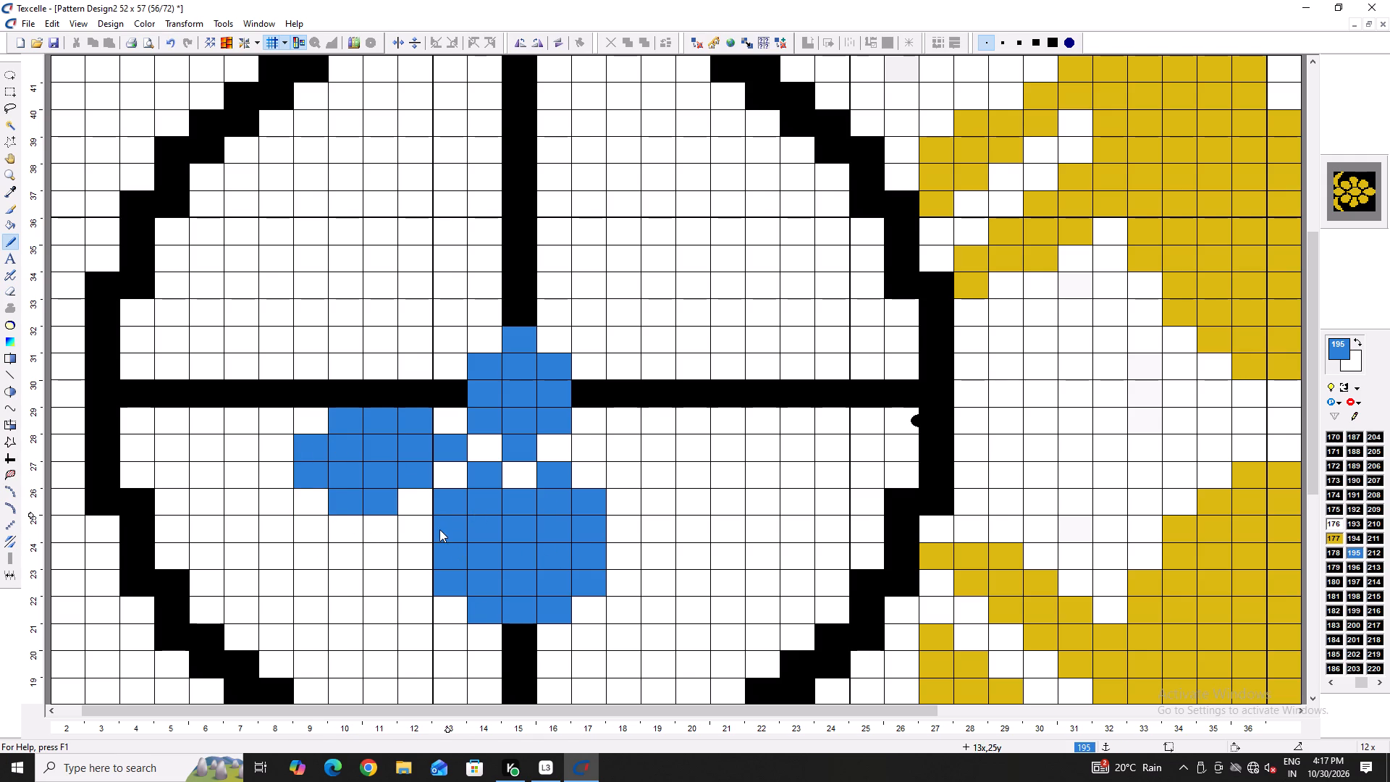
Narrow the lower petal to columns 14 to 16, erasing columns 13 and 17, its row 22 cells and the outer row 23 cells.
right_drag(445, 512, 435, 593)
right_click(435, 593)
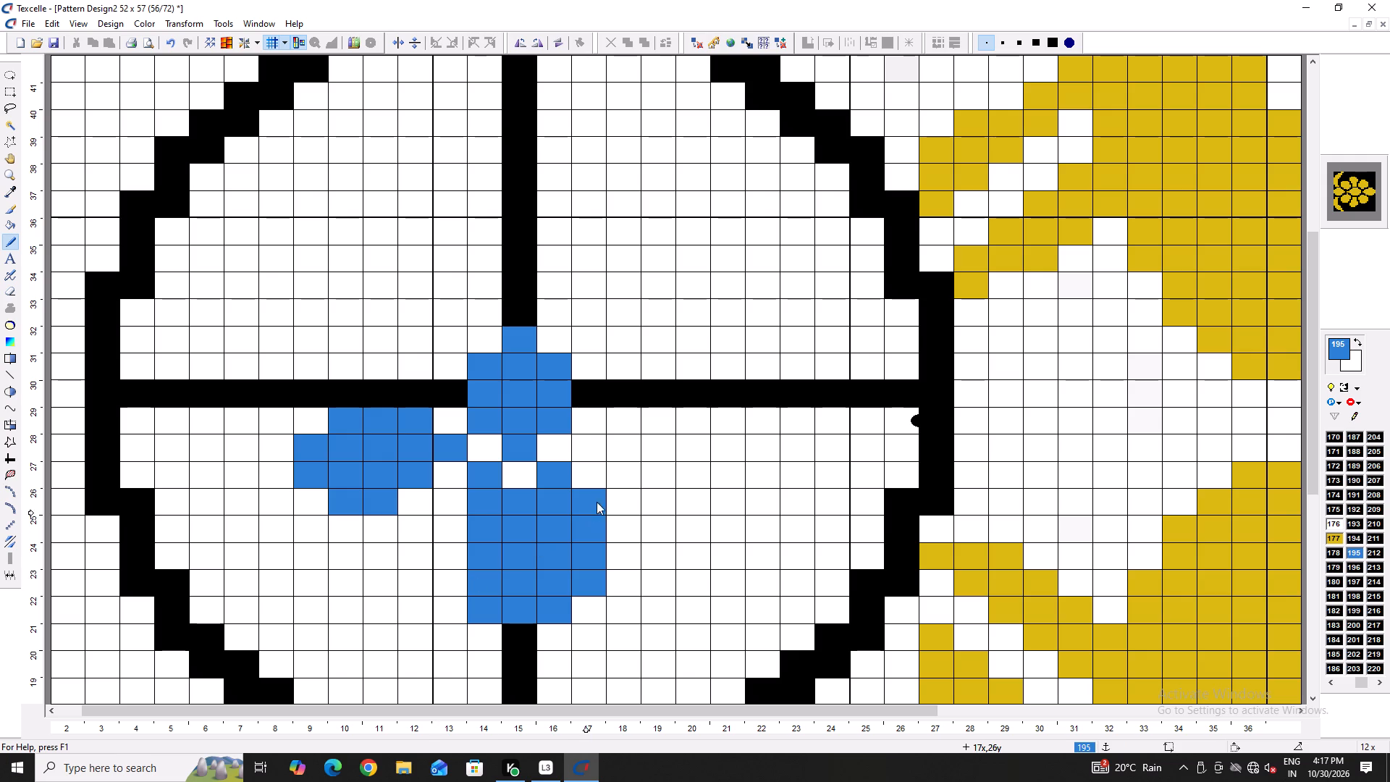
right_drag(600, 491, 598, 577)
right_click(598, 578)
right_click(598, 581)
right_drag(486, 609, 549, 605)
right_click(568, 573)
right_click(564, 577)
right_click(473, 581)
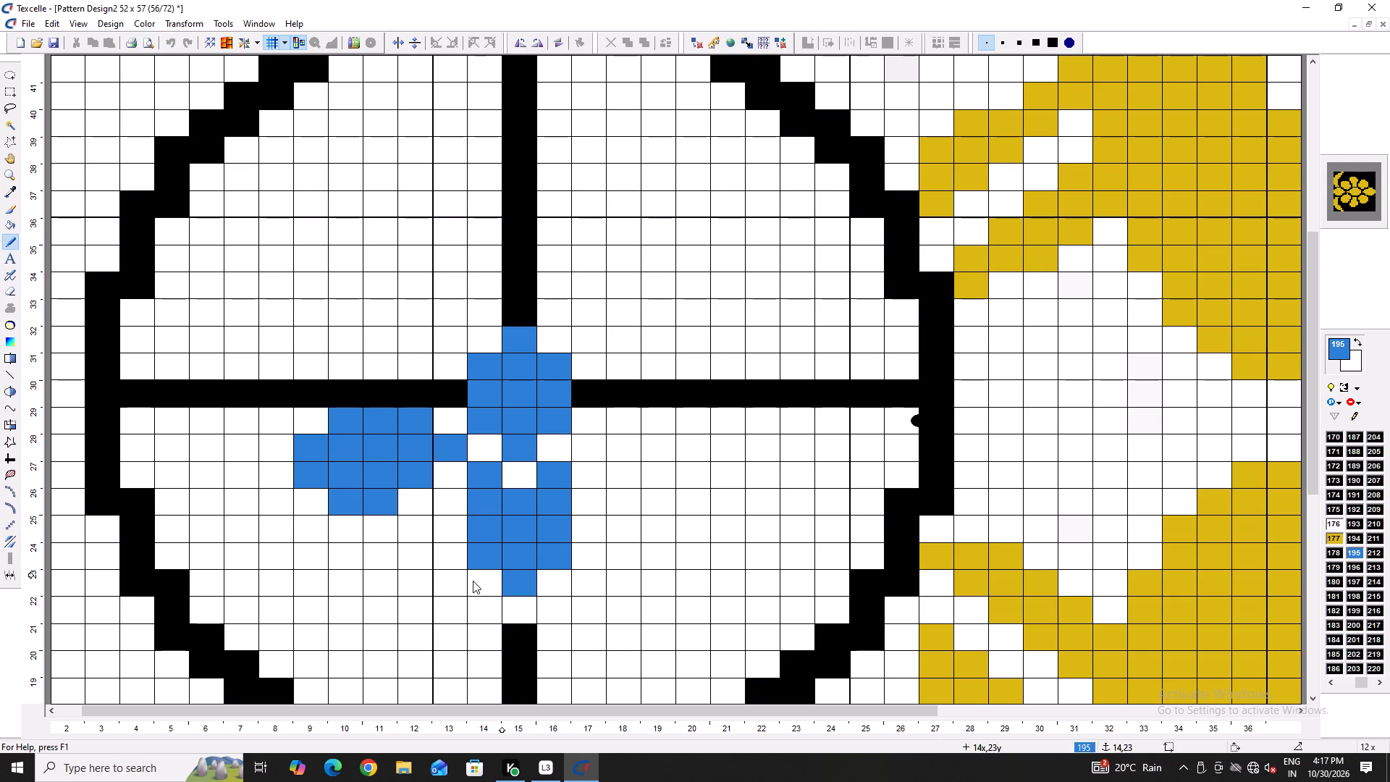
right_click(473, 582)
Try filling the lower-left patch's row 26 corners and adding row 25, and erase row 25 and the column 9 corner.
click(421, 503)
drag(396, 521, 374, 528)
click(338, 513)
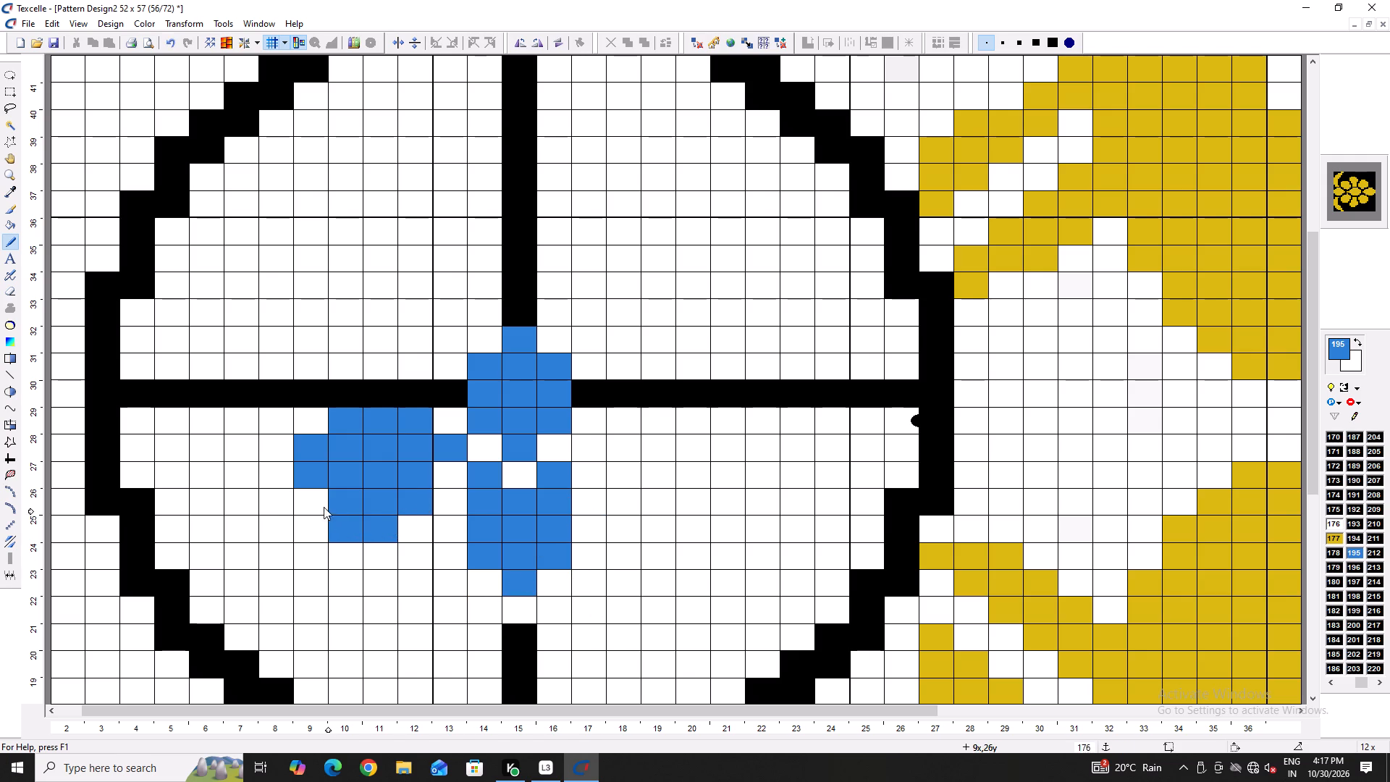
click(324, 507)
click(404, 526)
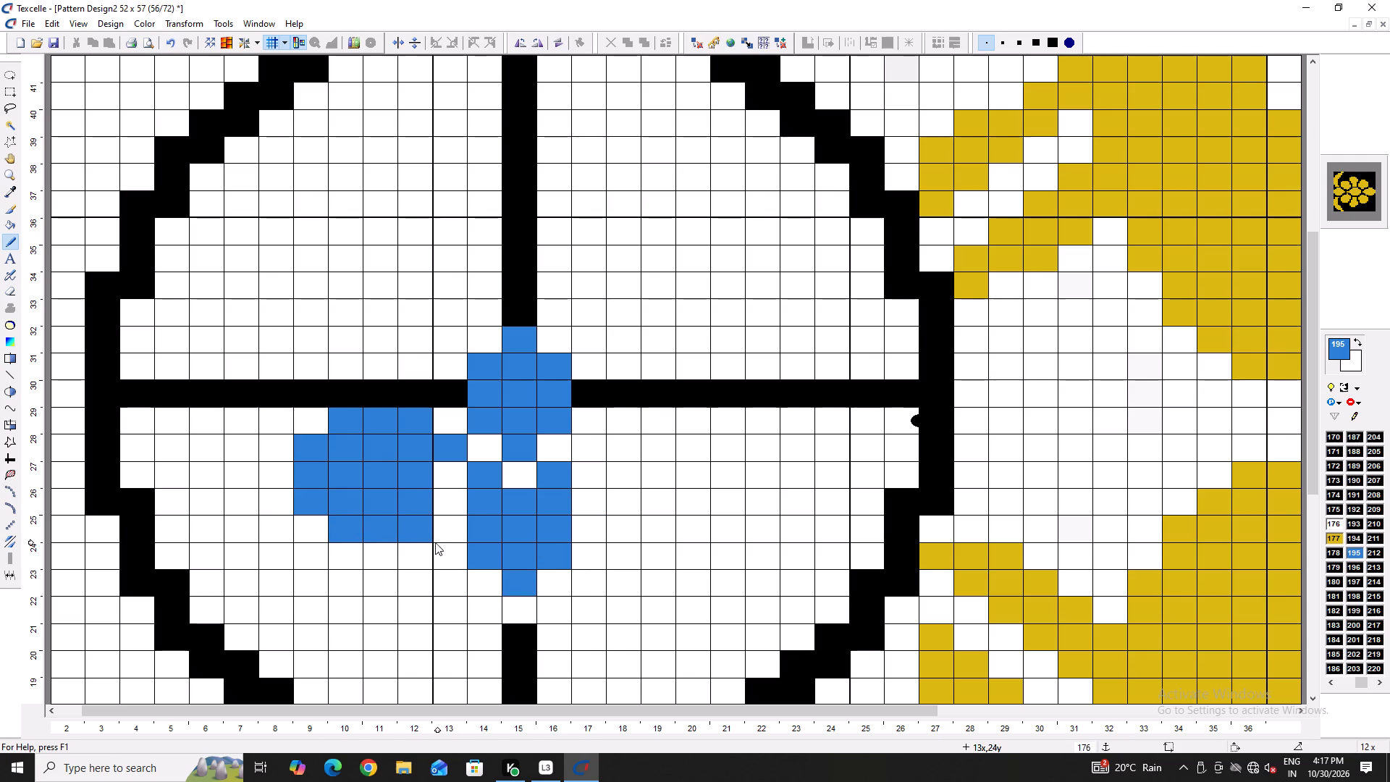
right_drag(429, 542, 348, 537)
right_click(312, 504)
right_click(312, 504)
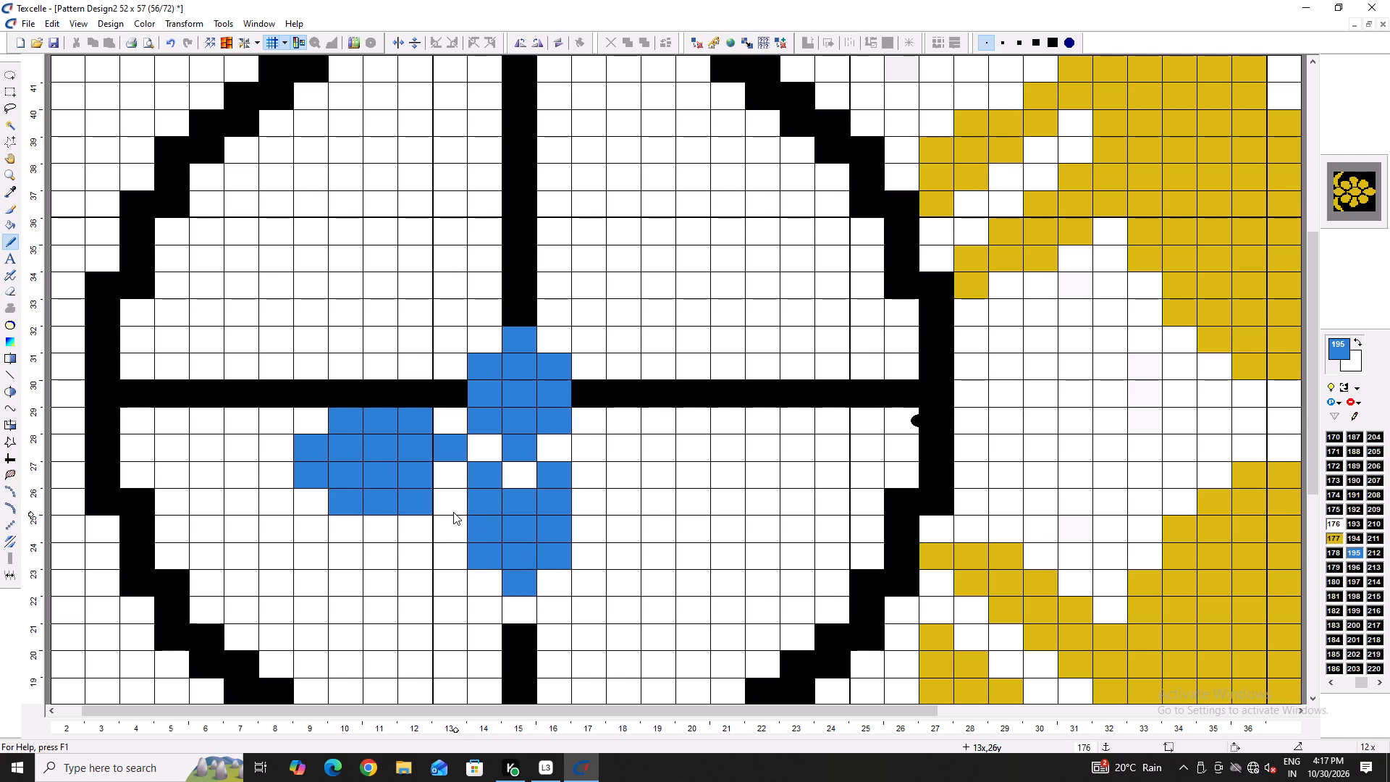
Rebuild the lower petal's left side with blue in column 13, rows 24 to 26, and column 14, row 23, erasing the patch cell at column 12, row 26.
drag(445, 527, 455, 561)
click(455, 561)
click(510, 579)
click(495, 585)
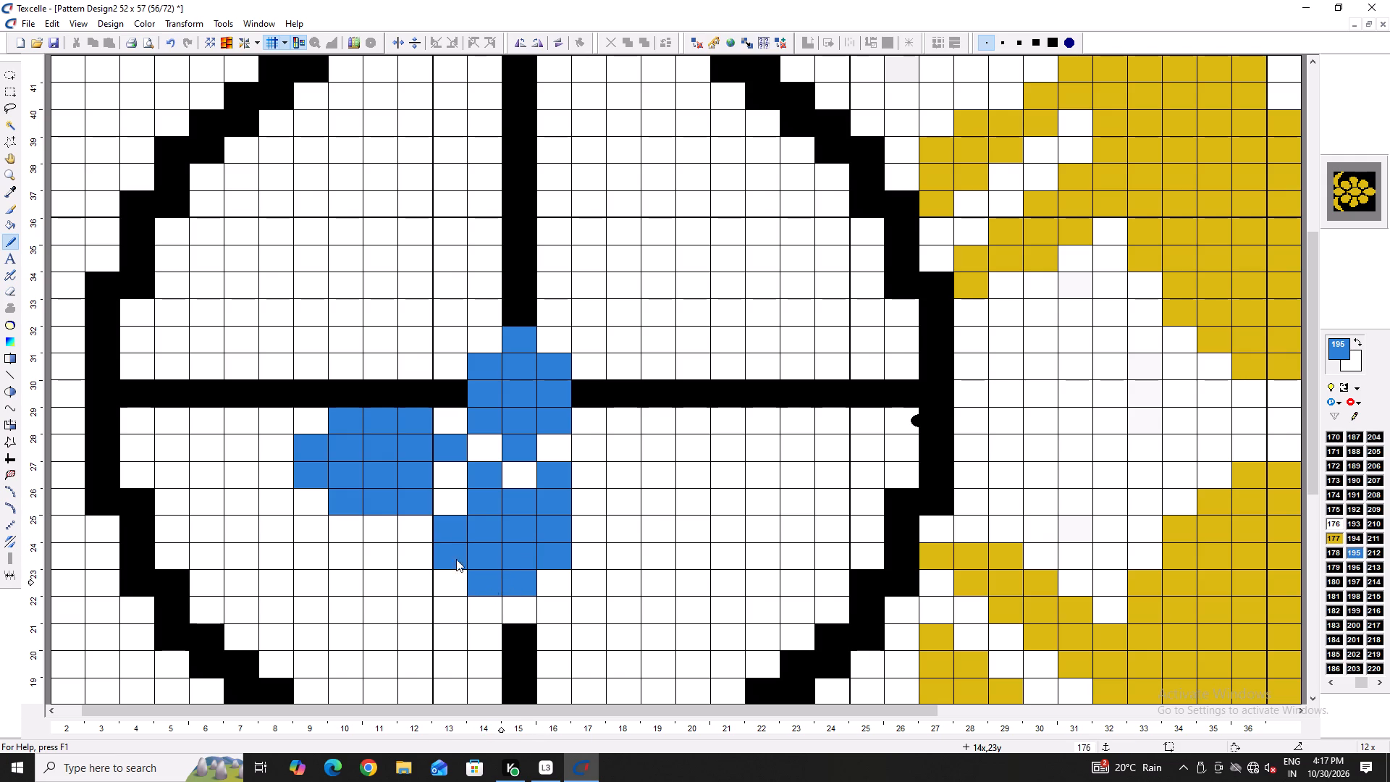
right_click(418, 503)
click(456, 505)
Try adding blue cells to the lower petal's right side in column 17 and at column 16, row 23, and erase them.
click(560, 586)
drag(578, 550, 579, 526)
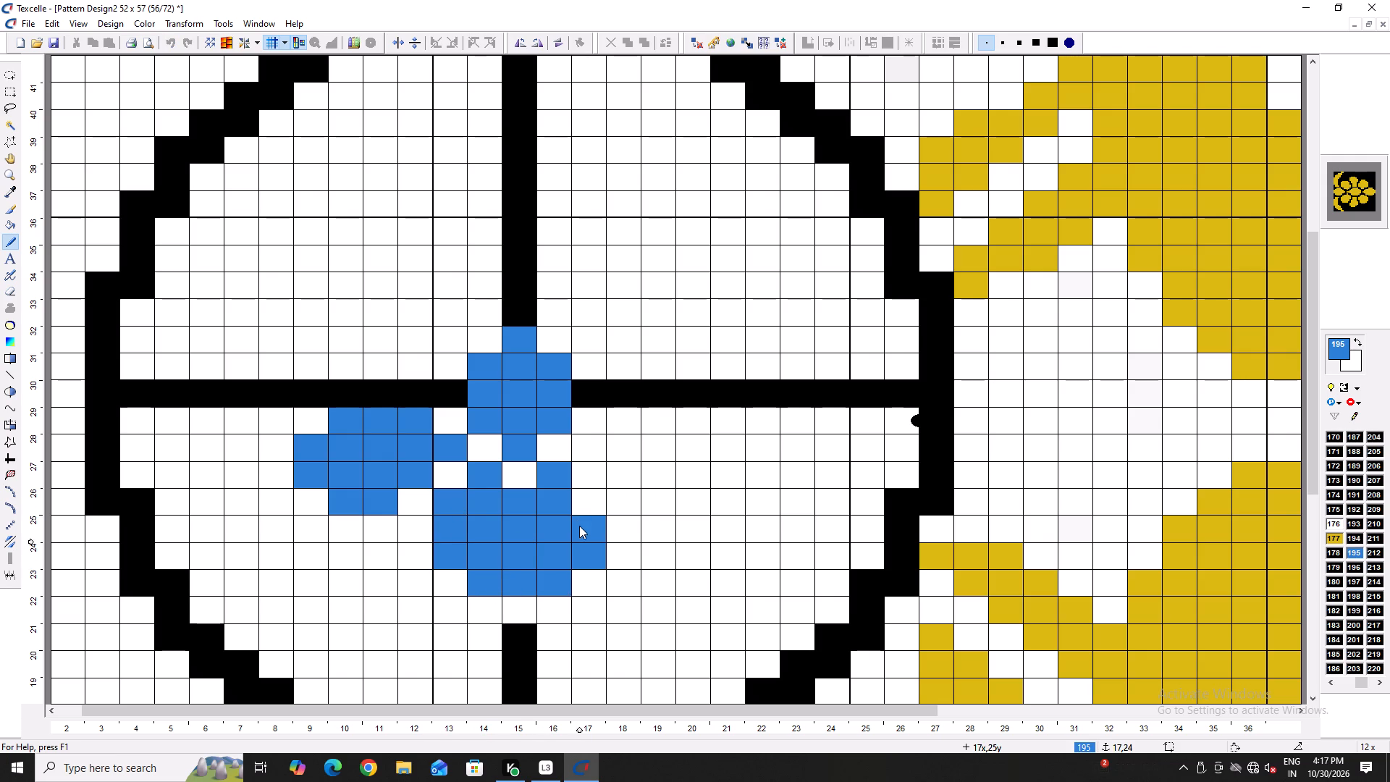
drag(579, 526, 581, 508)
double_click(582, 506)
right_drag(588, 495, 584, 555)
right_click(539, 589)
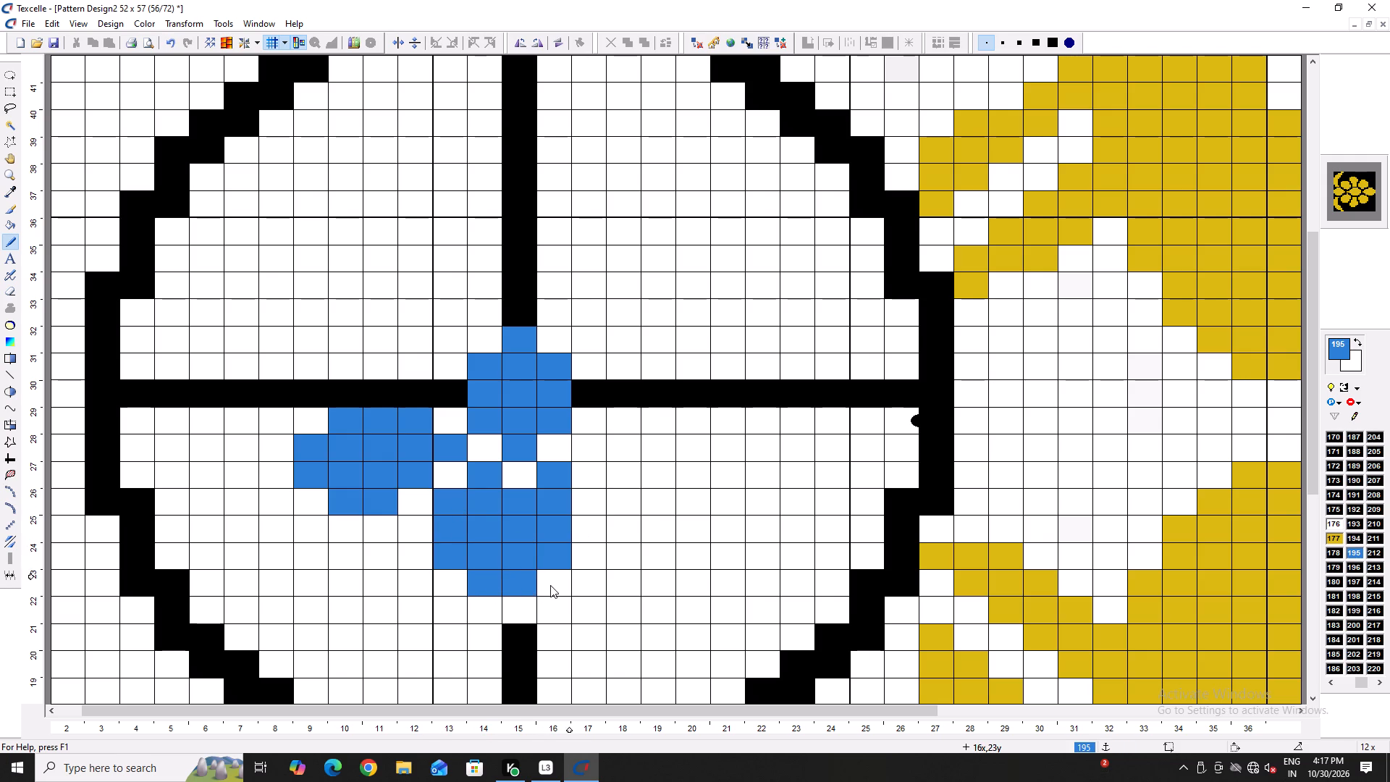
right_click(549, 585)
Paint the lower petal's right side blue at column 16, row 23, and down column 17 across rows 24 to 27.
click(547, 586)
drag(594, 553, 595, 490)
drag(595, 489, 595, 482)
drag(595, 482, 594, 472)
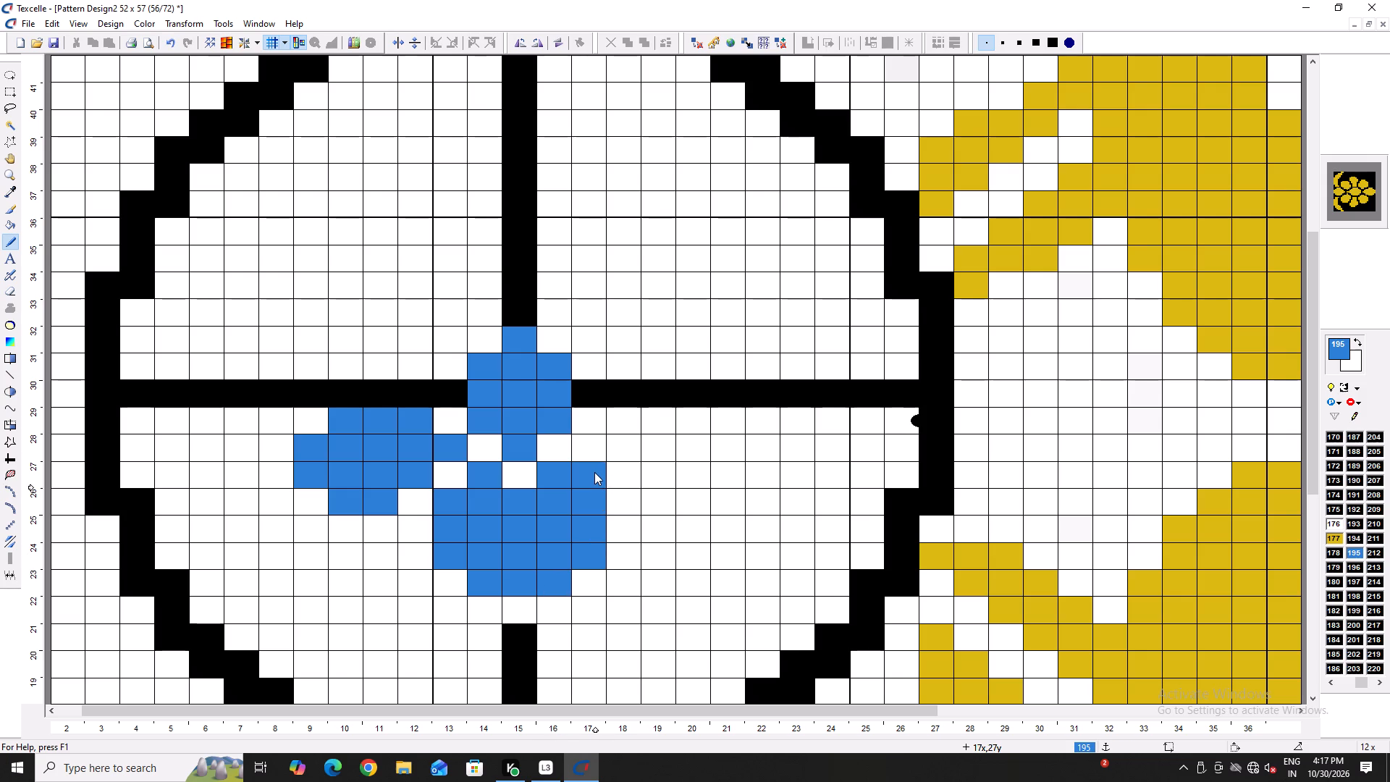
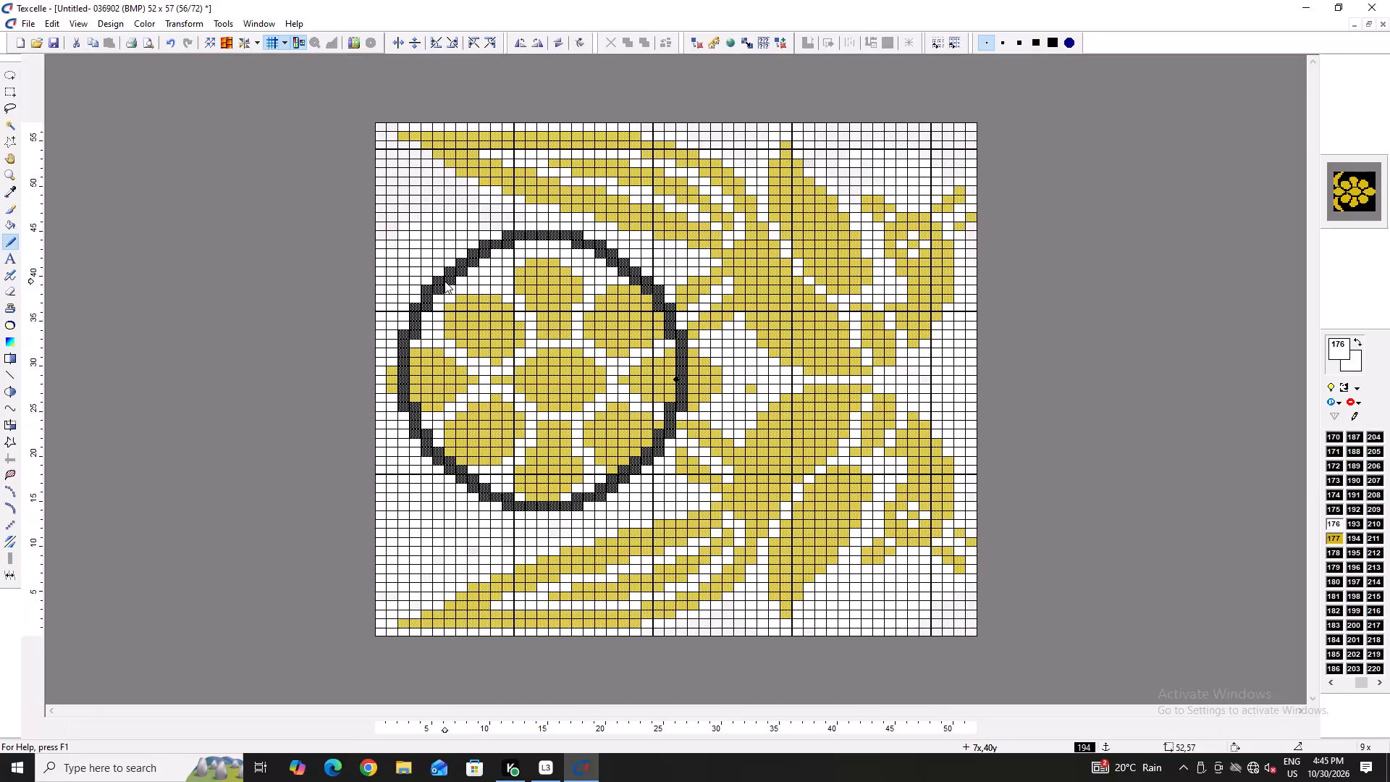
Switch to the 464 peacock design and examine it as a mirrored graphic repeat on a black background.
key(ctrl+Tab)
key(ctrl+Tab)
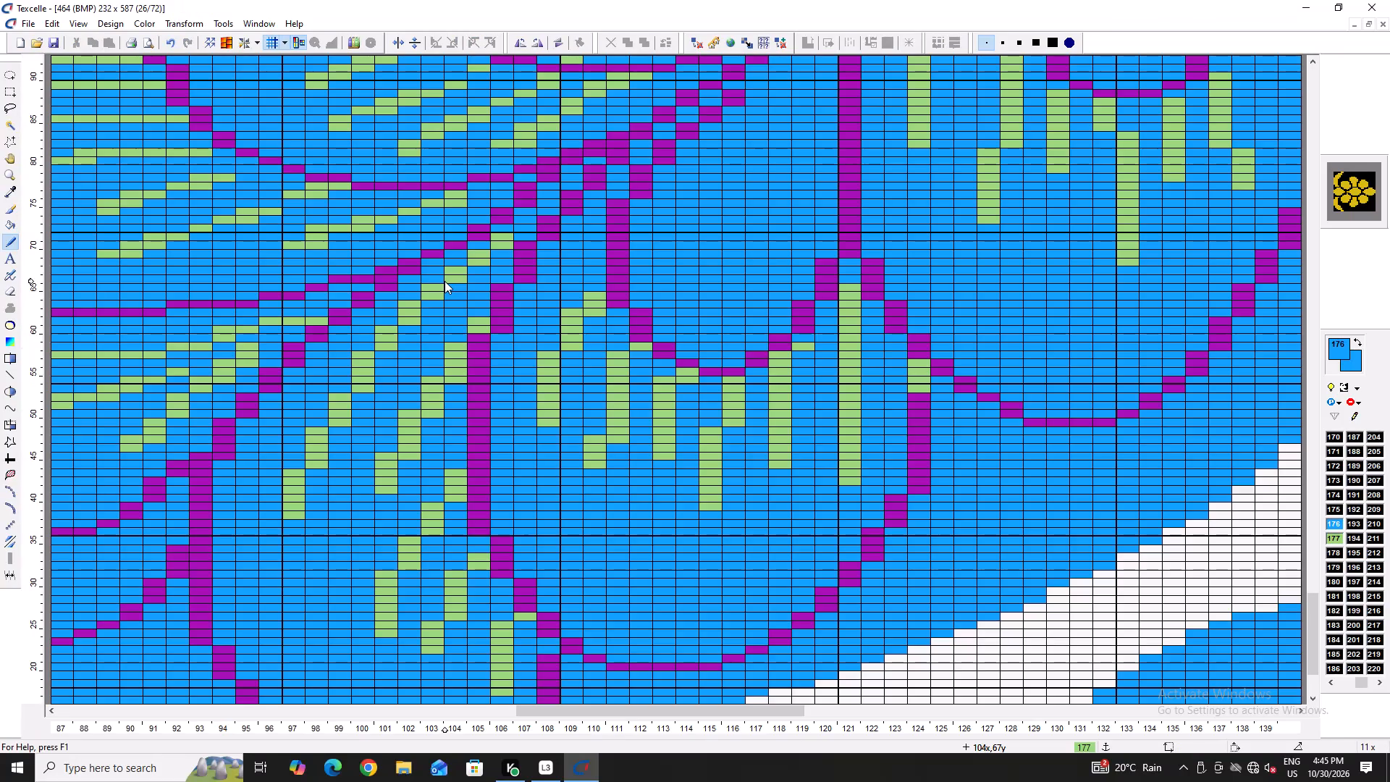
text(---)
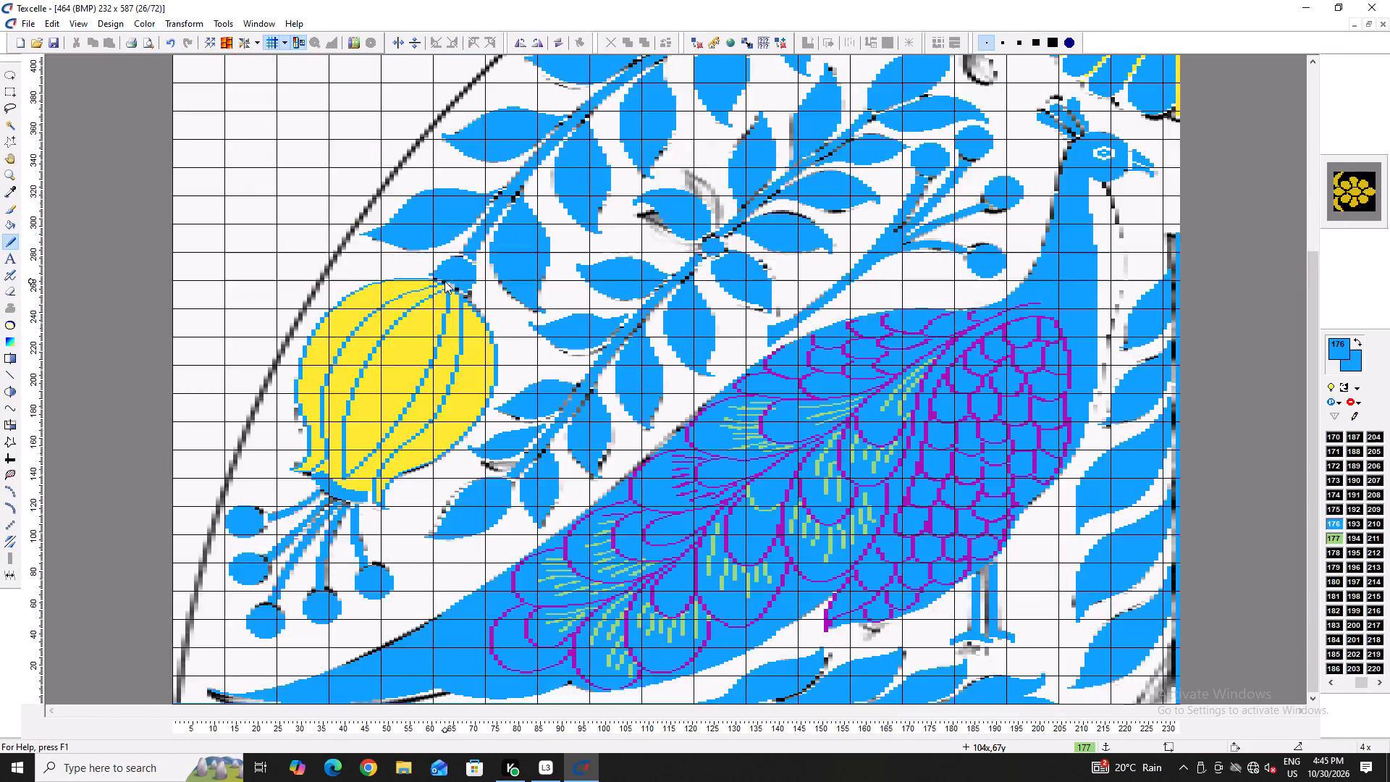
text(--)
click(214, 41)
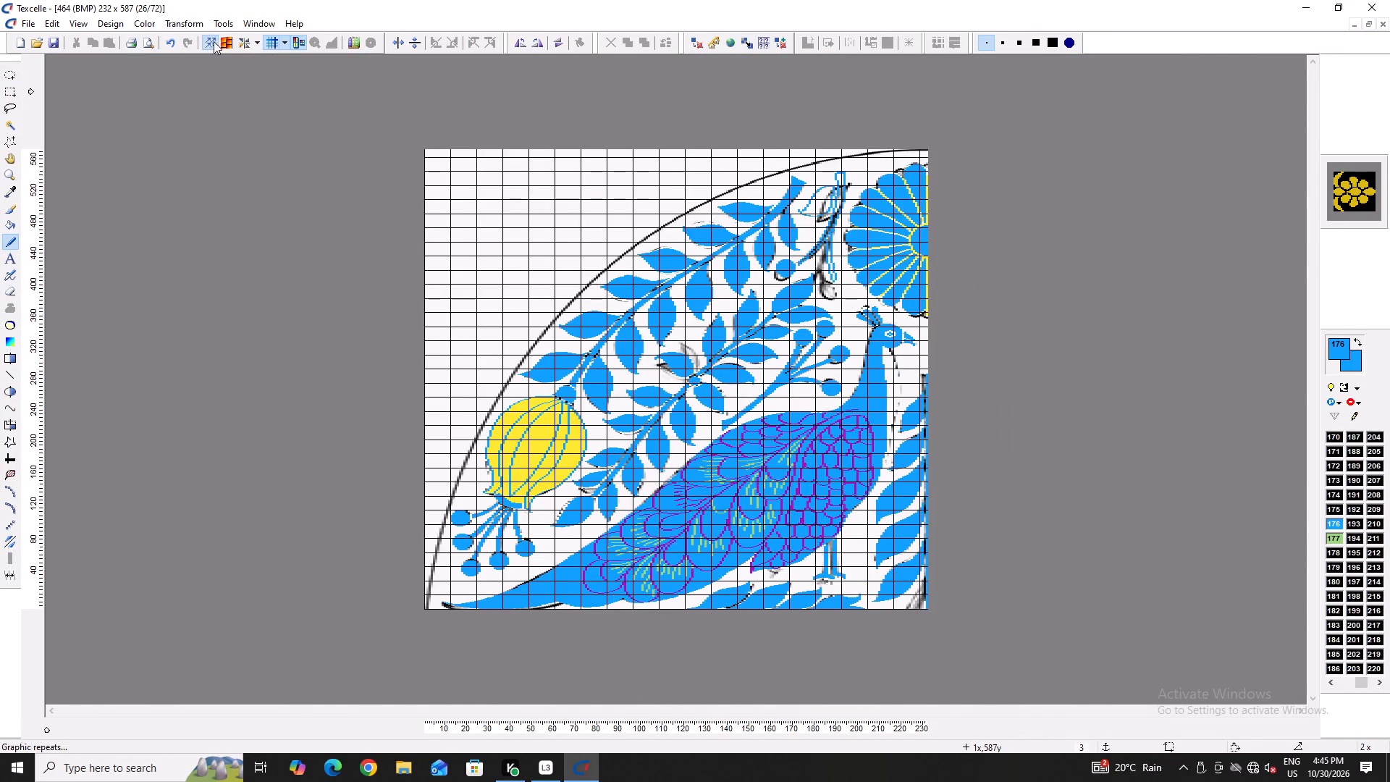
click(740, 427)
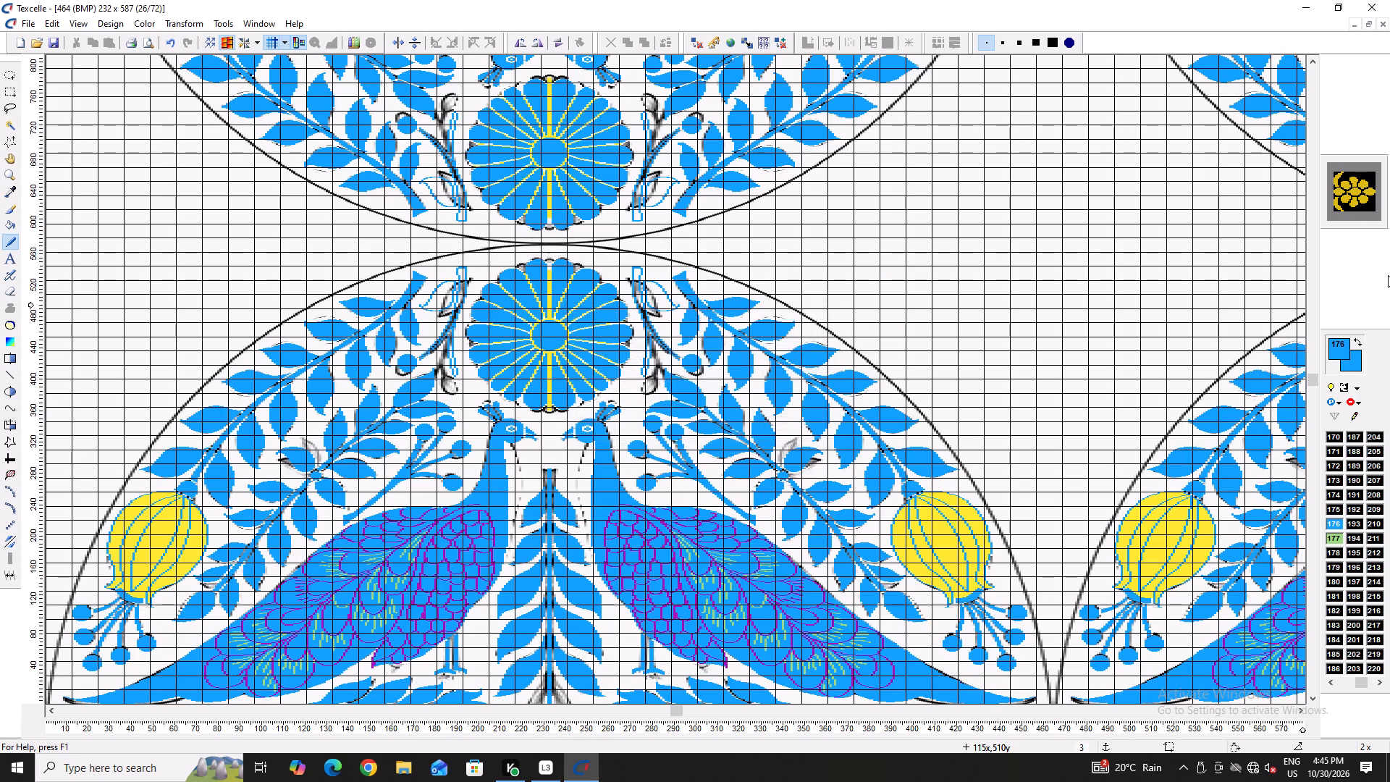
click(1344, 384)
ctrl+scroll(997, 580, down, 2)
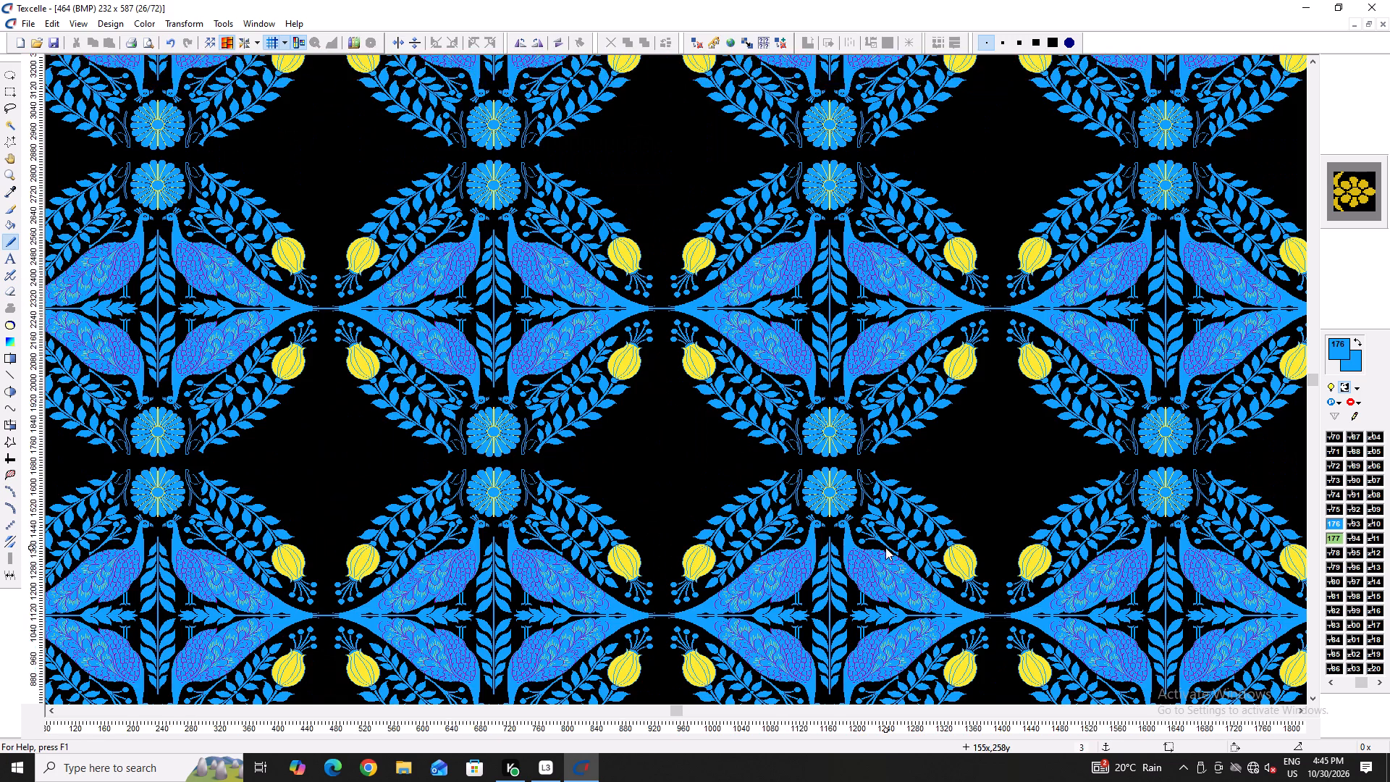
ctrl+scroll(885, 547, down, 1)
ctrl+scroll(885, 547, up, 1)
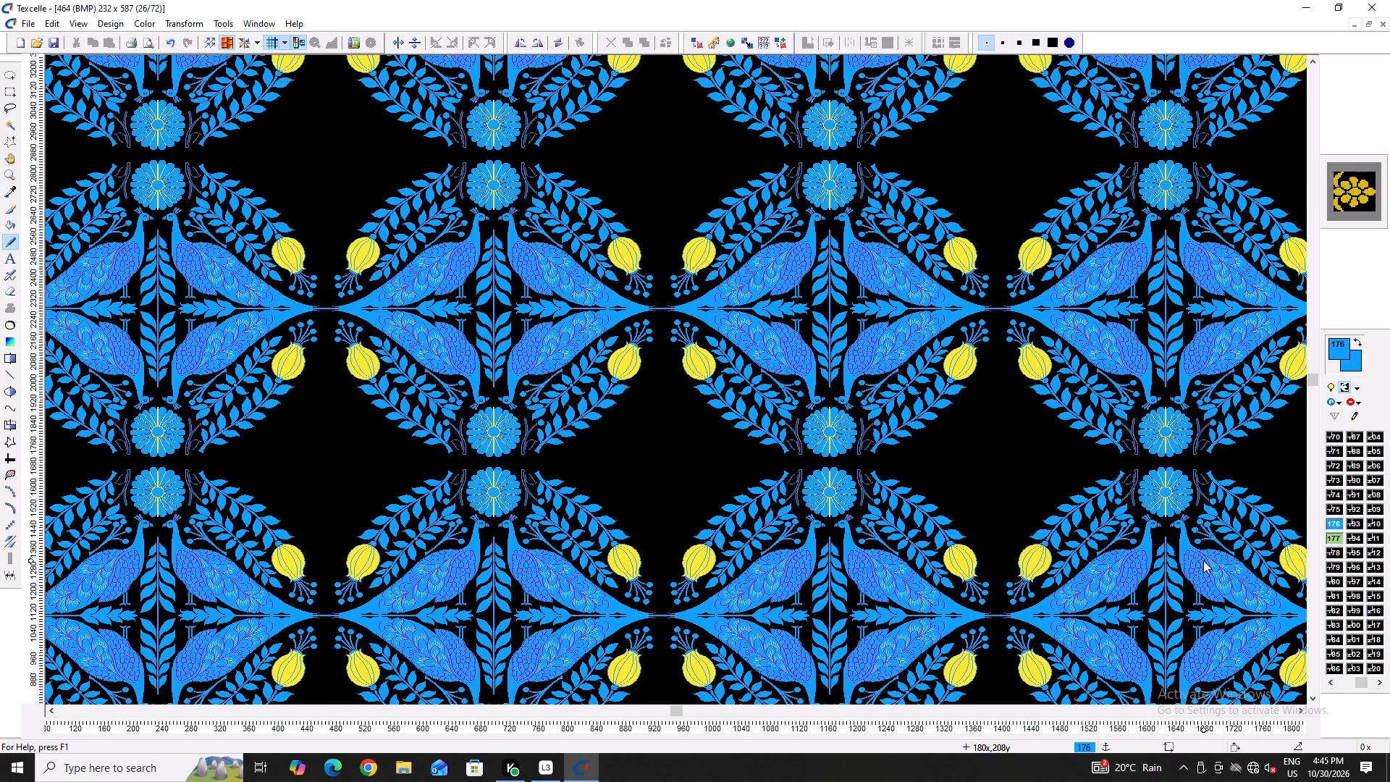
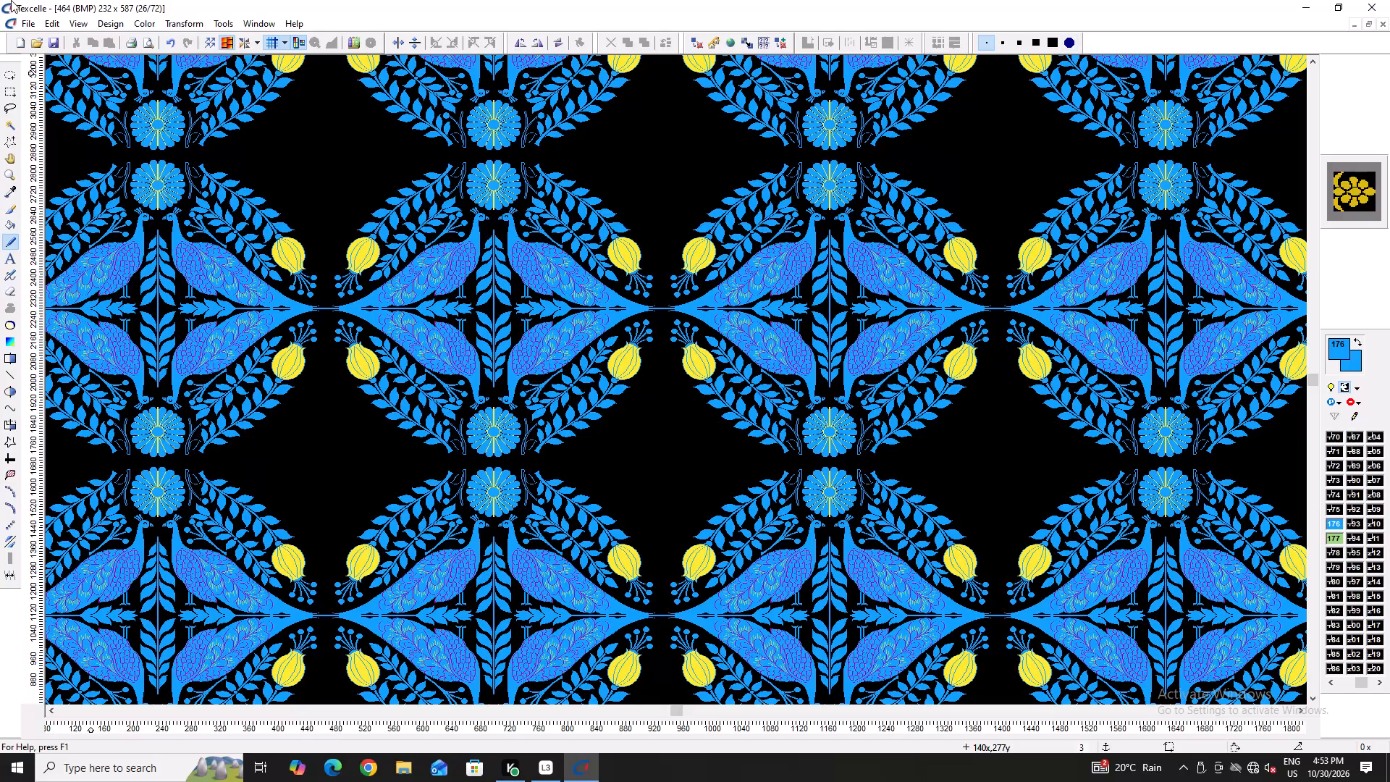
Find the 170 floral border bitmap in the Downloads folder and open it.
click(22, 25)
click(38, 51)
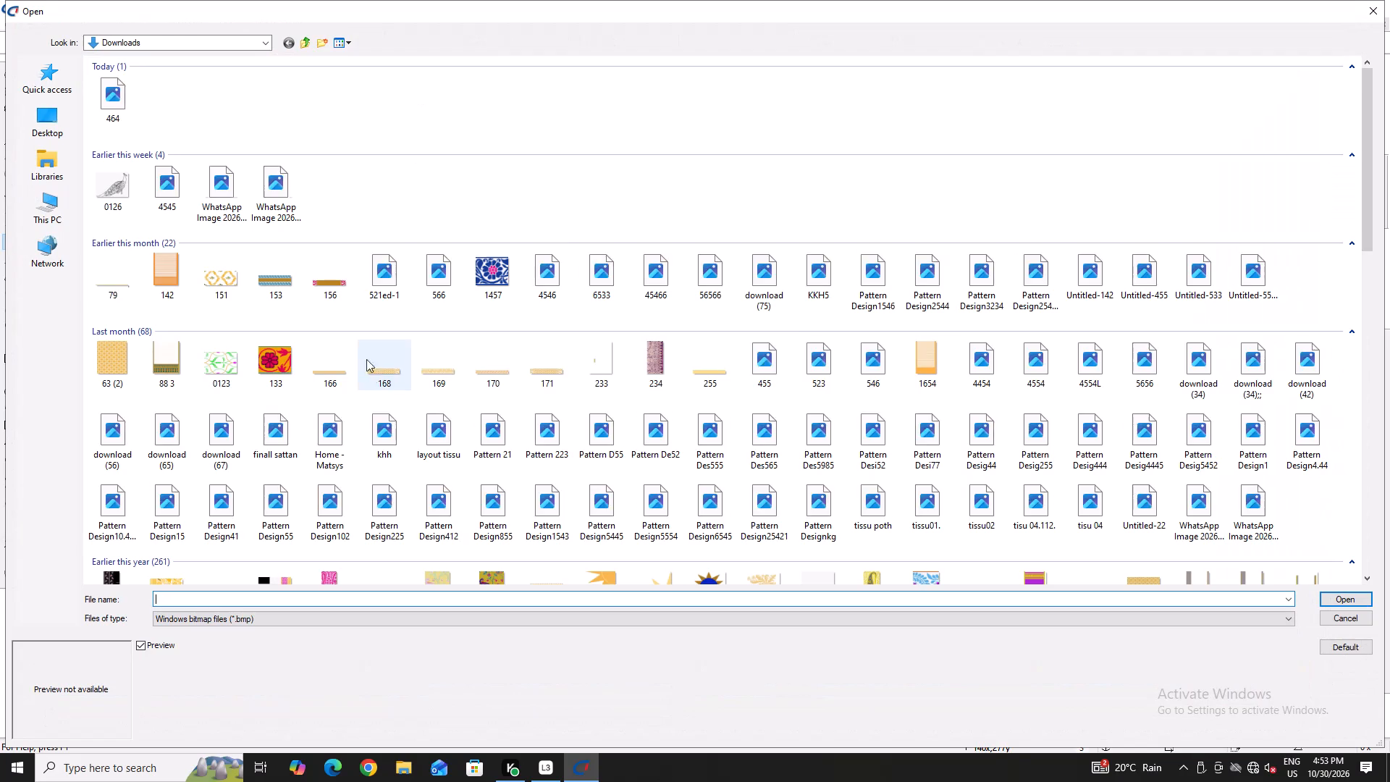
scroll(155, 208, down, 1)
scroll(155, 208, up, 1)
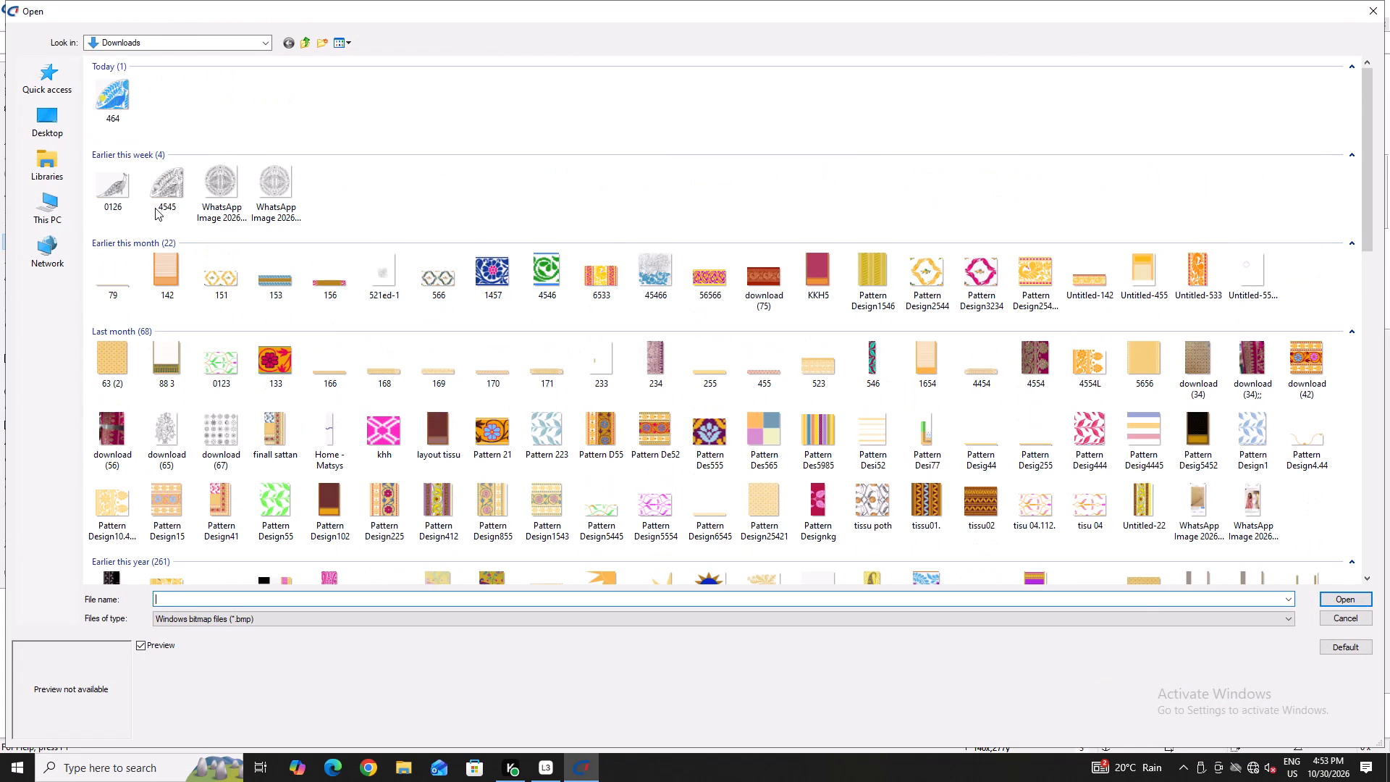
click(159, 41)
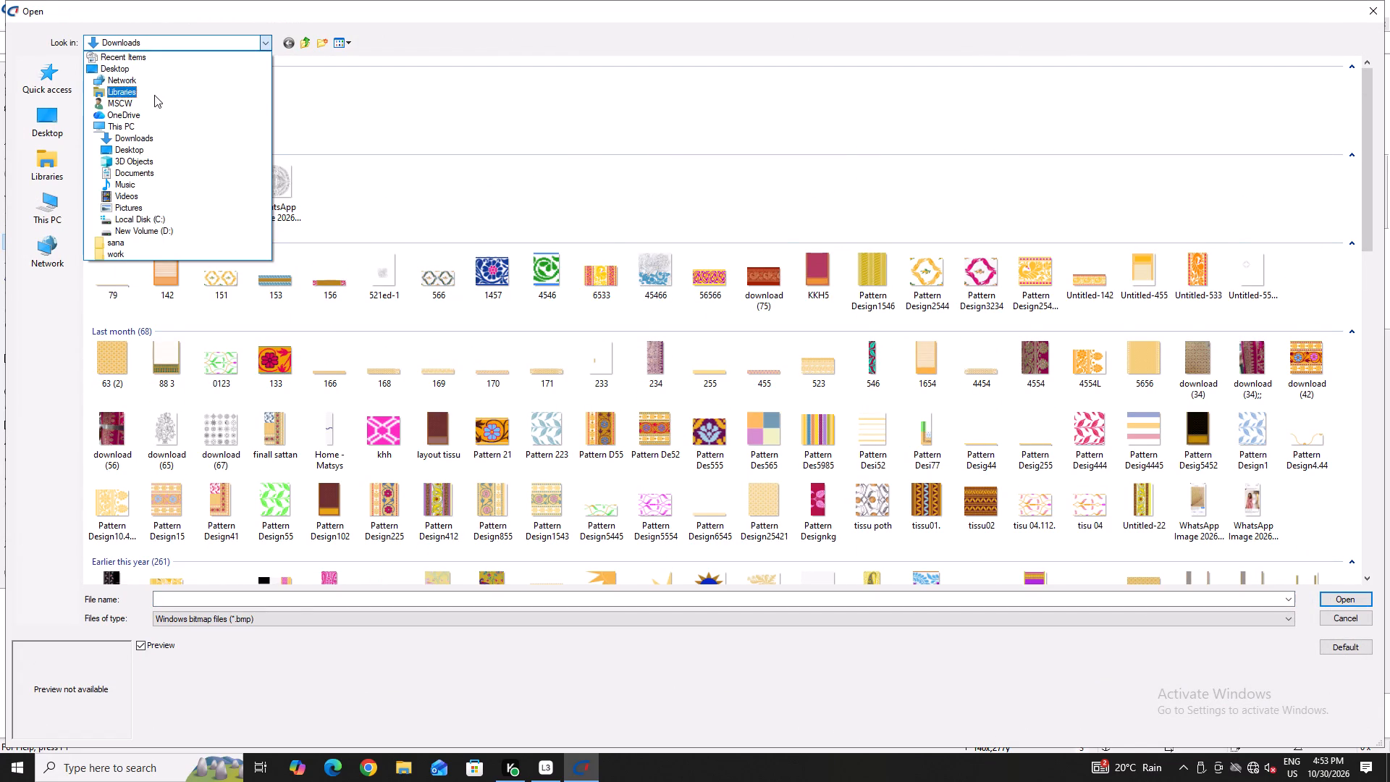
click(591, 162)
scroll(383, 337, down, 2)
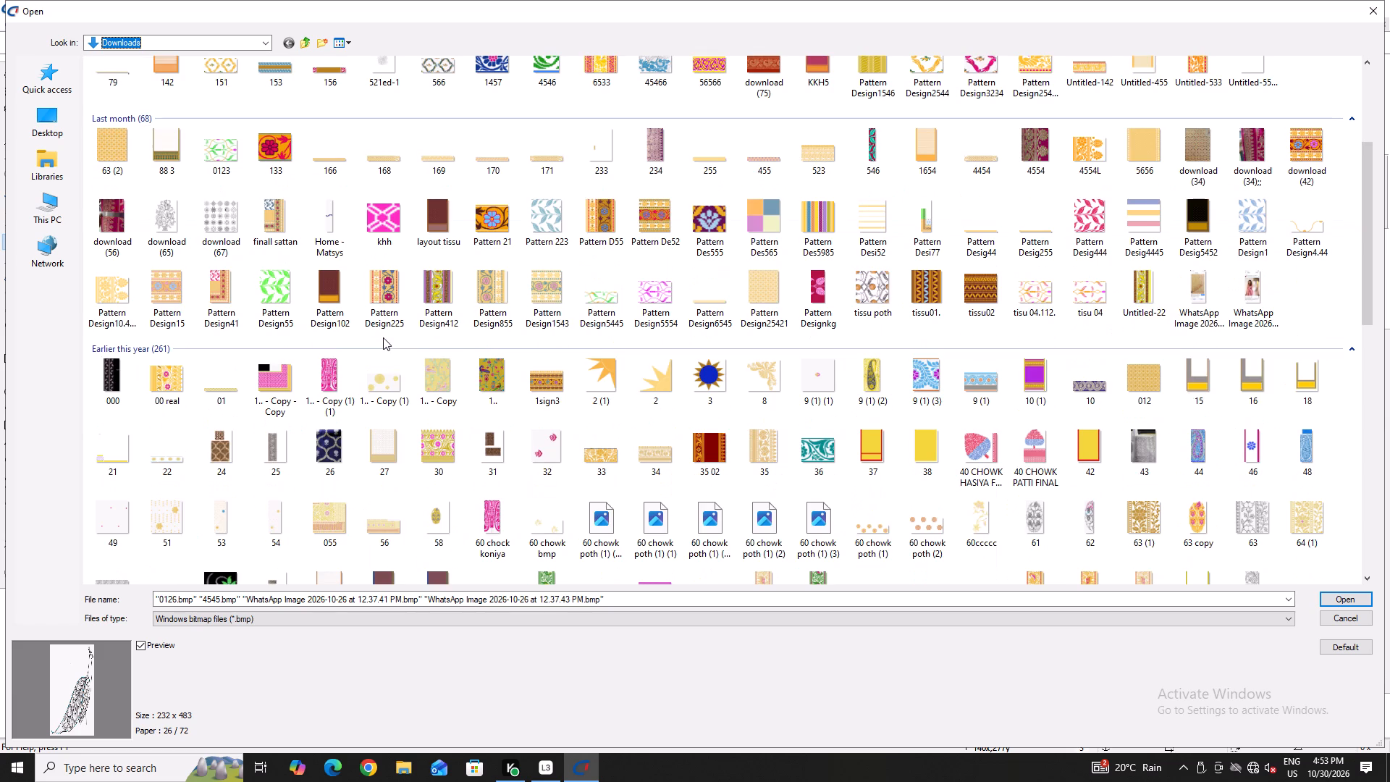
scroll(383, 337, down, 2)
scroll(383, 337, up, 2)
ctrl+scroll(489, 379, up, 4)
ctrl+scroll(699, 445, up, 6)
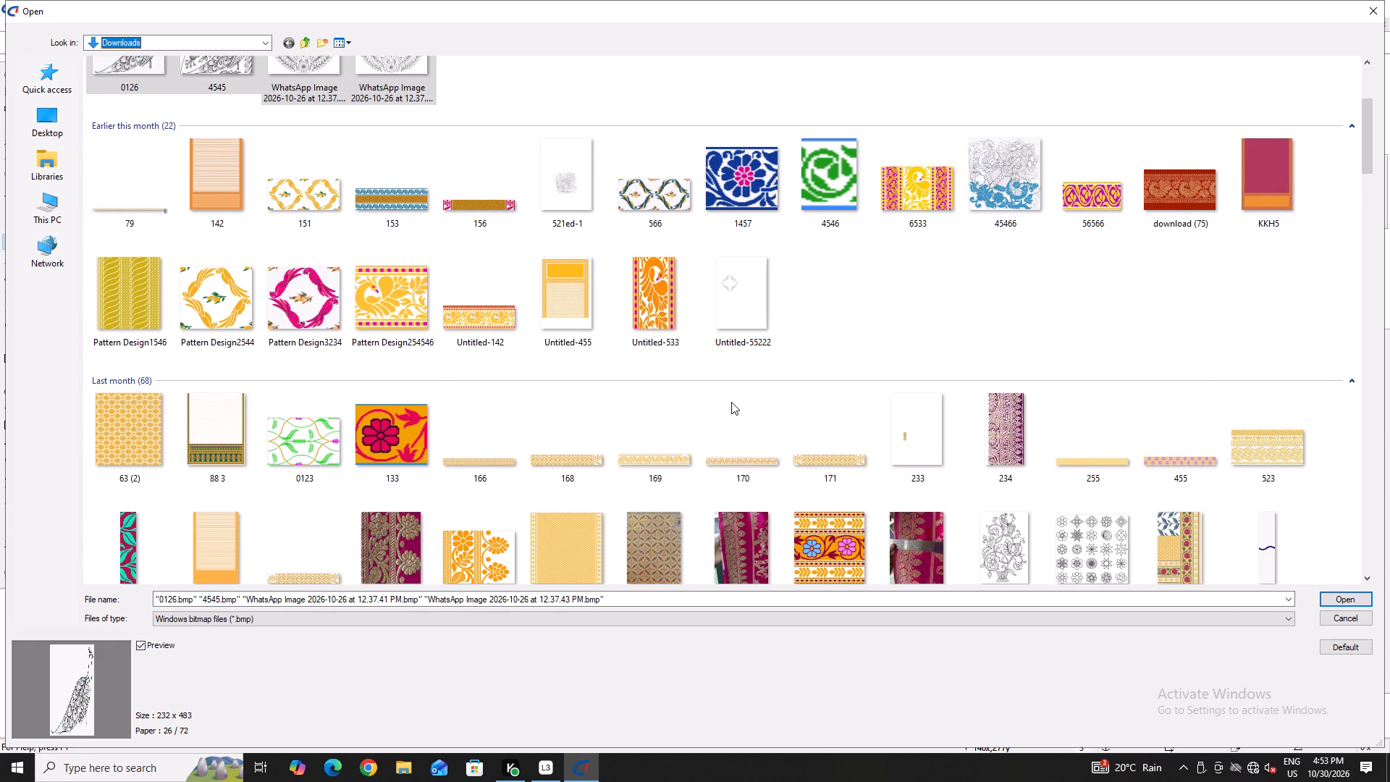
scroll(730, 420, down, 1)
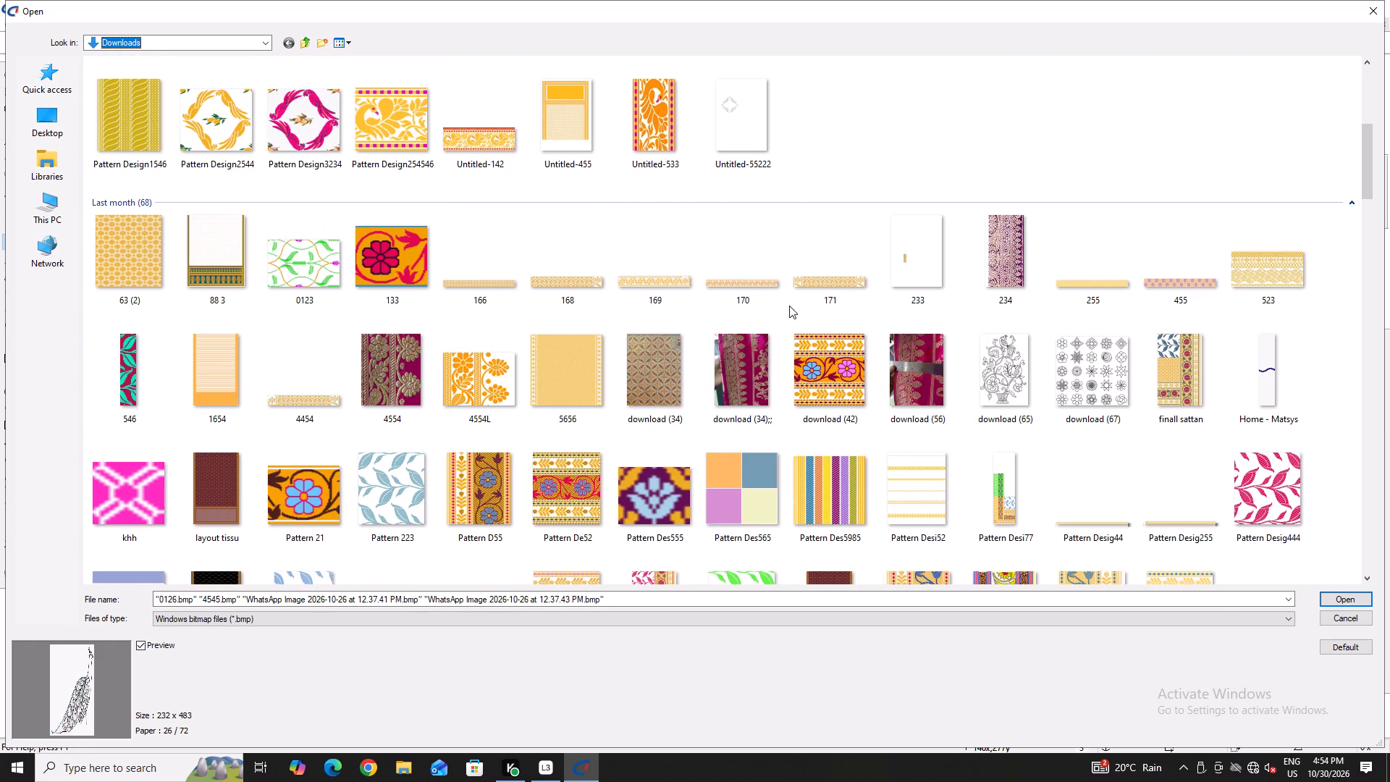
scroll(793, 279, down, 1)
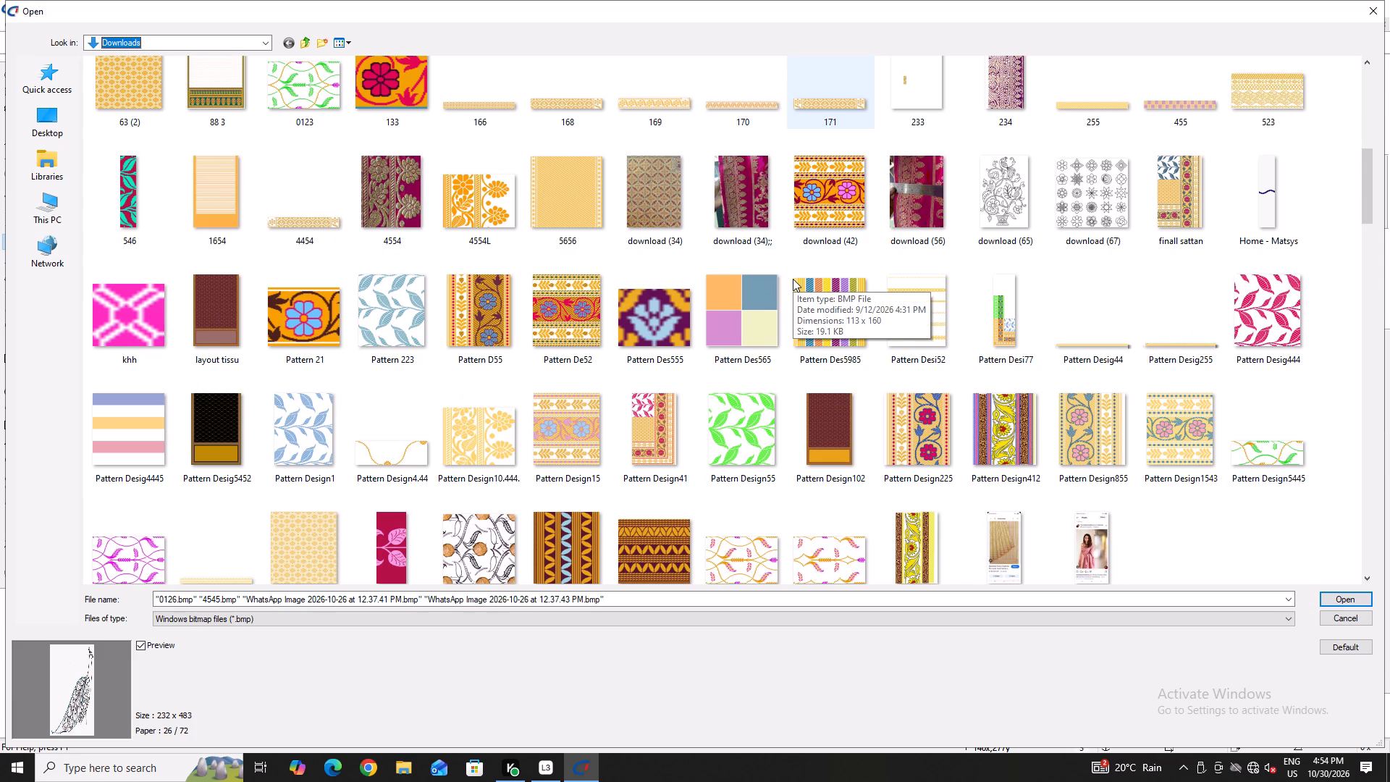
ctrl+scroll(793, 279, up, 4)
ctrl+scroll(654, 361, up, 4)
ctrl+scroll(586, 351, up, 3)
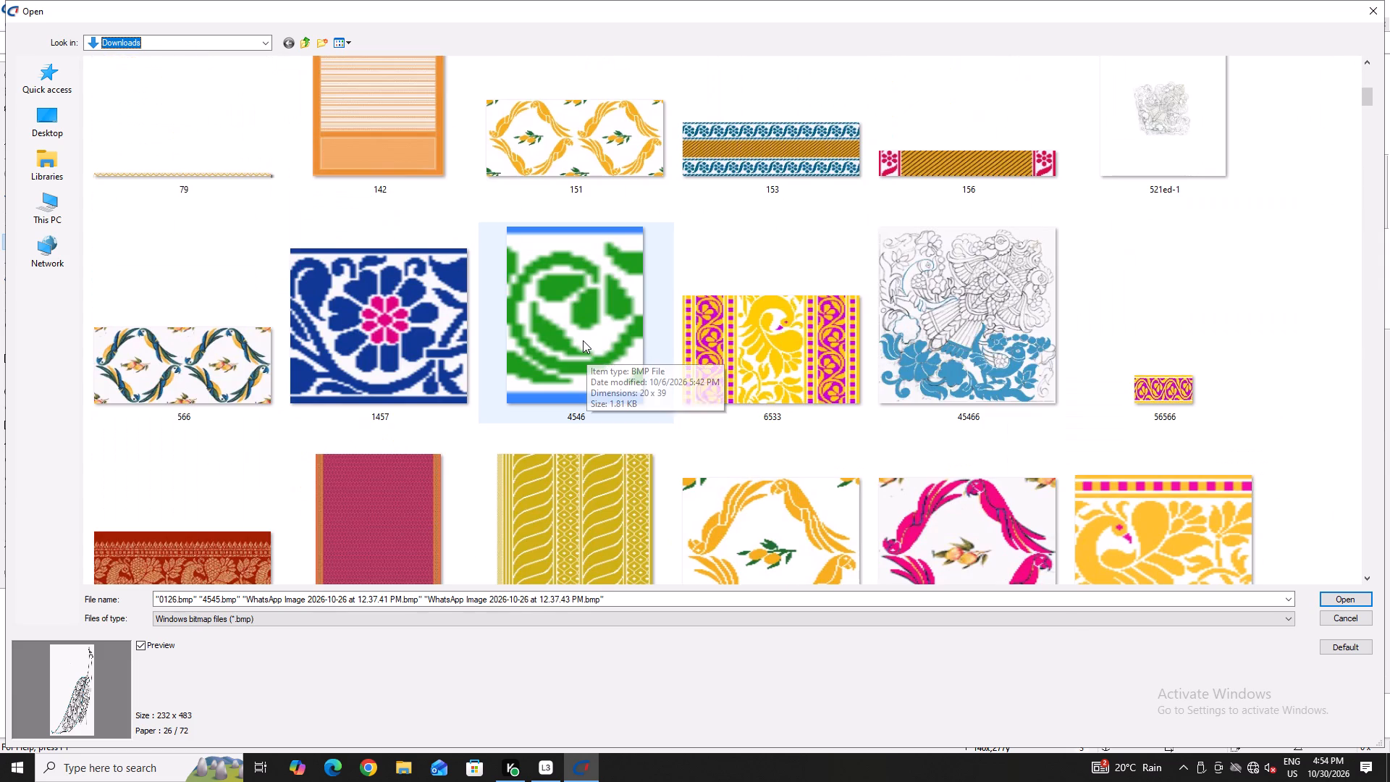
scroll(583, 340, down, 3)
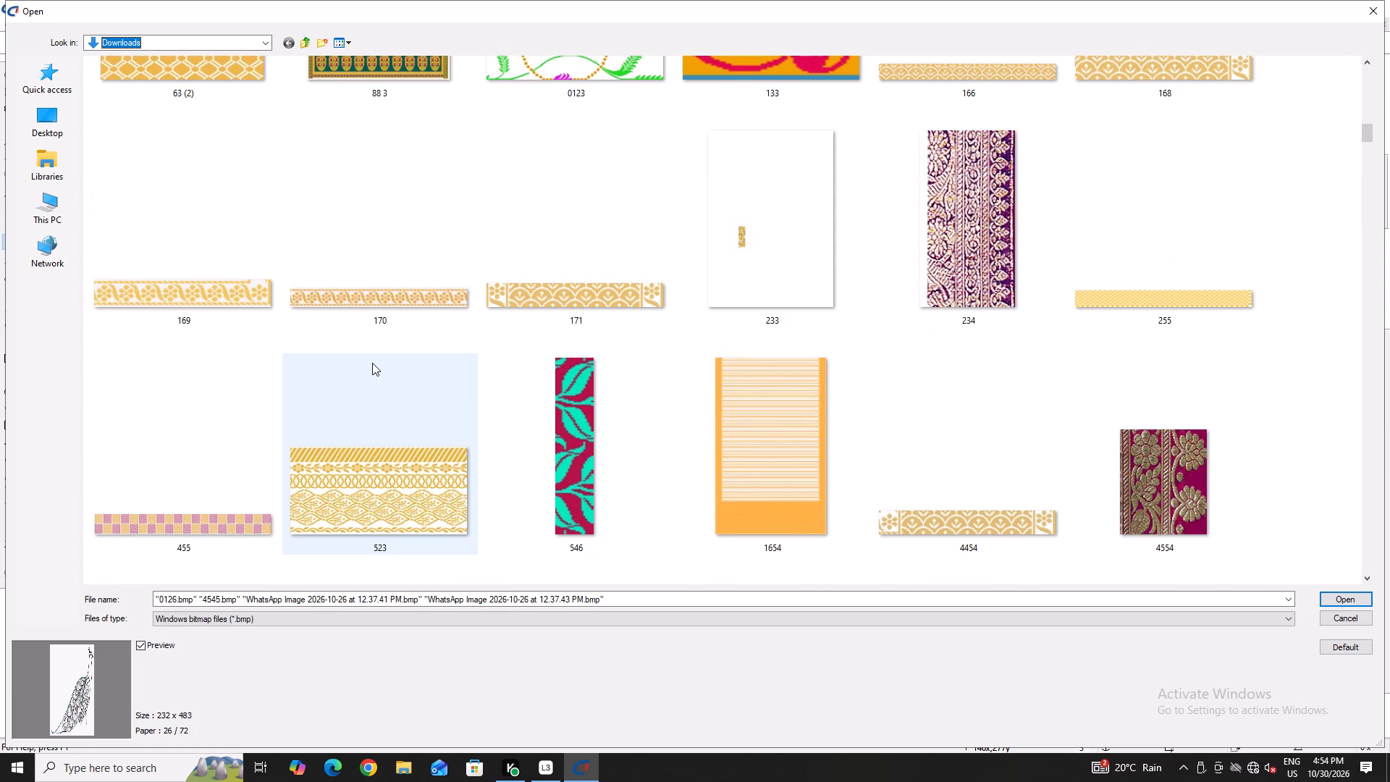
scroll(372, 363, down, 1)
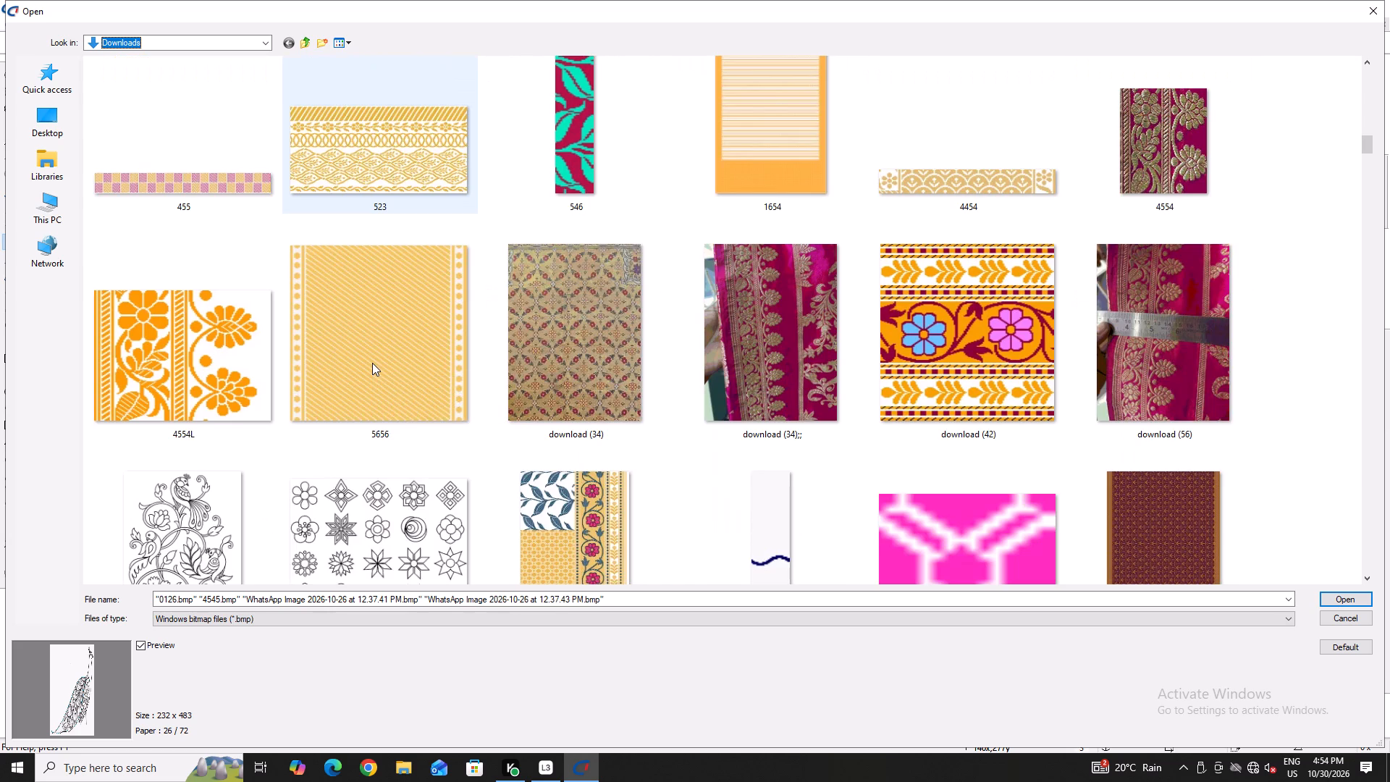
scroll(372, 358, up, 1)
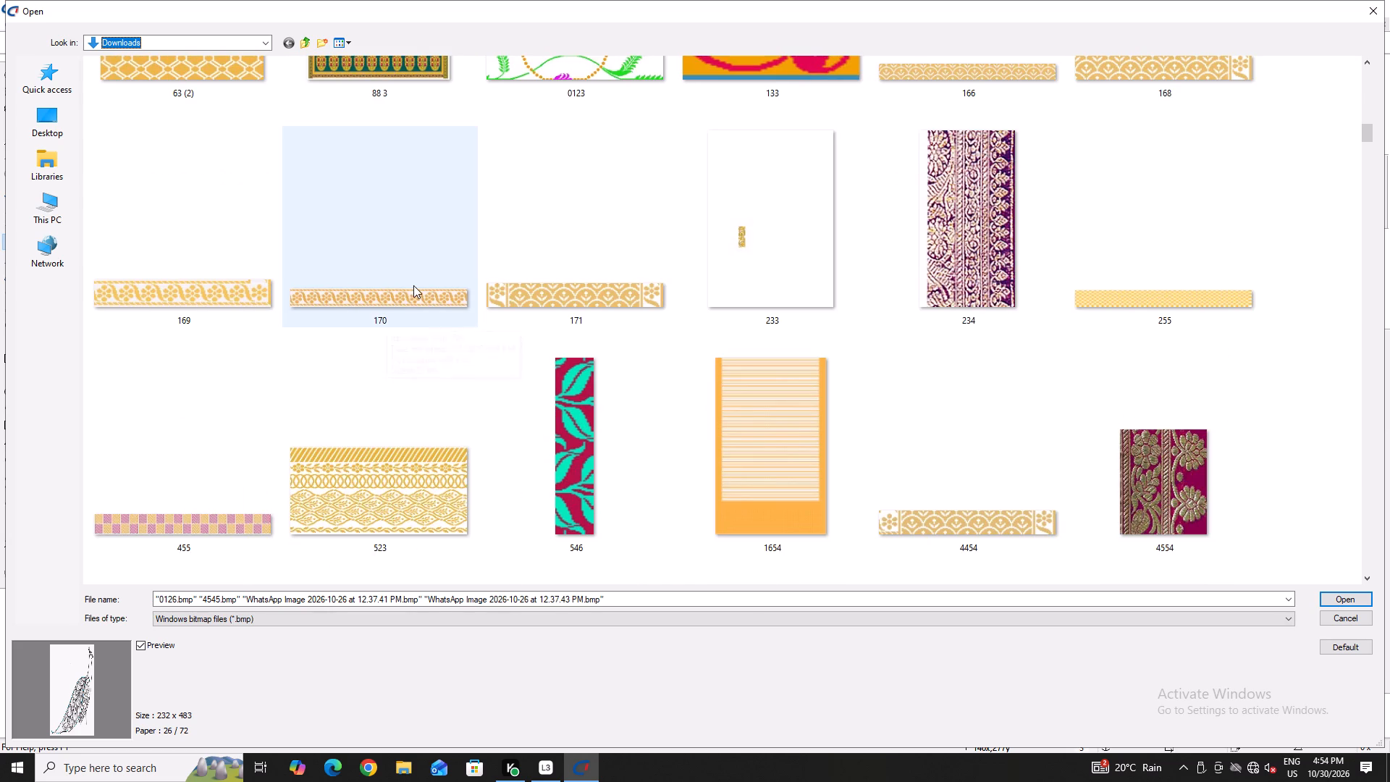
double_click(416, 299)
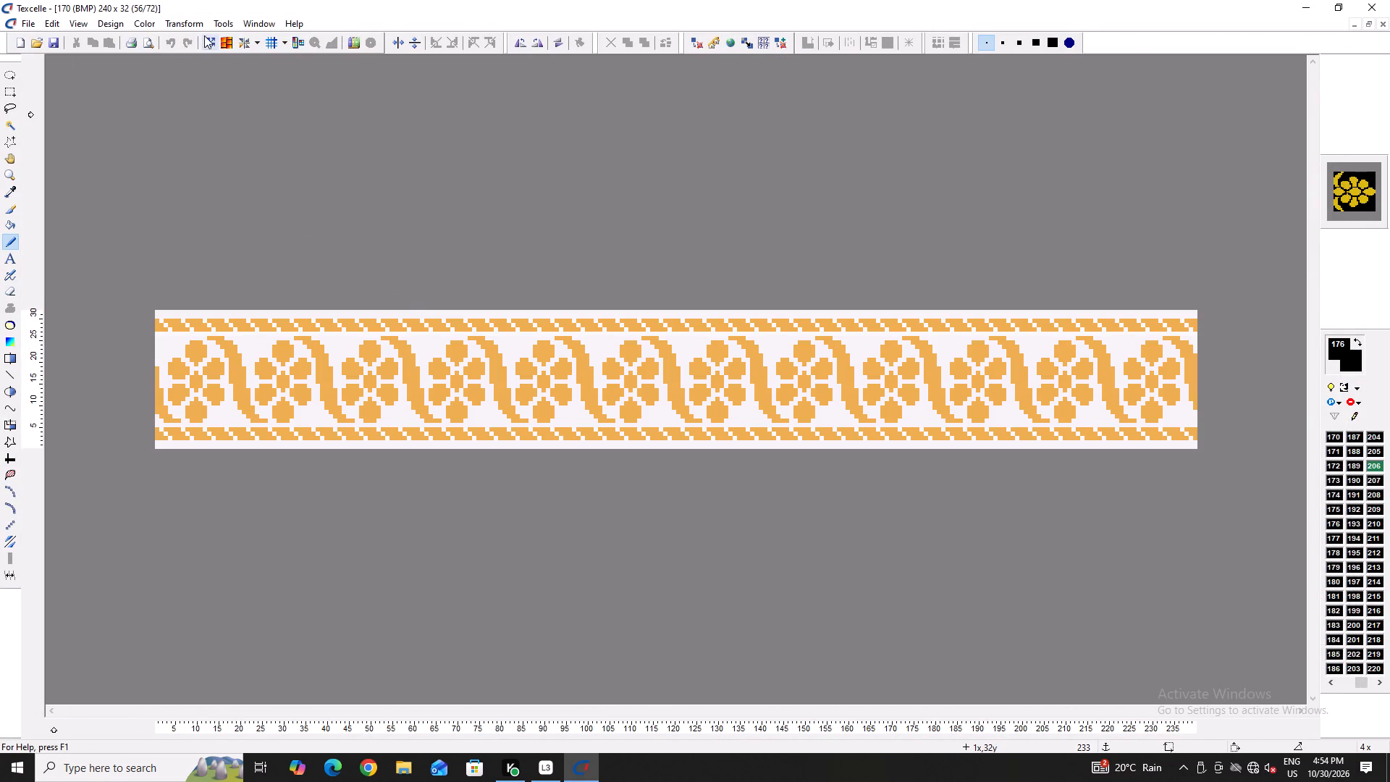
Show the 170 border in a straight repeat with horizontal and vertical drop 0, and examine the repeated pattern.
double_click(219, 44)
click(212, 42)
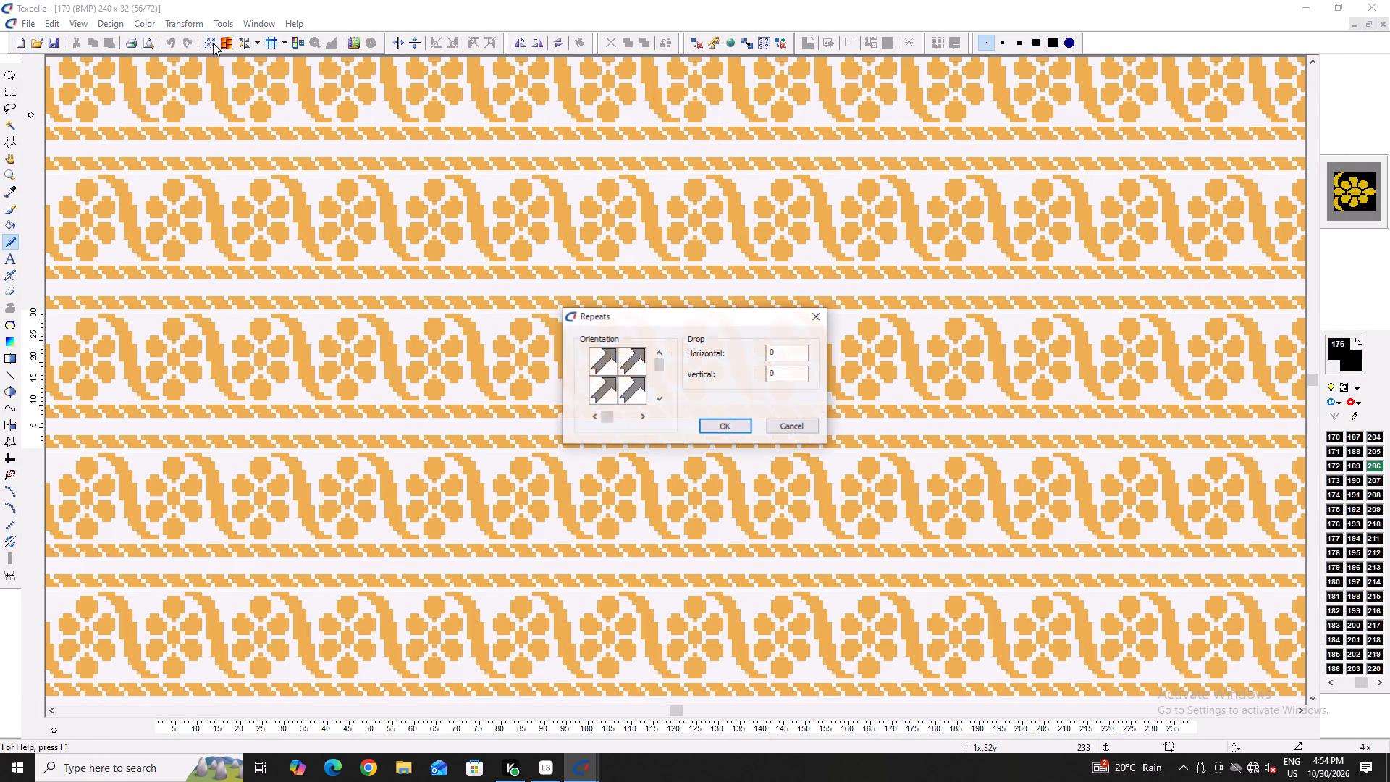
ctrl+scroll(733, 426, down, 2)
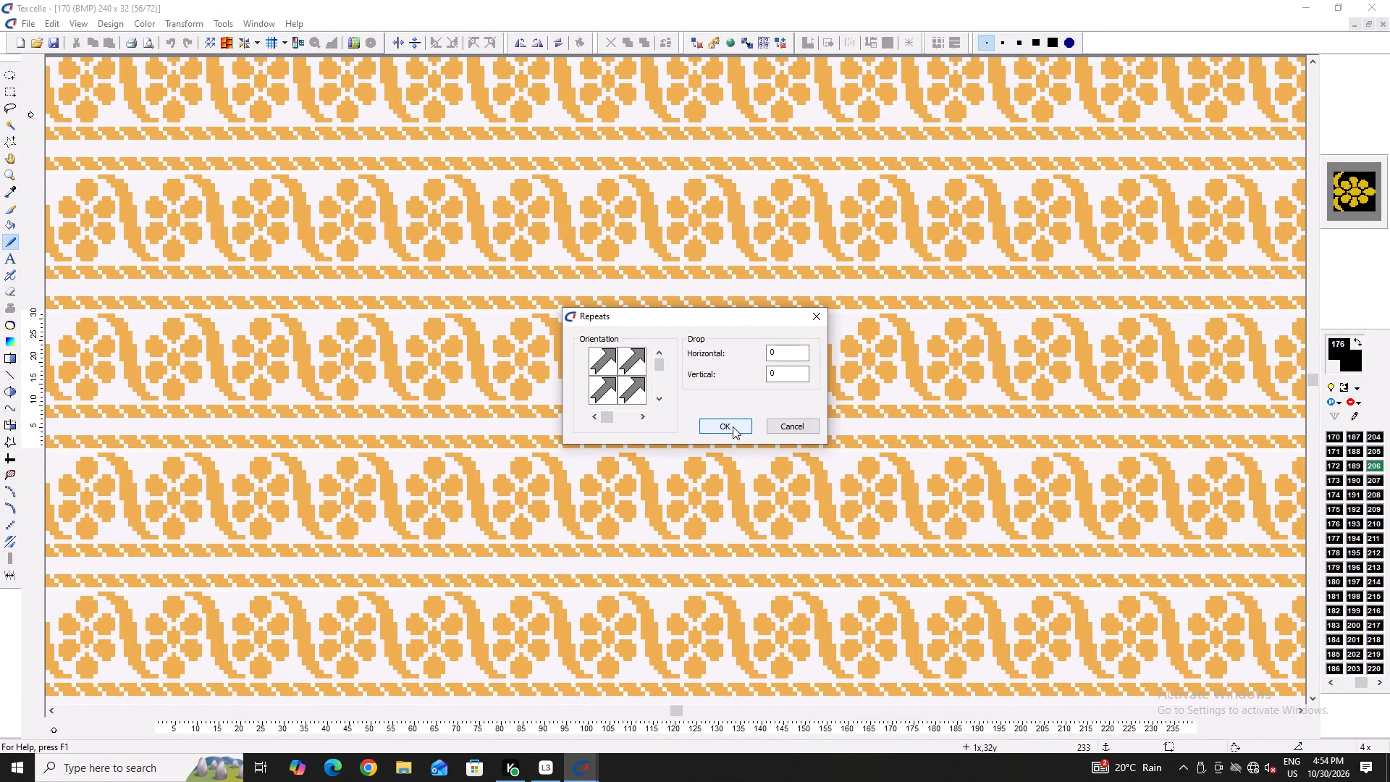
ctrl+scroll(733, 426, down, 1)
click(733, 426)
ctrl+scroll(733, 426, down, 3)
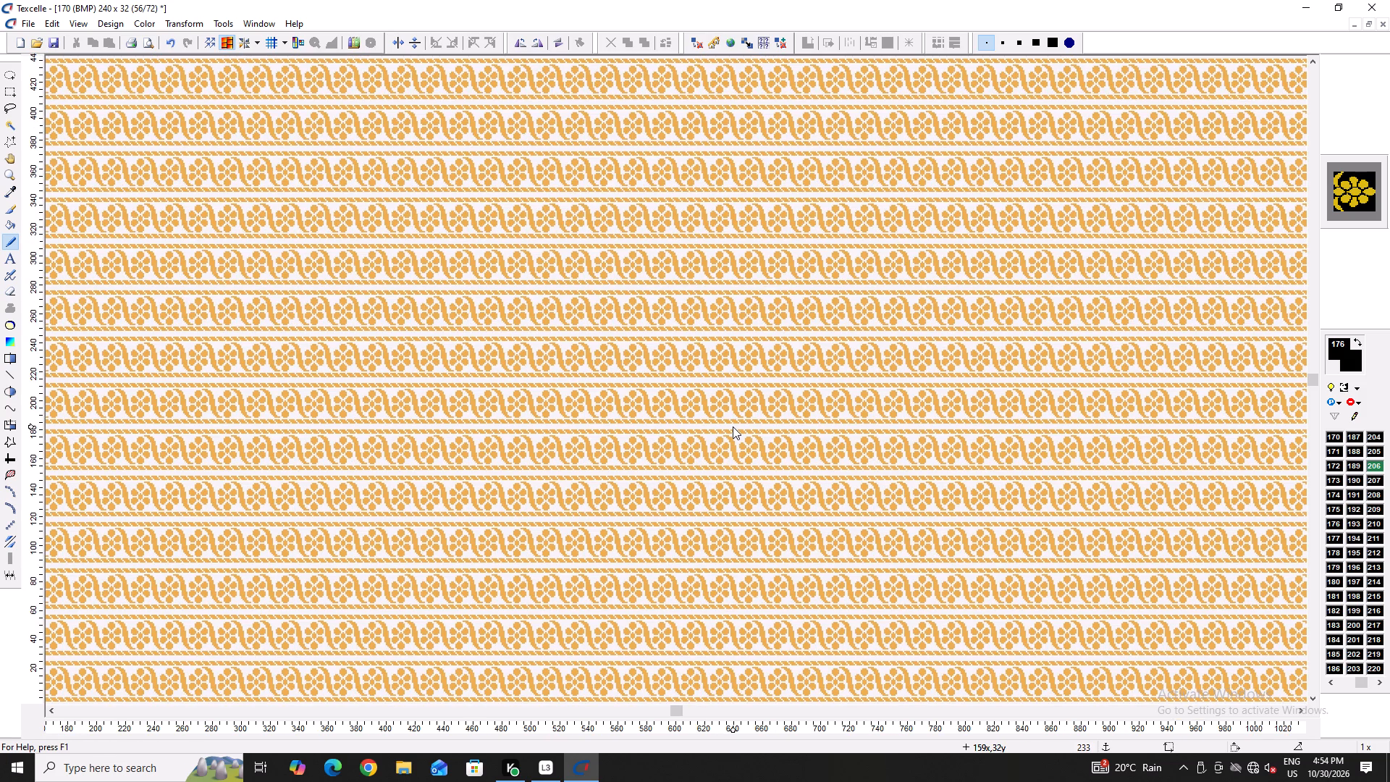
scroll(733, 426, up, 4)
ctrl+scroll(733, 426, down, 1)
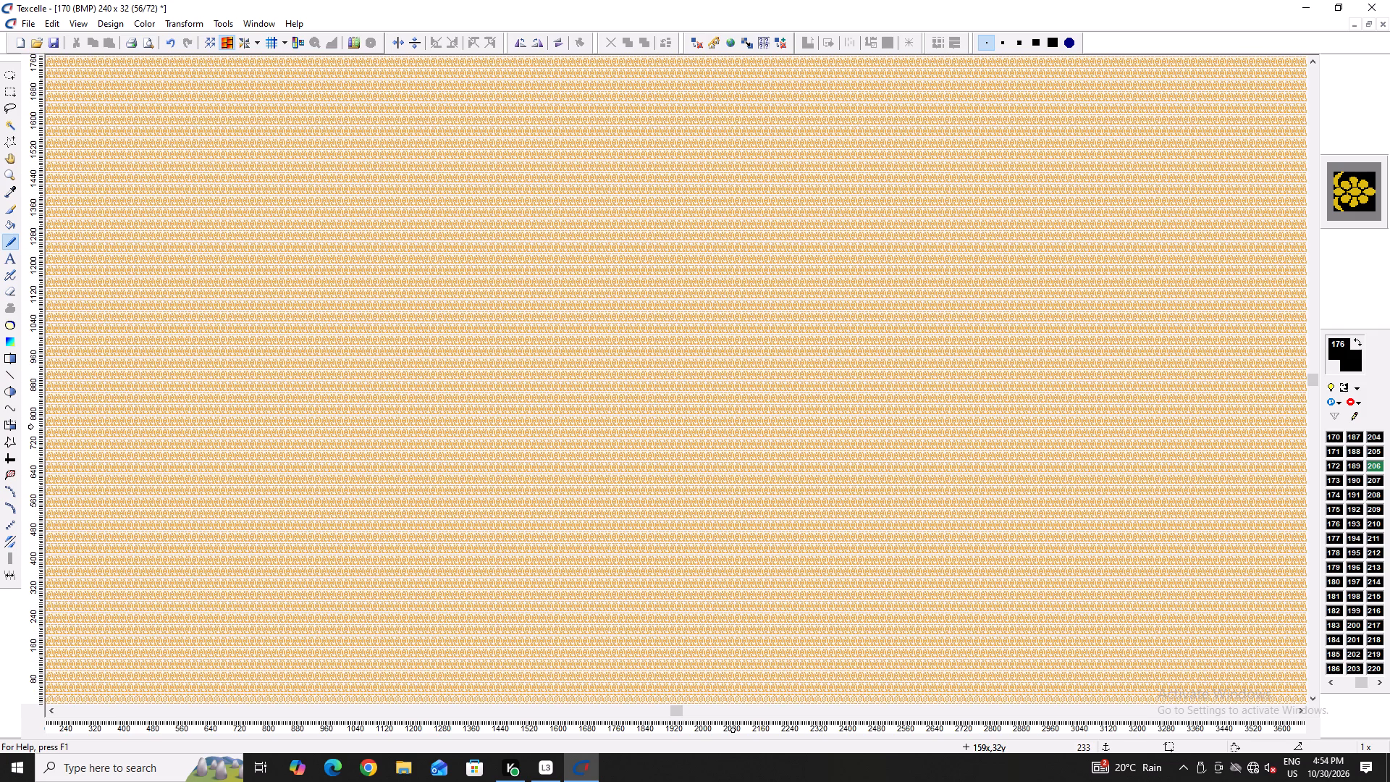
ctrl+scroll(733, 426, down, 2)
ctrl+scroll(733, 426, up, 5)
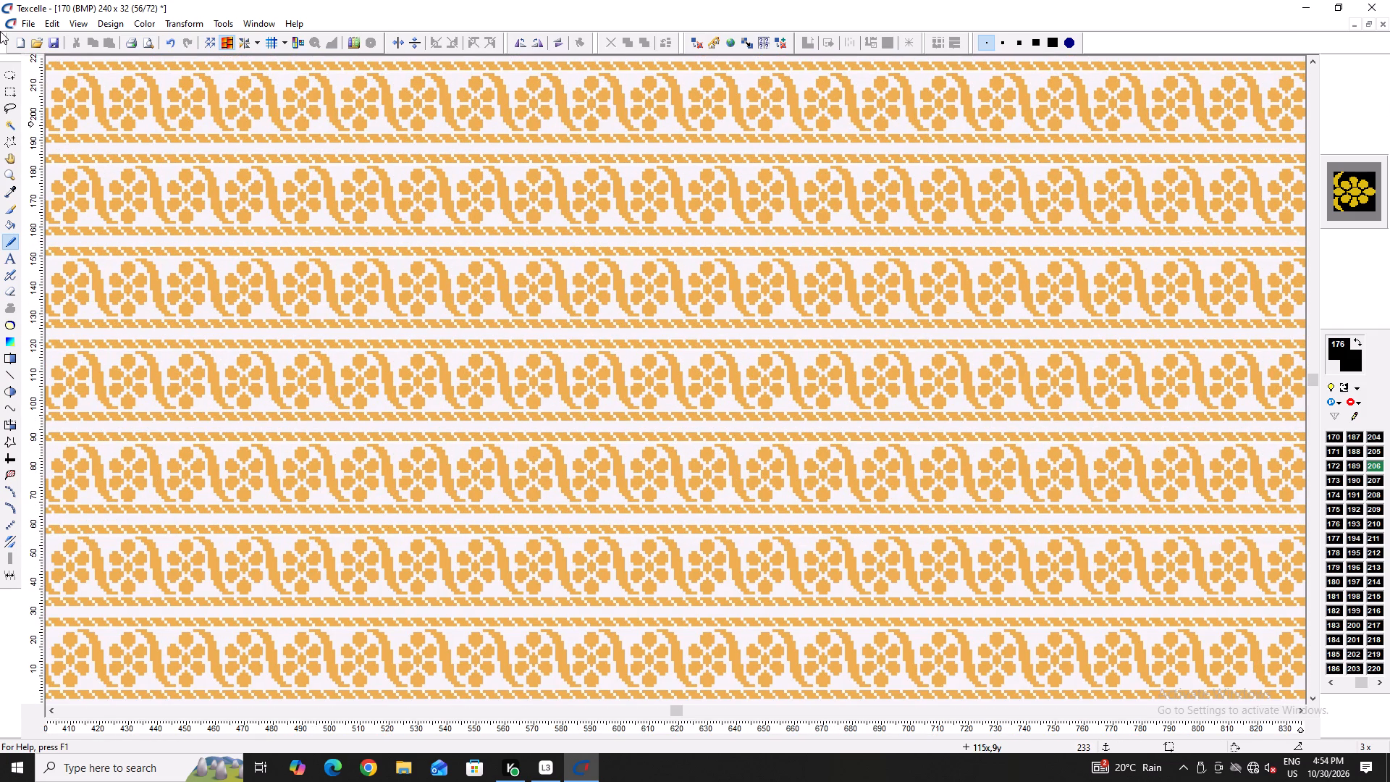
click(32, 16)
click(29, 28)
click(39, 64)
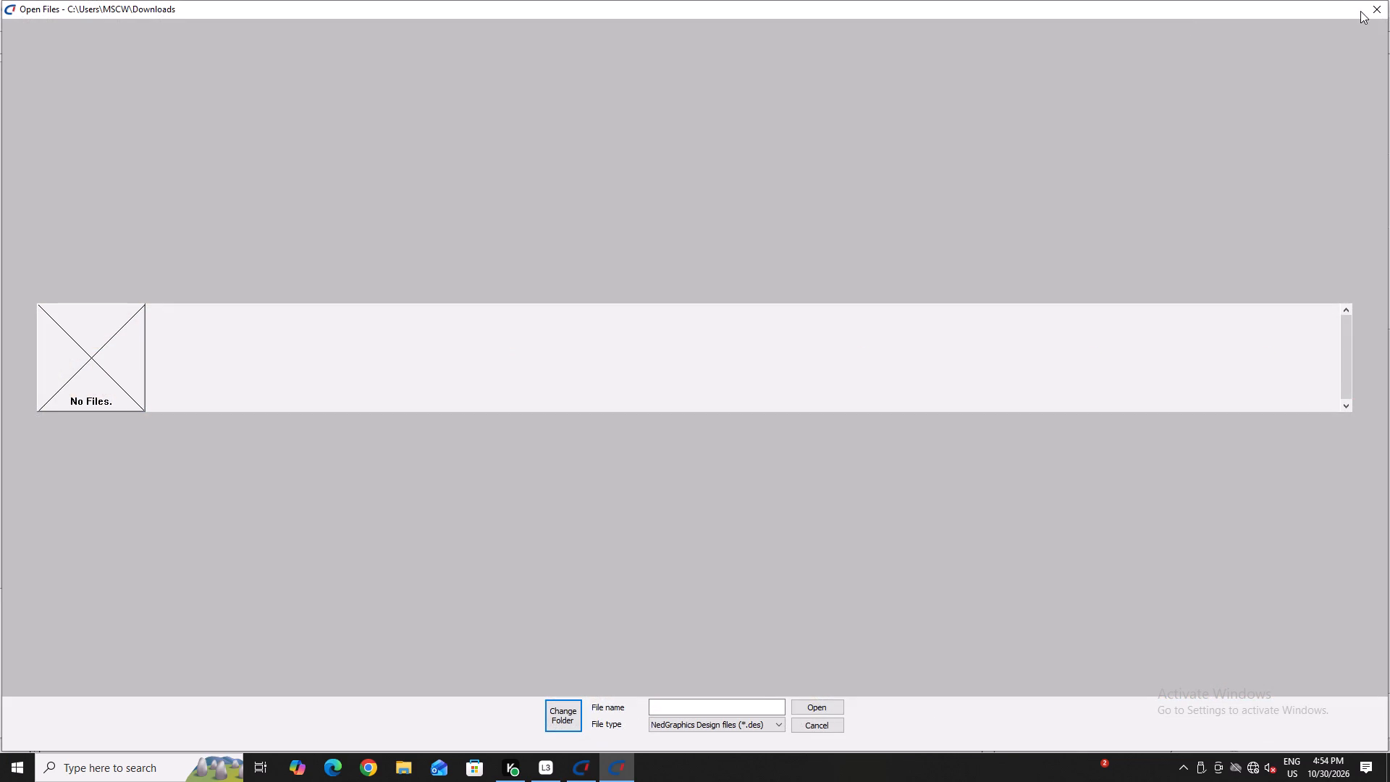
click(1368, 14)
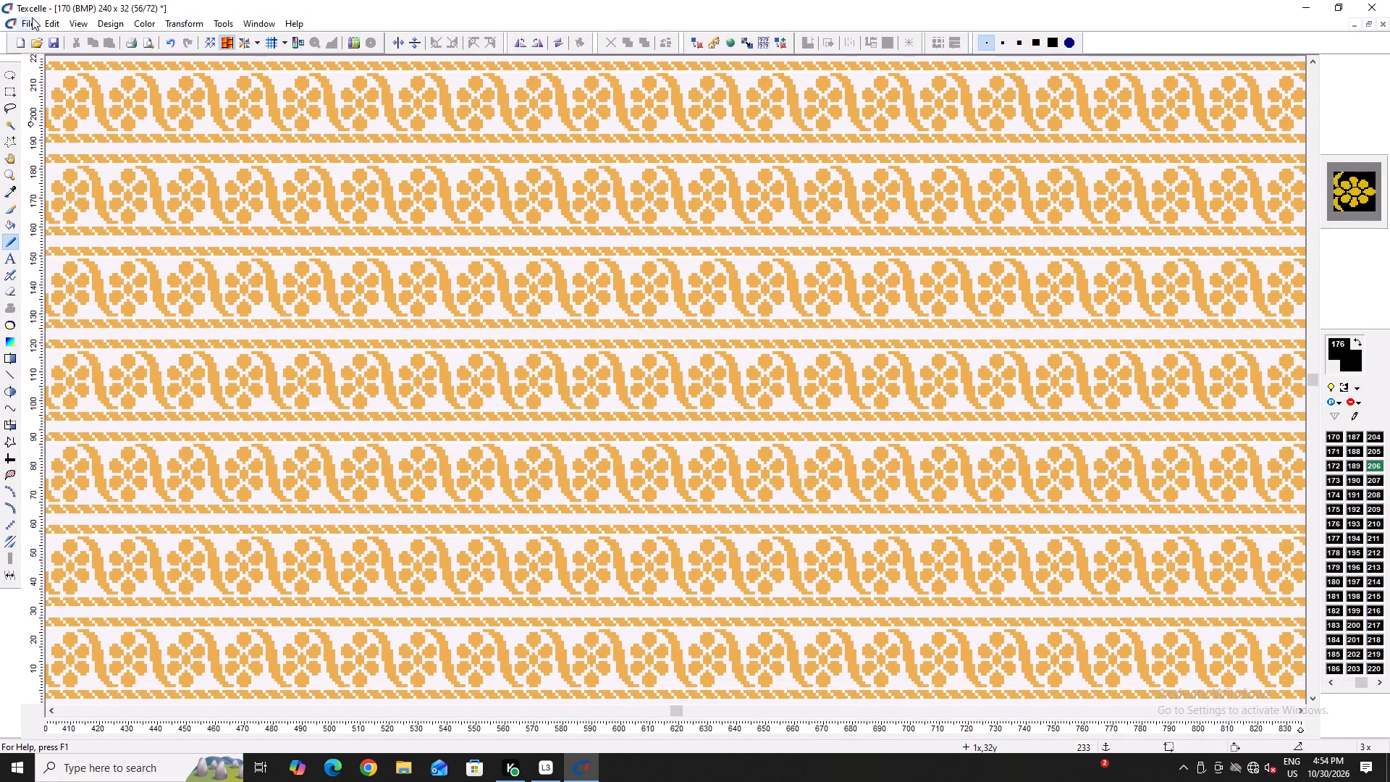
Browse the bitmap designs in the Downloads folder, from the recent files through to the oldest ones.
click(31, 17)
click(49, 61)
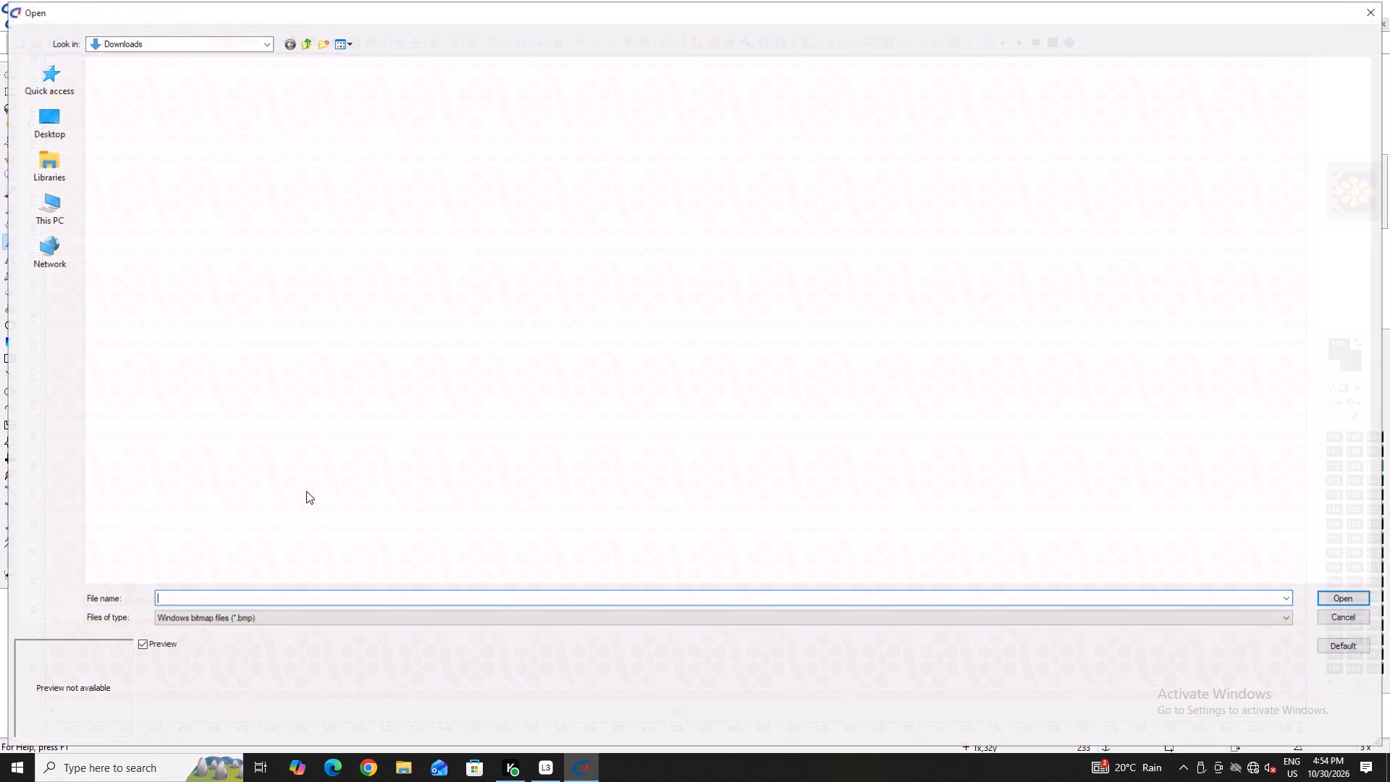
scroll(305, 455, down, 3)
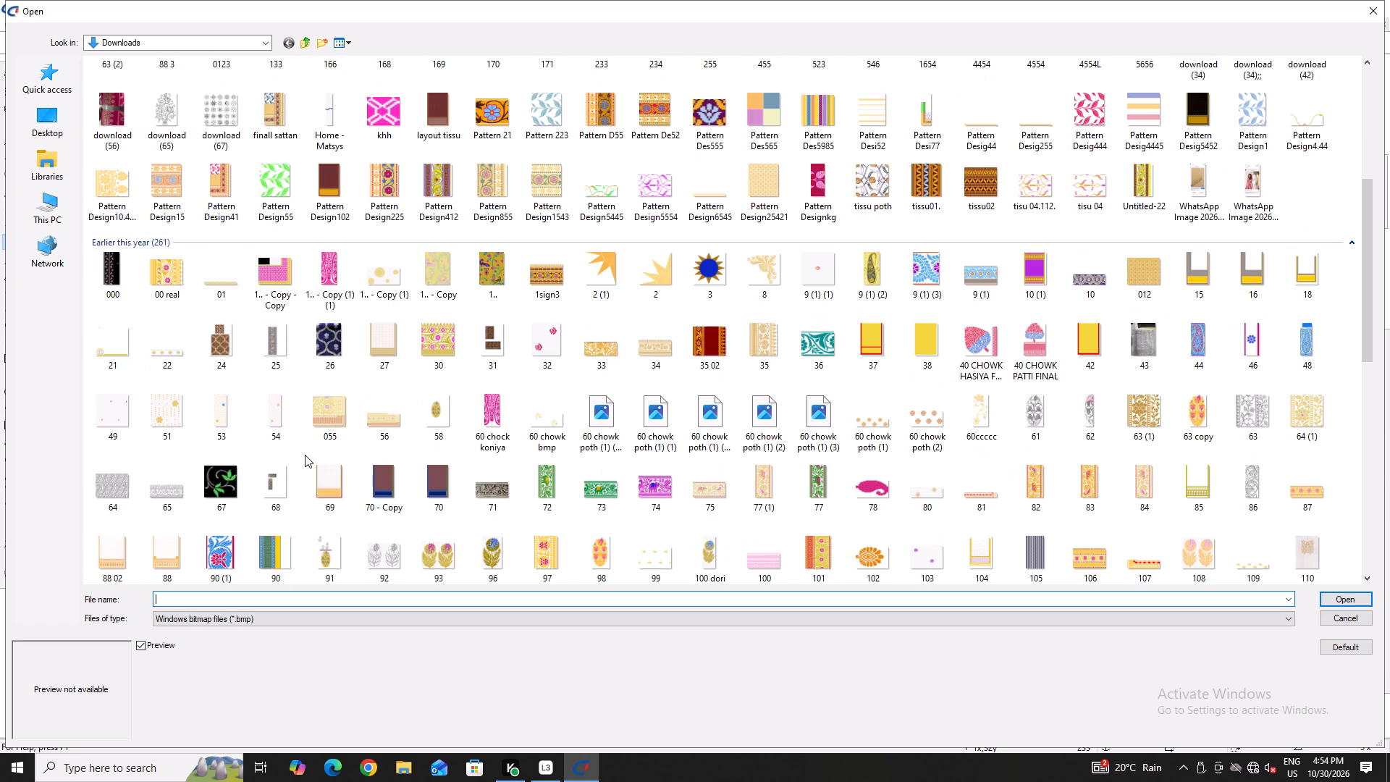
ctrl+scroll(305, 450, up, 11)
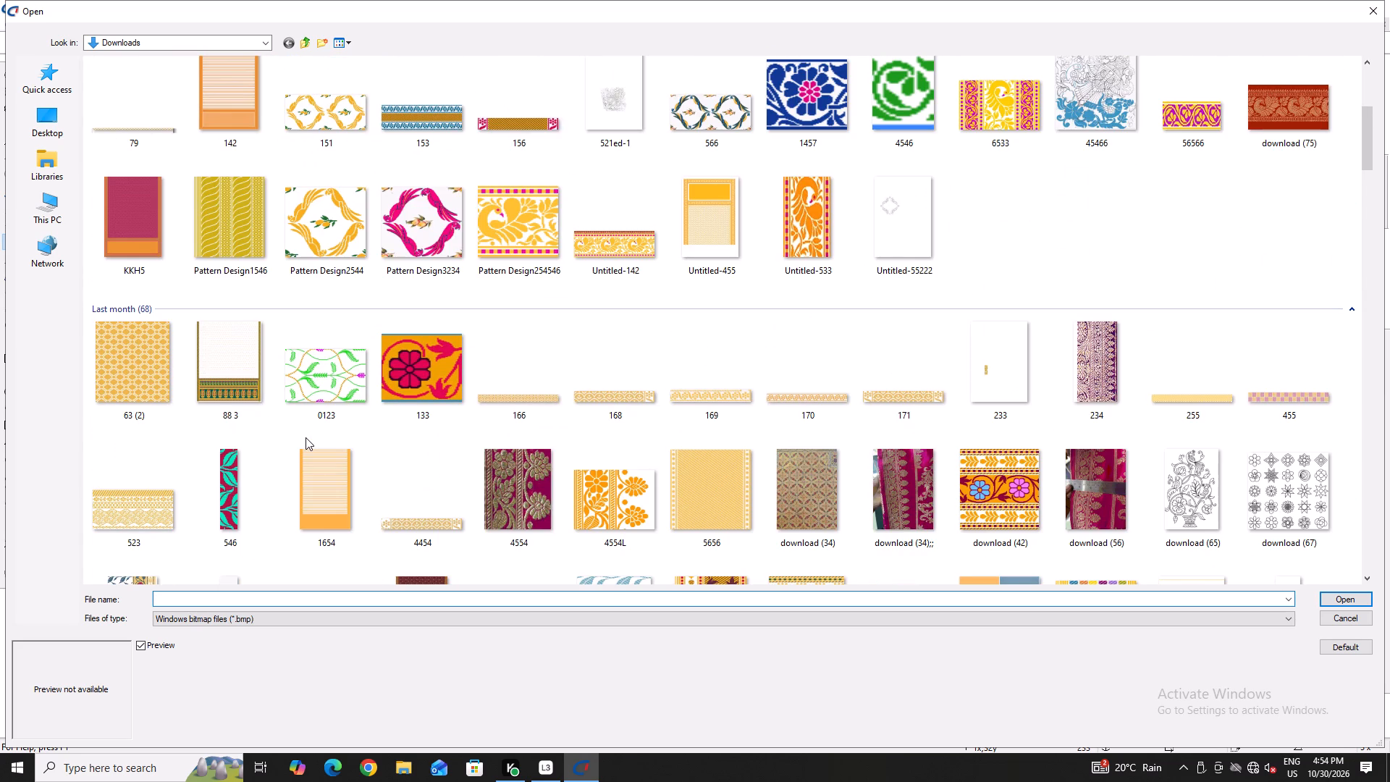
scroll(306, 437, down, 3)
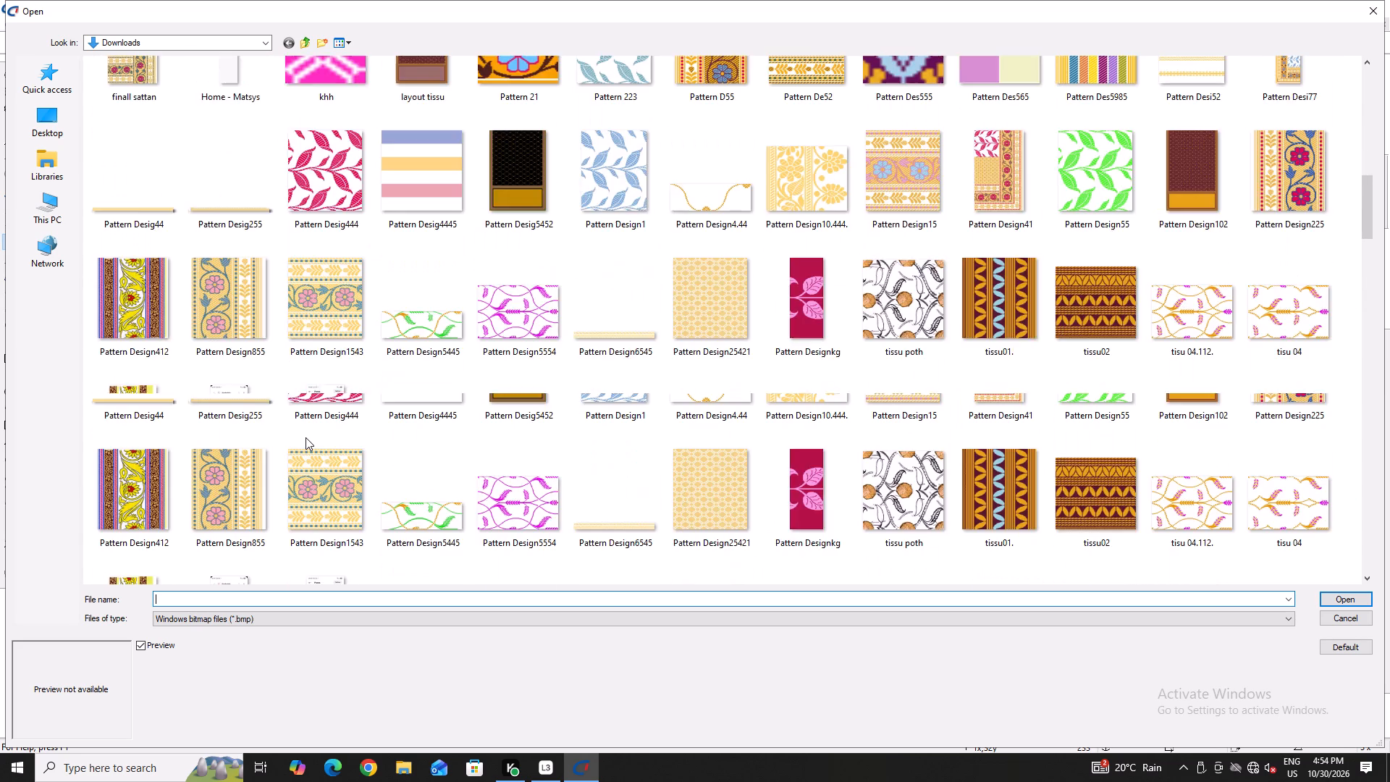
scroll(306, 437, down, 5)
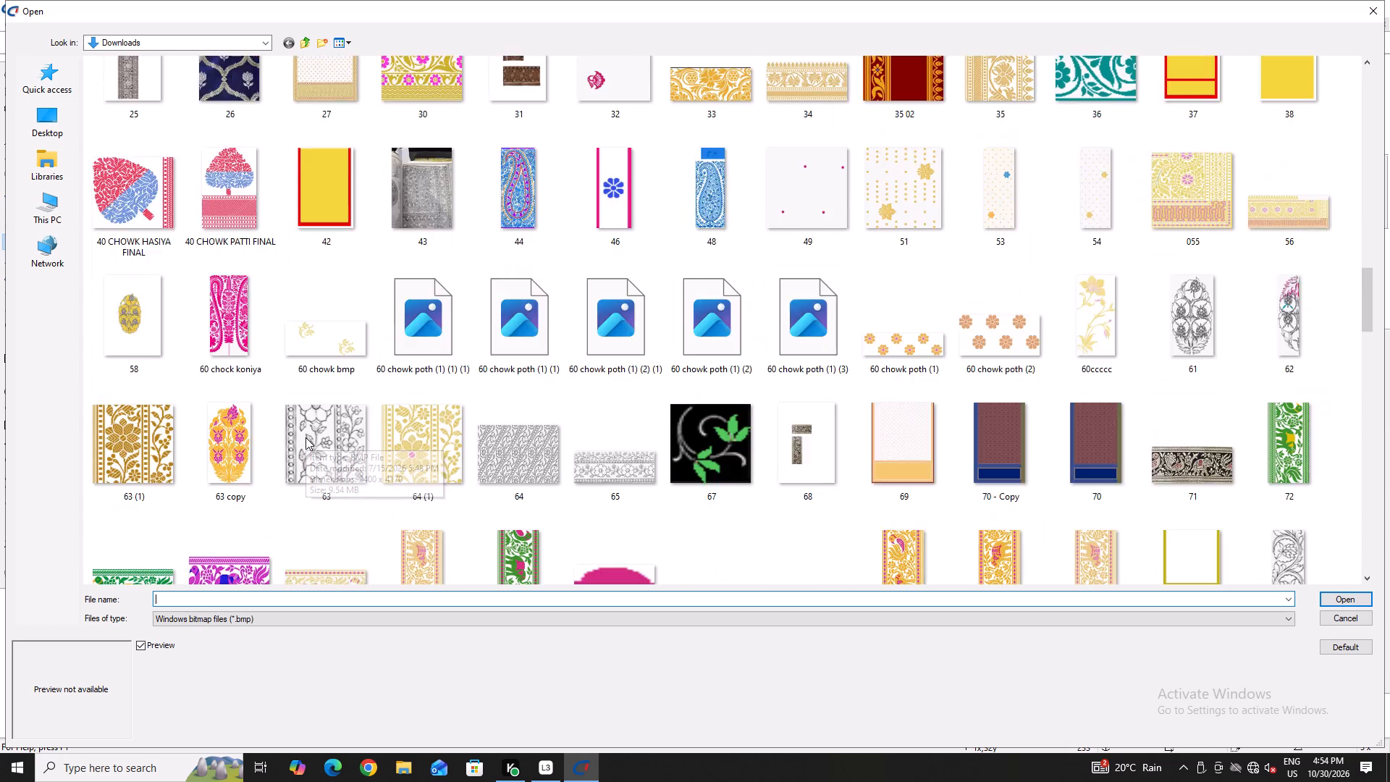
scroll(306, 437, down, 9)
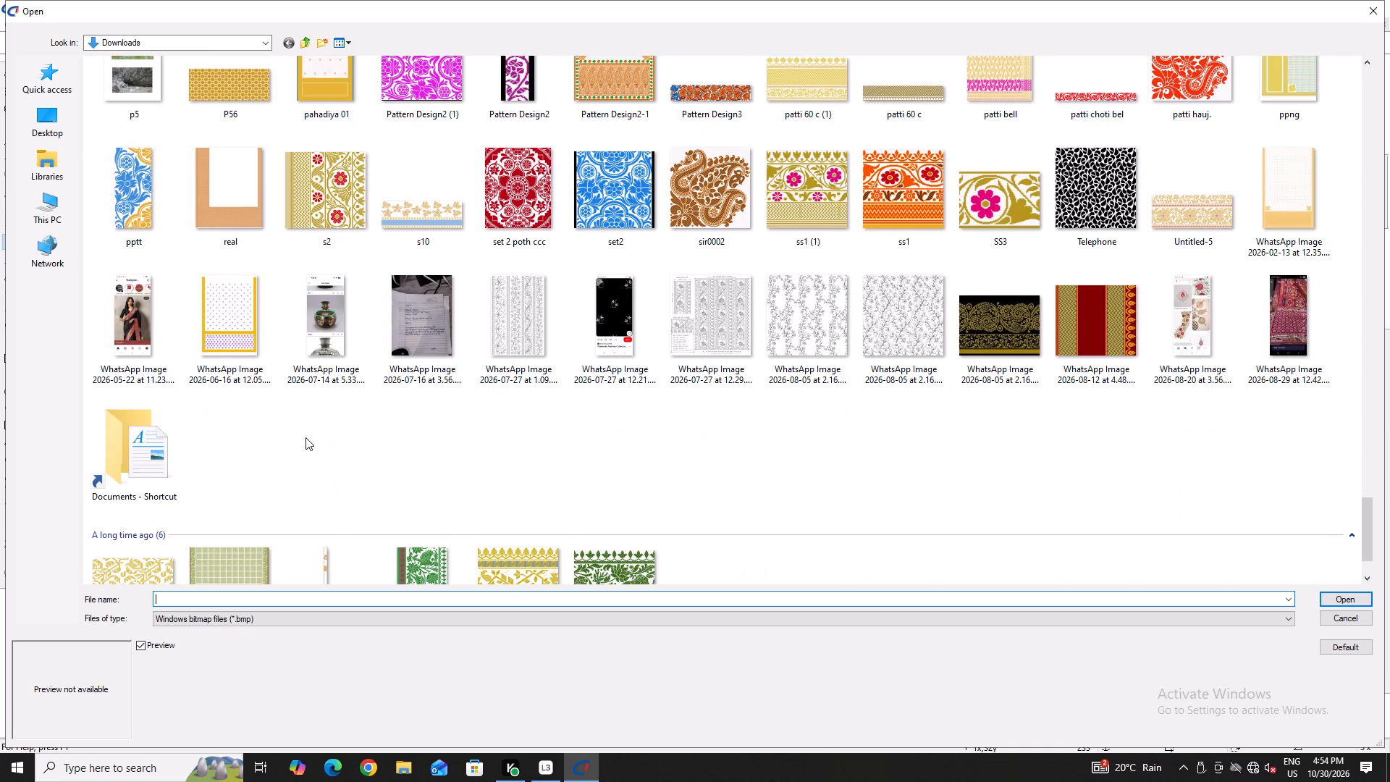
scroll(306, 437, down, 3)
scroll(306, 437, up, 1)
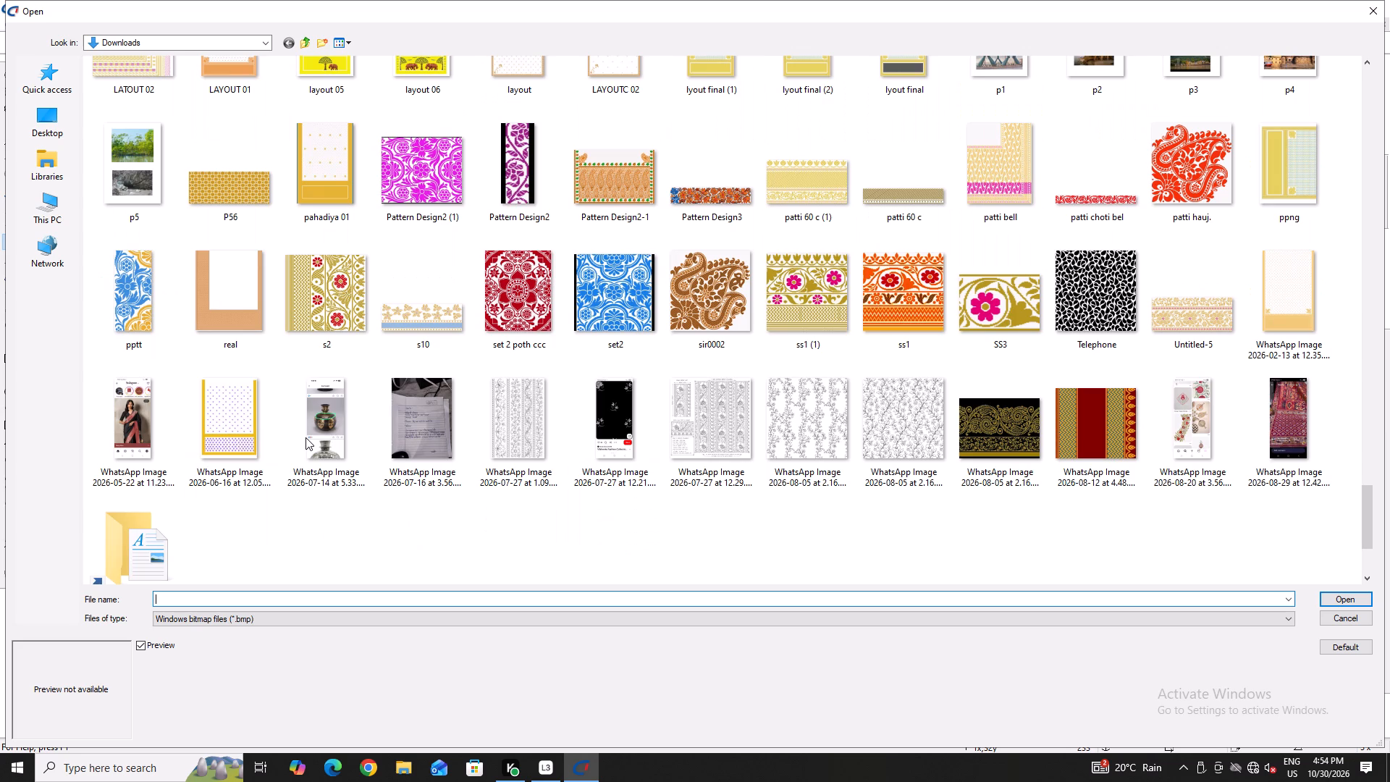
scroll(306, 437, up, 3)
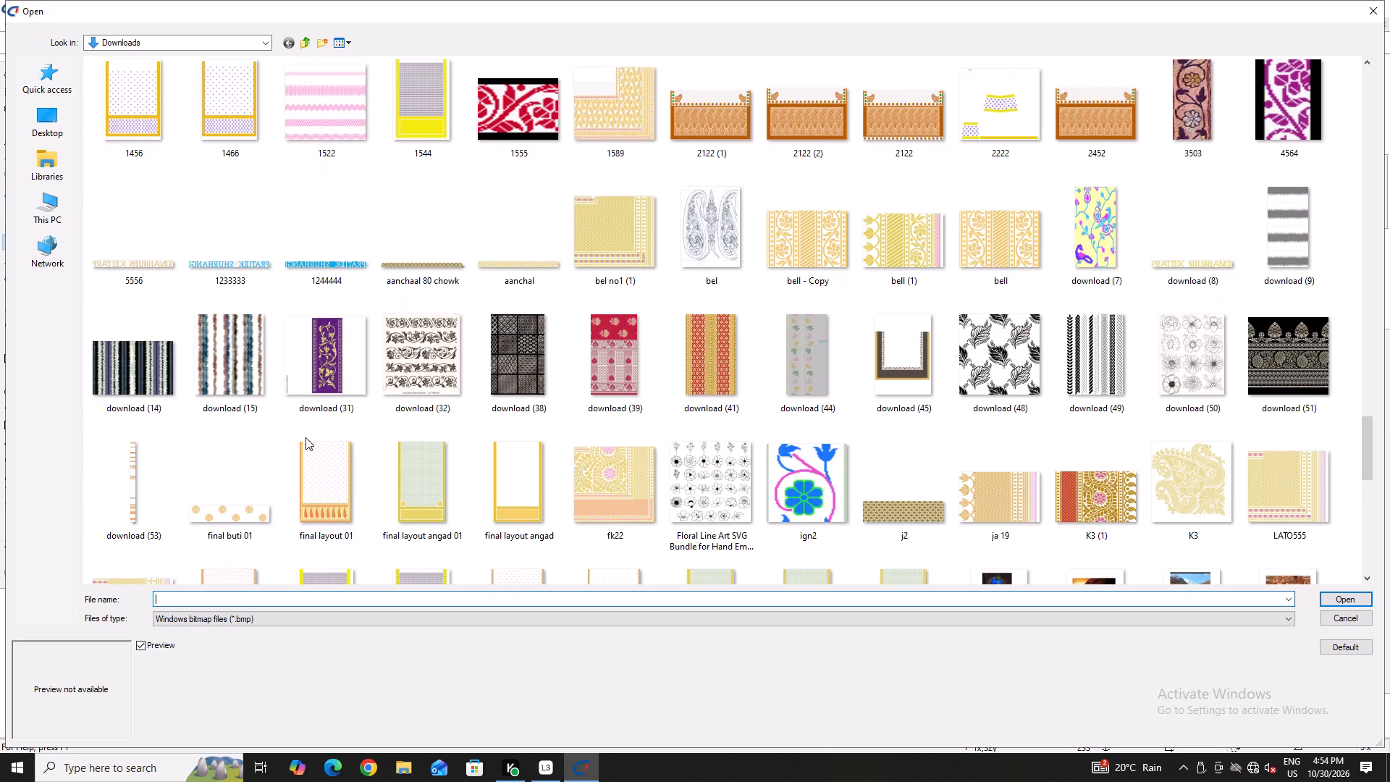
scroll(306, 437, up, 4)
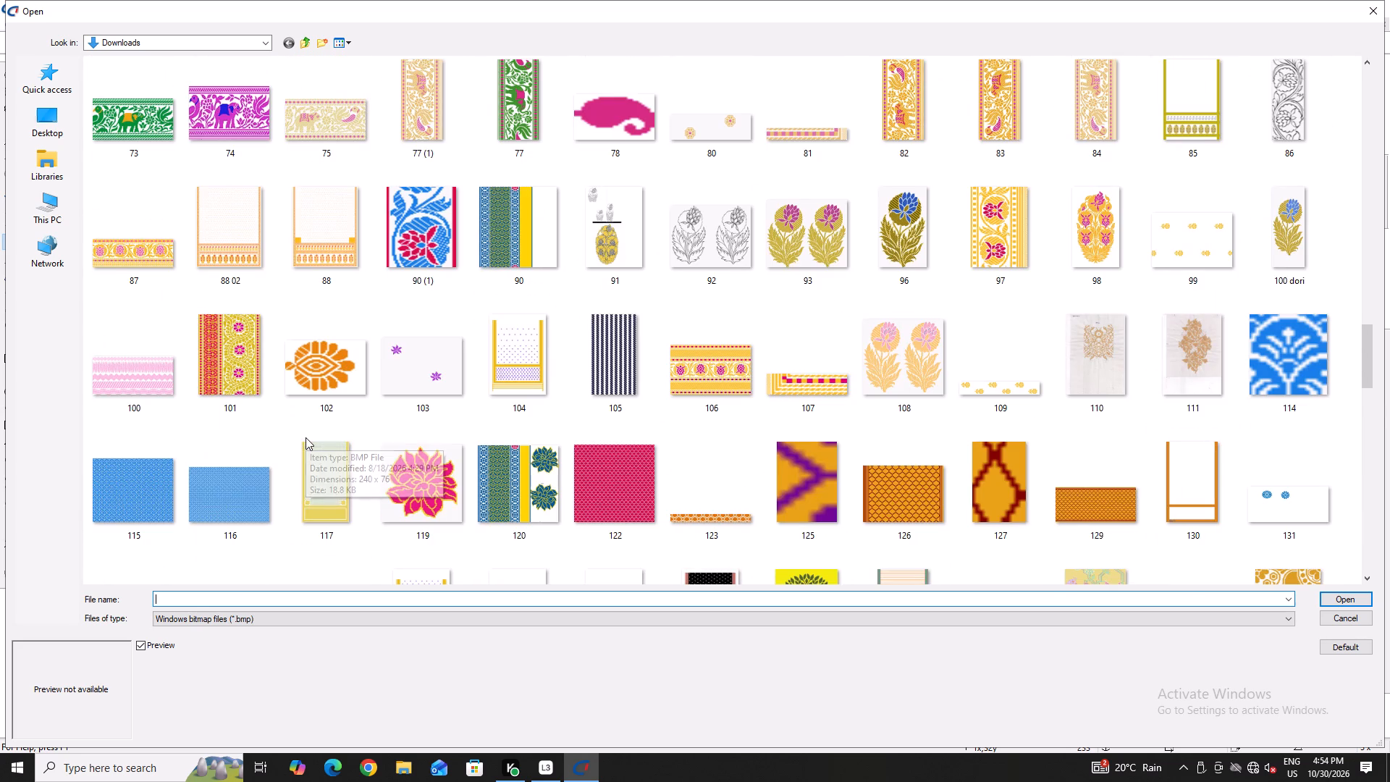
scroll(306, 437, up, 2)
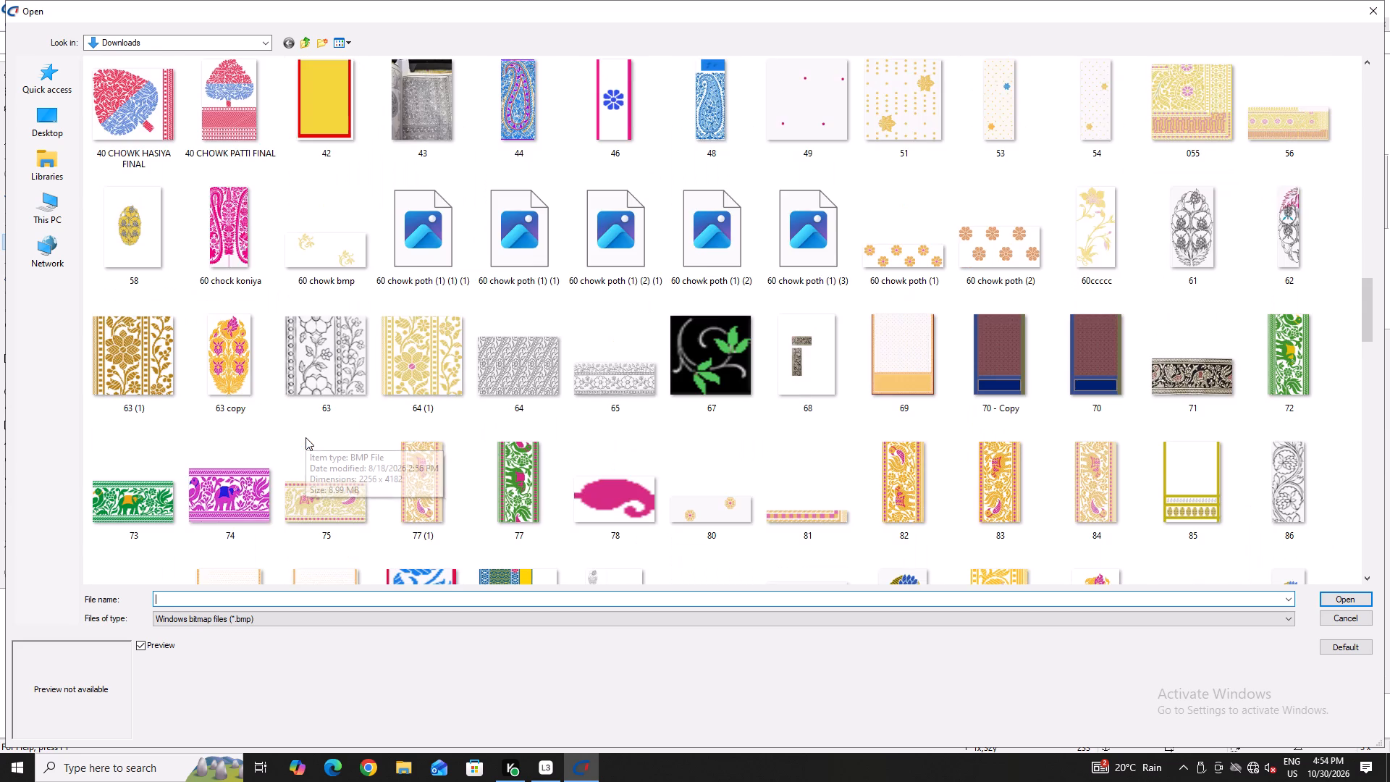
scroll(306, 437, up, 3)
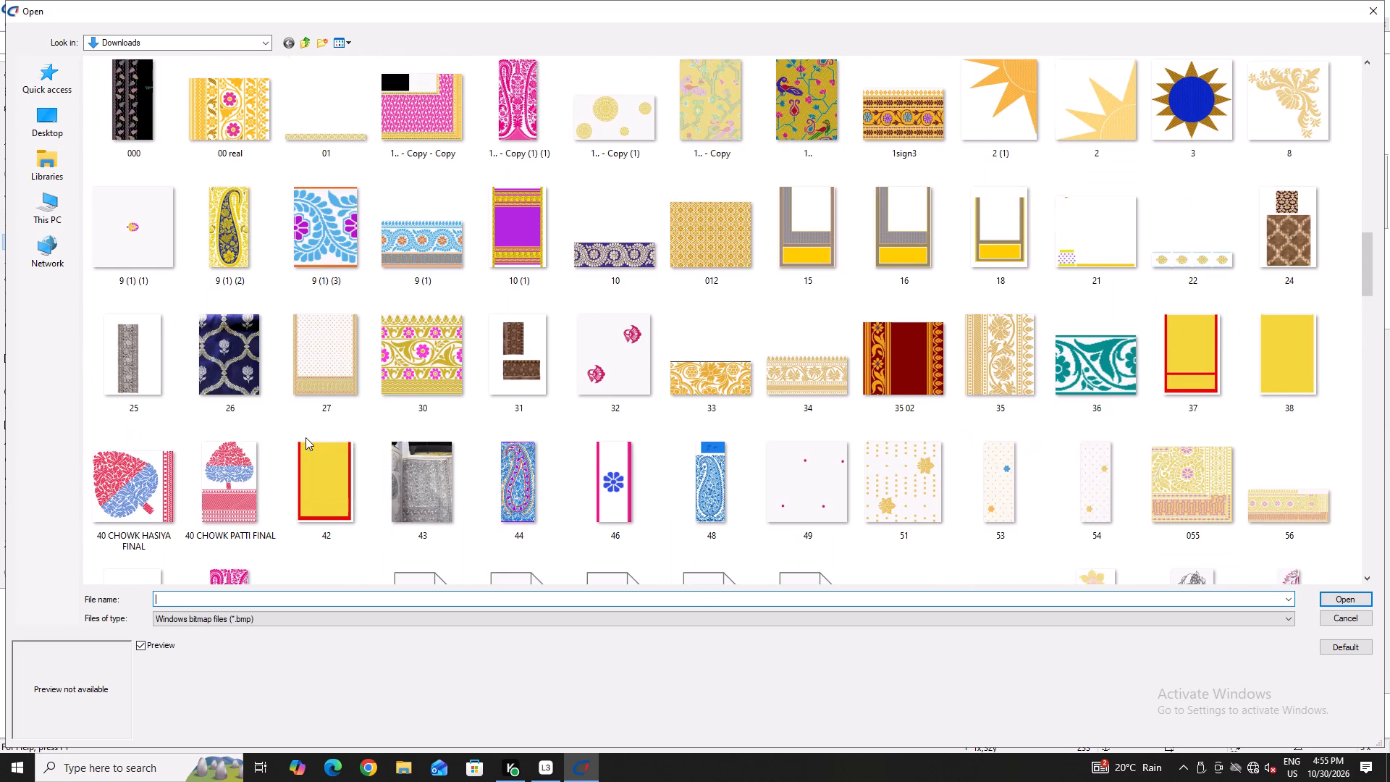
scroll(306, 437, up, 2)
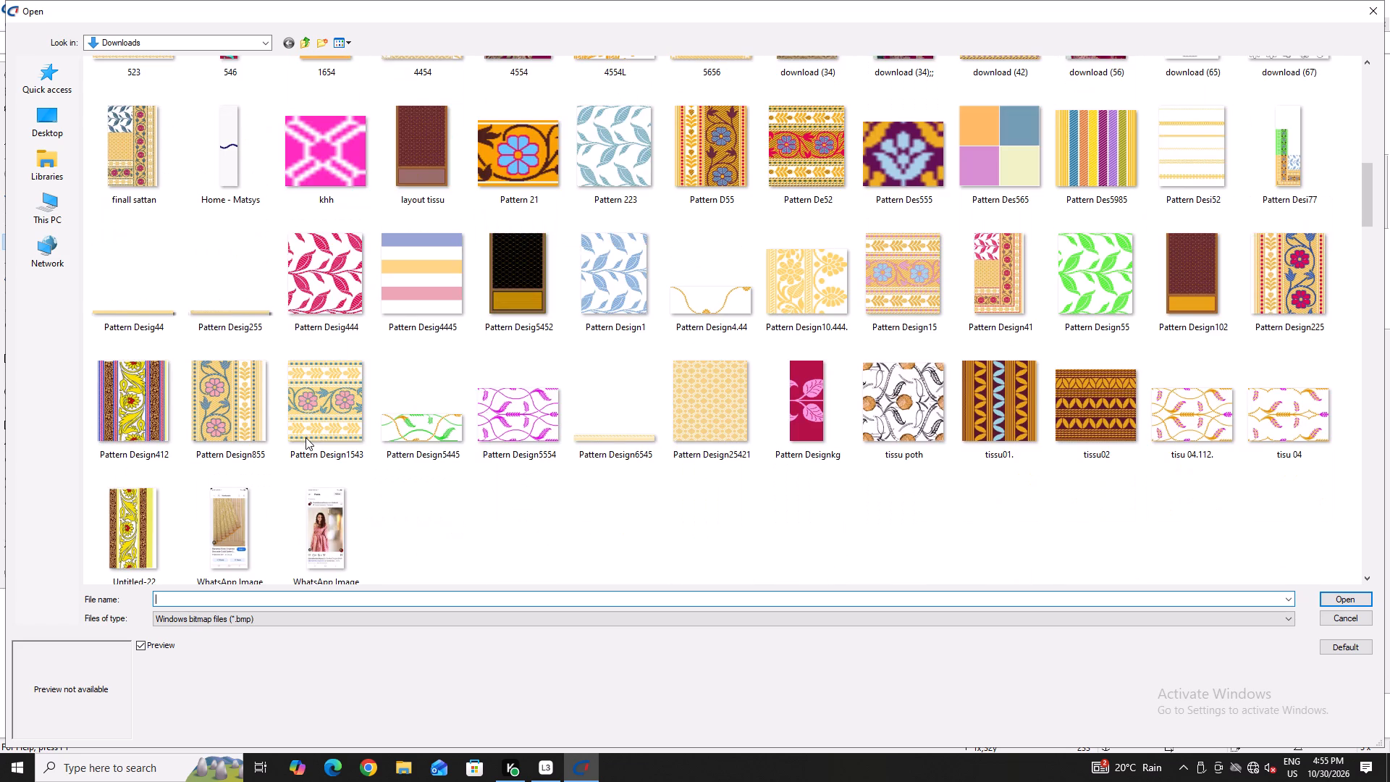
scroll(306, 437, up, 2)
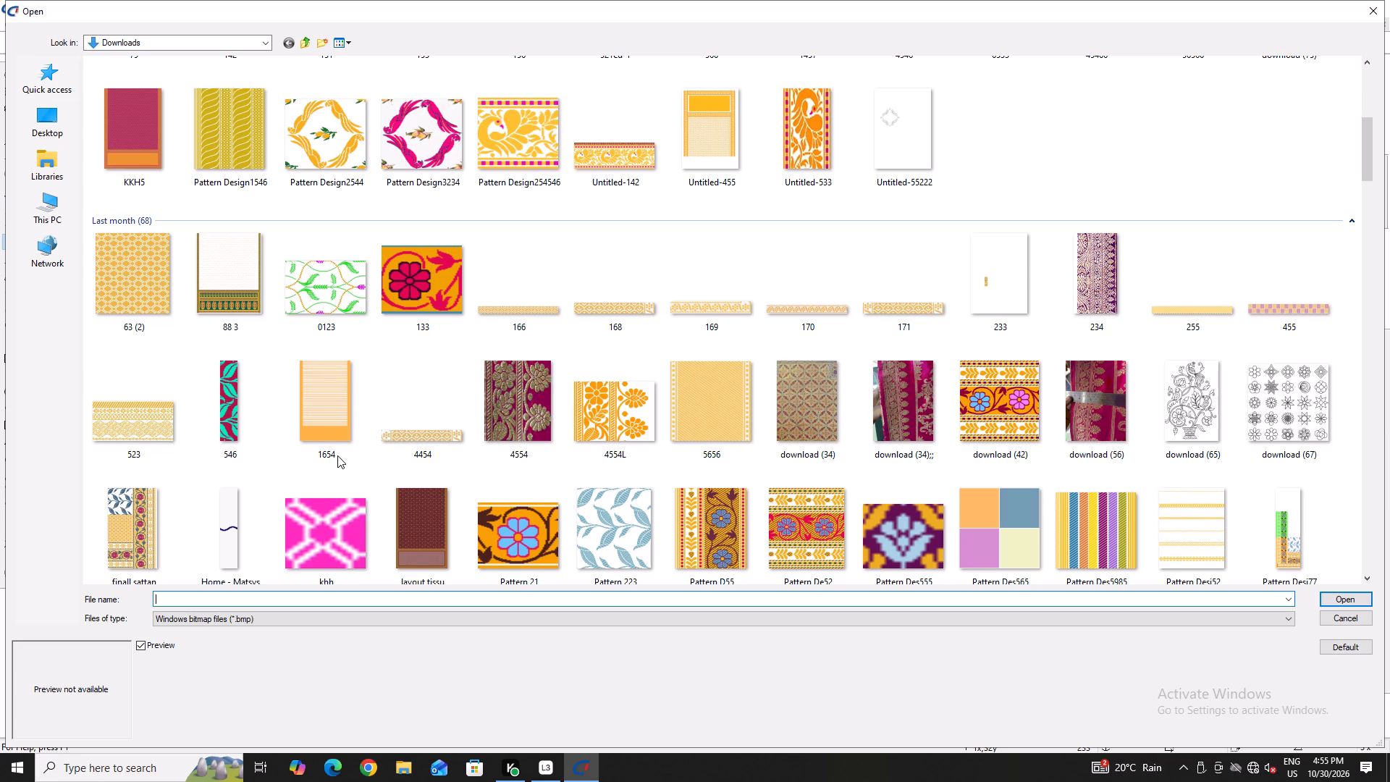
Open the 455 pink-and-gold checkered border for a look and close it again.
triple_click(1303, 320)
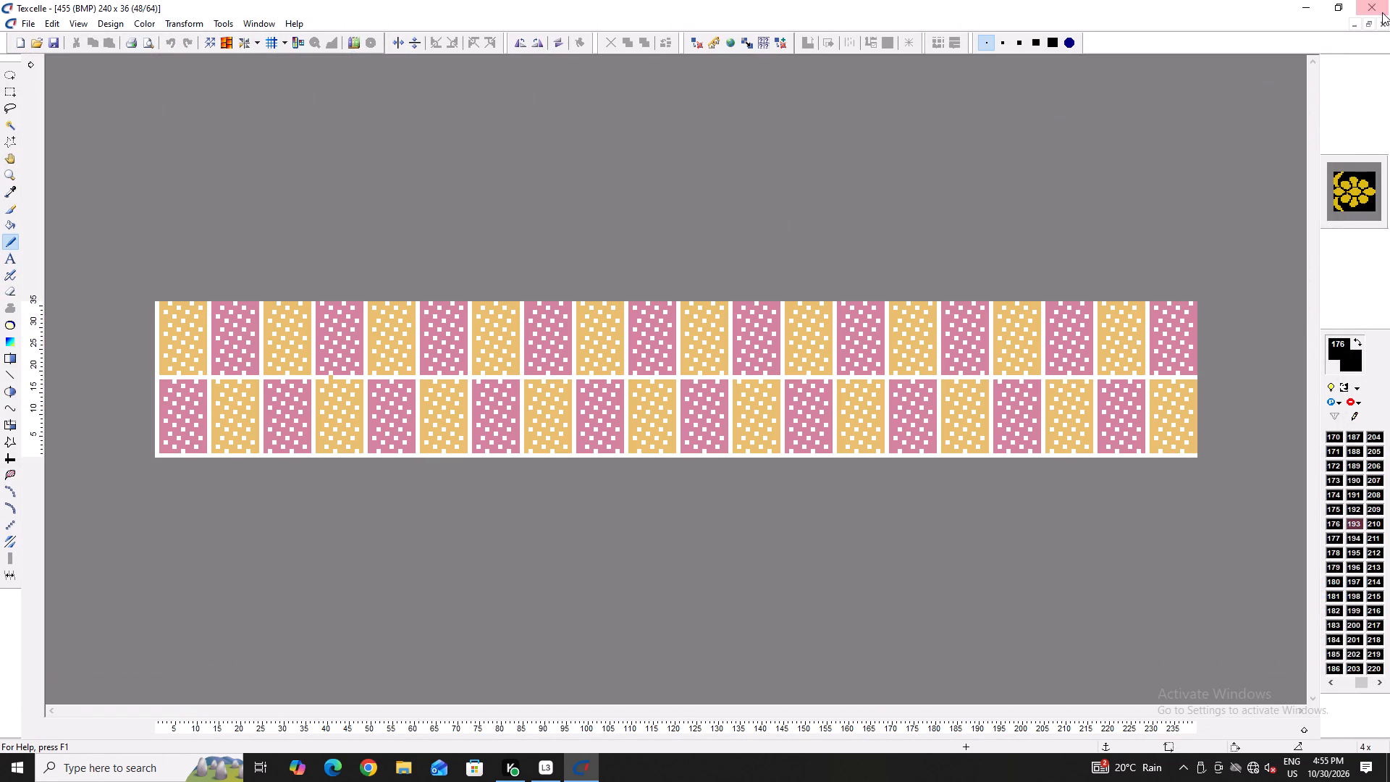
click(1382, 19)
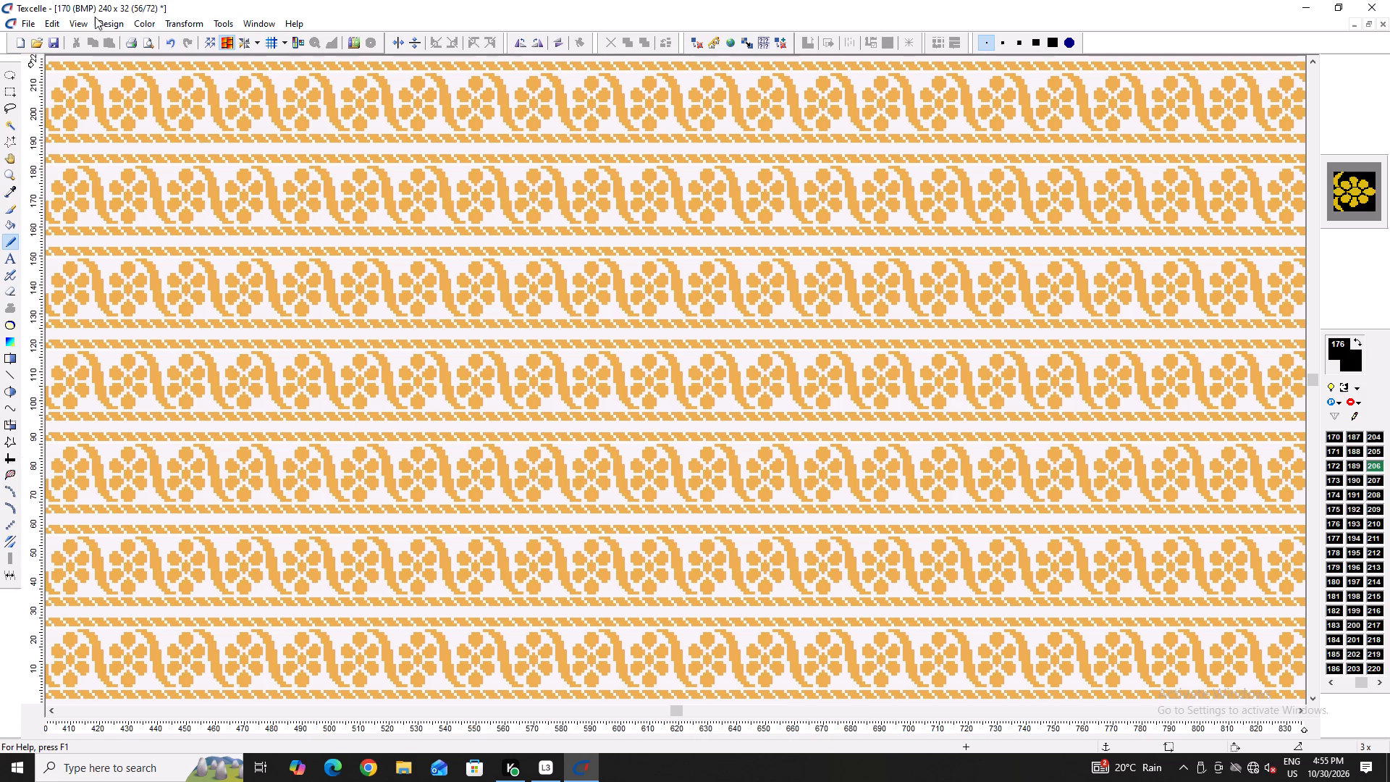
Browse the bitmap designs in the Downloads folder with enlarged thumbnails, from the recent files through to the oldest ones.
click(29, 29)
click(75, 58)
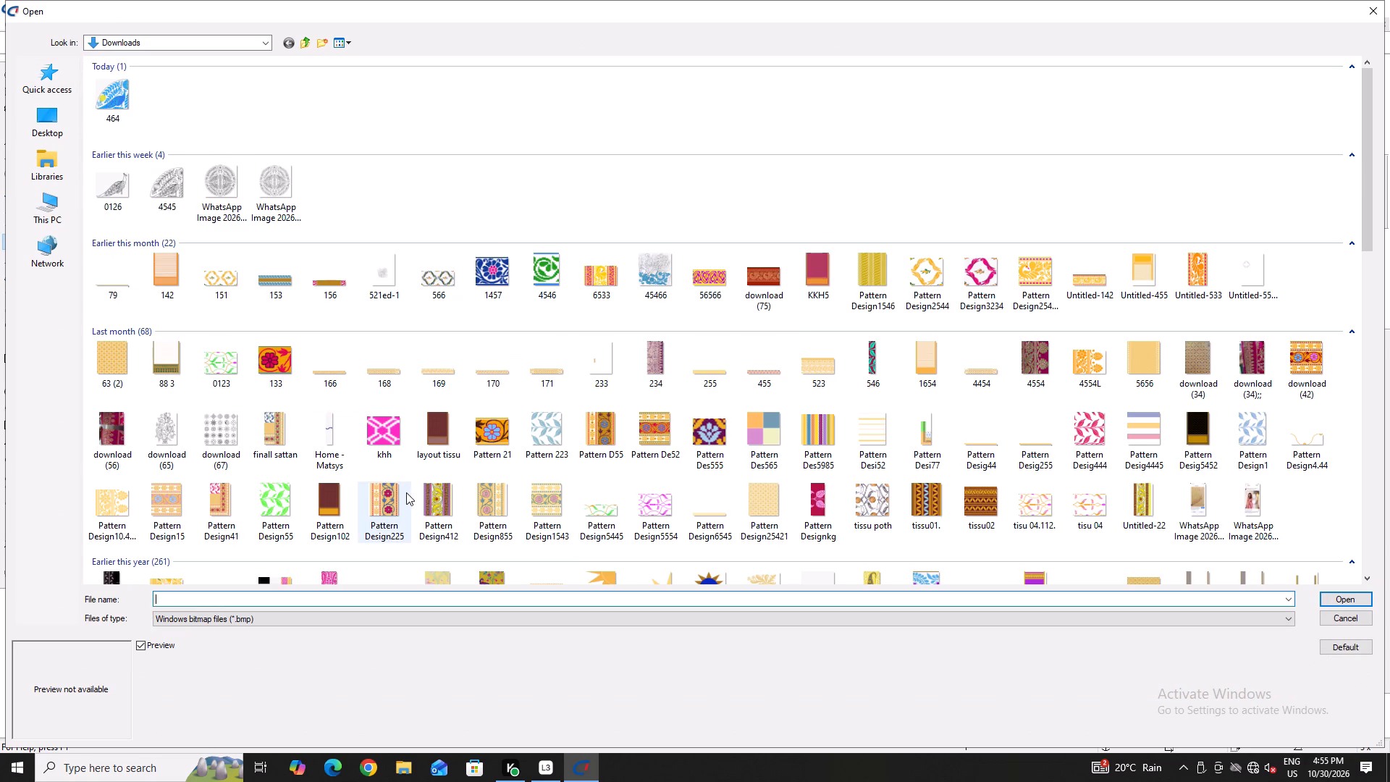
ctrl+scroll(406, 492, up, 11)
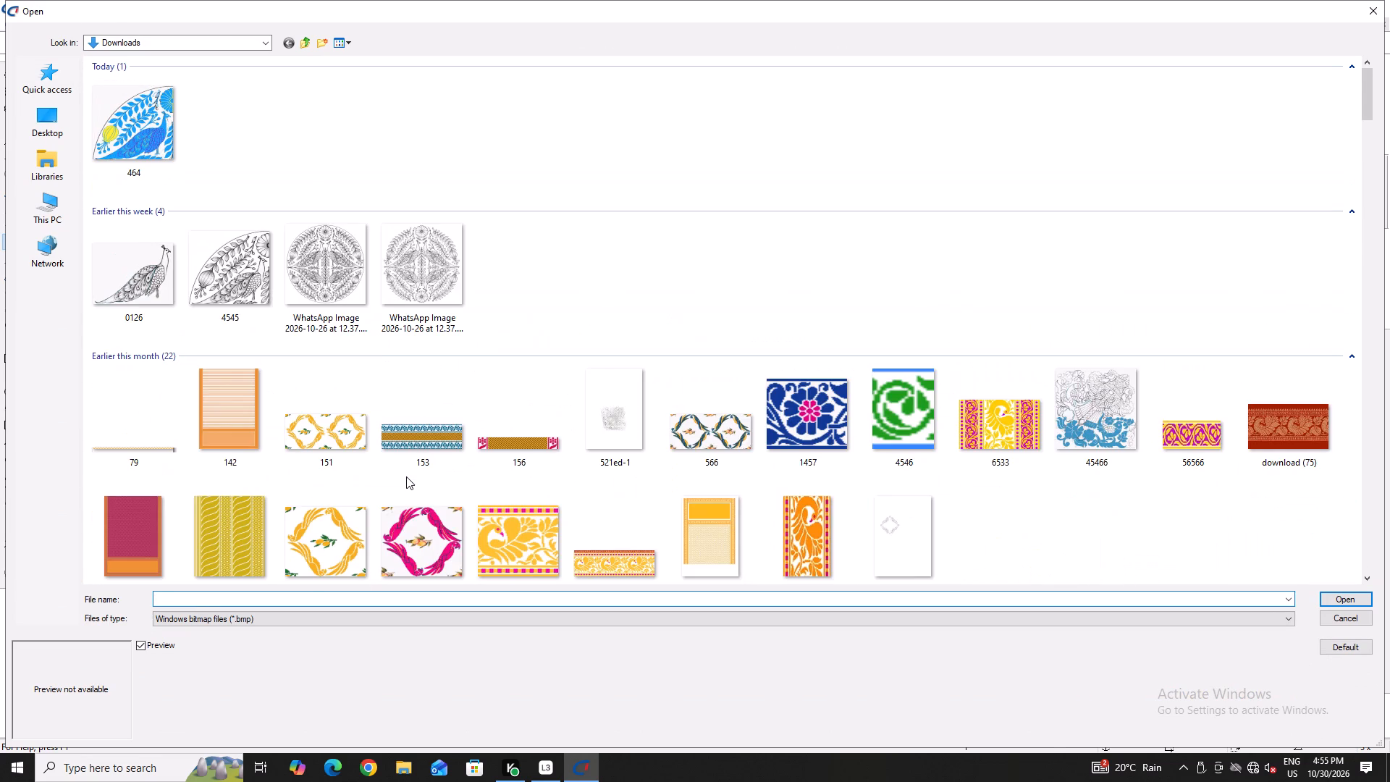
ctrl+scroll(406, 476, up, 1)
scroll(406, 476, down, 2)
ctrl+scroll(439, 361, up, 2)
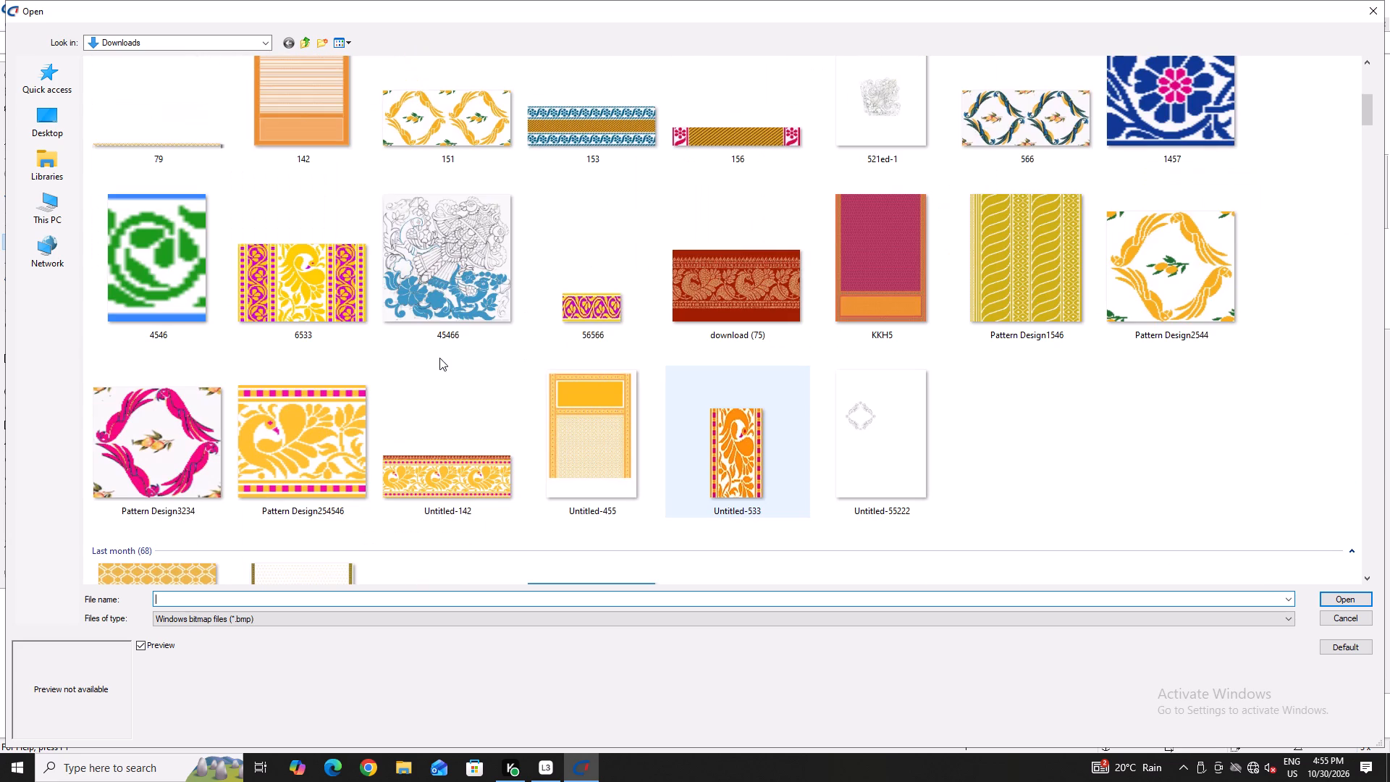
scroll(439, 358, down, 2)
ctrl+scroll(439, 358, up, 2)
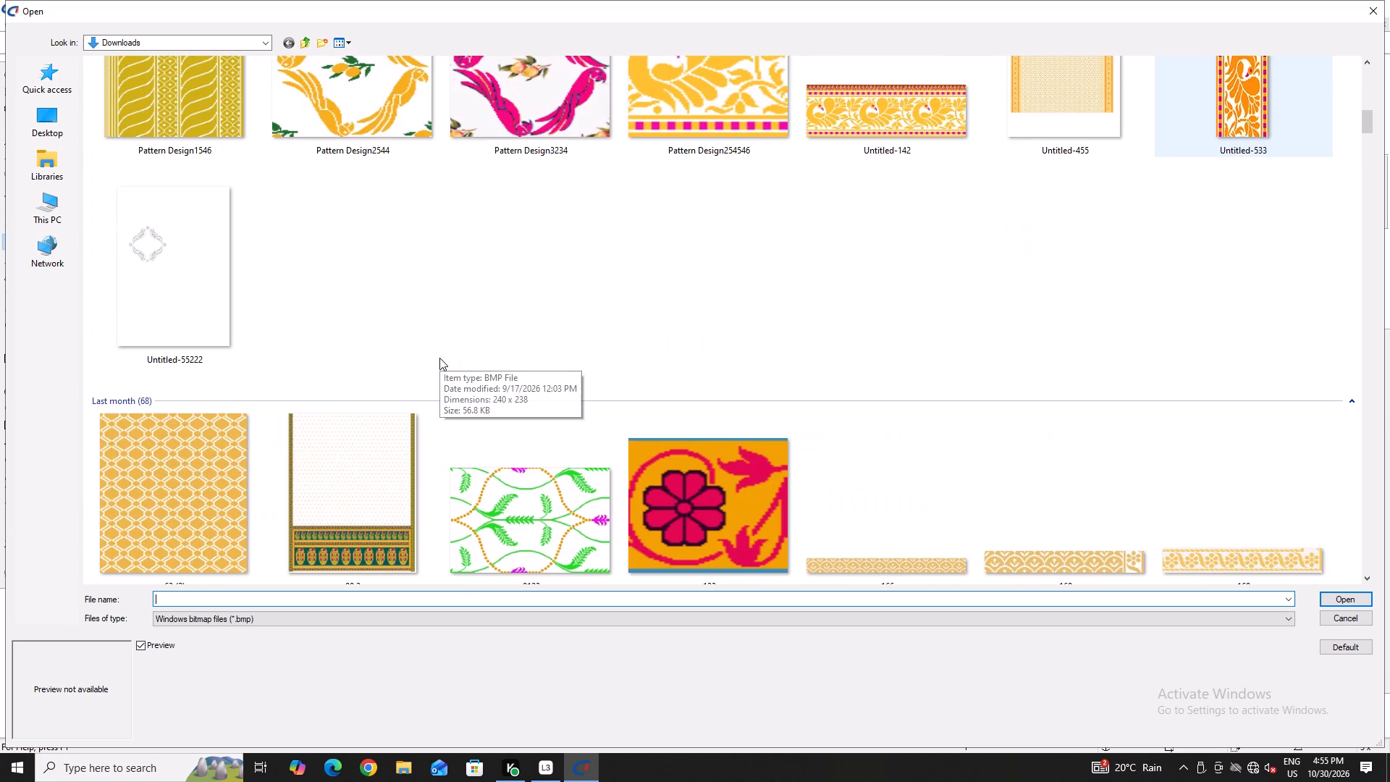
scroll(439, 358, down, 4)
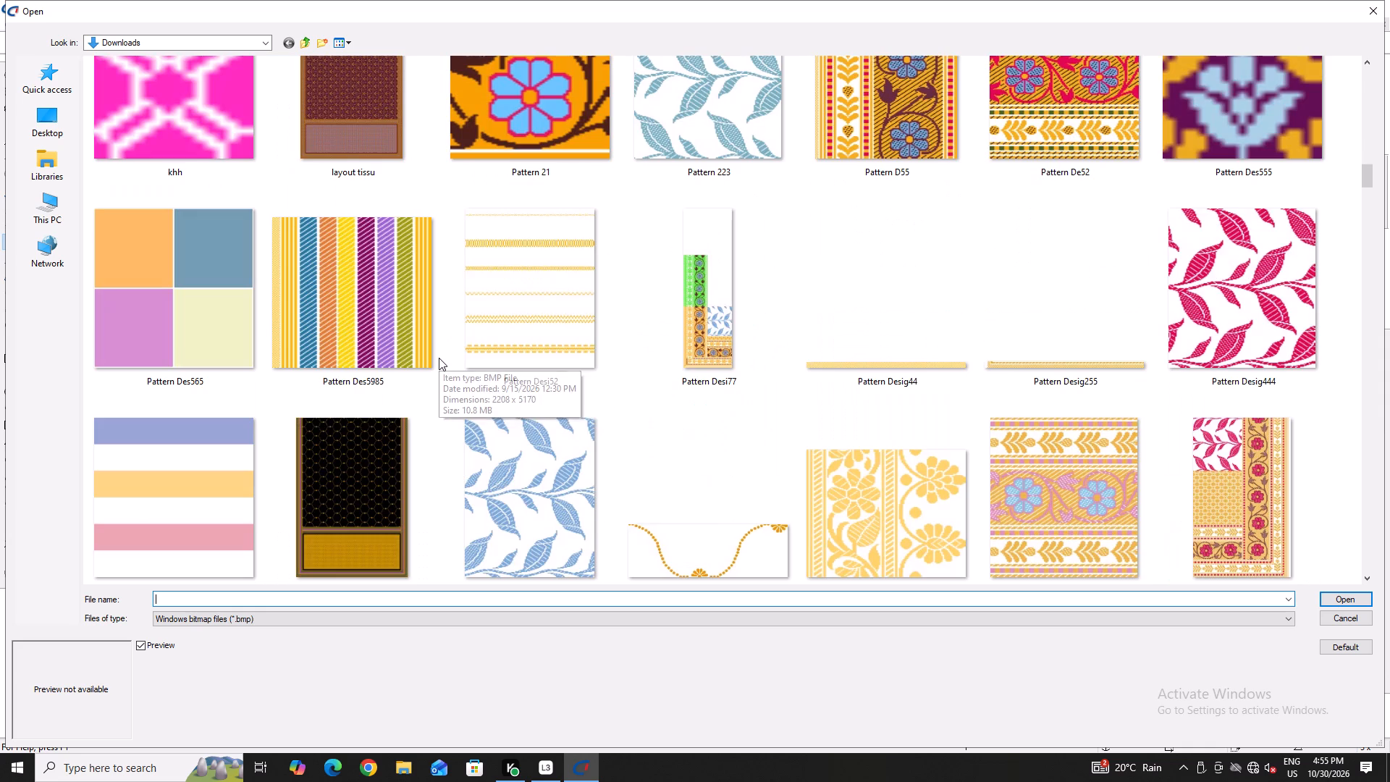
scroll(439, 358, down, 1)
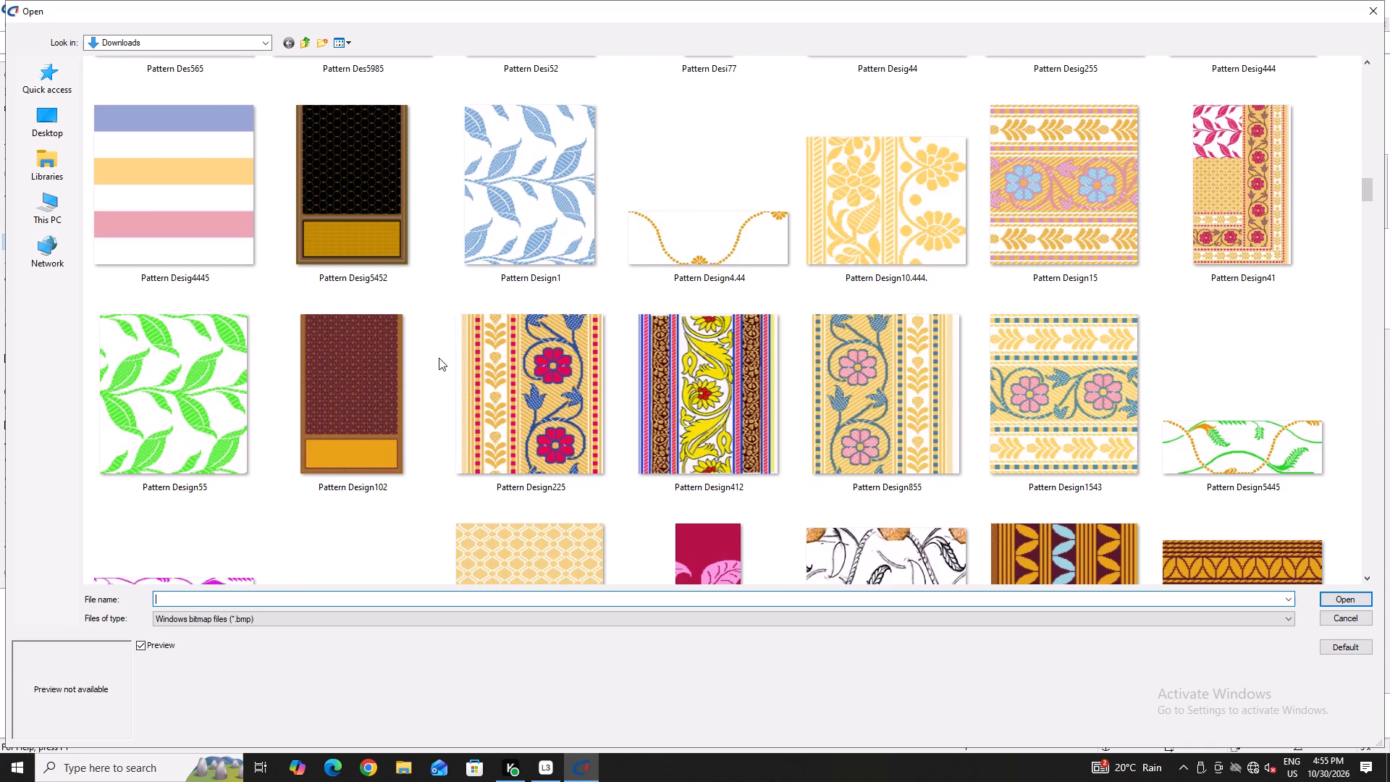
scroll(439, 356, down, 3)
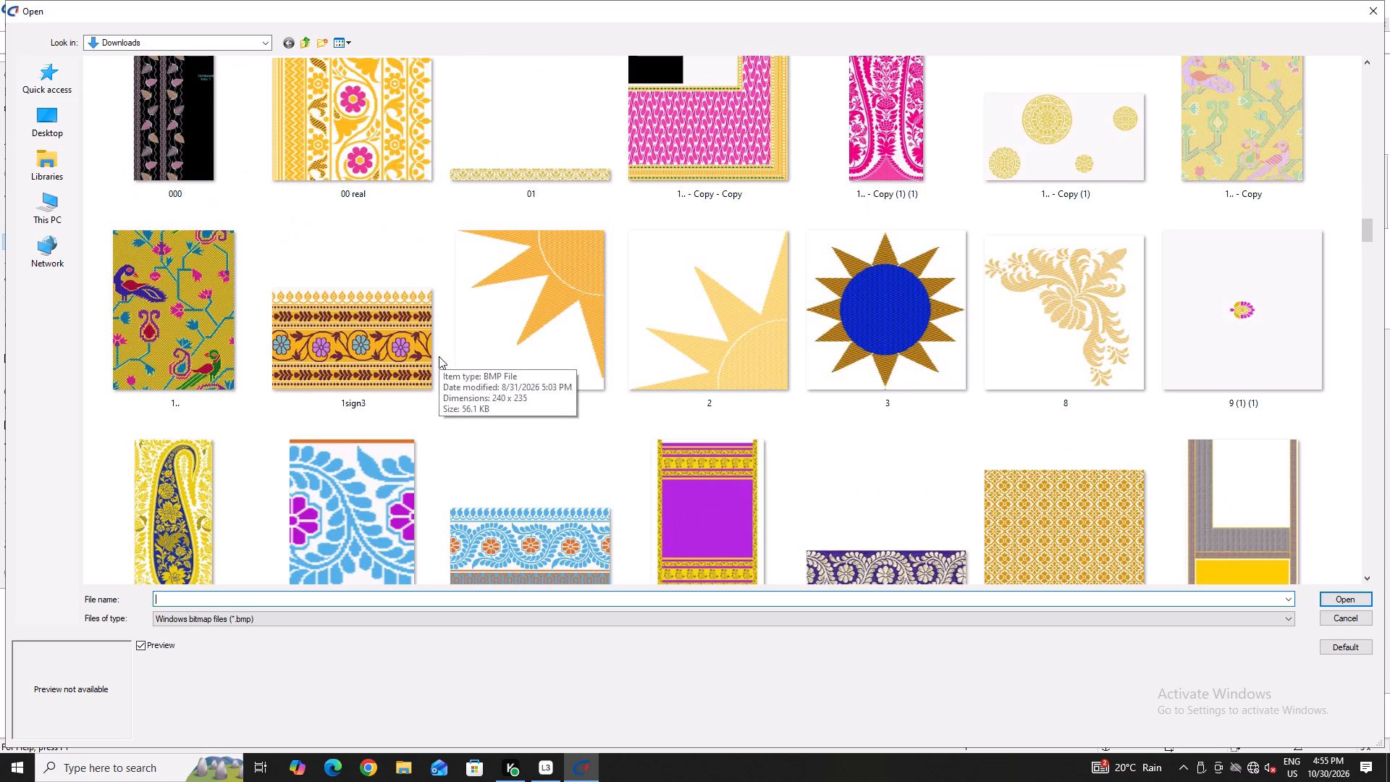
scroll(439, 356, down, 4)
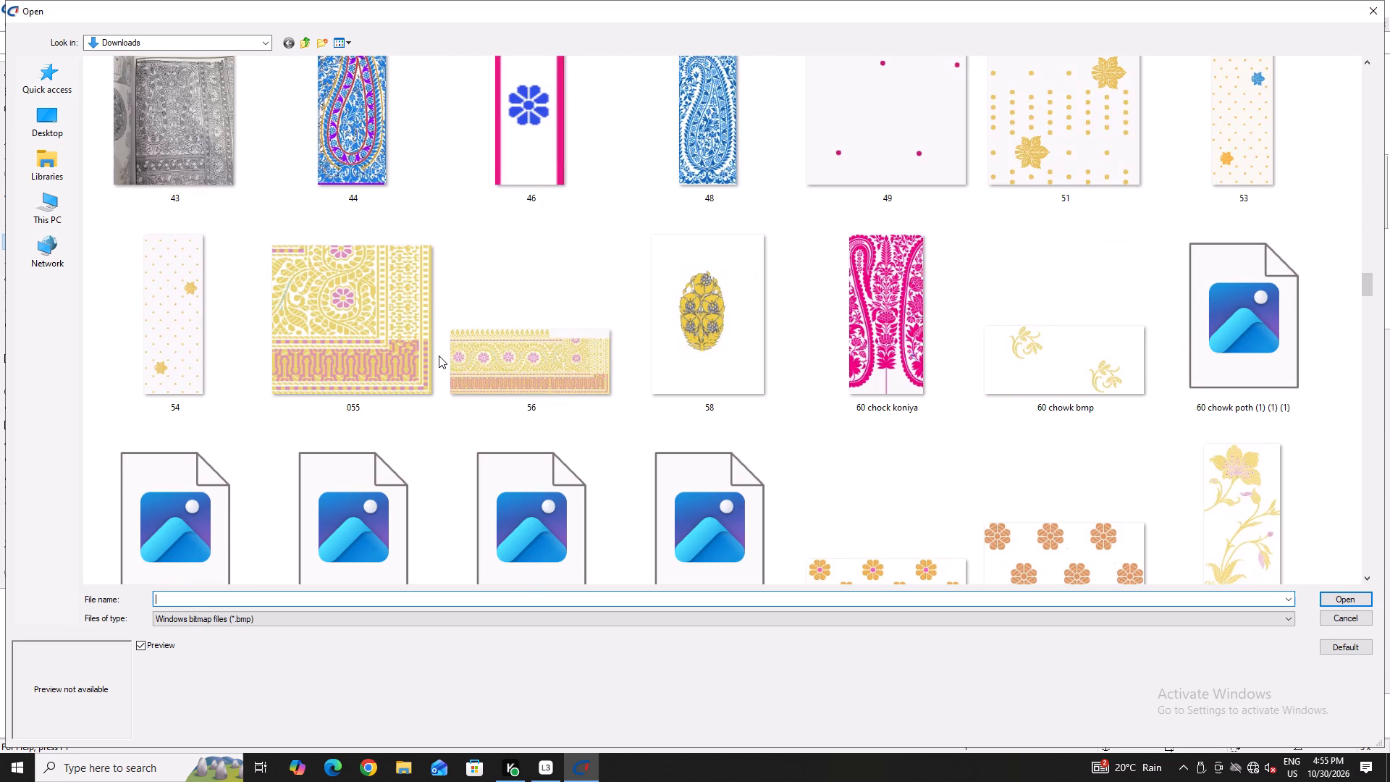
scroll(439, 356, down, 1)
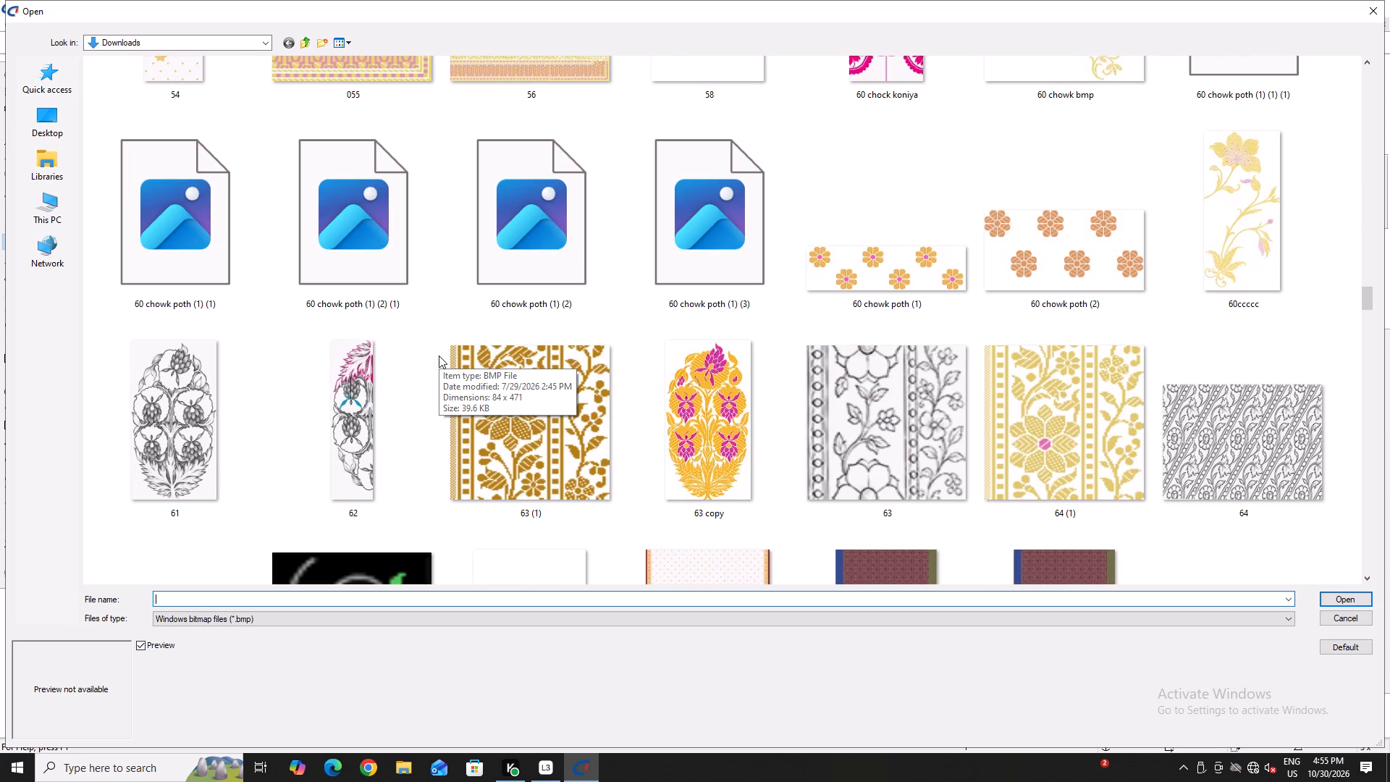
scroll(439, 356, down, 1)
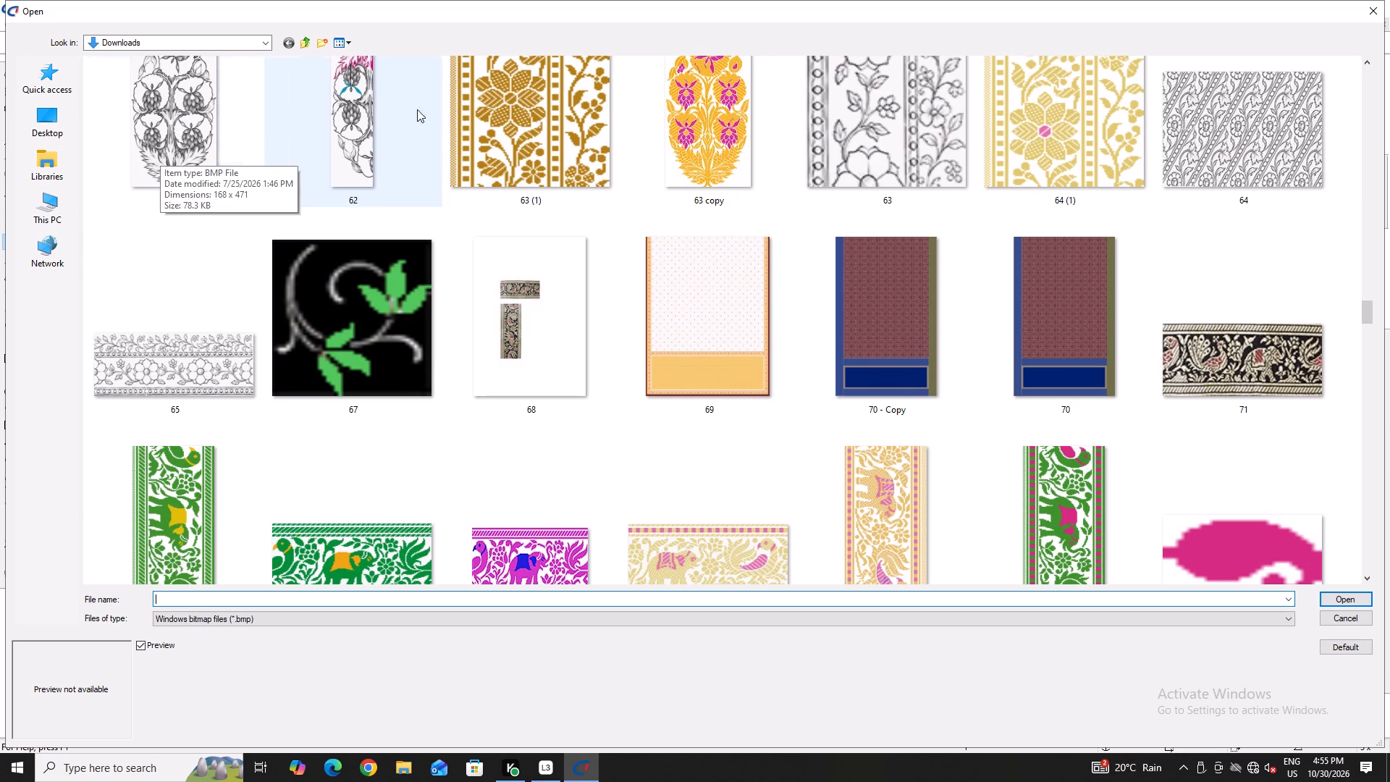
scroll(649, 151, up, 2)
scroll(686, 410, down, 1)
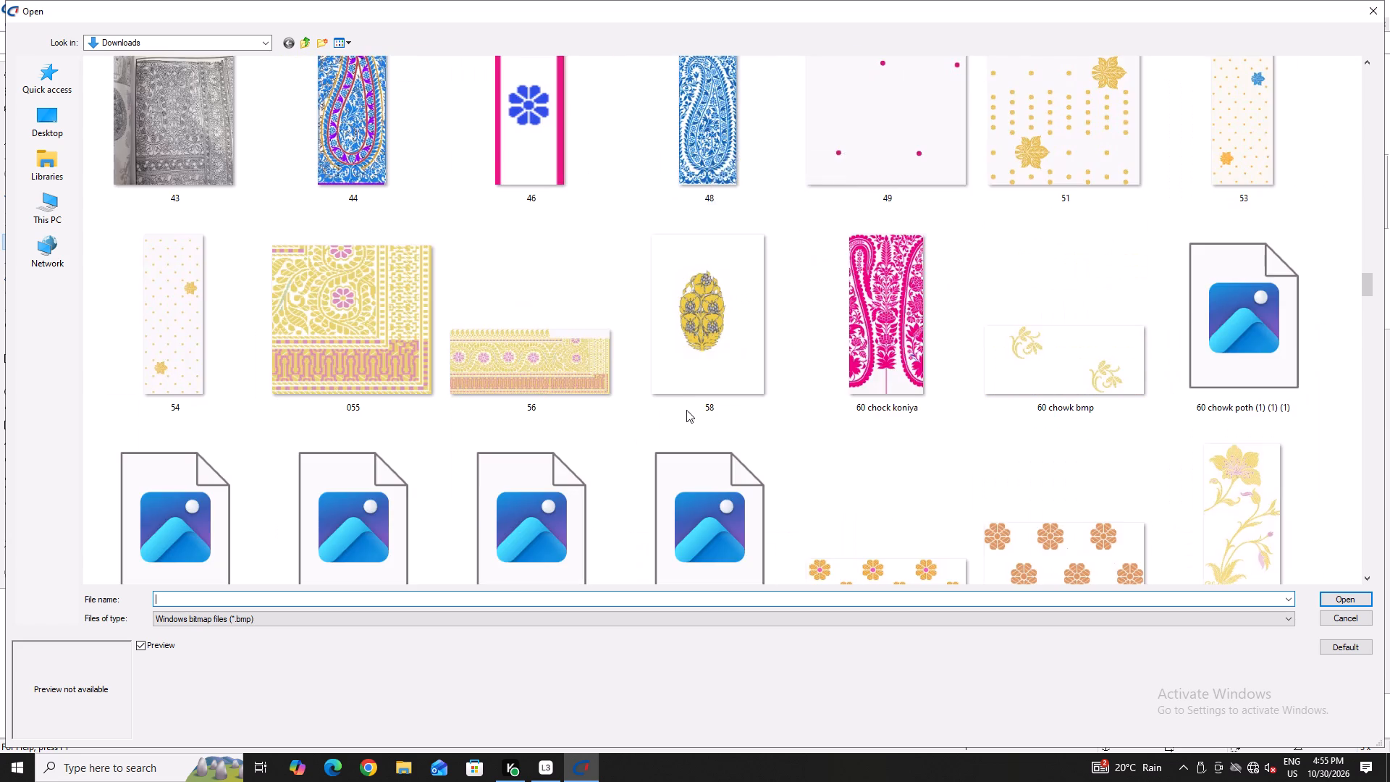
scroll(686, 410, down, 2)
scroll(660, 327, down, 3)
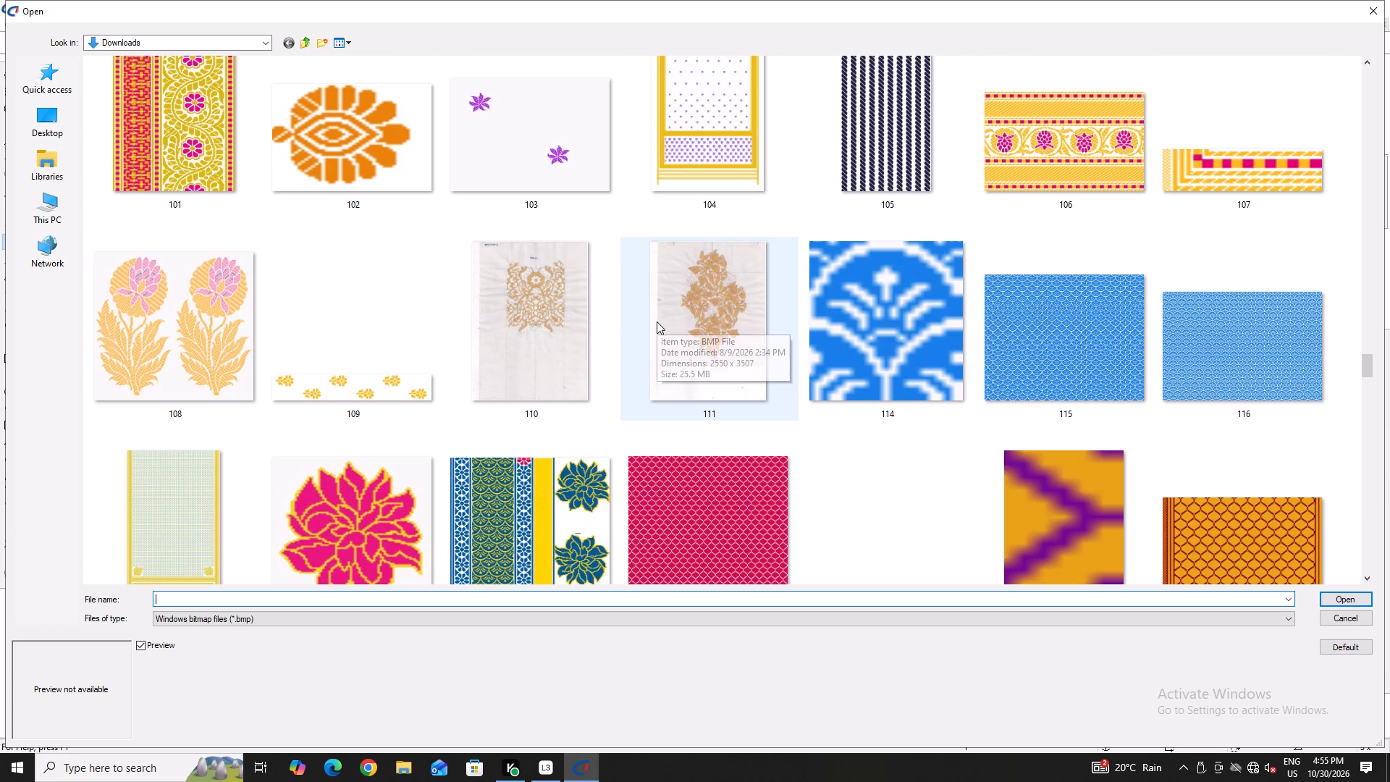
scroll(657, 321, down, 2)
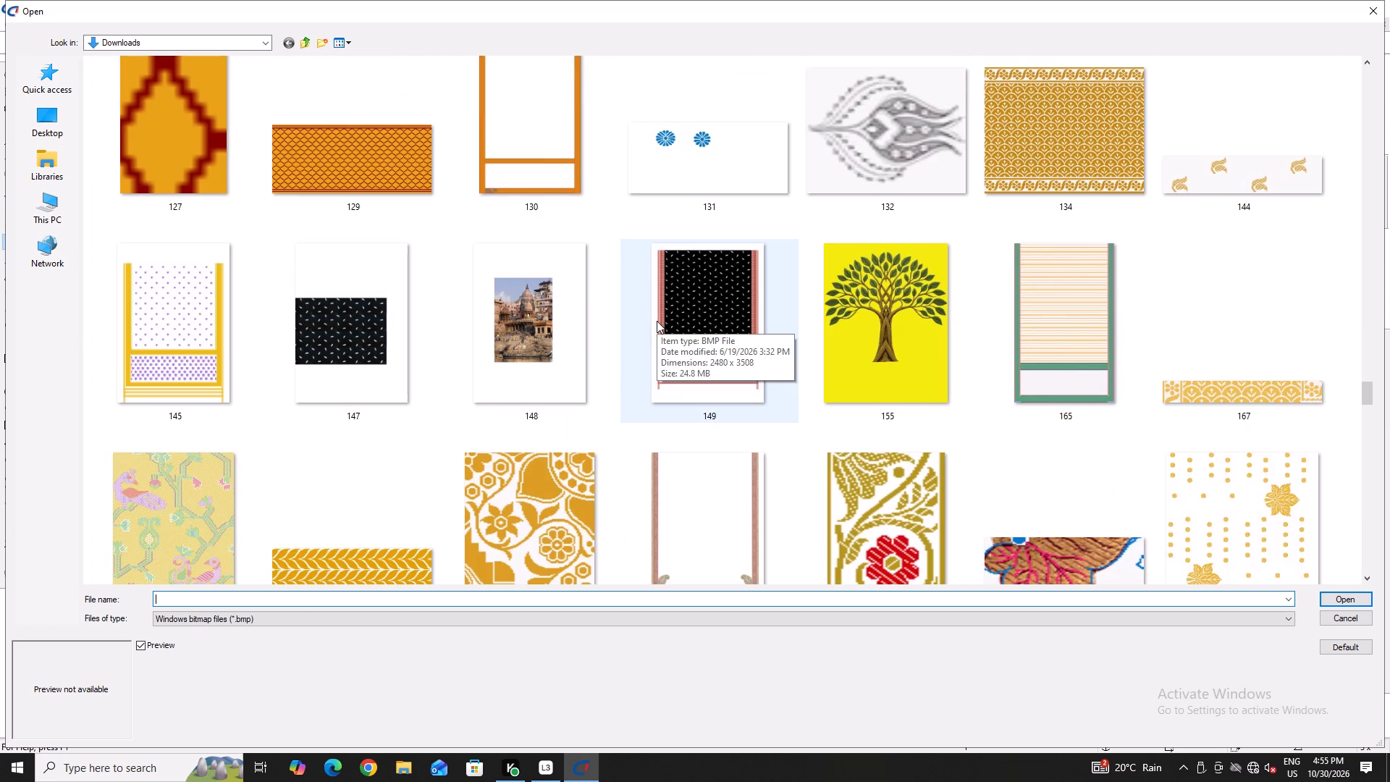
scroll(657, 321, down, 1)
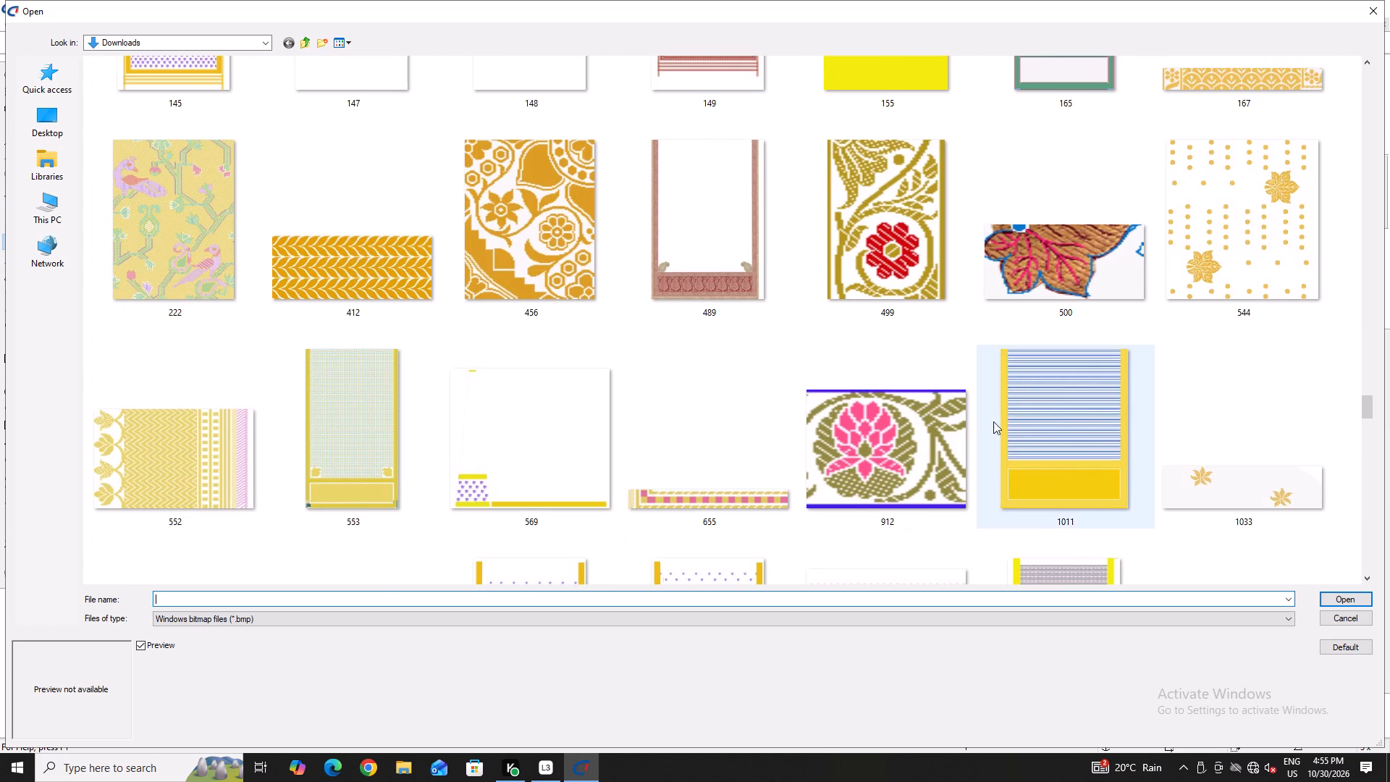
scroll(838, 440, down, 3)
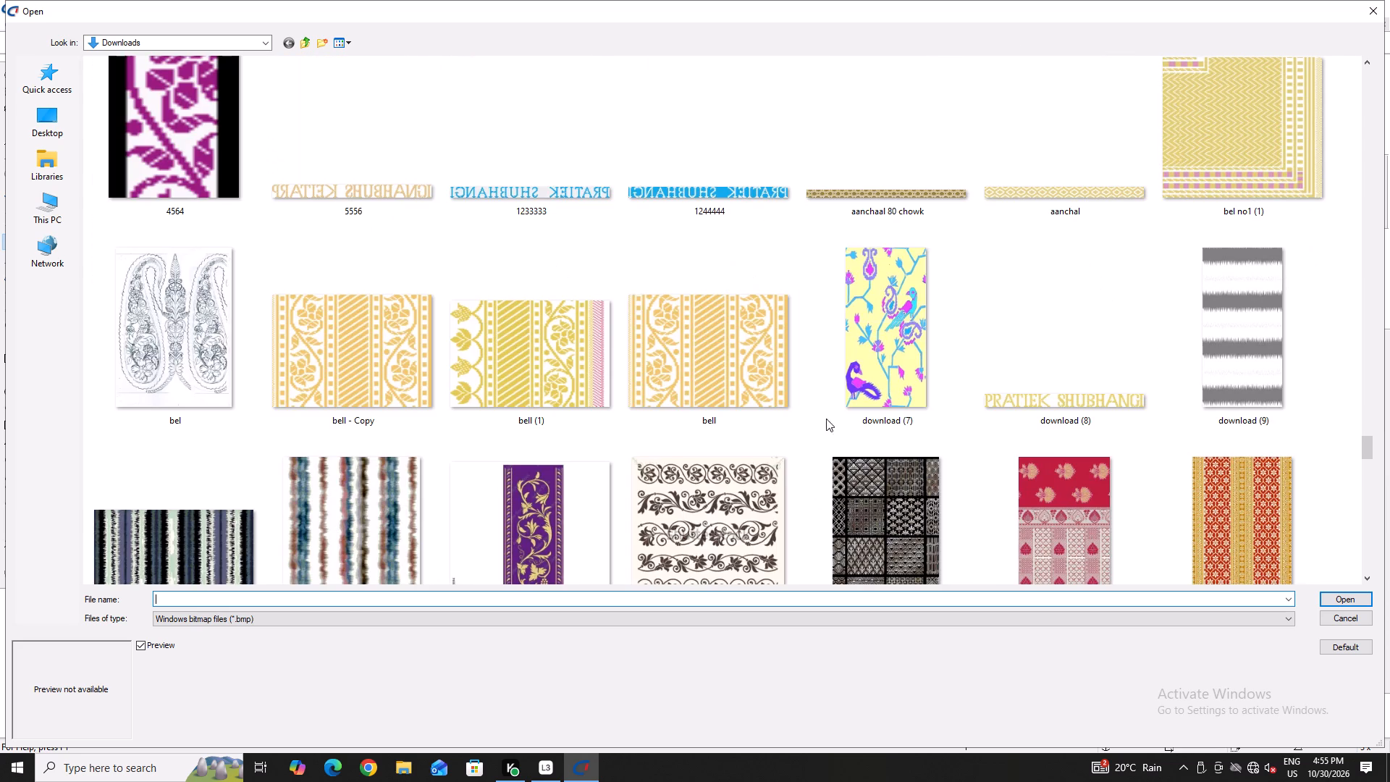
scroll(612, 399, down, 2)
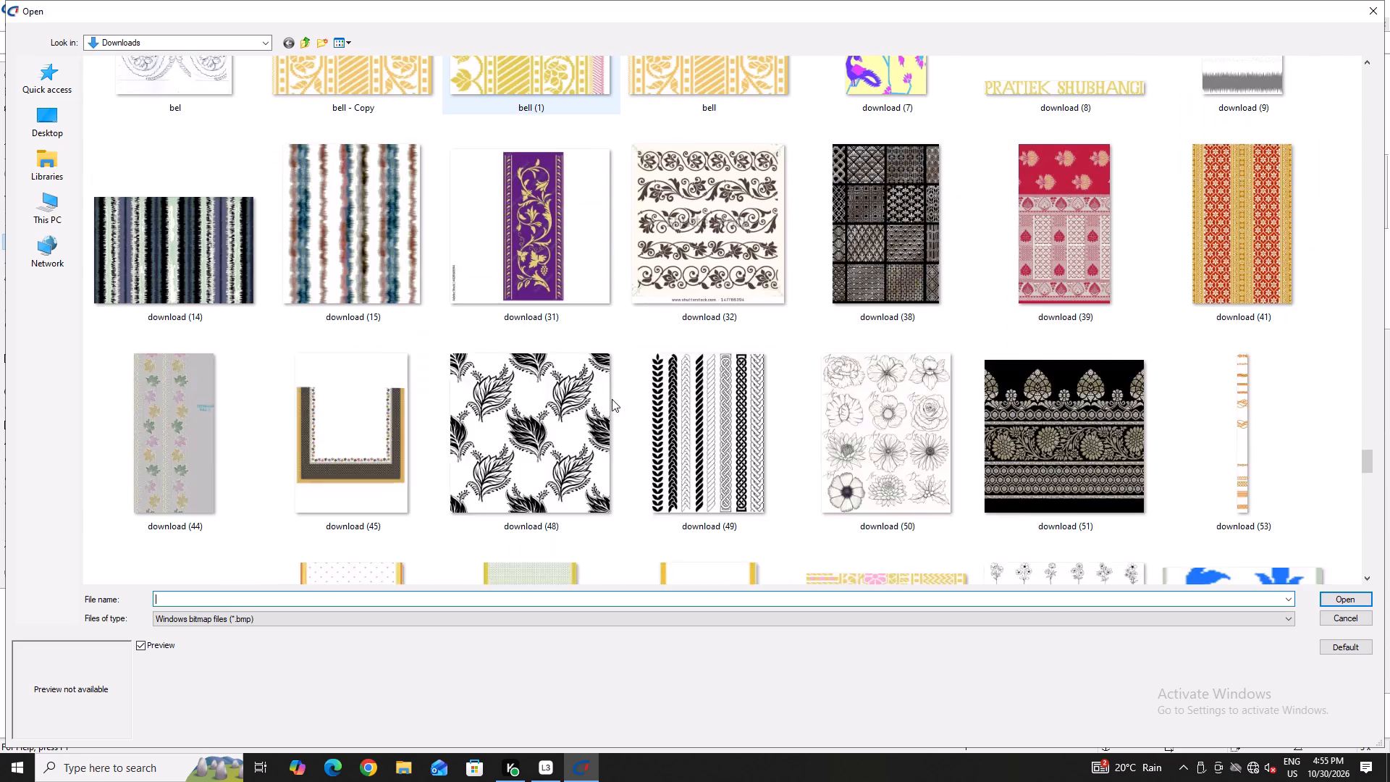
scroll(612, 399, down, 1)
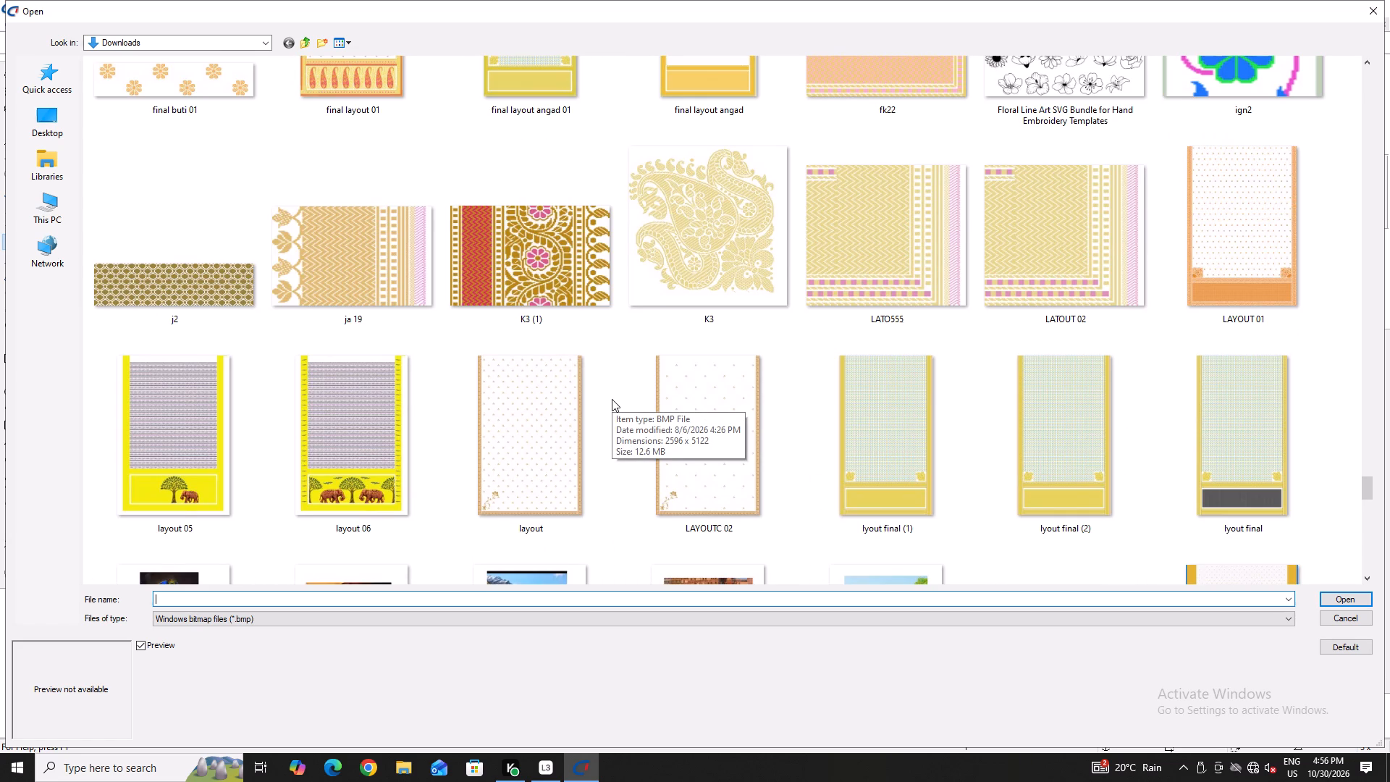
scroll(612, 399, down, 2)
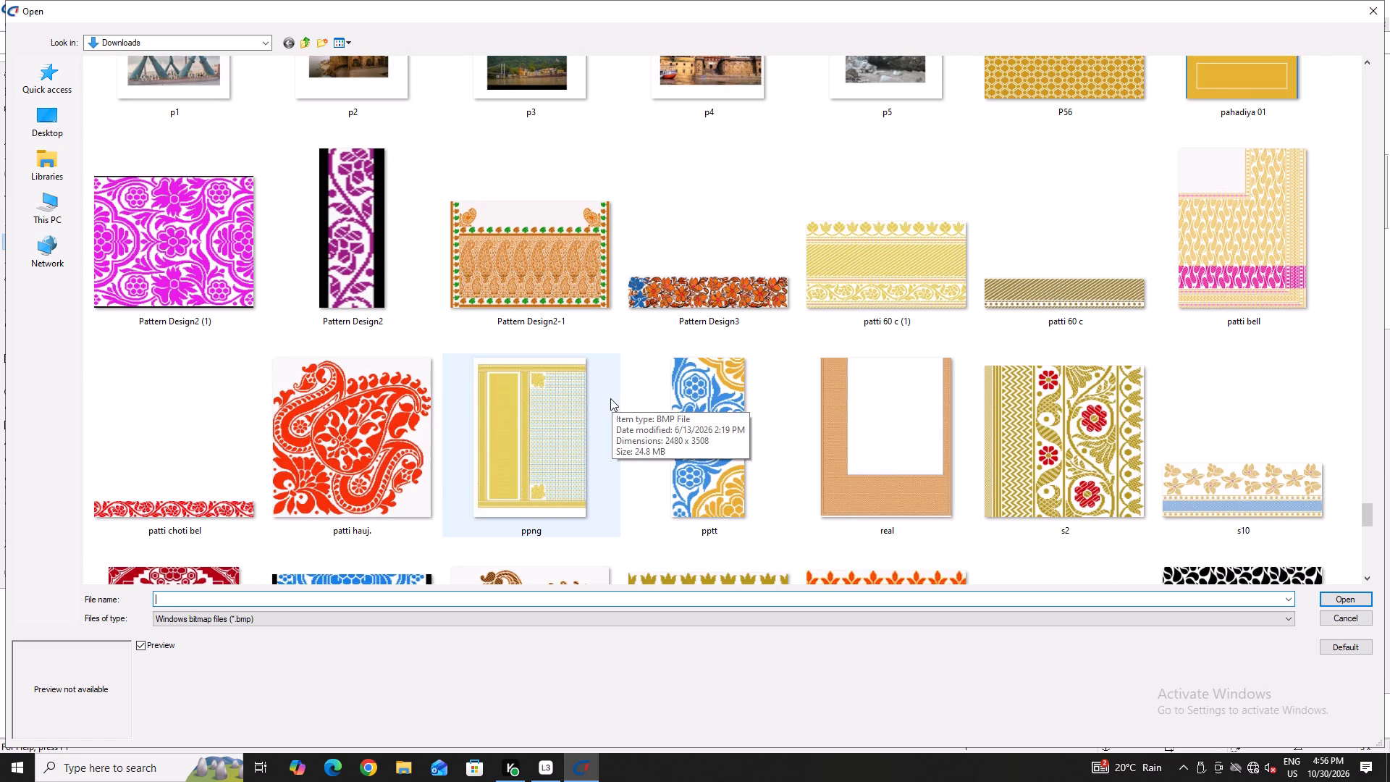
scroll(883, 503, down, 1)
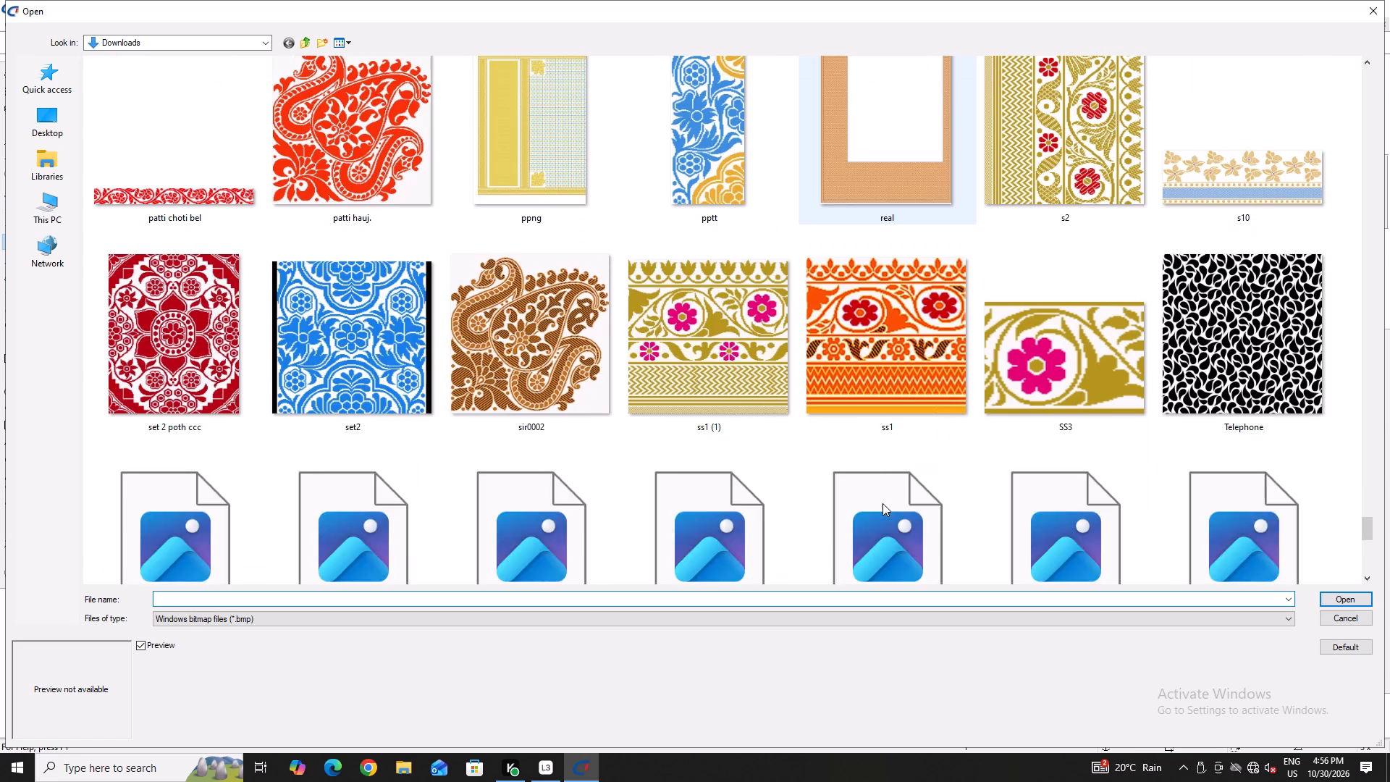
scroll(588, 459, down, 1)
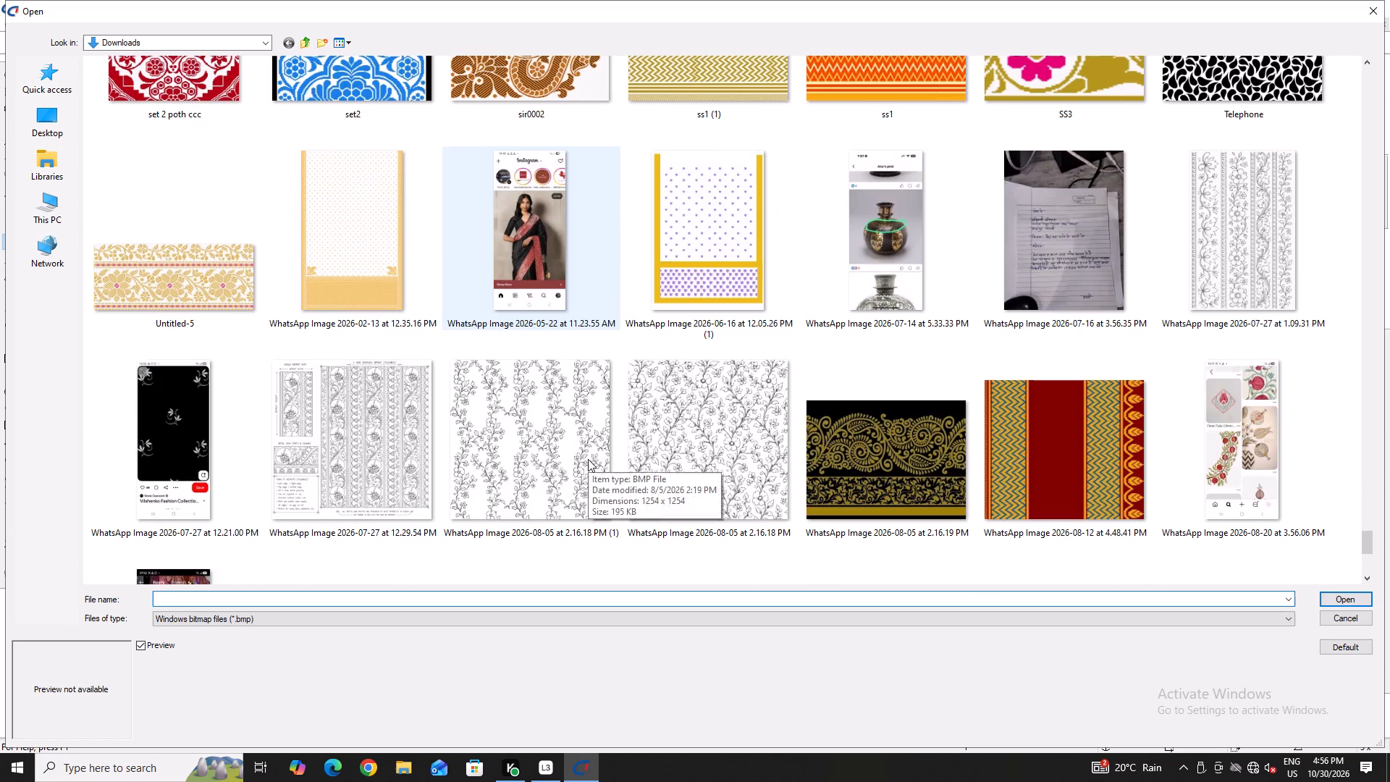
scroll(588, 459, down, 3)
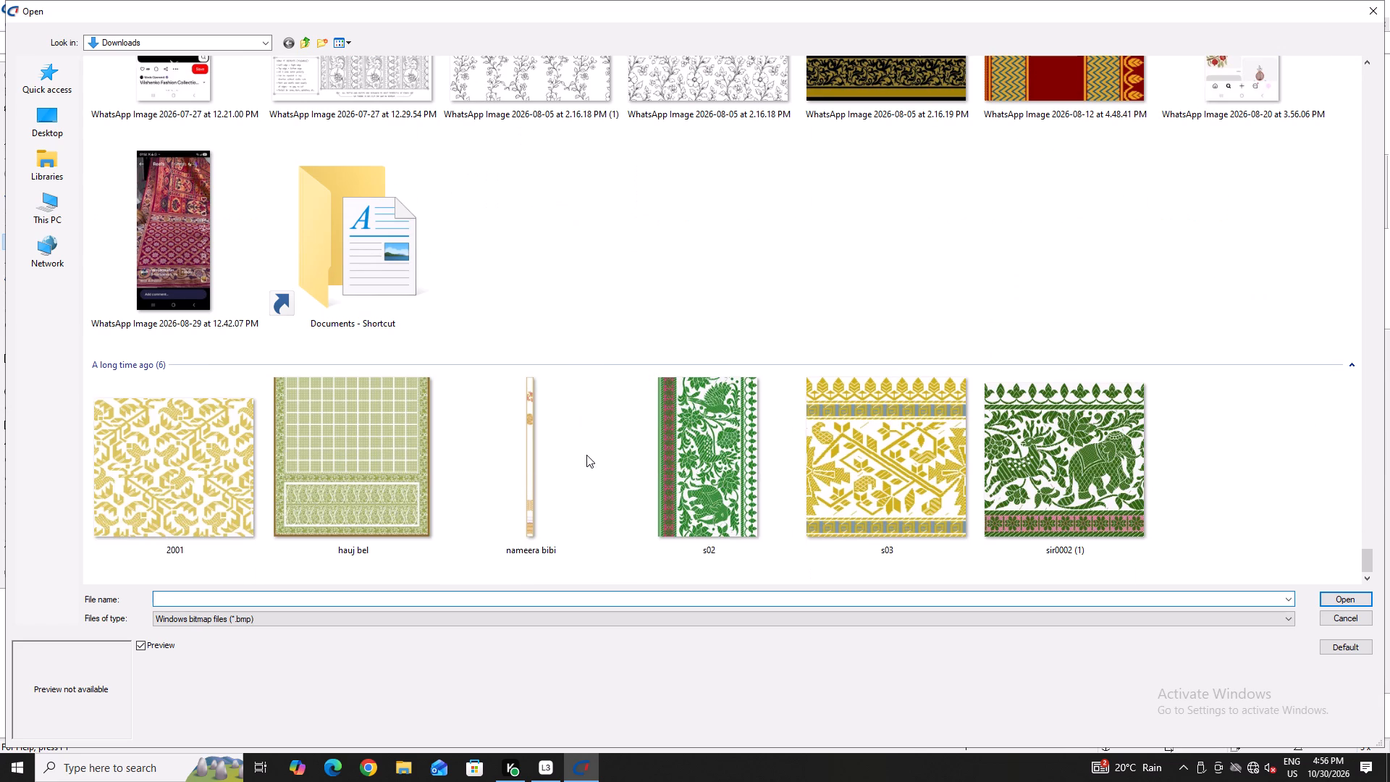
scroll(586, 455, down, 4)
Browse the bitmap design thumbnails in the Downloads folder from the oldest files back to the most recent ones.
scroll(586, 453, up, 1)
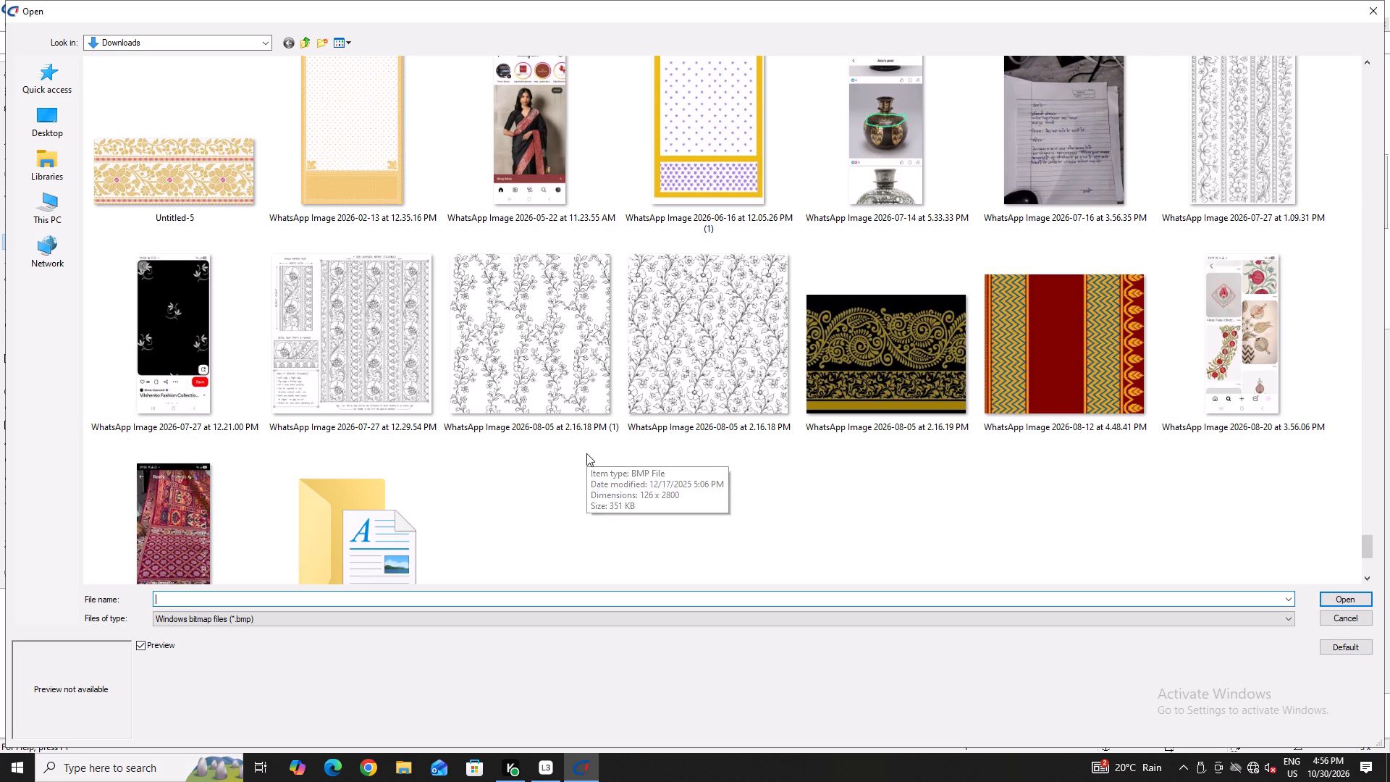
scroll(586, 453, up, 3)
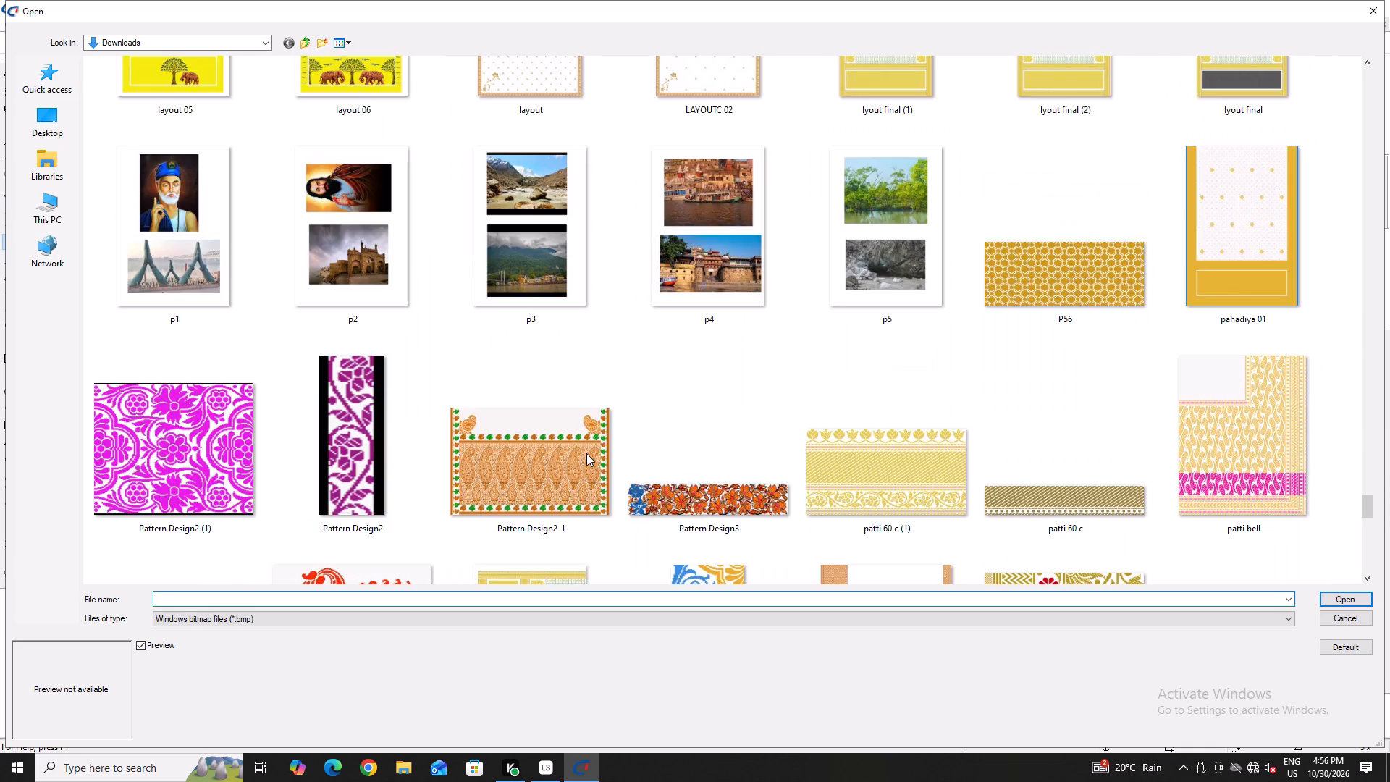
scroll(586, 453, up, 7)
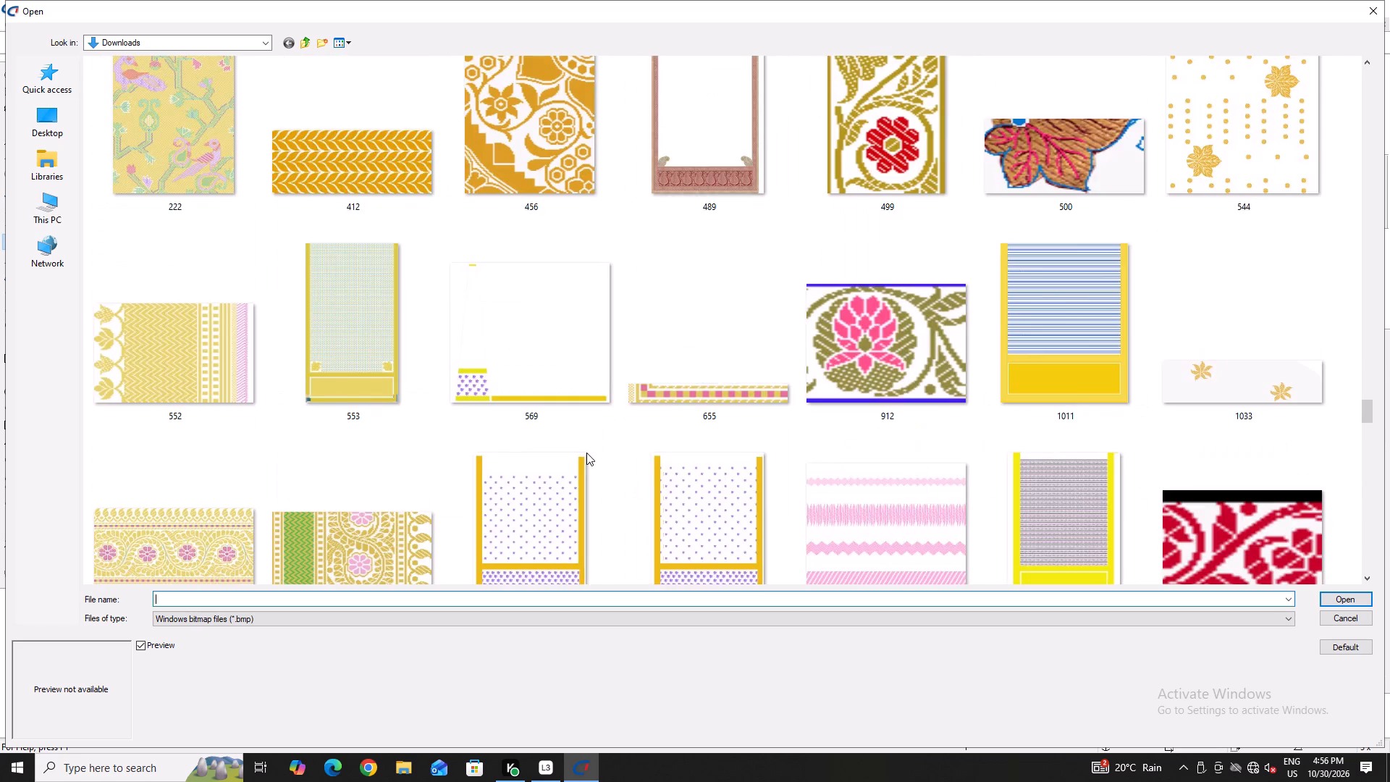
scroll(586, 453, up, 1)
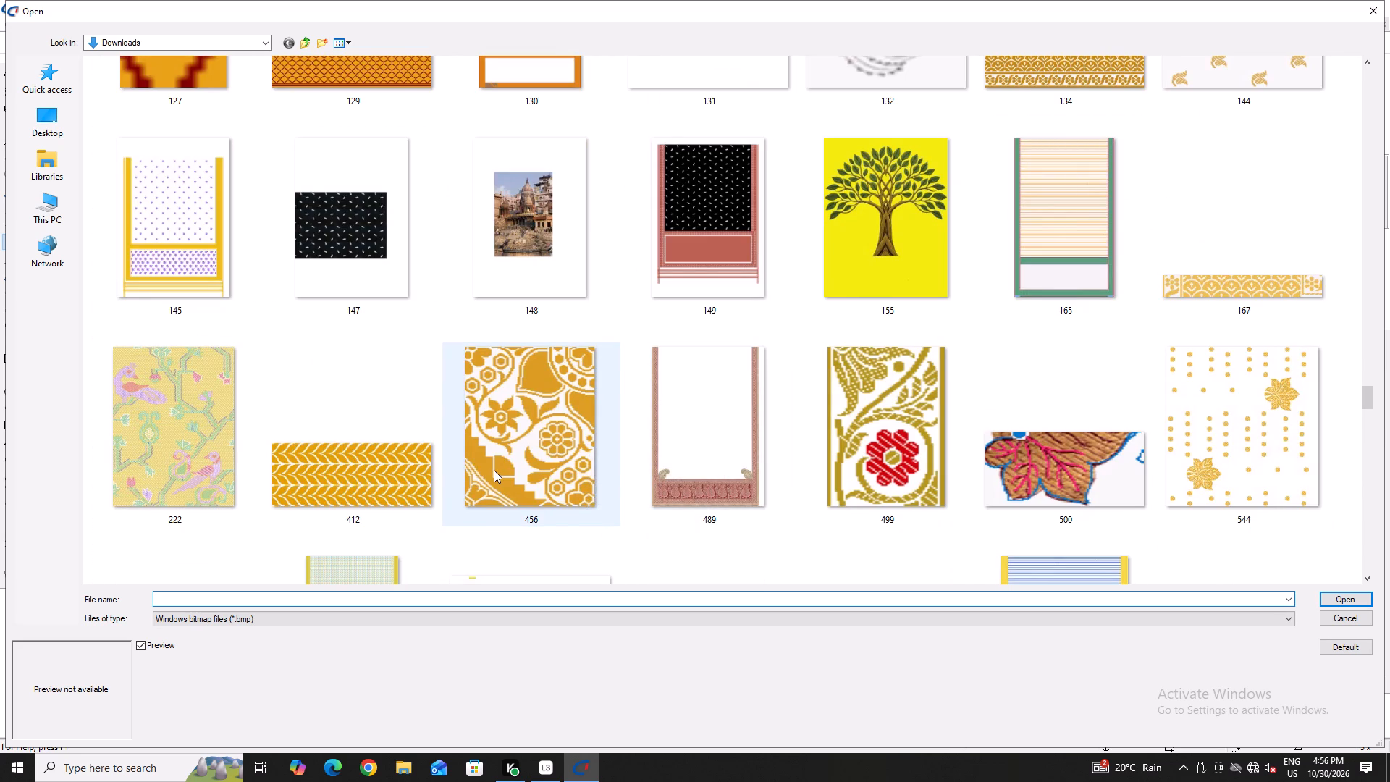
scroll(494, 470, up, 1)
scroll(494, 470, down, 1)
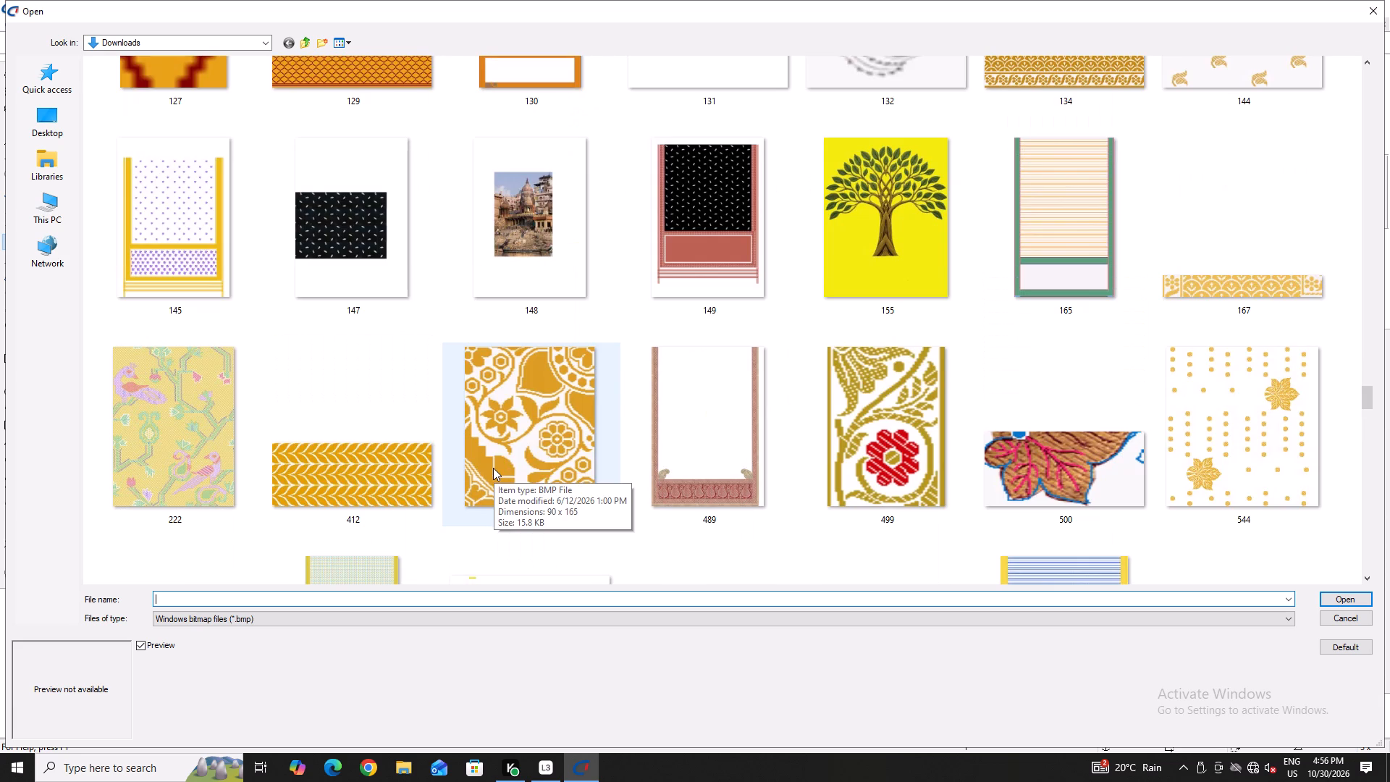
scroll(493, 466, up, 1)
scroll(493, 466, down, 1)
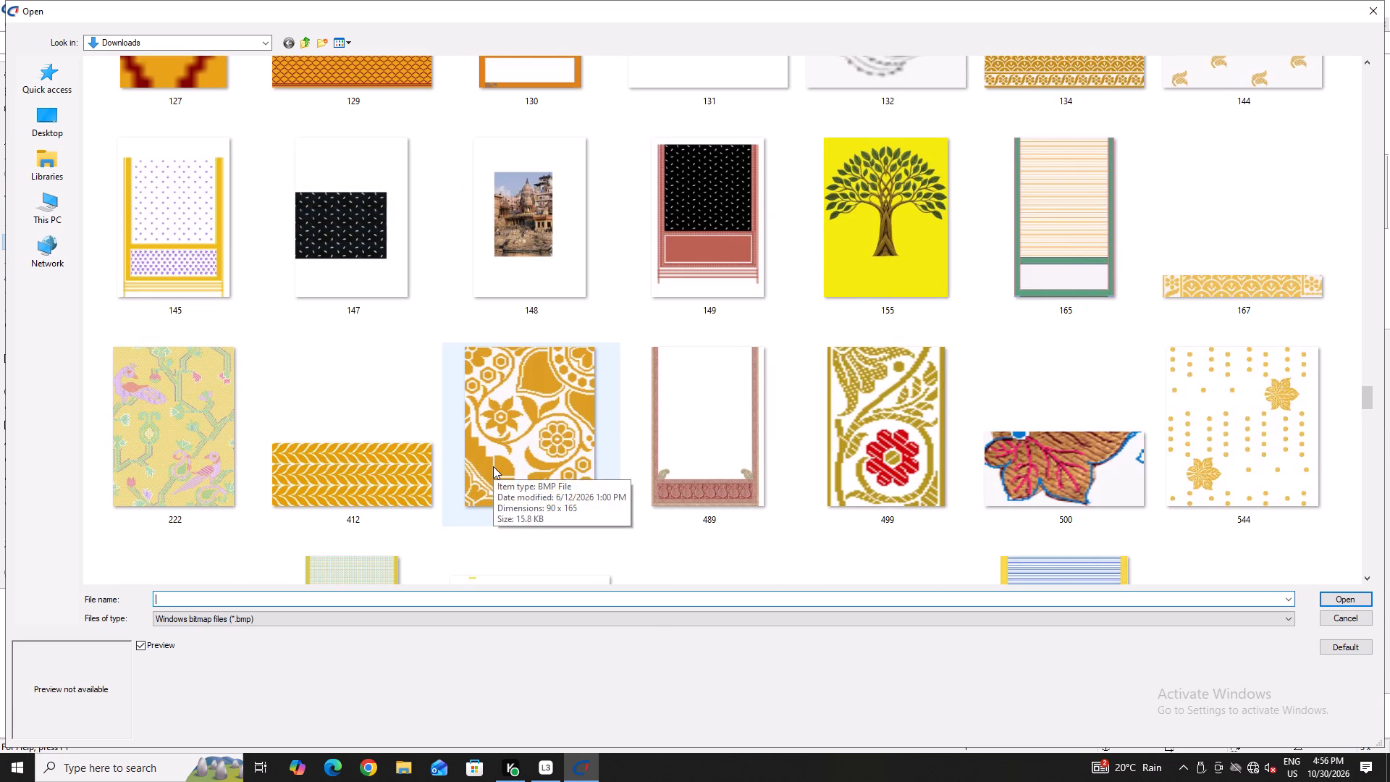
scroll(493, 466, up, 1)
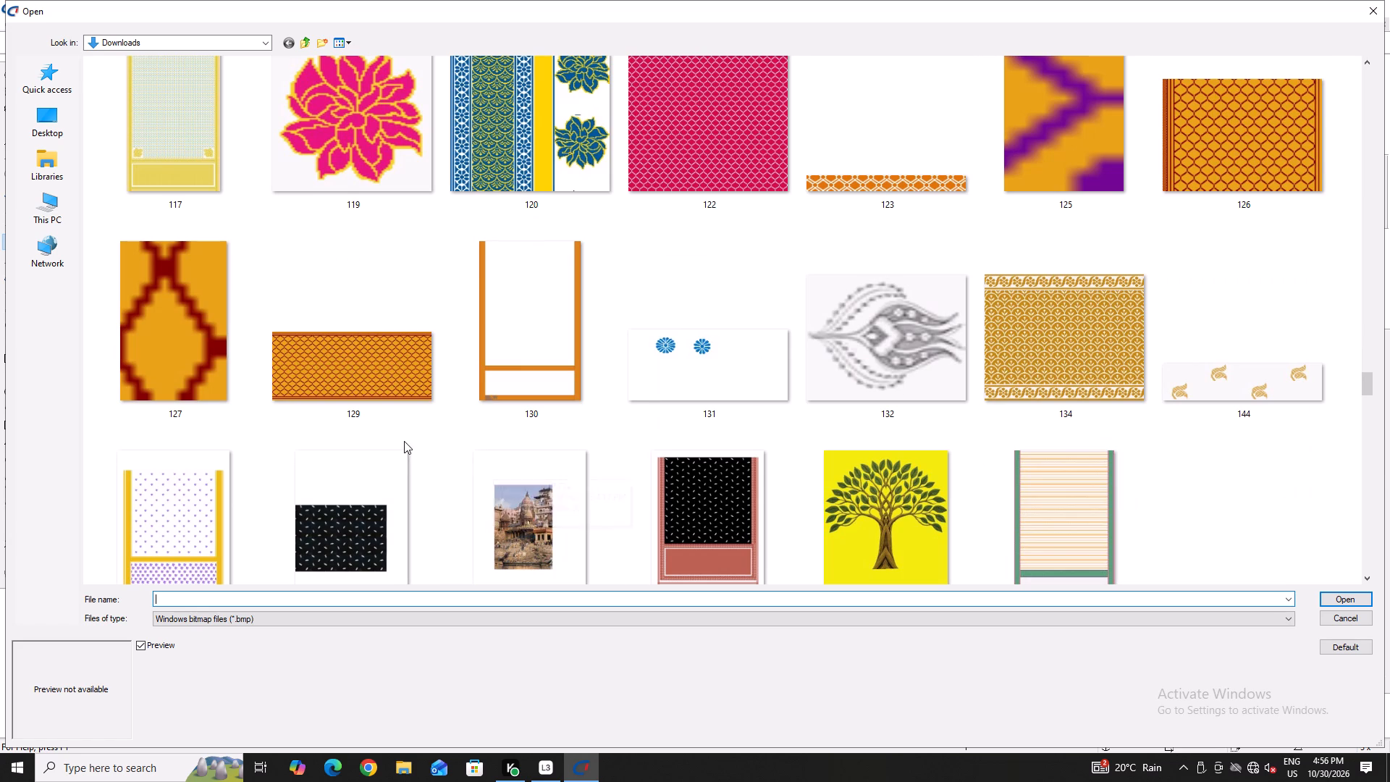
scroll(404, 441, up, 5)
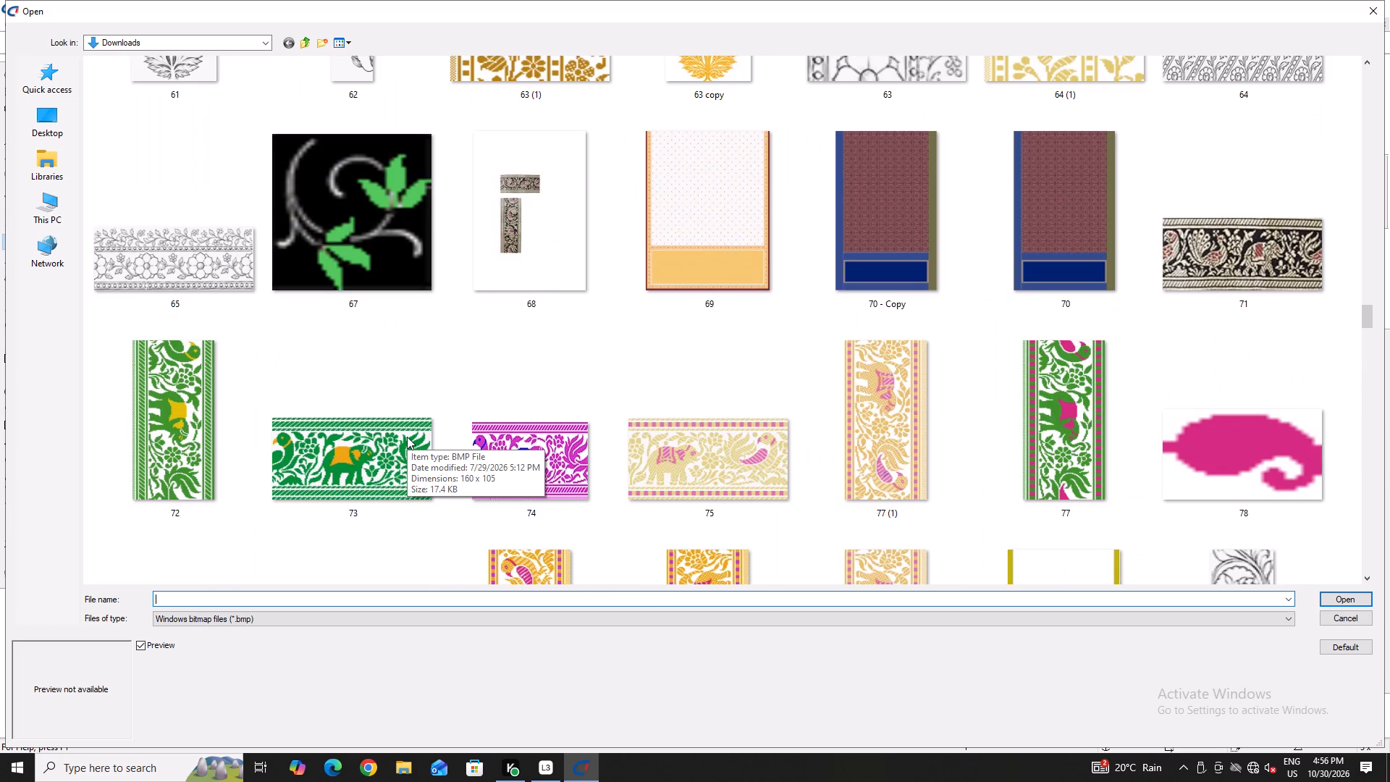
scroll(410, 433, up, 4)
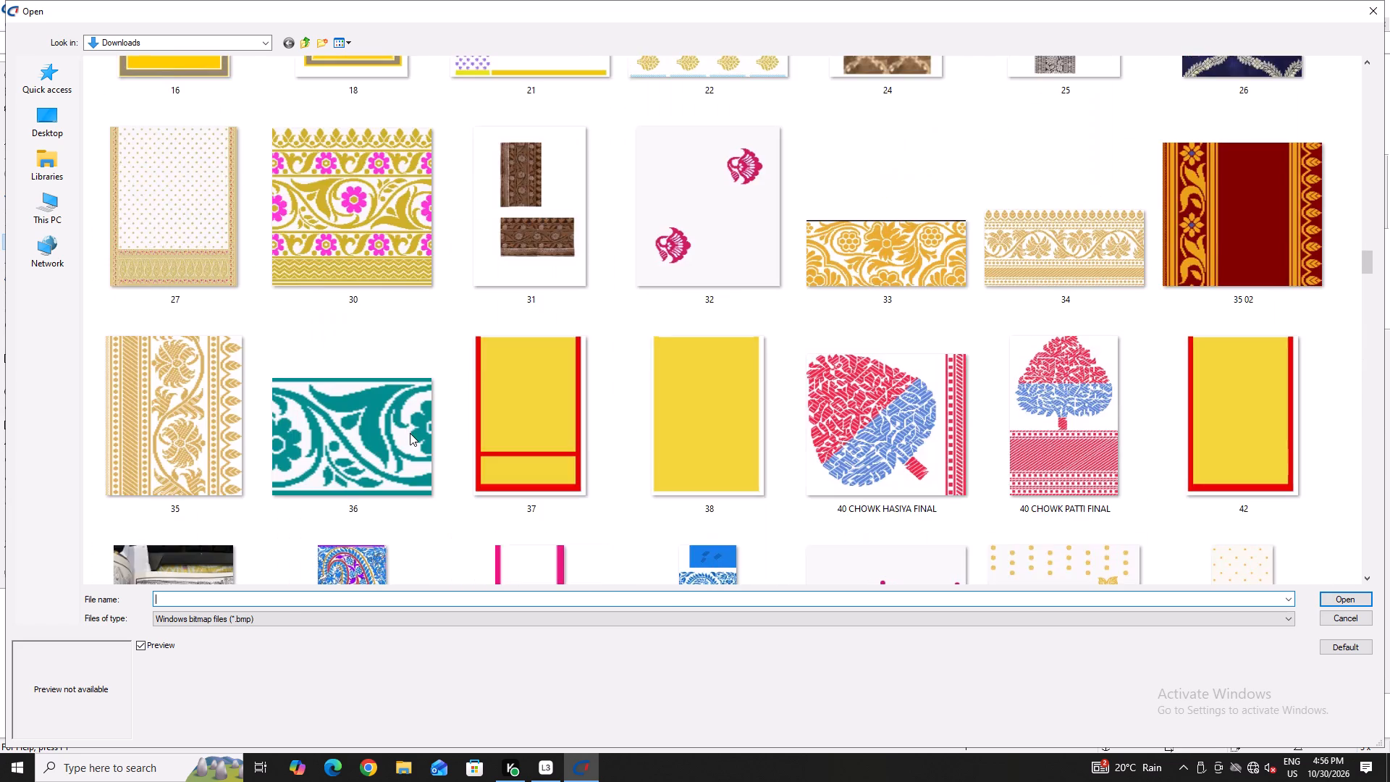
scroll(410, 433, up, 5)
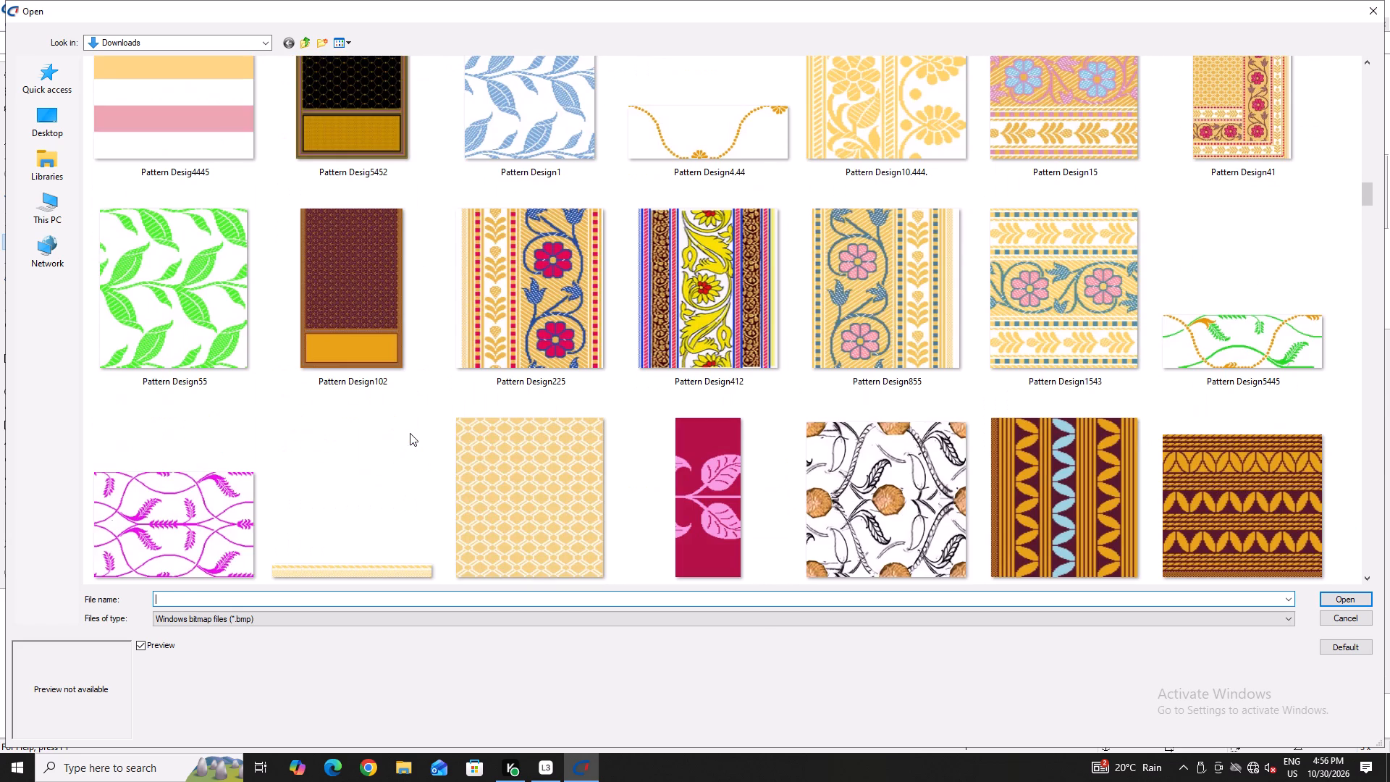
scroll(410, 433, up, 2)
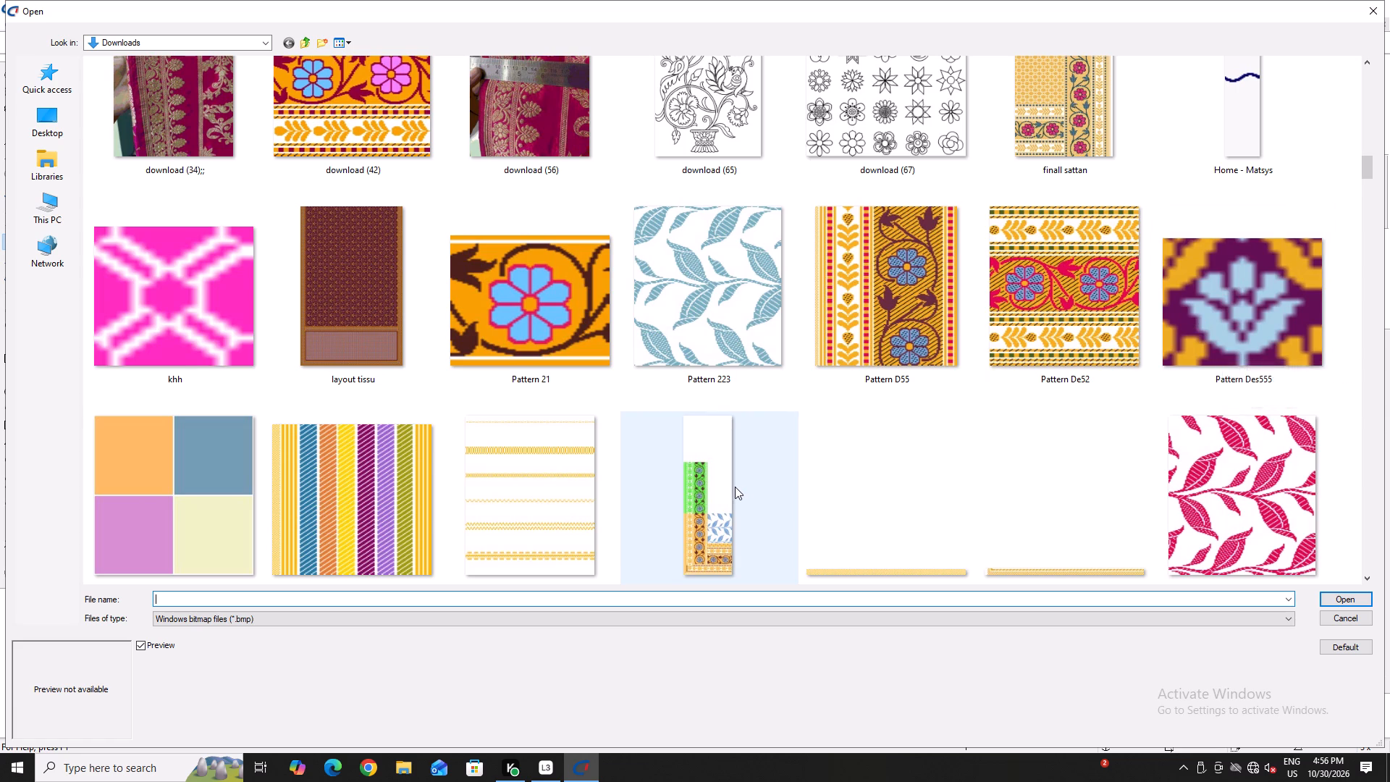
scroll(735, 487, up, 1)
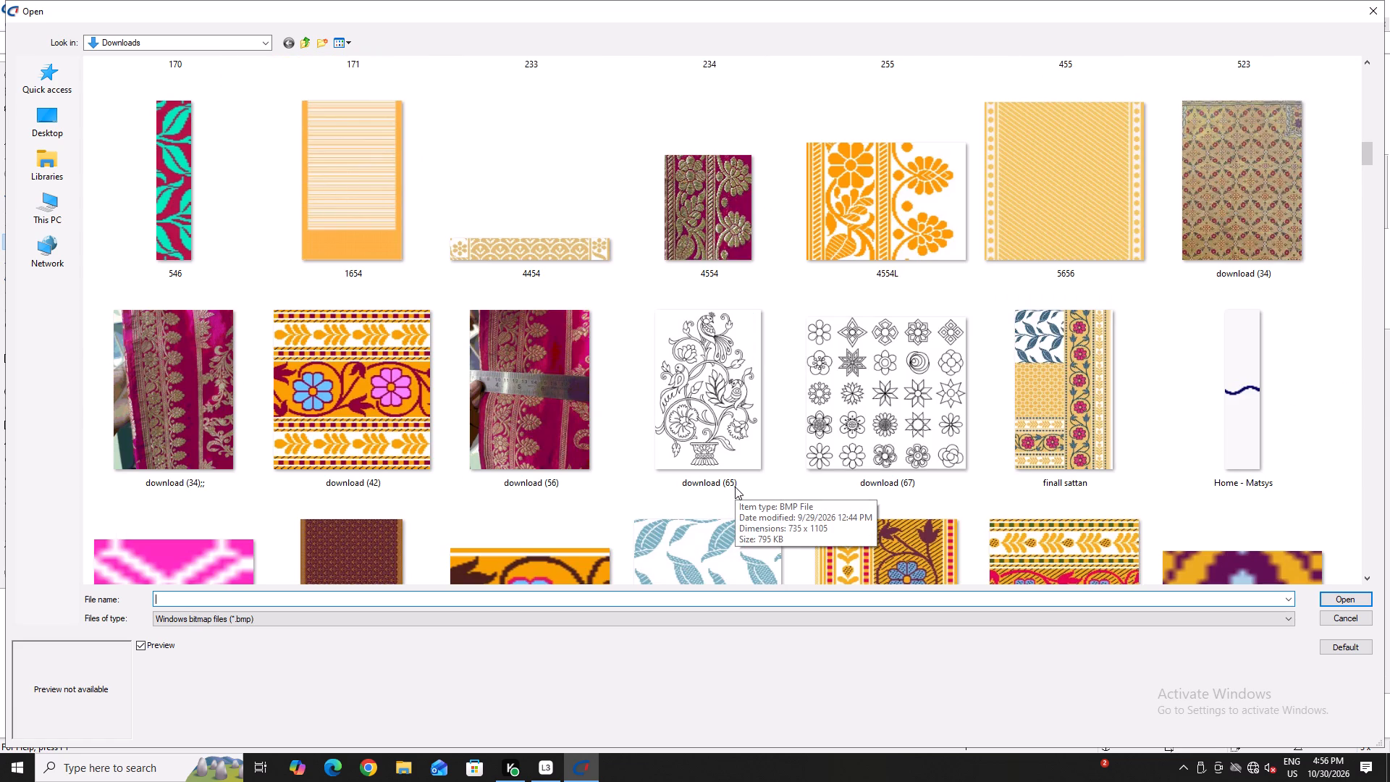
scroll(734, 487, up, 2)
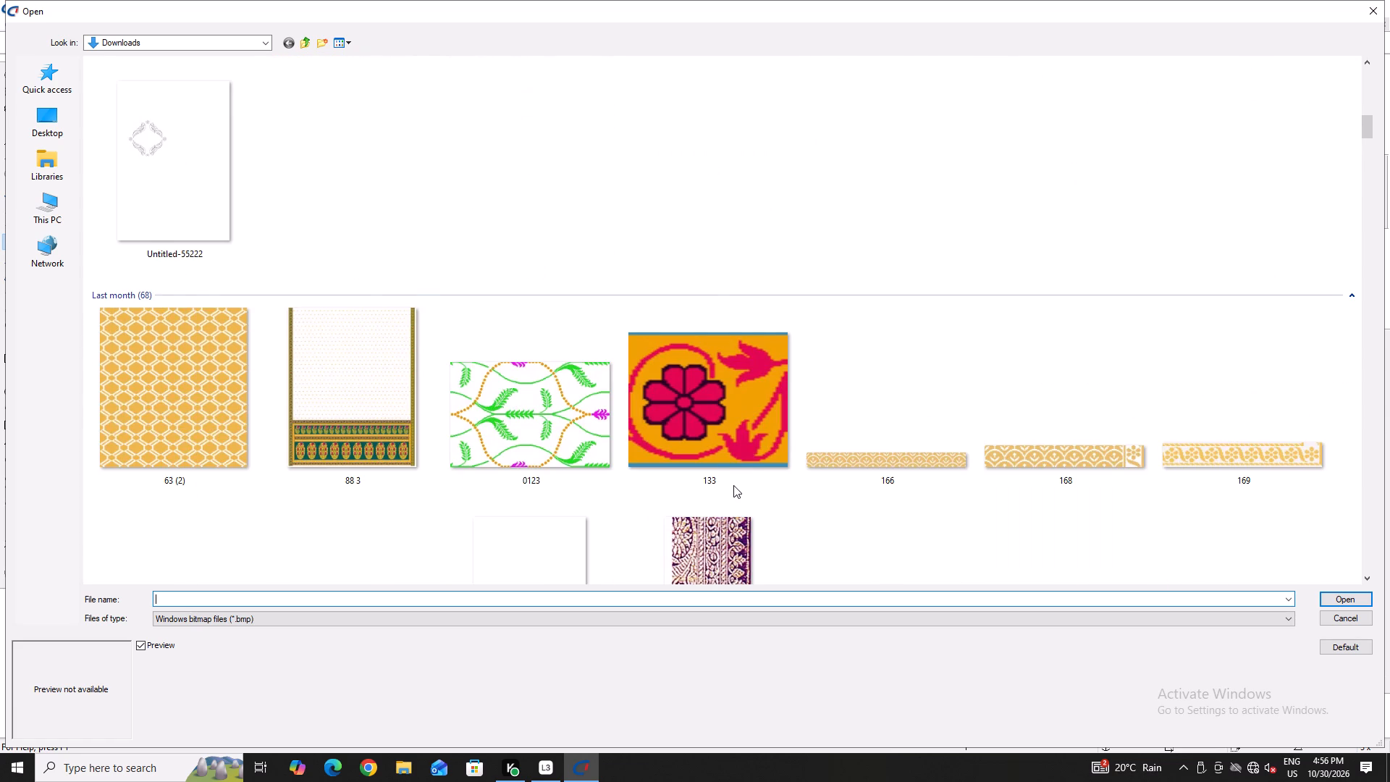
scroll(733, 485, up, 3)
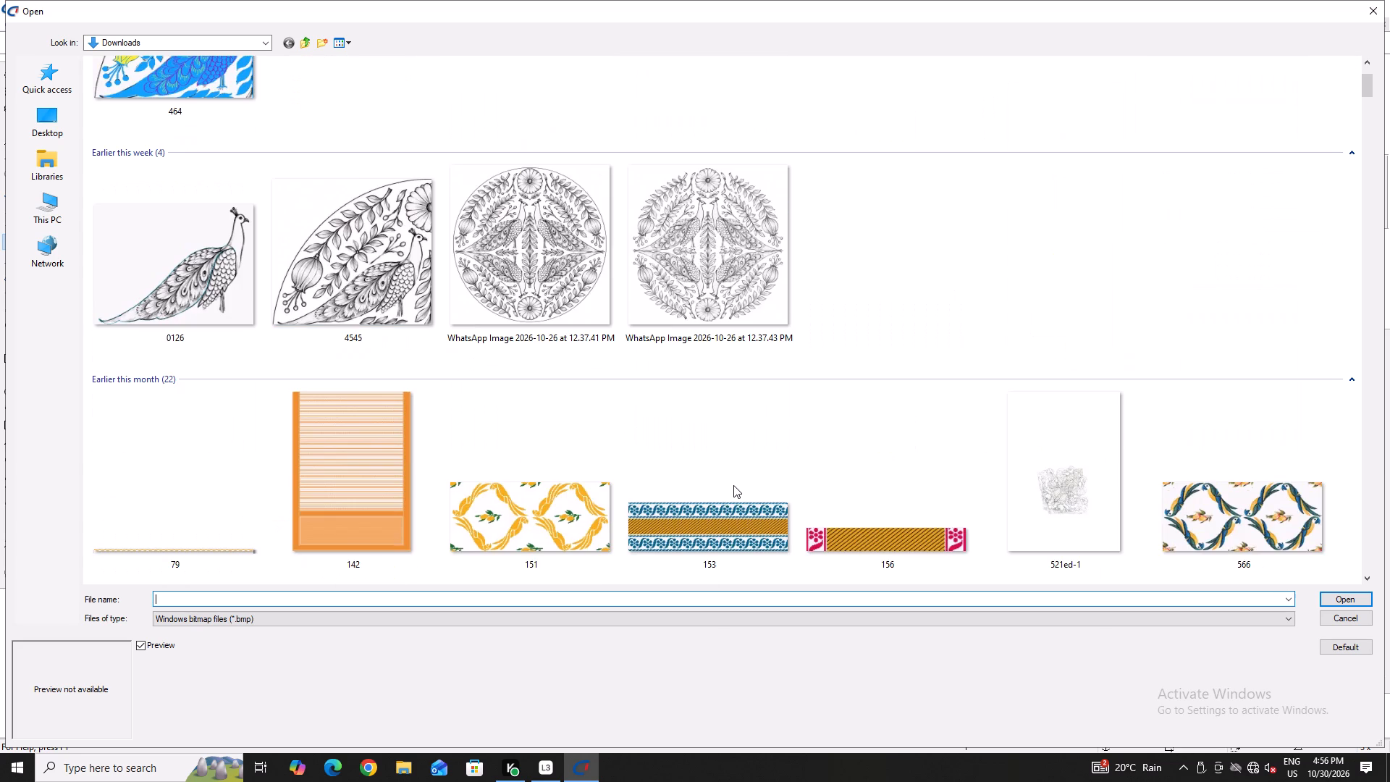
scroll(733, 485, up, 3)
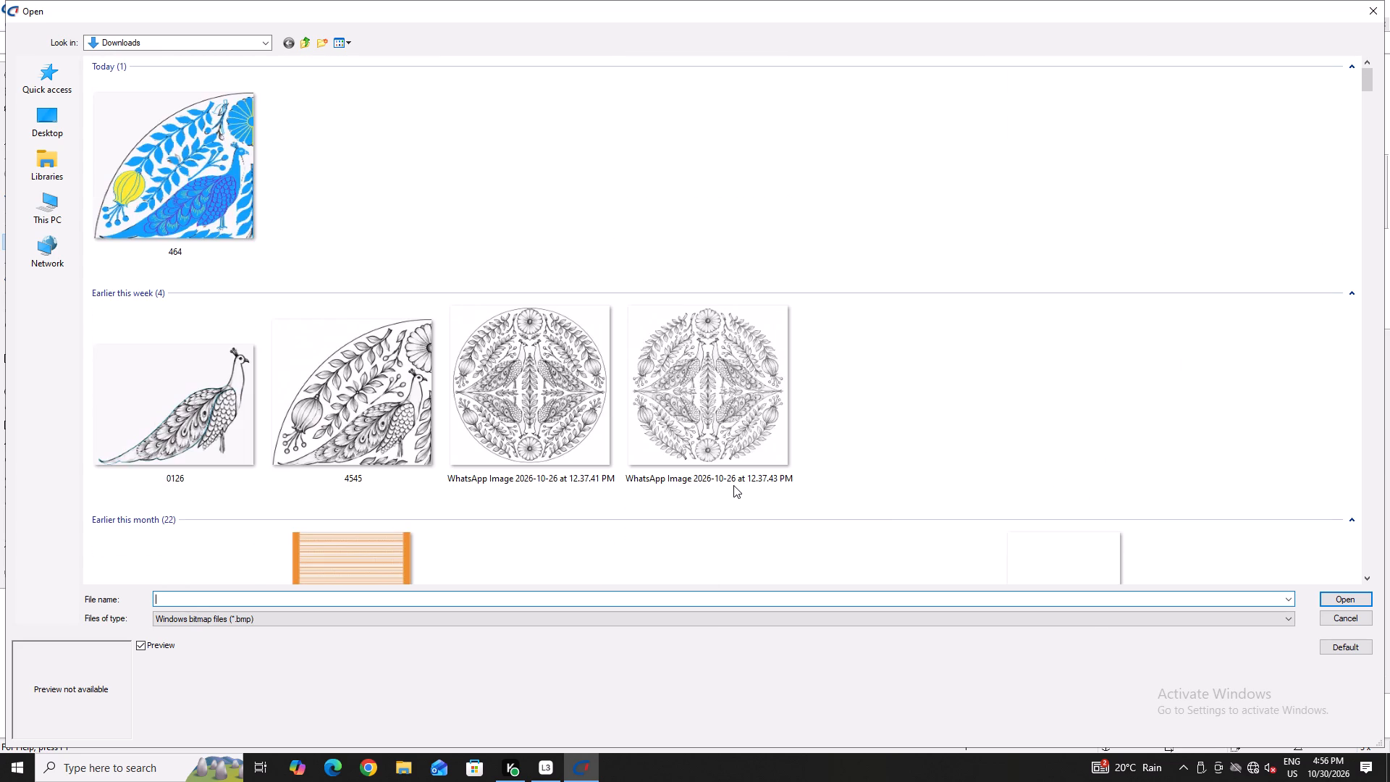
Look through the Downloads bitmap designs again, from this week's files through to the oldest group.
scroll(733, 485, down, 5)
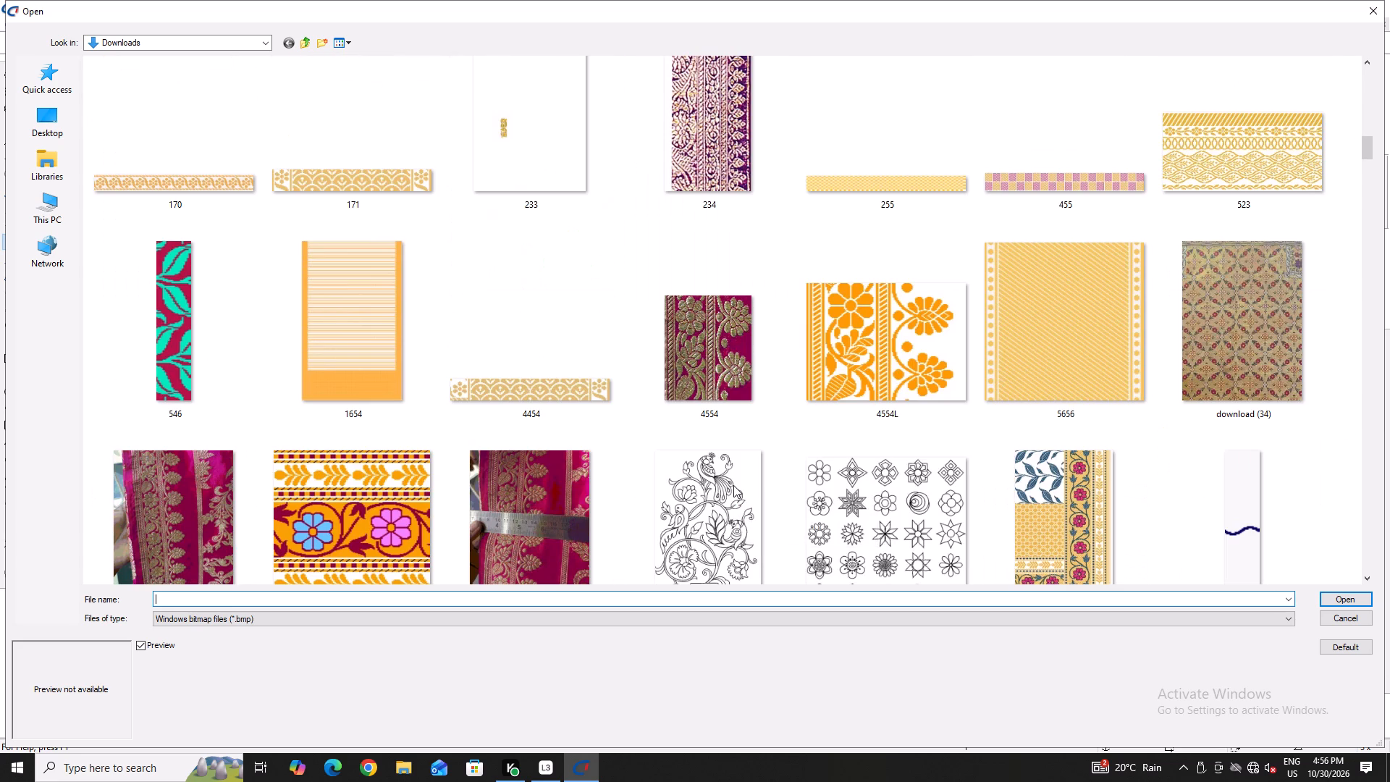
scroll(733, 485, down, 2)
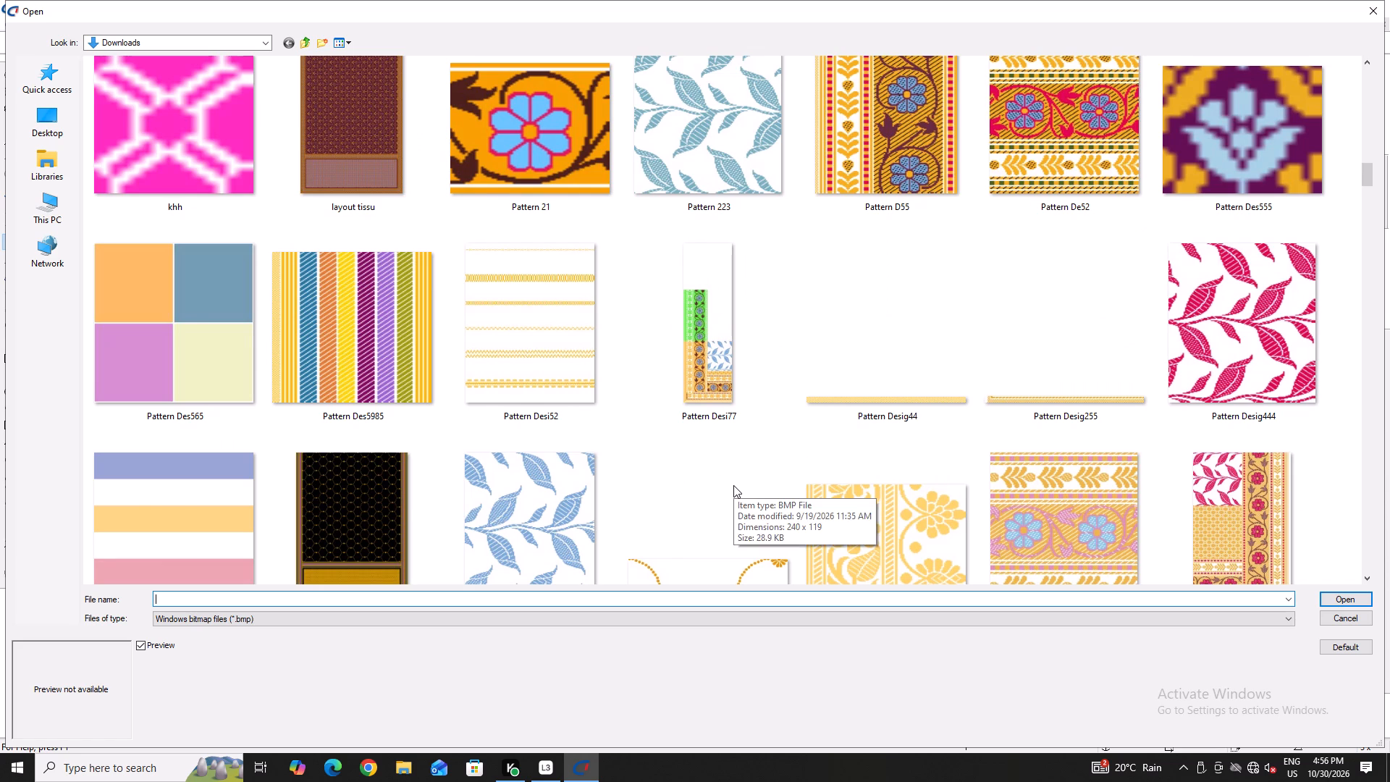
scroll(733, 485, down, 2)
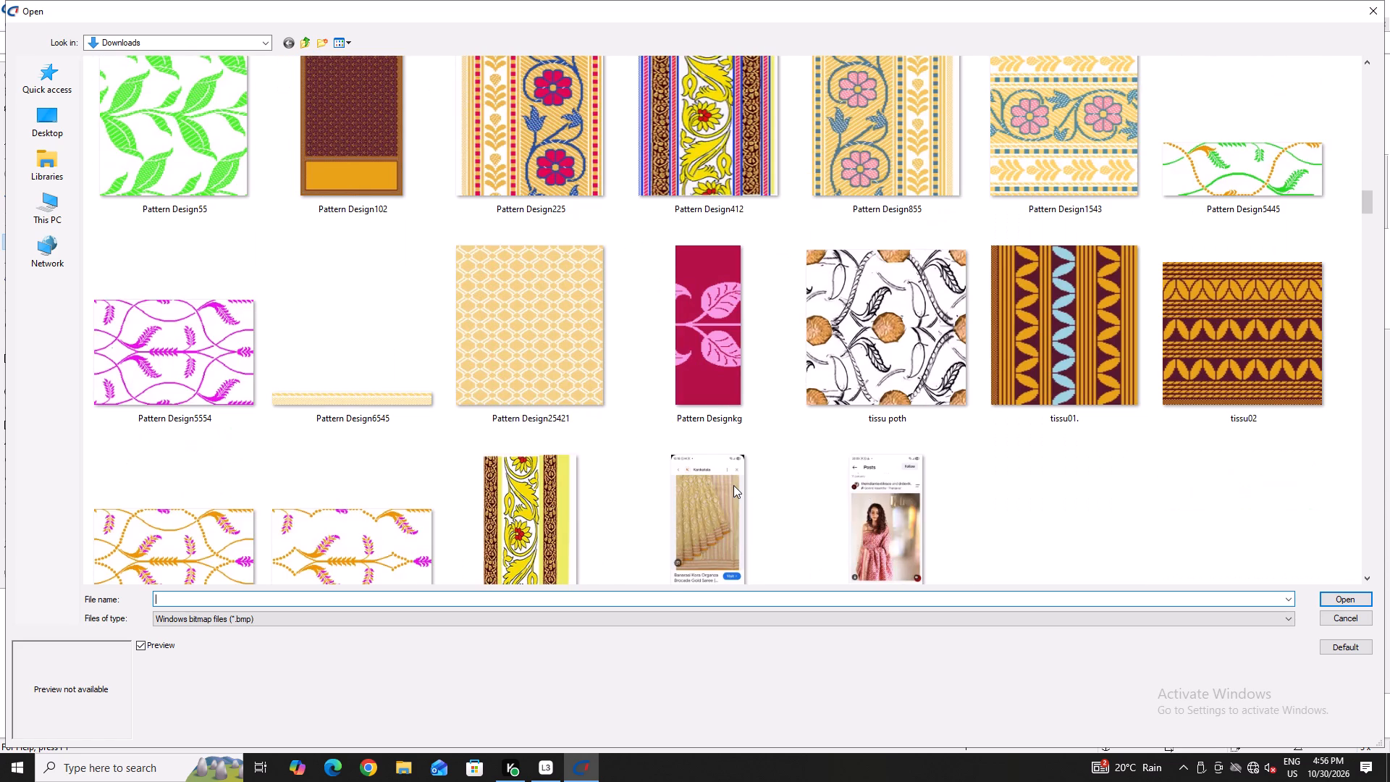
scroll(733, 485, down, 2)
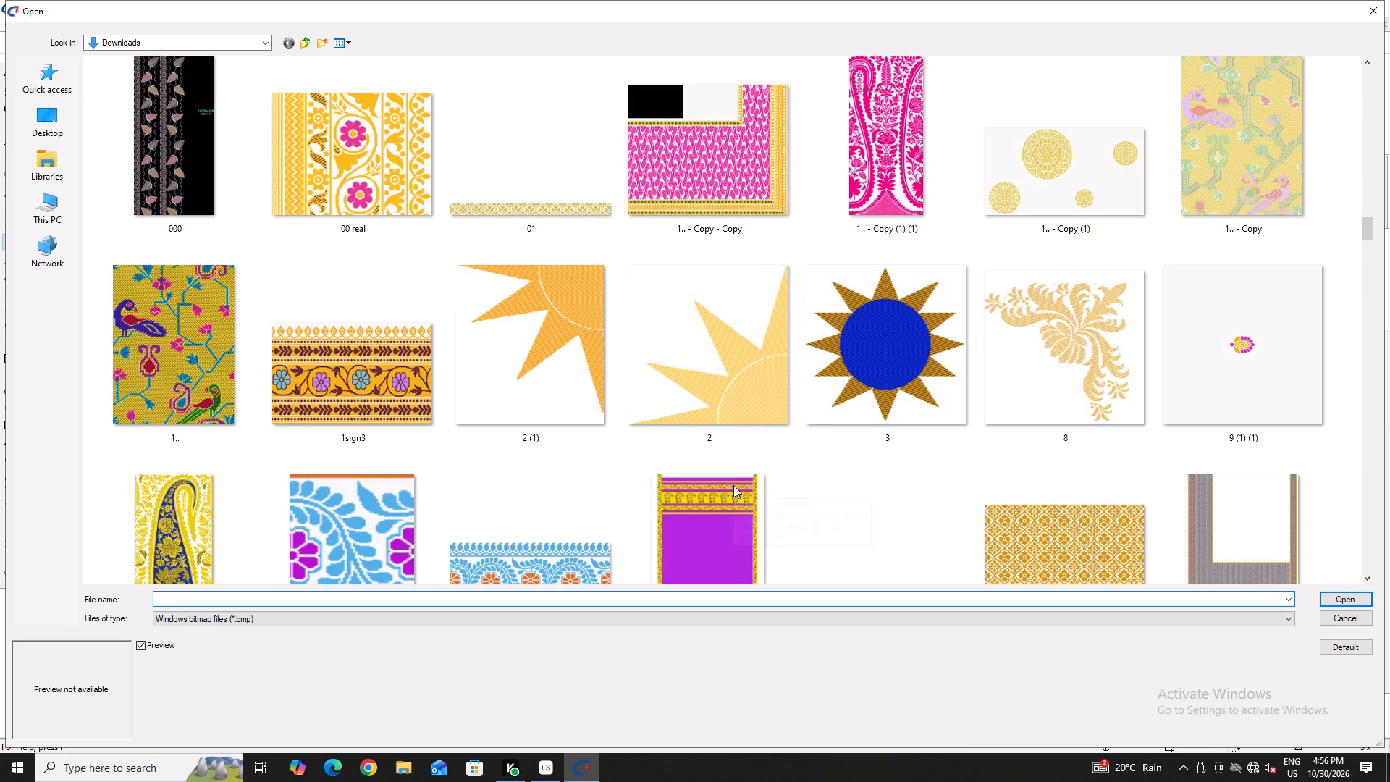
scroll(733, 485, down, 2)
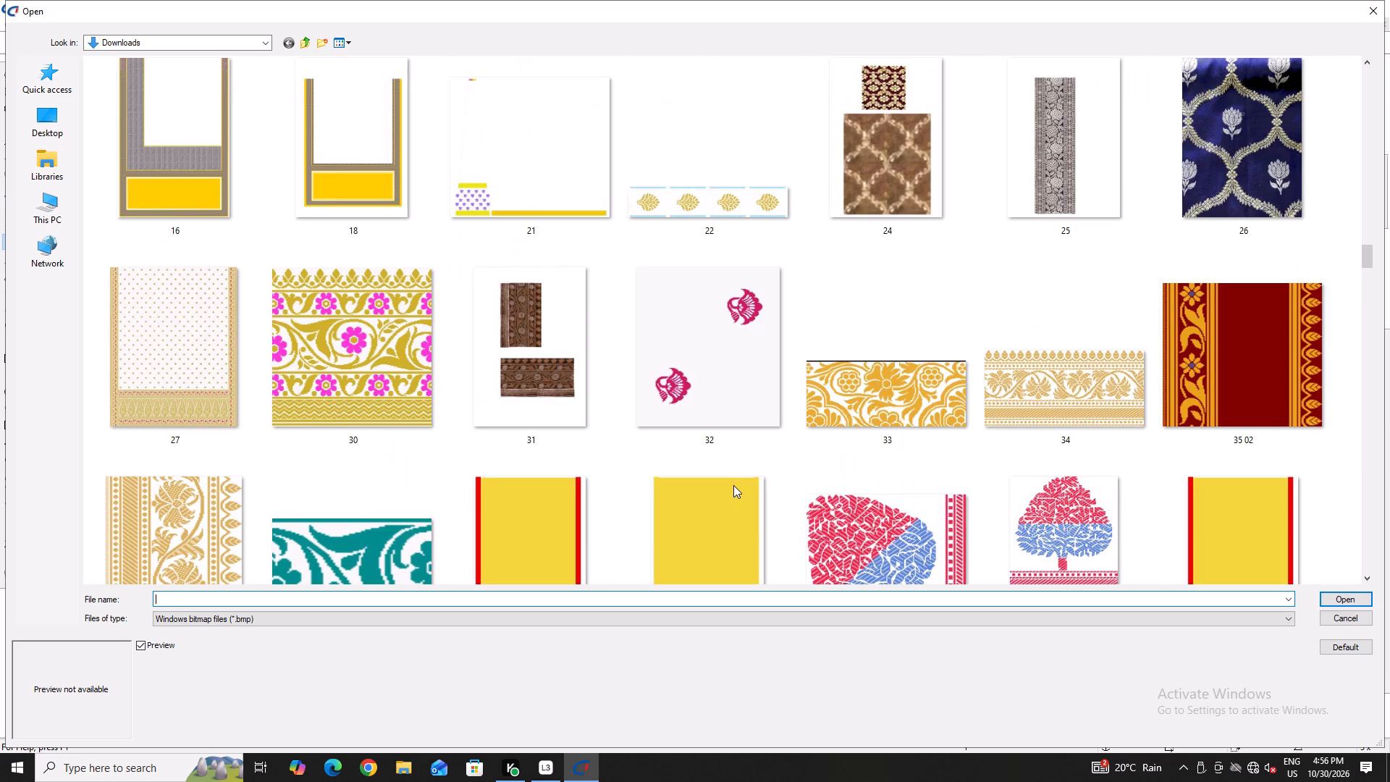
scroll(733, 485, down, 1)
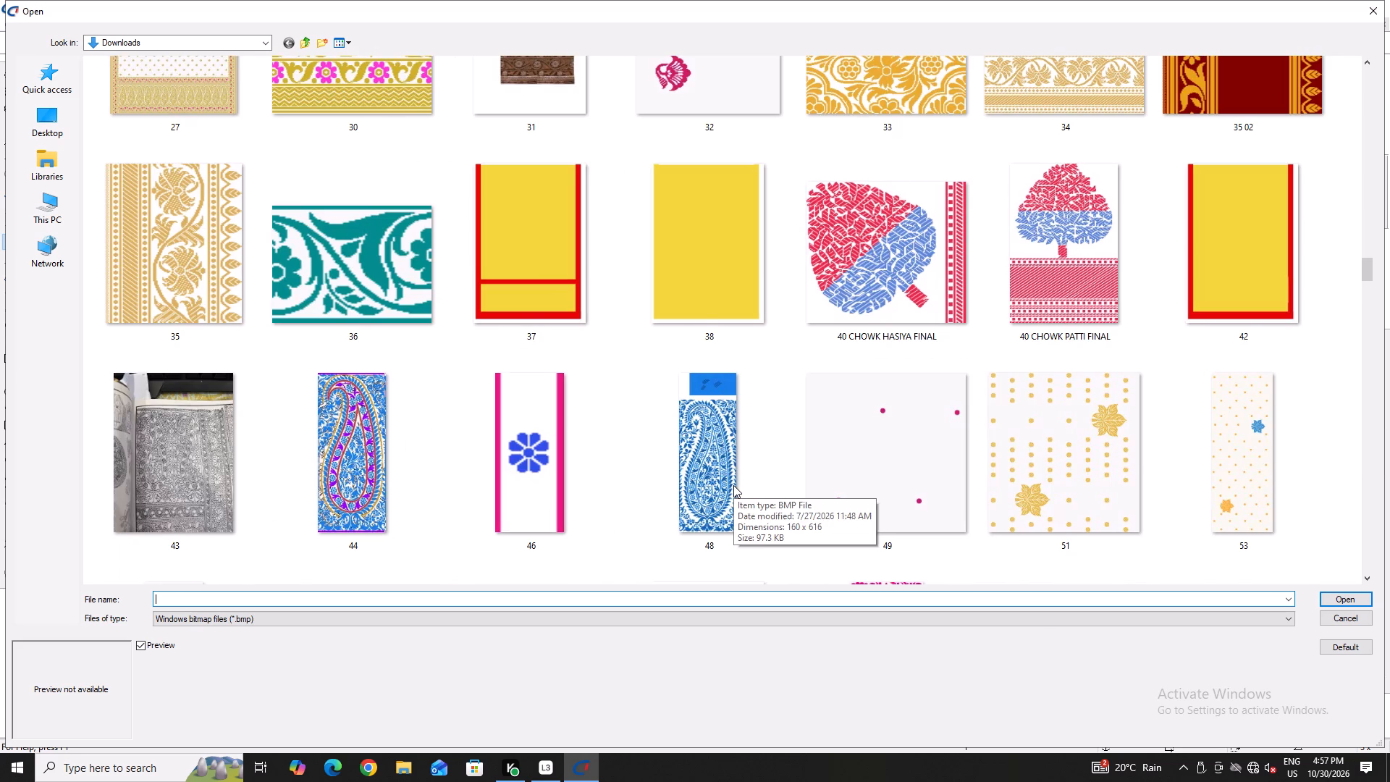
scroll(733, 485, down, 2)
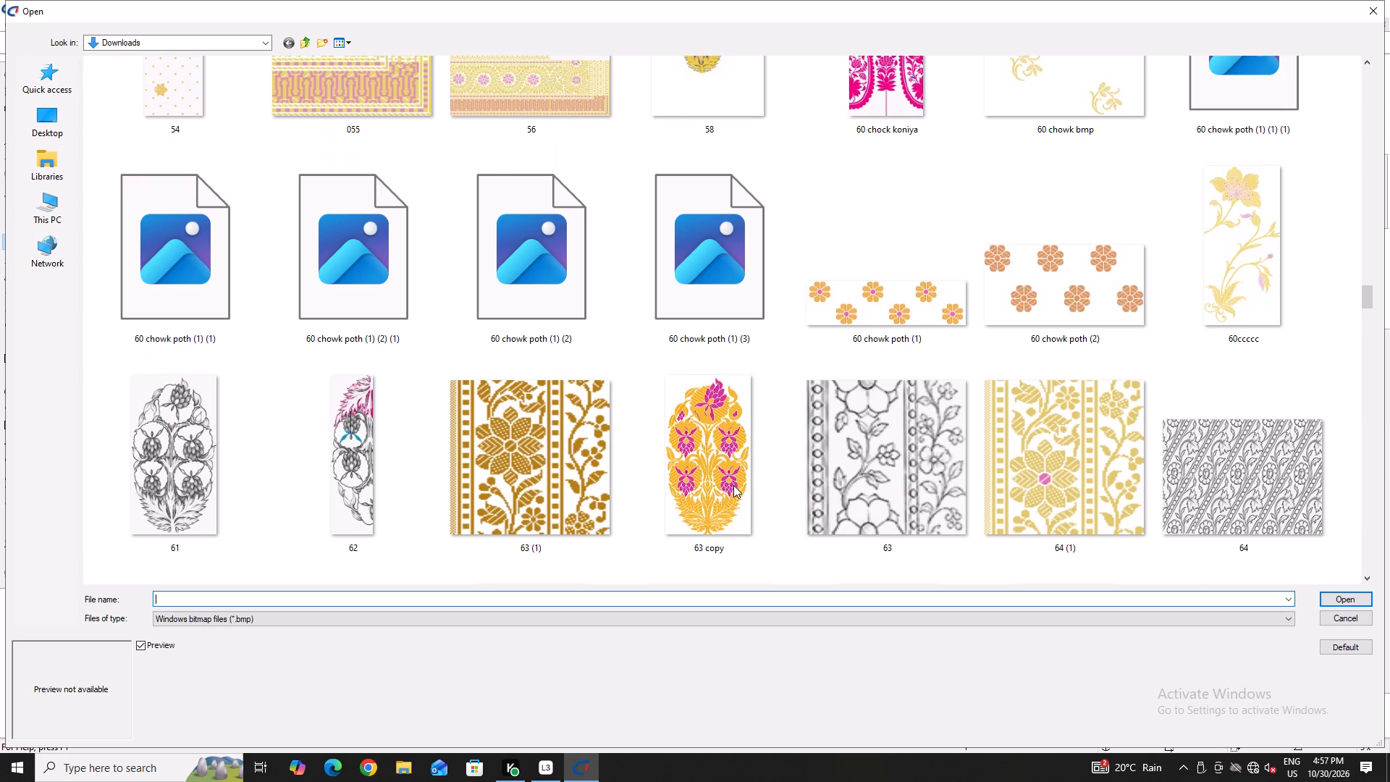
scroll(733, 485, down, 1)
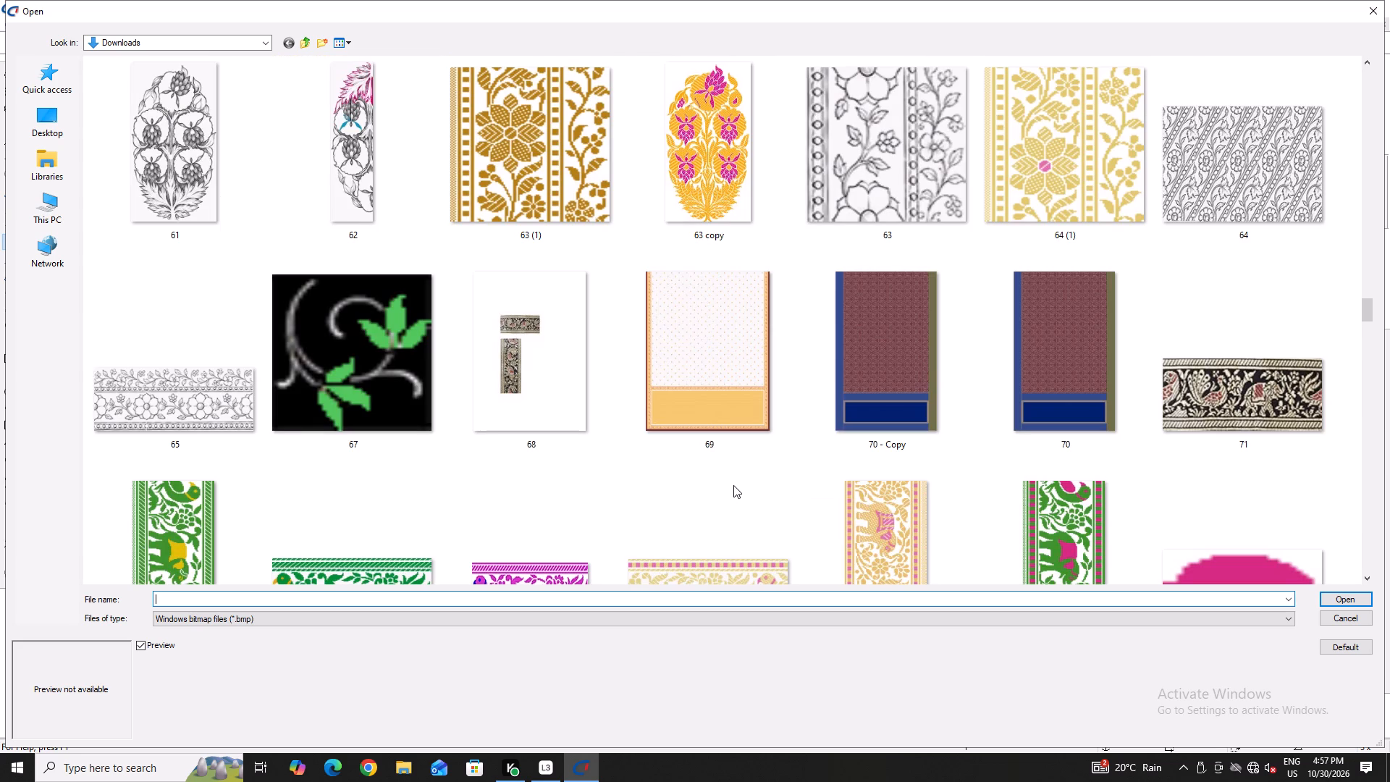
scroll(733, 485, down, 2)
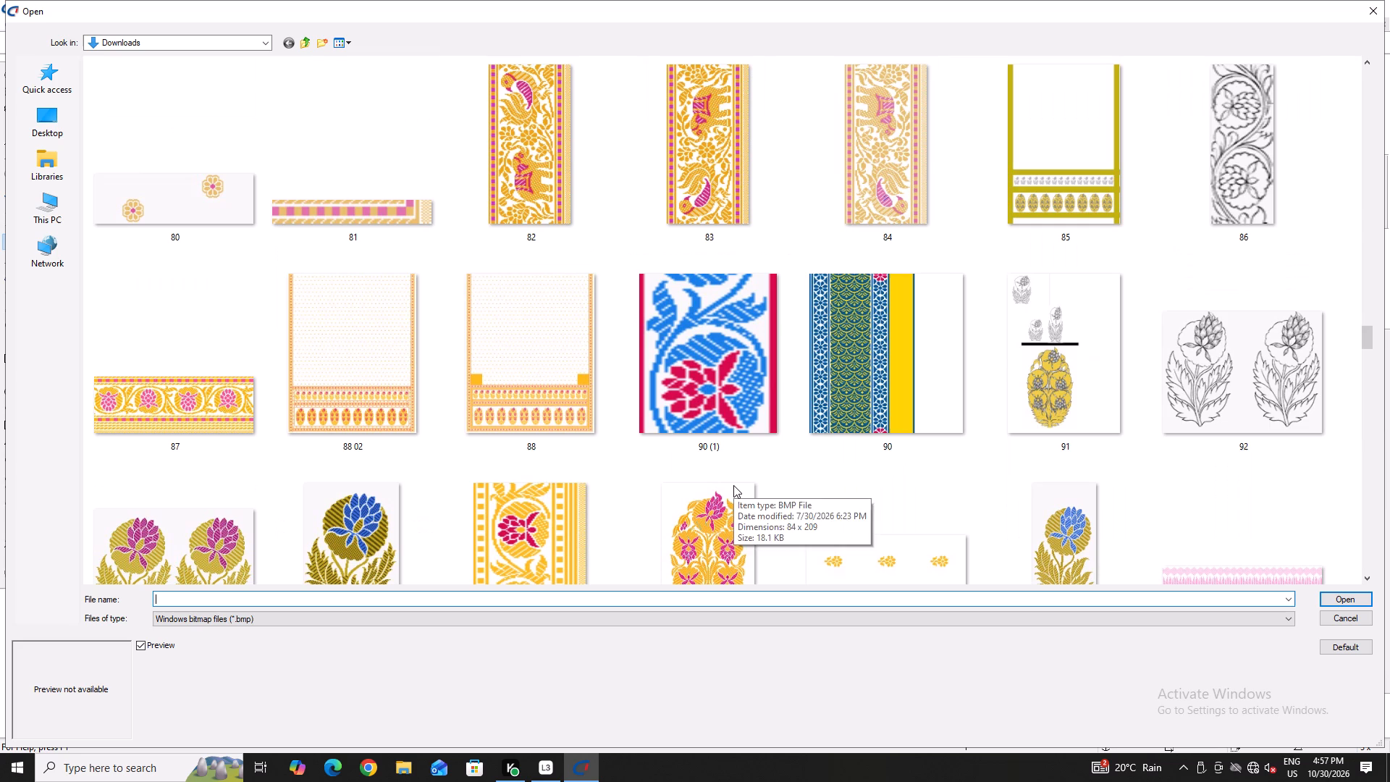
scroll(733, 485, down, 3)
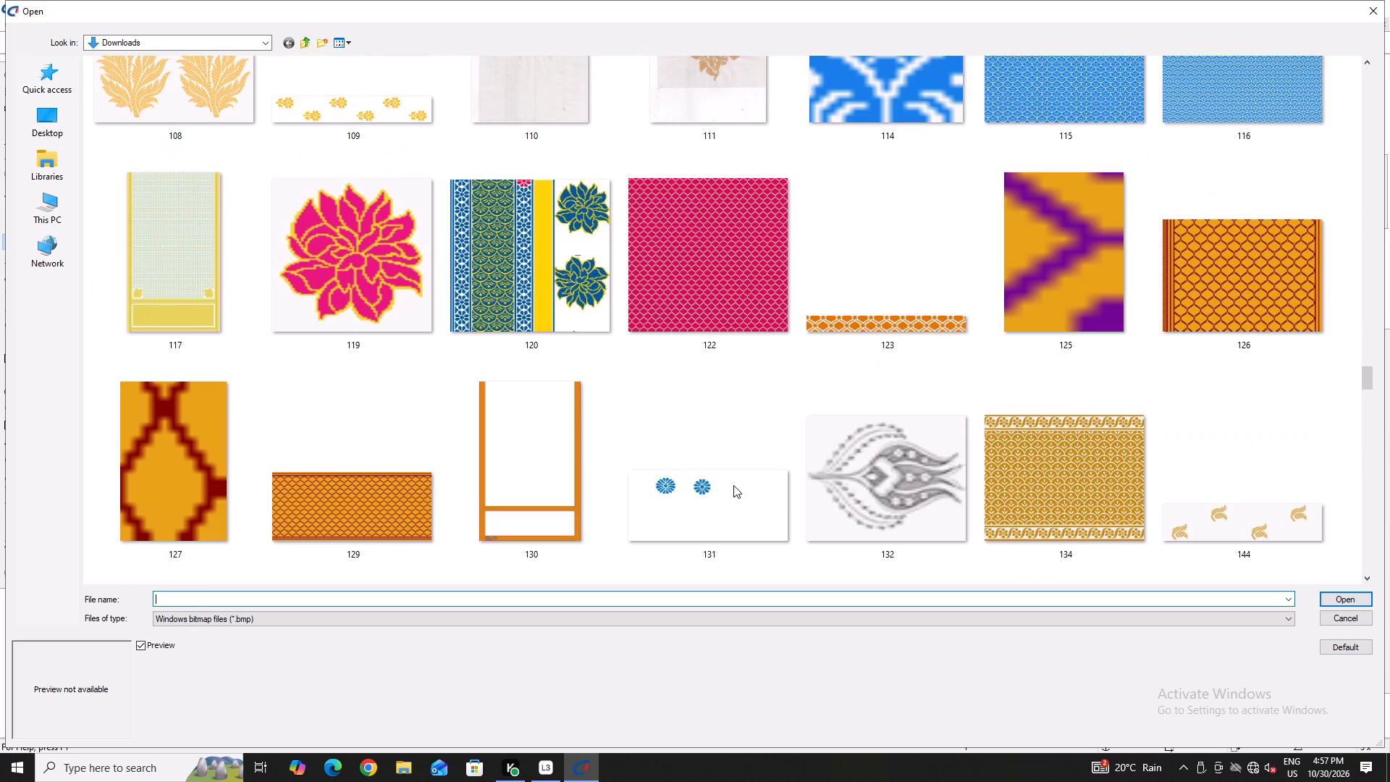
scroll(733, 485, down, 1)
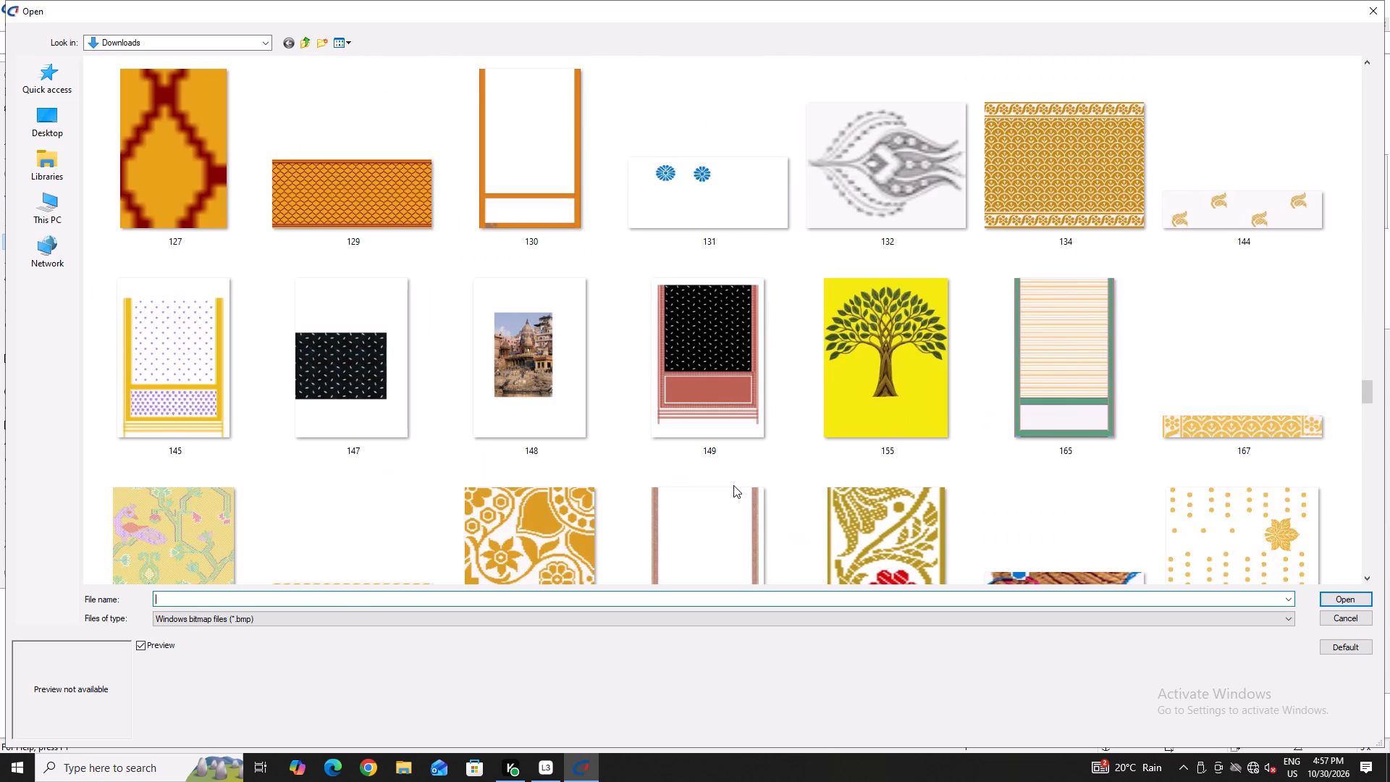
scroll(733, 485, down, 4)
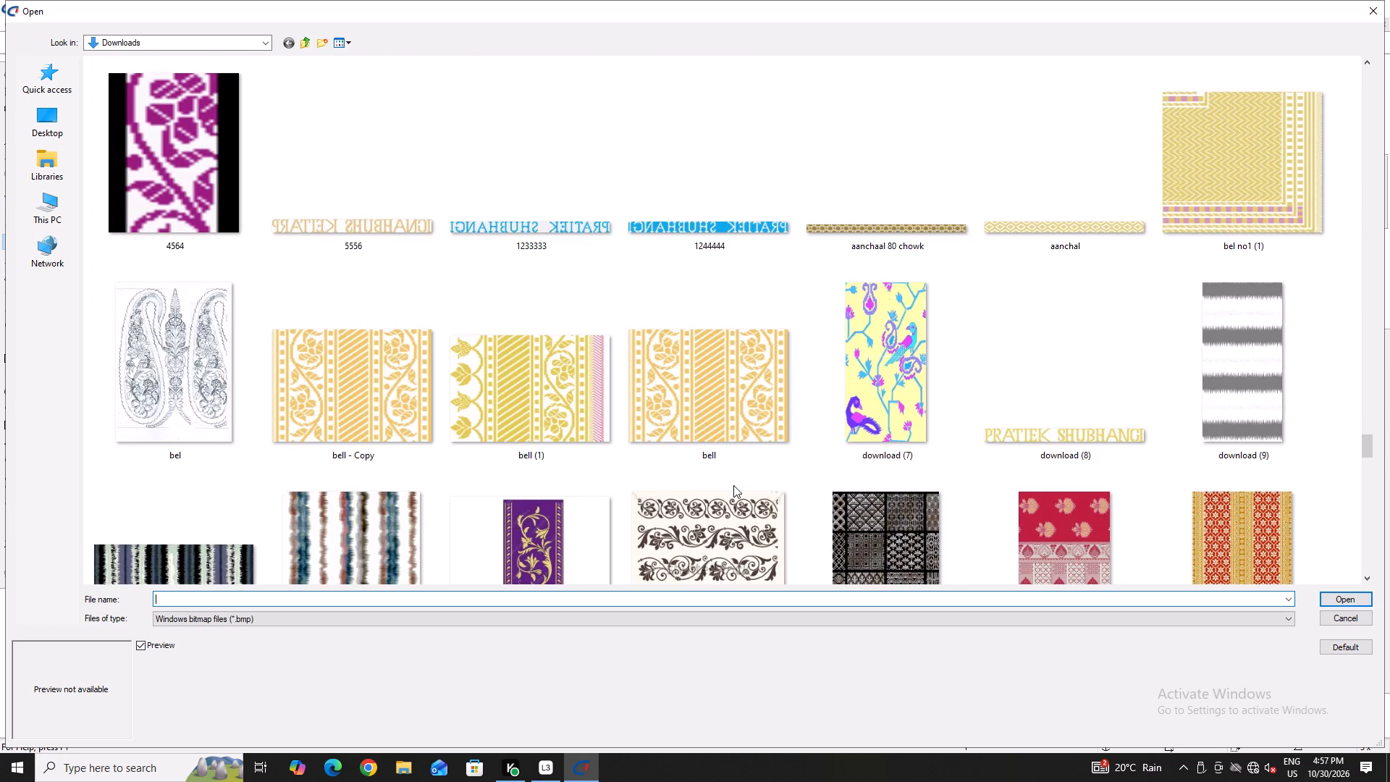
scroll(733, 485, down, 1)
scroll(733, 485, up, 1)
scroll(733, 482, down, 1)
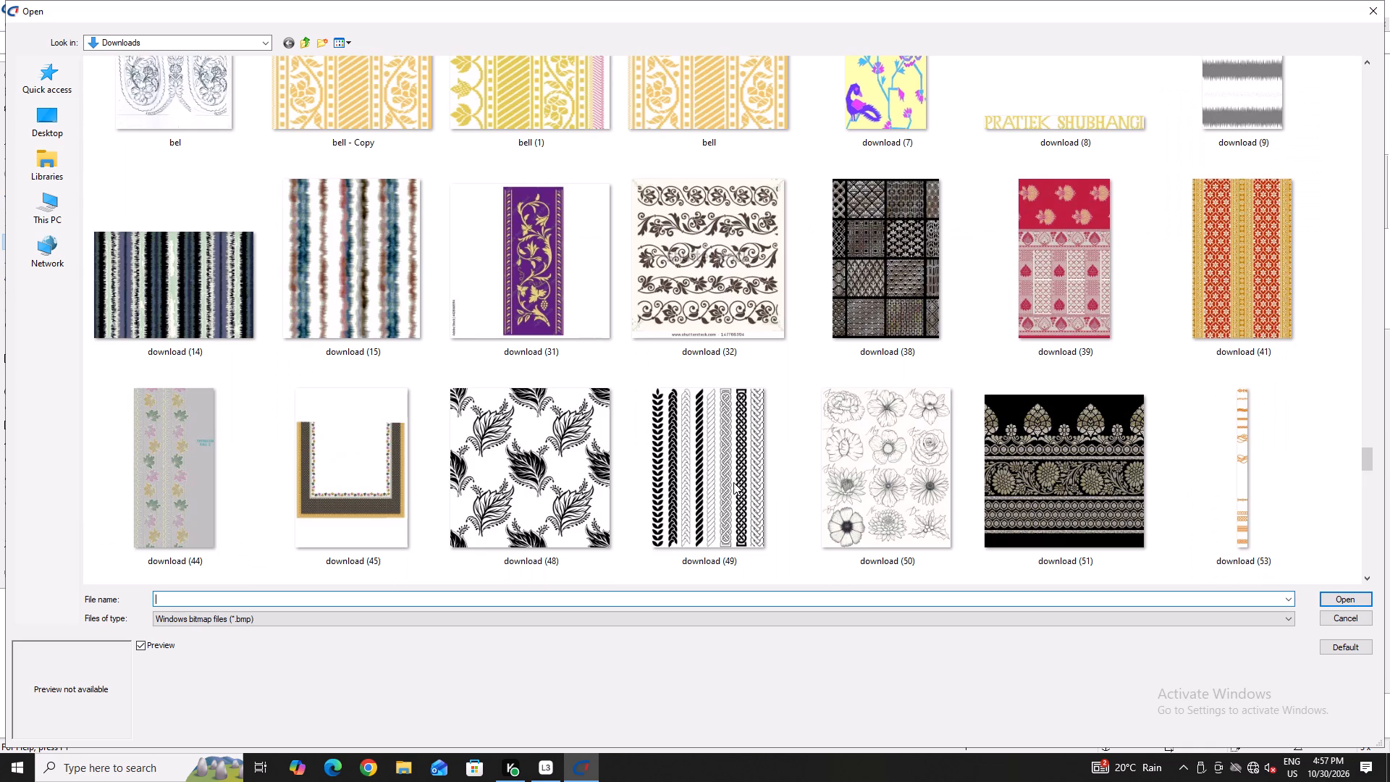
scroll(733, 482, down, 4)
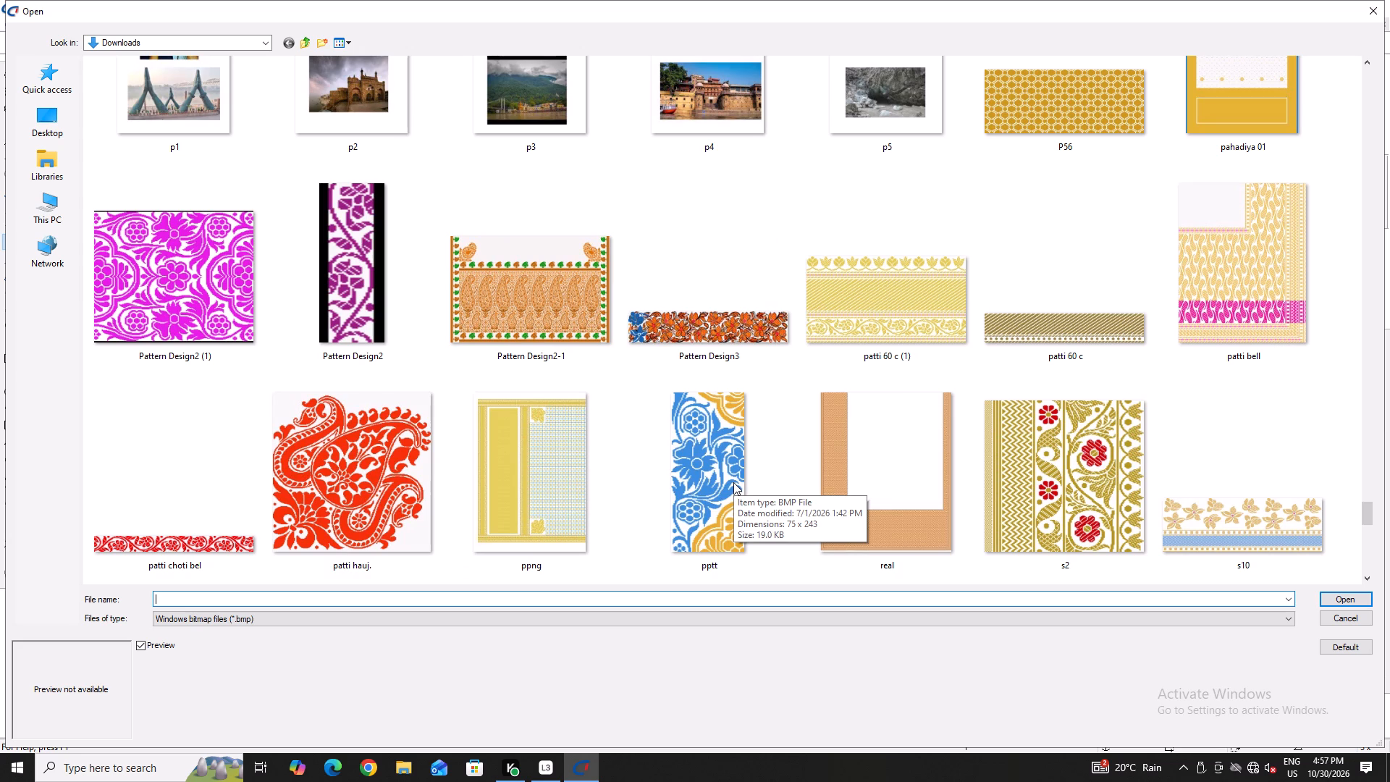
scroll(733, 482, down, 2)
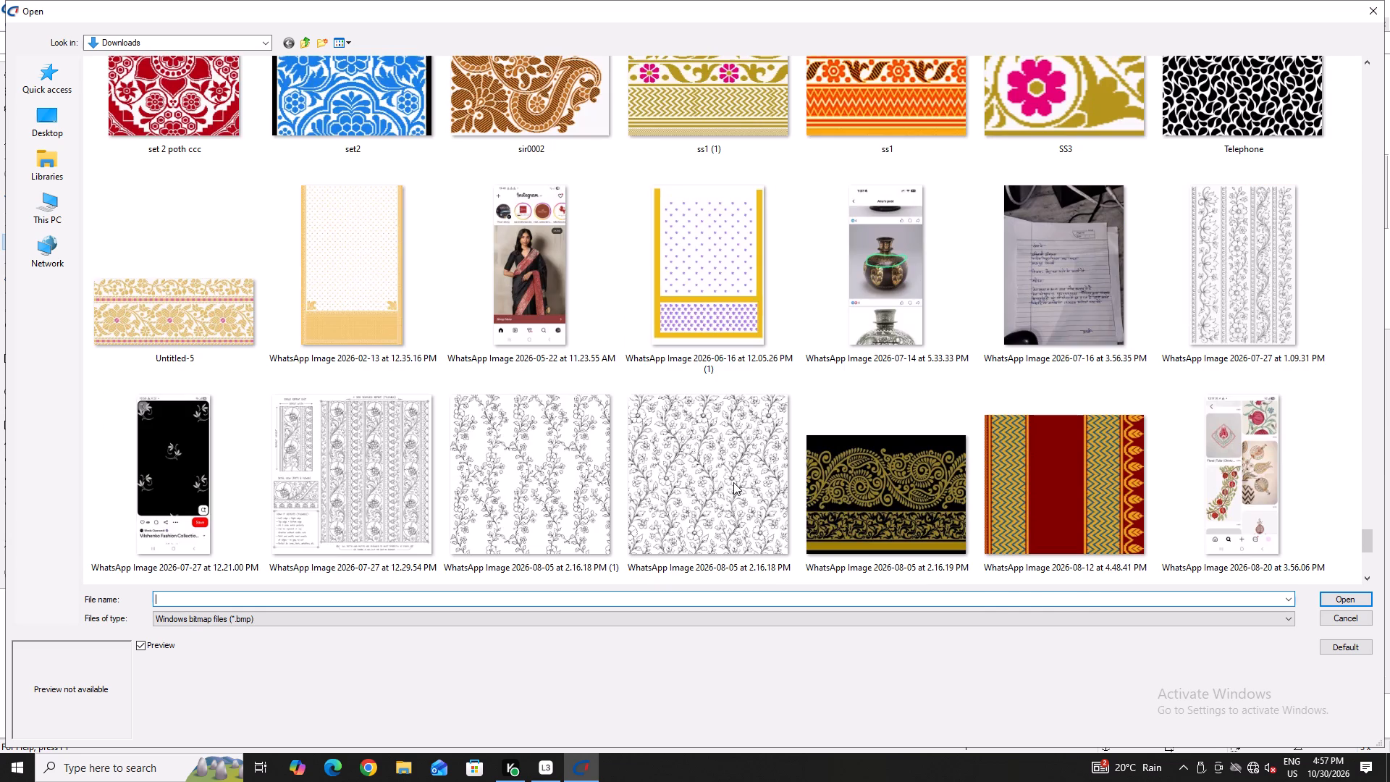
scroll(733, 482, down, 1)
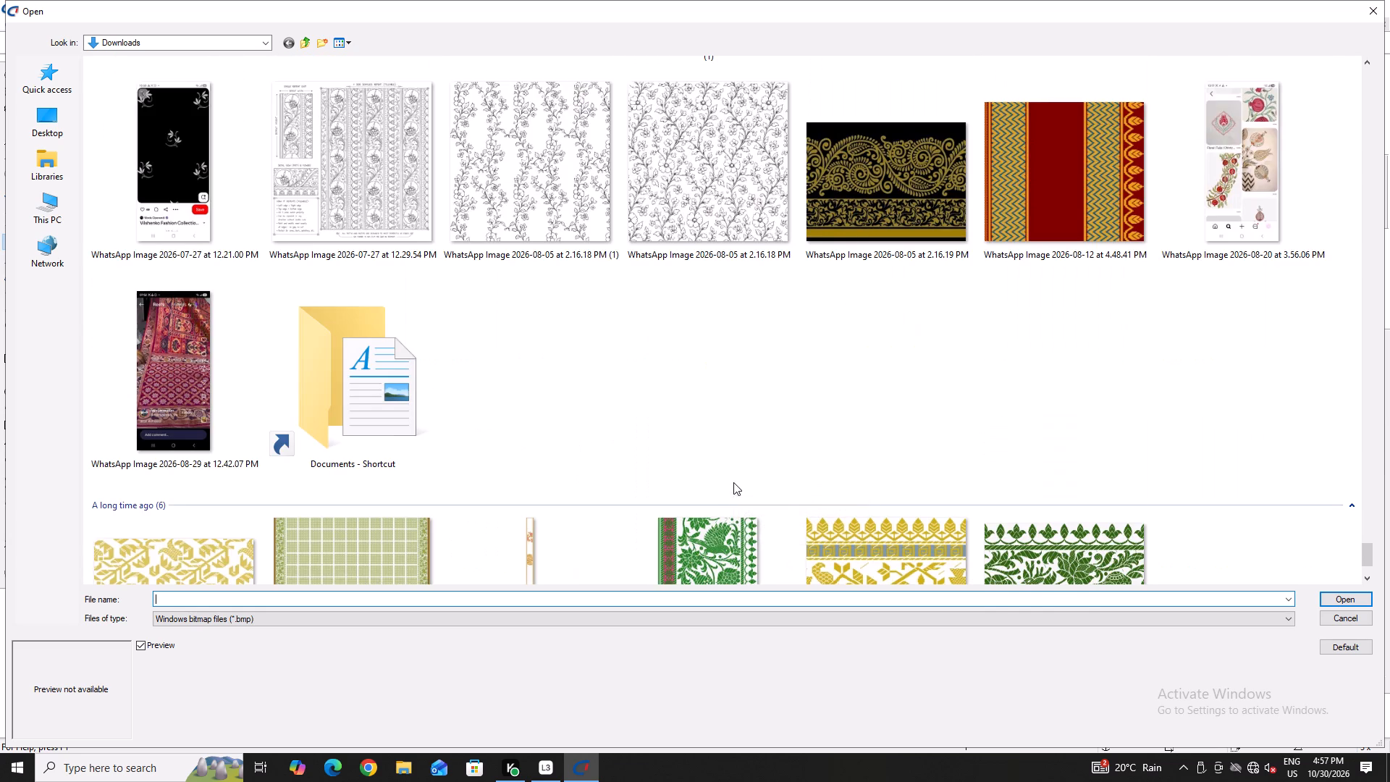
scroll(733, 482, down, 4)
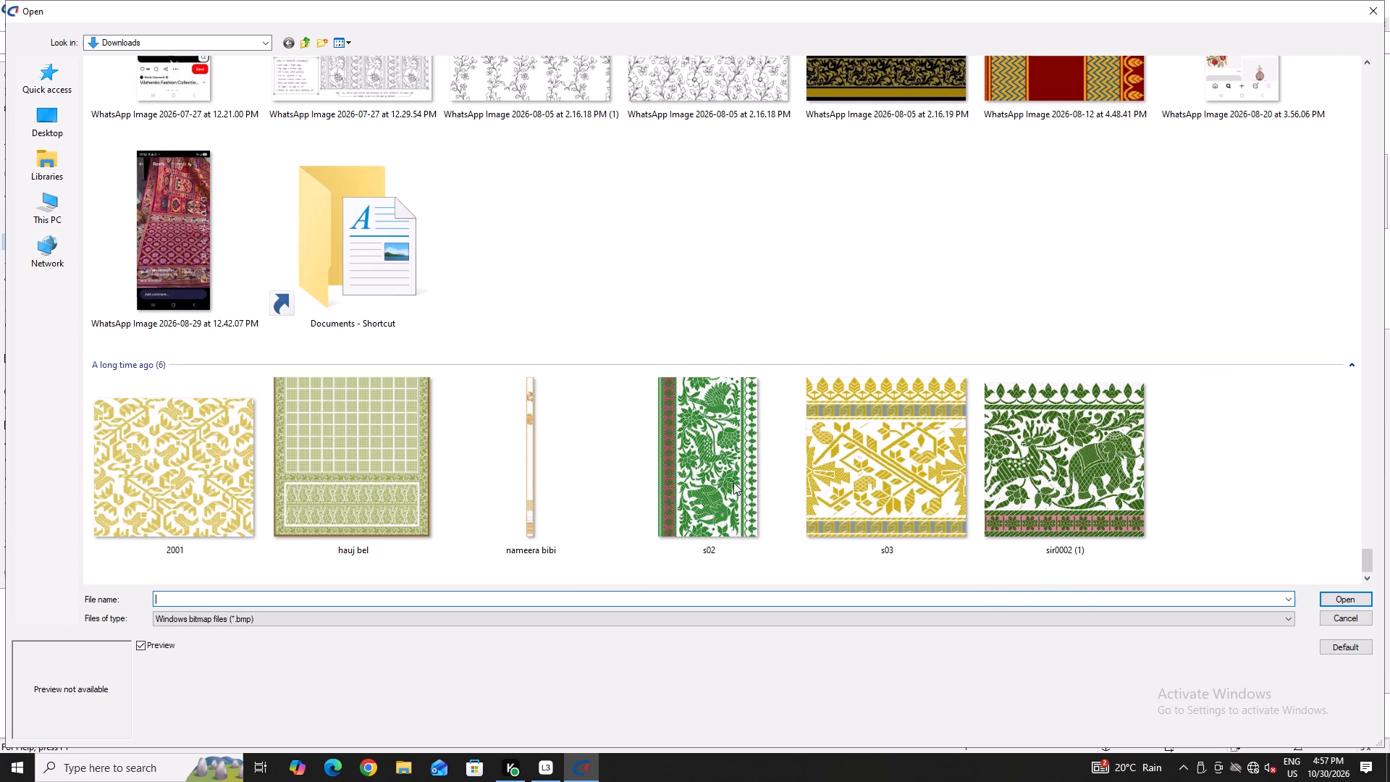
scroll(733, 482, up, 1)
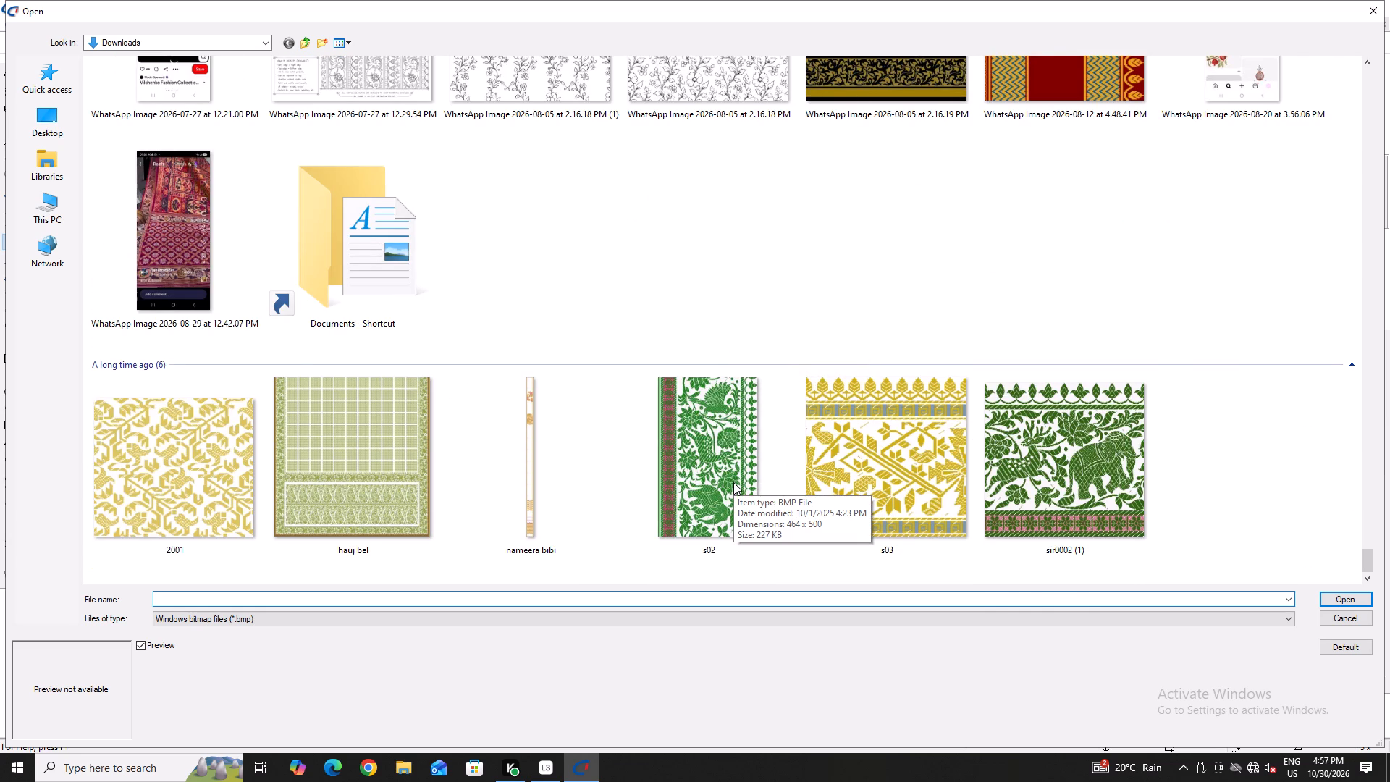
scroll(733, 482, down, 3)
Scan back up through the Downloads bitmap thumbnails and leave the file browser without opening a design.
scroll(733, 482, up, 11)
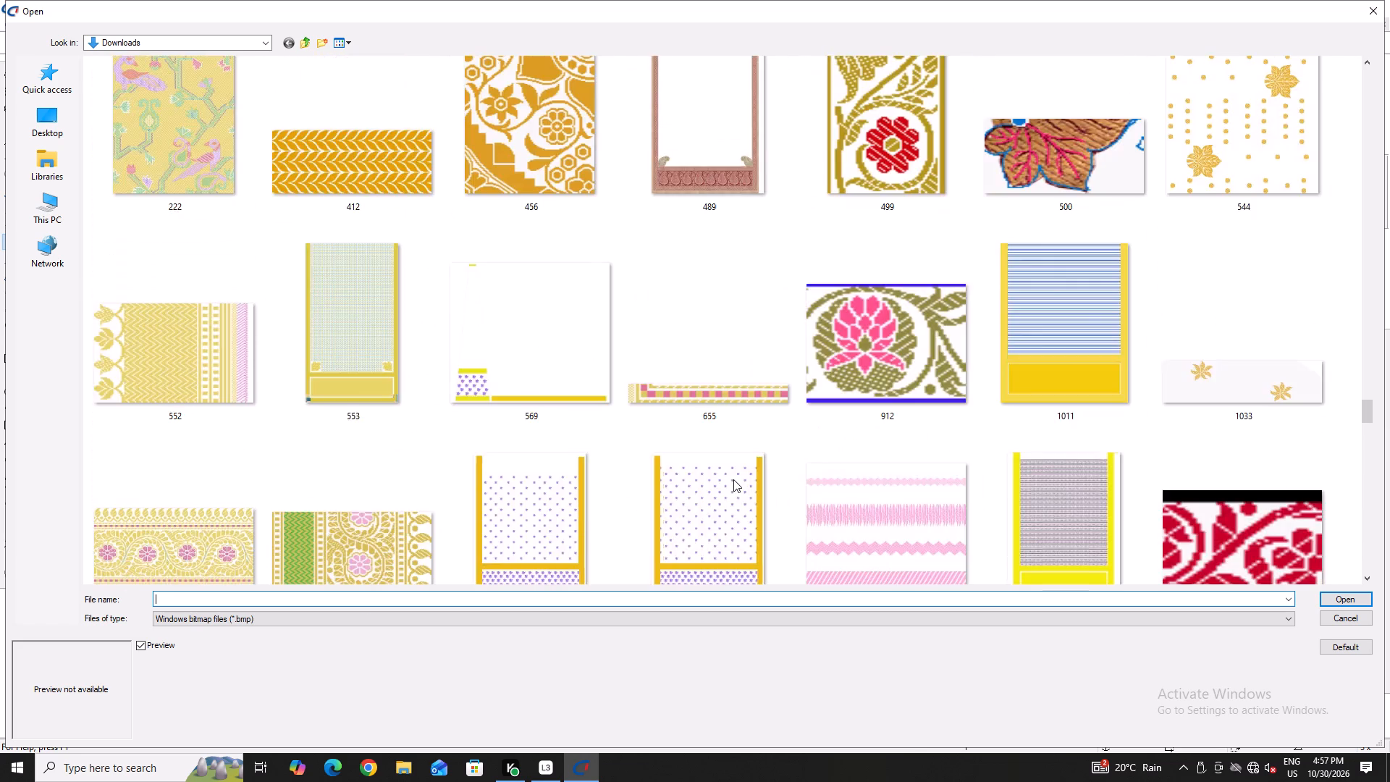
scroll(733, 479, up, 8)
click(1380, 16)
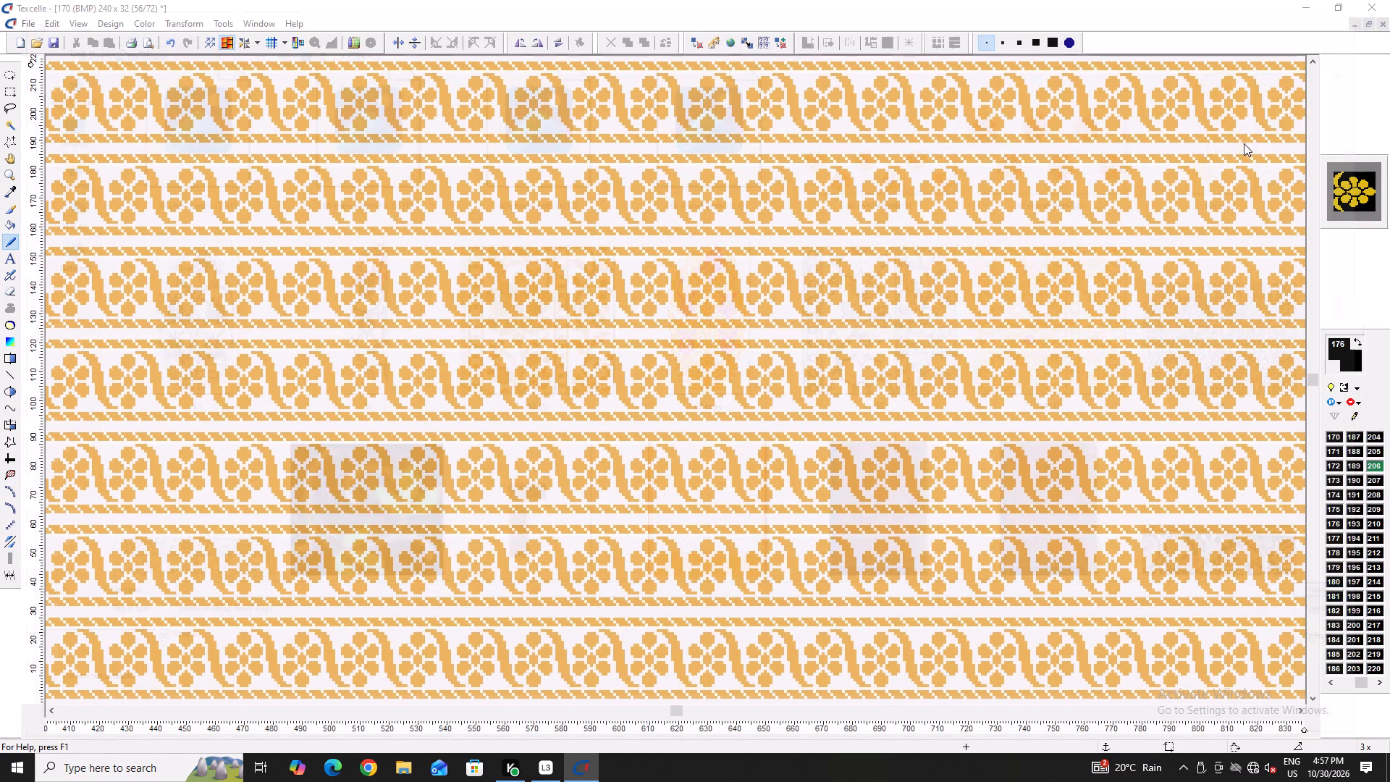
Close the 170 floral border design without saving its changes, and close the 464 peacock design as well.
click(1383, 28)
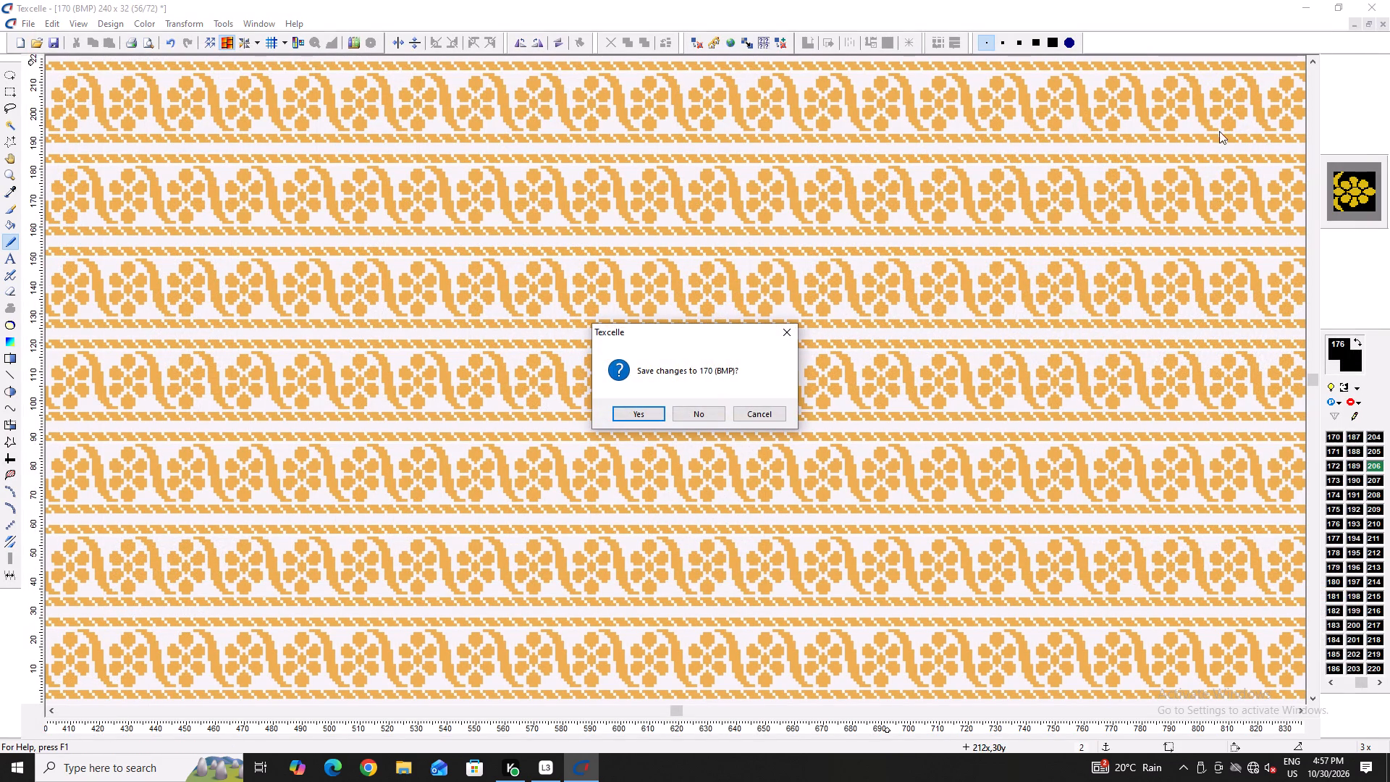
click(699, 421)
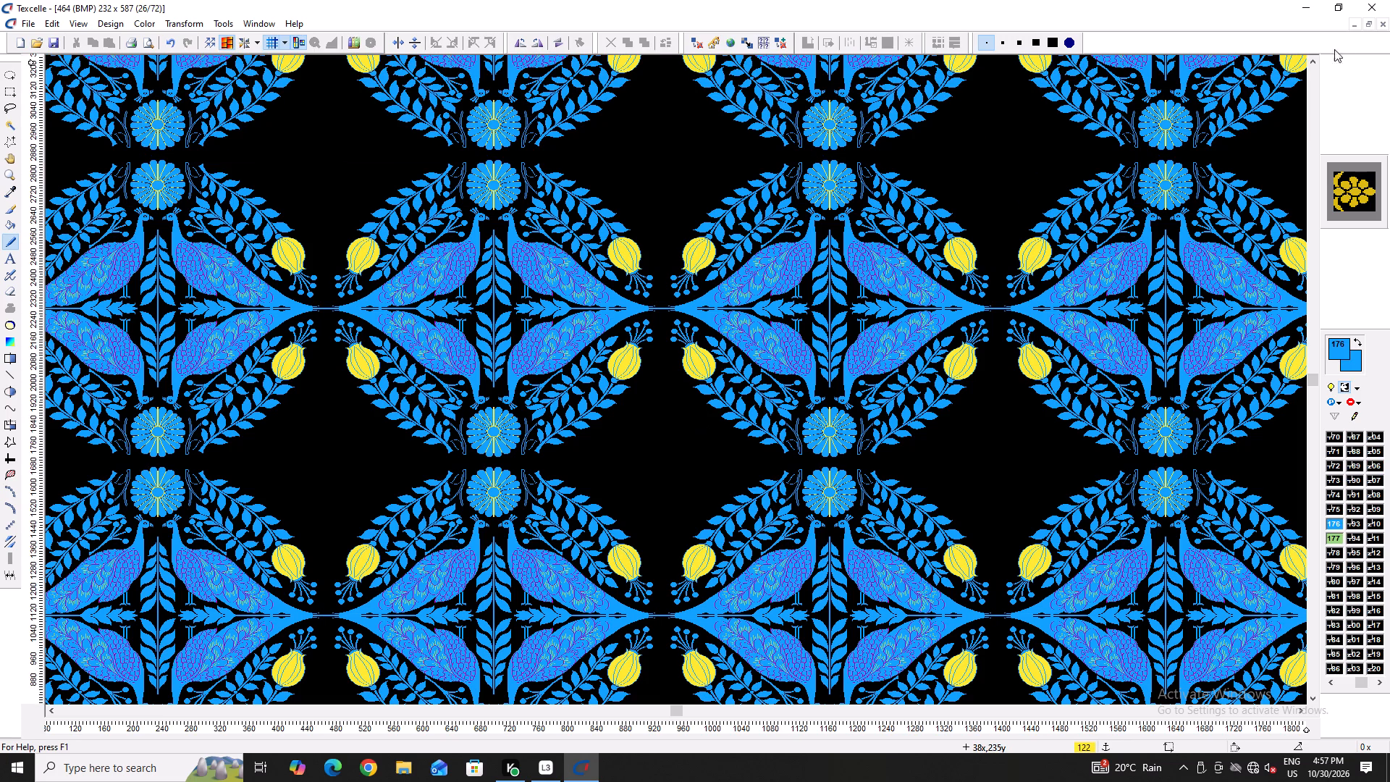
click(1389, 19)
Erase the lower blue petal's outer corner cell at column 17, row 27 to white, refilling accidentally erased petal cells with blue 195.
scroll(591, 403, up, 2)
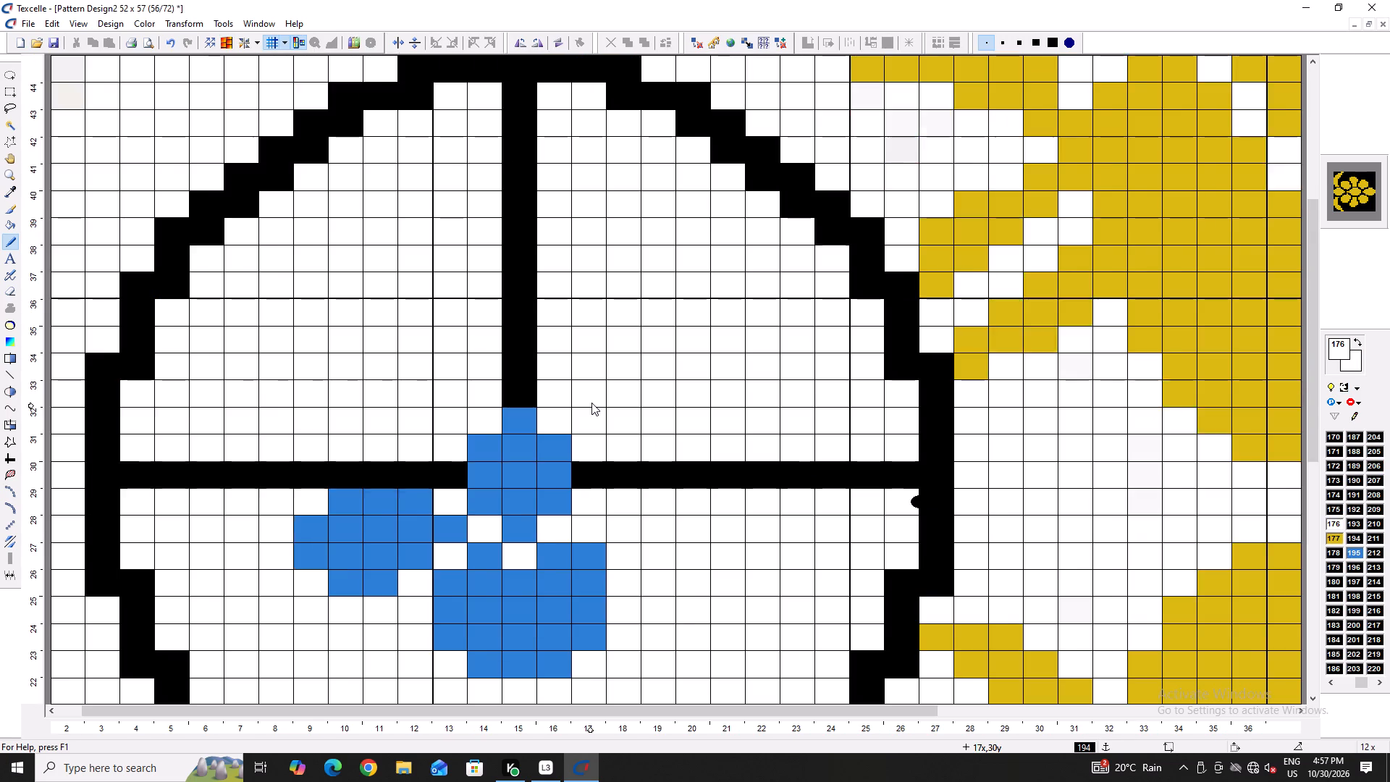
scroll(224, 513, down, 4)
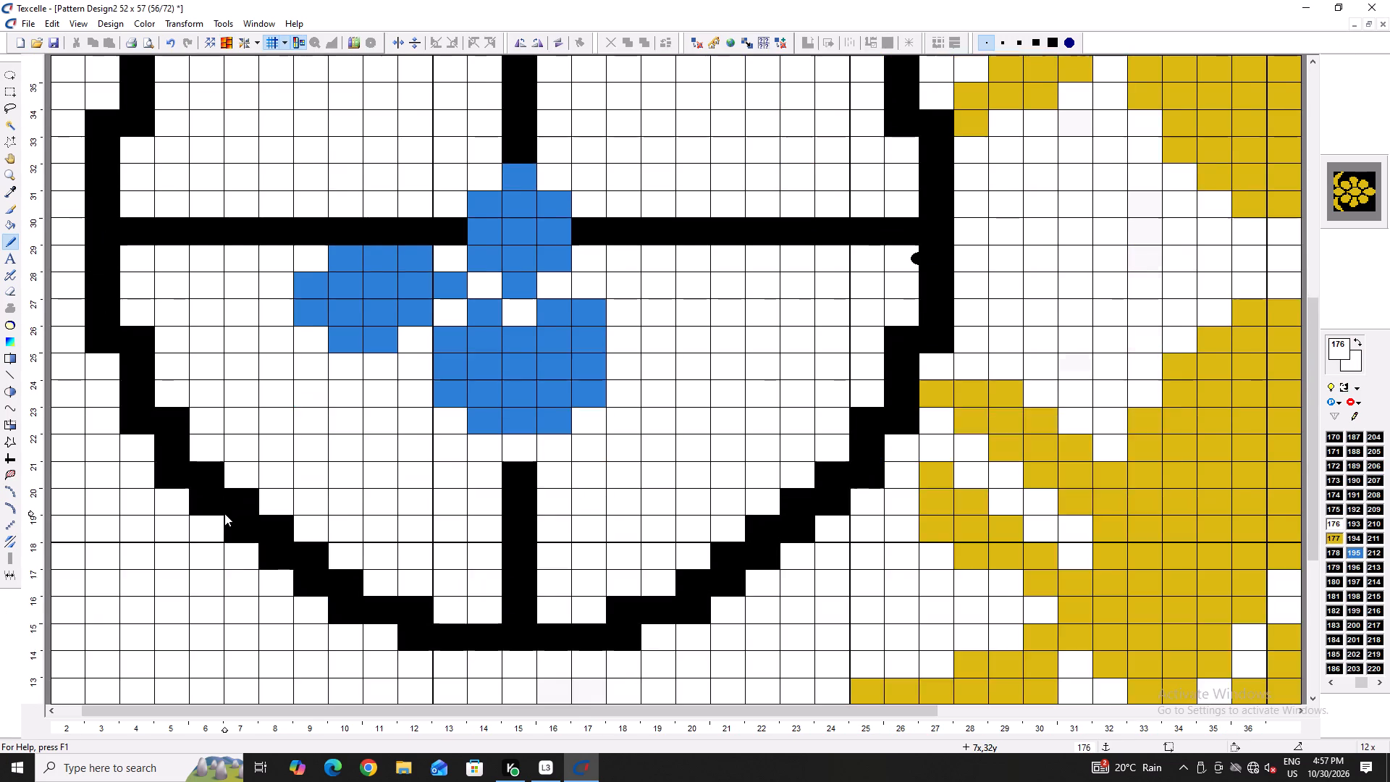
scroll(224, 513, up, 2)
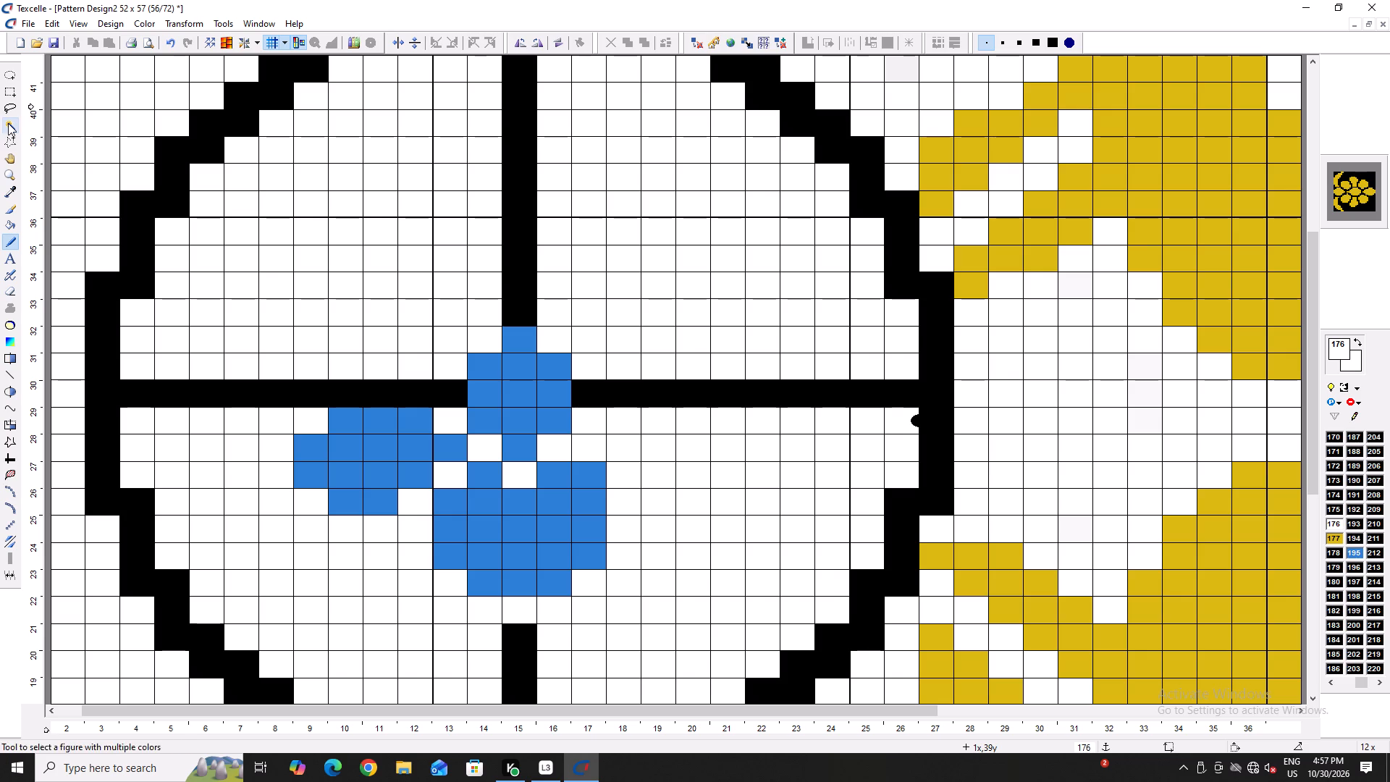
click(547, 535)
right_click(547, 535)
right_click(547, 535)
click(547, 535)
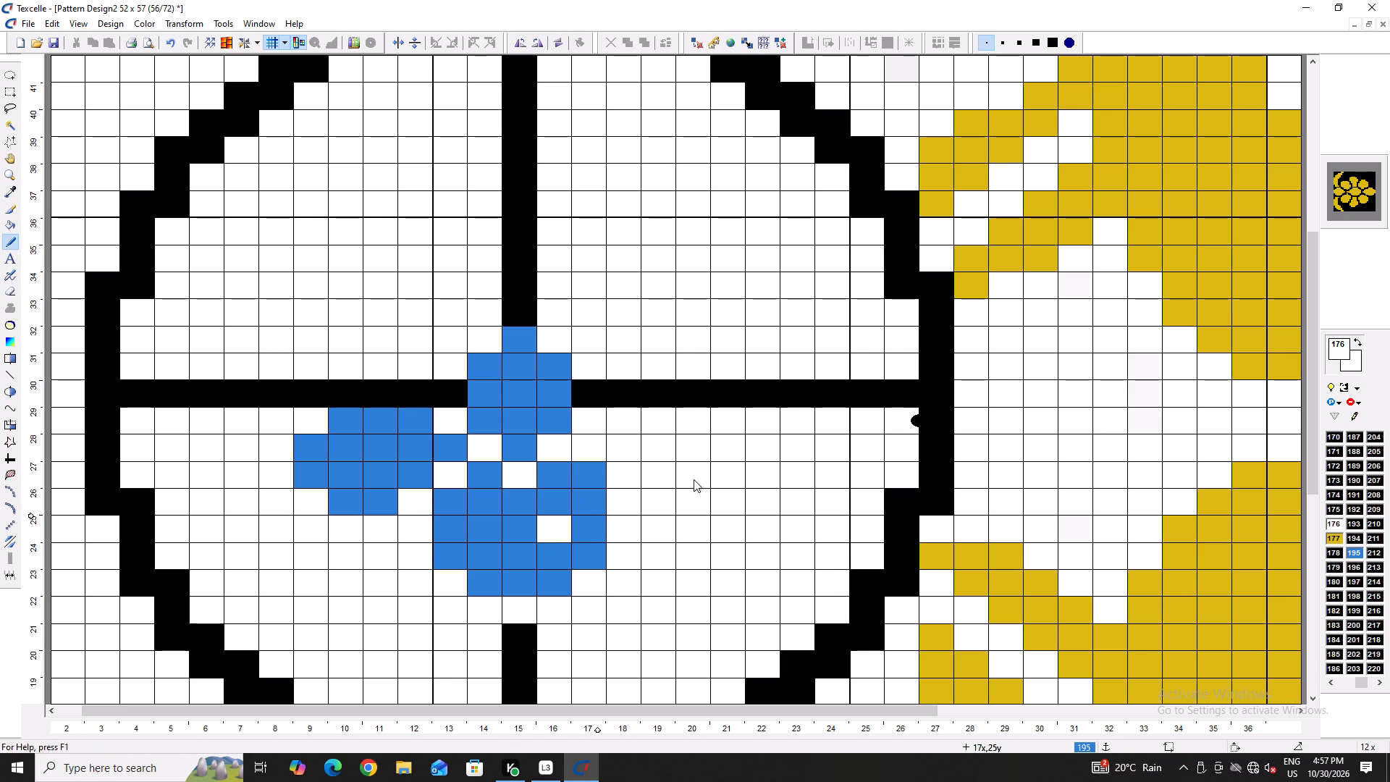
click(1361, 556)
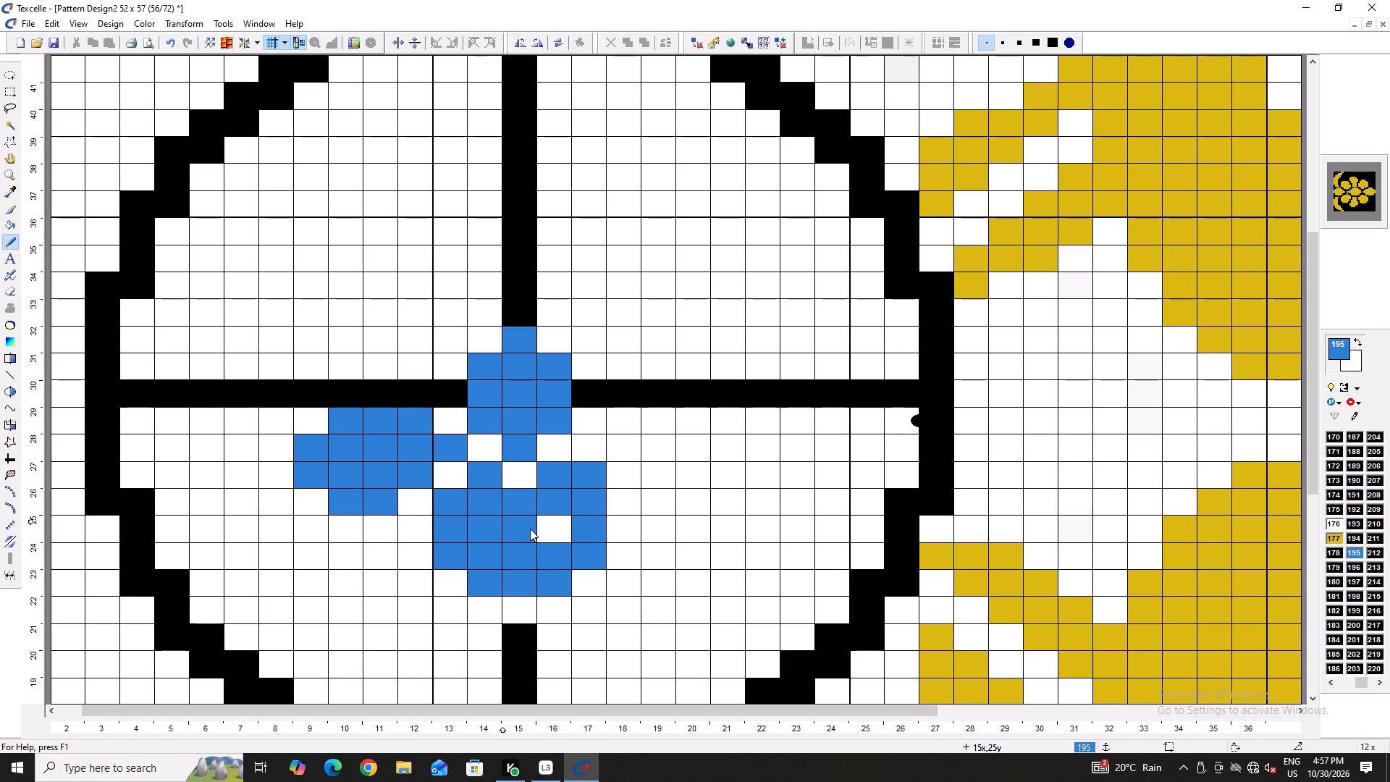
click(546, 522)
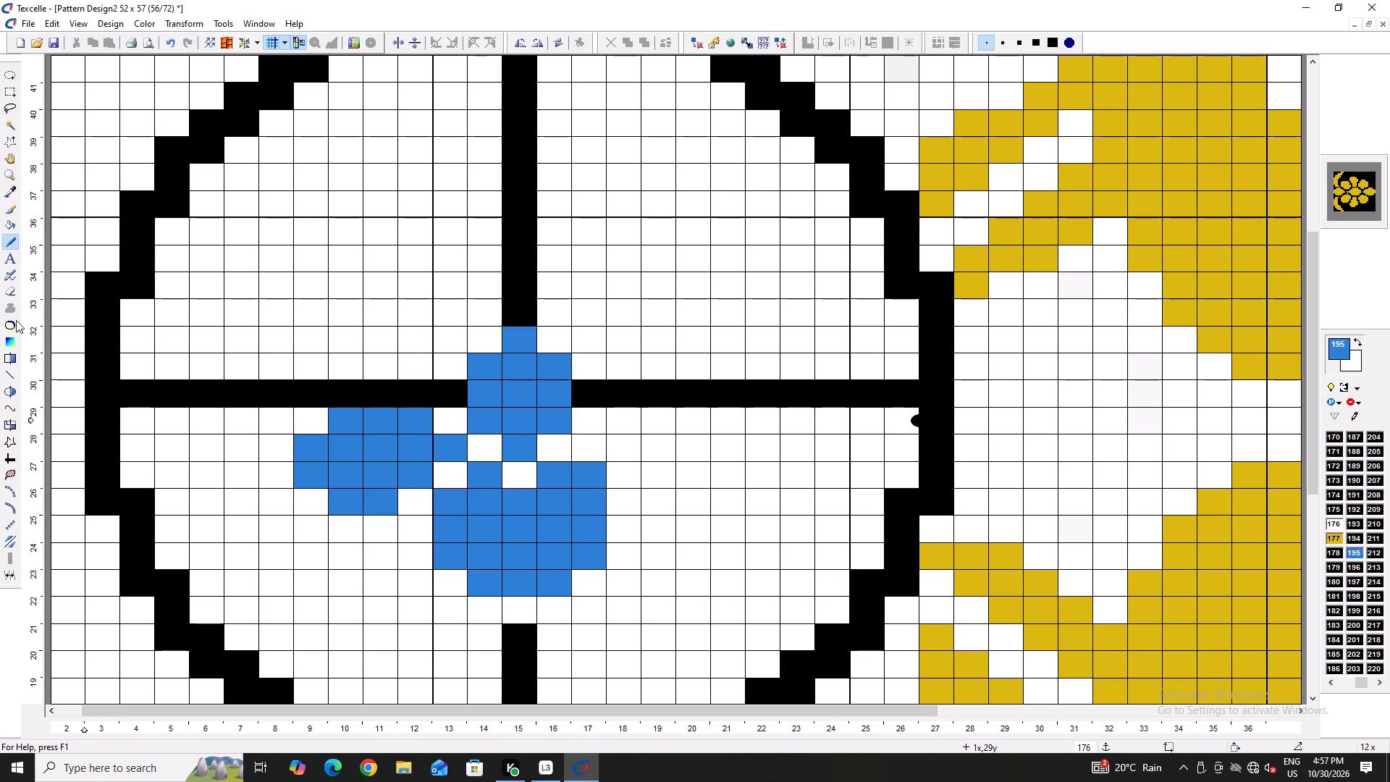
right_click(584, 468)
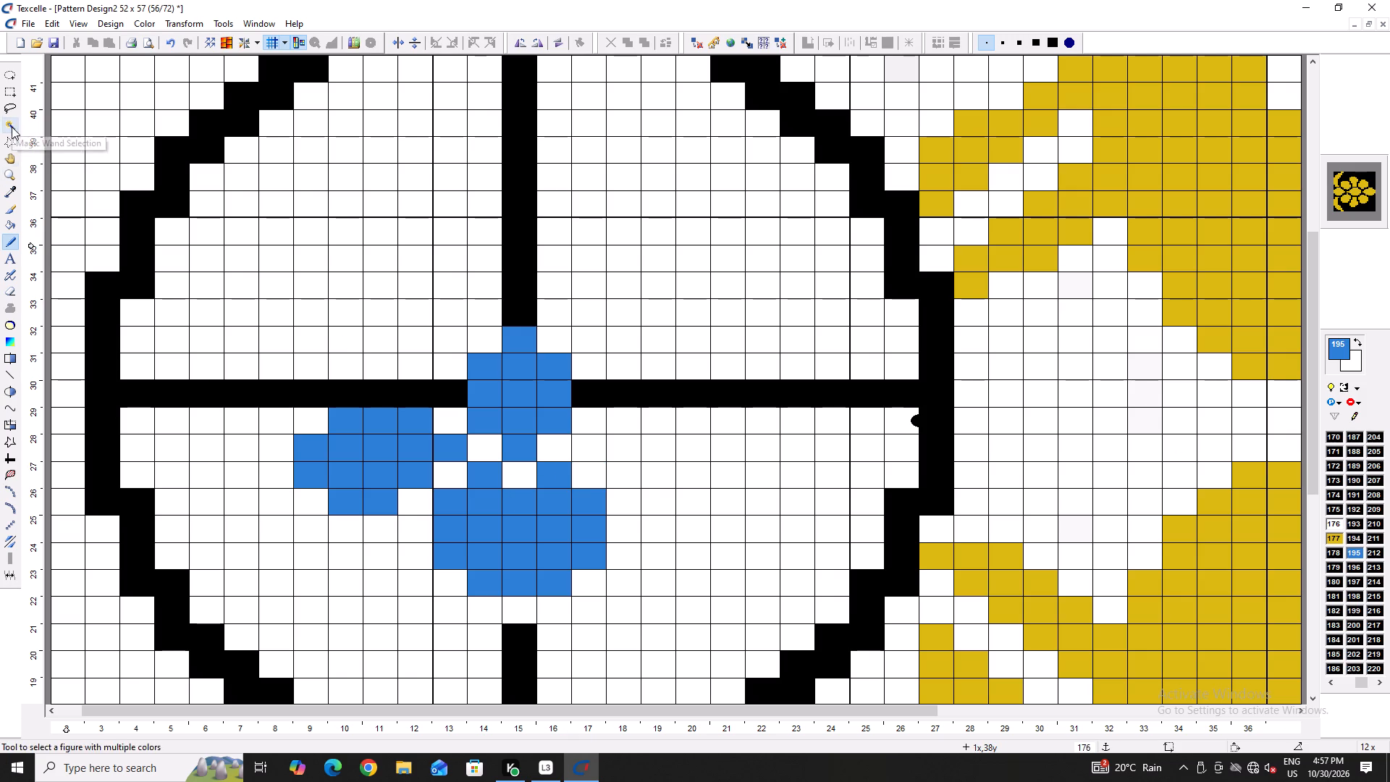
right_click(514, 499)
click(514, 499)
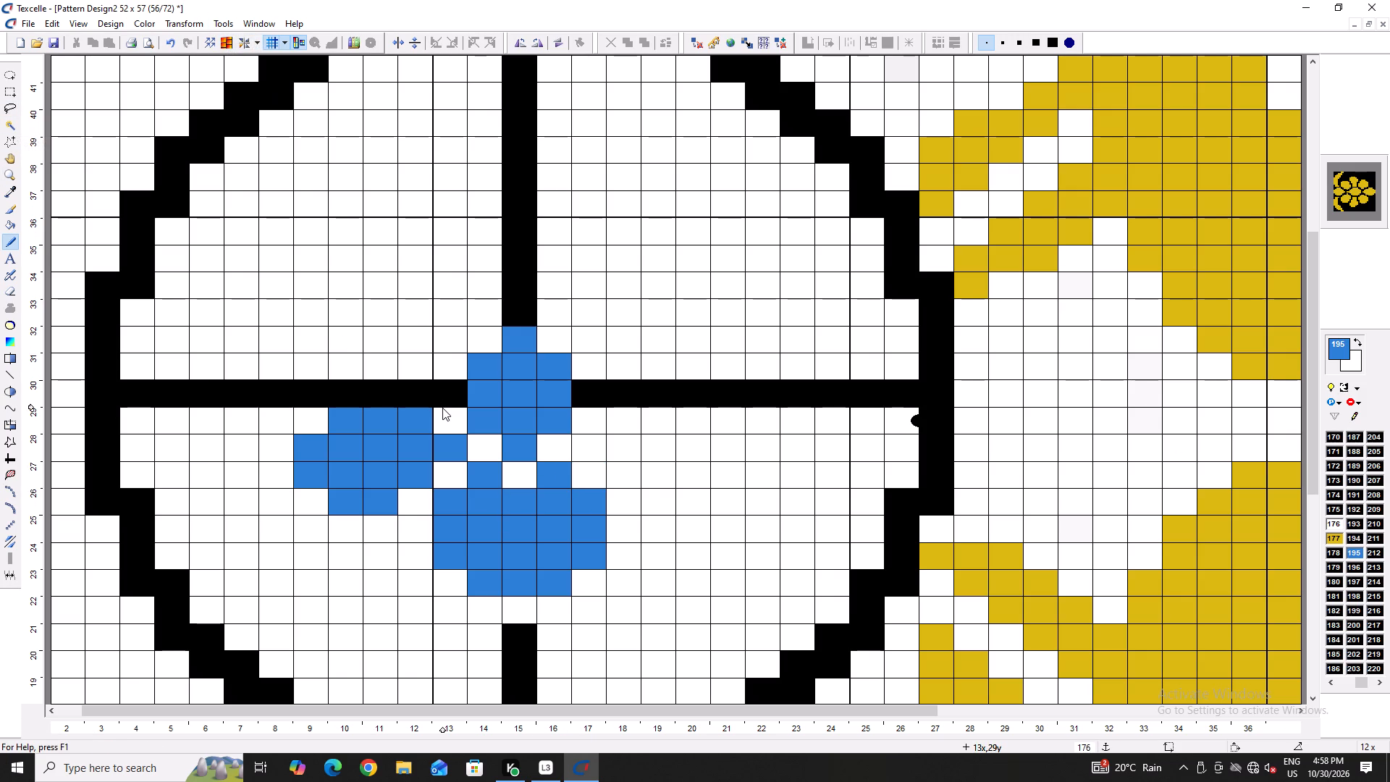
Copy the lower blue petal to above the flower centre, flip it vertically and fix it in place across rows 33 to 37.
ctrl+scroll(442, 408, down, 5)
ctrl+scroll(442, 408, up, 5)
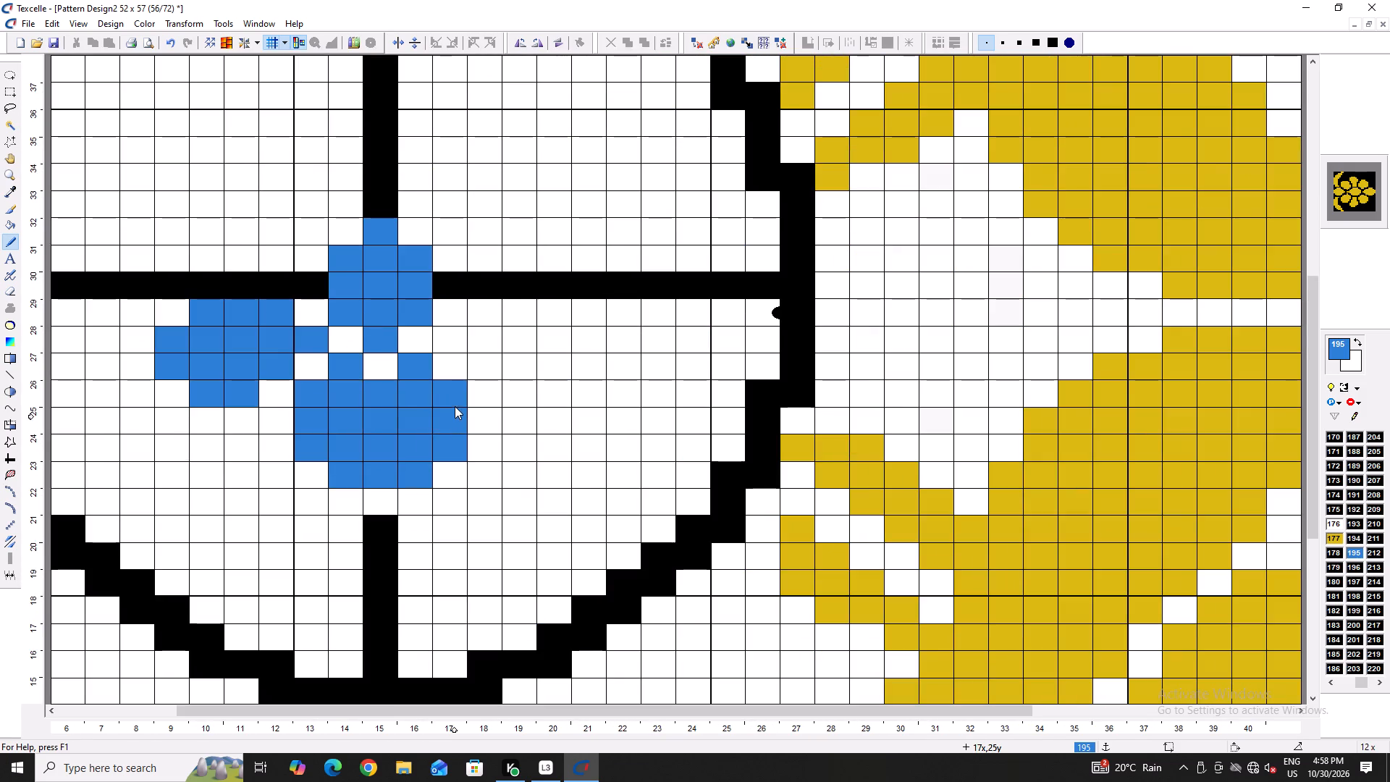
scroll(421, 416, up, 2)
scroll(419, 420, down, 2)
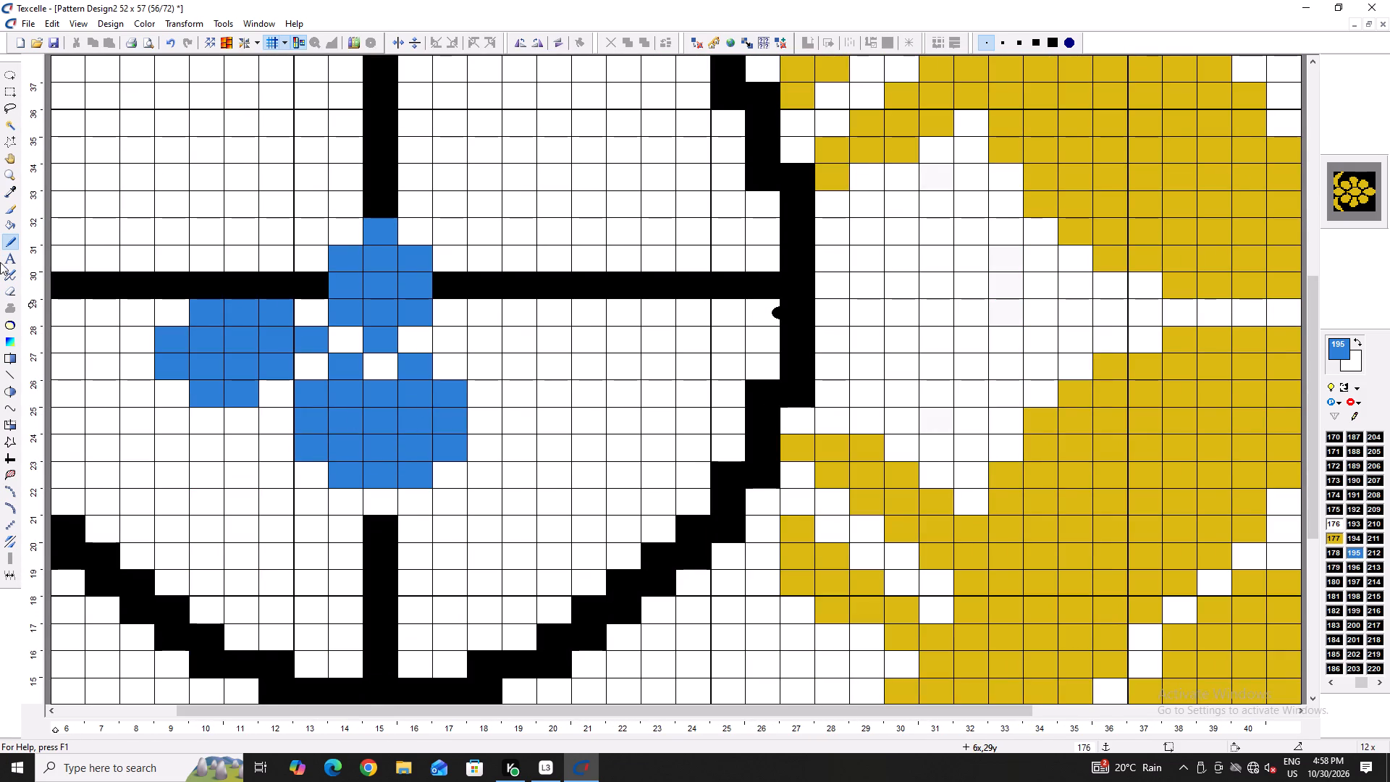
click(4, 122)
click(332, 440)
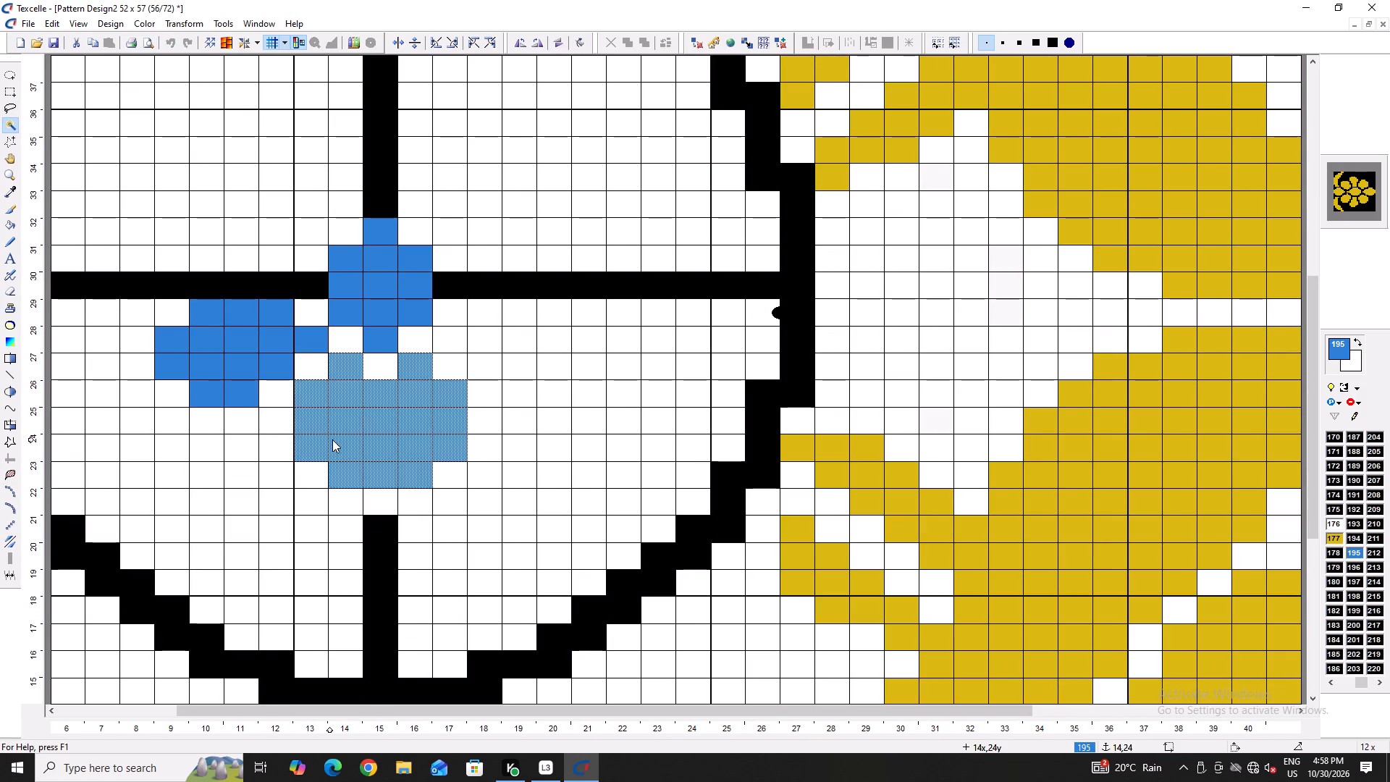
right_click(332, 440)
right_click(332, 440)
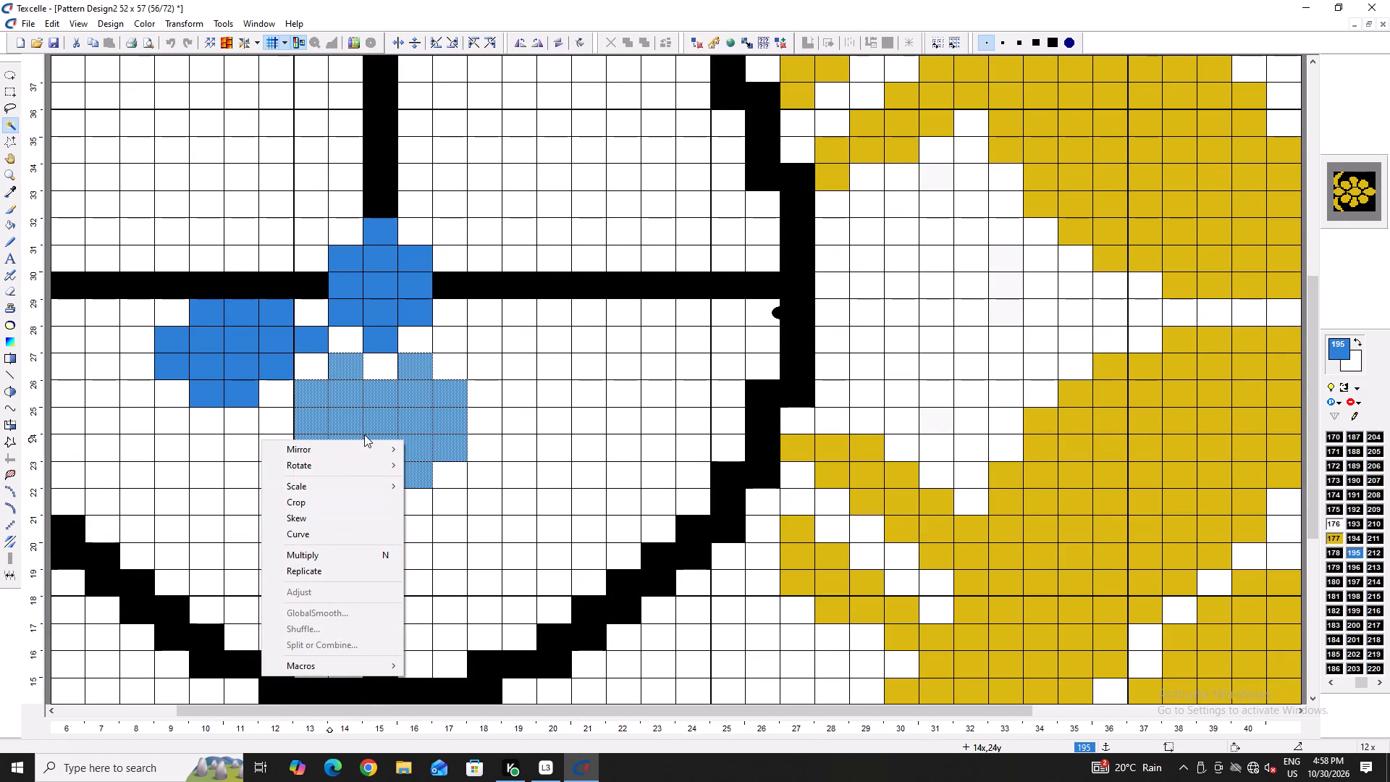
click(303, 515)
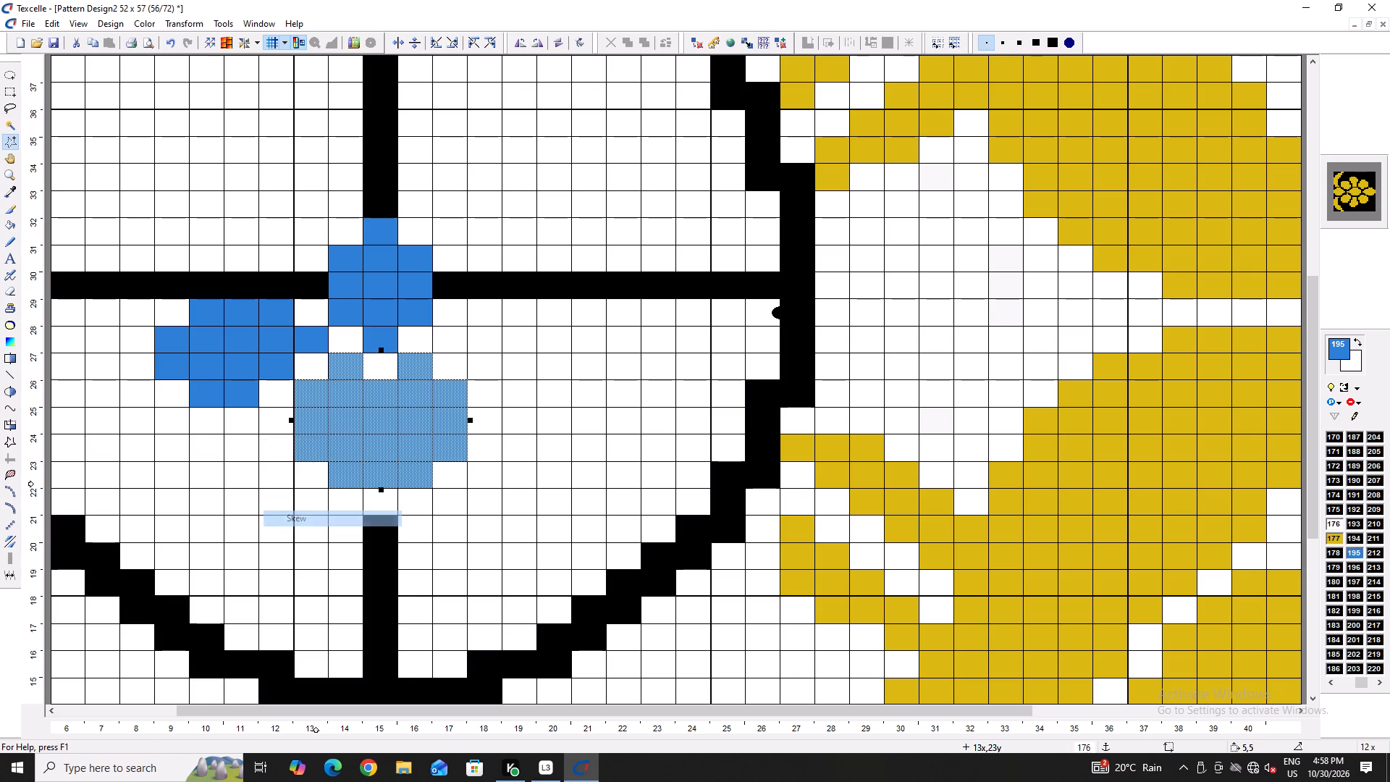
drag(329, 447, 340, 206)
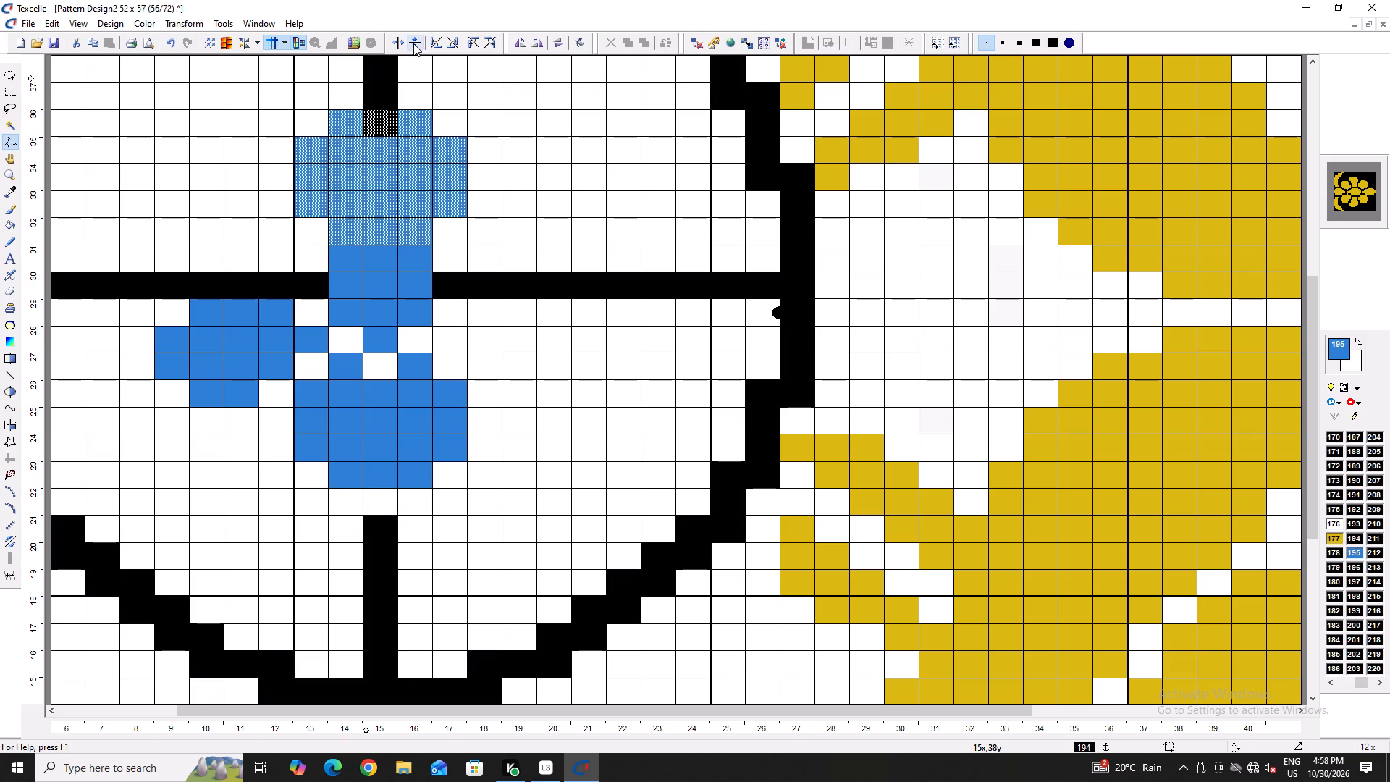
click(413, 43)
drag(377, 183, 371, 144)
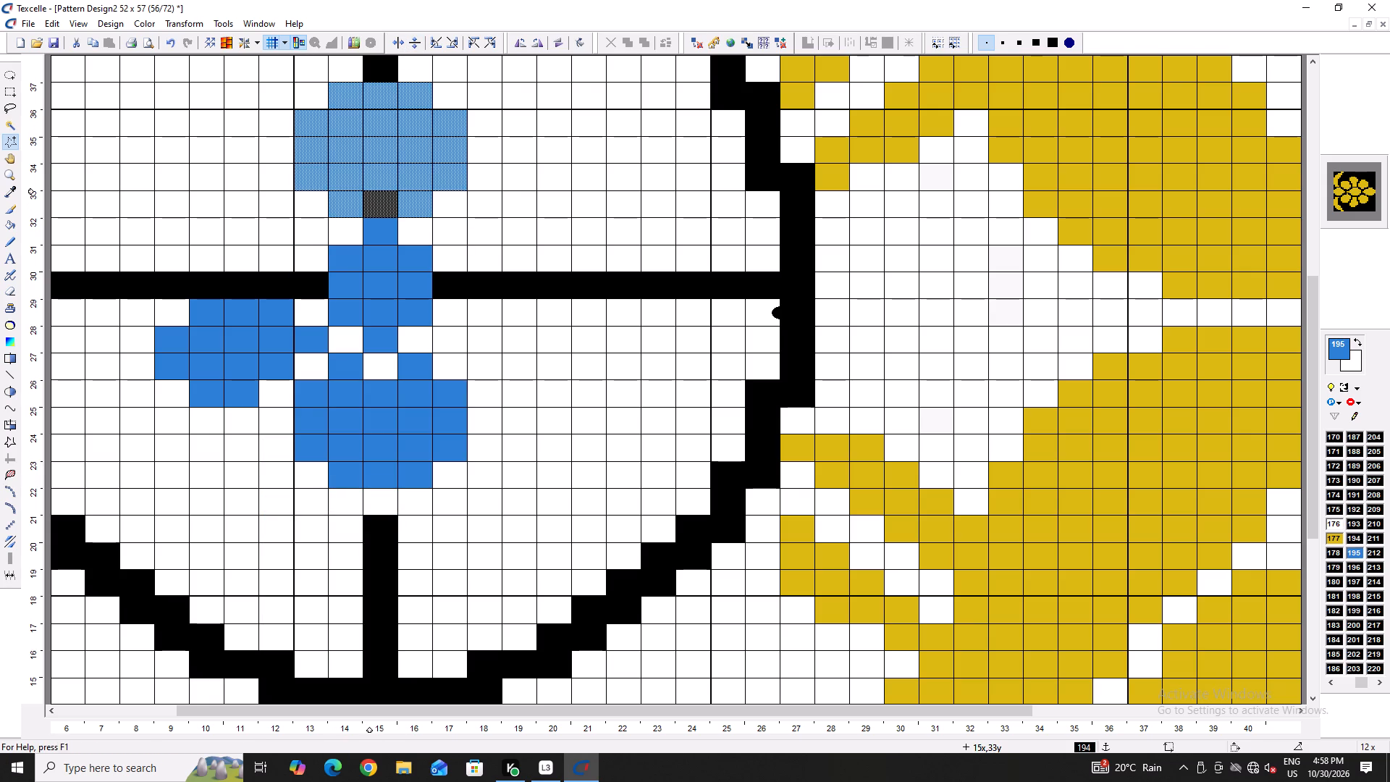
key(ctrl+e)
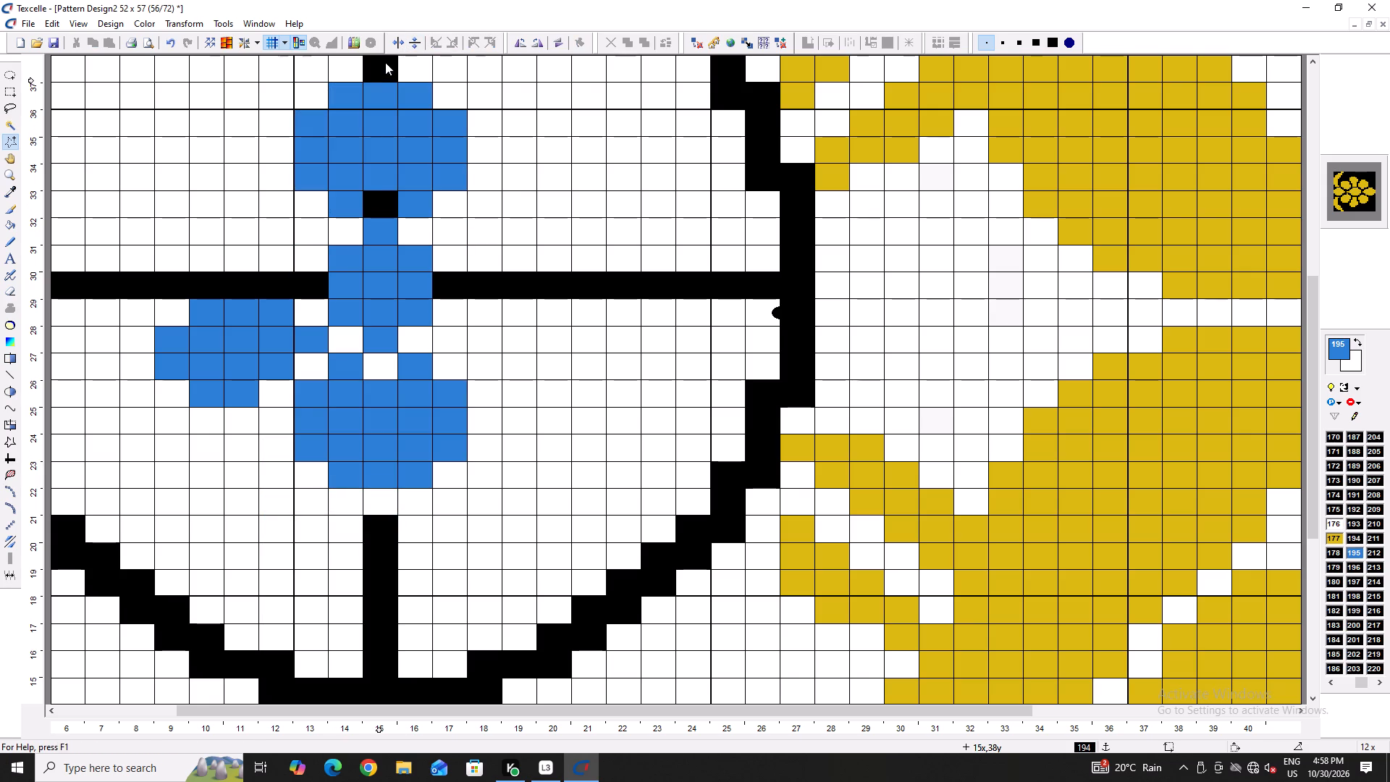
Copy the left blue petal above the horizontal black line, flip it vertically and fix it in place as the upper-left petal.
click(12, 133)
click(236, 378)
right_click(237, 377)
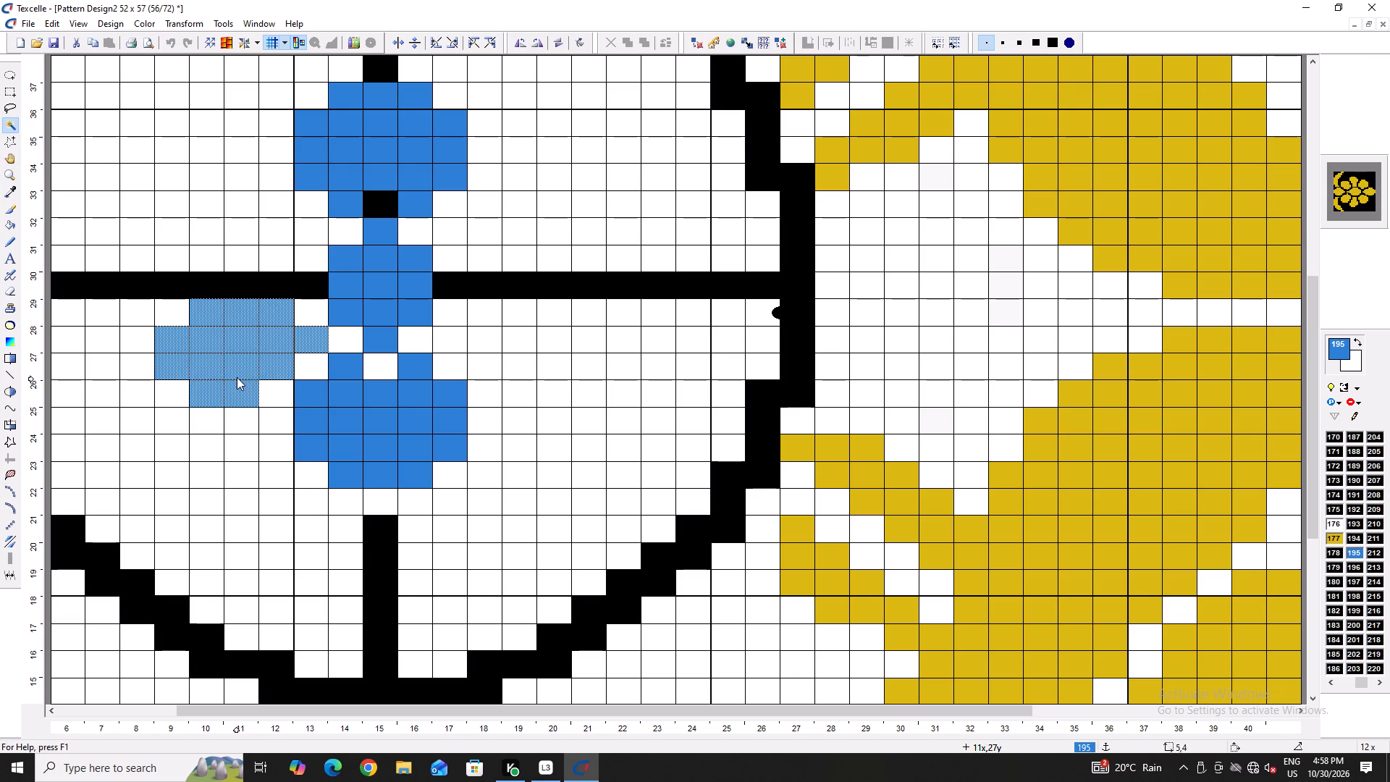
click(254, 456)
drag(209, 378, 206, 319)
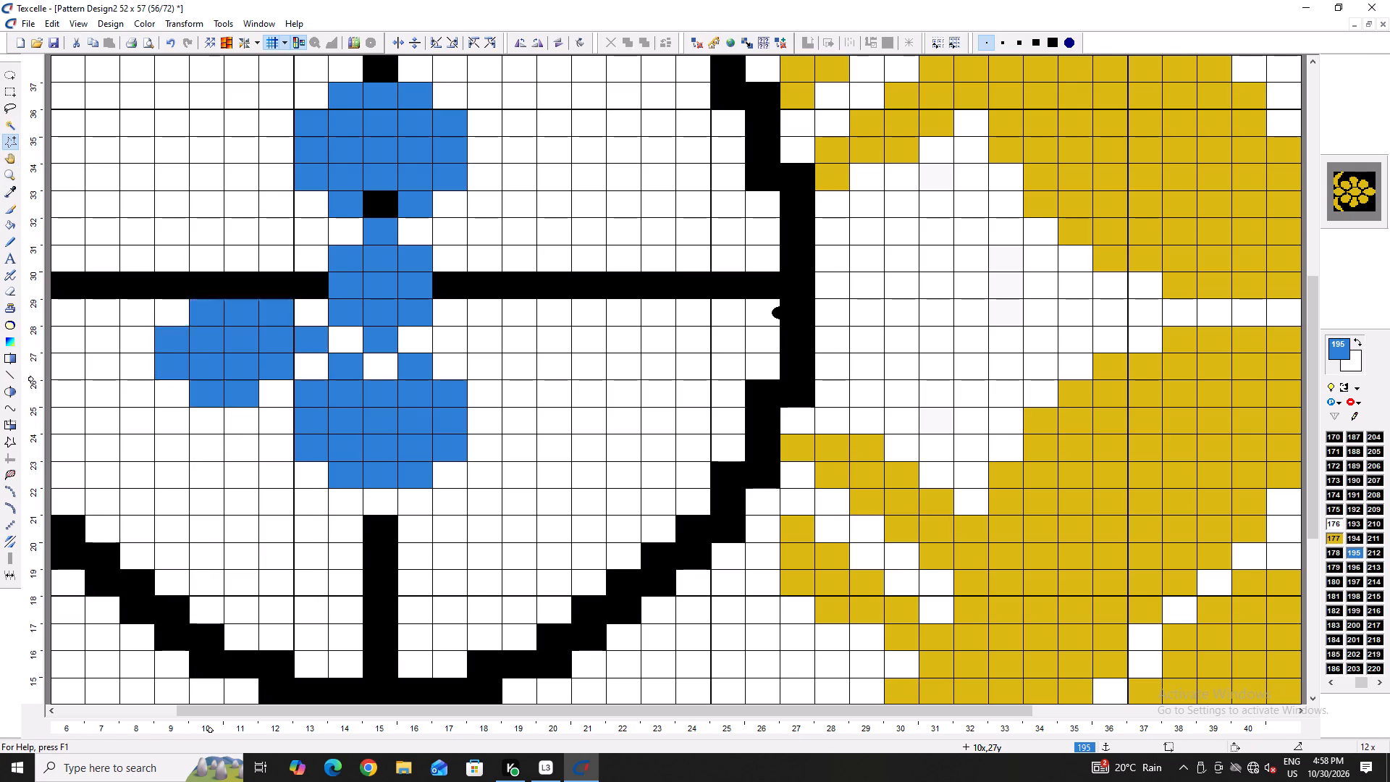
drag(206, 319, 205, 264)
double_click(410, 39)
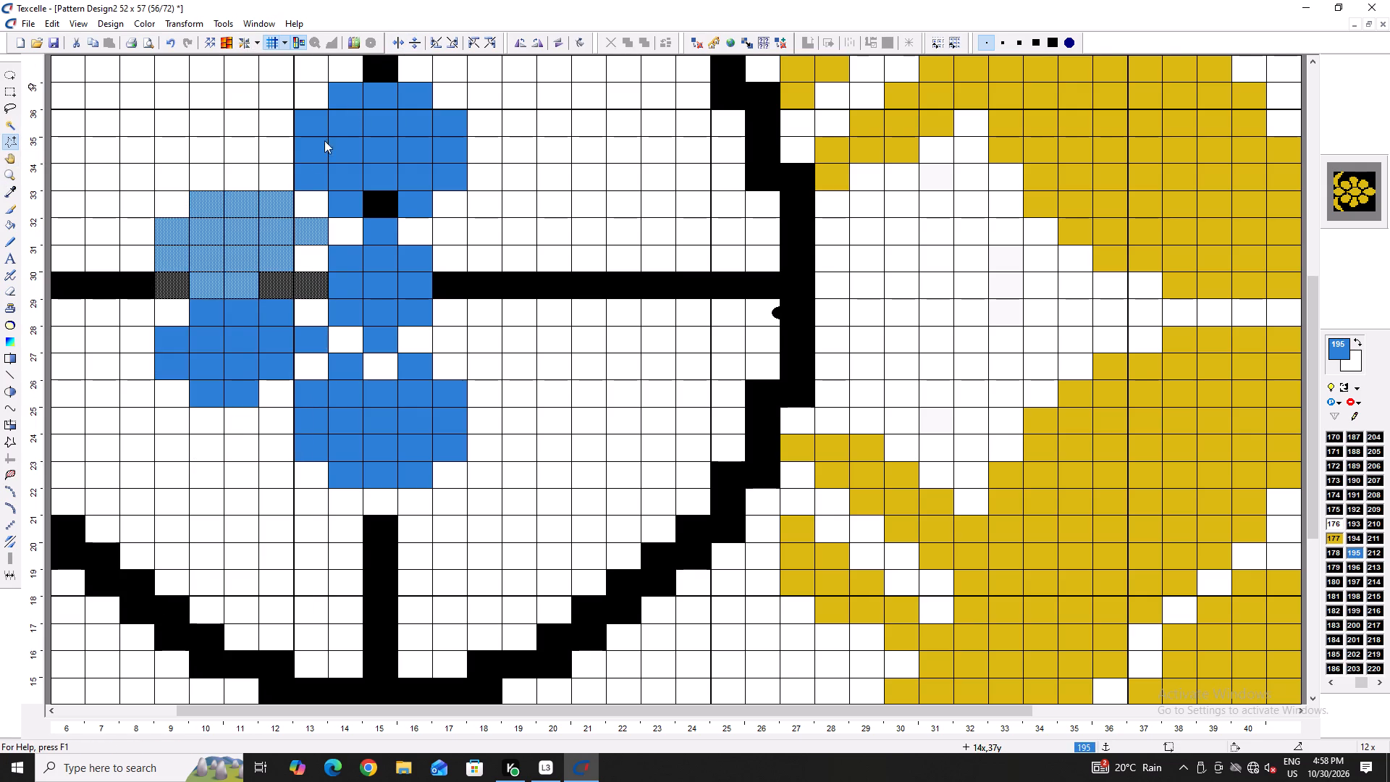
click(412, 43)
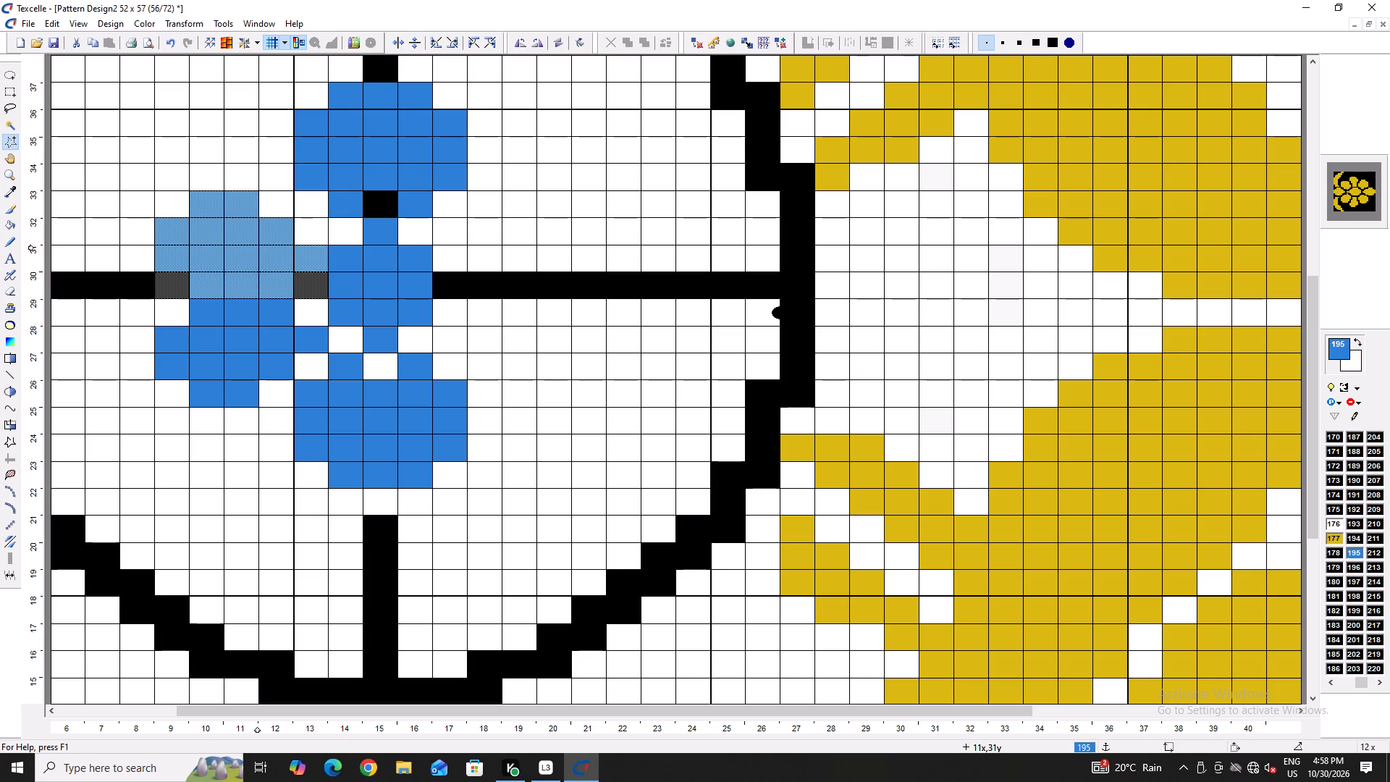
drag(224, 274, 214, 245)
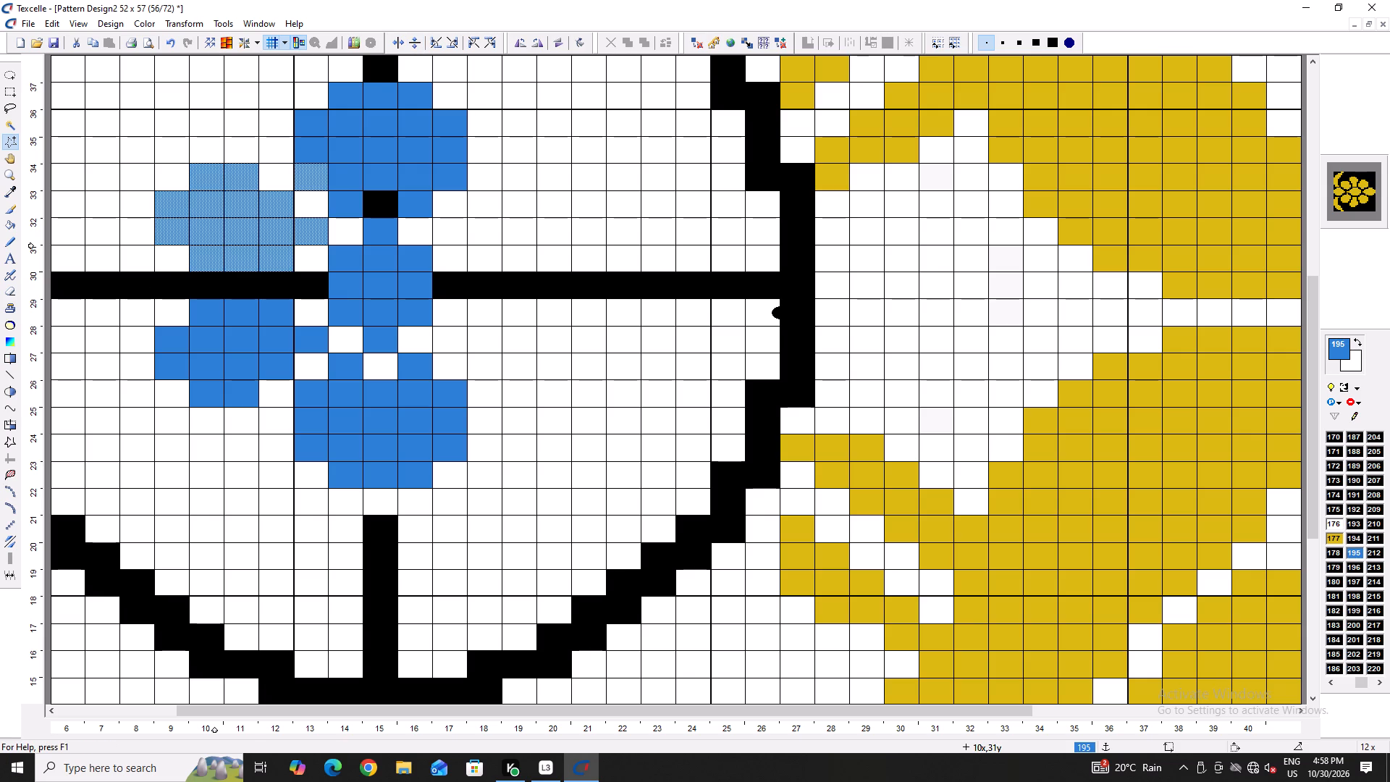
key(ctrl+e)
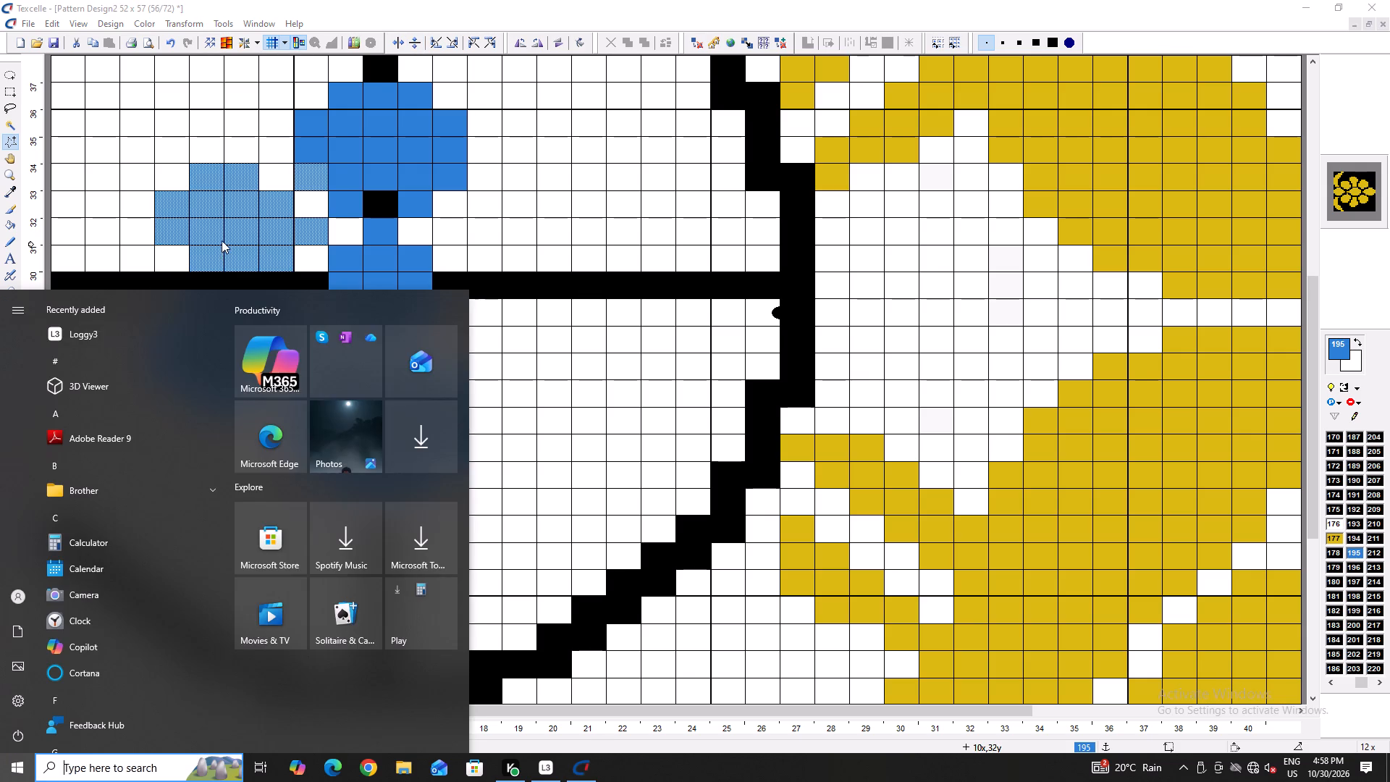
click(222, 240)
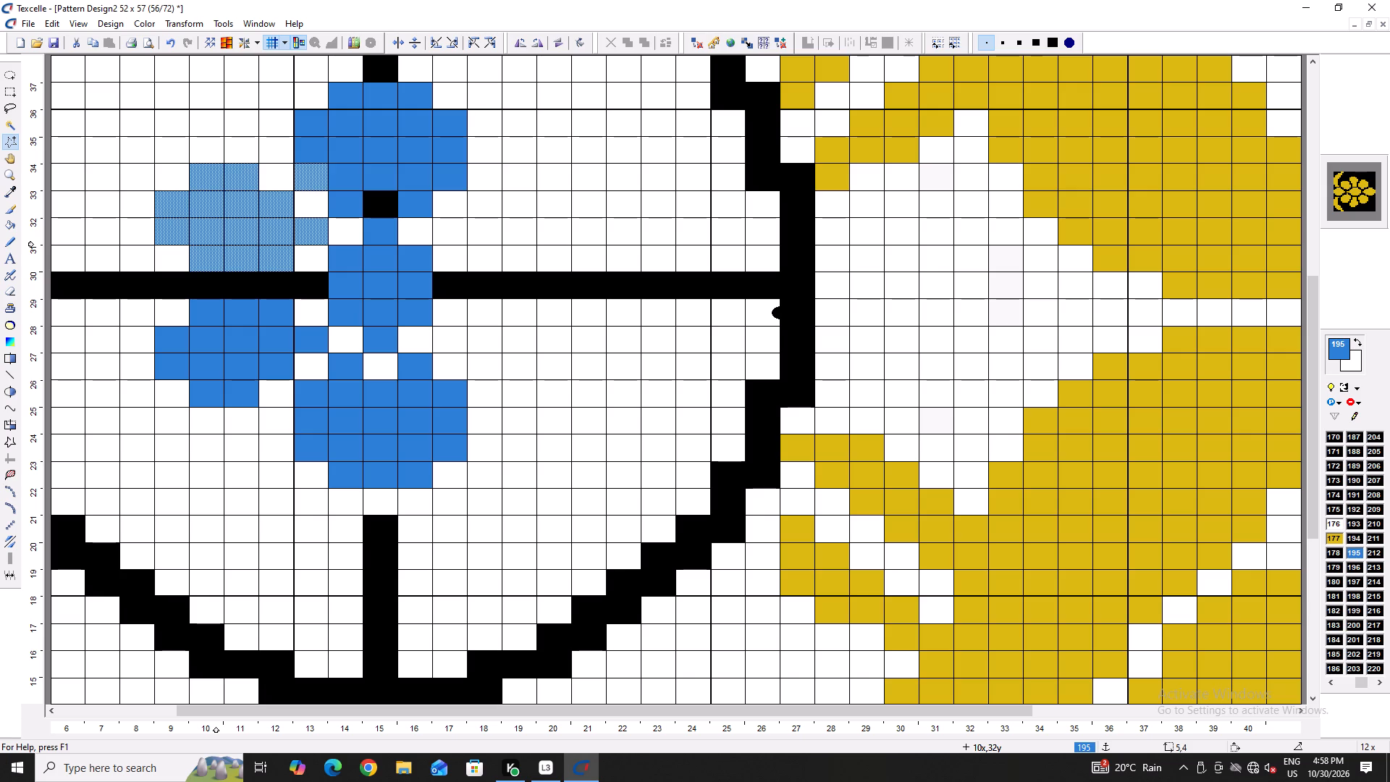
key(ctrl+e)
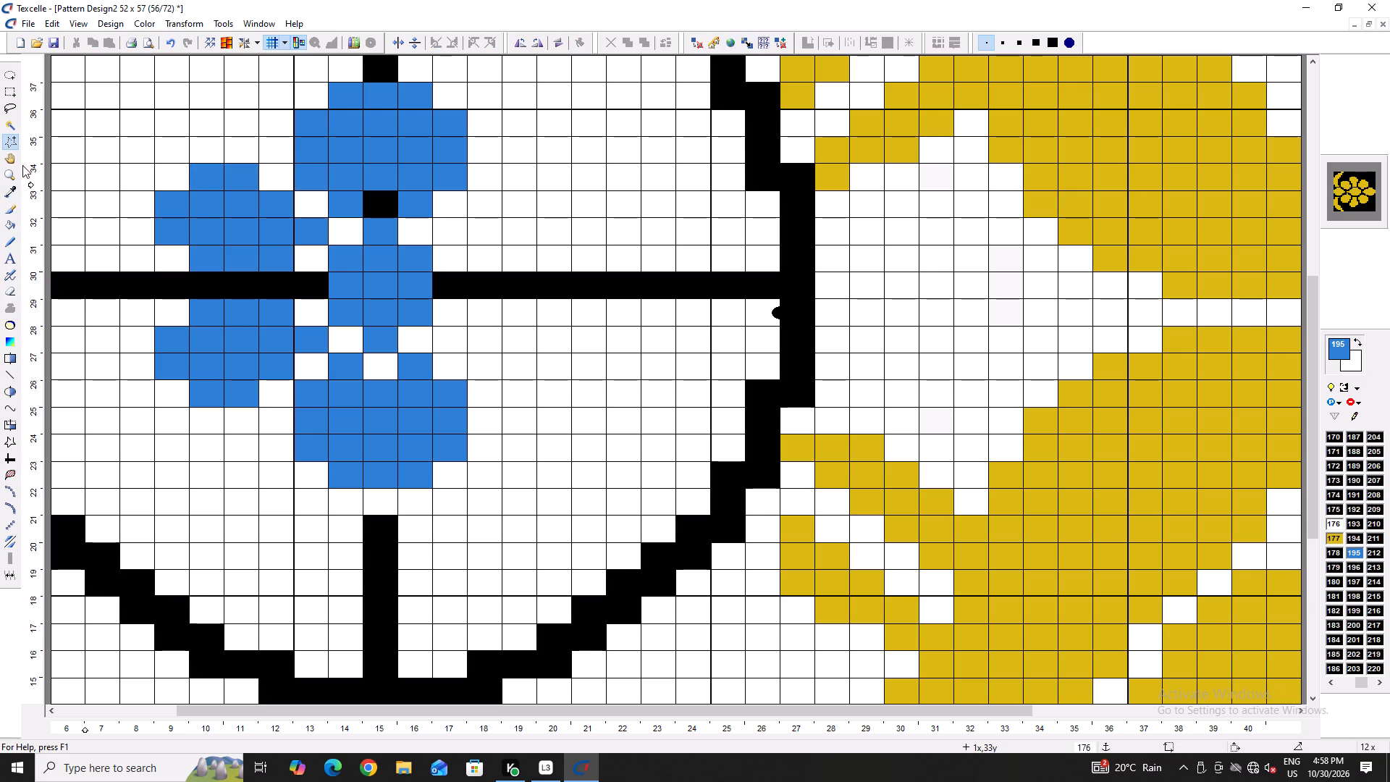
Copy both left petals to the opposite side of the flower centre, flip them horizontally and fix them in place as the right petals.
click(6, 123)
click(236, 244)
click(217, 341)
right_click(223, 247)
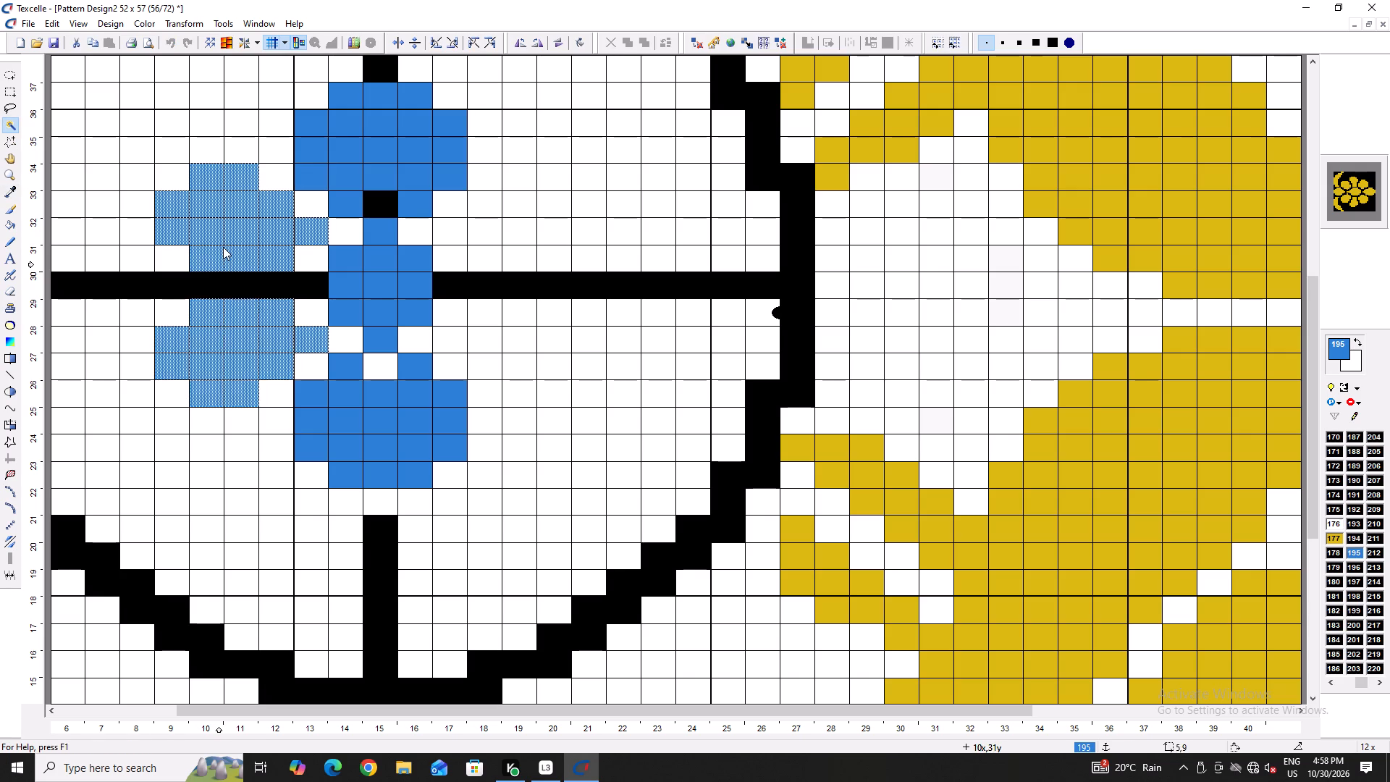
click(240, 326)
drag(229, 261, 420, 287)
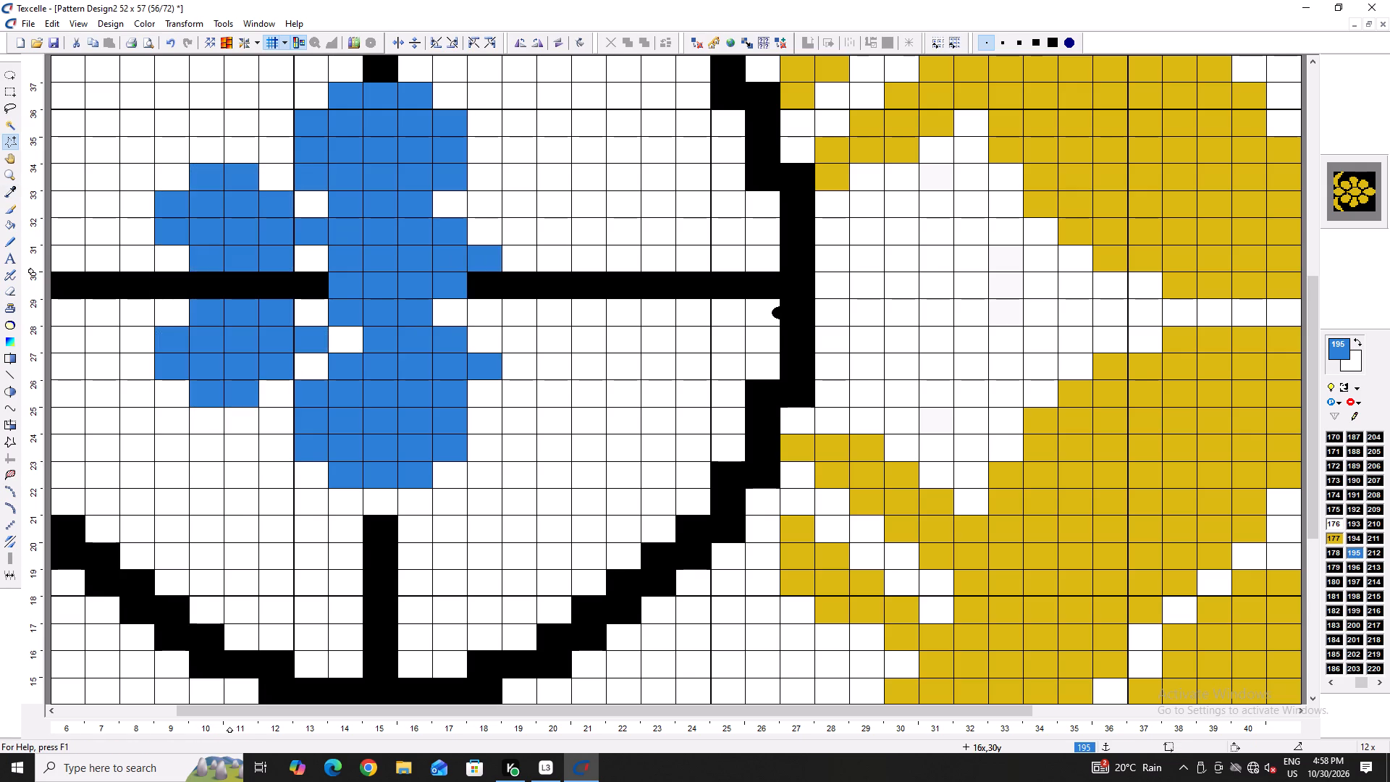
drag(420, 287, 473, 270)
drag(476, 270, 602, 269)
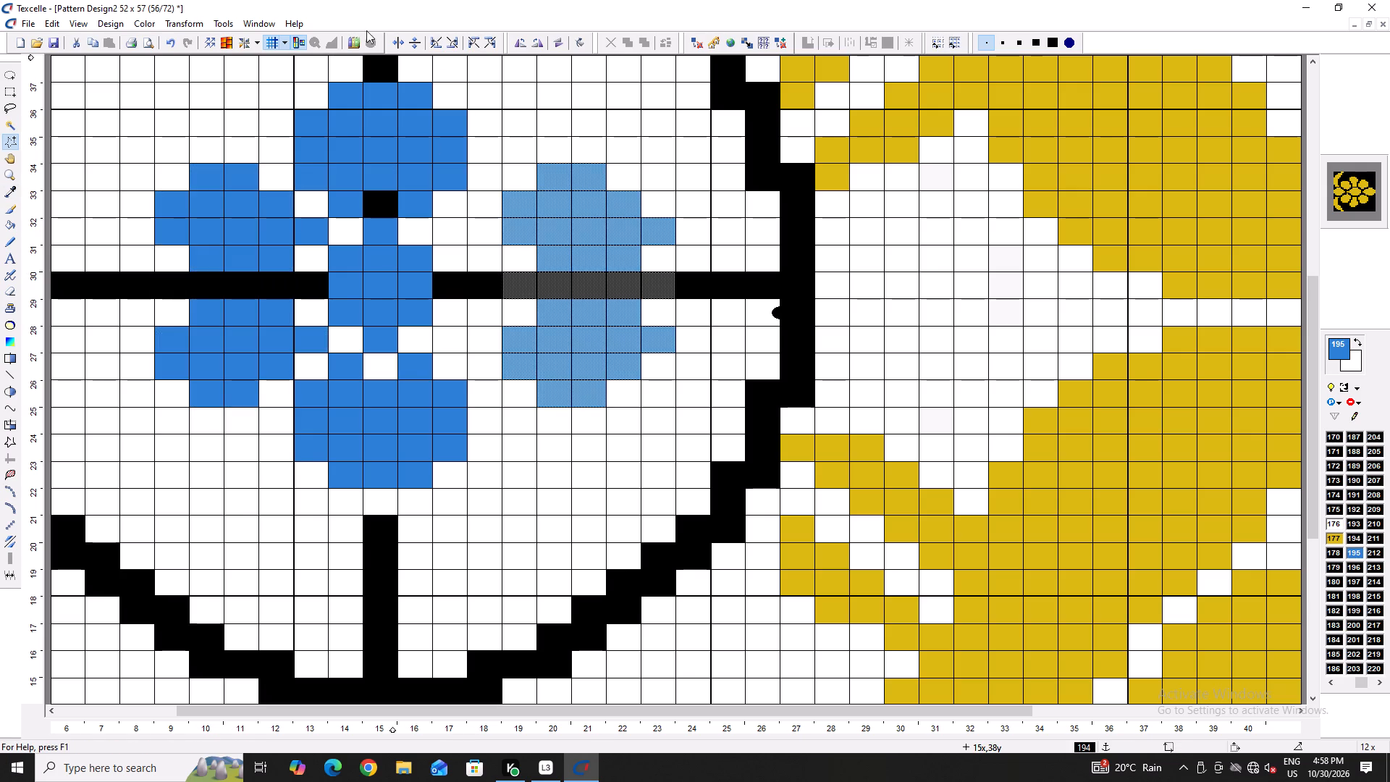
click(405, 49)
drag(610, 271, 586, 273)
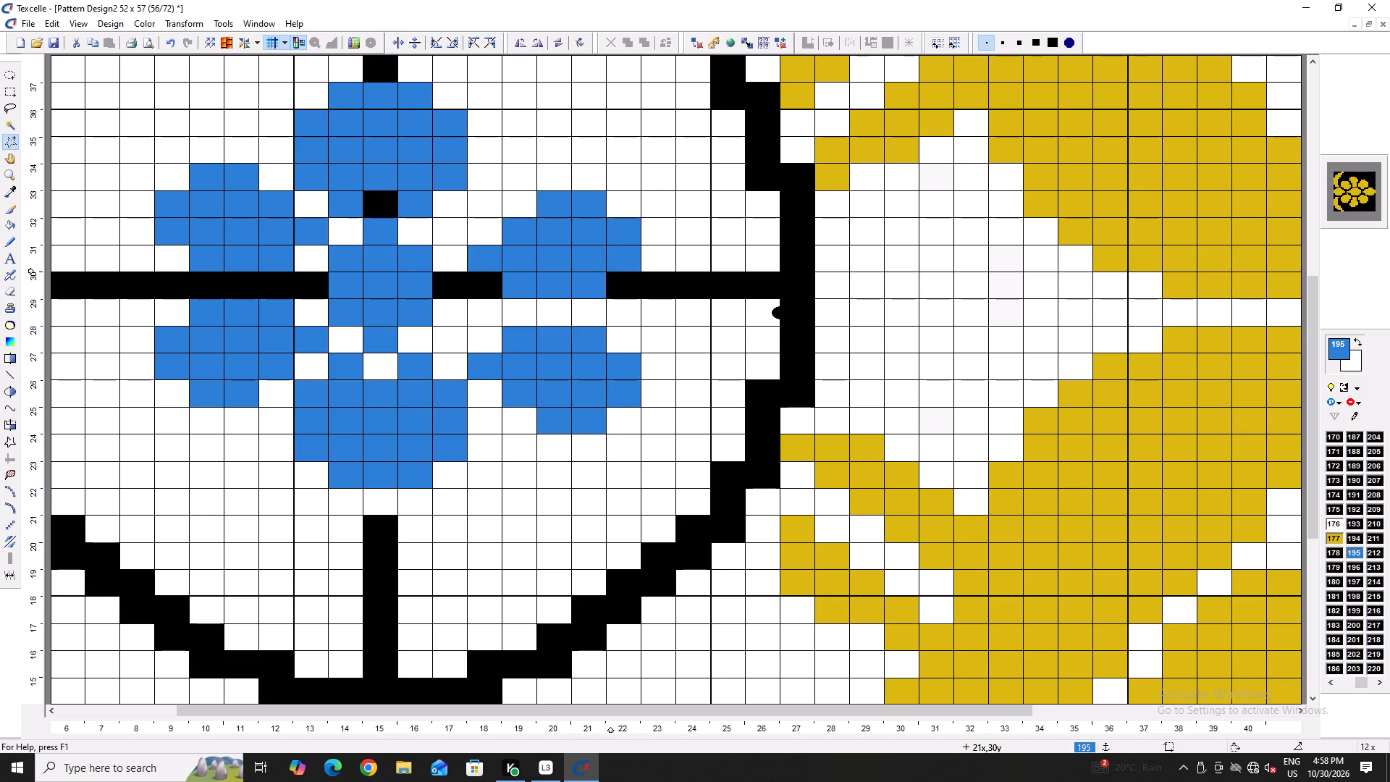
drag(586, 273, 571, 259)
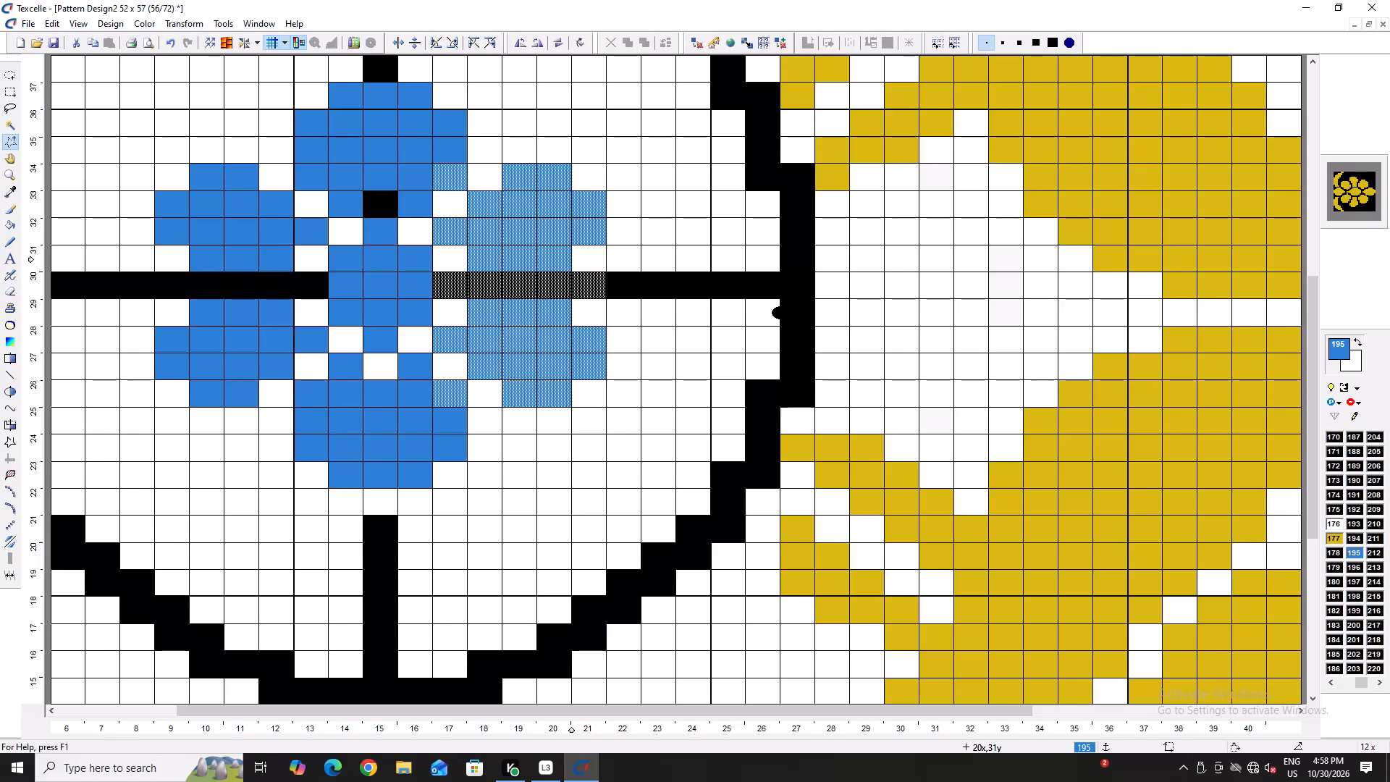
key(ctrl+e)
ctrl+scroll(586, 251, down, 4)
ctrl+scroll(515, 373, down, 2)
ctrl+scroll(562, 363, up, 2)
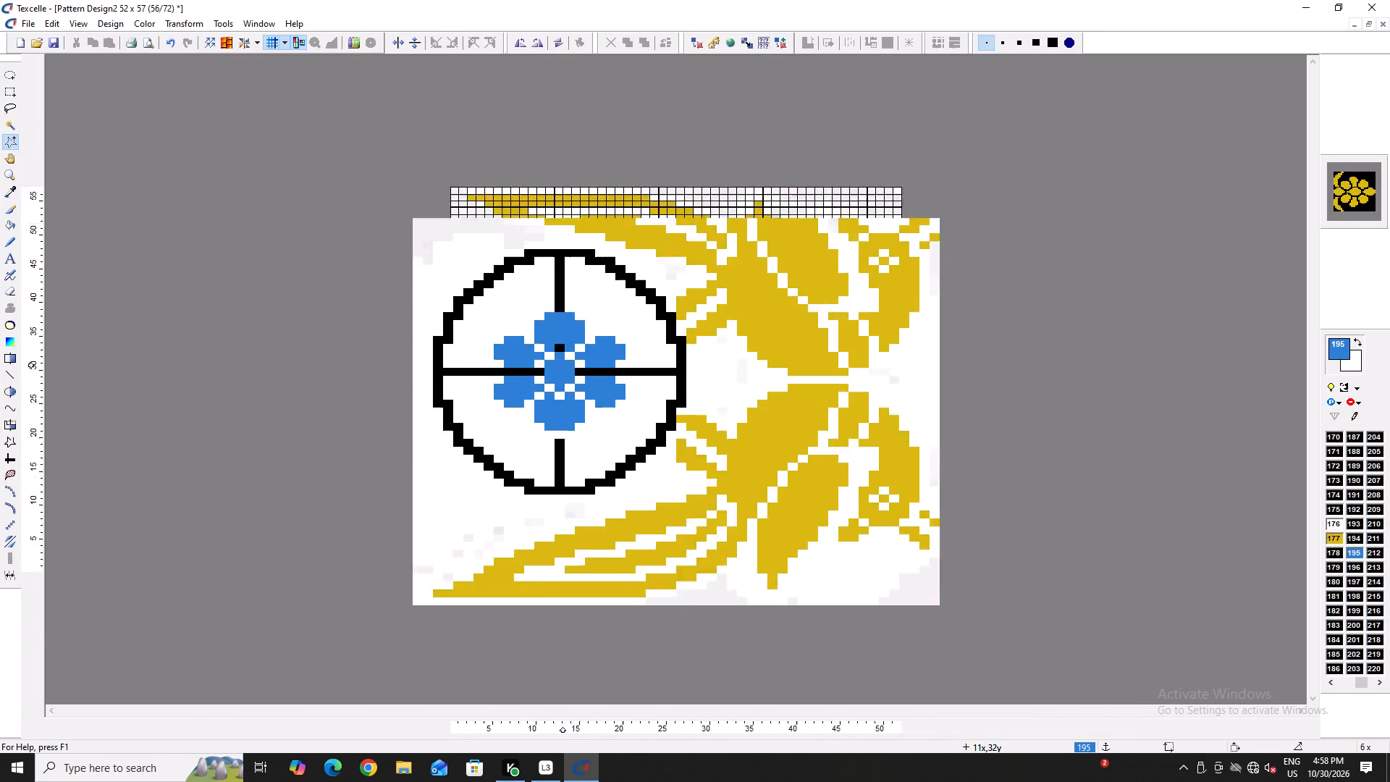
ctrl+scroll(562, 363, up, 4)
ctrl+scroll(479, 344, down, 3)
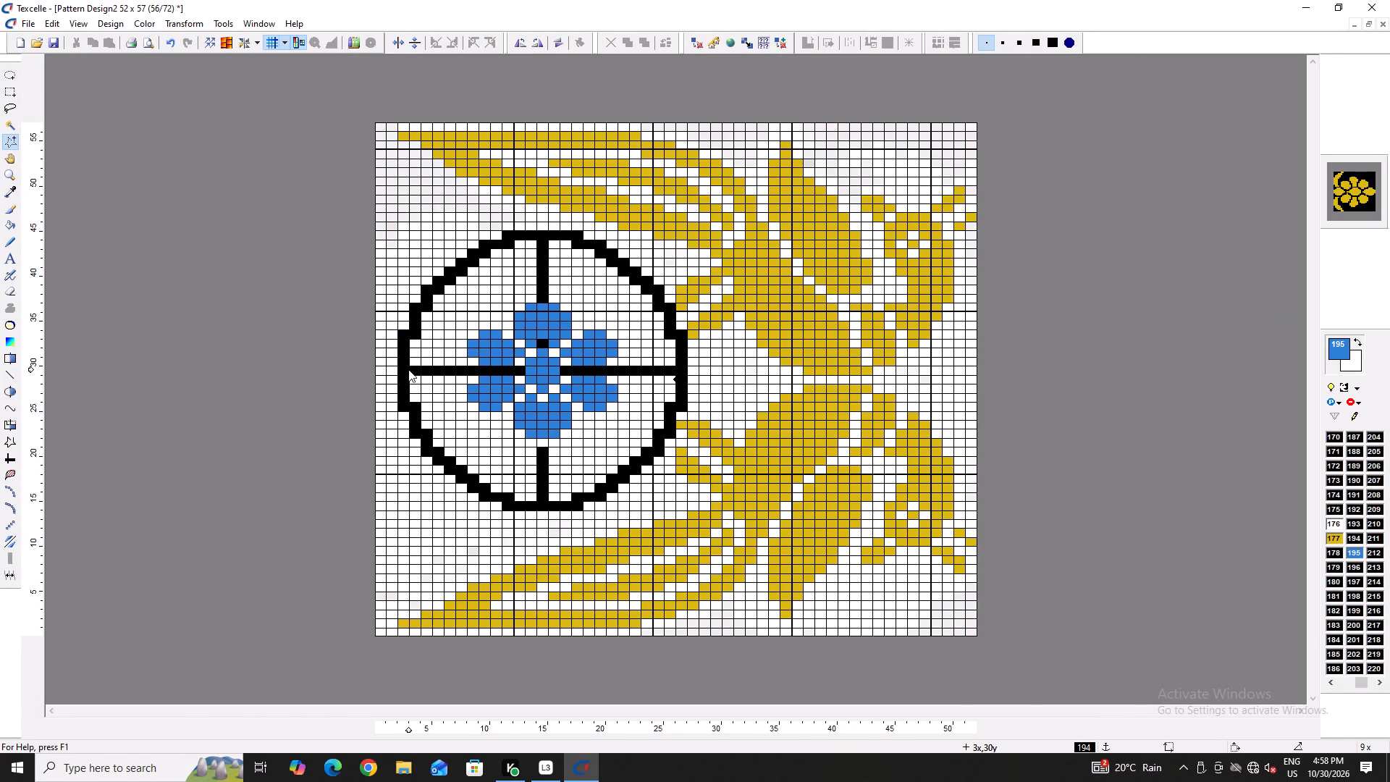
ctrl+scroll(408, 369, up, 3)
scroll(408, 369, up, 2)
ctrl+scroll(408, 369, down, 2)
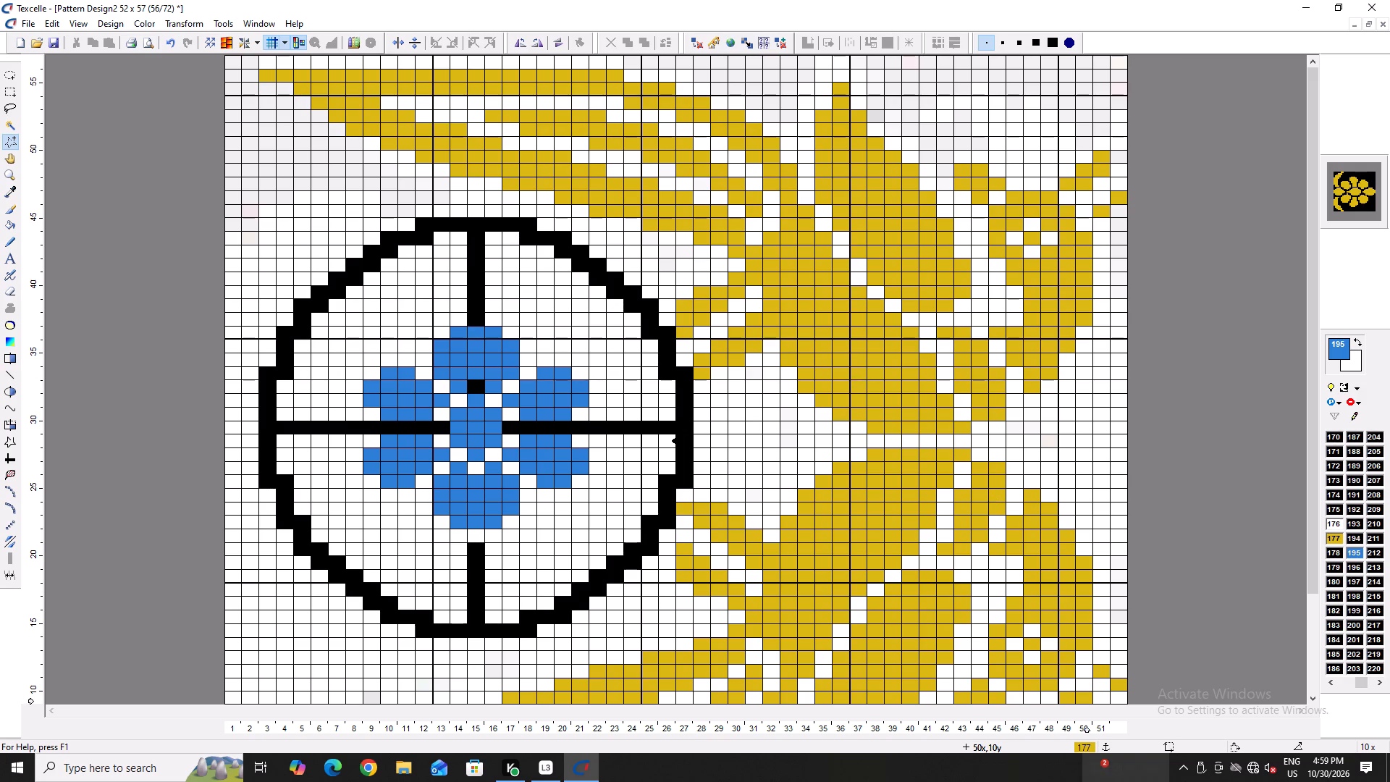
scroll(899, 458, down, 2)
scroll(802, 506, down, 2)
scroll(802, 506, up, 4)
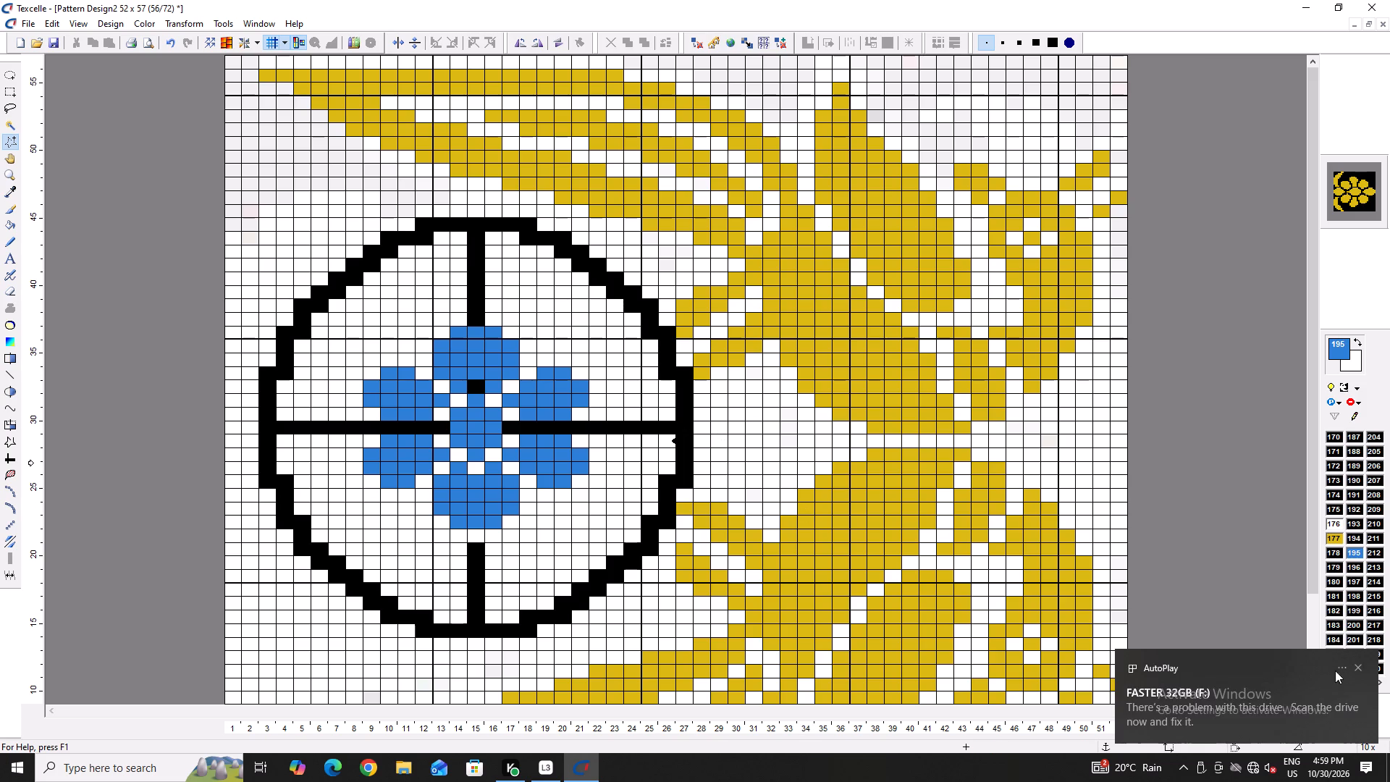
Dismiss the AutoPlay notification for the FASTER 32GB (F:) drive.
double_click(1354, 663)
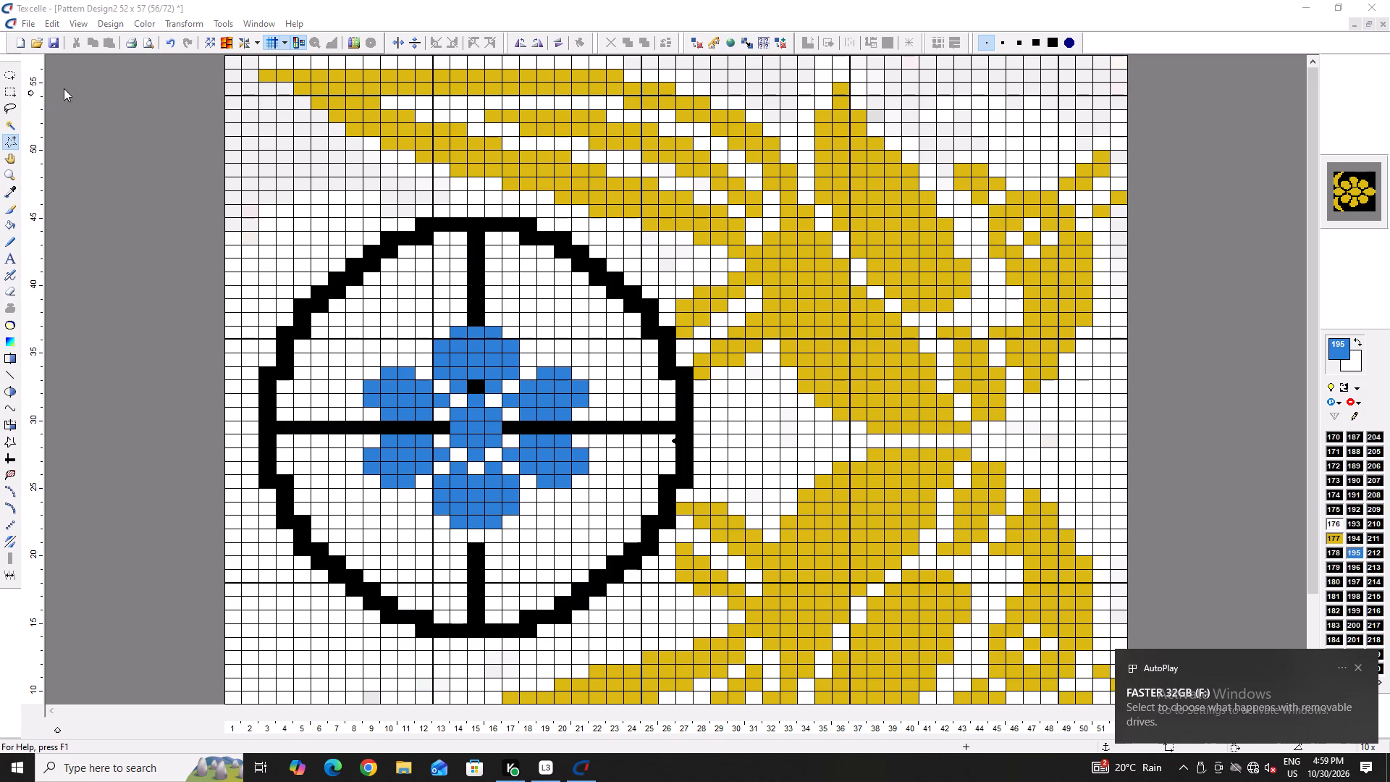
click(1362, 665)
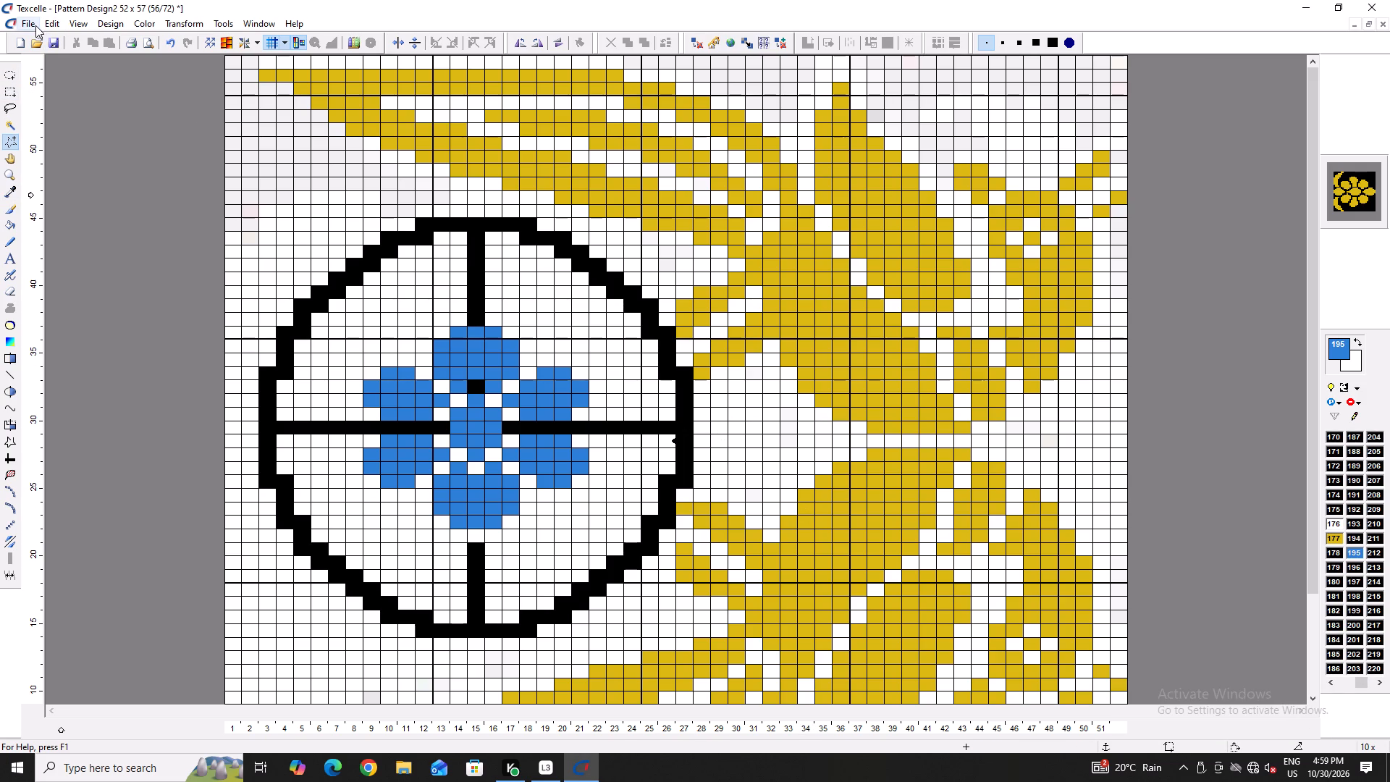
Save the design as a Windows bitmap named Pattern Design2023 in the desing folder on the FASTER 32GB (F:) drive.
click(35, 25)
click(30, 144)
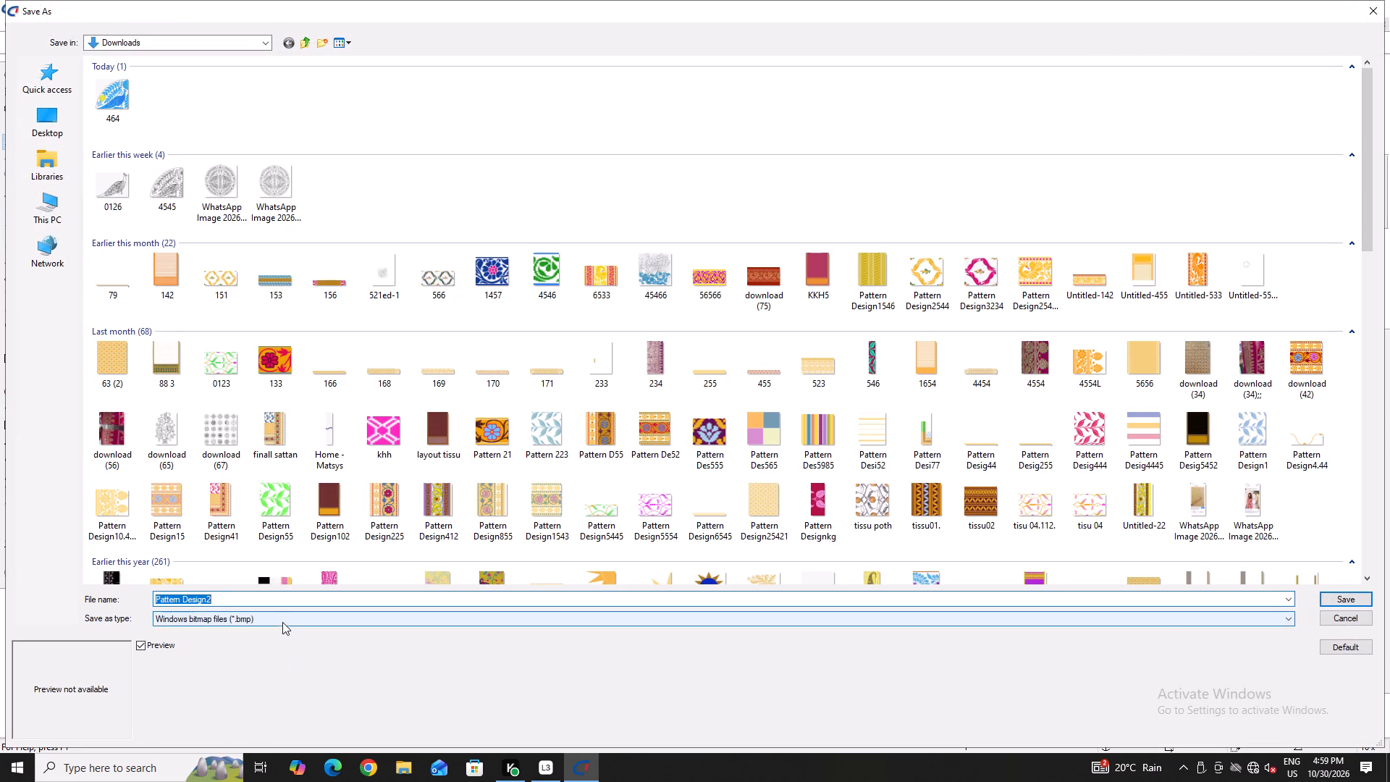
click(61, 223)
double_click(227, 188)
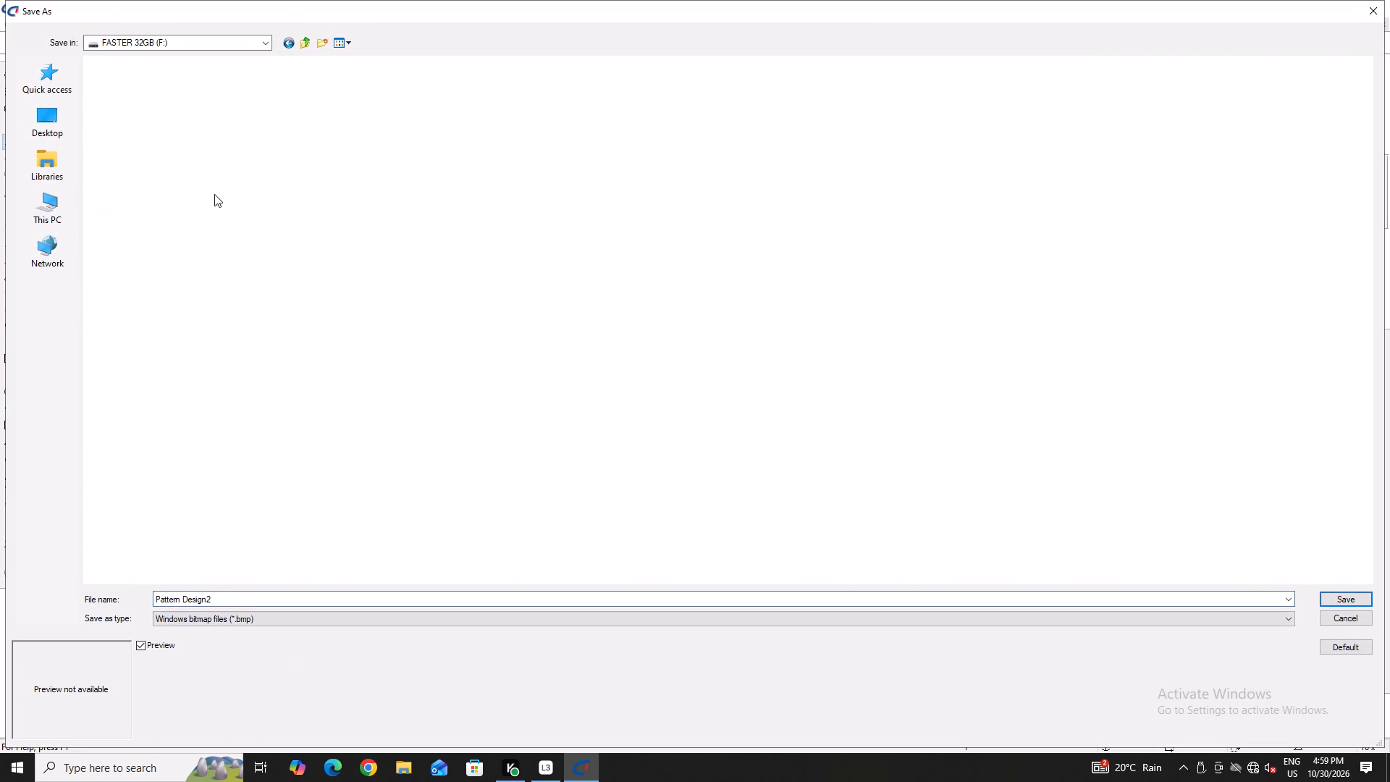
click(125, 98)
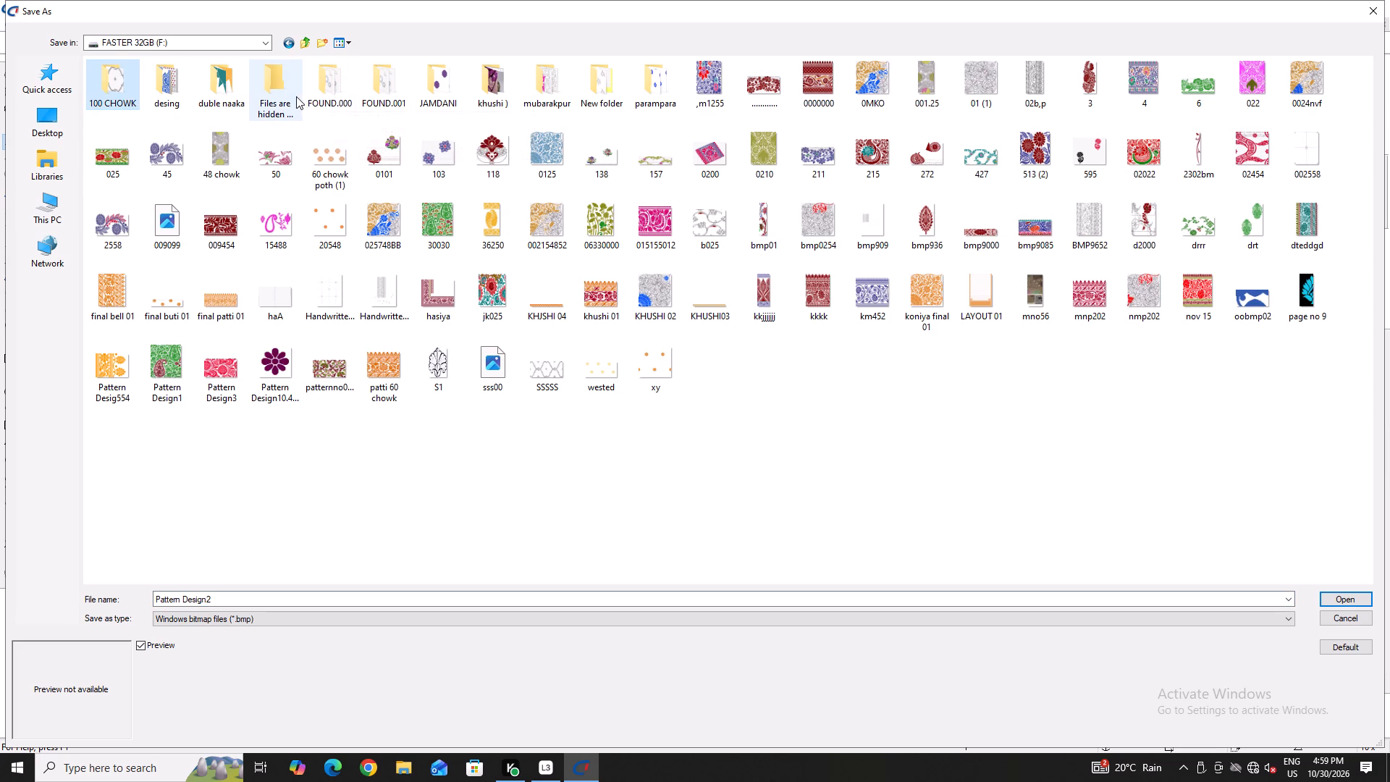
double_click(172, 75)
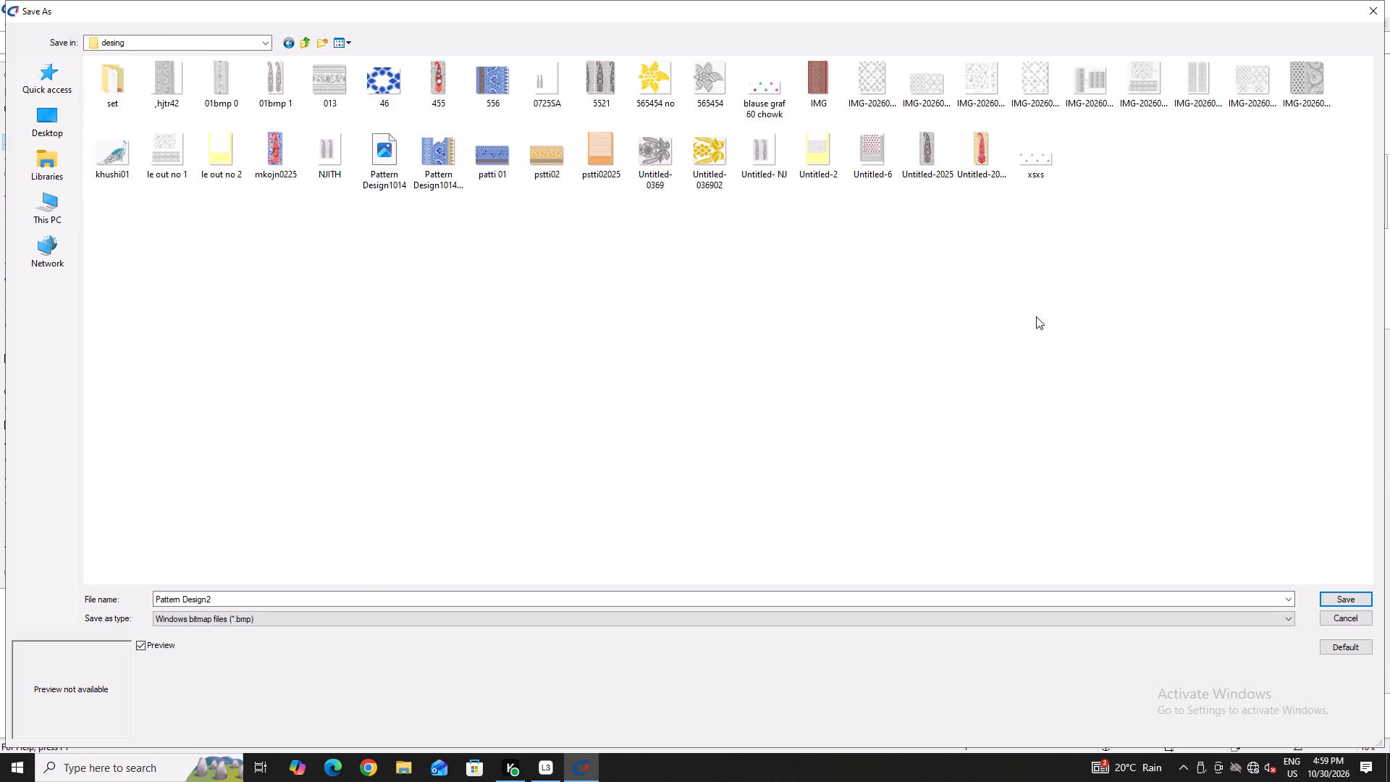
click(354, 589)
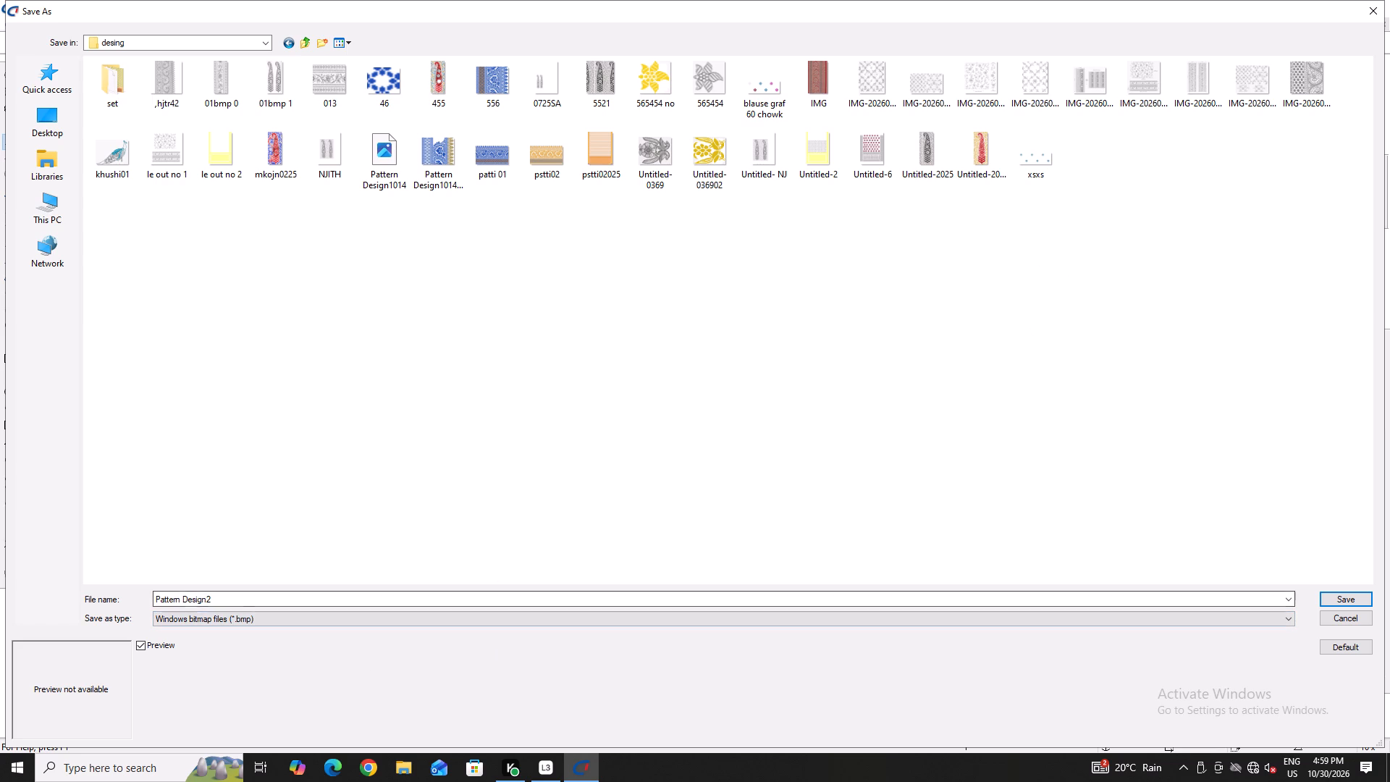
click(344, 601)
click(344, 601)
text(023)
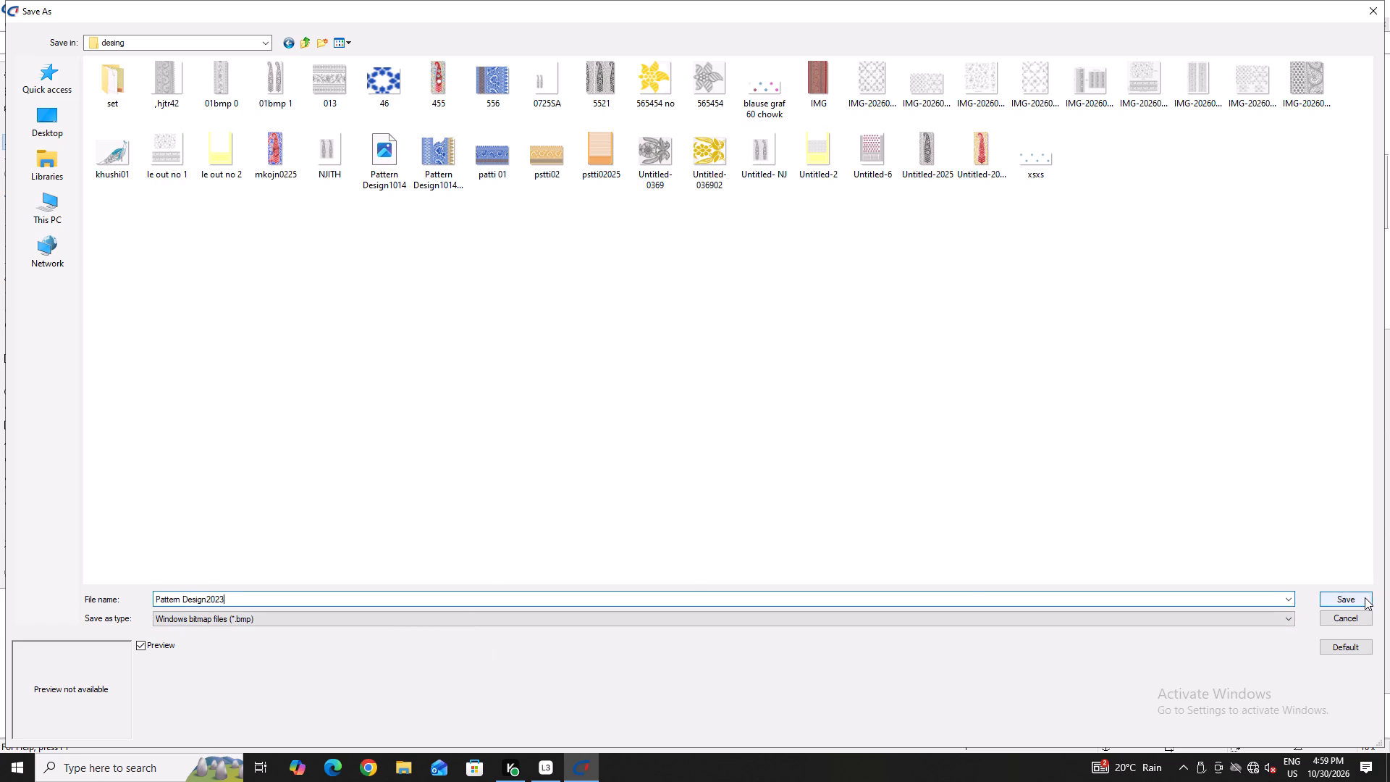
click(1365, 597)
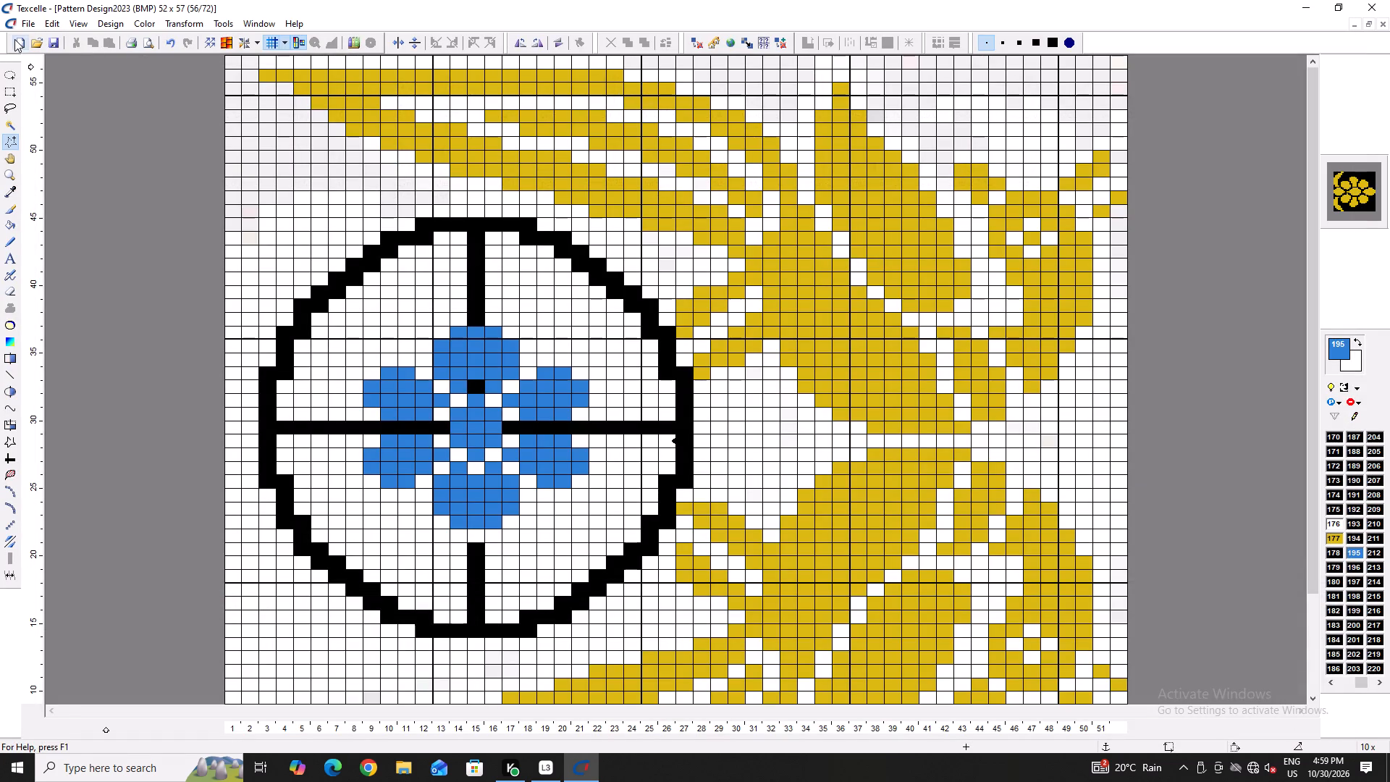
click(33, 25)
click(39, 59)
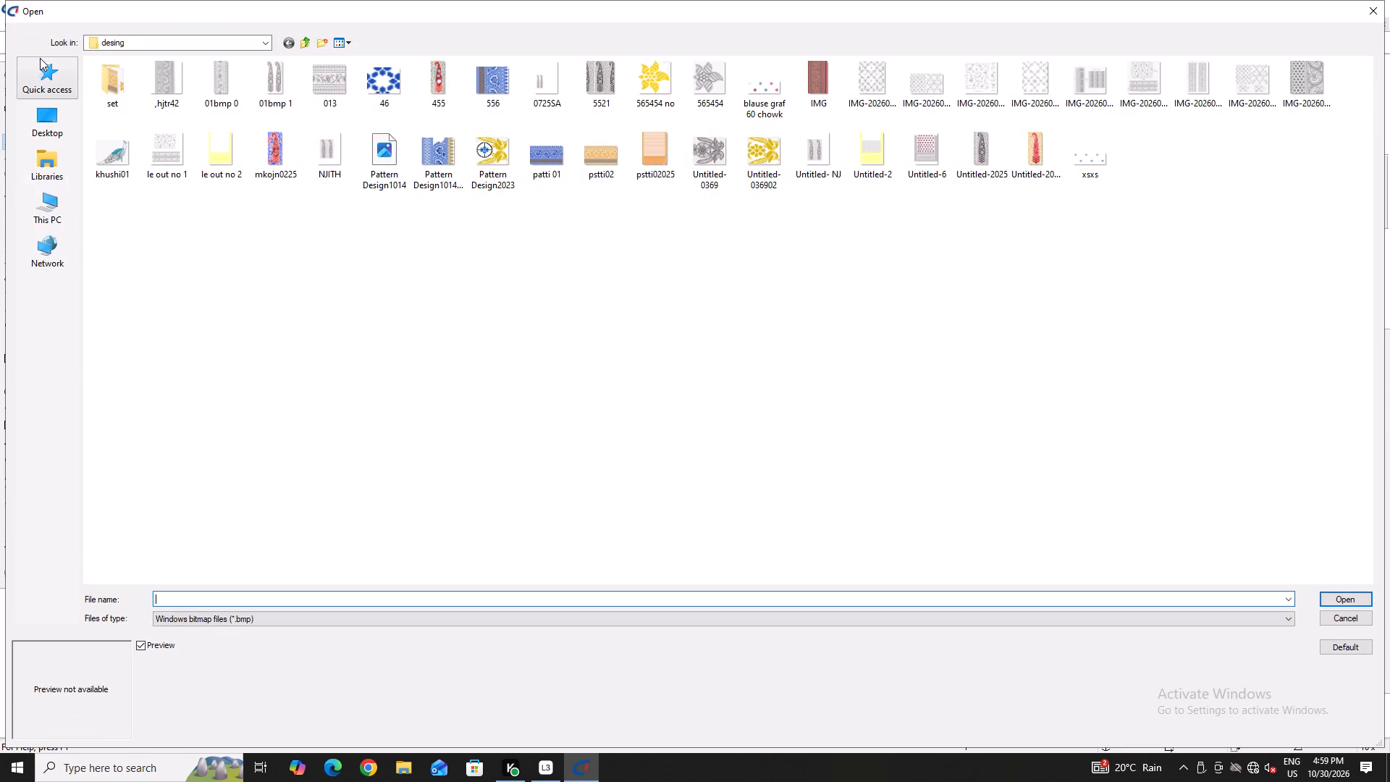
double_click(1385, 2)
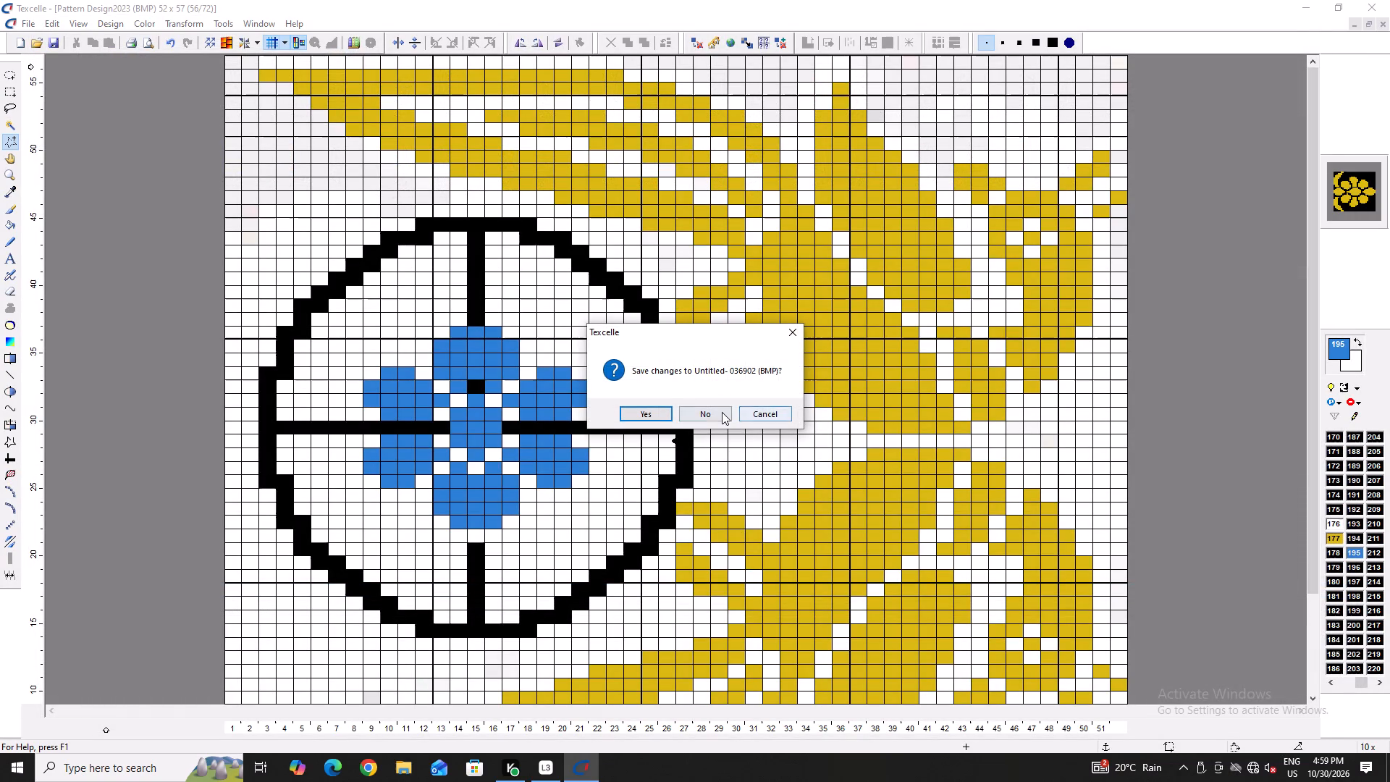
Decline saving Untitled-036902, cancel closing the whole program, and close only the Pattern Design2023 document.
click(722, 412)
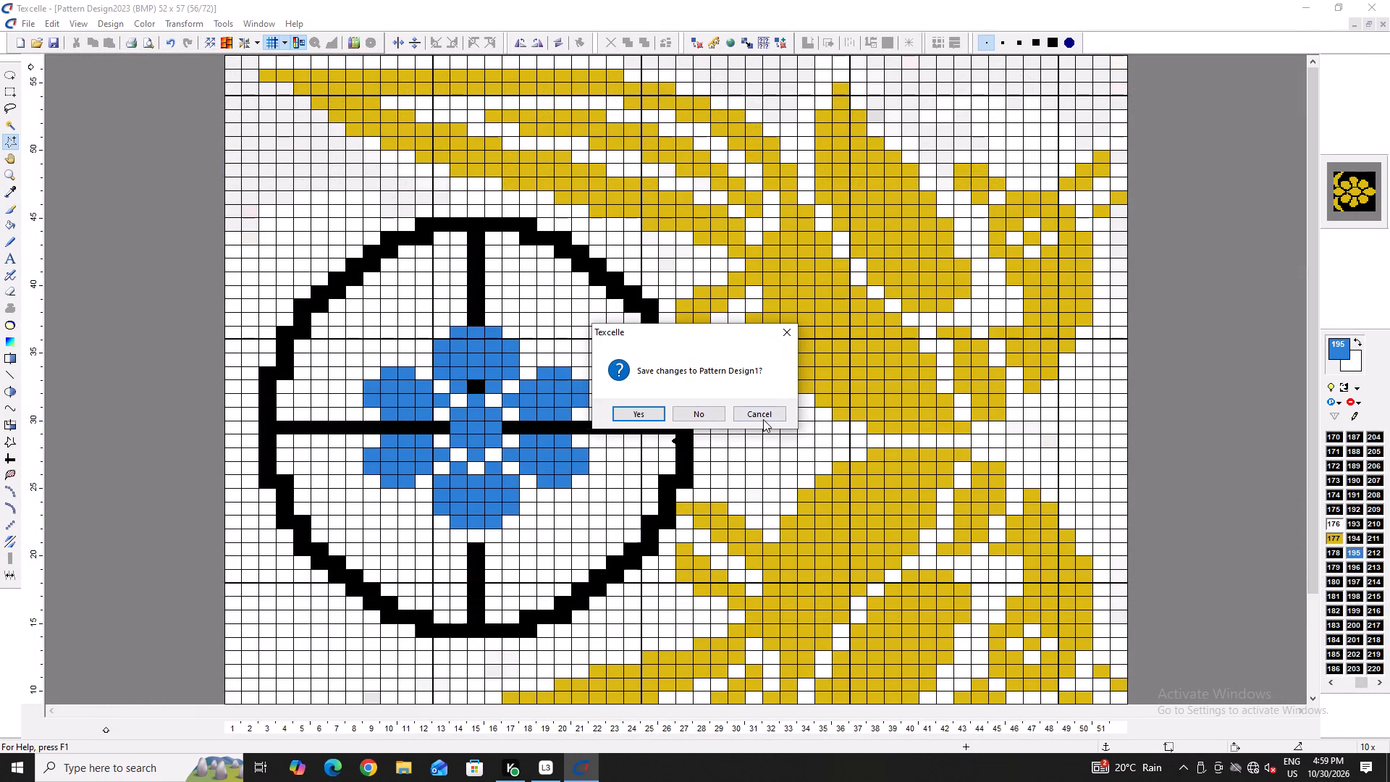
click(763, 419)
double_click(1383, 26)
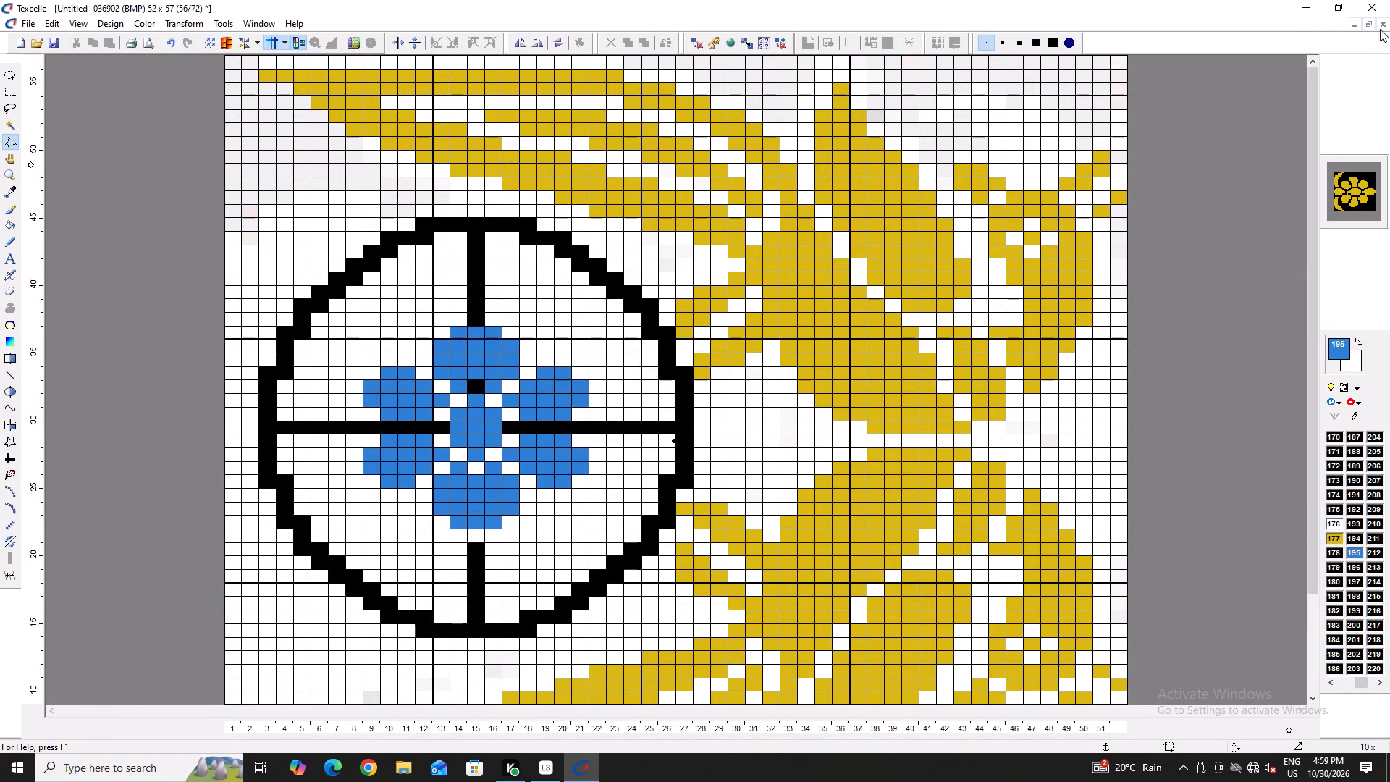
click(777, 418)
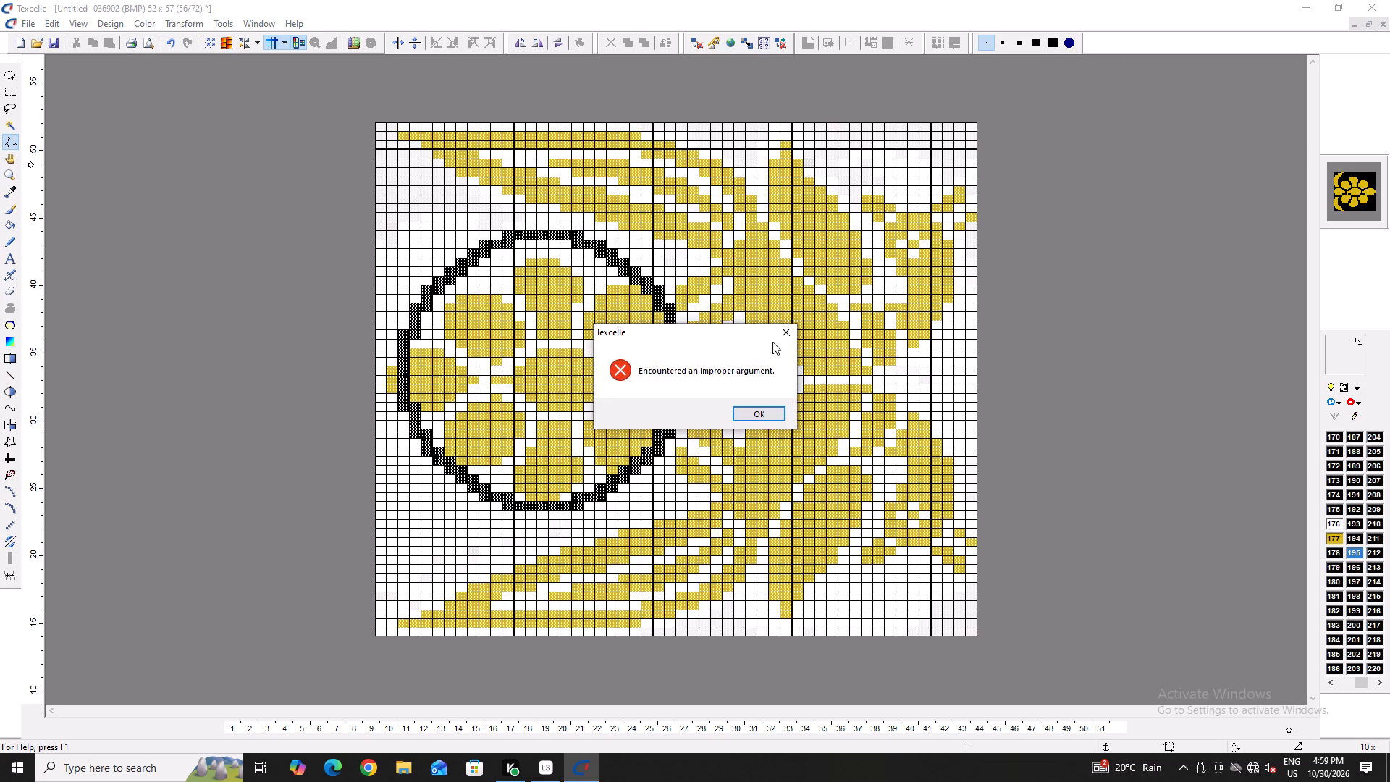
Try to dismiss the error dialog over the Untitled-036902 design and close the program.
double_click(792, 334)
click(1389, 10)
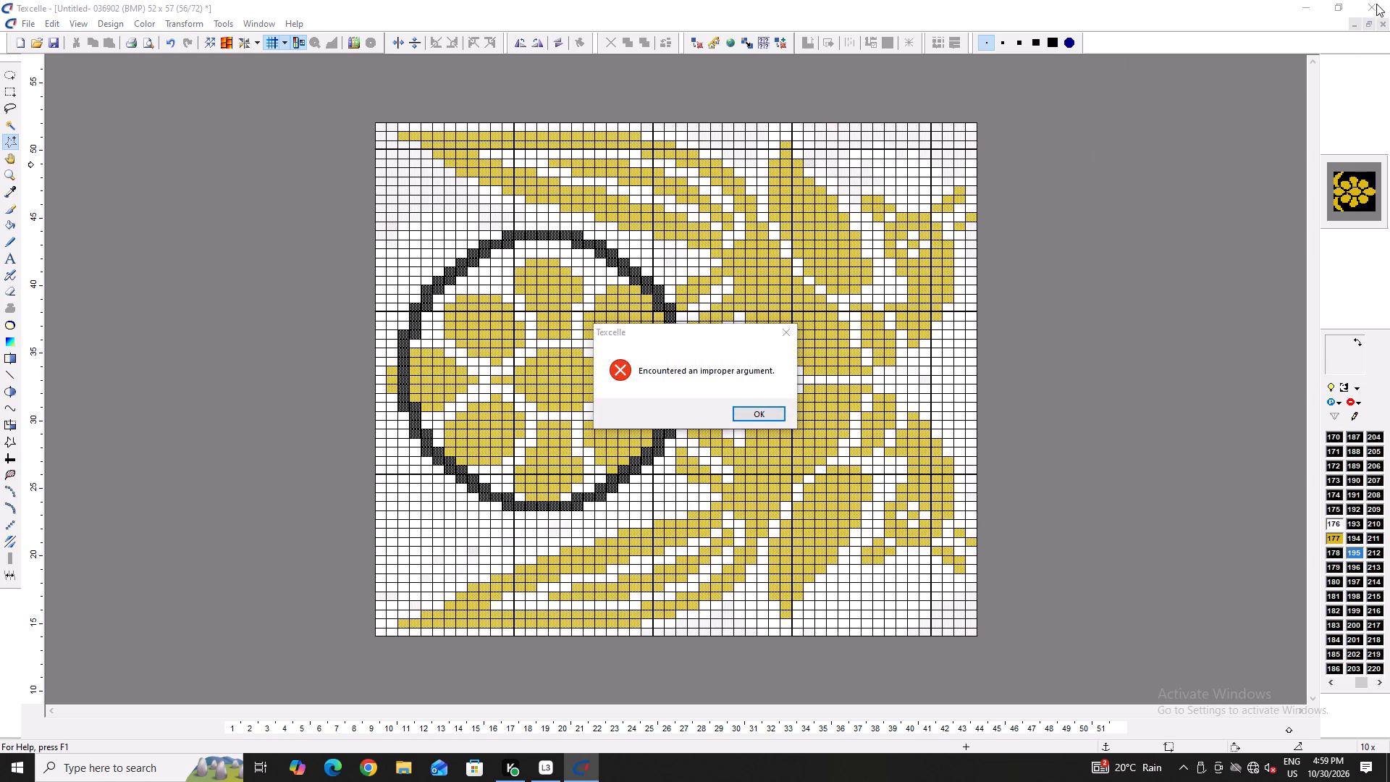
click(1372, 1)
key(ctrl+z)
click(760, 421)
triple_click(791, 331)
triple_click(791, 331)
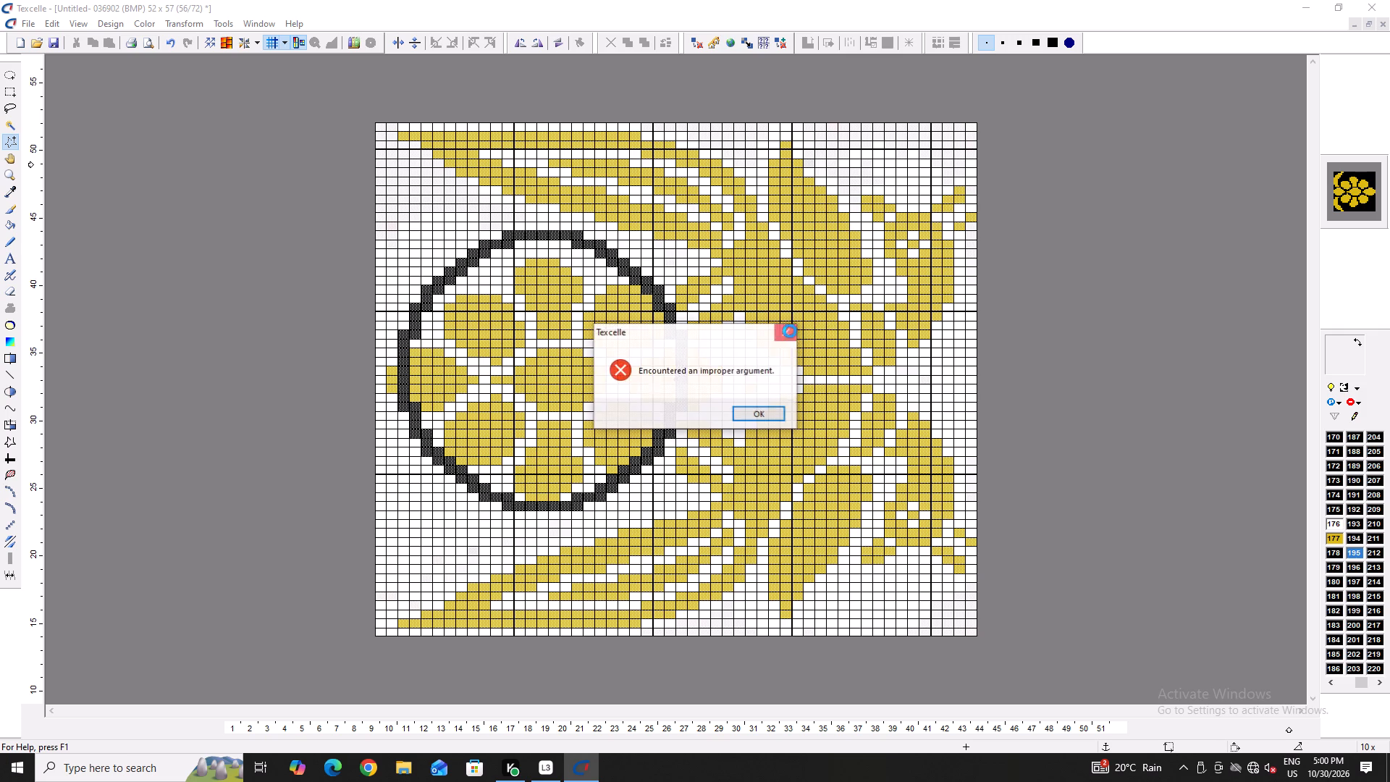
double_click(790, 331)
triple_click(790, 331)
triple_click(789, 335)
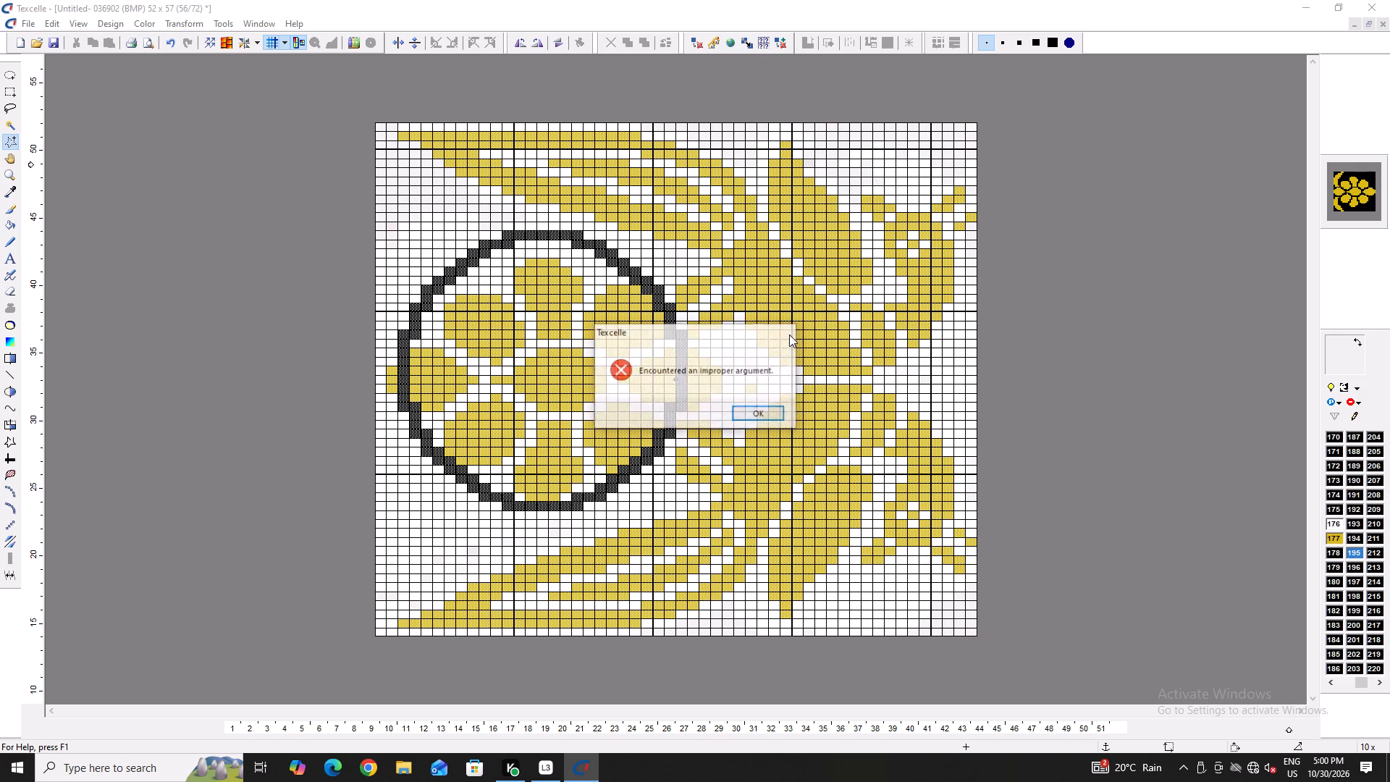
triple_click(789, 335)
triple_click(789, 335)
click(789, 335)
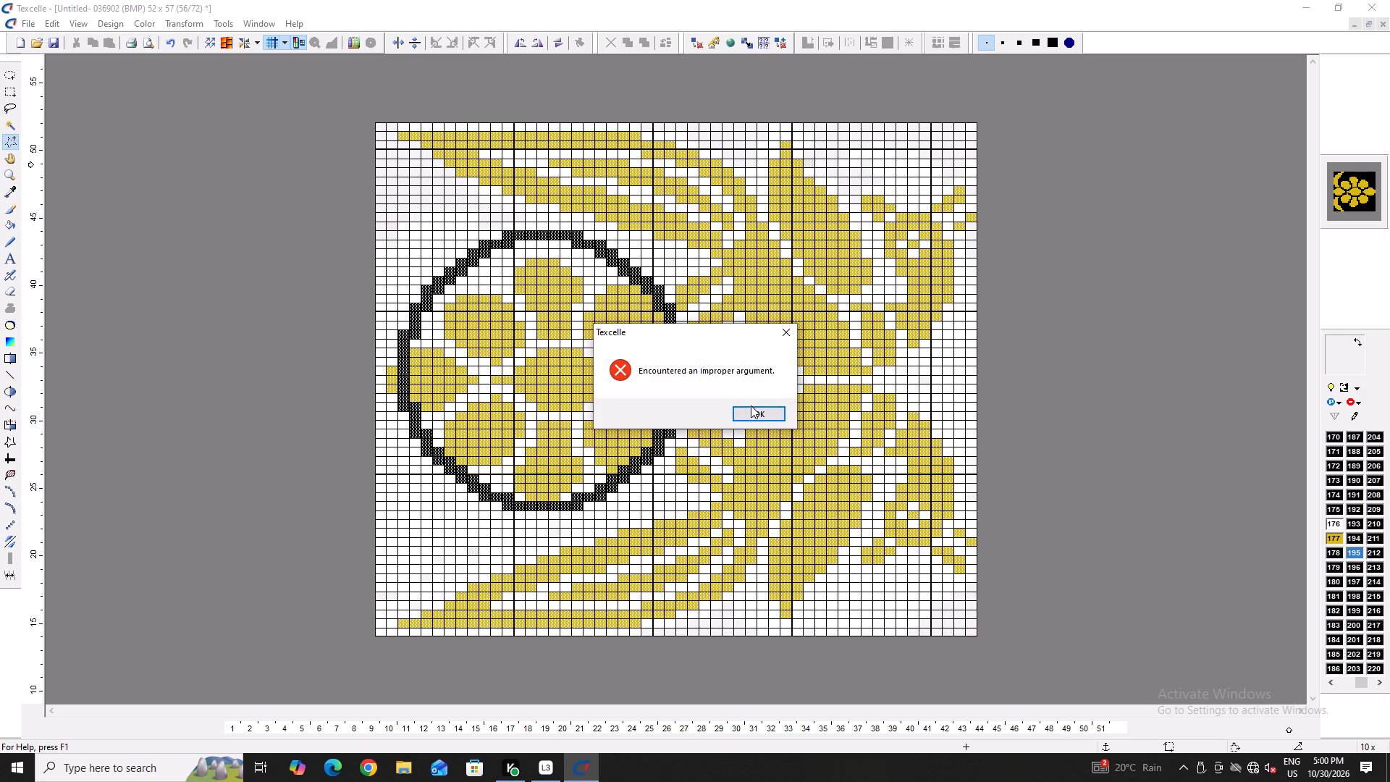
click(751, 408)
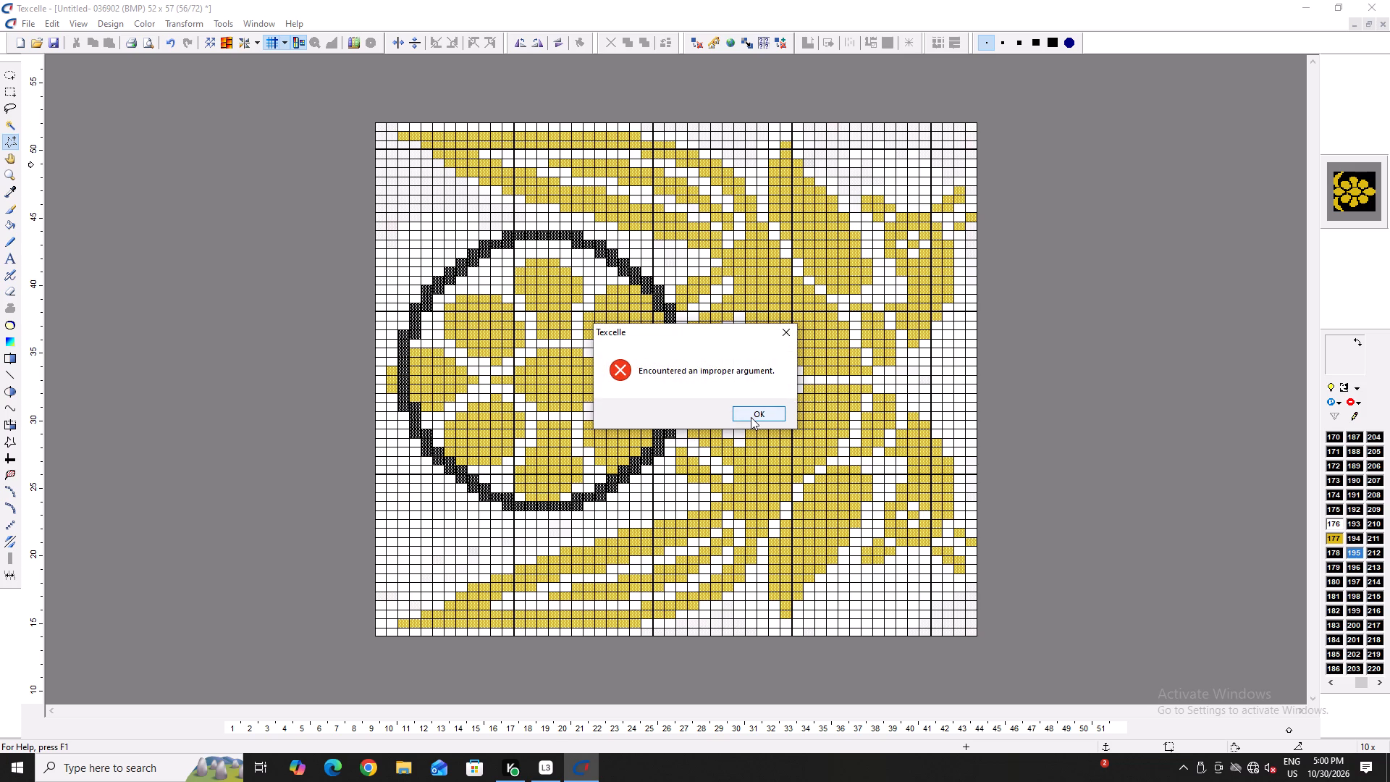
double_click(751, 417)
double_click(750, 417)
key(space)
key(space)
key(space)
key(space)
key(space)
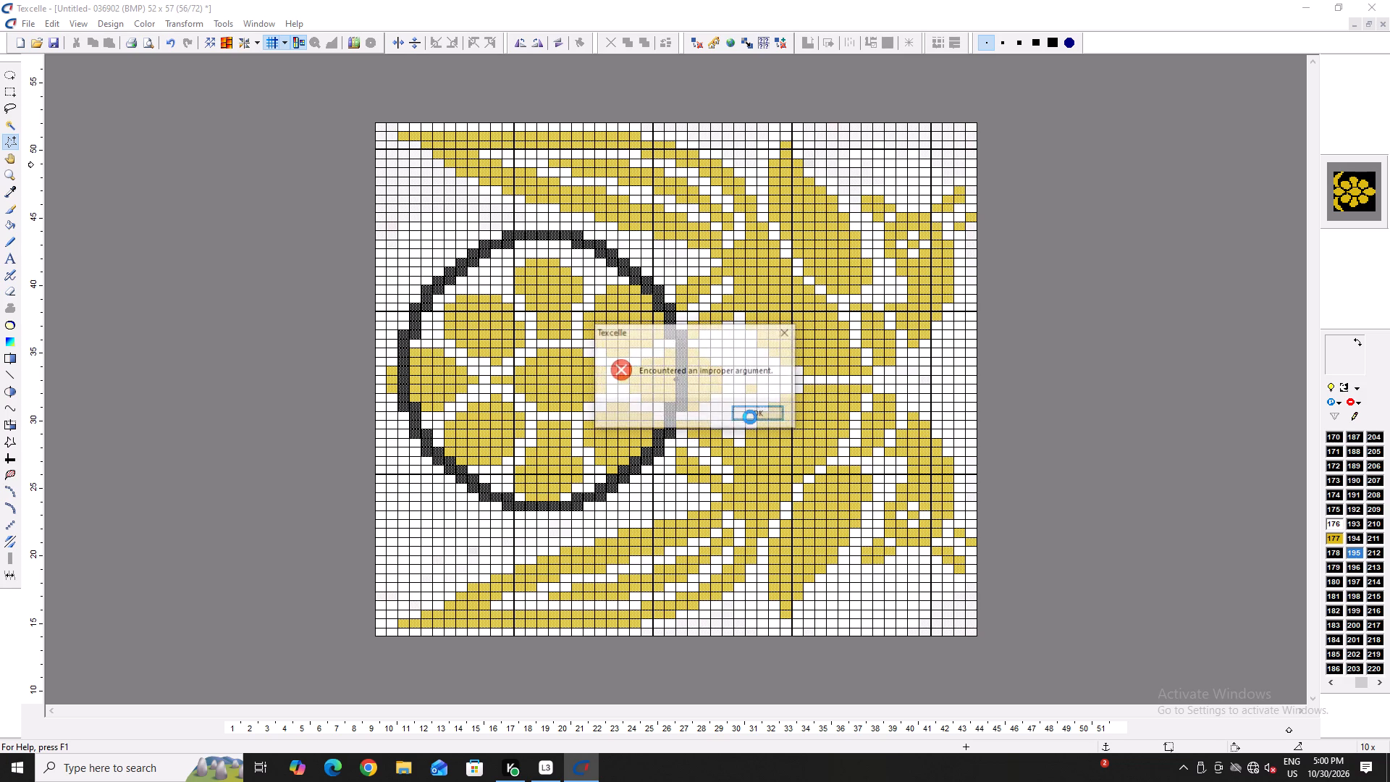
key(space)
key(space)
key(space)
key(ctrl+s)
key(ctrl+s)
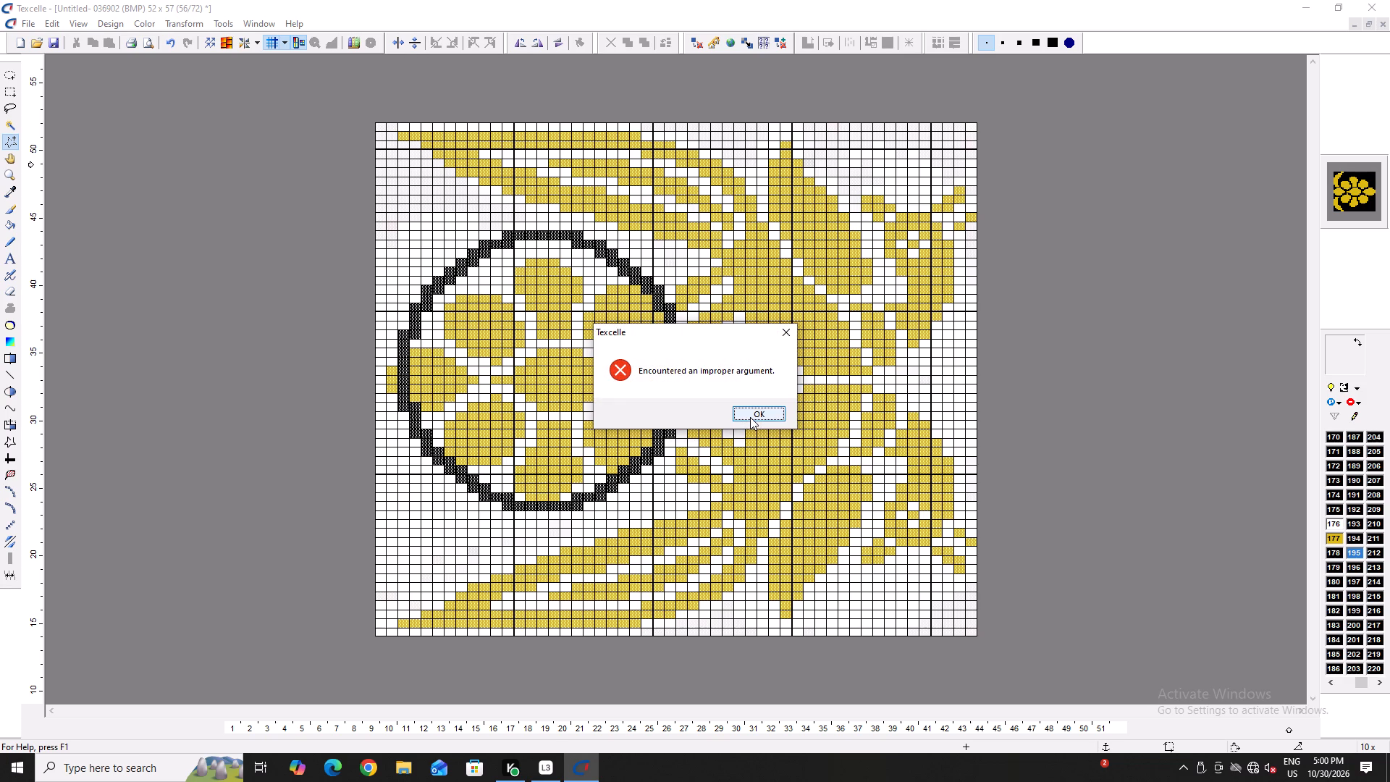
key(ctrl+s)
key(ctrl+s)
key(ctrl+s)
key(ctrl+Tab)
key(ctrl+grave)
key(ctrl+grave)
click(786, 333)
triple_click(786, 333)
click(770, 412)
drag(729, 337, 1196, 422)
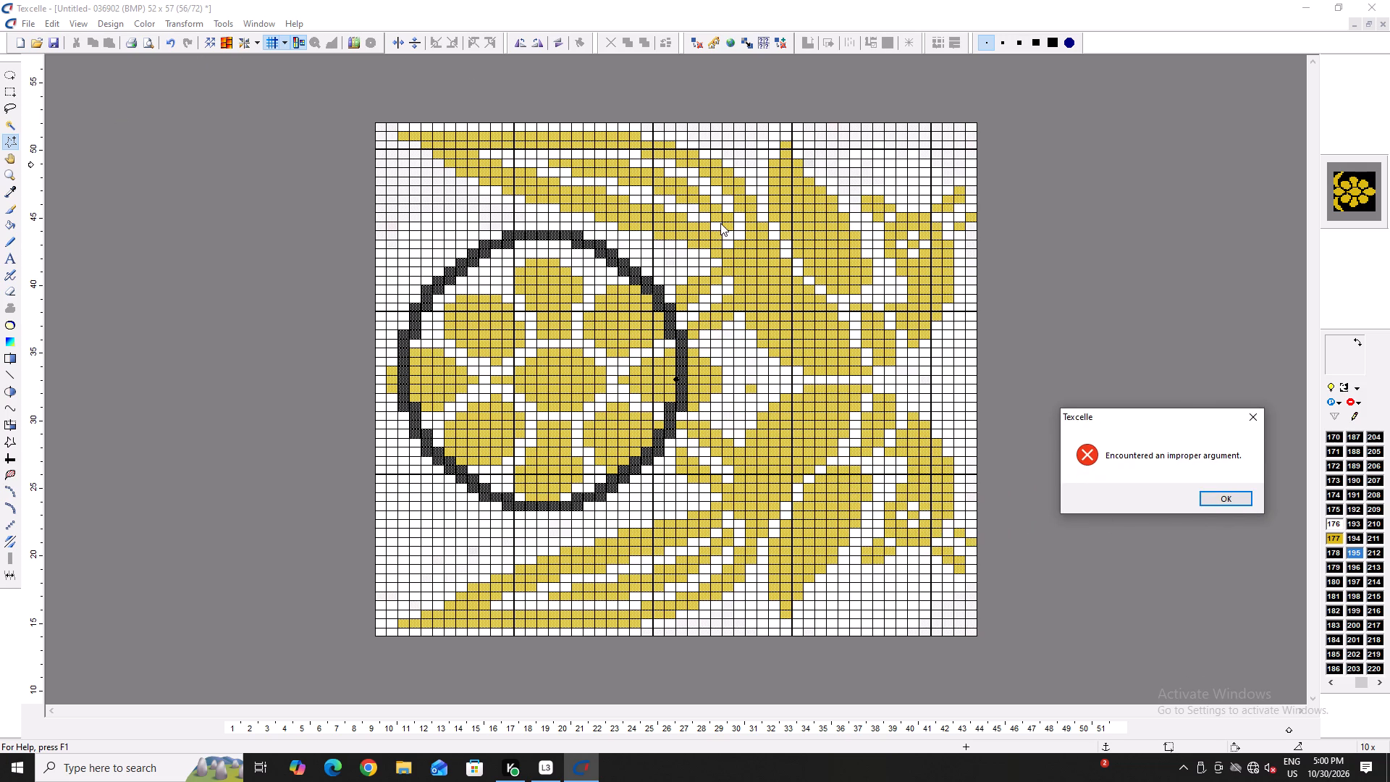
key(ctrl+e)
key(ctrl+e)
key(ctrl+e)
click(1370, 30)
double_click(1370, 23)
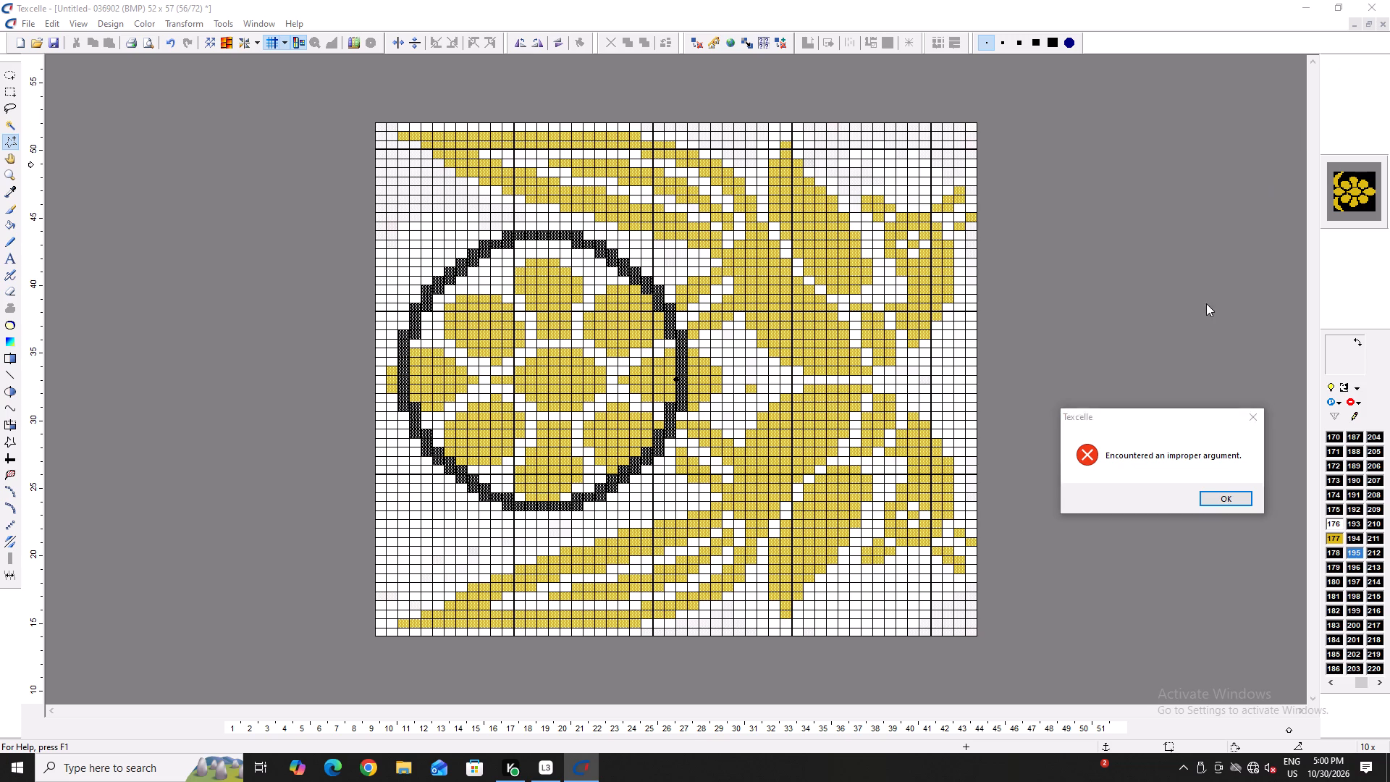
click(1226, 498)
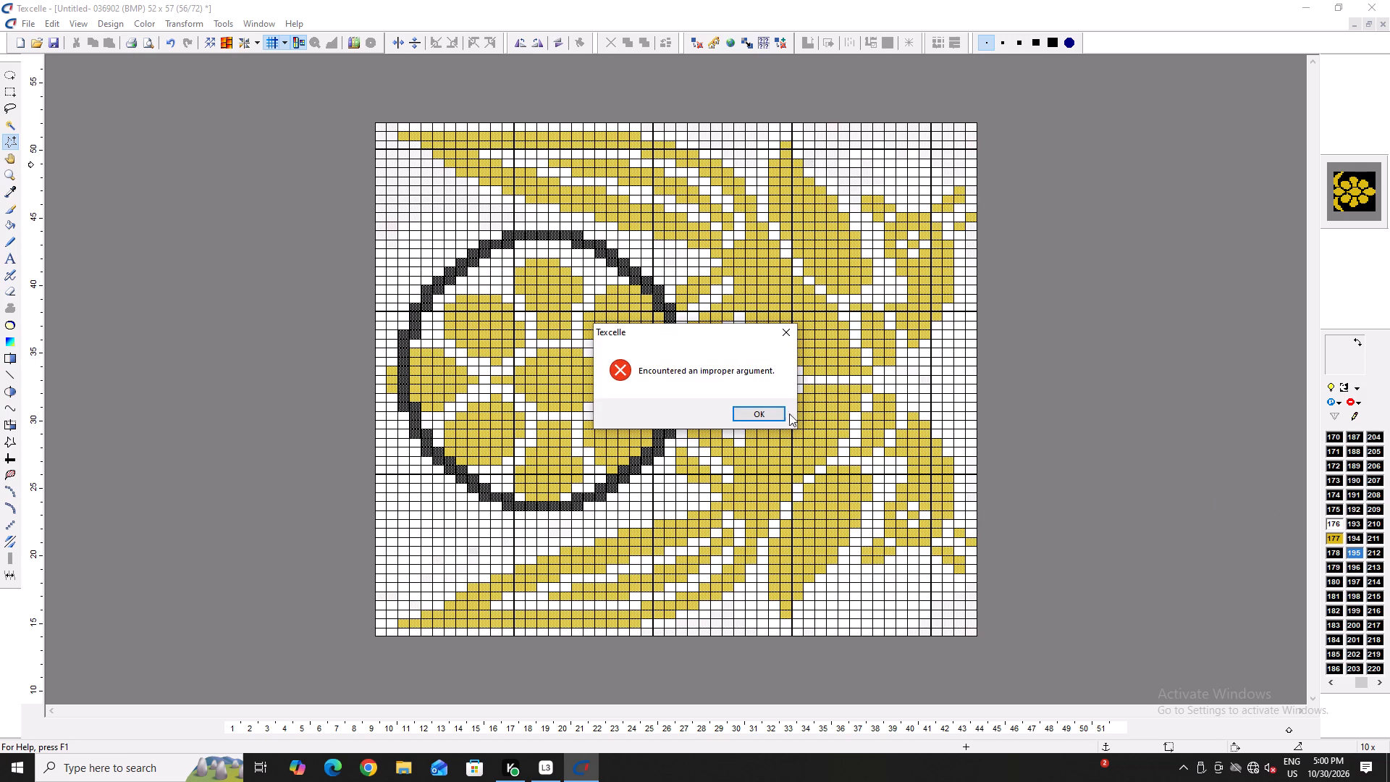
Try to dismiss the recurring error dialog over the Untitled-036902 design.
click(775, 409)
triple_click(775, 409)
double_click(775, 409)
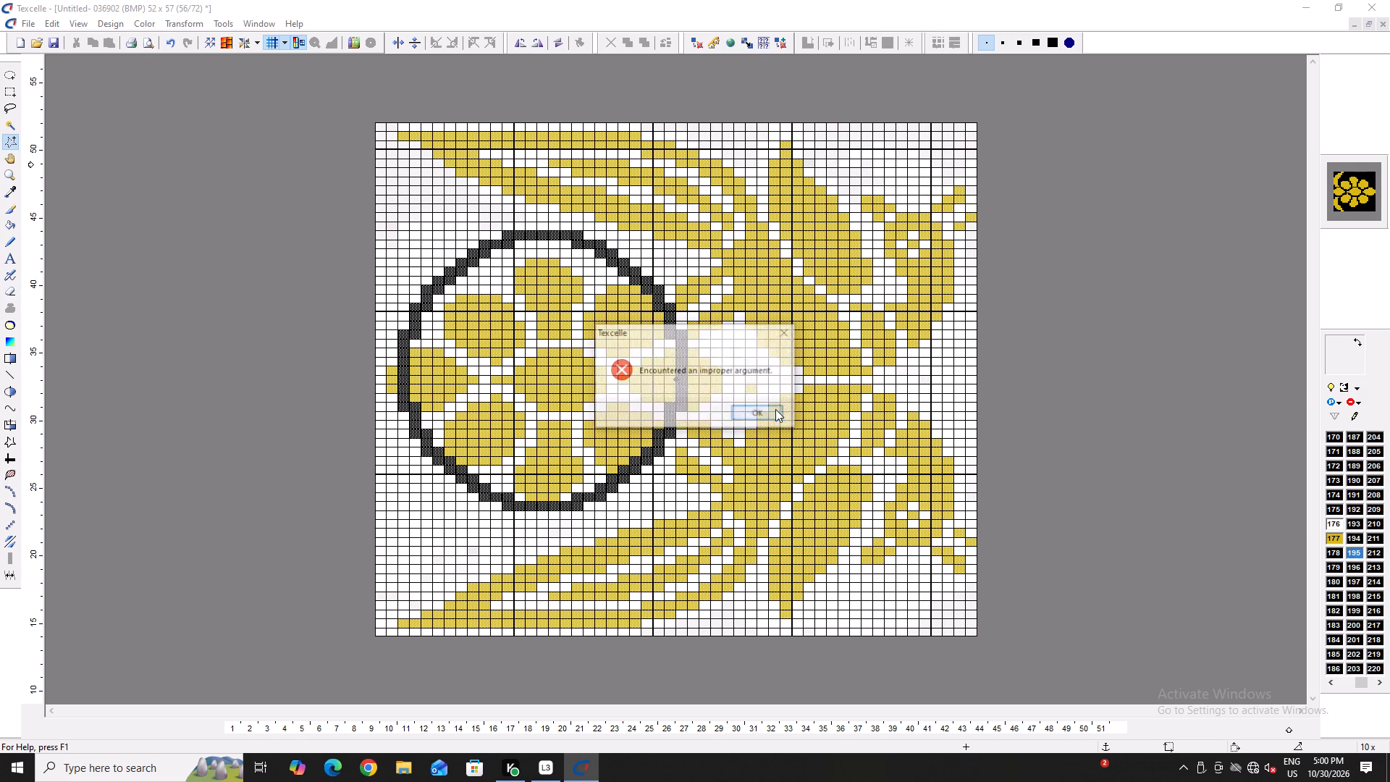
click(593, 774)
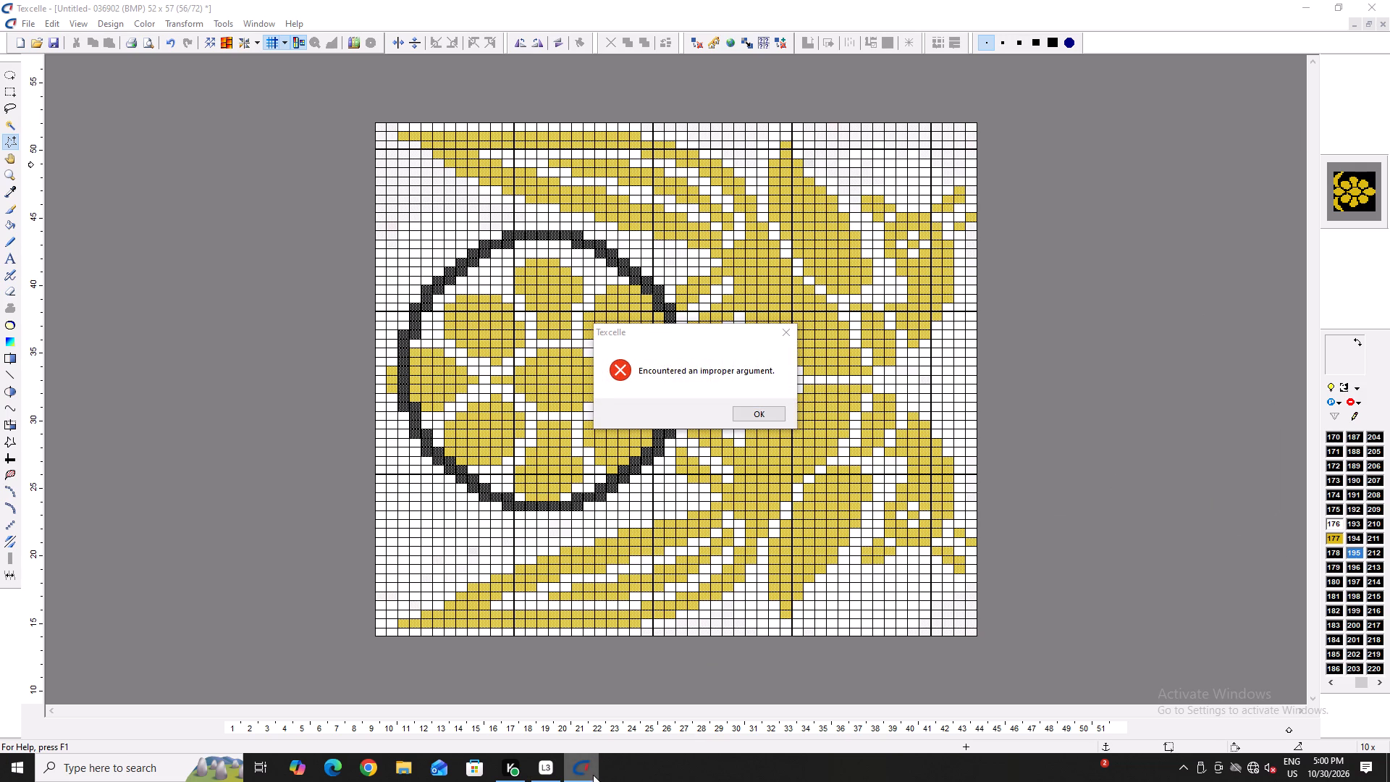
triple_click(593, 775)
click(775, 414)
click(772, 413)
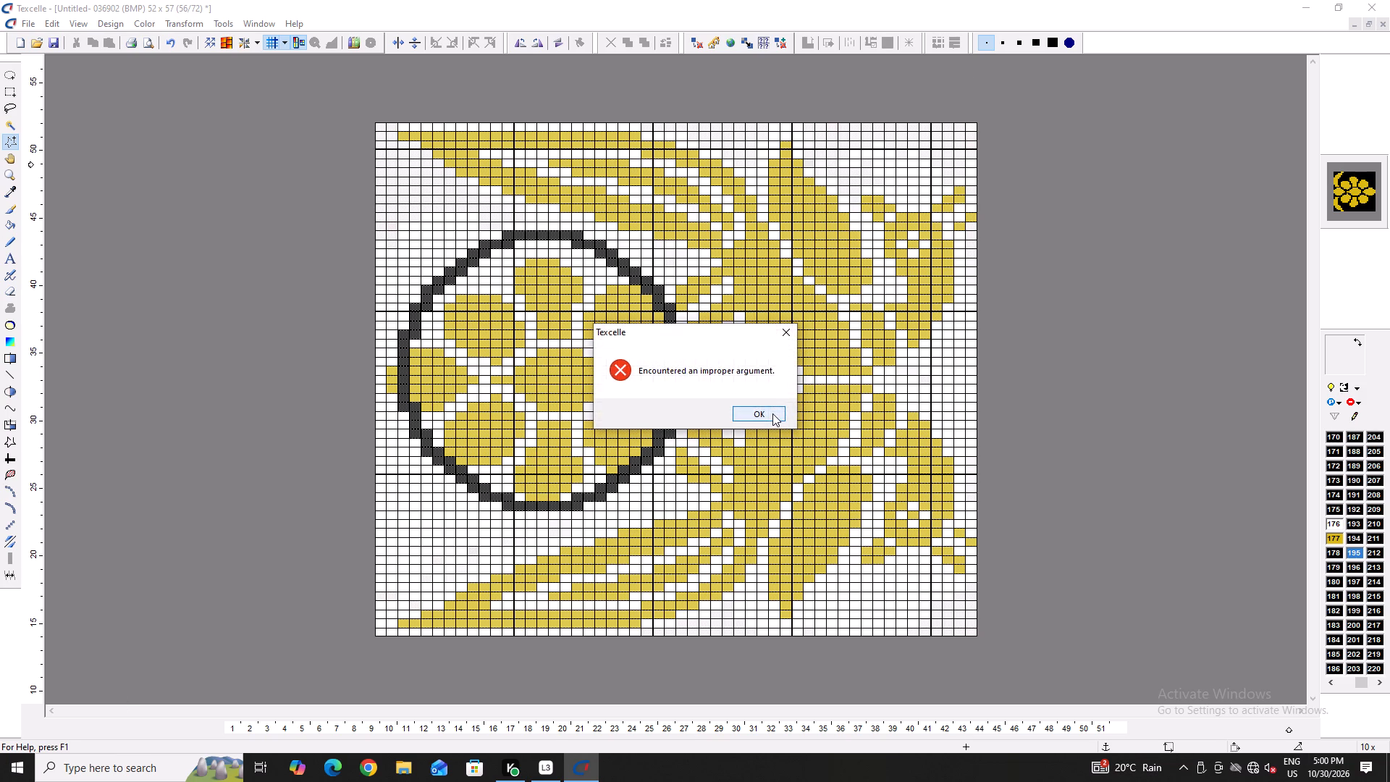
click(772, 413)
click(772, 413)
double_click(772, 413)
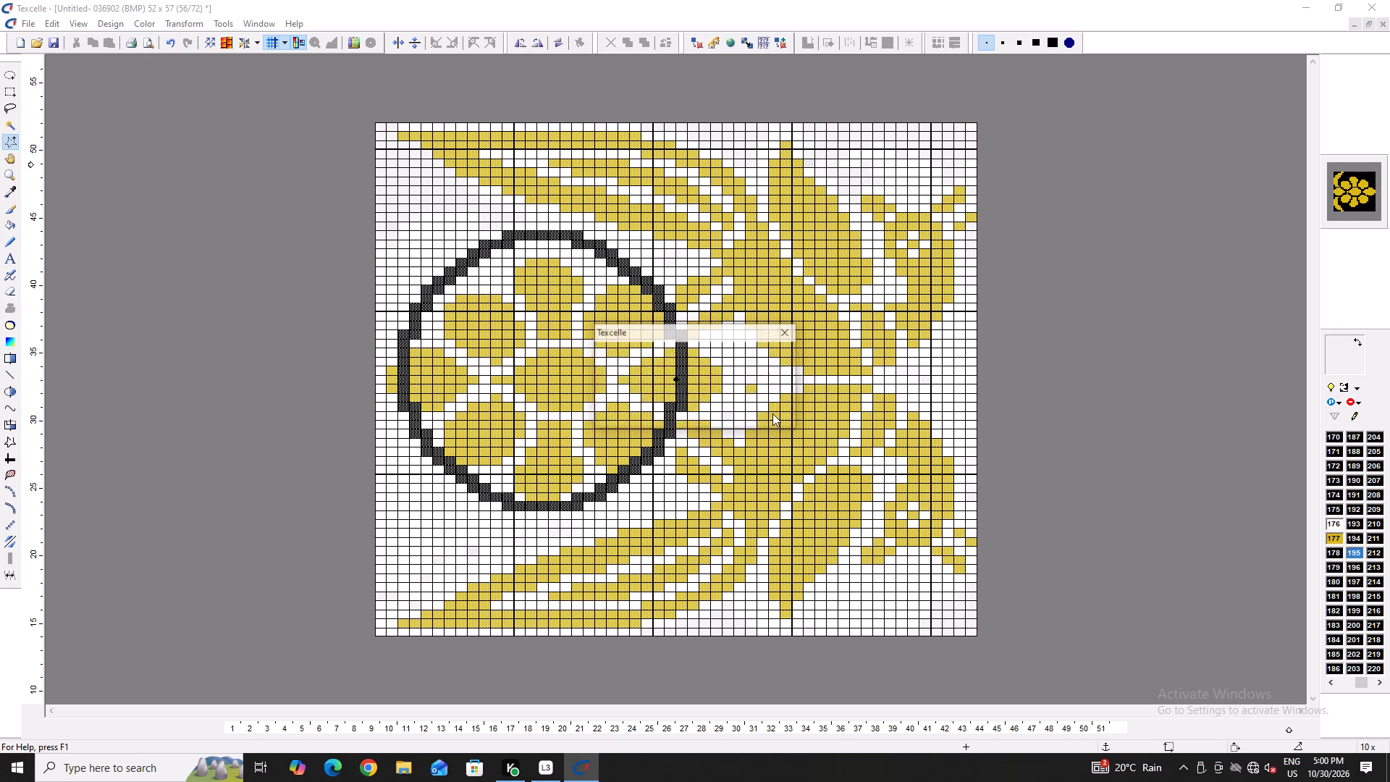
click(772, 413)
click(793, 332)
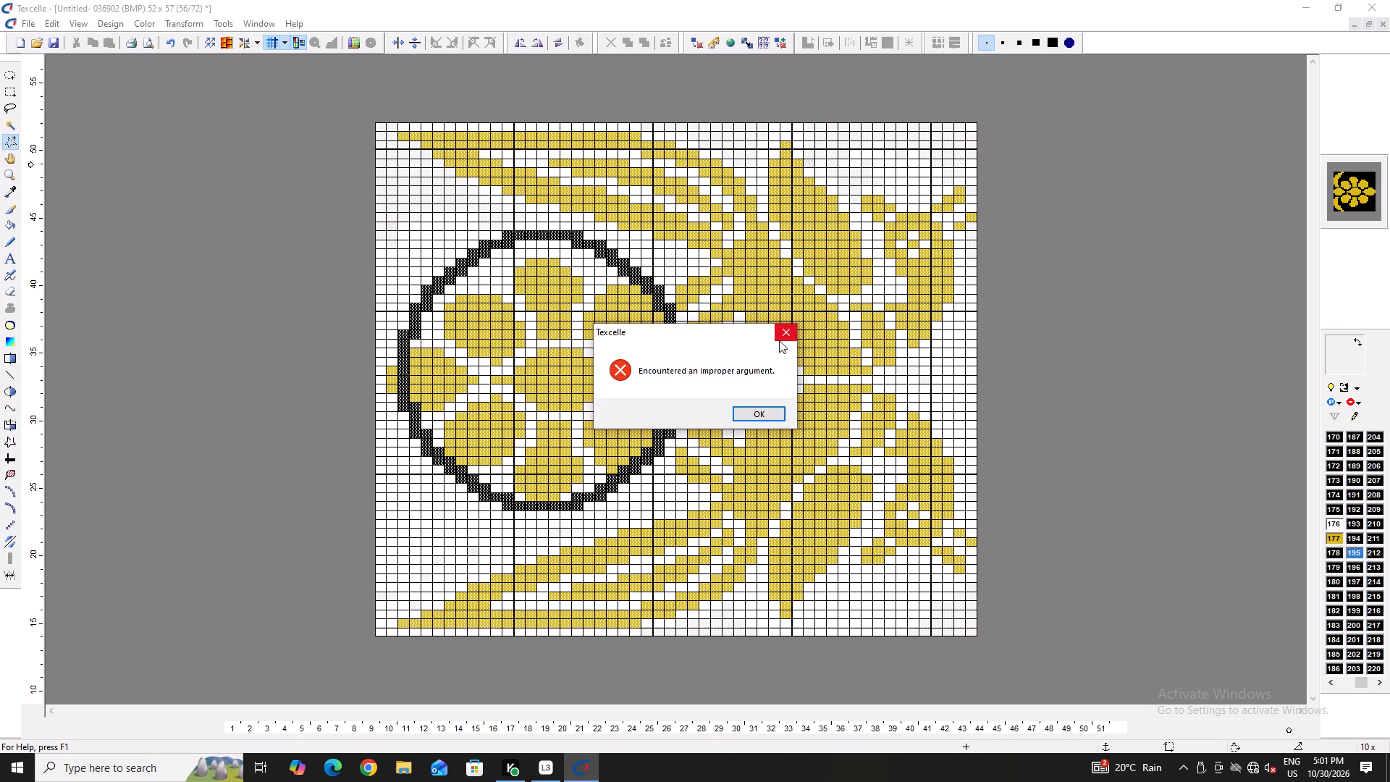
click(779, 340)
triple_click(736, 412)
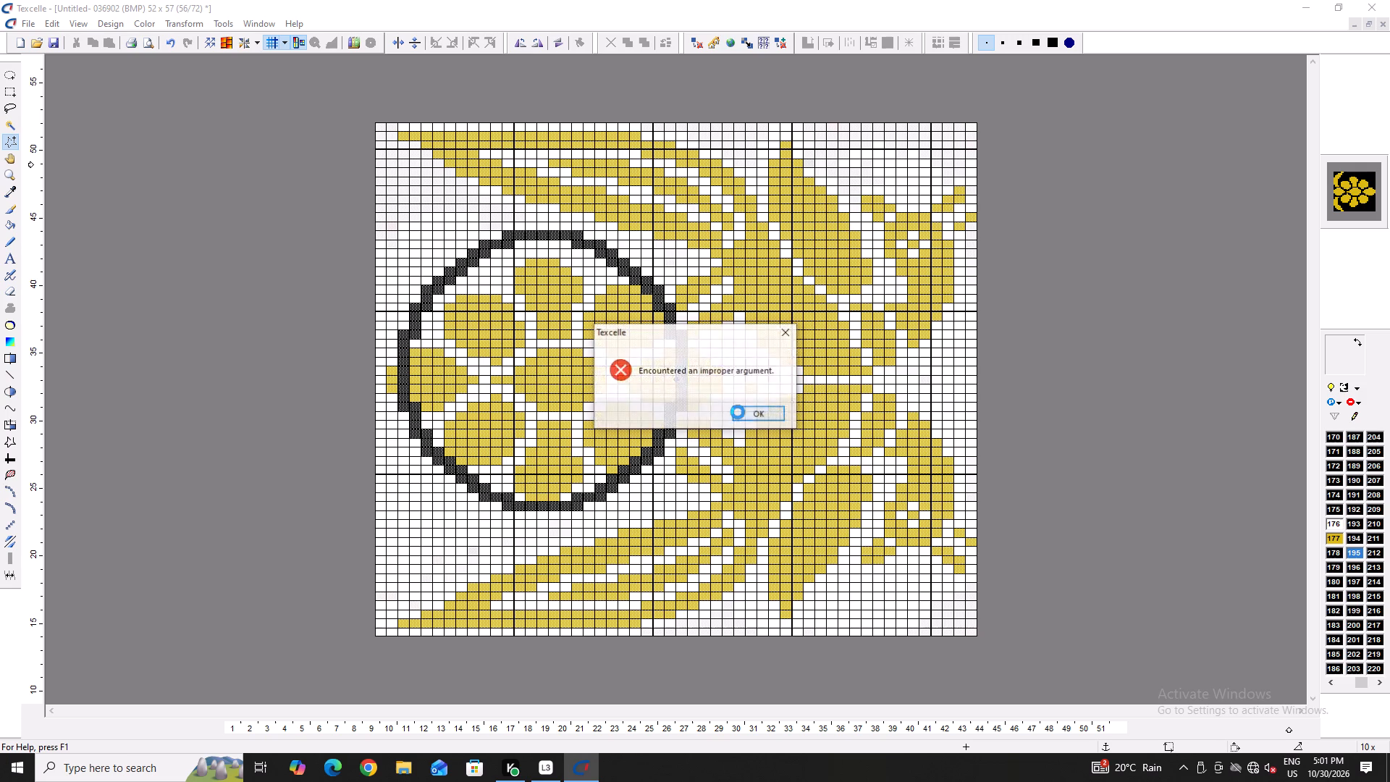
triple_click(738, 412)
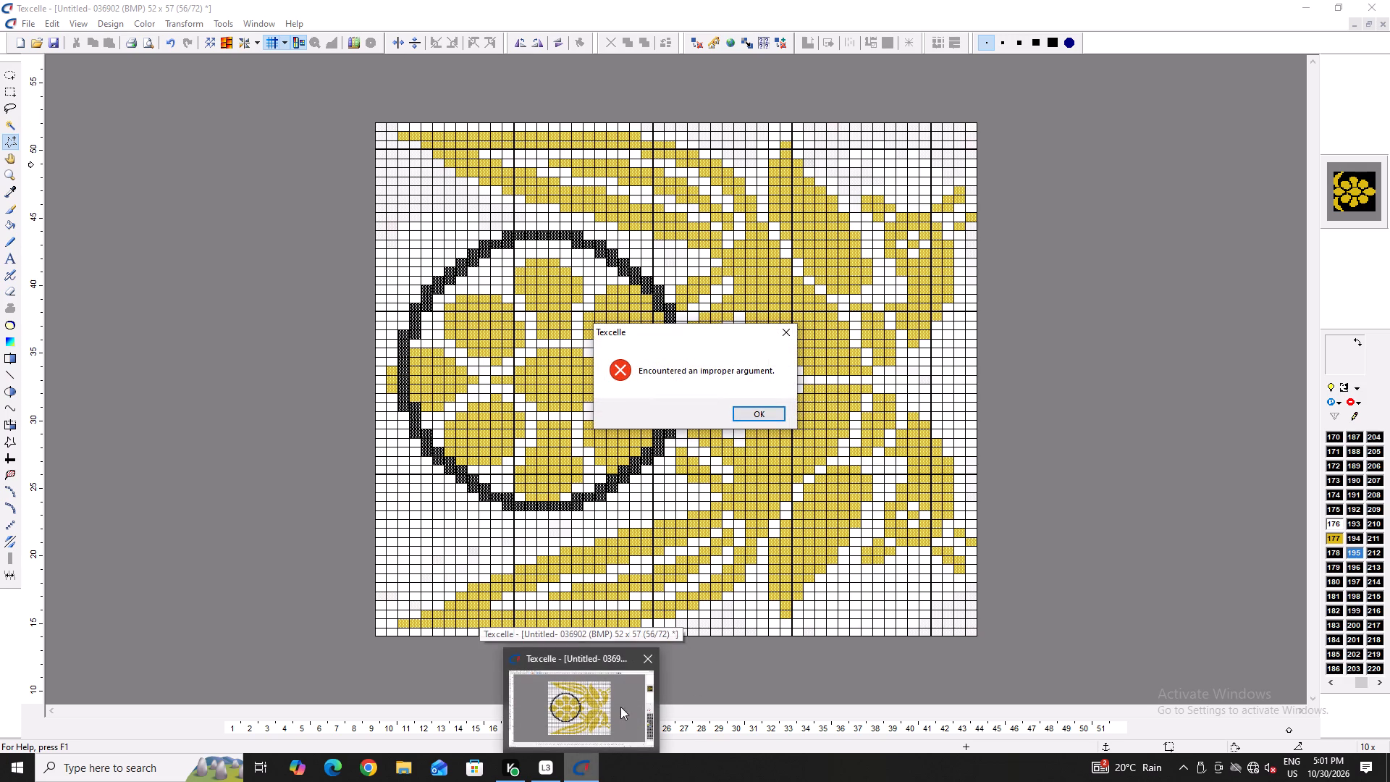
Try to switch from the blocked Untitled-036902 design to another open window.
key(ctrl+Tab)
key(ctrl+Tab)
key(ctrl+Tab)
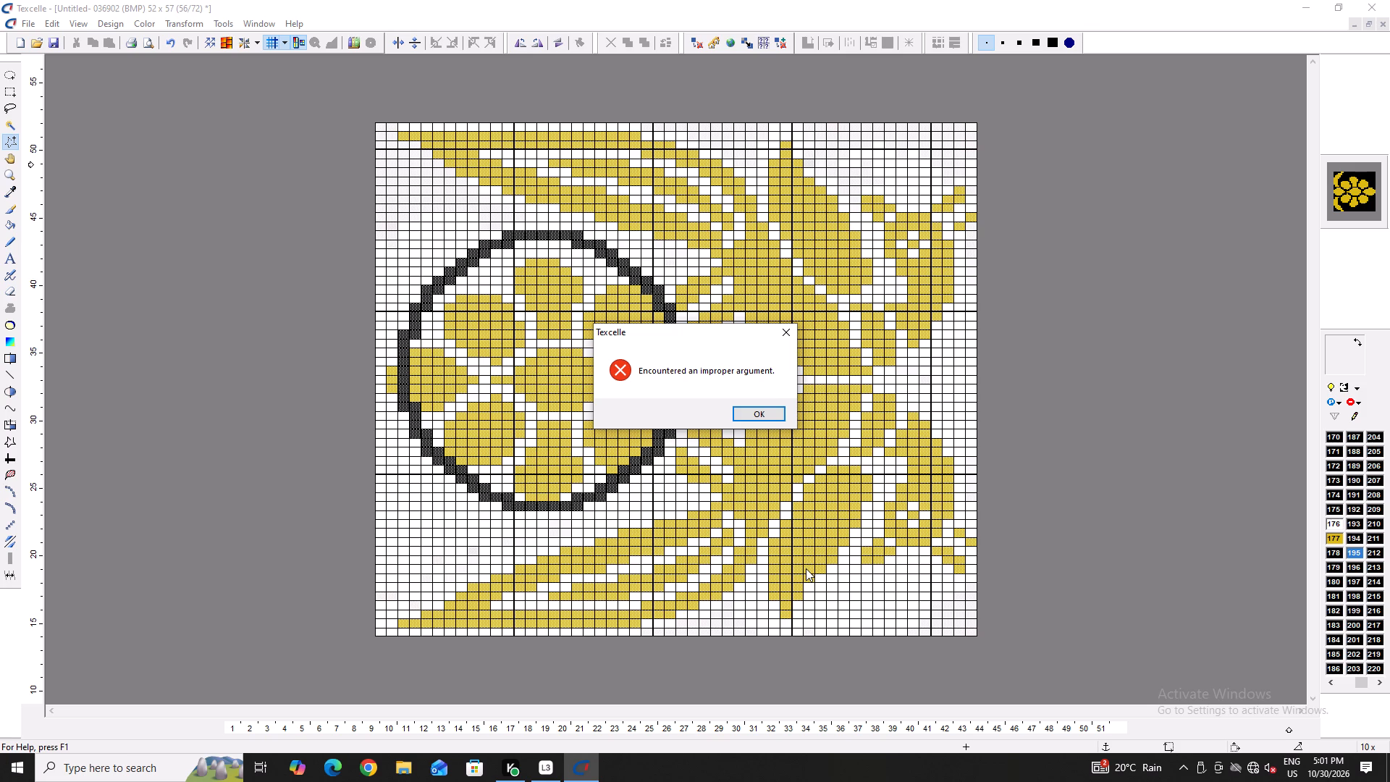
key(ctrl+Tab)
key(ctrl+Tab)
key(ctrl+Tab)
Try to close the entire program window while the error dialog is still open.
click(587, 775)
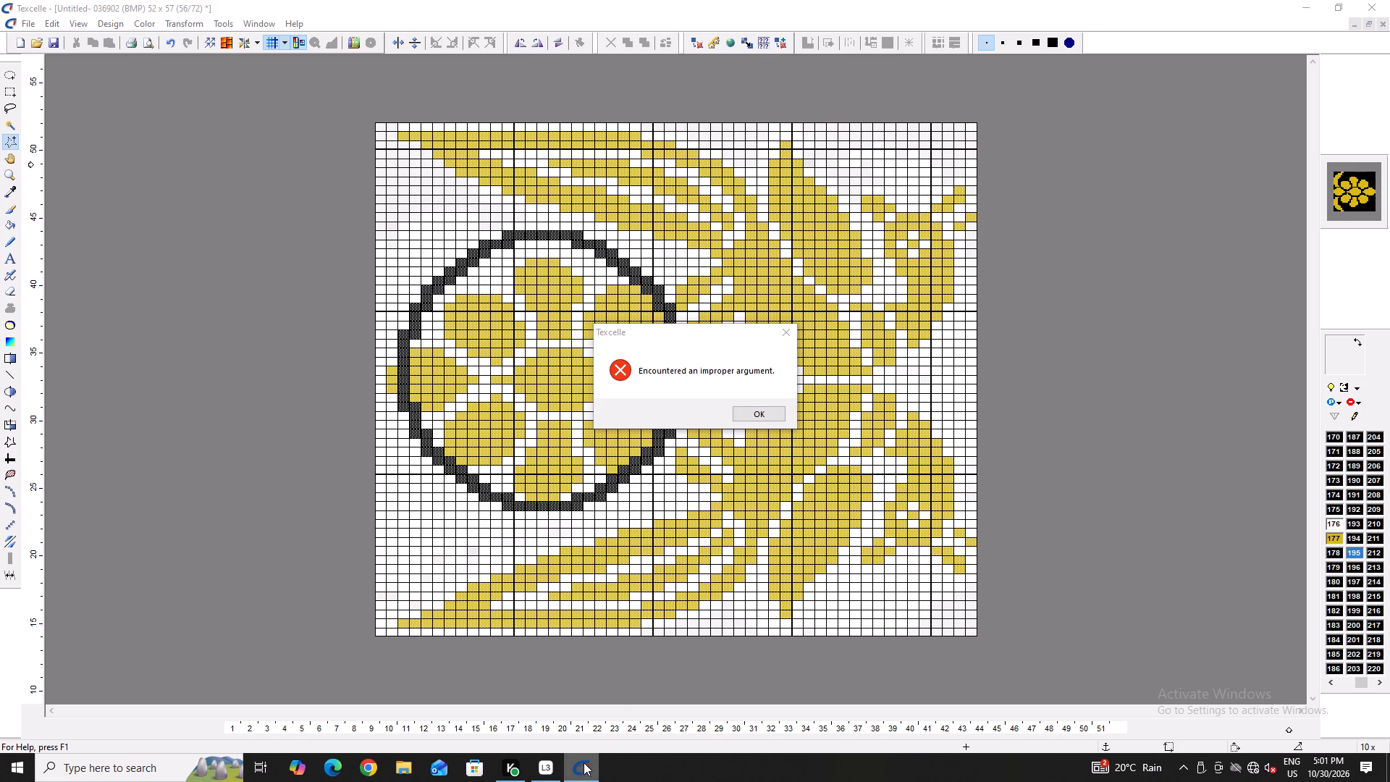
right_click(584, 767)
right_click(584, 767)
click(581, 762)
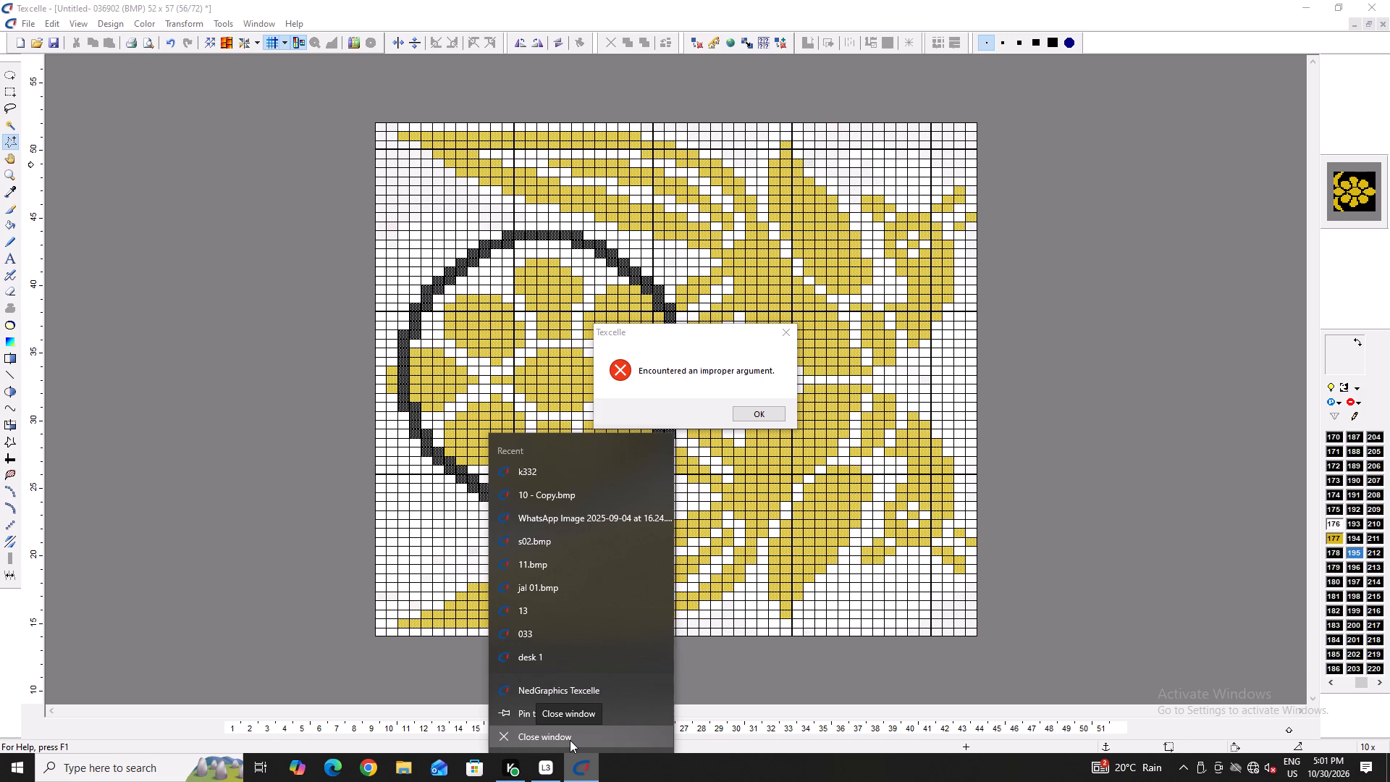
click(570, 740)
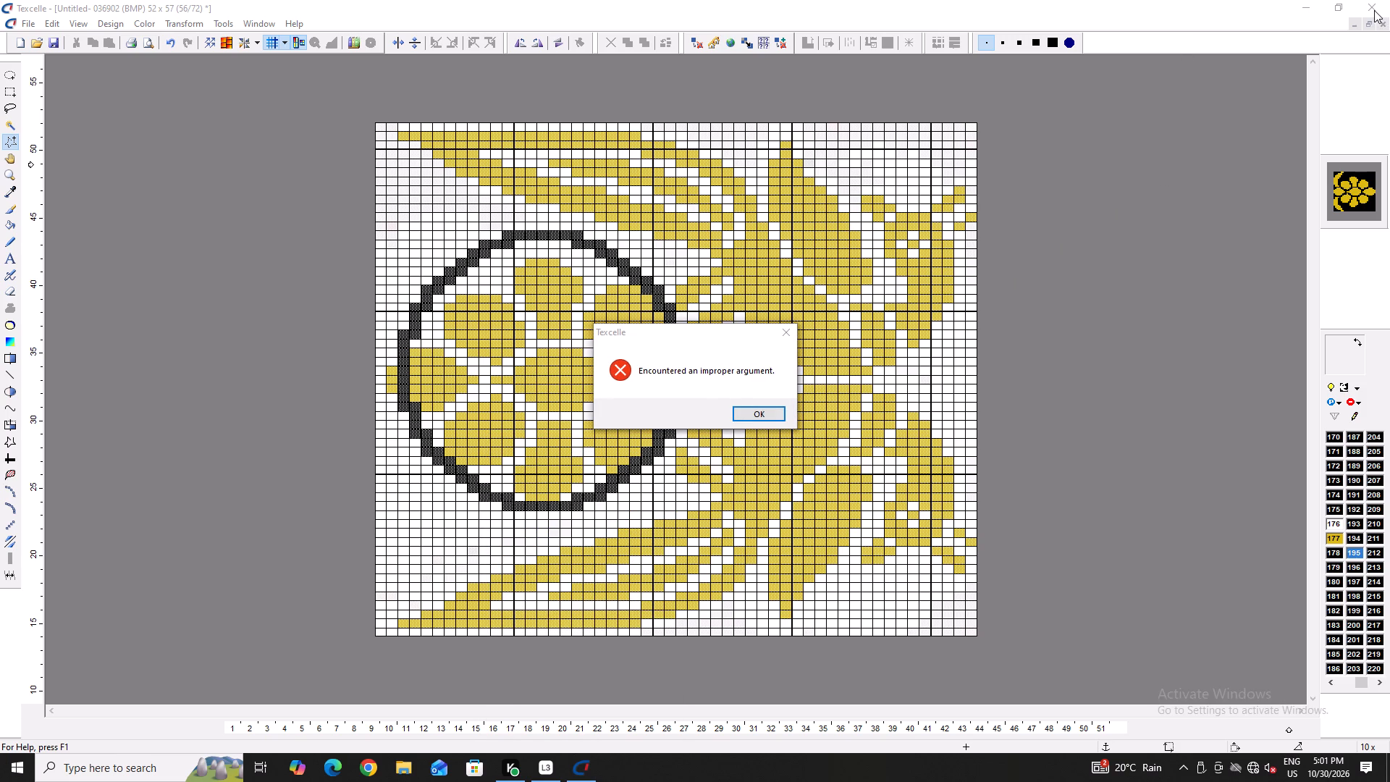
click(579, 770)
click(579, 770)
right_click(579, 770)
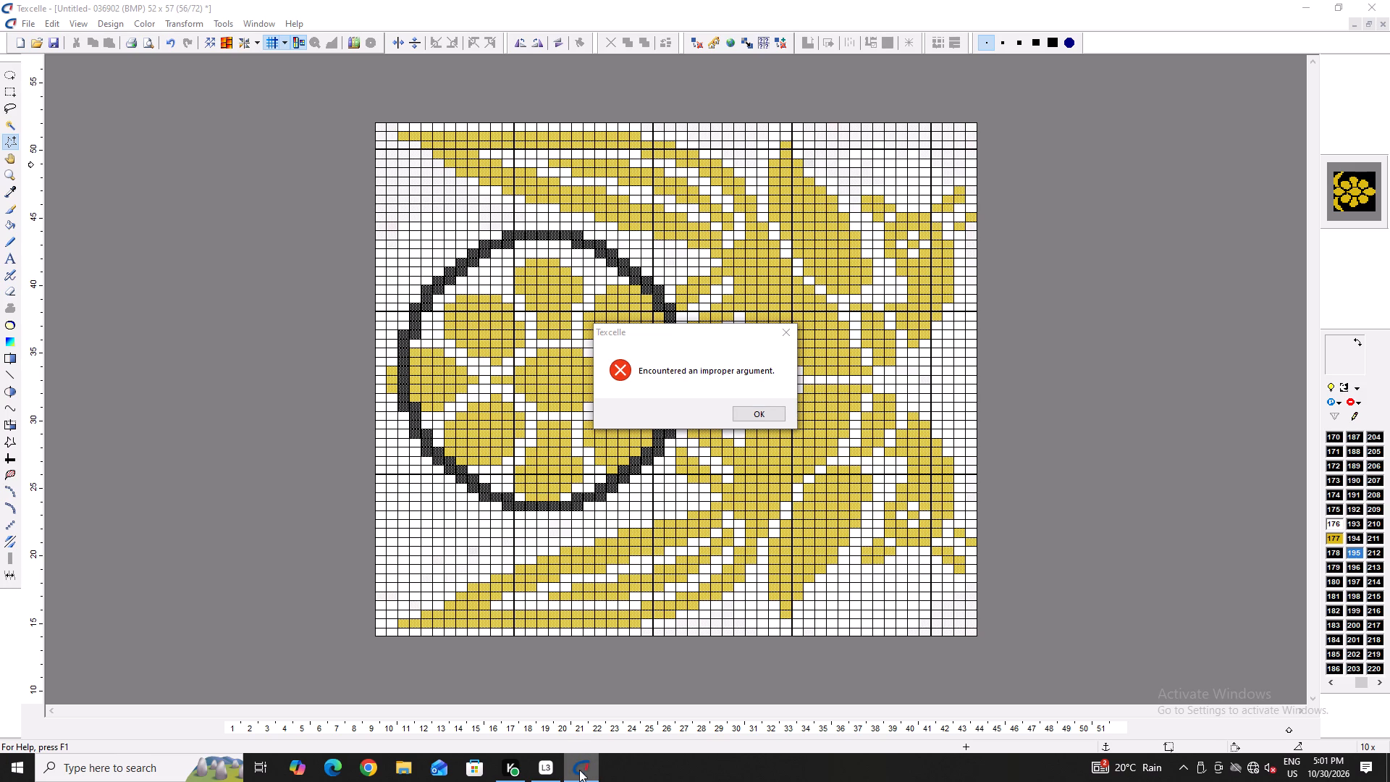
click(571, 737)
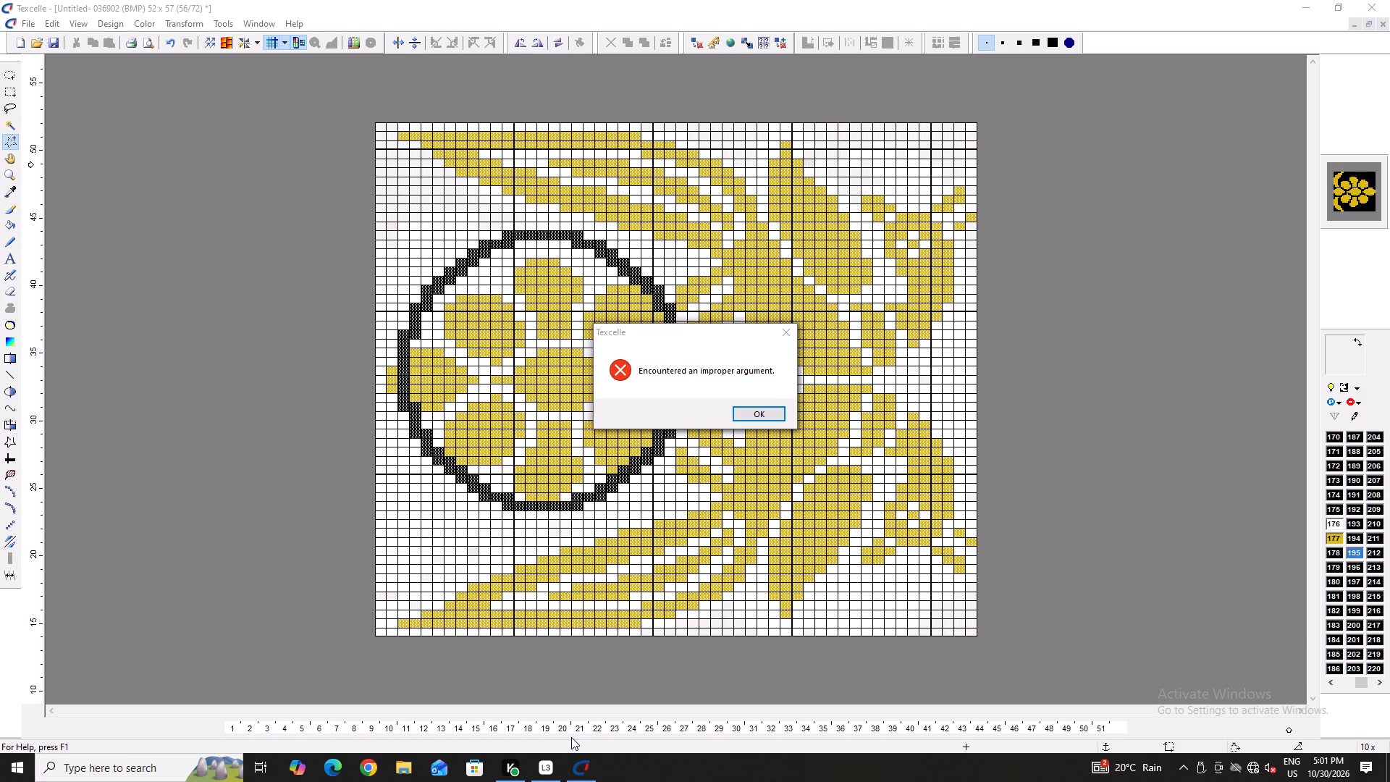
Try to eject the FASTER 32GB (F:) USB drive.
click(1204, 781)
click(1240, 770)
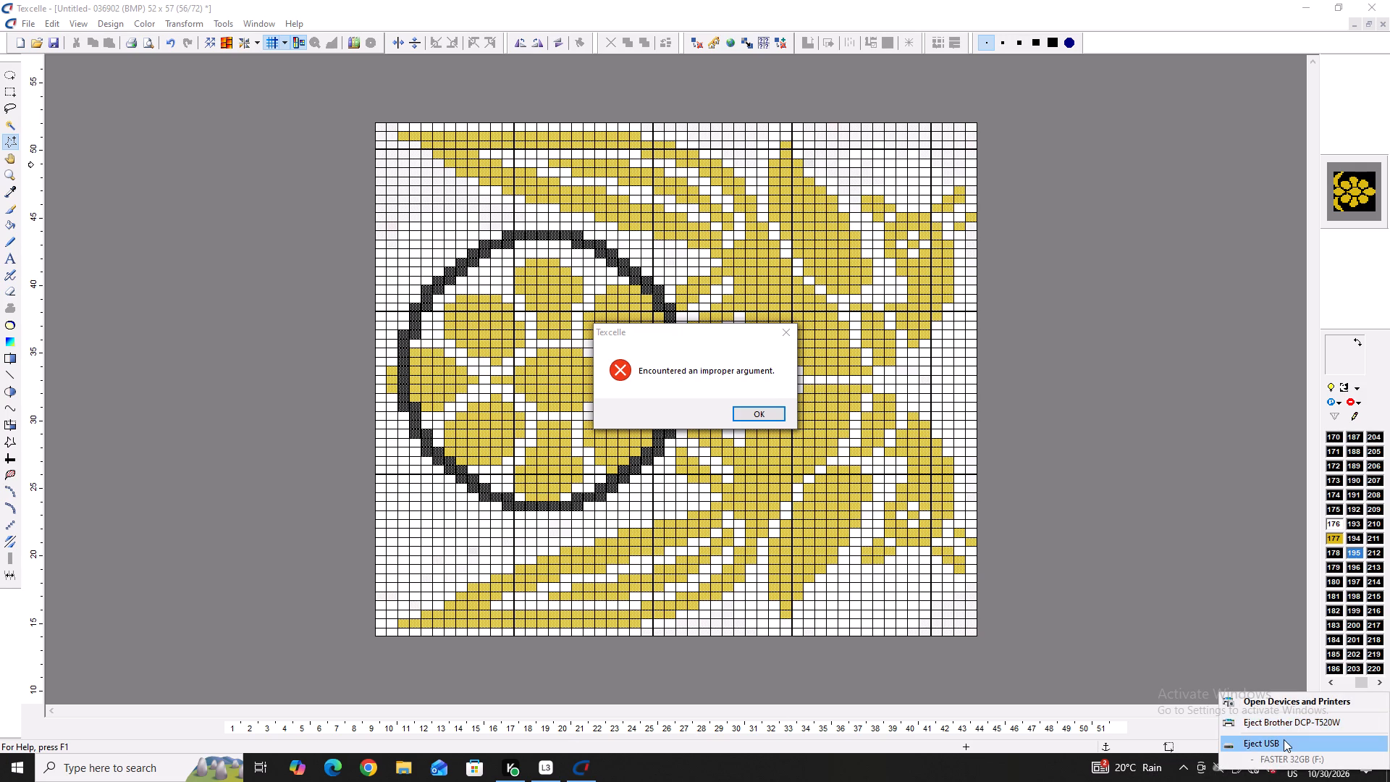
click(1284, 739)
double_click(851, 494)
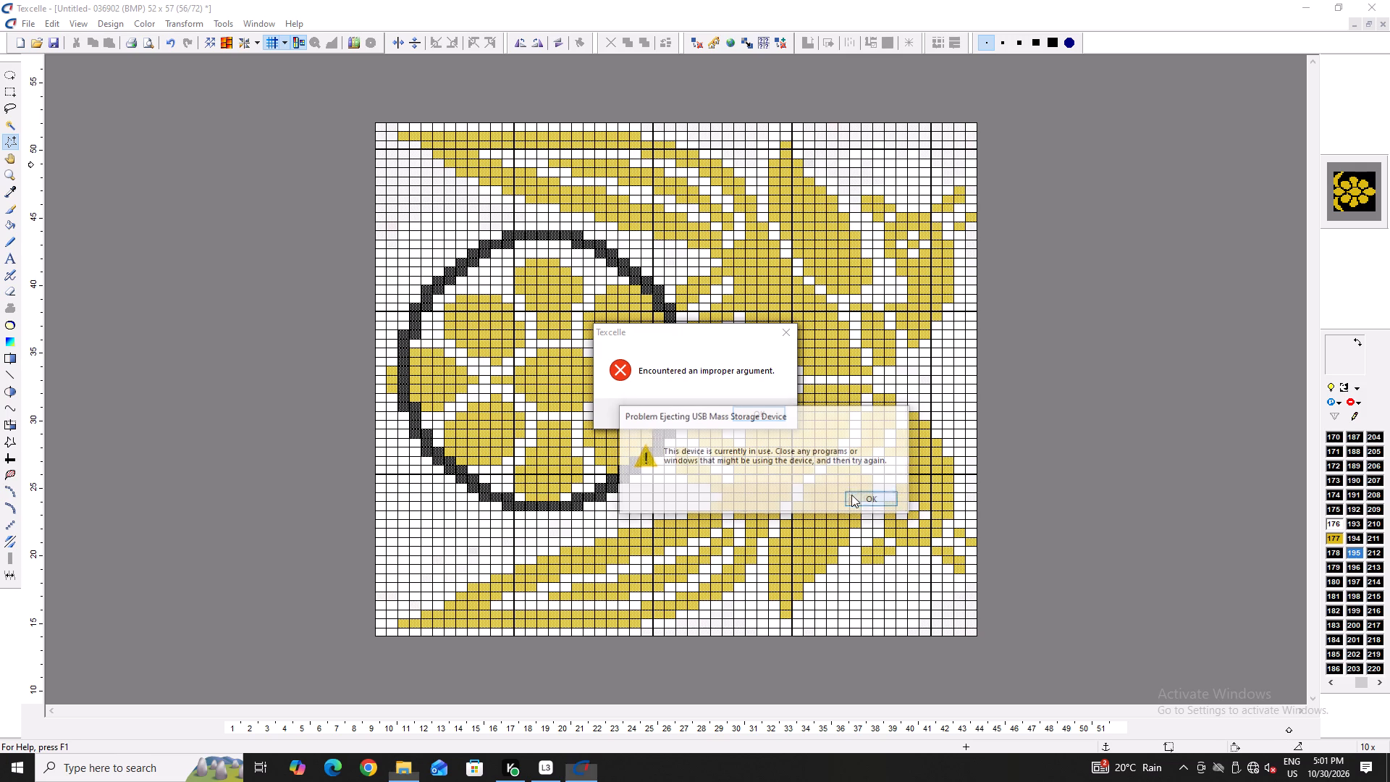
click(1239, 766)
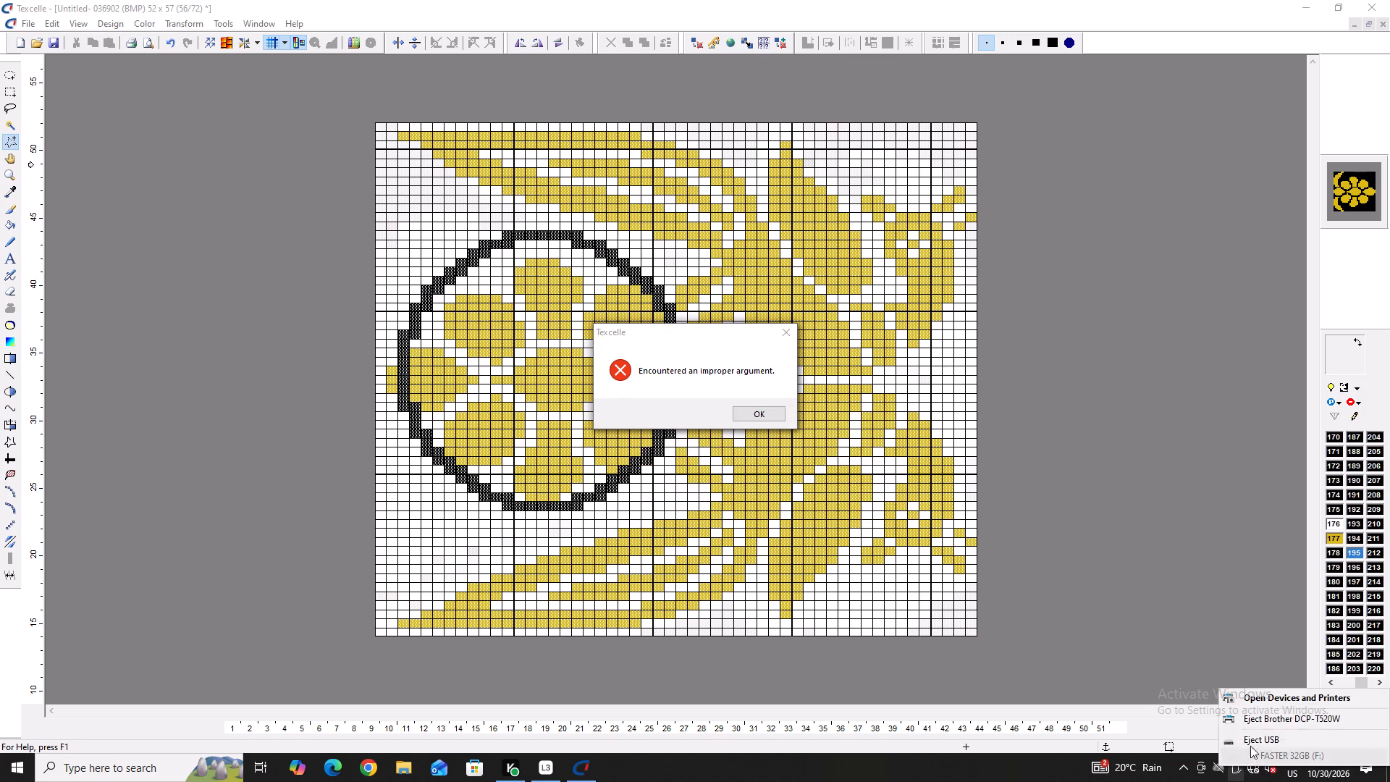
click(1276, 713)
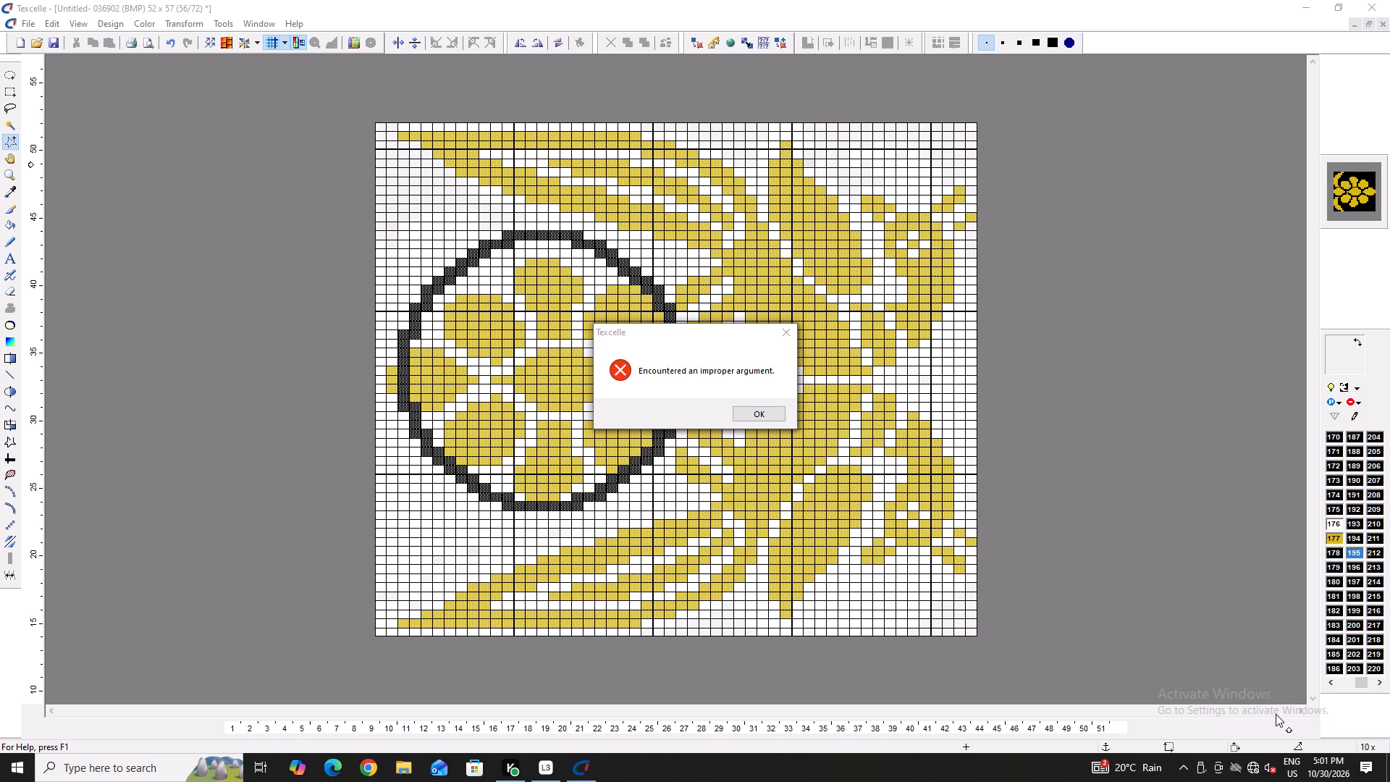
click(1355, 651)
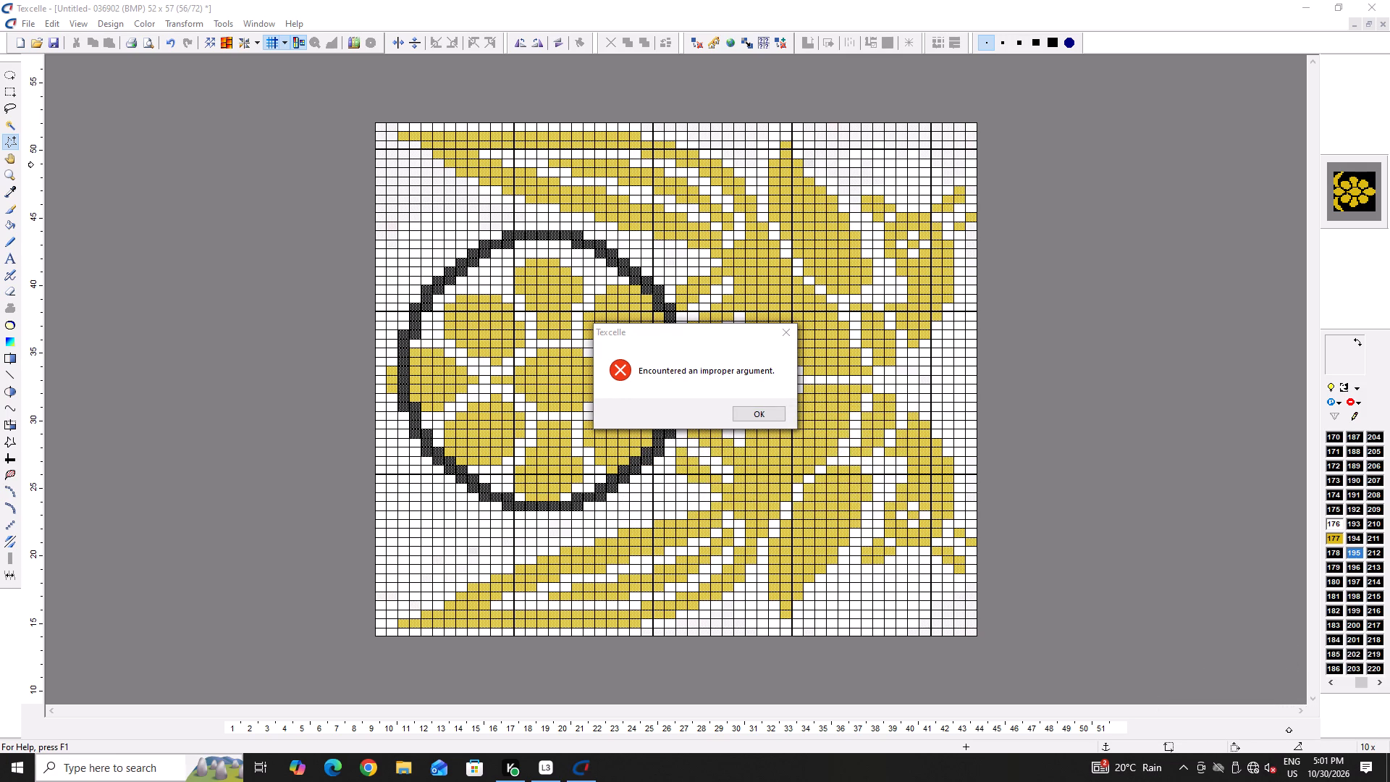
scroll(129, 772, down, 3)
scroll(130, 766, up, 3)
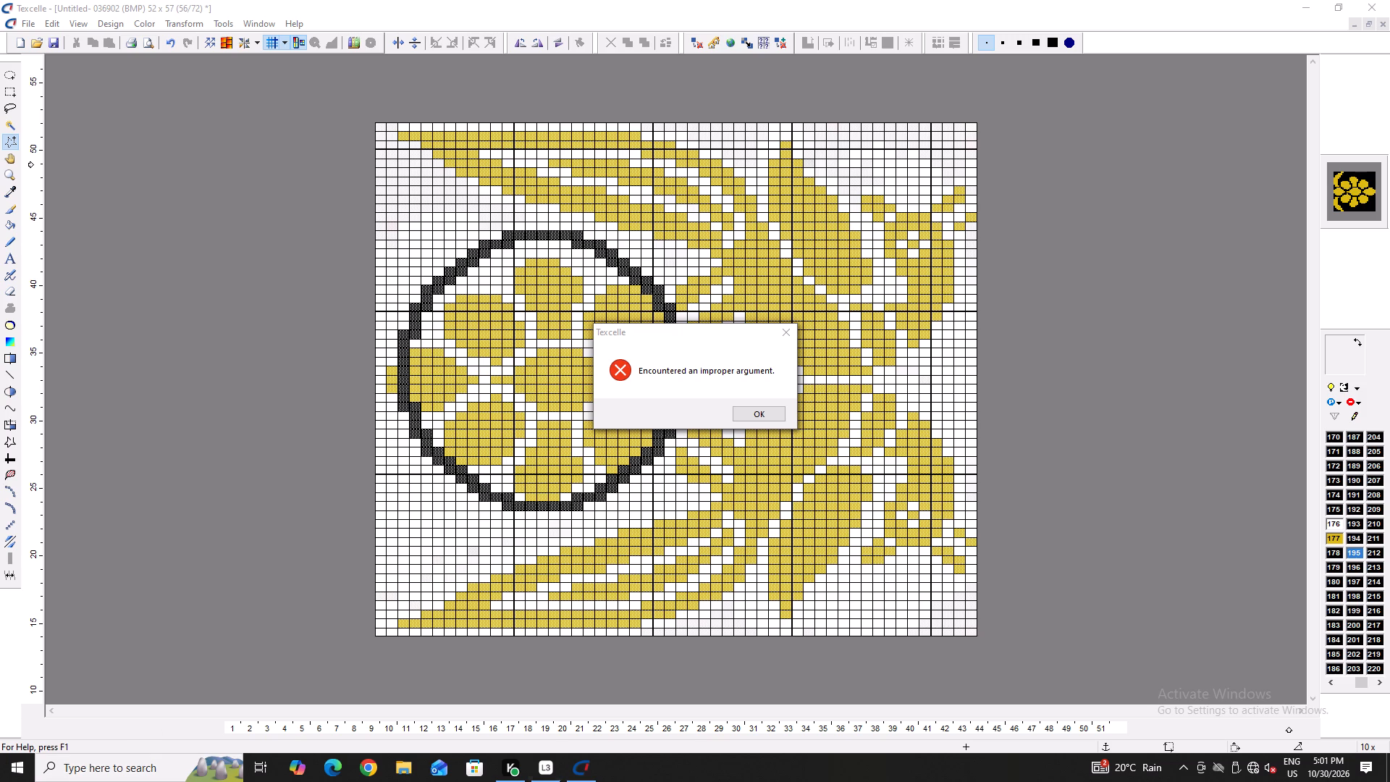
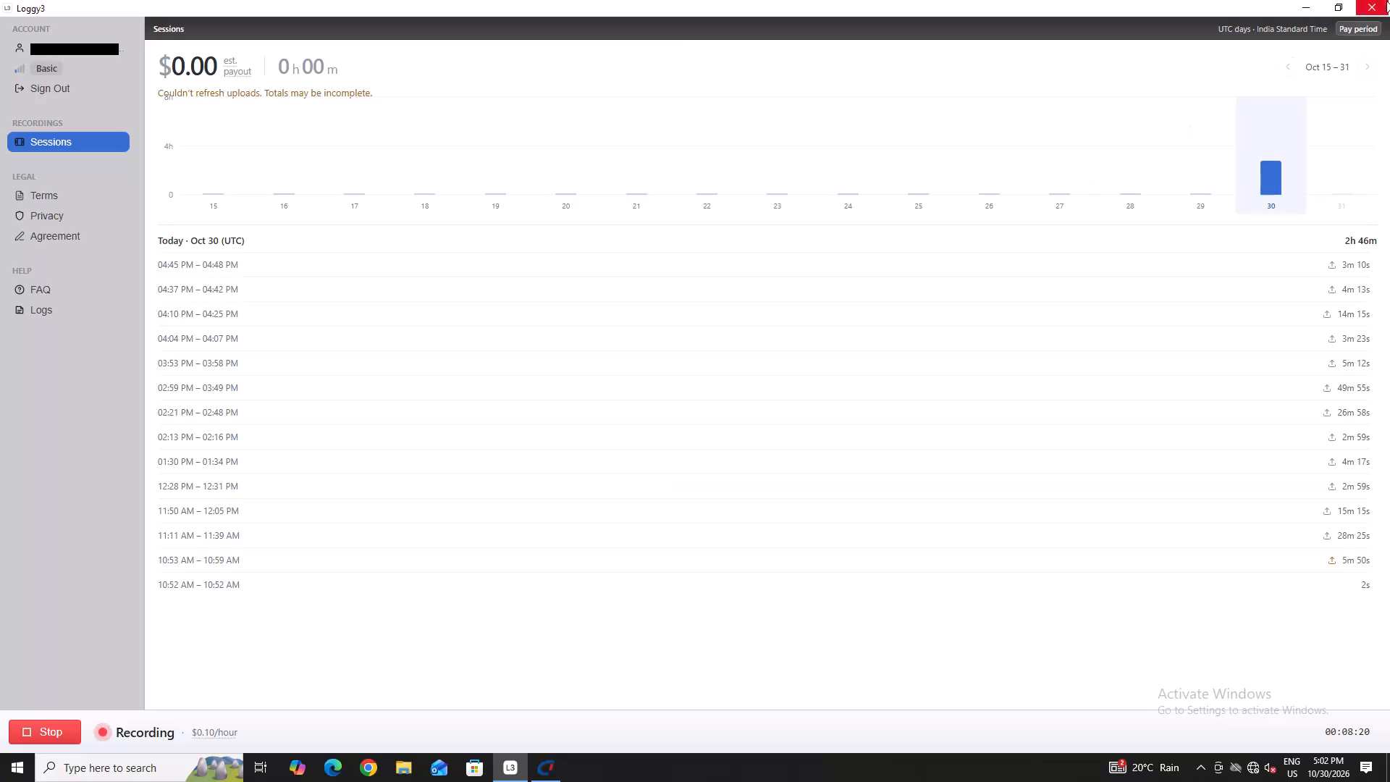
Close the Loggy3 window and acknowledge the notice about it running in the background.
click(1389, 2)
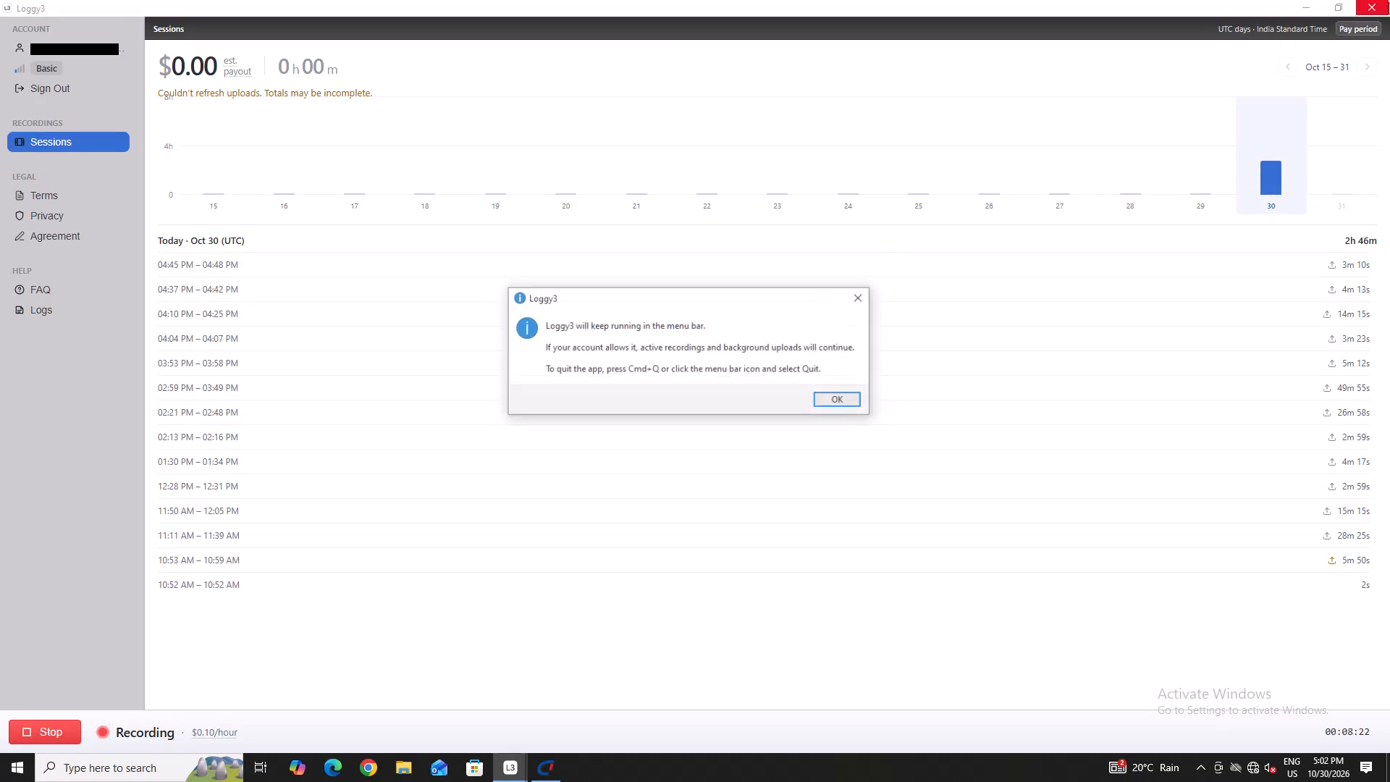
click(822, 413)
click(844, 400)
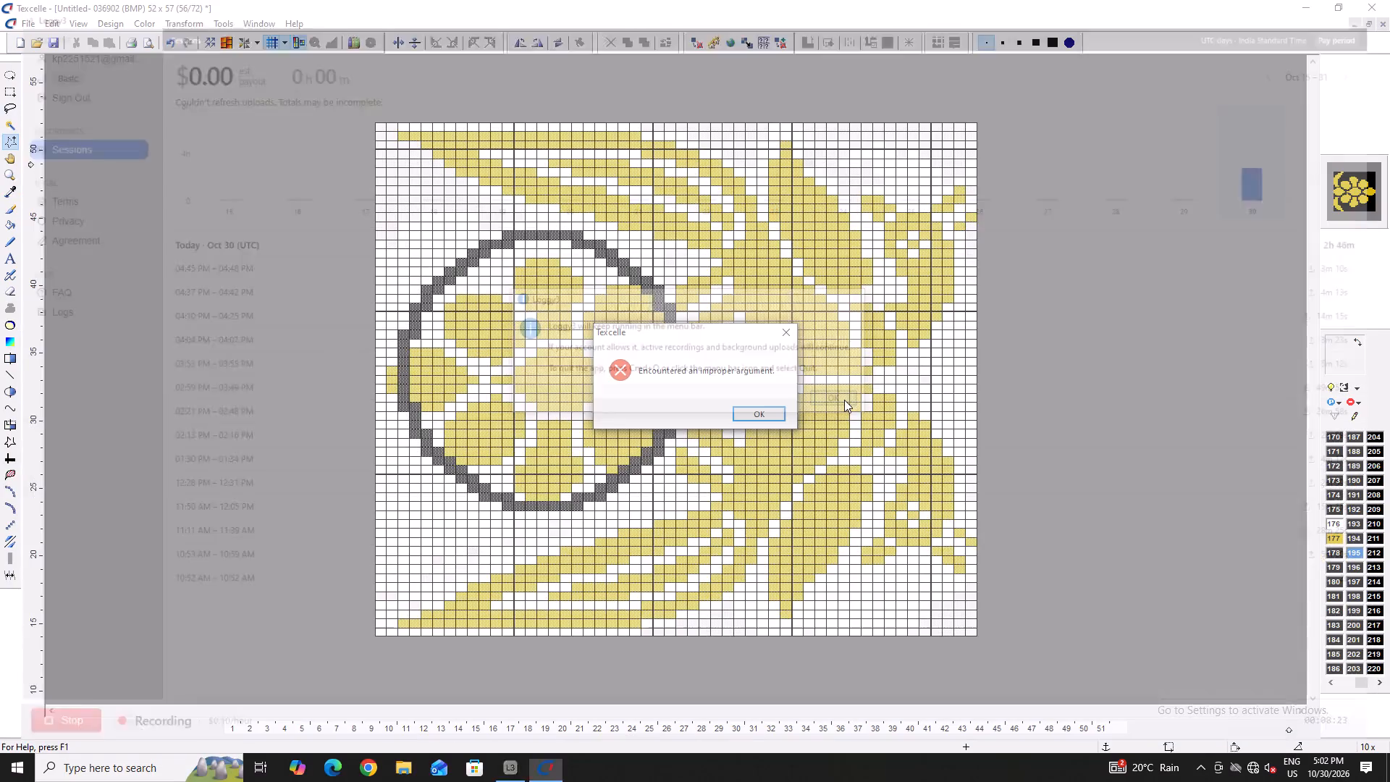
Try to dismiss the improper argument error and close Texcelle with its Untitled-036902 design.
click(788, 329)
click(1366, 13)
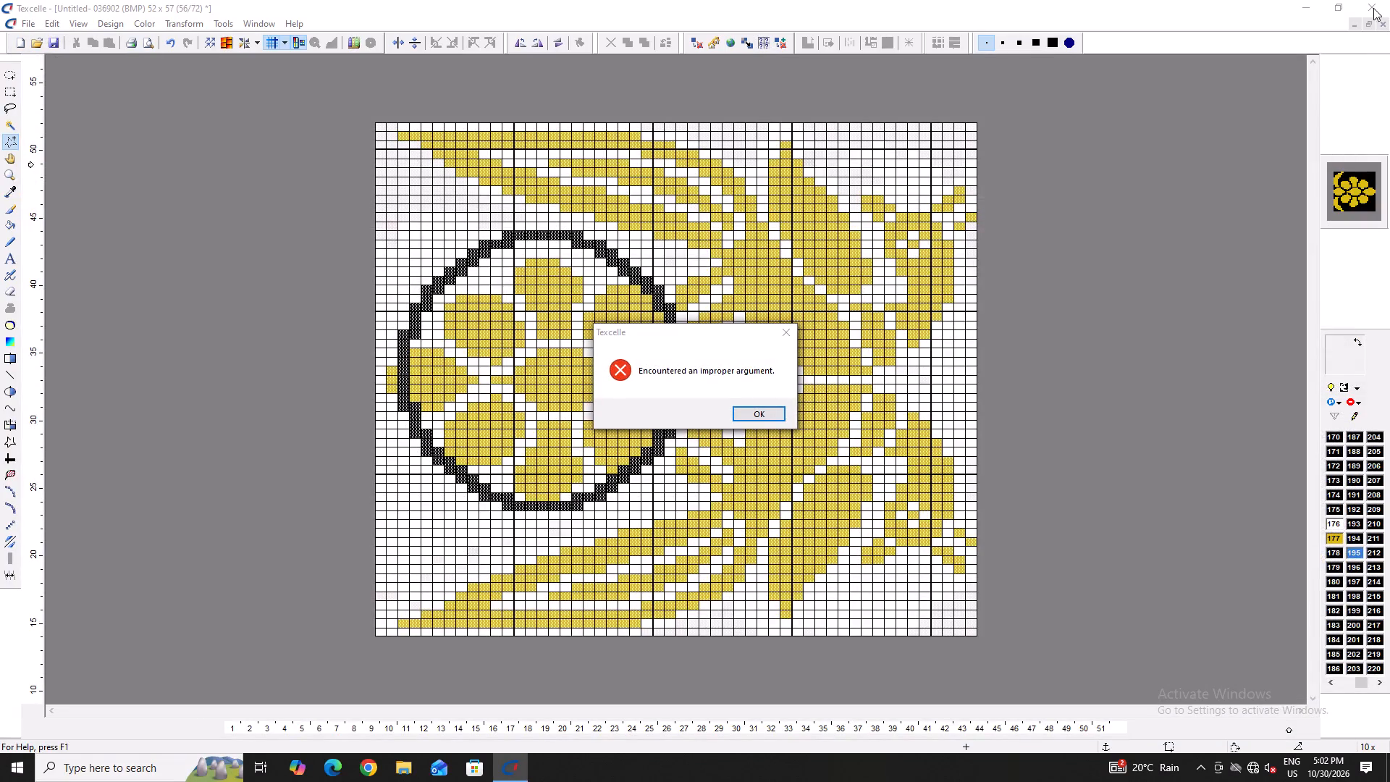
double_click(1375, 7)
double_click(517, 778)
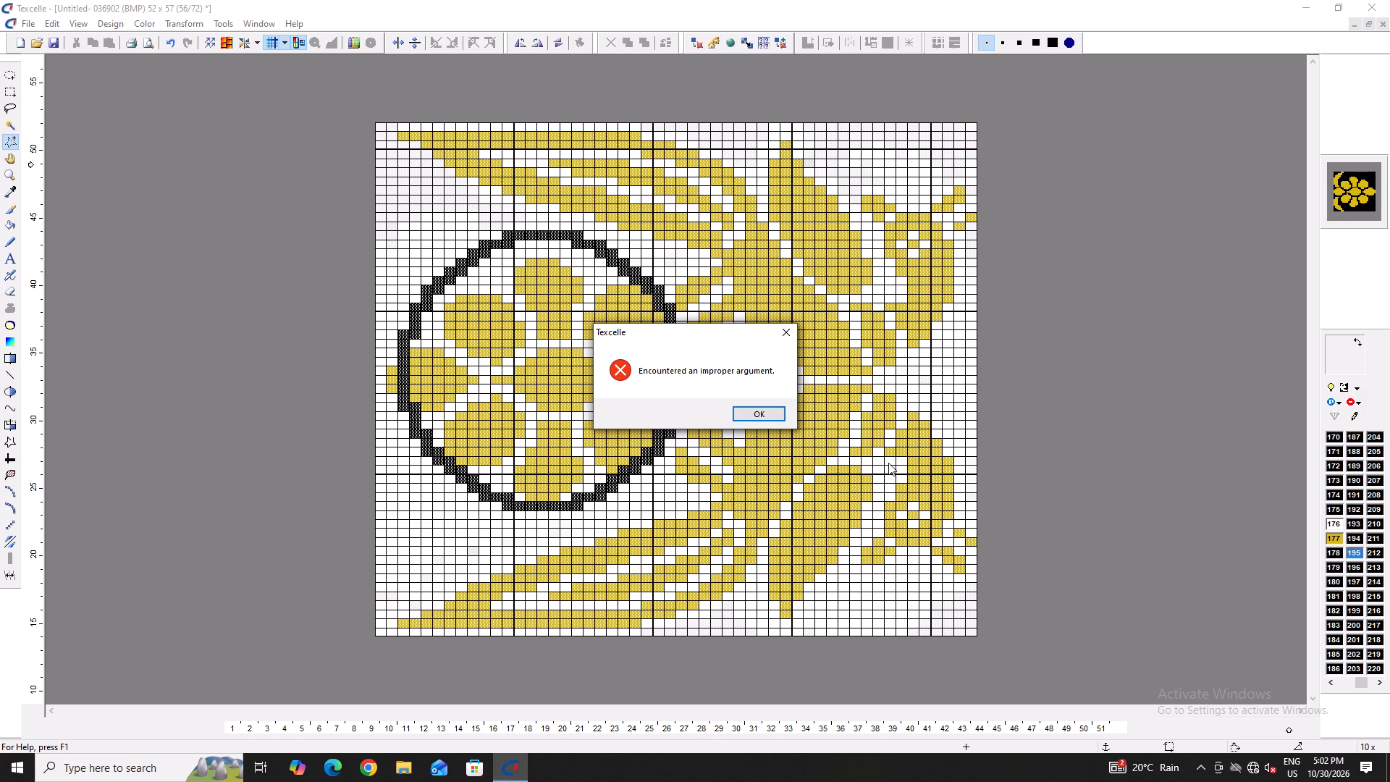
Bring up the computer's power options for sleep, shutdown and restart.
click(19, 781)
double_click(16, 749)
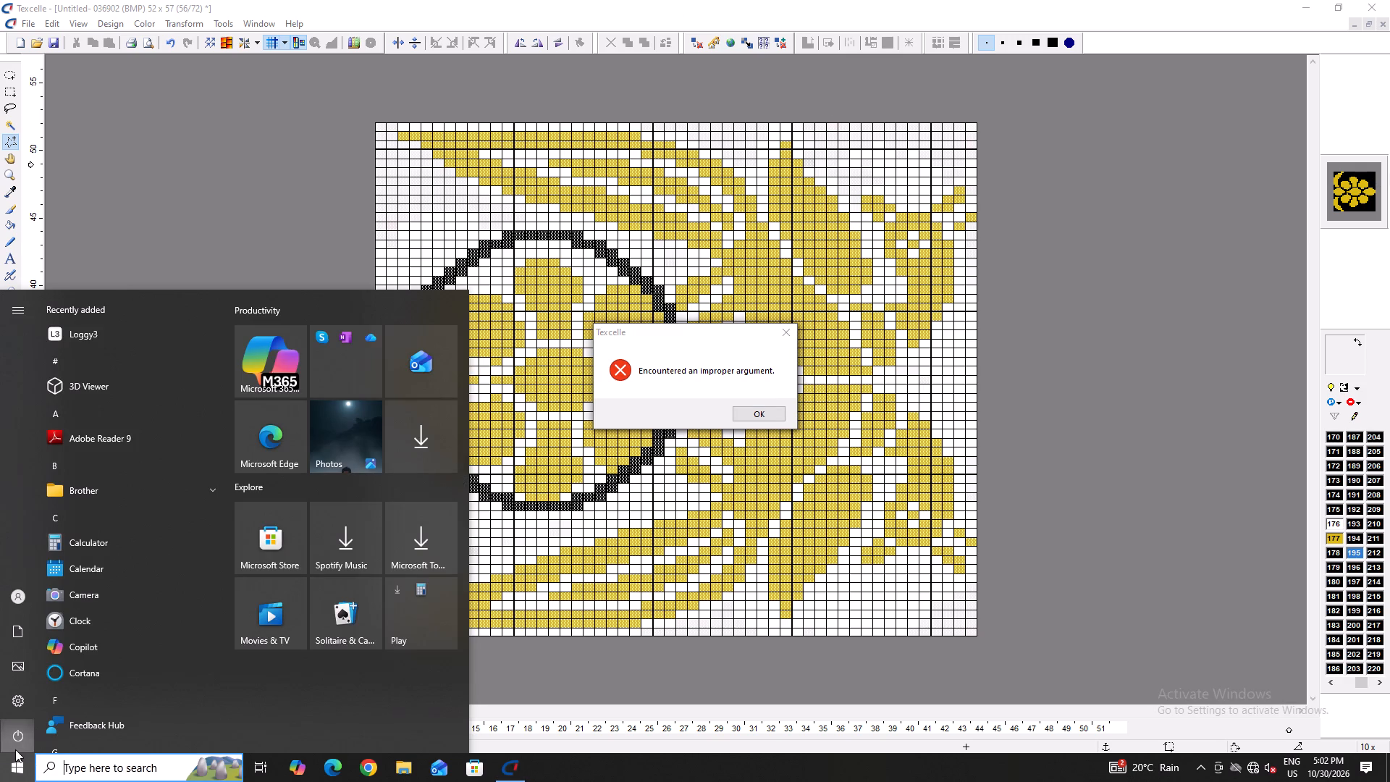
click(7, 733)
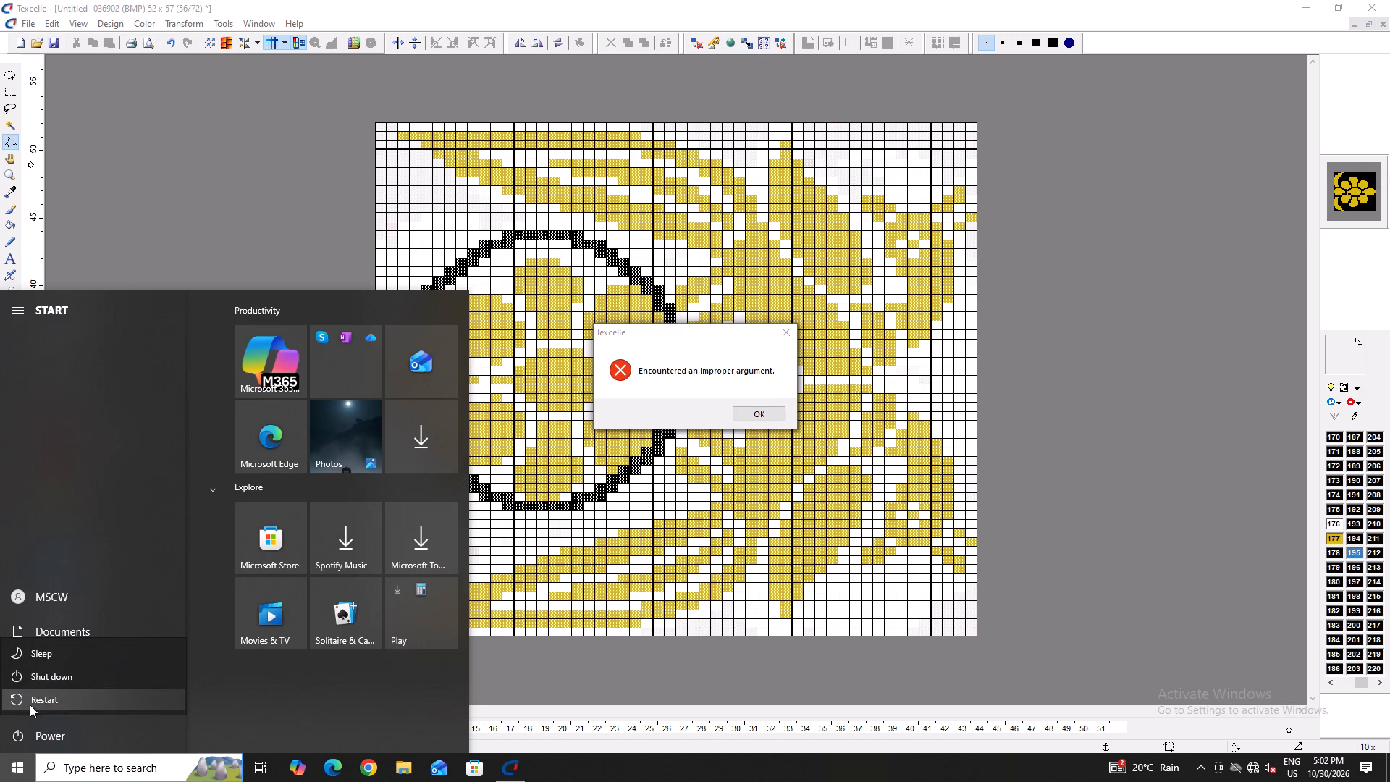